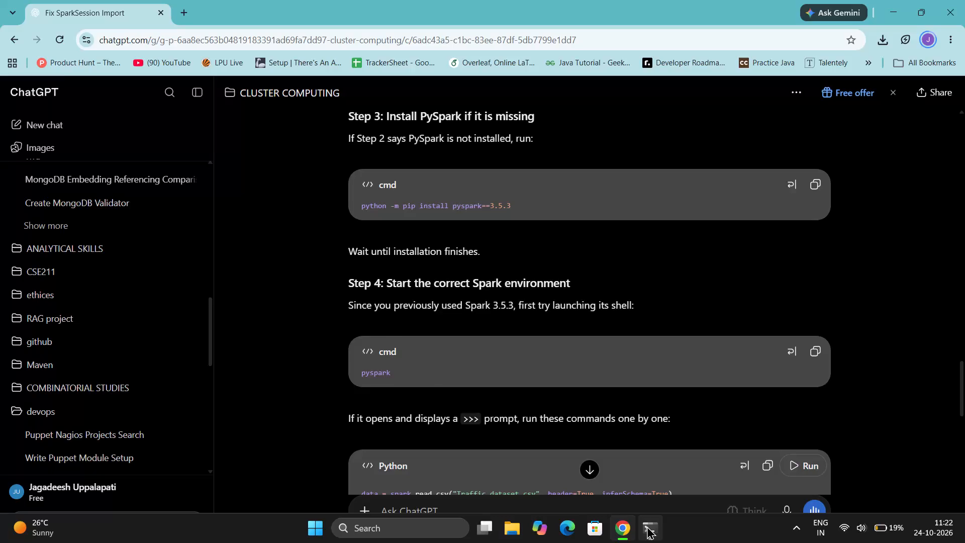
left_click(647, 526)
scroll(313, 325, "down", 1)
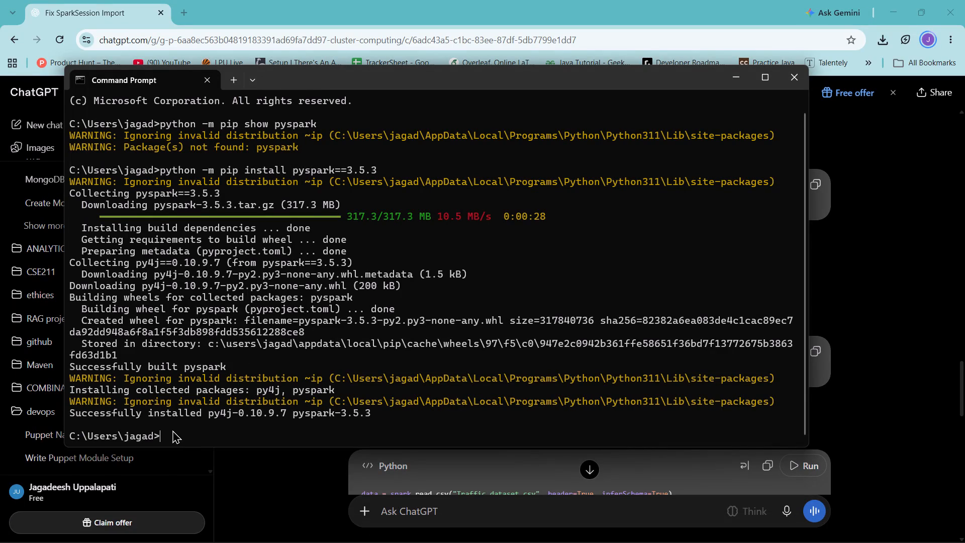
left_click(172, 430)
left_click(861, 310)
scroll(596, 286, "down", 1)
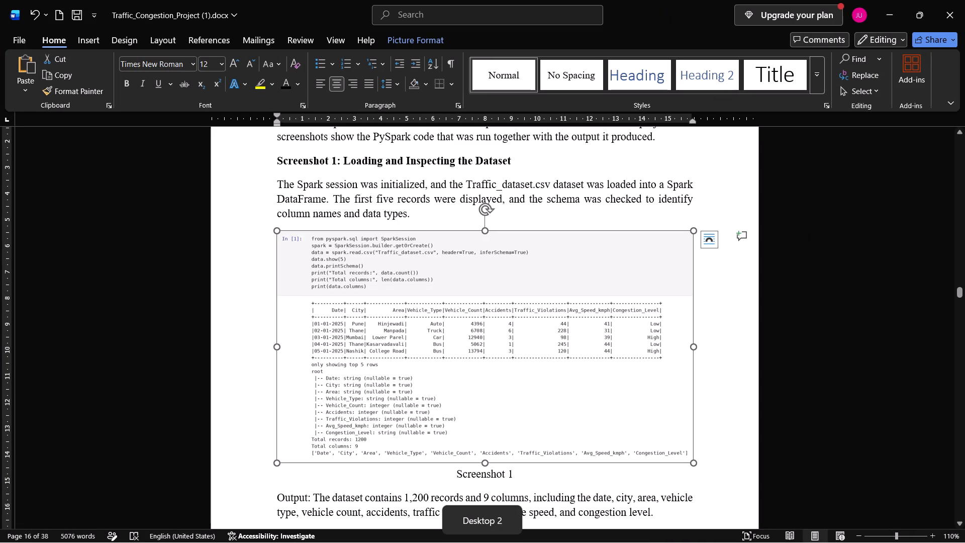
key("shift+super+s")
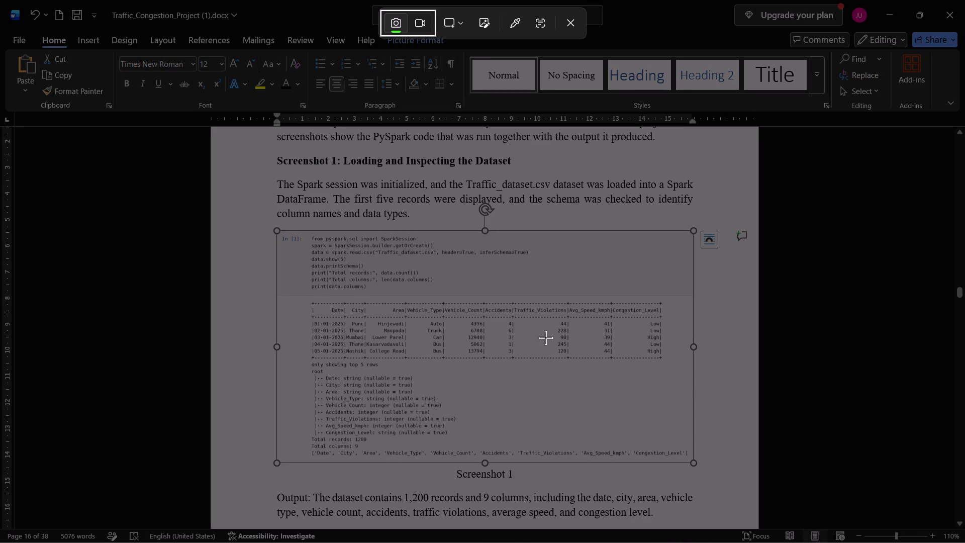
left_click(548, 29)
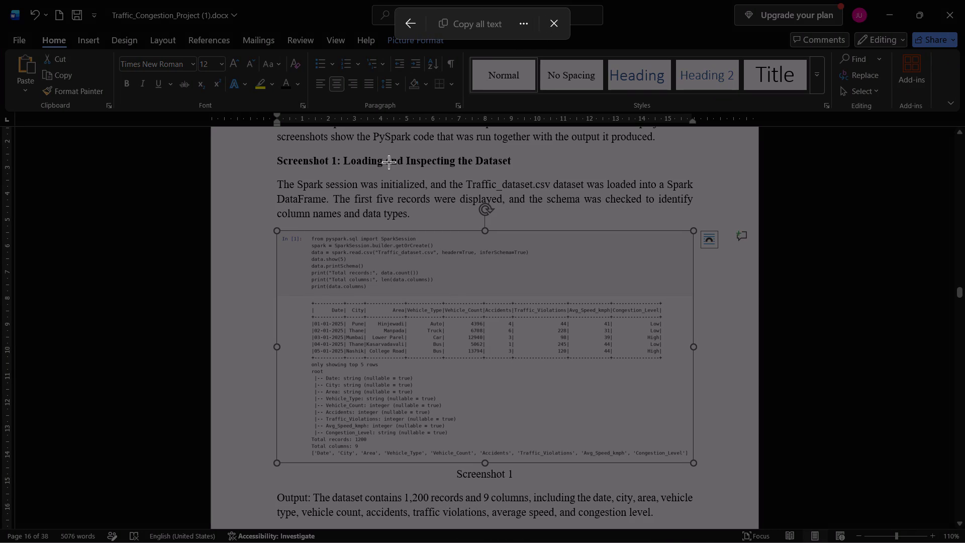
left_click_drag(307, 231, 427, 296)
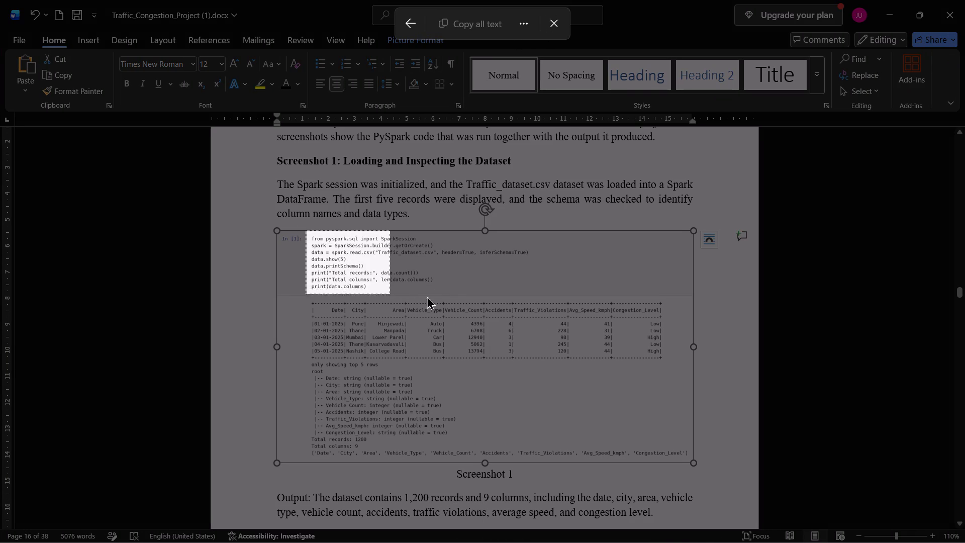
left_click_drag(427, 296, 541, 292)
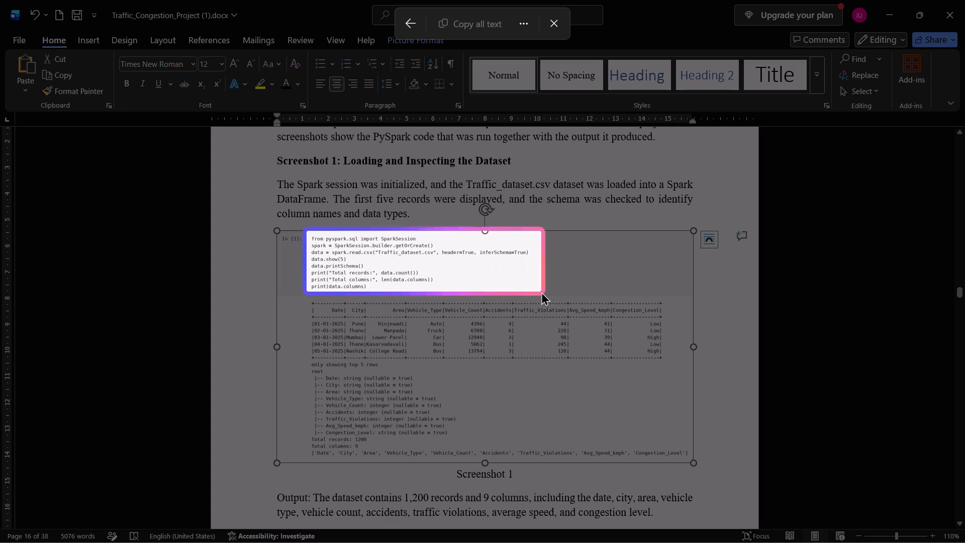
key("ctrl+a")
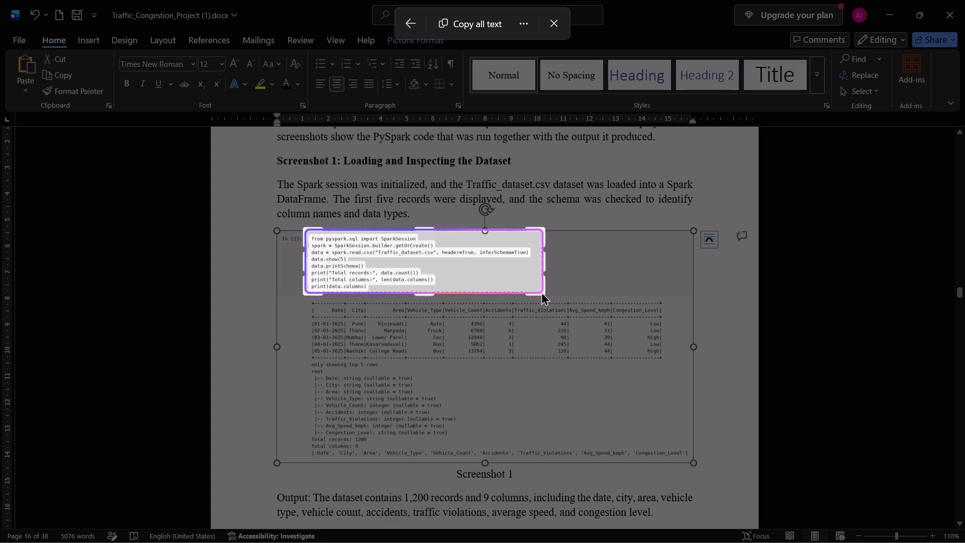
key("ctrl+a")
key("ctrl+c")
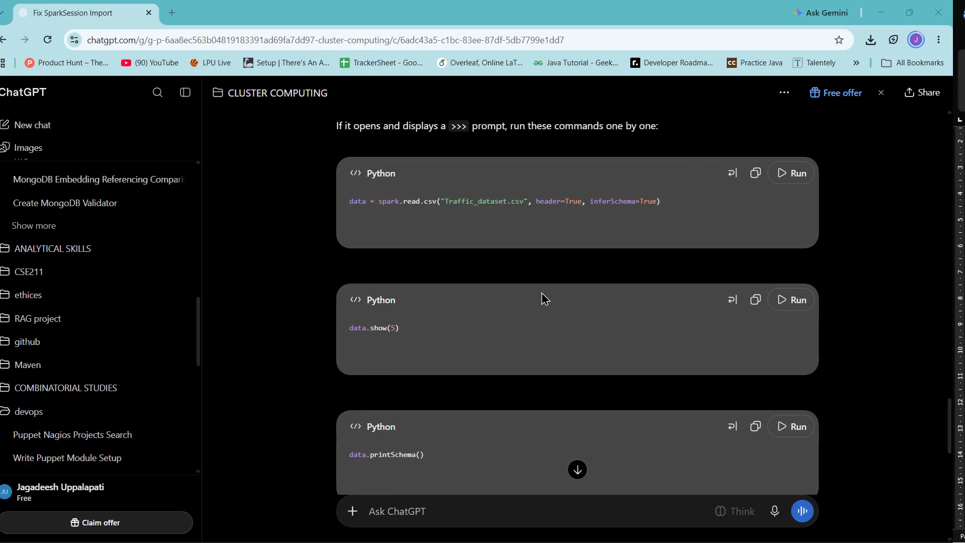
left_click(657, 529)
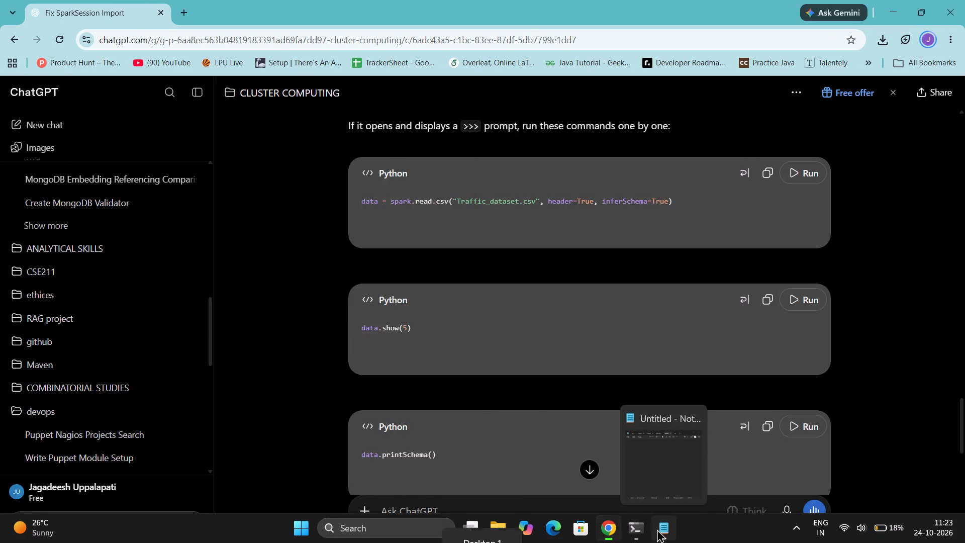
key("ctrl+v")
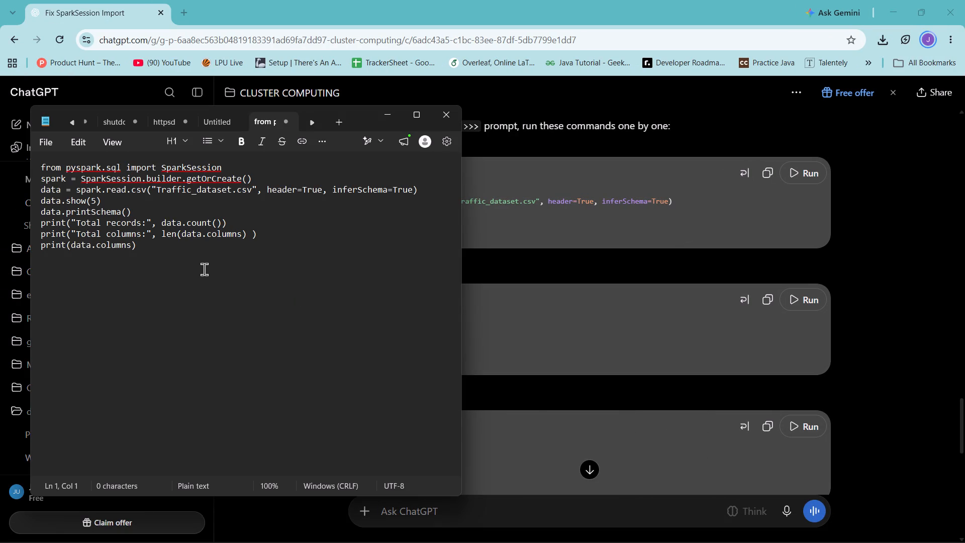
Copy the line "from pyspark.sql import SparkSession" from Notepad and run it in the PySpark shell.
triple_click(149, 167)
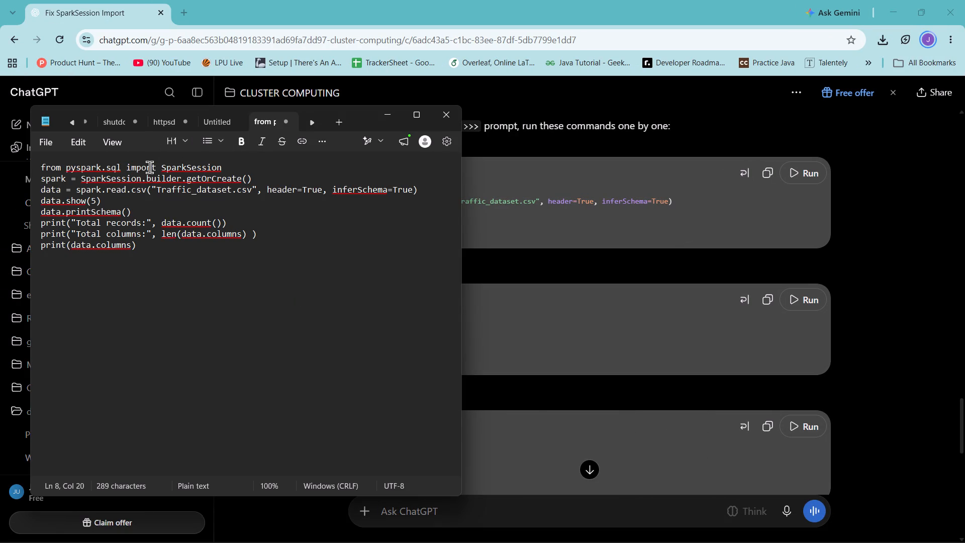
key("ctrl+c")
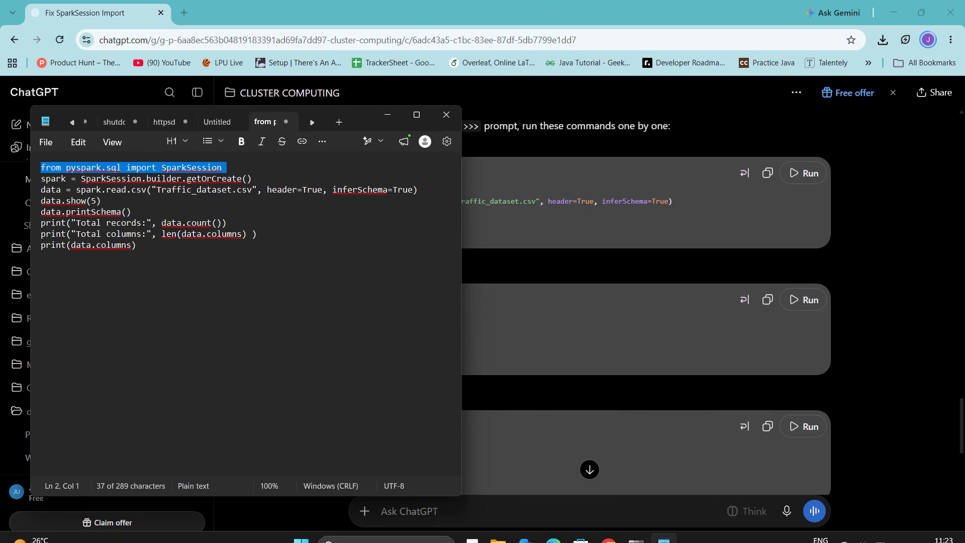
left_click(633, 532)
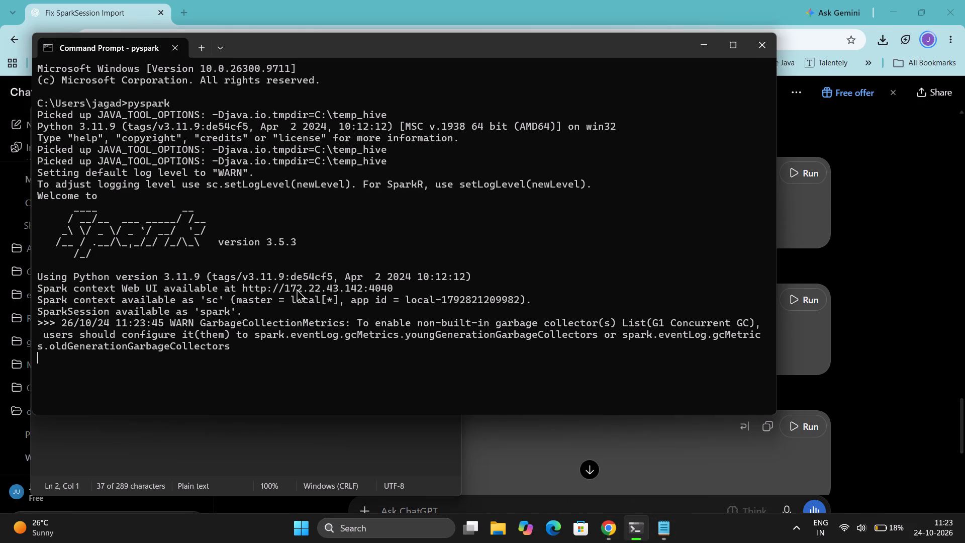
scroll(127, 343, "down", 1)
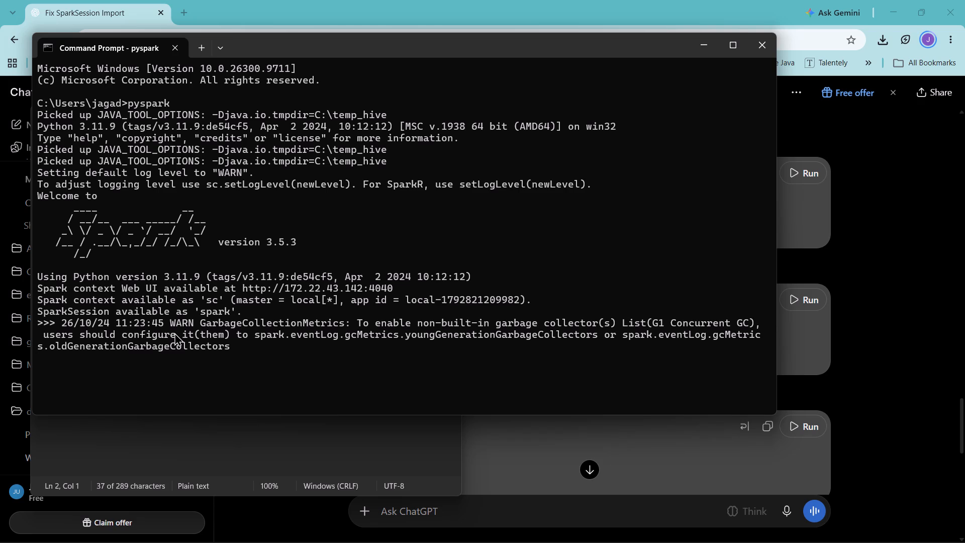
scroll(174, 332, "down", 1)
scroll(174, 332, "up", 1)
left_click(732, 44)
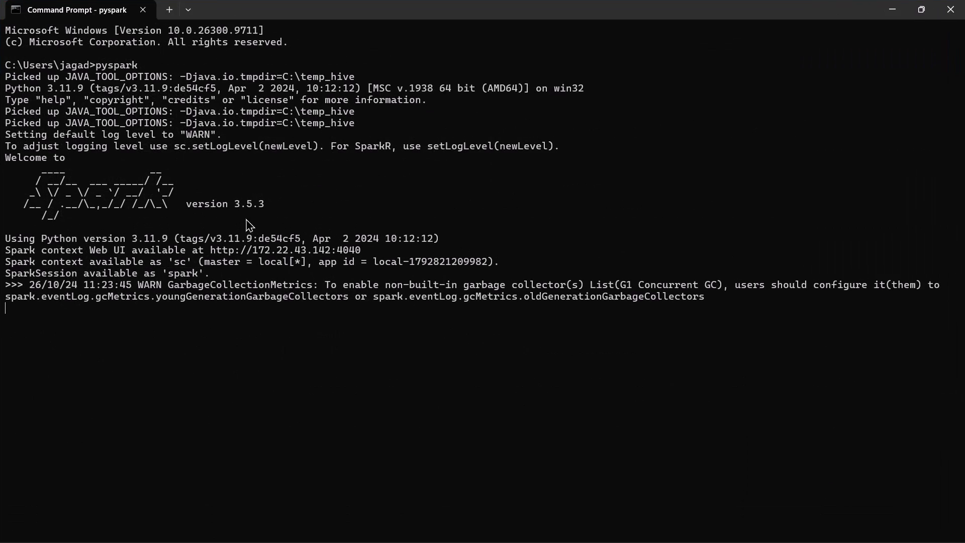
key("Return")
right_click(36, 327)
key("Return")
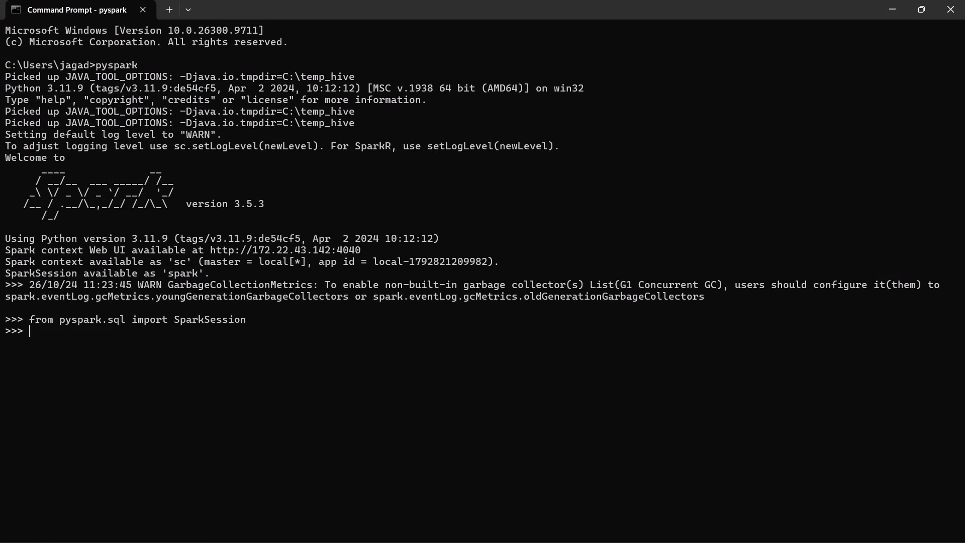
Copy "spark = SparkSession.builder.getOrCreate()" from Notepad and run it in the PySpark shell, placing the two windows side by side.
left_click(888, 10)
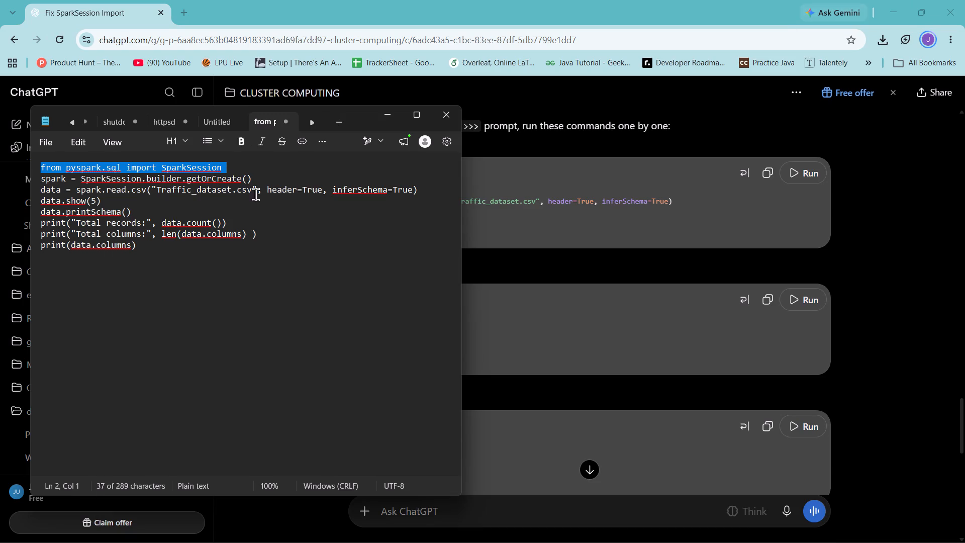
triple_click(188, 179)
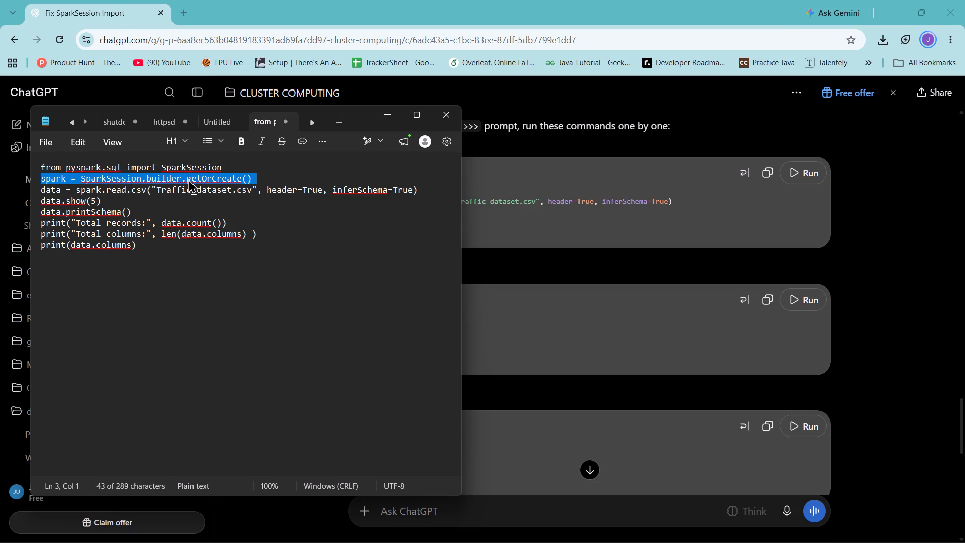
key("ctrl+c")
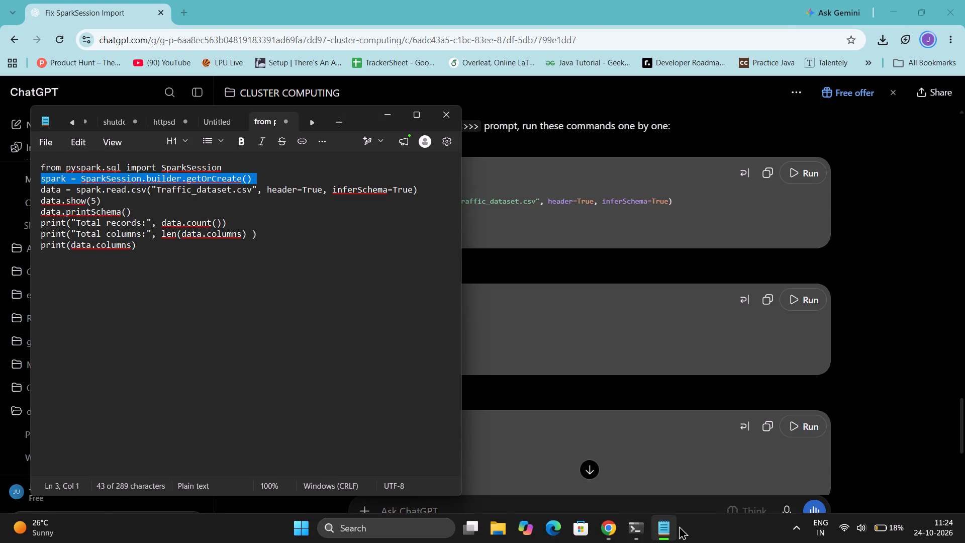
left_click(637, 533)
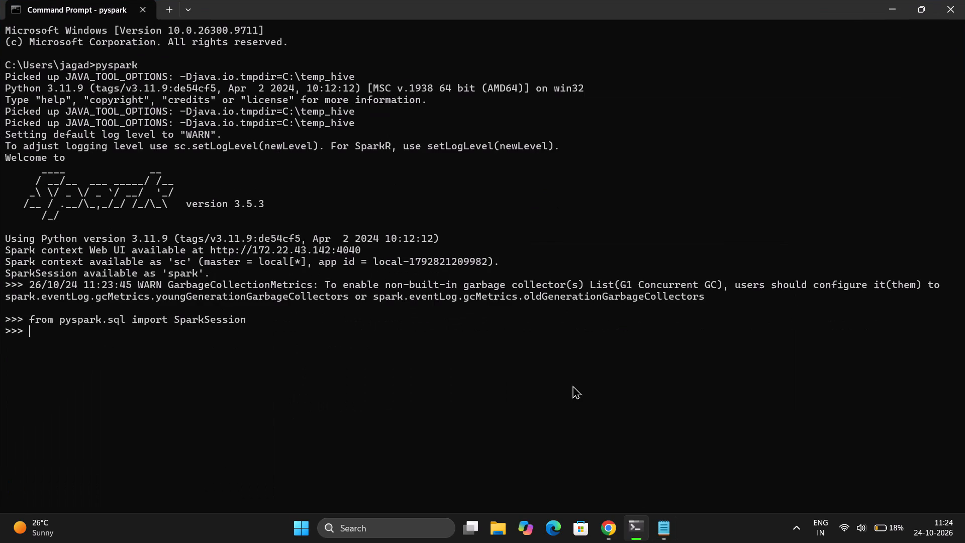
left_click(916, 13)
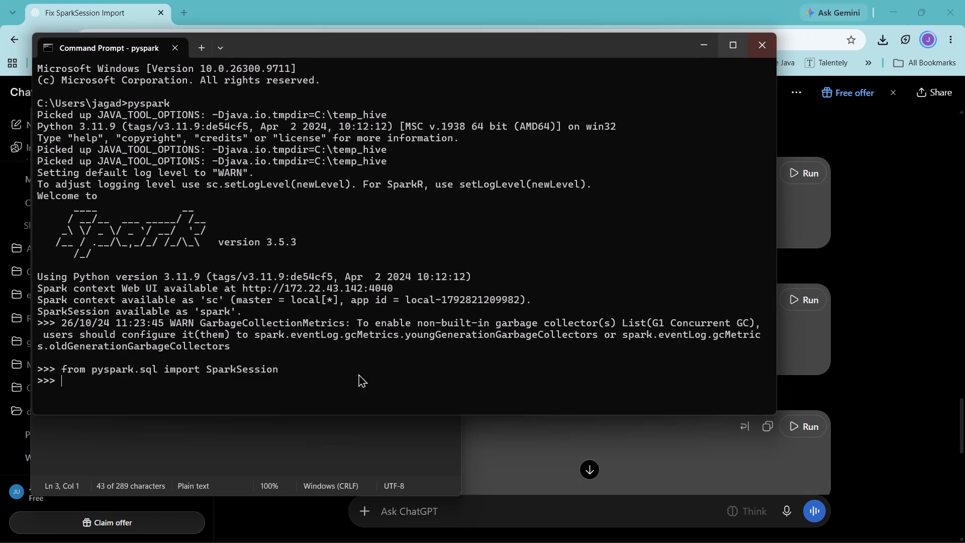
left_click(276, 437)
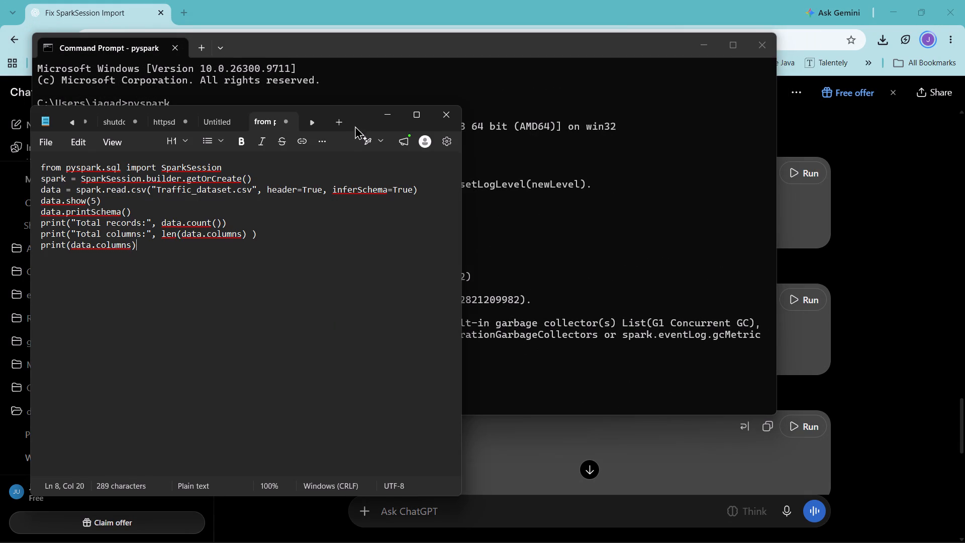
left_click_drag(355, 121, 901, 118)
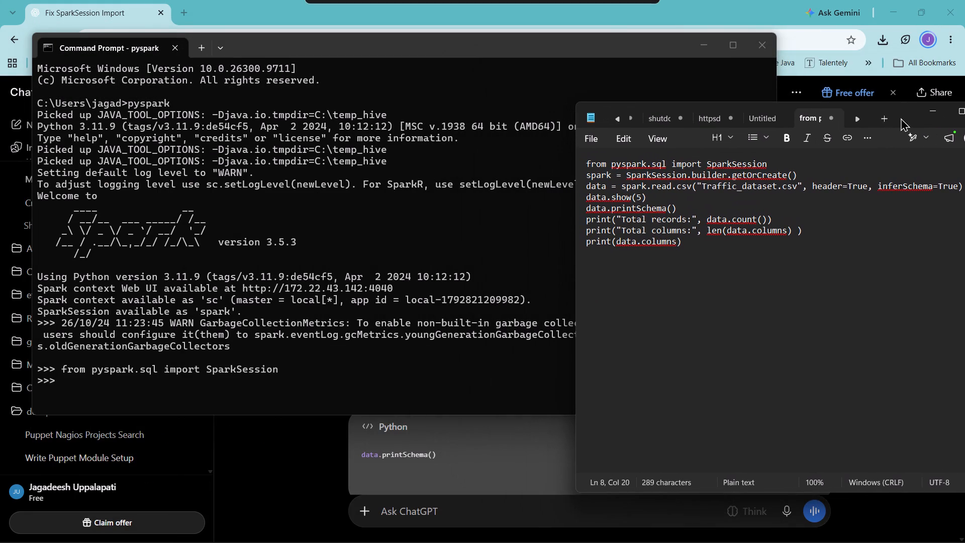
right_click(64, 378)
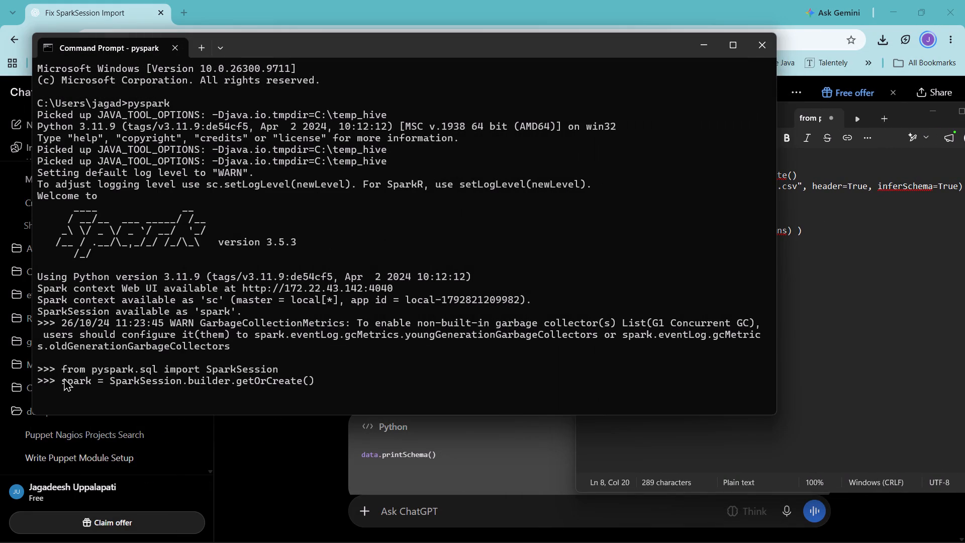
key("Return")
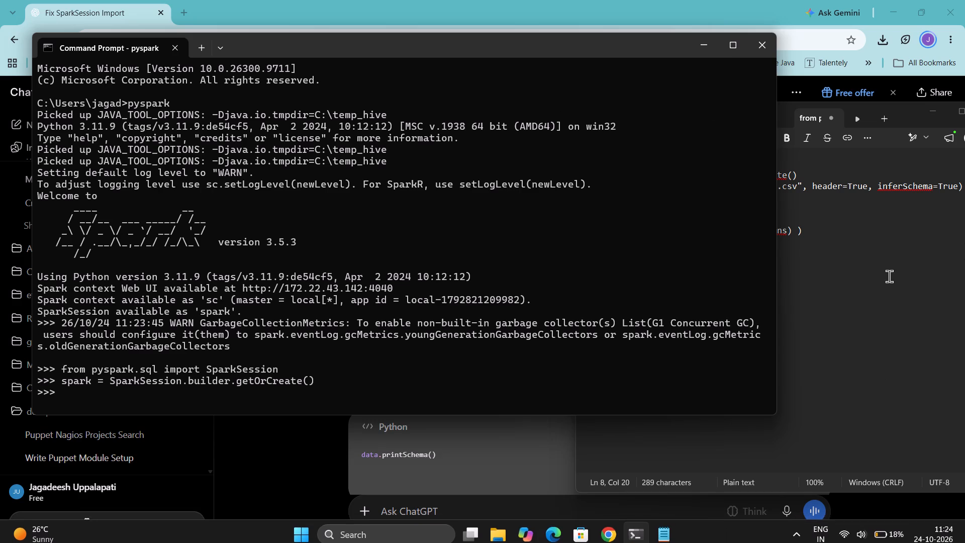
Copy the spark.read.csv line with header=True and inferSchema=True from Notepad and paste it at the PySpark prompt without running it.
left_click(889, 276)
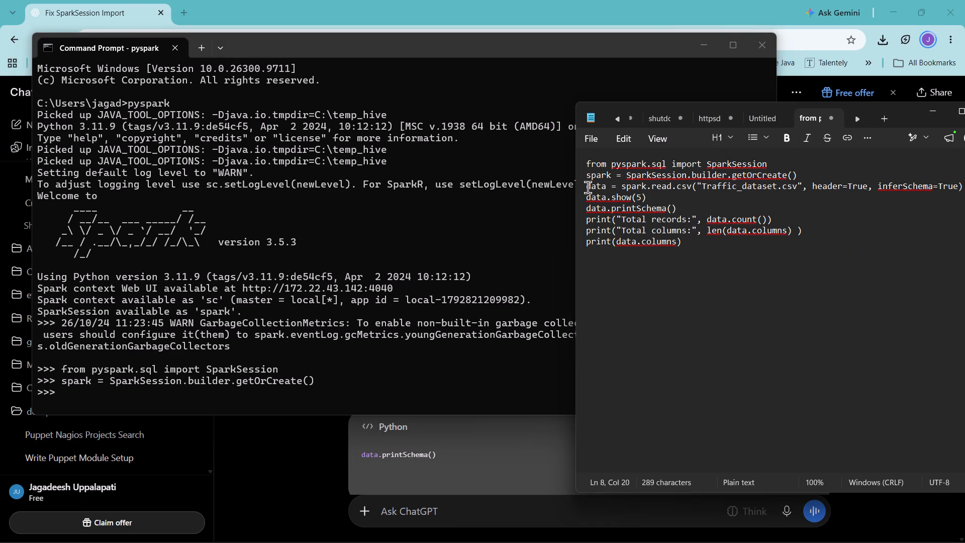
left_click_drag(588, 187, 964, 188)
key("ctrl+c")
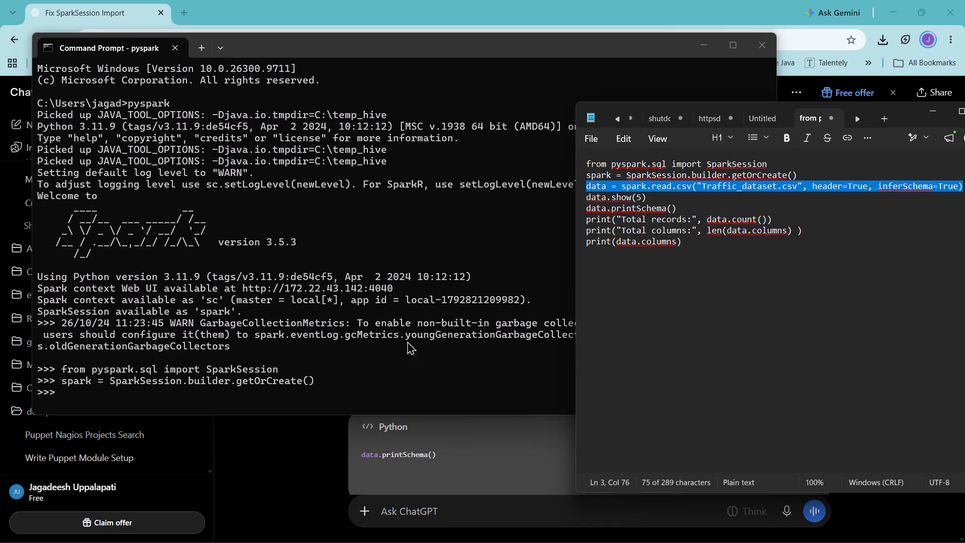
right_click(67, 390)
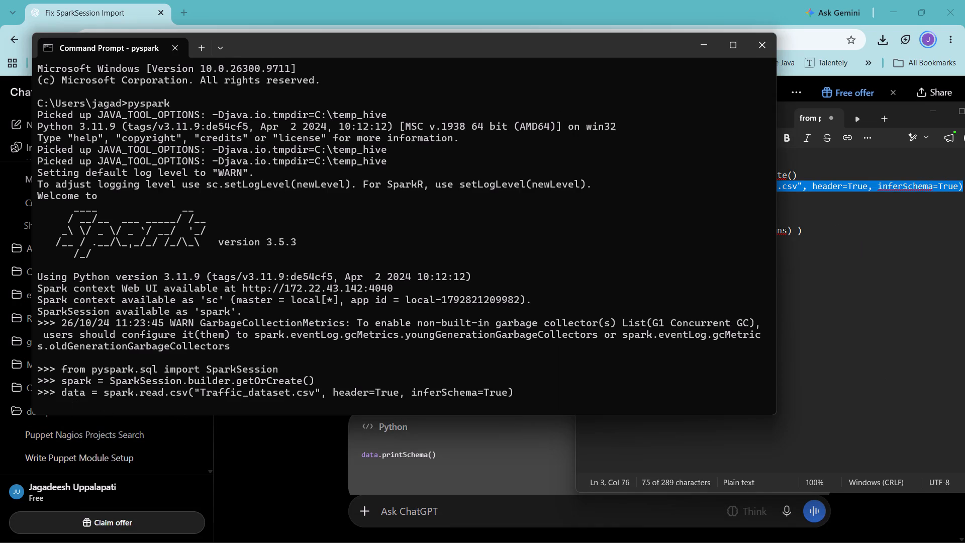
Delete the quoted file name "Traffic_dataset.csv" from the spark.read.csv call, keeping the comma and the remaining arguments.
key("Left")
key("Left")
key("Left")
key("Left")
key("Left")
key("Left")
key("Left")
key("Left")
key("Left")
key("Left")
key("Left")
key("Left")
key("Left")
key("Left")
key("Left")
key("Left")
key("Left")
key("Left")
key("Left")
key("Left")
key("Right")
key("Right")
key("Right")
key("BackSpace")
key("BackSpace")
key("BackSpace")
key("BackSpace")
key("BackSpace")
key("BackSpace")
key("BackSpace")
key("BackSpace")
key("BackSpace")
key("BackSpace")
key("BackSpace")
key("BackSpace")
key("BackSpace")
key("BackSpace")
key("BackSpace")
key("BackSpace")
key("BackSpace")
key("BackSpace")
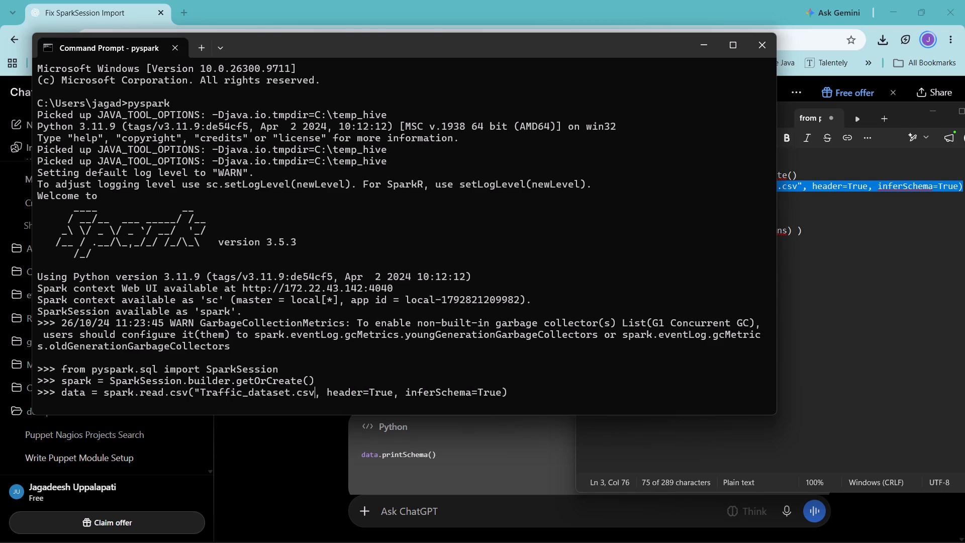
key("BackSpace")
key("BackSpace")
key("BackSpace")
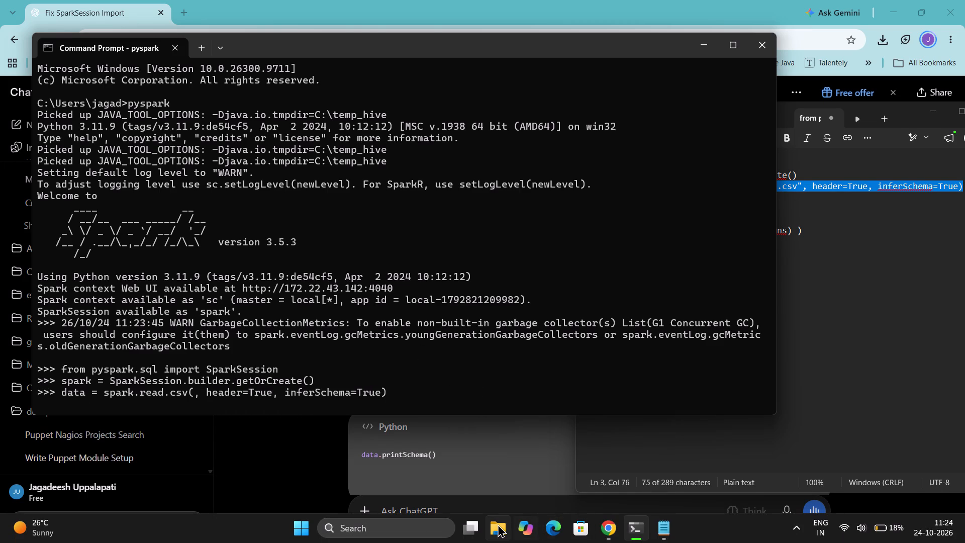
Copy the full path of Traffic dataset.csv in File Explorer and insert it as the first argument of the spark.read.csv call.
left_click(498, 524)
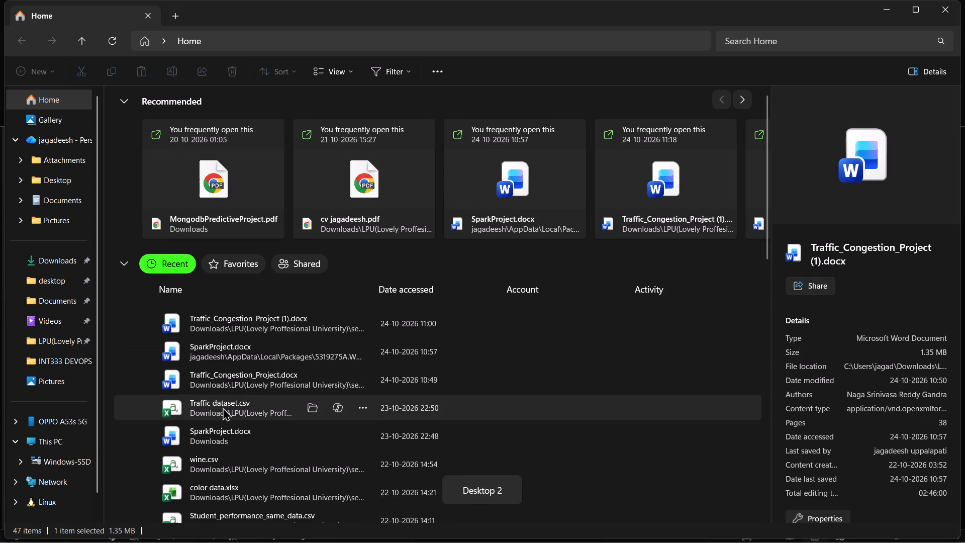
left_click(246, 407)
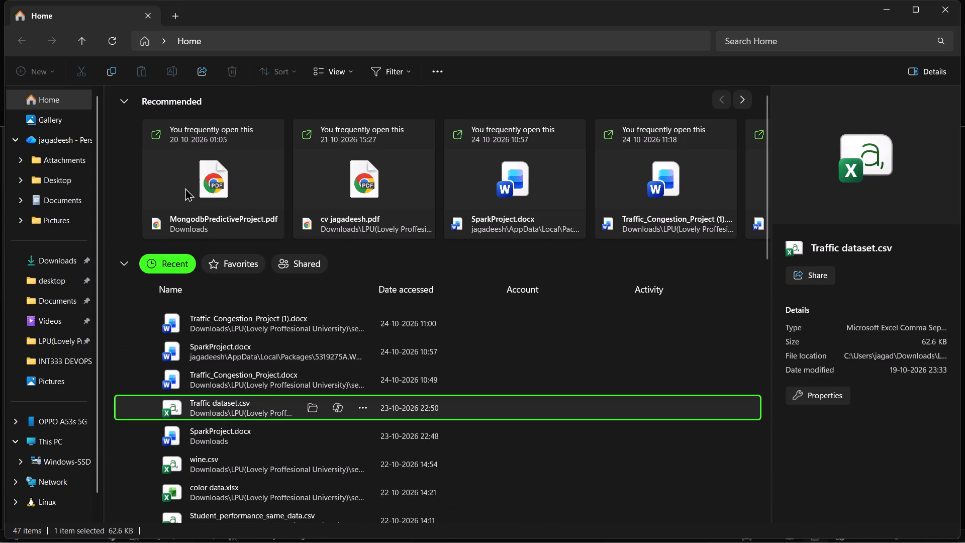
right_click(251, 401)
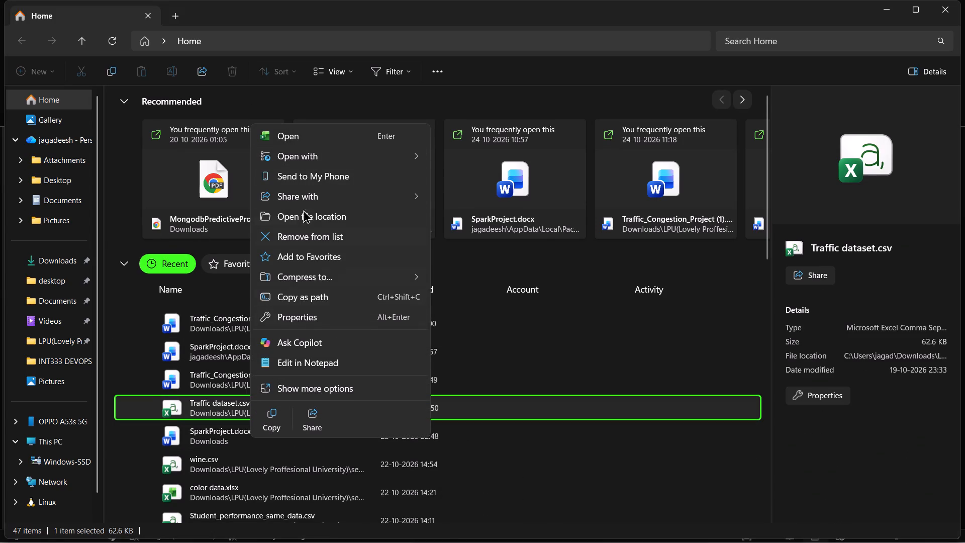
left_click(314, 297)
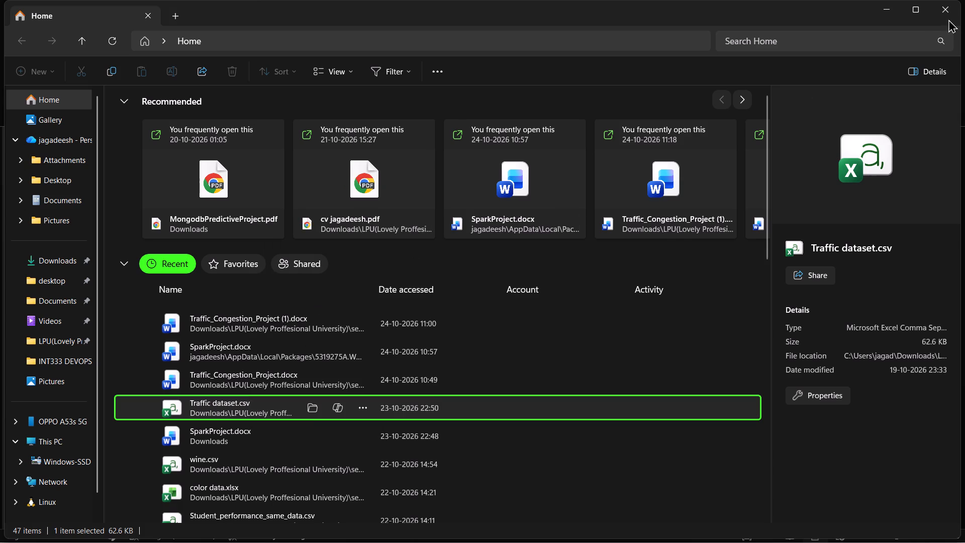
left_click(886, 8)
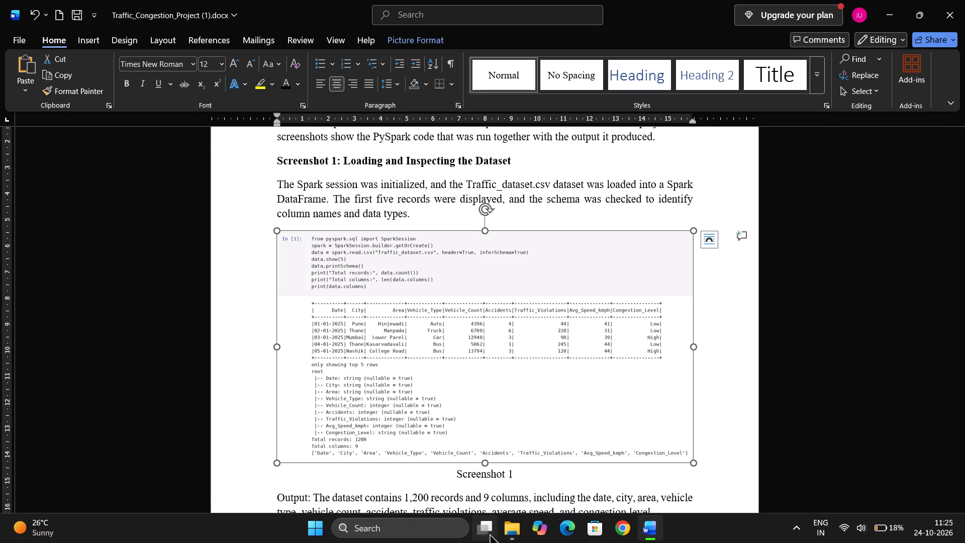
left_click(515, 532)
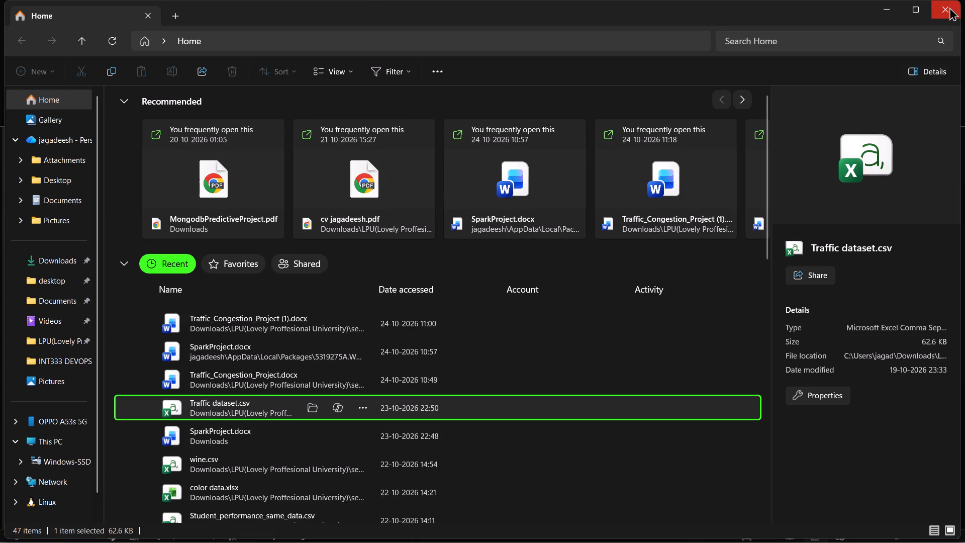
left_click(949, 7)
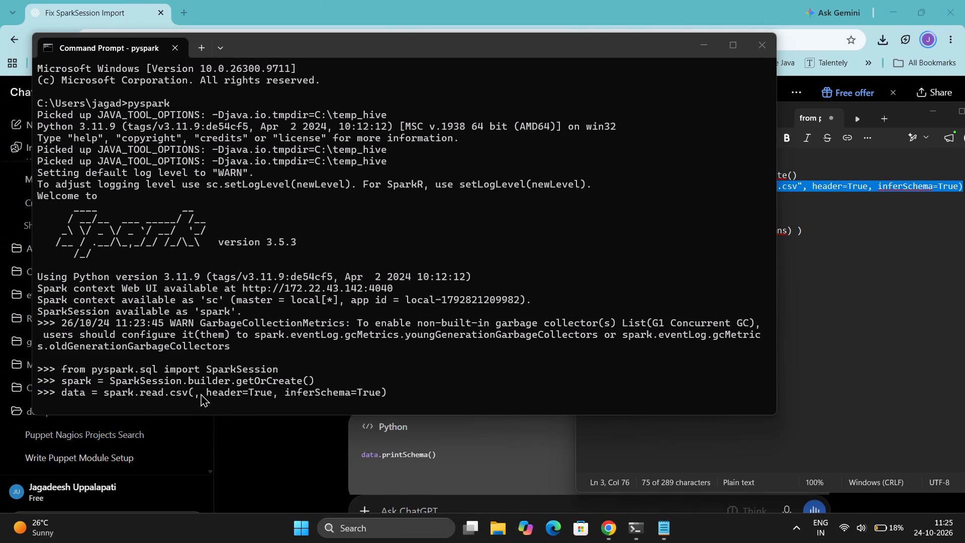
left_click(201, 393)
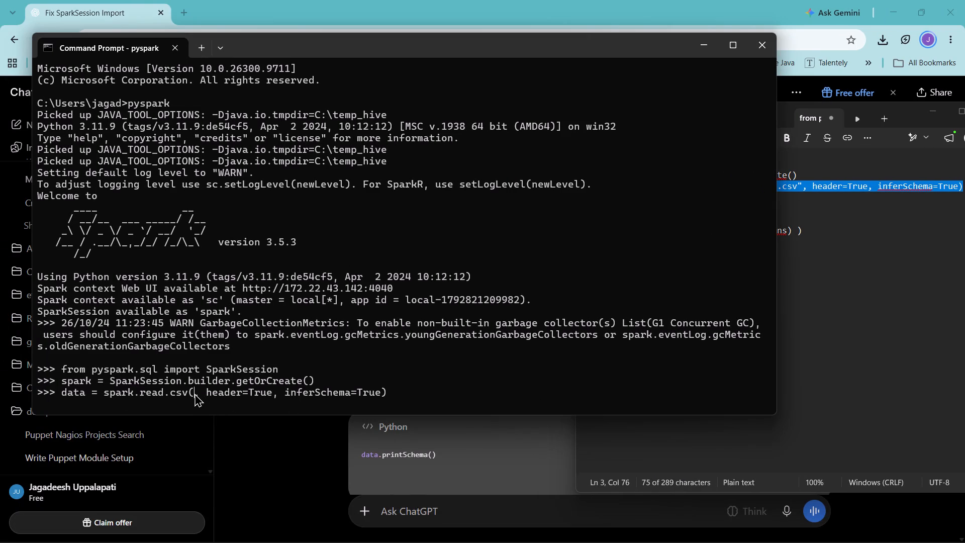
right_click(195, 393)
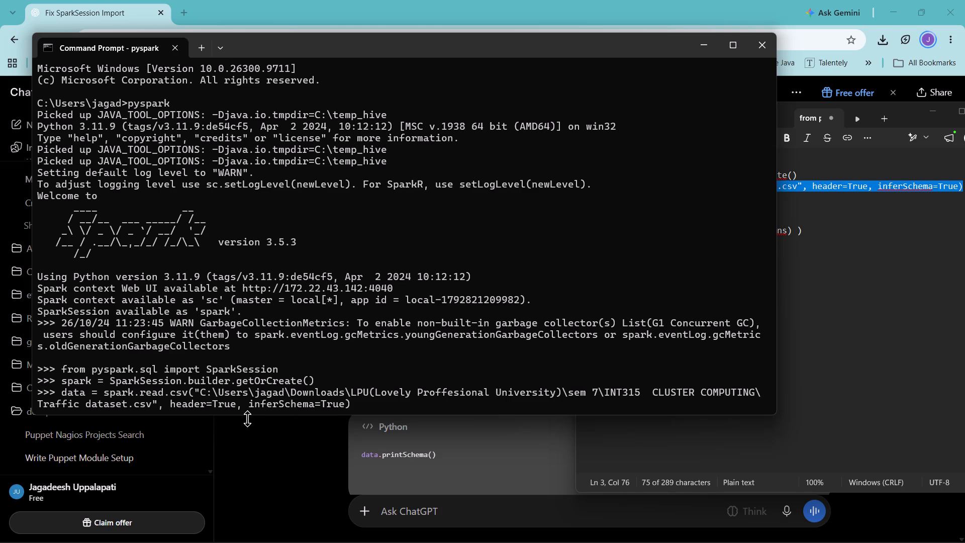
In the spark.read.csv path, replace the backslashes before Traffic dataset.csv, the INT315 folder and the sem 7 folder with forward slashes.
key("Left")
key("Left")
key("Left")
key("Left")
key("Left")
key("Left")
key("Left")
key("Left")
key("Left")
key("Left")
key("Left")
key("Left")
key("Left")
key("Left")
key("Left")
key("Left")
key("Left")
key("Left")
key("Left")
key("Left")
key("Right")
key("Right")
key("Right")
key("BackSpace")
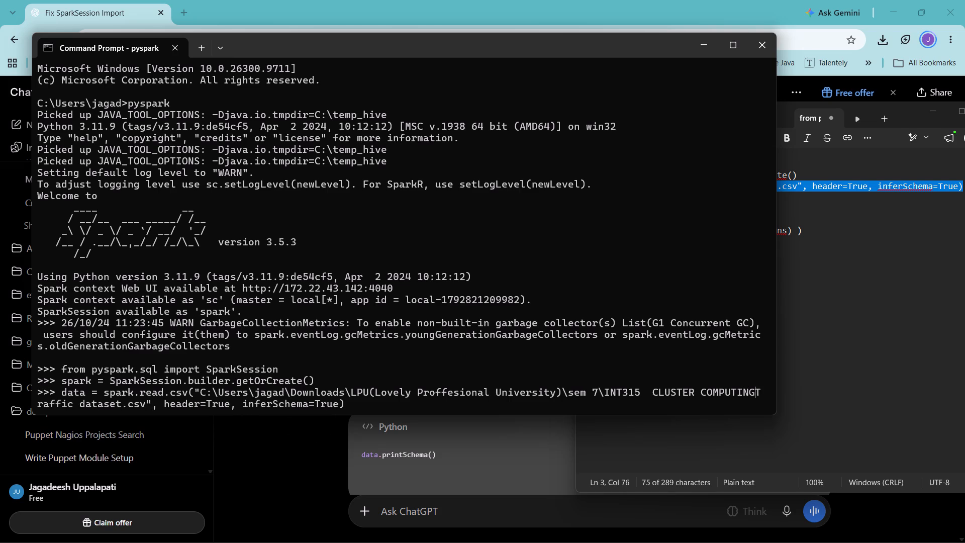
key("slash")
key("Left")
key("Left")
key("Left")
key("Left")
key("Left")
key("Left")
key("Left")
key("Left")
key("Left")
key("Left")
key("Left")
key("Left")
key("Left")
key("Left")
key("Left")
key("Left")
key("Left")
key("Left")
key("Left")
key("Left")
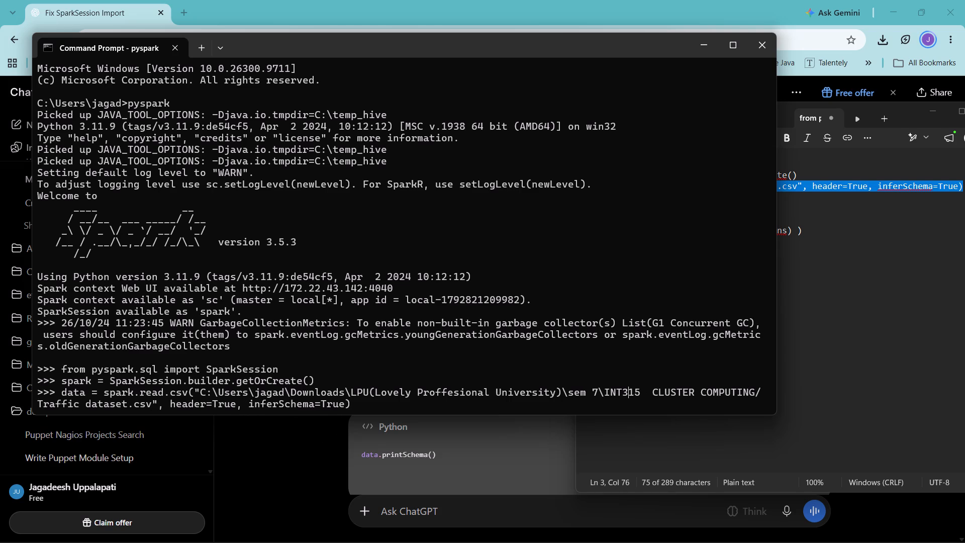
key("Left")
key("Left")
key("BackSpace")
key("slash")
key("Left")
key("Left")
key("Left")
key("Left")
key("Left")
key("Left")
key("BackSpace")
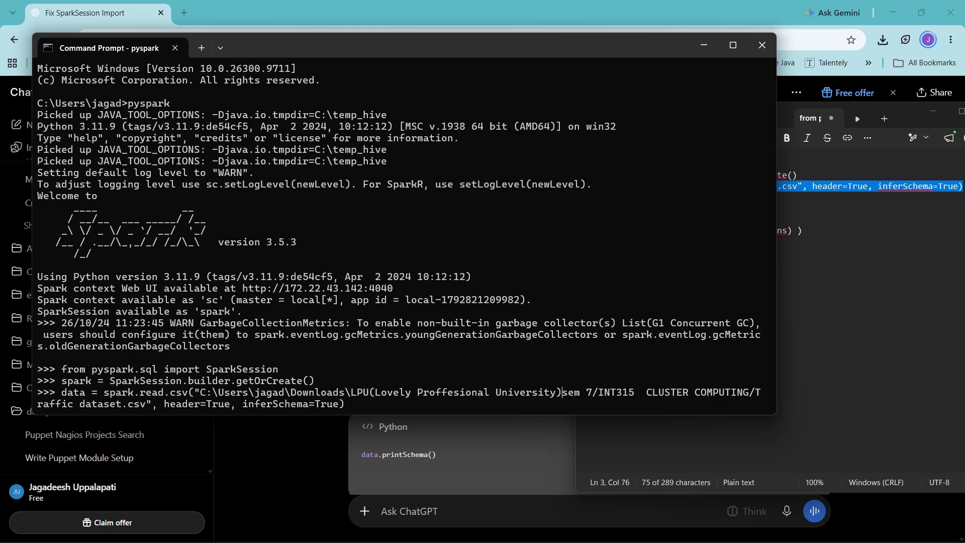
key("slash")
Replace the remaining backslashes in the CSV path, from before the LPU folder back to the C: drive, with forward slashes.
key("Left")
key("Left")
key("Left")
key("Left")
key("Left")
key("Left")
key("Left")
key("Left")
key("Left")
key("Left")
key("Left")
key("Left")
key("Left")
key("Left")
key("Left")
key("Left")
key("Left")
key("Left")
key("Left")
key("Left")
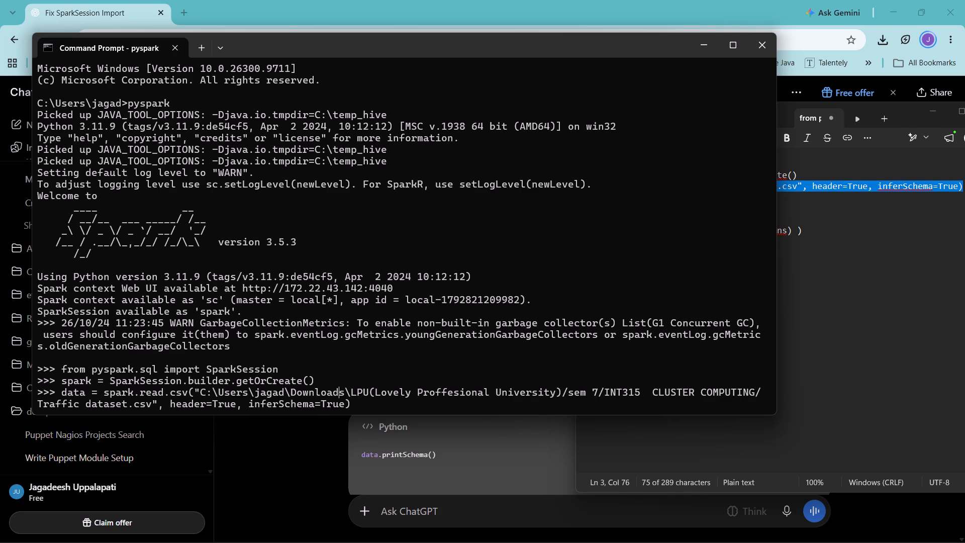
key("Right")
key("Right")
key("BackSpace")
key("slash")
key("Left")
key("Left")
key("Left")
key("Left")
key("Left")
key("Left")
key("Left")
key("Left")
key("Left")
key("Left")
key("BackSpace")
key("slash")
key("Left")
key("Left")
key("Left")
key("Left")
key("Left")
key("Left")
key("BackSpace")
key("slash")
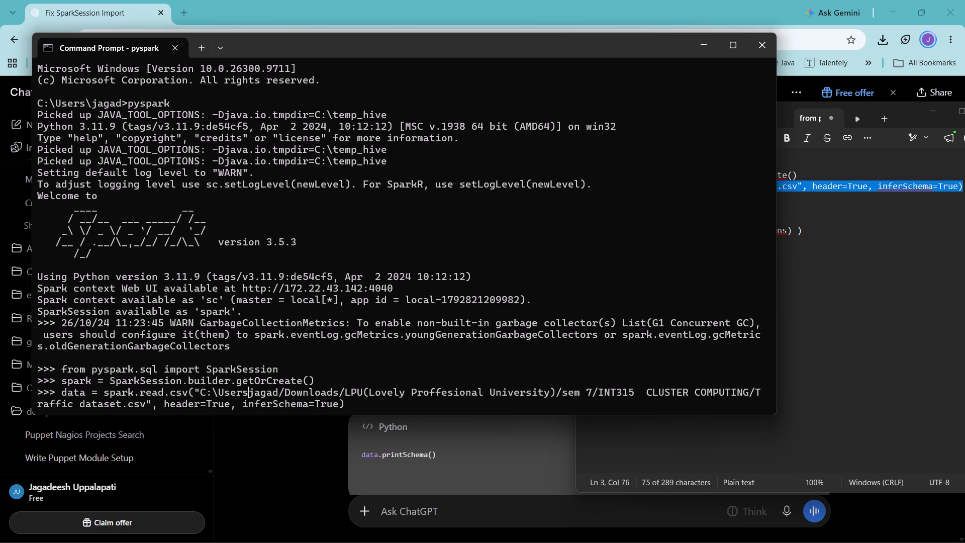
key("Left")
key("Left")
key("Left")
key("Left")
key("Left")
key("Left")
key("Left")
key("Right")
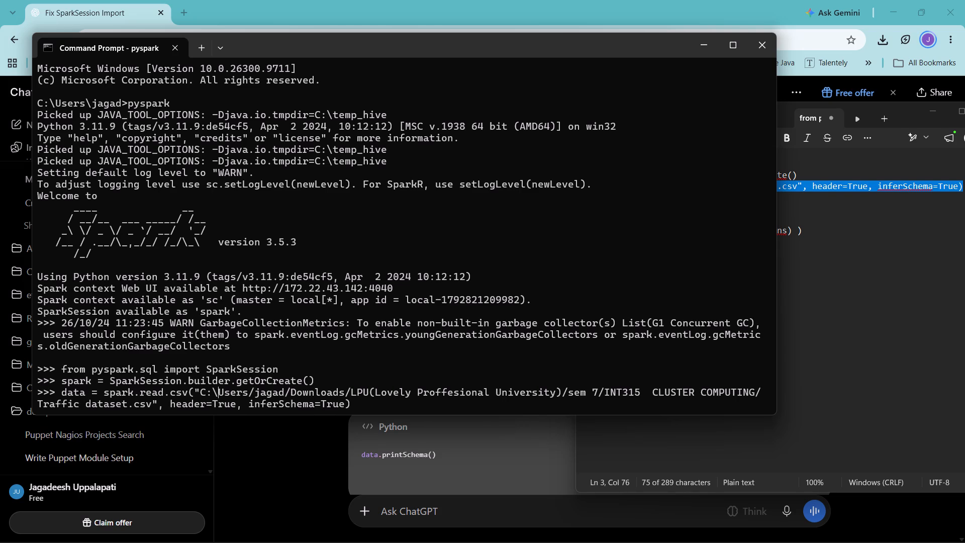
key("BackSpace")
key("slash")
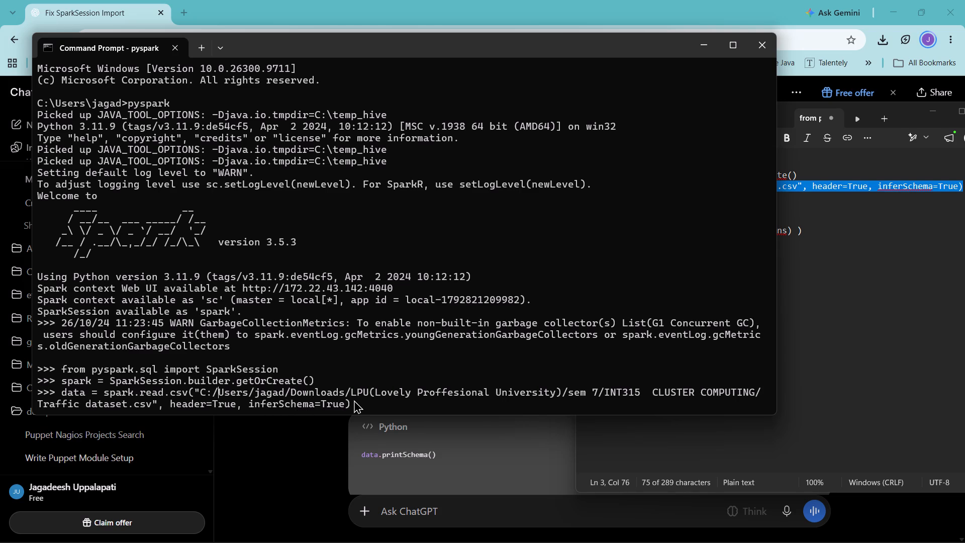
Run the edited spark.read.csv line at the PySpark prompt.
left_click(354, 400)
key("Return")
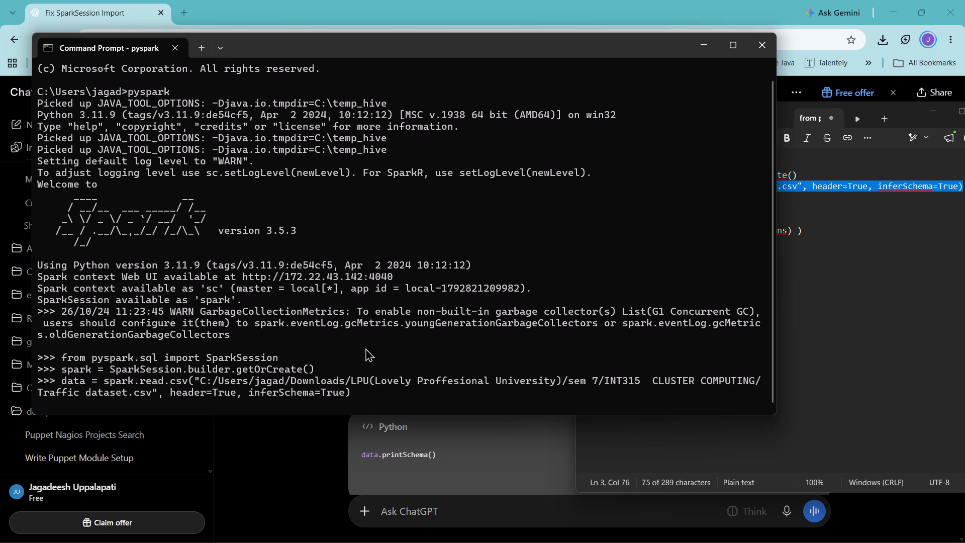
scroll(365, 348, "down", 1)
scroll(367, 298, "down", 1)
Copy the five lines from data.show(5) through print(data.columns) in Notepad and paste them into the PySpark shell, accepting the multi-line paste.
left_click(833, 375)
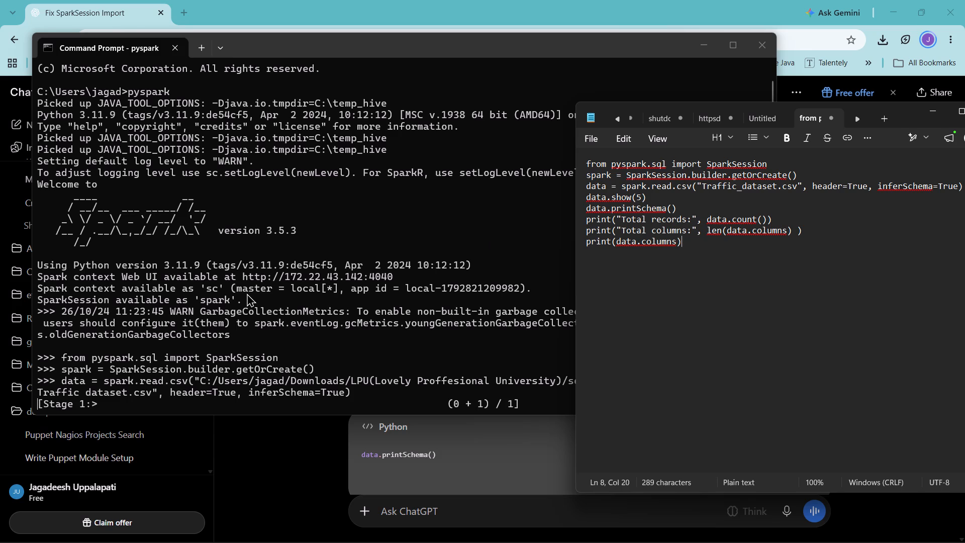
scroll(247, 293, "down", 1)
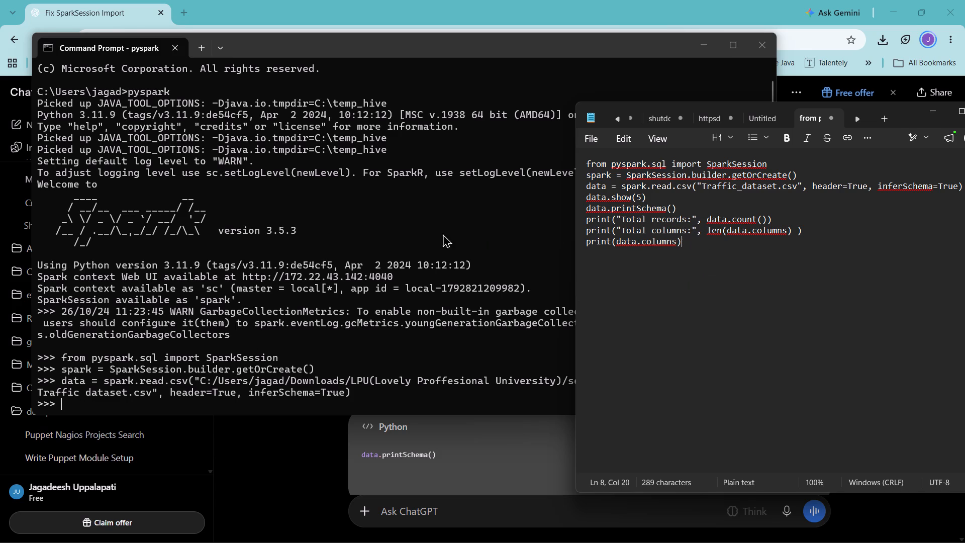
scroll(367, 254, "down", 1)
left_click_drag(690, 247, 578, 200)
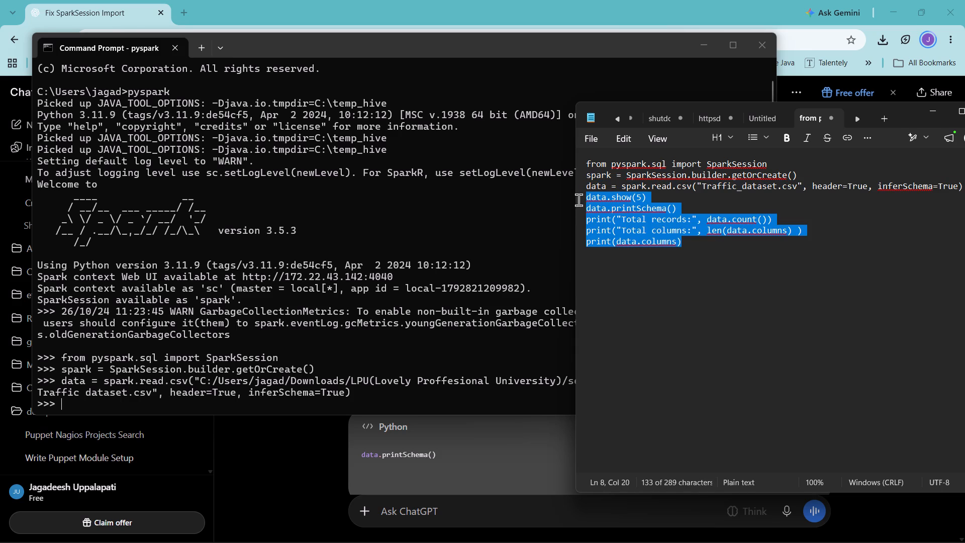
left_click_drag(578, 200, 579, 198)
key("ctrl+c")
left_click(59, 403)
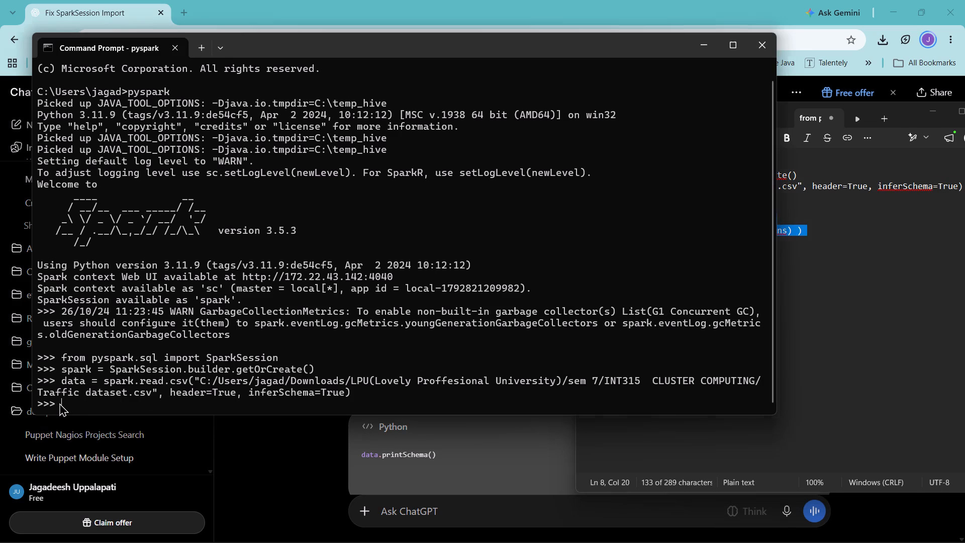
right_click(66, 401)
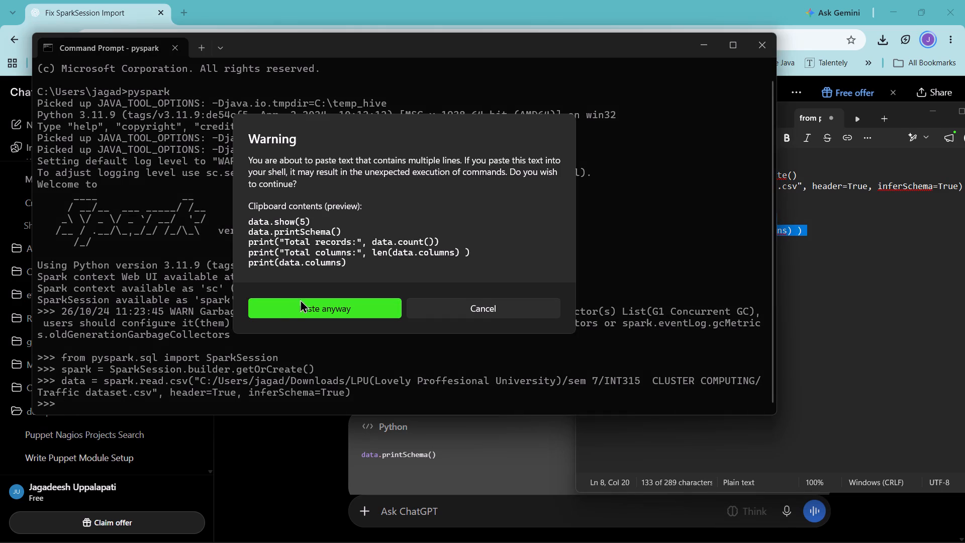
left_click(300, 306)
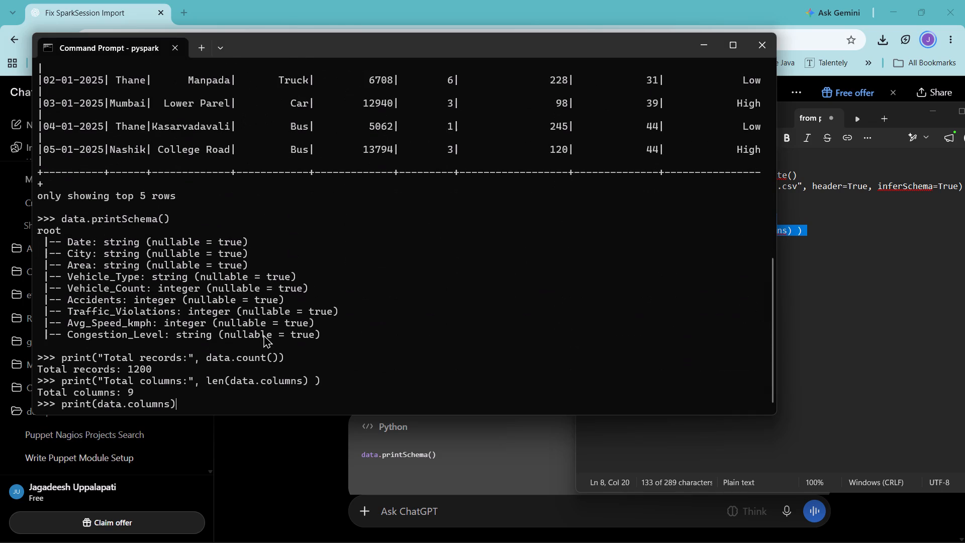
Maximize the PySpark window and run the pending print(data.columns) line.
scroll(263, 334, "up", 1)
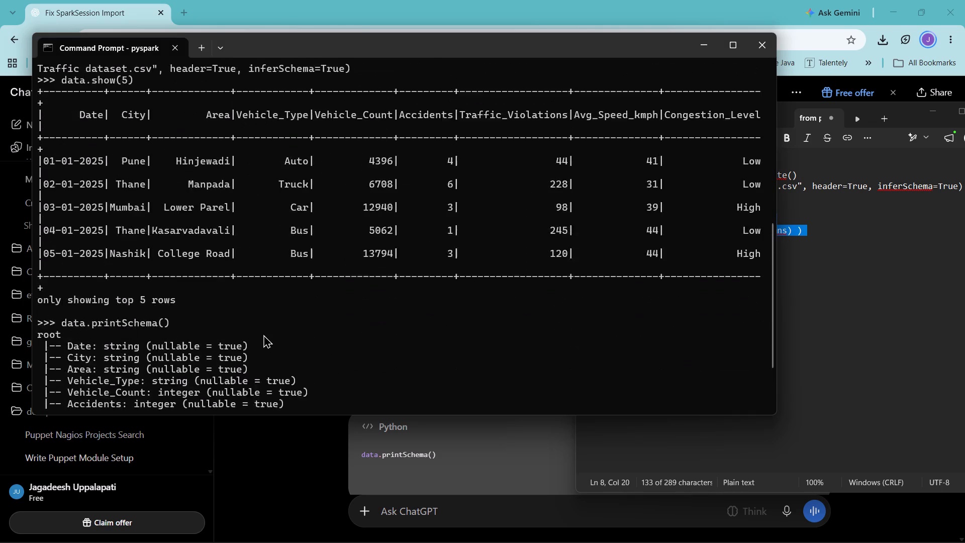
scroll(263, 334, "up", 3)
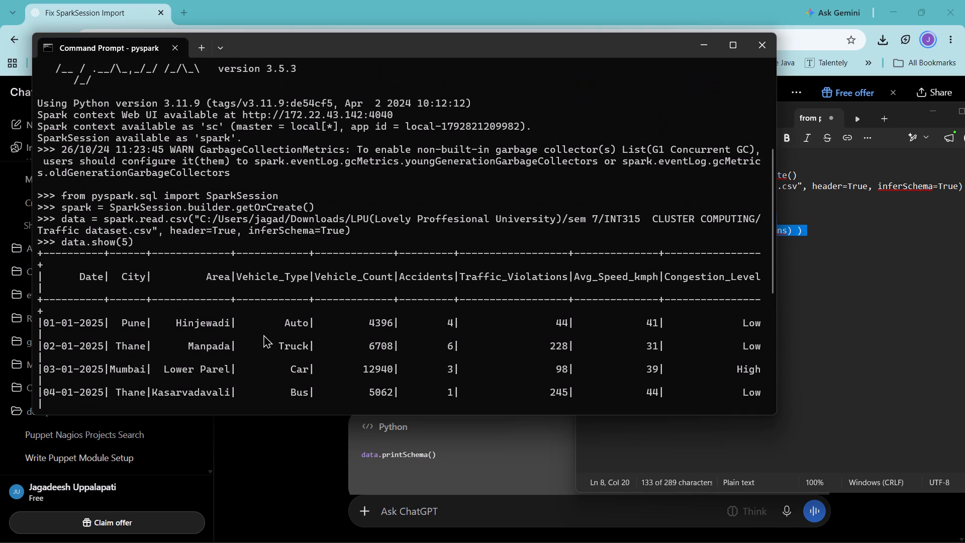
scroll(263, 334, "up", 1)
left_click(734, 50)
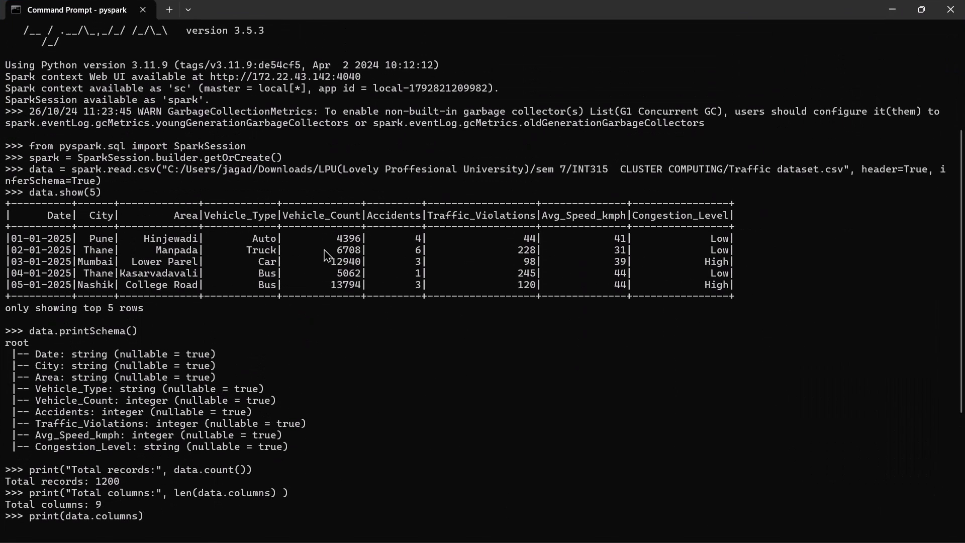
scroll(400, 311, "down", 1)
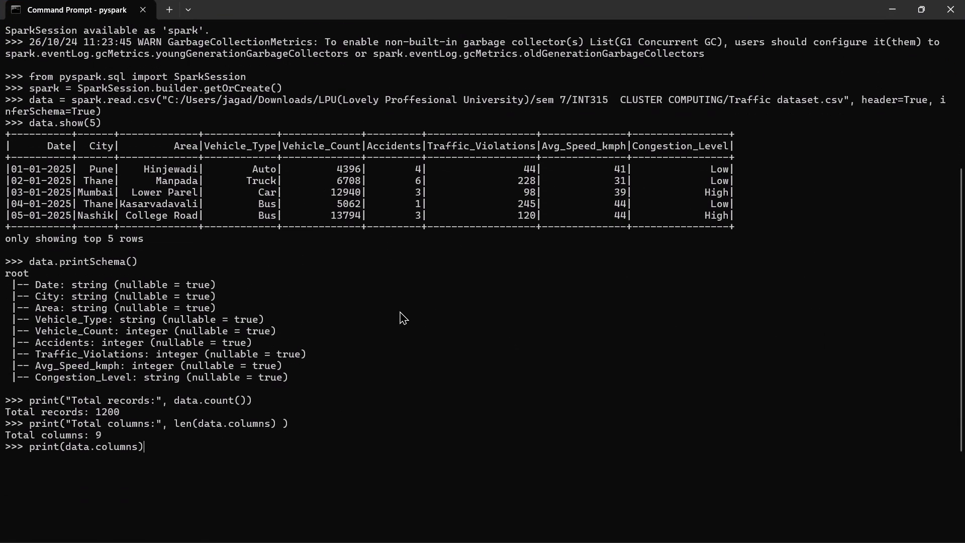
key("Return")
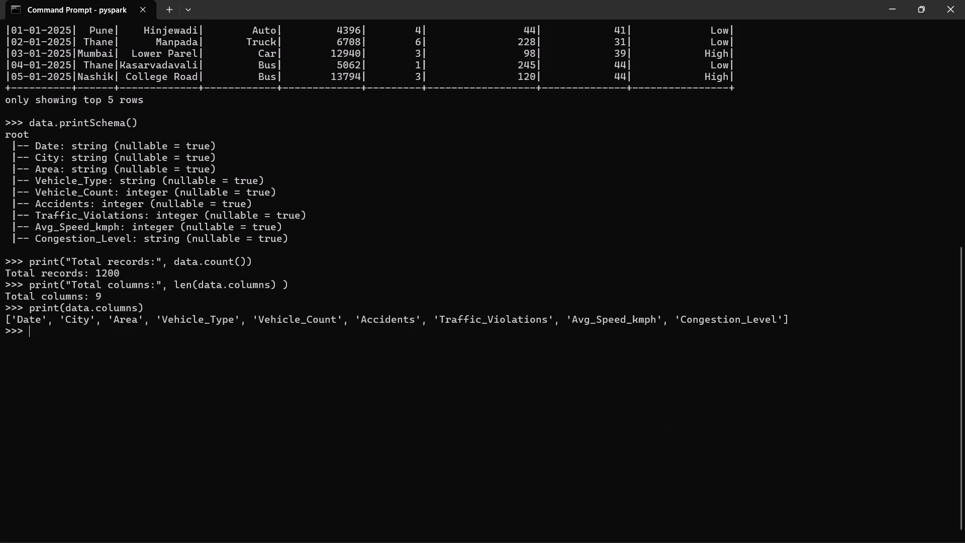
Capture a screen snip of the PySpark session spanning from the SparkSession import line down to the print(data.columns) output.
scroll(497, 371, "up", 1)
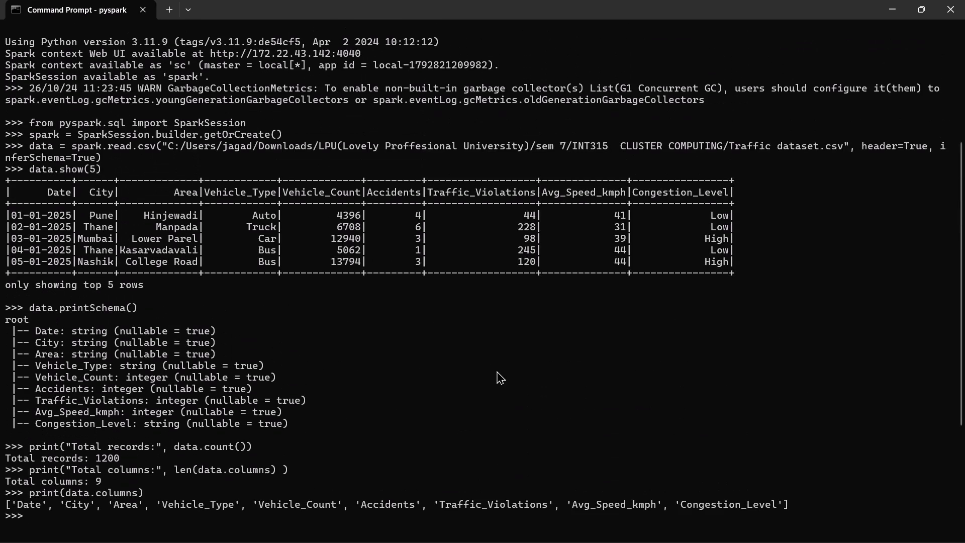
scroll(497, 371, "up", 1)
key("shift+super+s")
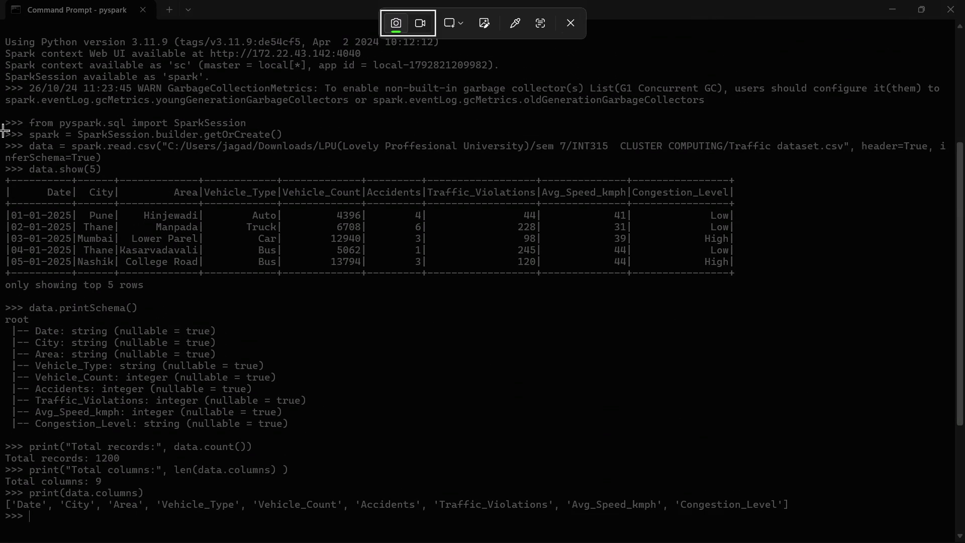
left_click_drag(0, 110, 557, 332)
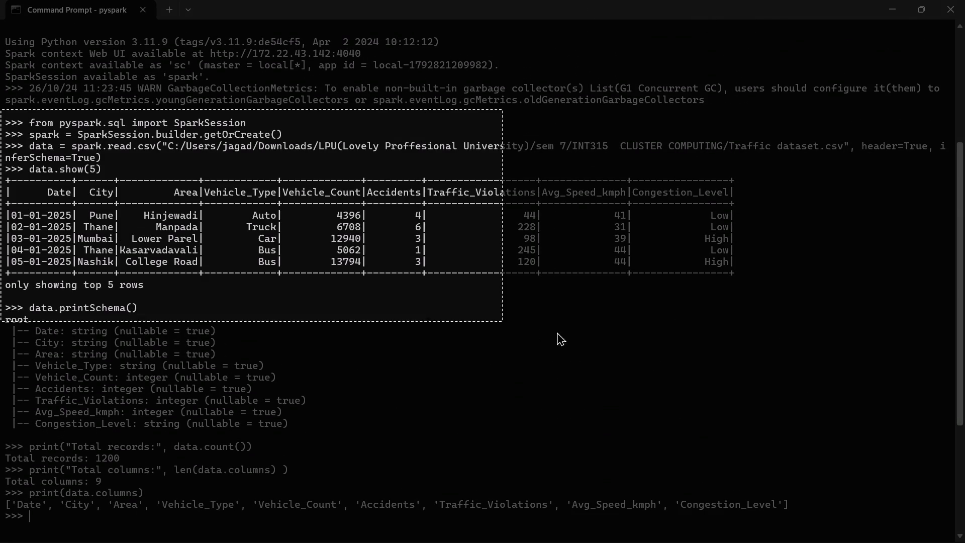
left_click_drag(557, 332, 800, 350)
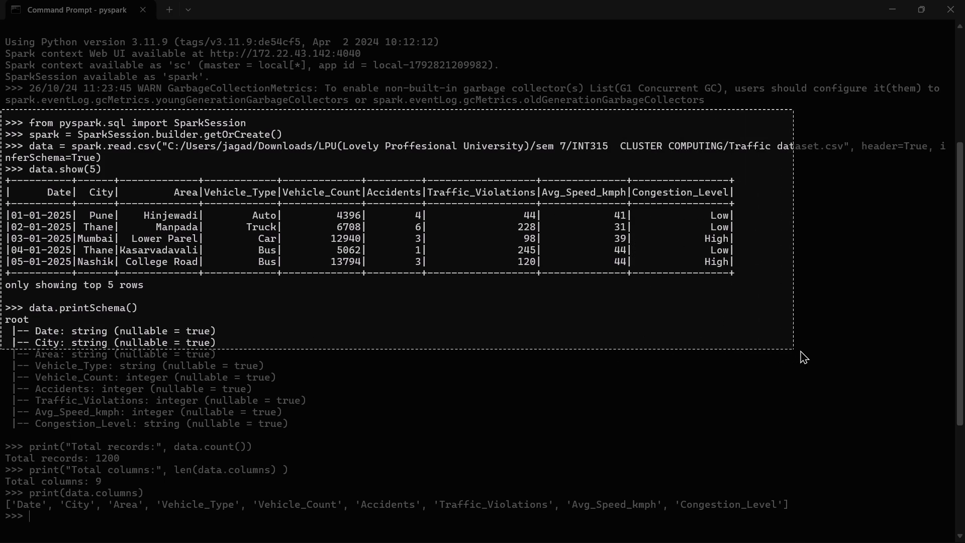
left_click_drag(800, 350, 964, 528)
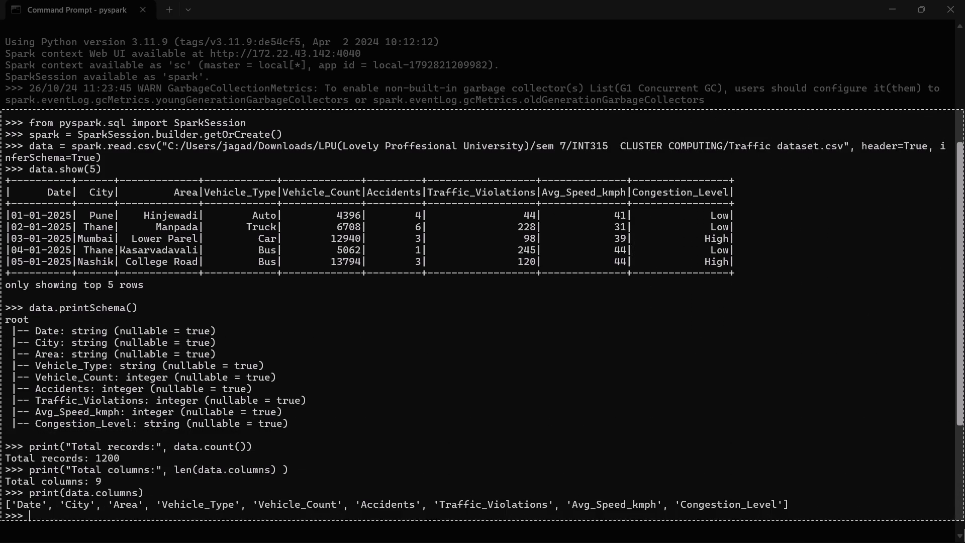
left_click_drag(964, 528, 964, 542)
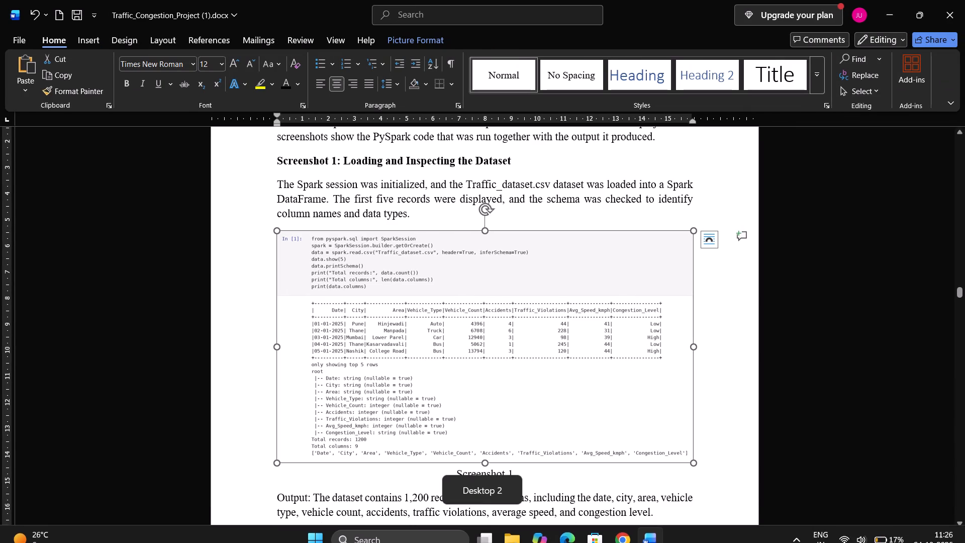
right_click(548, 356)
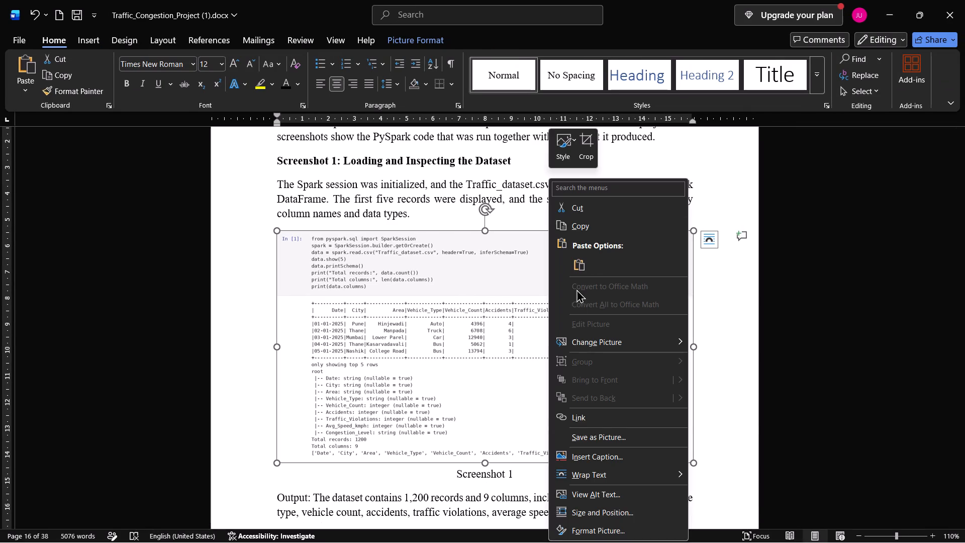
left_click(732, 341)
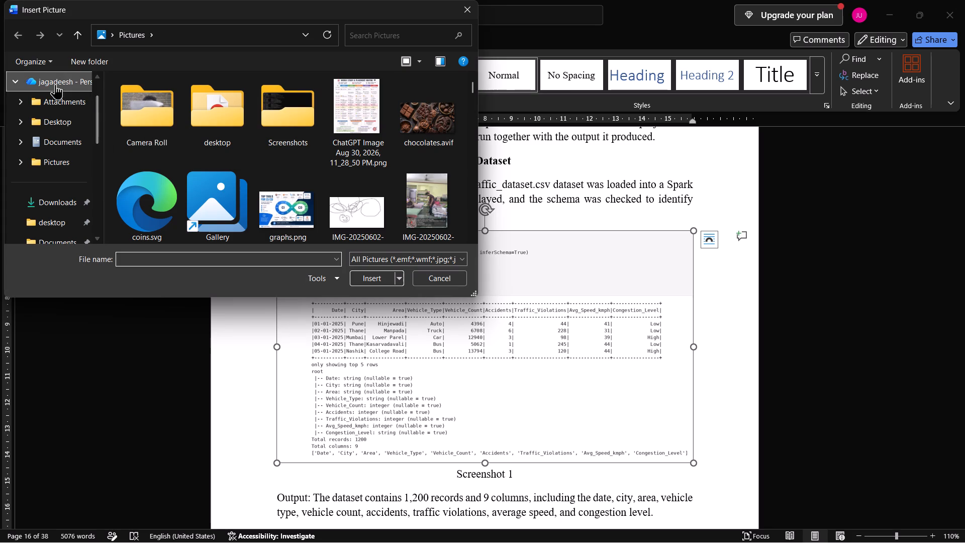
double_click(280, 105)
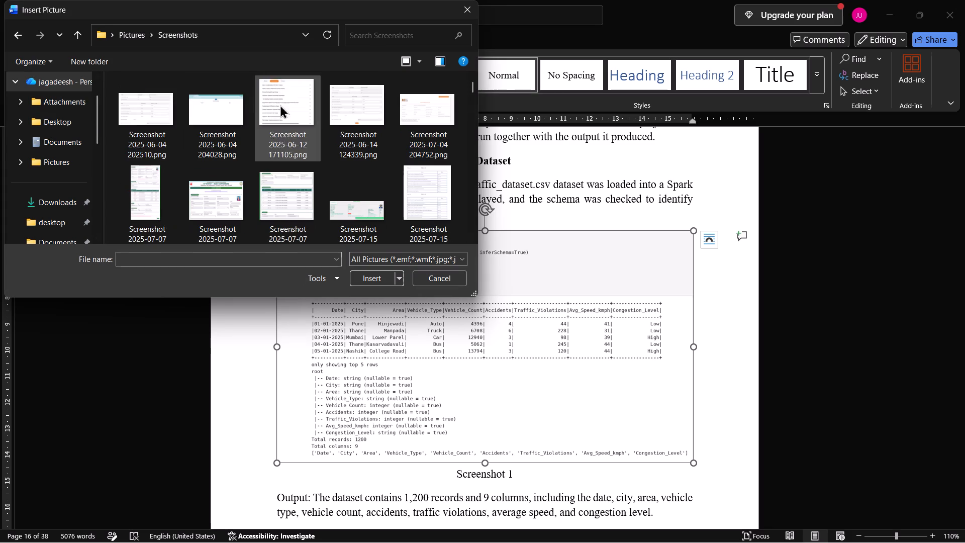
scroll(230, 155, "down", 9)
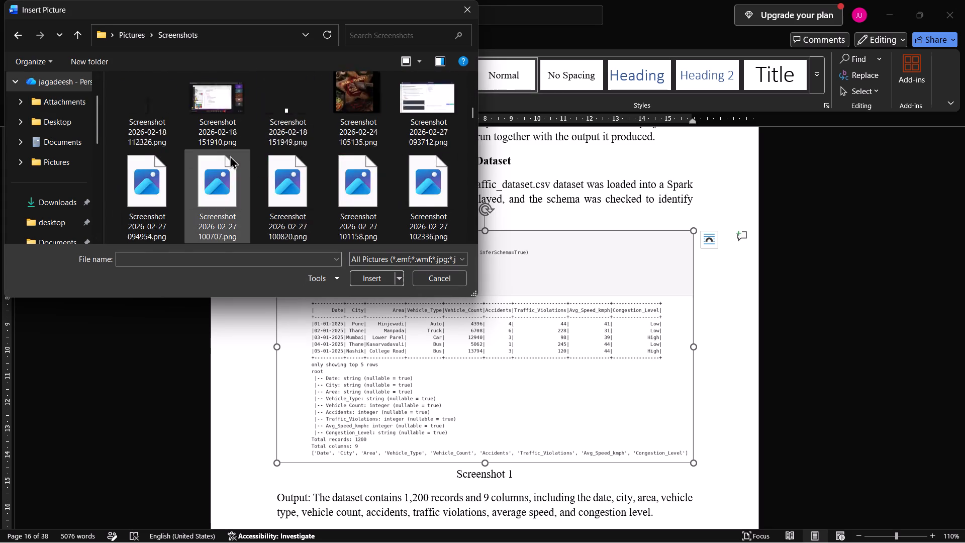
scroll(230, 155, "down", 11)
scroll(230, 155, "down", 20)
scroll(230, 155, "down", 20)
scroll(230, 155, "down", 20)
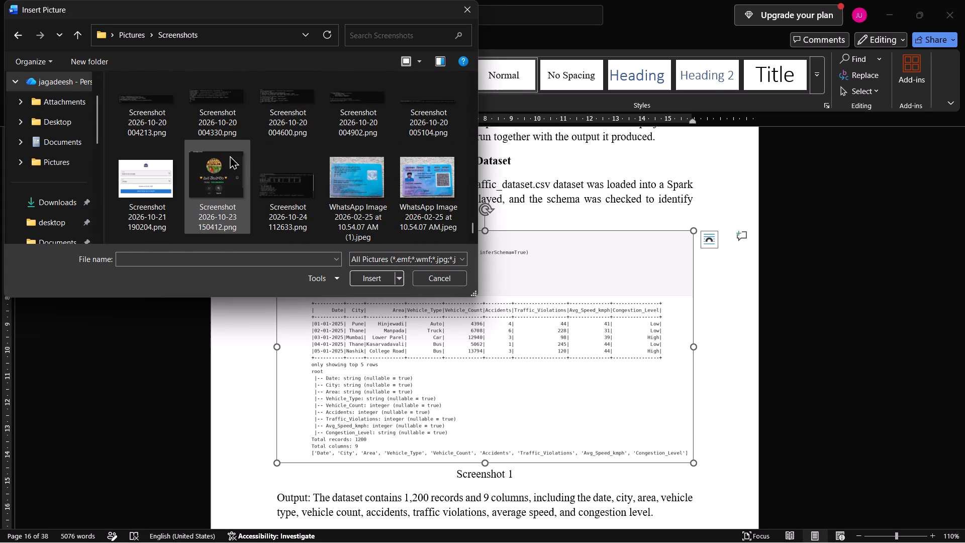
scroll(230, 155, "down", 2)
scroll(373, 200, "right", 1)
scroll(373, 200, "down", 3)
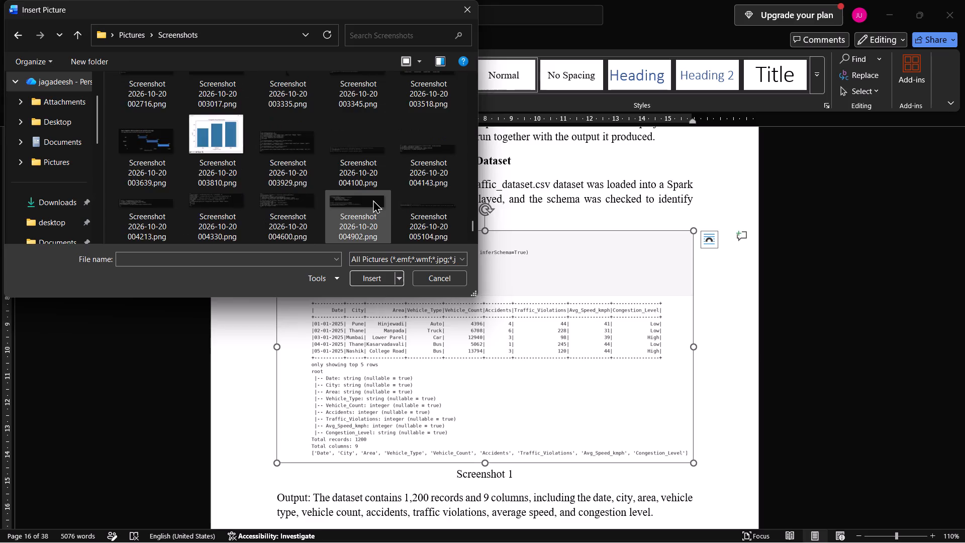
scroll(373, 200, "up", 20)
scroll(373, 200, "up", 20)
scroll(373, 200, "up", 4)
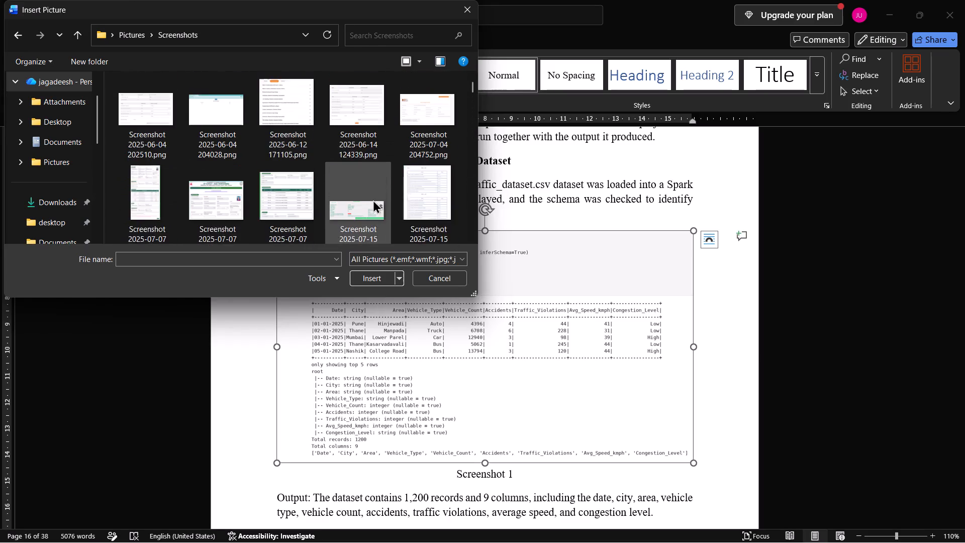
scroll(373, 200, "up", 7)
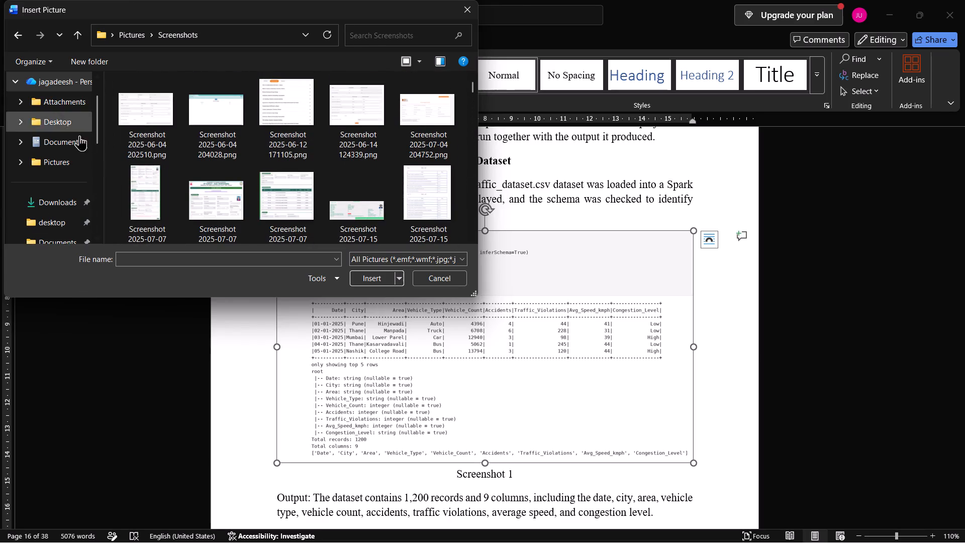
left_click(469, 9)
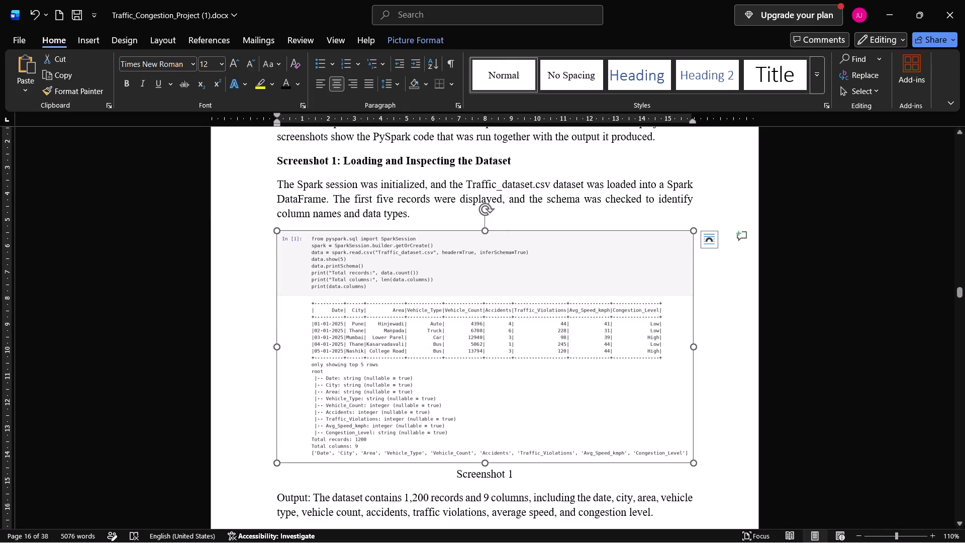
Paste the captured PySpark snip into the report just before the existing Screenshot 1 picture.
key("ctrl+v")
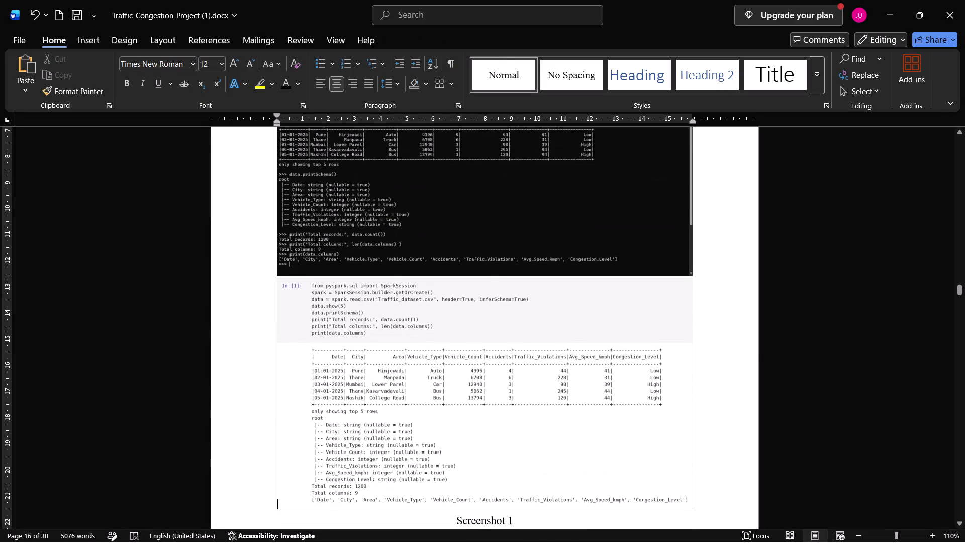
Widen the pasted PySpark picture past the text margin to nearly the page's right edge and make it slightly taller.
scroll(502, 320, "up", 1)
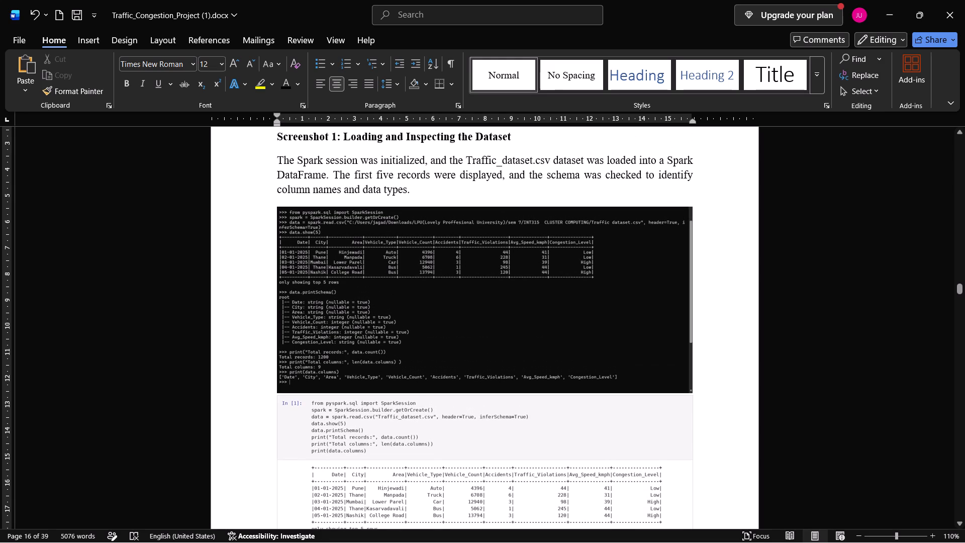
left_click(678, 297)
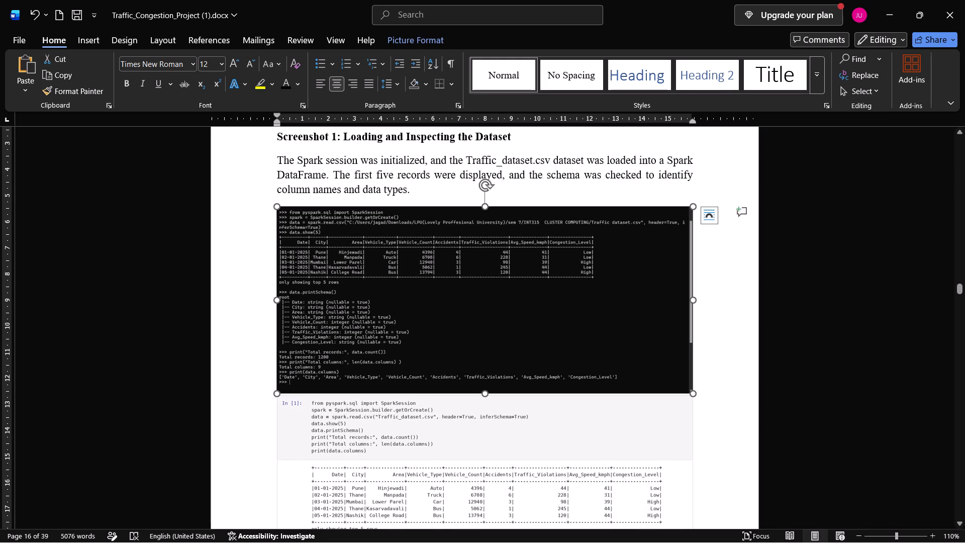
left_click_drag(693, 301, 719, 304)
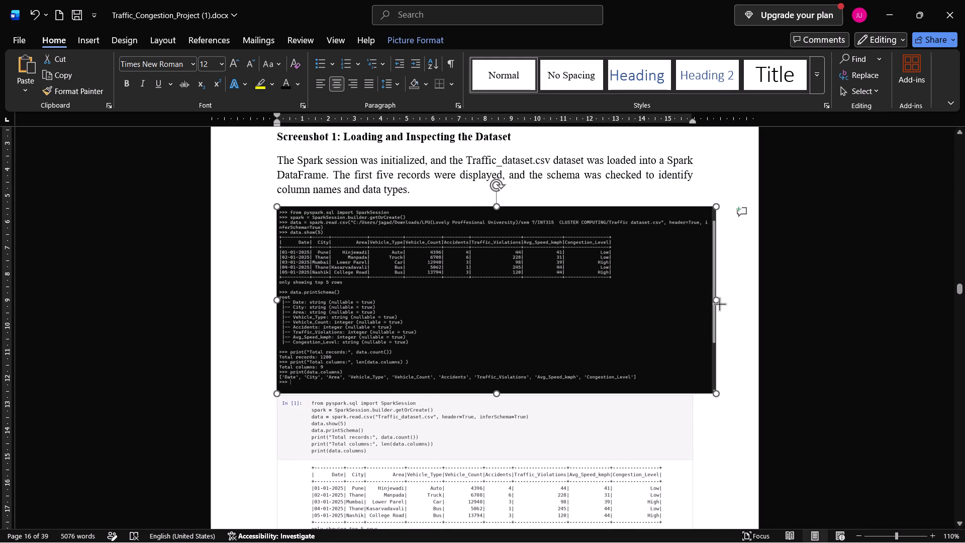
left_click_drag(719, 304, 754, 305)
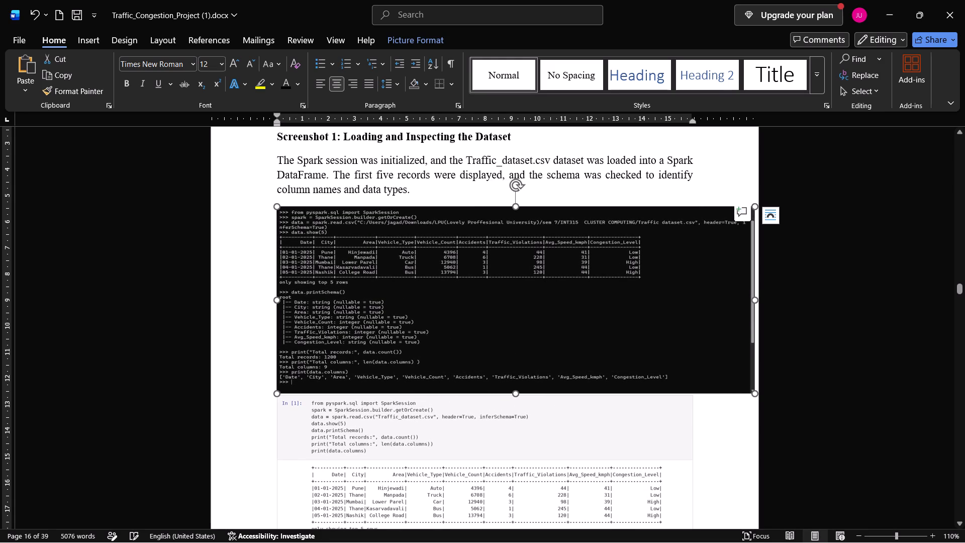
left_click_drag(514, 395, 514, 403)
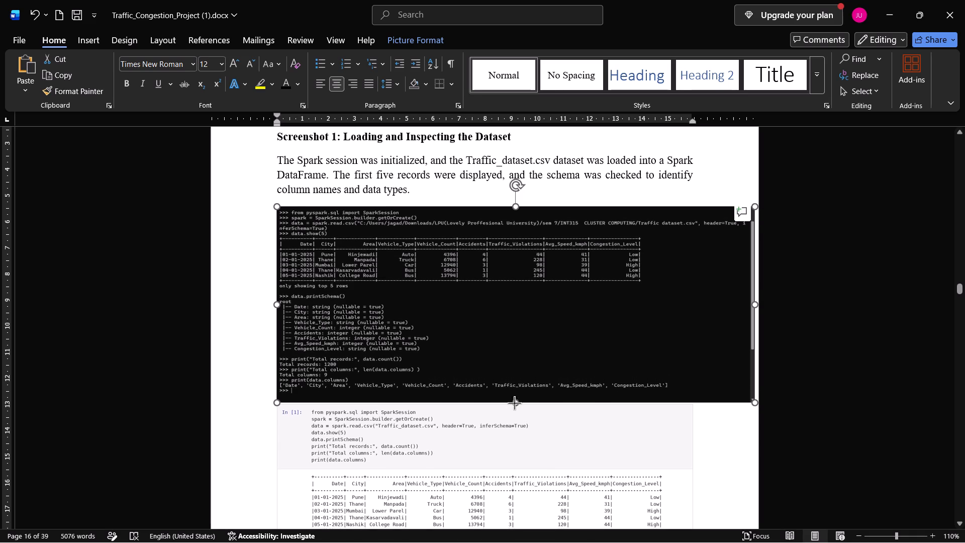
left_click_drag(514, 403, 512, 416)
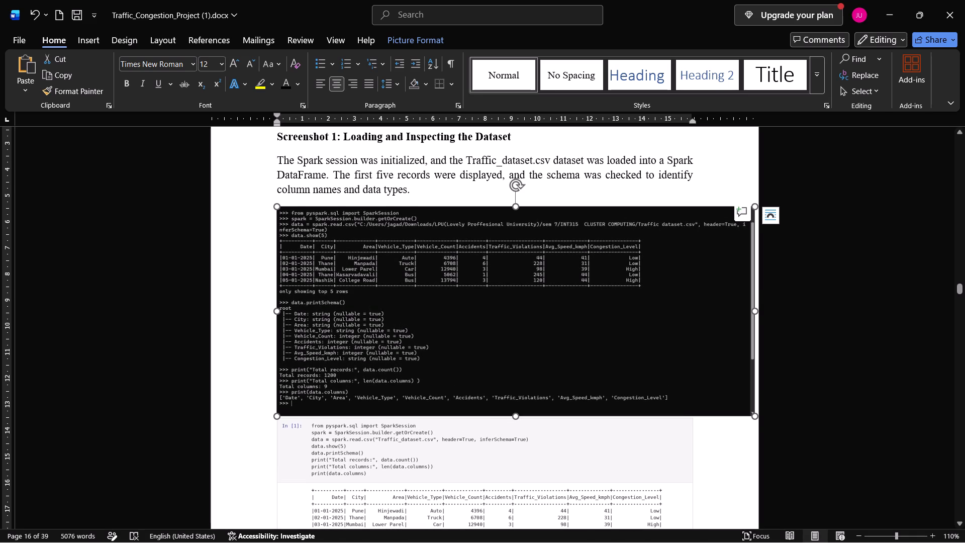
Delete the old notebook-style picture between the new PySpark picture and the Screenshot 1 caption.
scroll(418, 320, "down", 1)
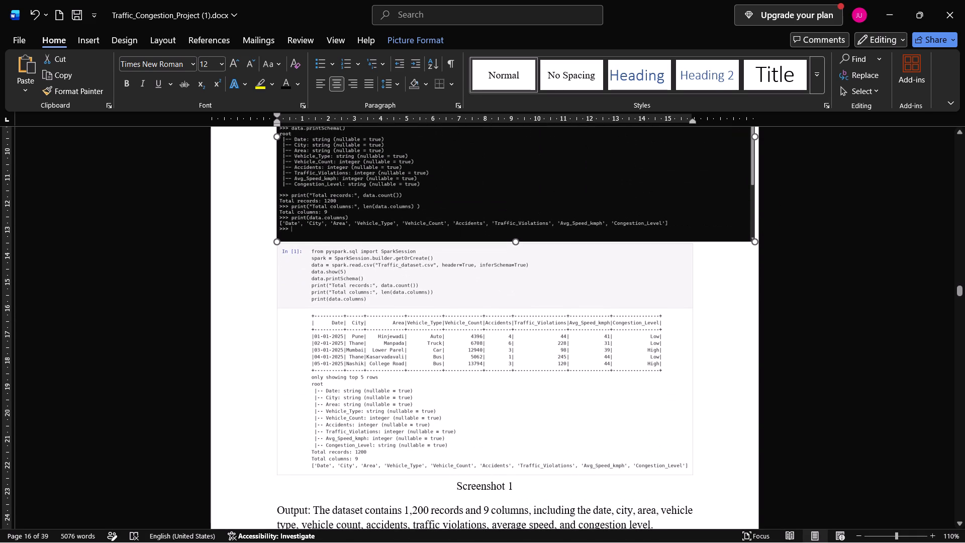
scroll(418, 320, "up", 1)
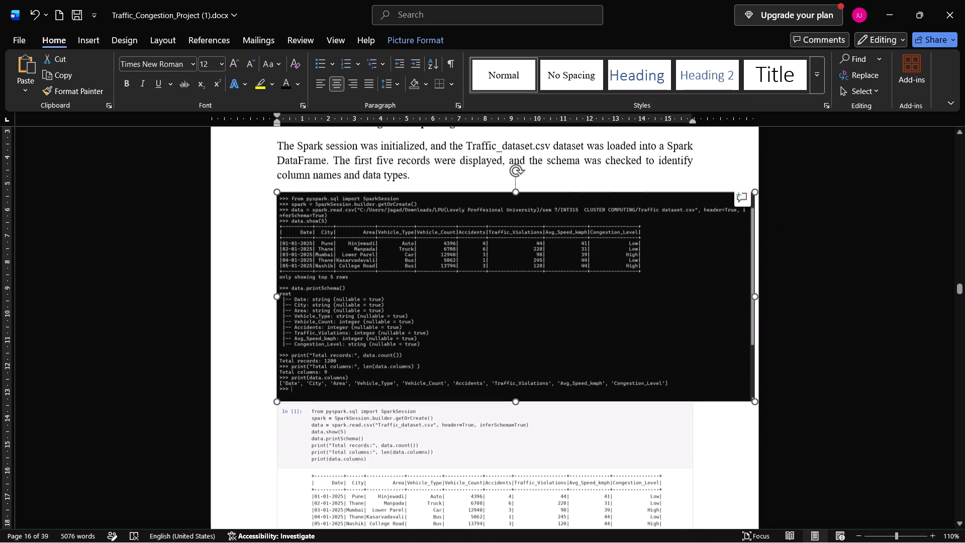
scroll(418, 320, "up", 1)
scroll(418, 320, "down", 1)
scroll(391, 378, "up", 1)
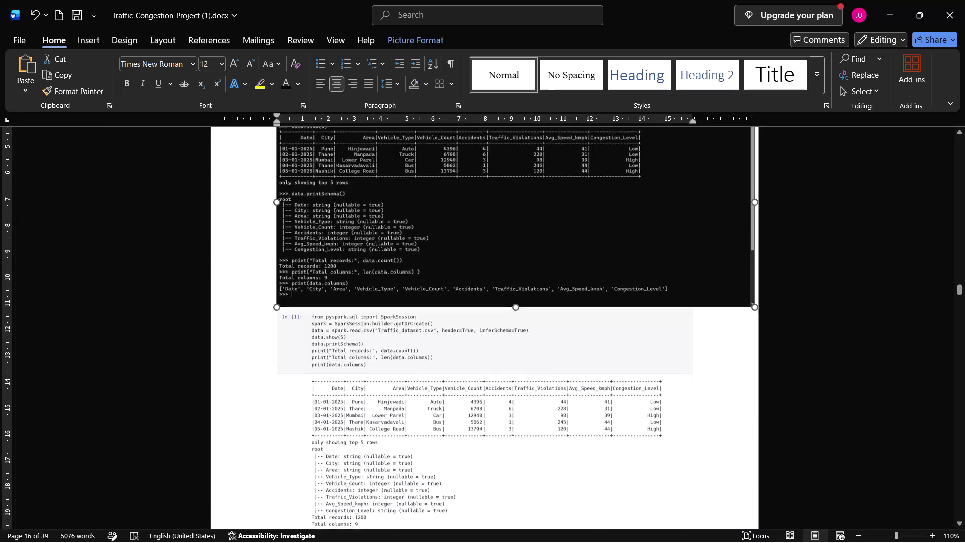
scroll(391, 378, "up", 1)
scroll(391, 378, "down", 1)
left_click(418, 373)
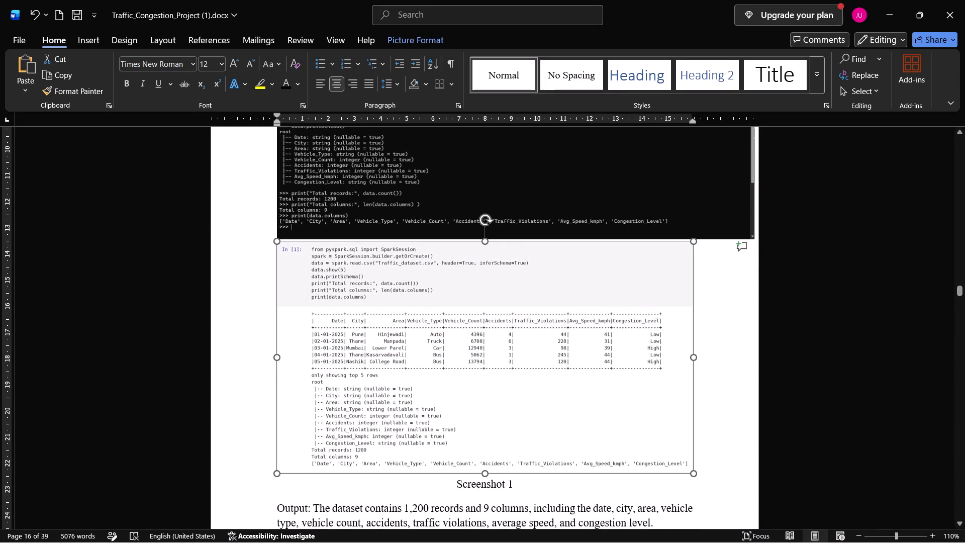
key("Delete")
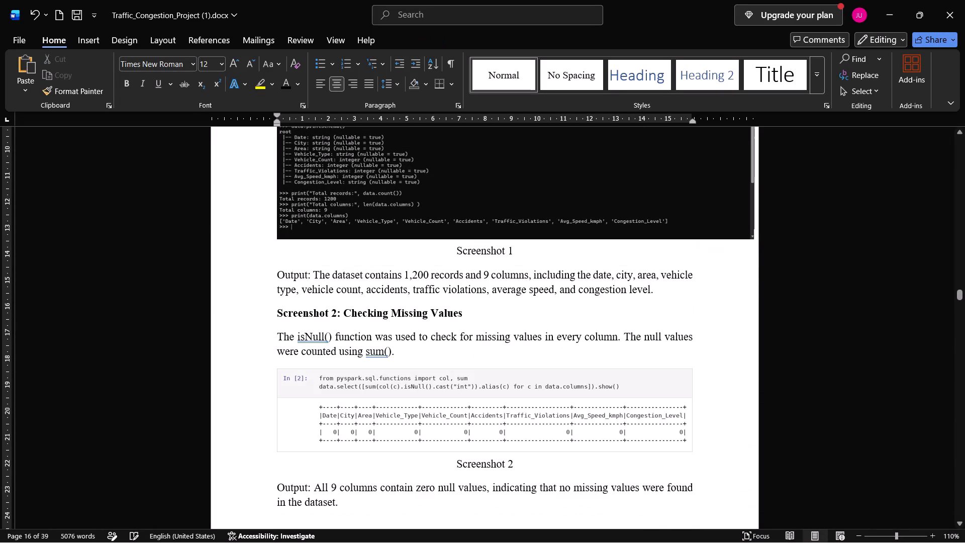
Extract and copy the two code lines, the col, sum import and data.select, from the Screenshot 2 picture with the Snipping Tool's text extractor.
scroll(461, 277, "up", 1)
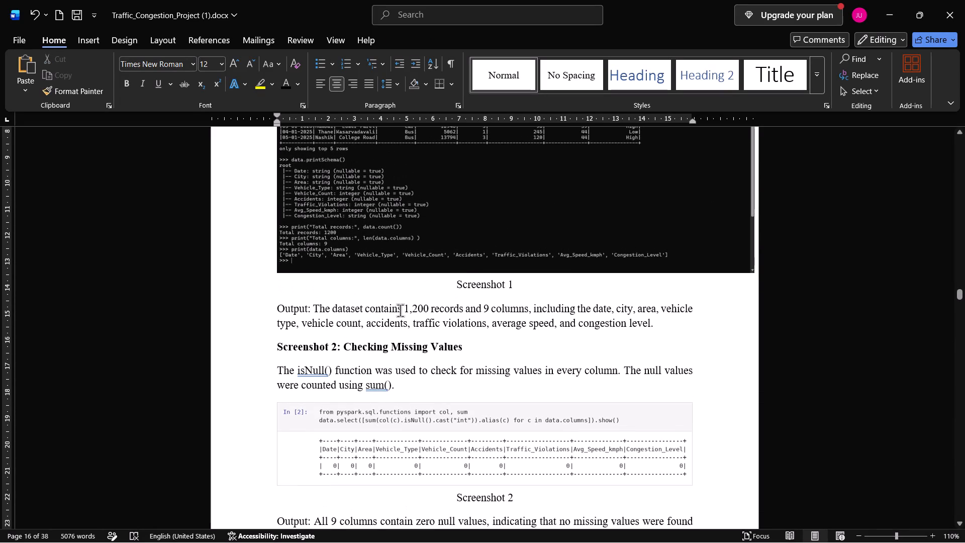
scroll(400, 310, "up", 3)
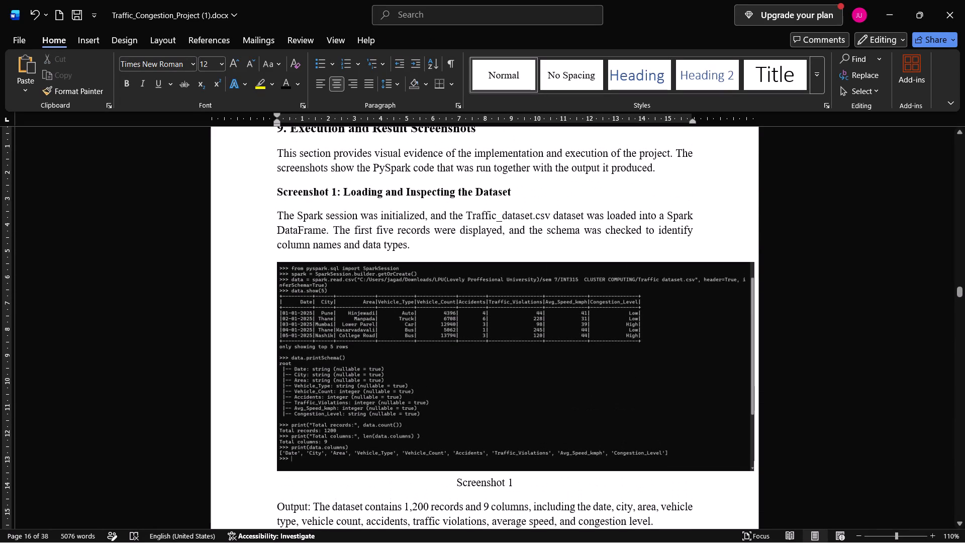
scroll(400, 310, "down", 1)
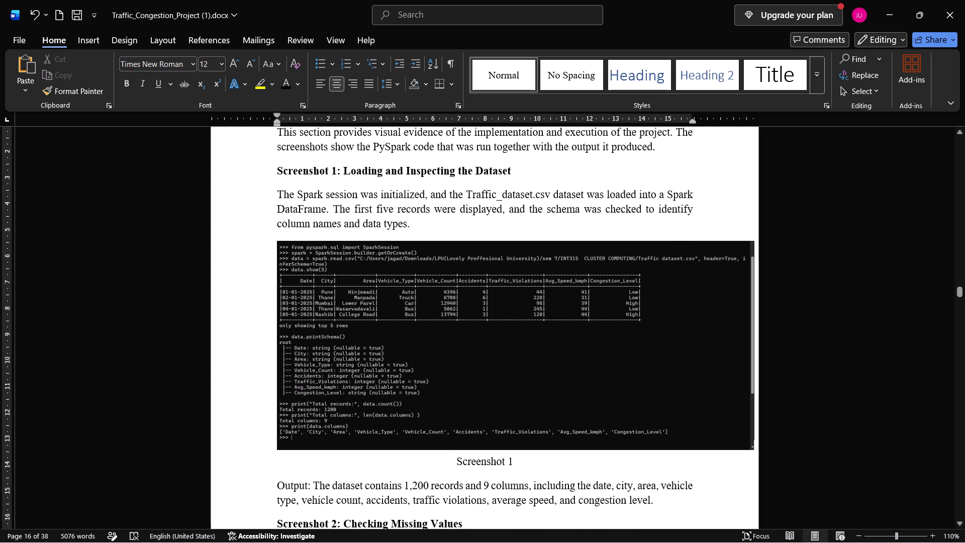
scroll(443, 388, "down", 2)
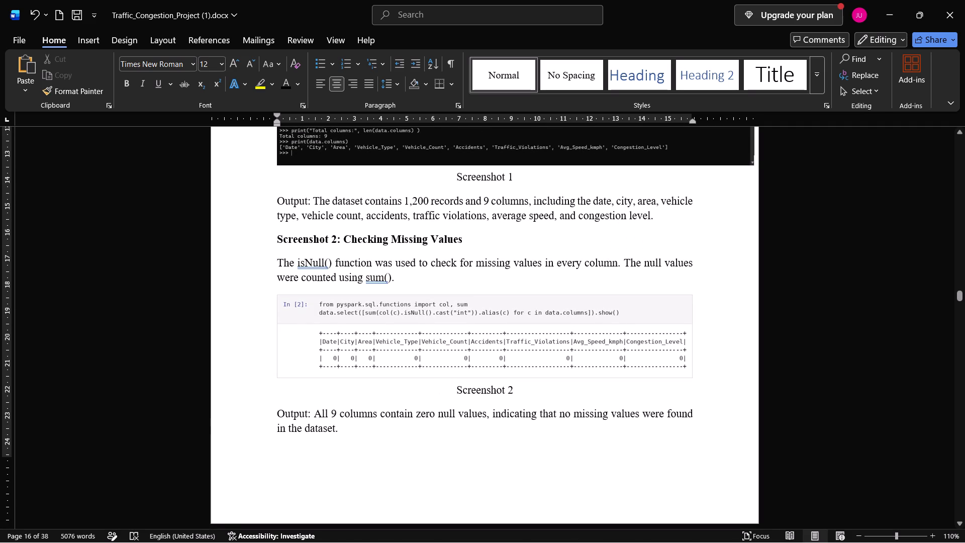
left_click(429, 344)
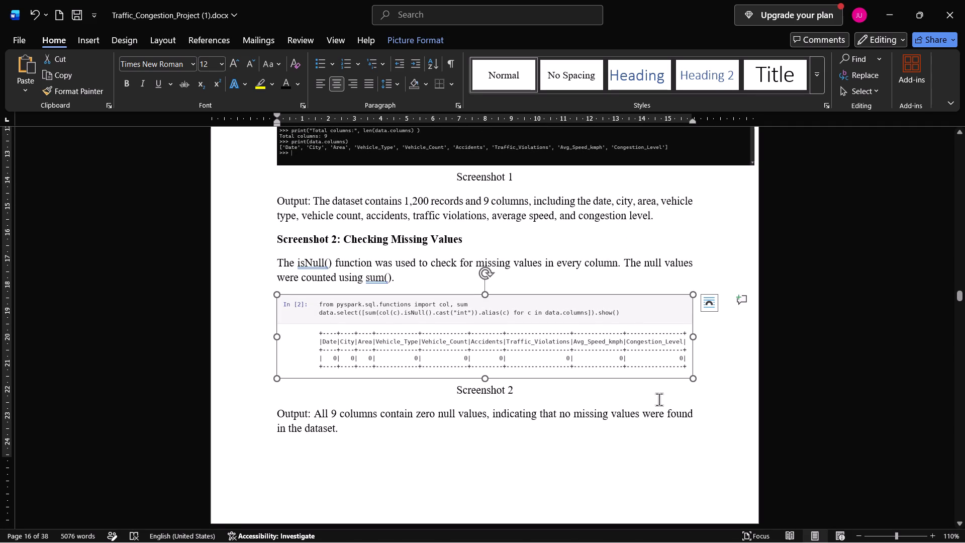
key("shift+super+s")
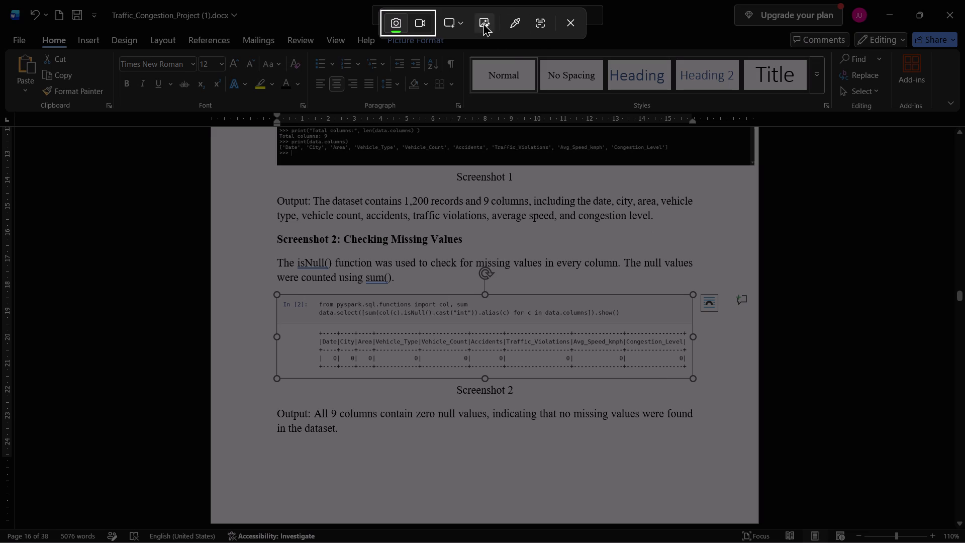
left_click(544, 24)
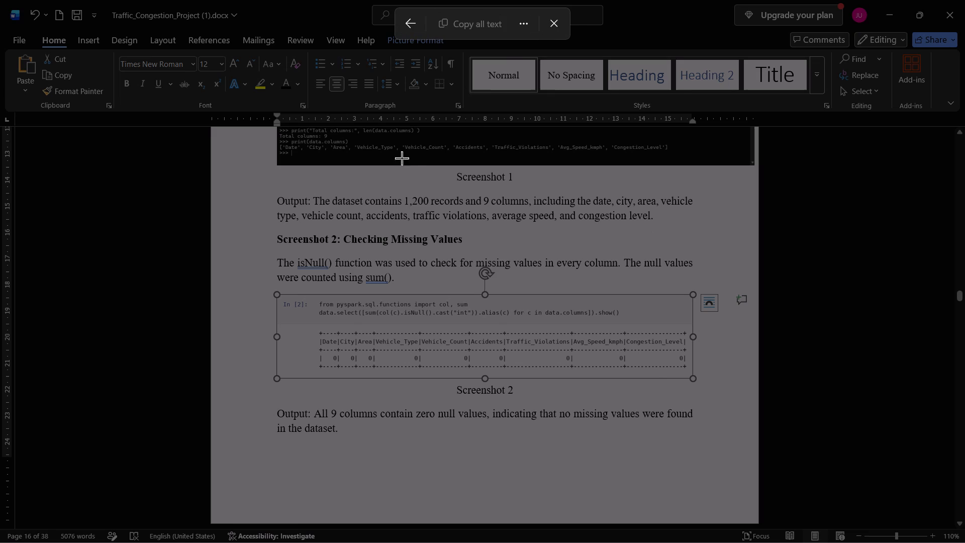
left_click_drag(311, 295, 430, 336)
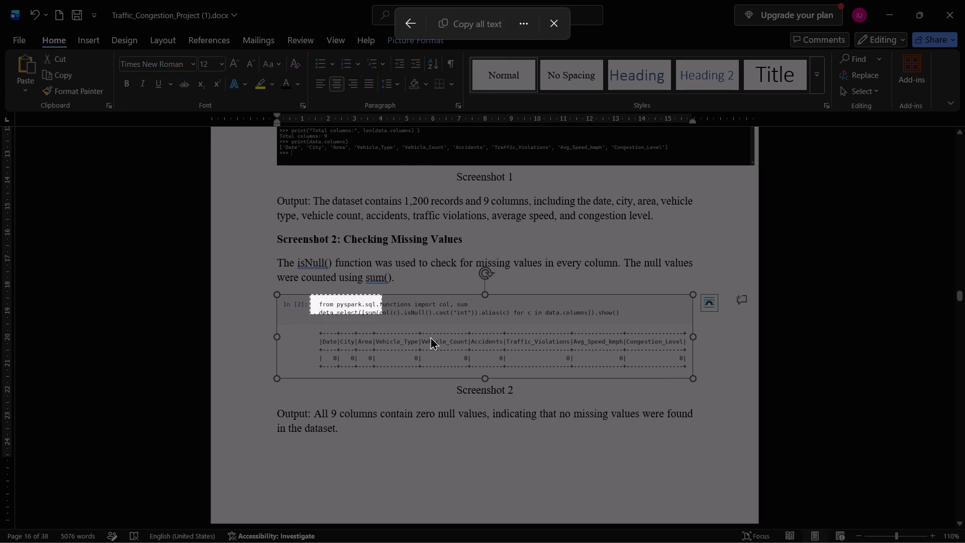
left_click_drag(430, 336, 643, 332)
key("ctrl+a")
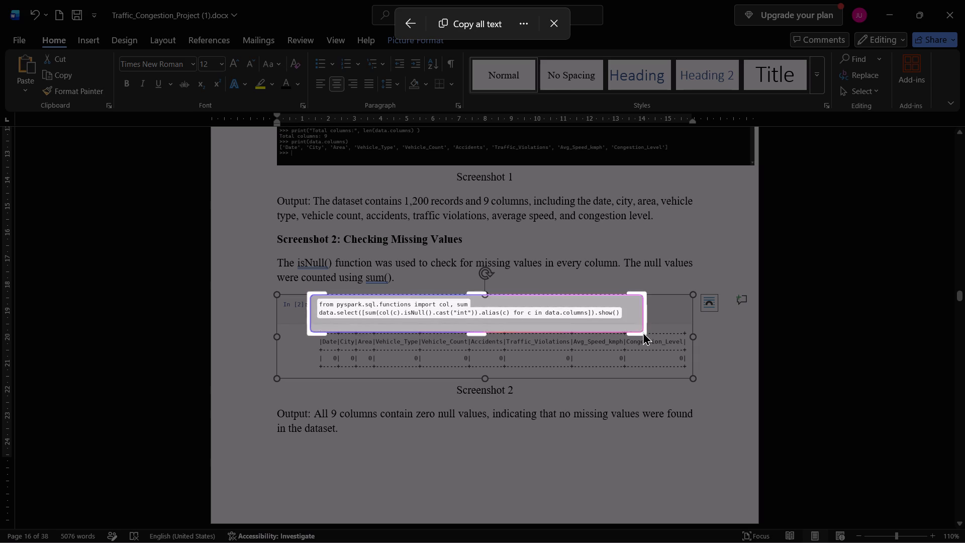
key("ctrl+a")
key("ctrl+c")
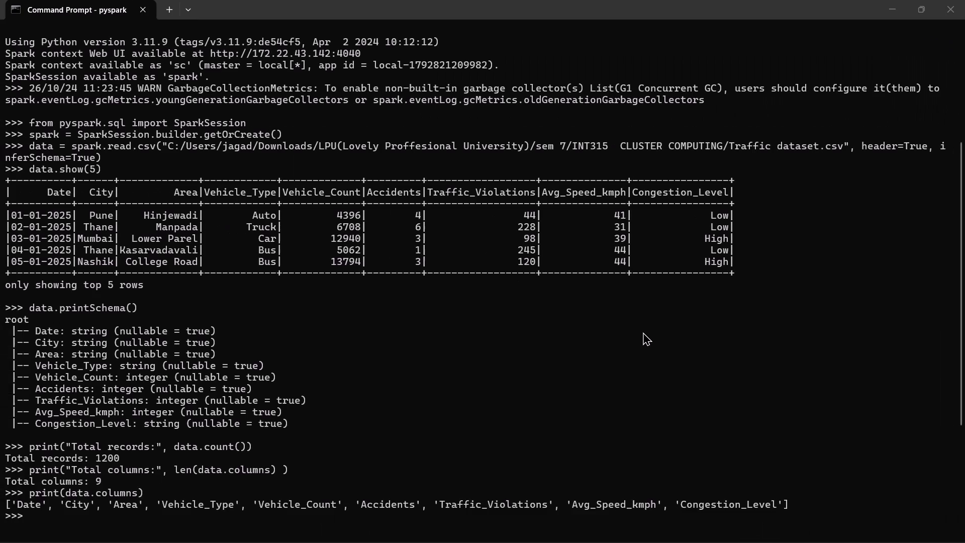
Paste the copied missing-values code into the PySpark shell, accepting the multi-line paste, and run the data.select line.
right_click(34, 514)
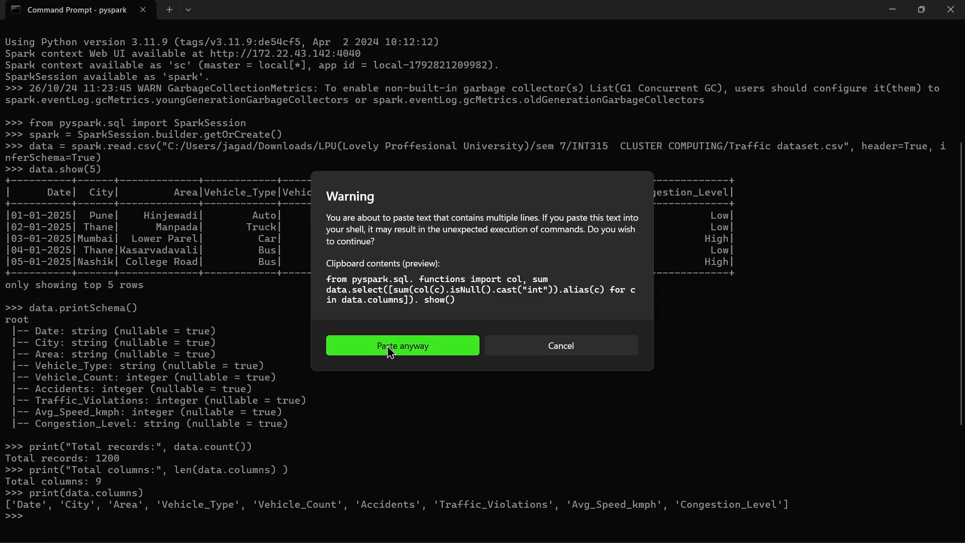
left_click(387, 345)
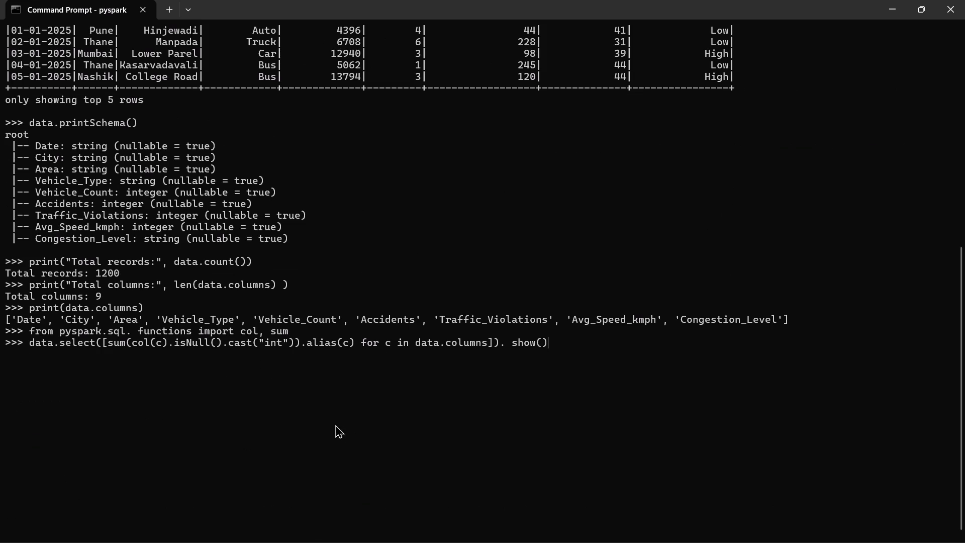
key("Return")
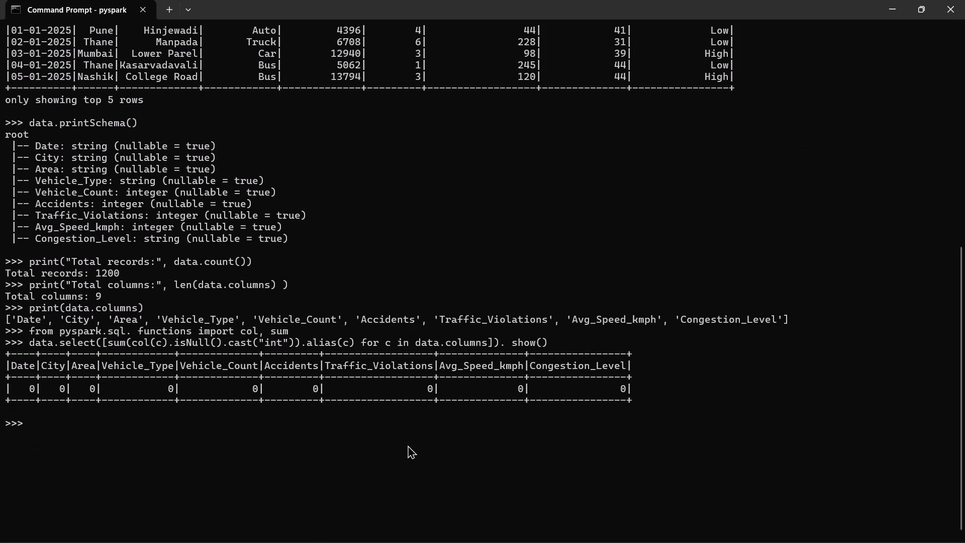
key("Return")
Paste the missing-values code again below an extra blank prompt in the PySpark shell, accepting the multi-line paste, and run its data.select line.
key("Return")
right_click(44, 443)
left_click(406, 346)
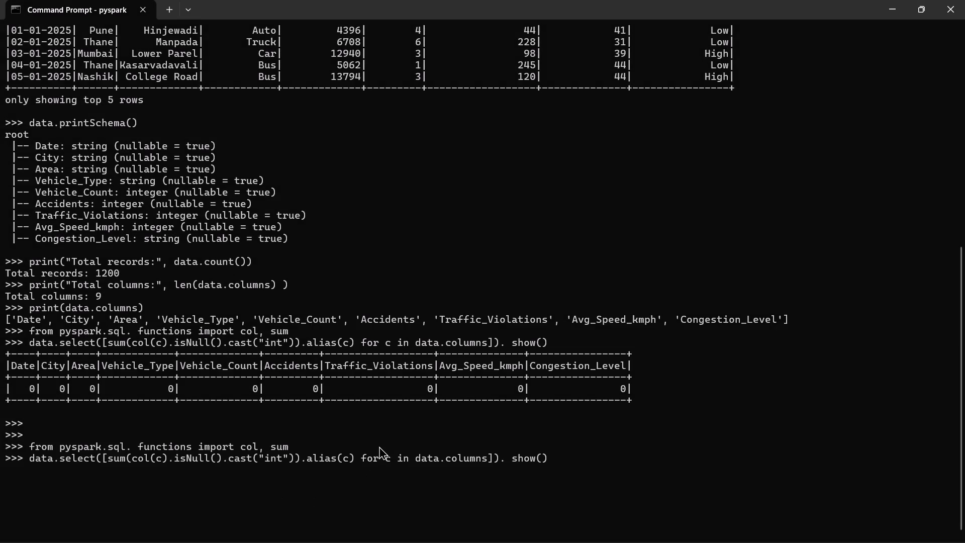
key("Return")
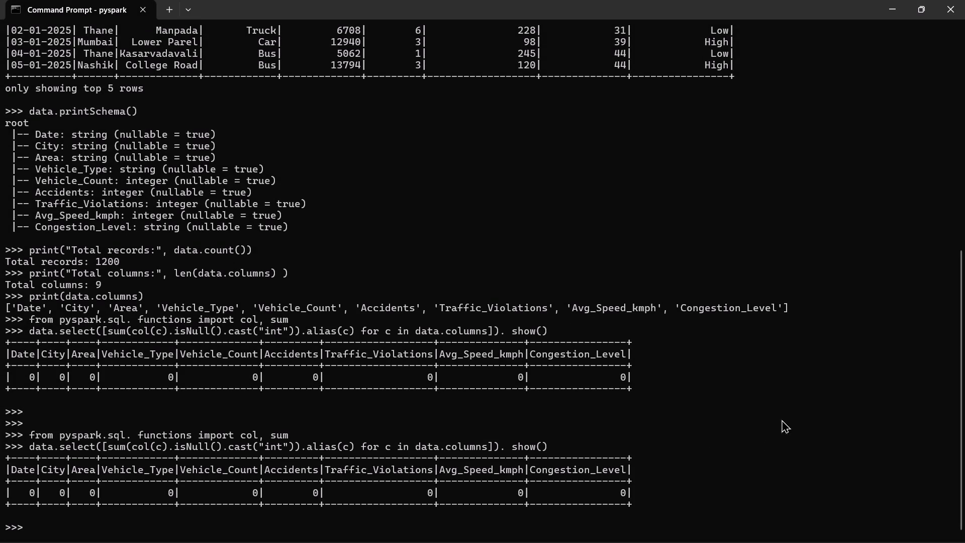
Capture a screen snip of the second missing-values run, from its import line through the null-count table to the empty prompt.
scroll(694, 406, "down", 1)
key("shift+super+s")
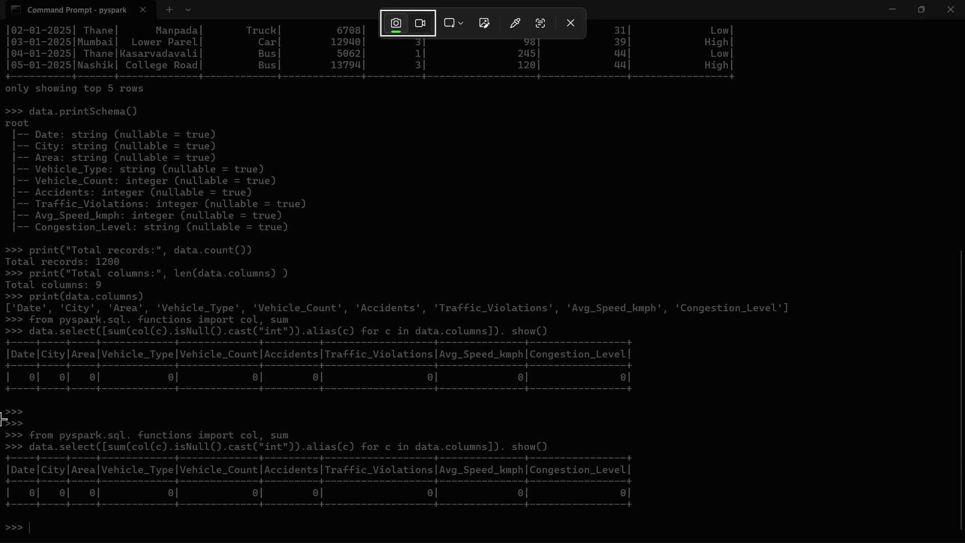
left_click_drag(1, 425, 359, 512)
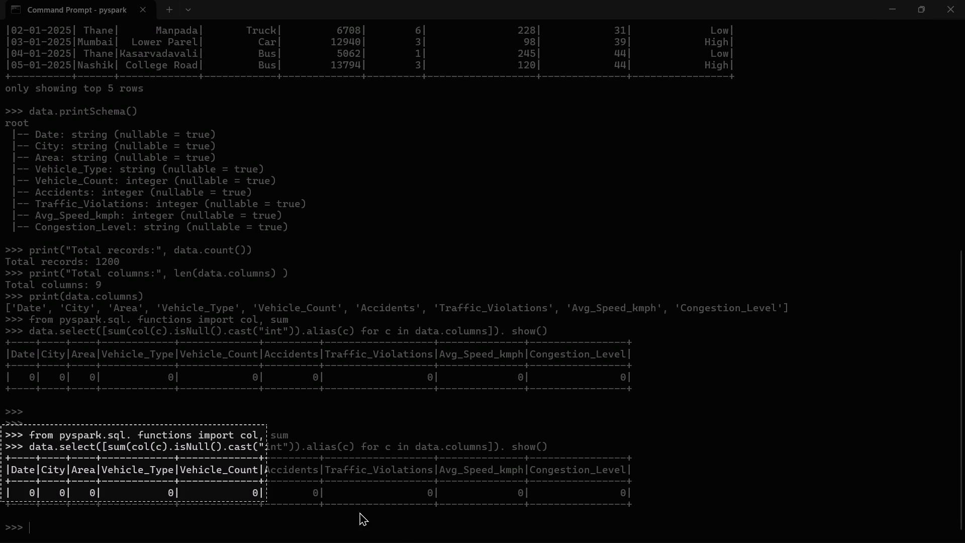
left_click_drag(359, 512, 688, 515)
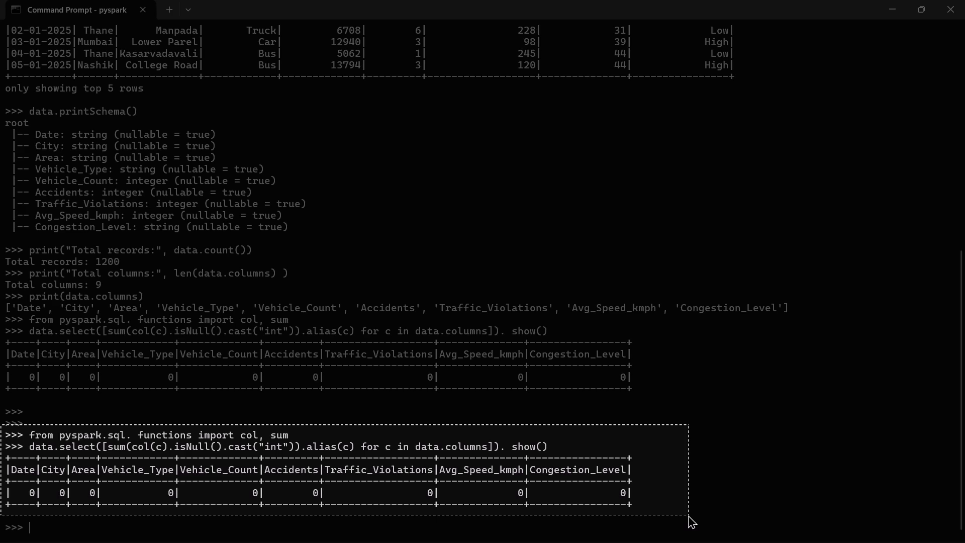
left_click_drag(688, 515, 685, 531)
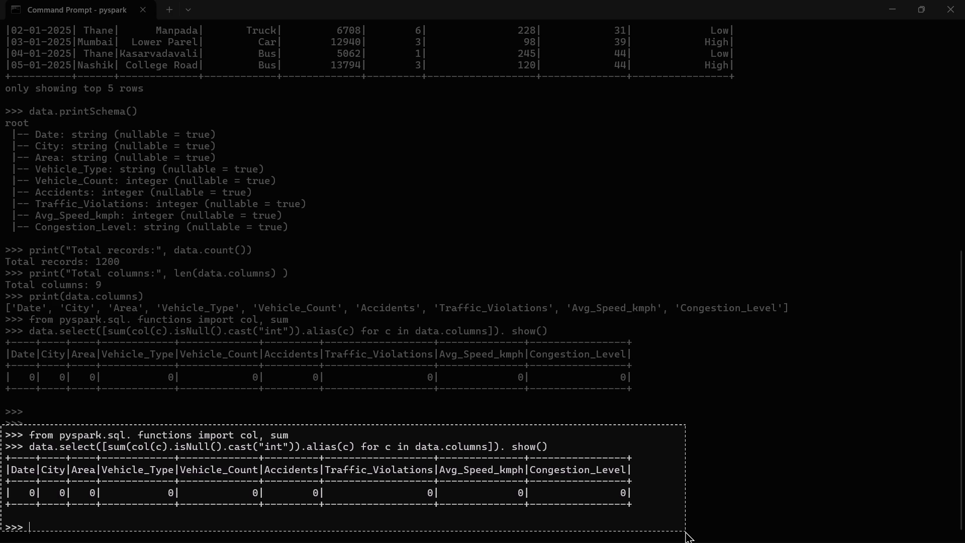
left_click_drag(685, 531, 689, 542)
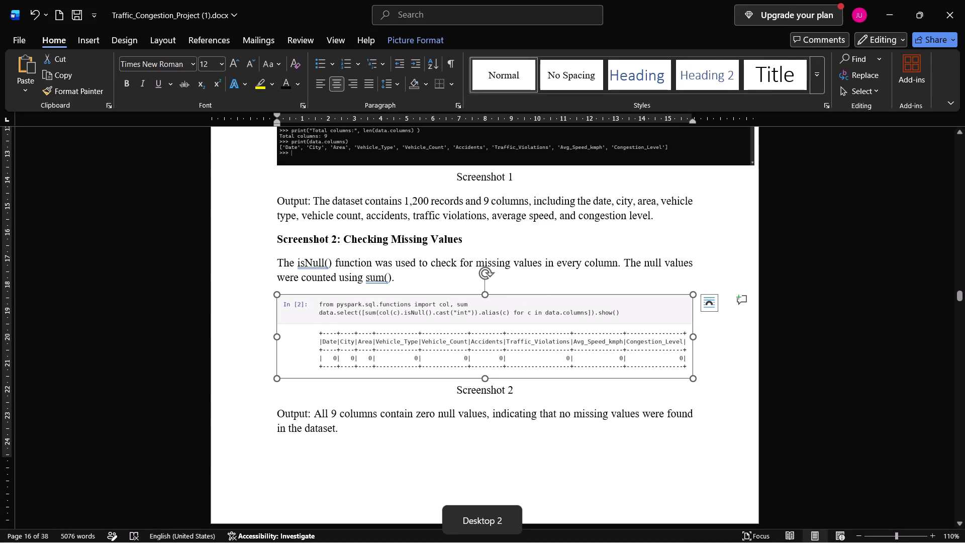
Switch to the Word report and paste the snip directly above the old notebook-style Screenshot 2 picture.
right_click(435, 327)
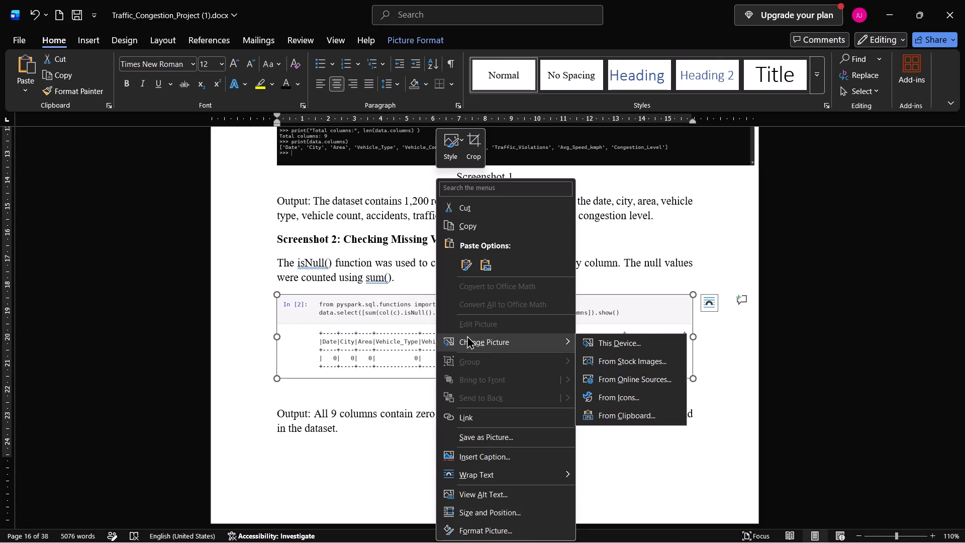
left_click(352, 335)
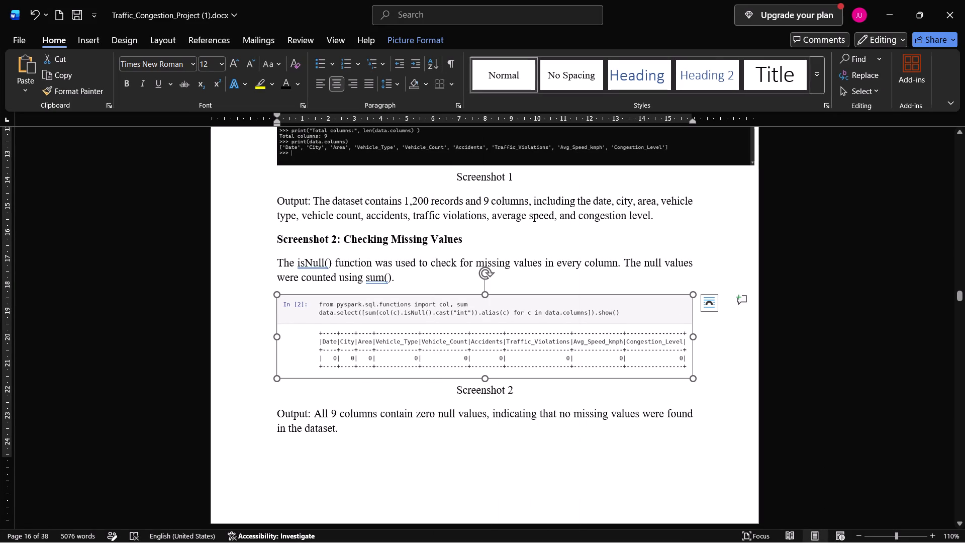
key("ctrl+v")
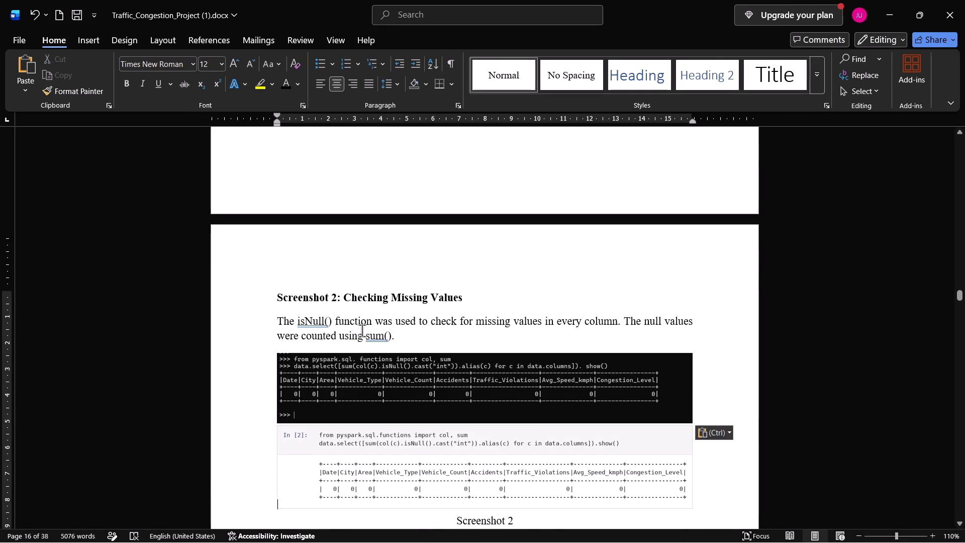
Delete the old notebook-style picture between the new PySpark picture and the Screenshot 2 caption.
scroll(362, 330, "down", 1)
left_click(341, 369)
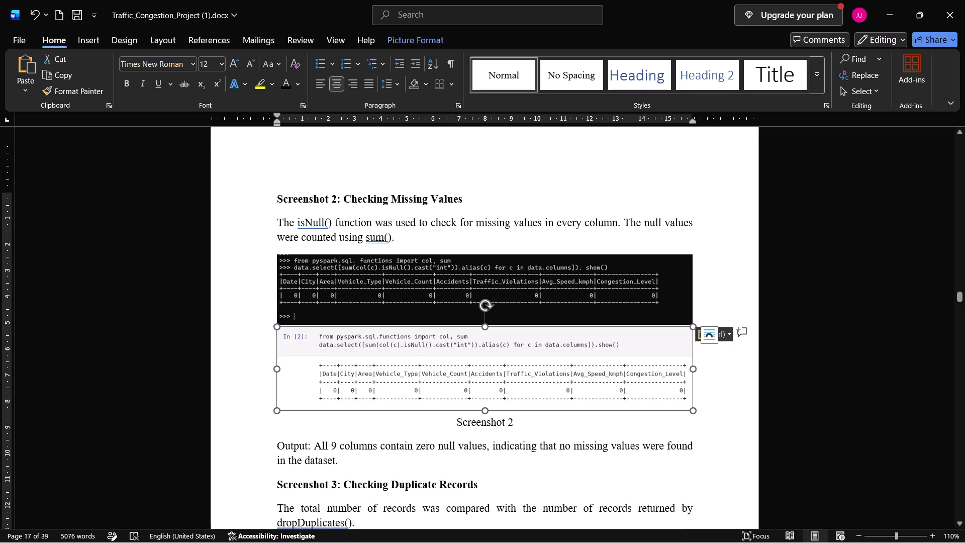
key("shift+super+s")
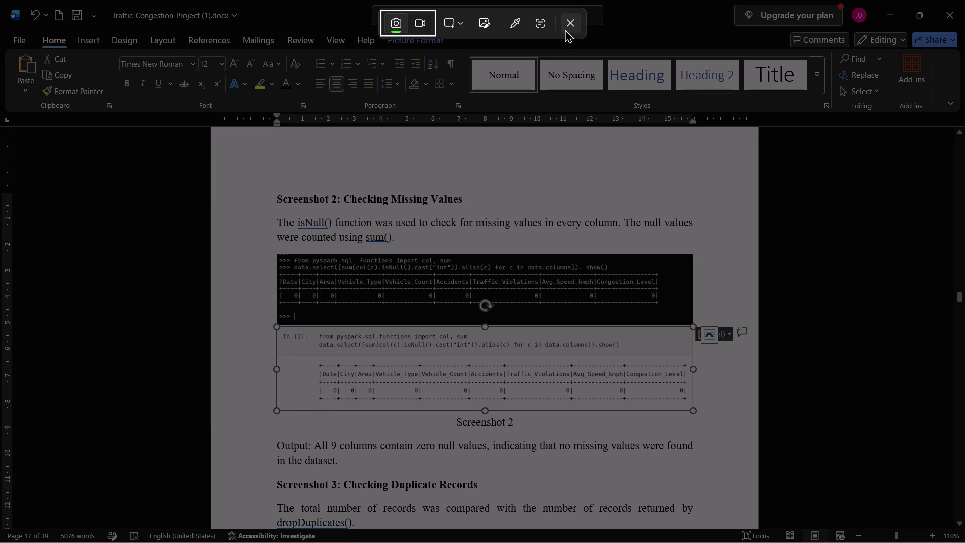
left_click(565, 29)
left_click(396, 358)
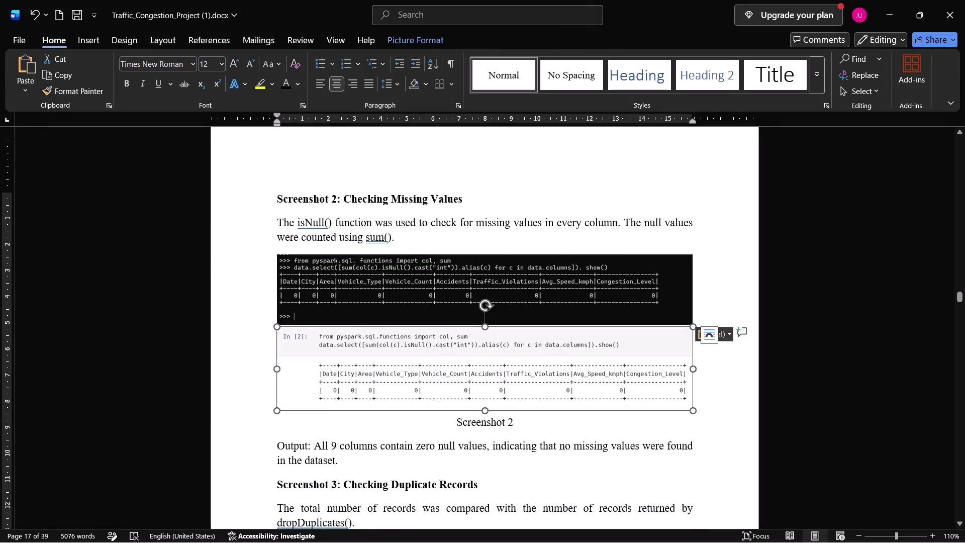
key("Delete")
Widen the pasted Screenshot 2 picture past the text margin to the page's right edge and make it taller.
scroll(455, 320, "up", 1)
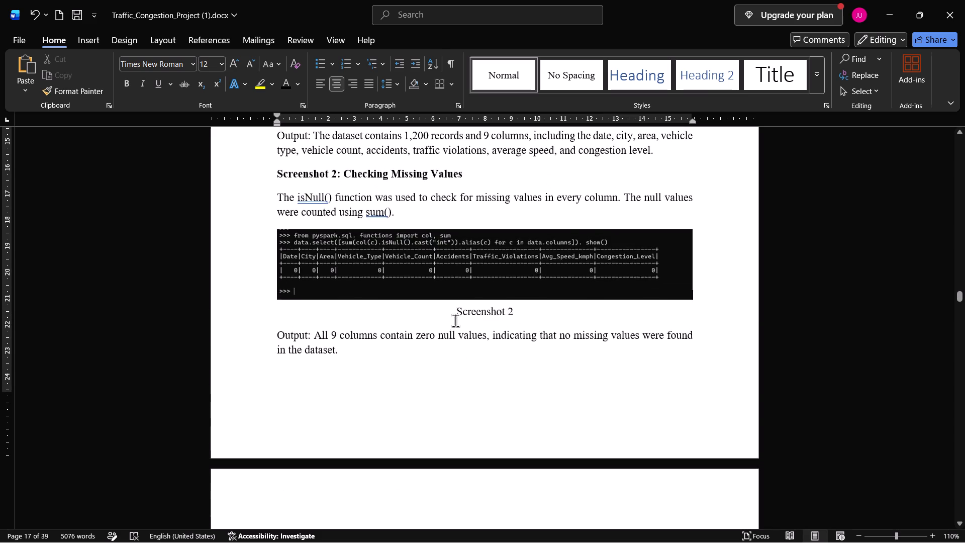
scroll(455, 320, "up", 1)
left_click(390, 349)
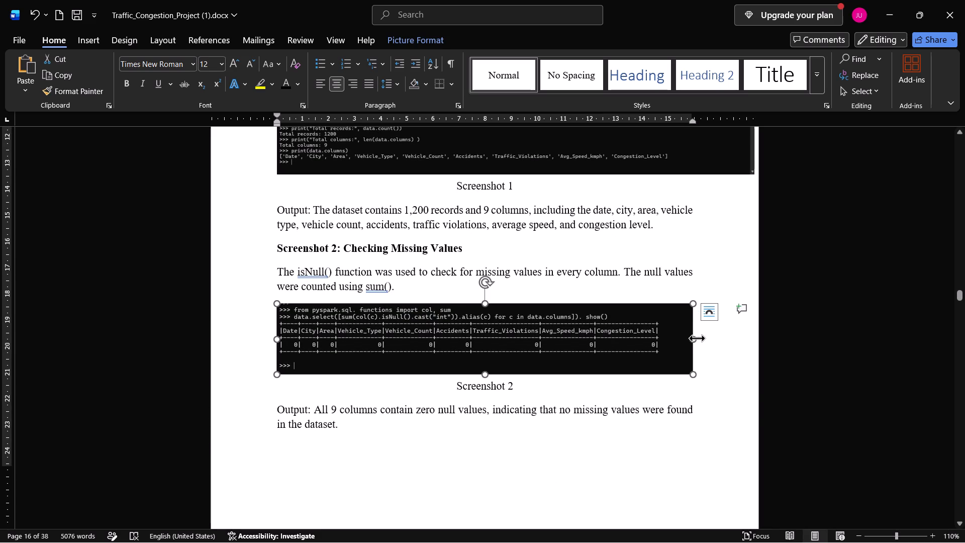
left_click_drag(693, 338, 775, 347)
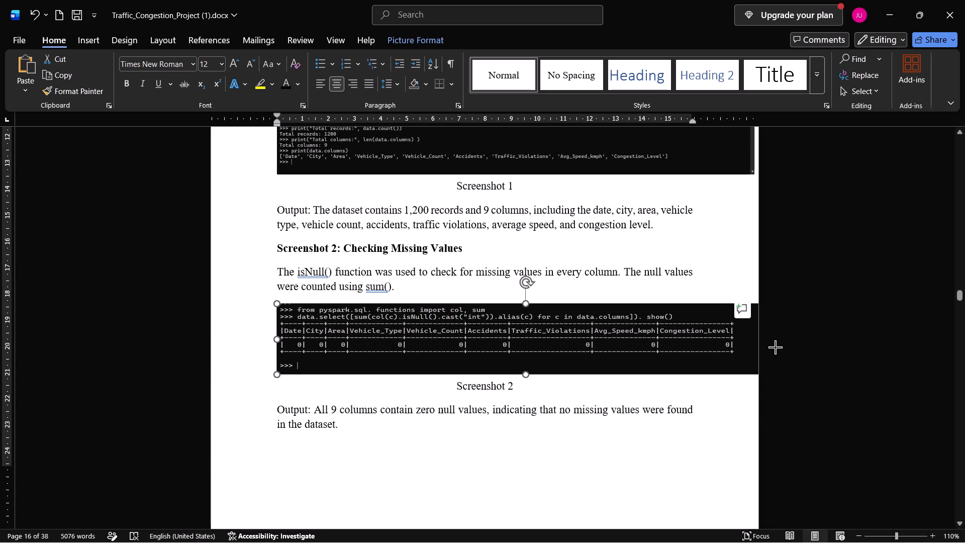
left_click_drag(775, 347, 795, 350)
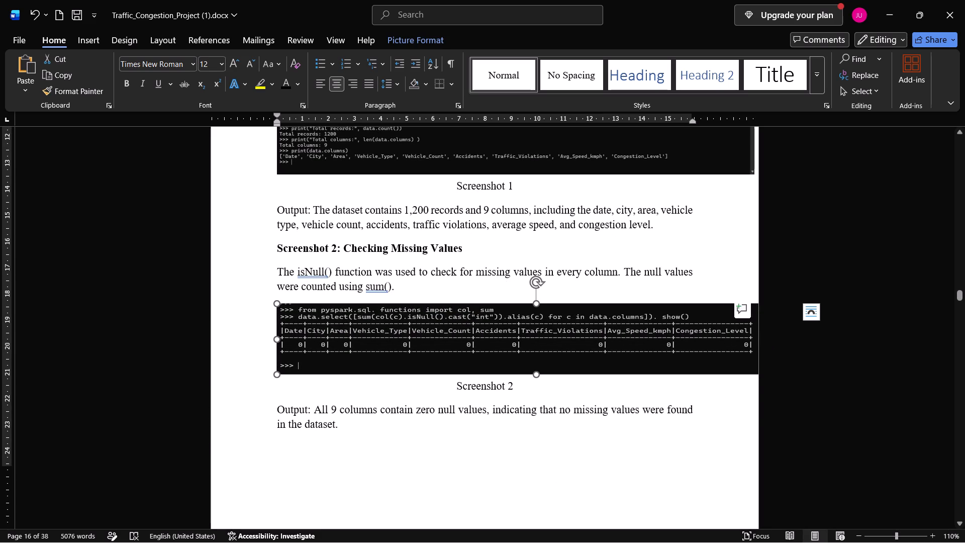
left_click(535, 374)
left_click_drag(535, 374, 538, 401)
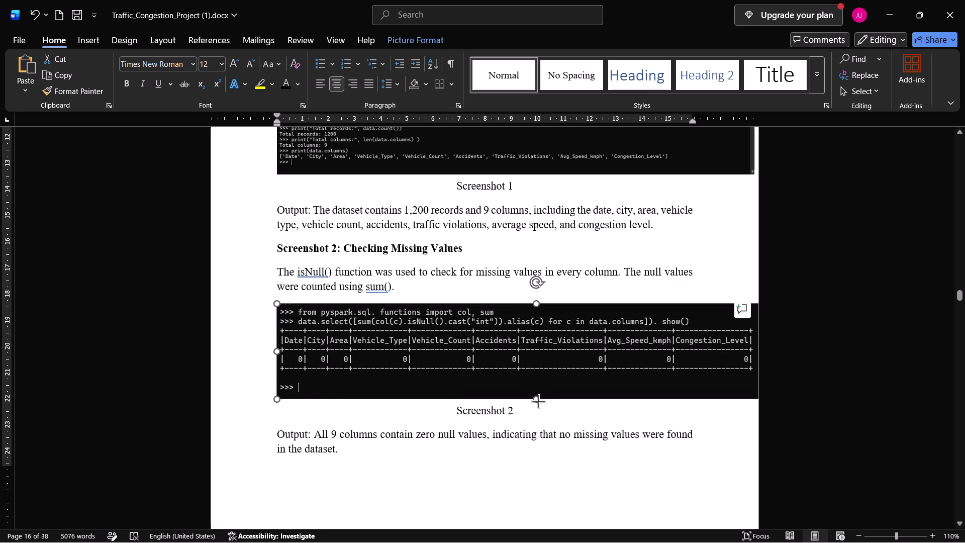
left_click_drag(538, 401, 538, 407)
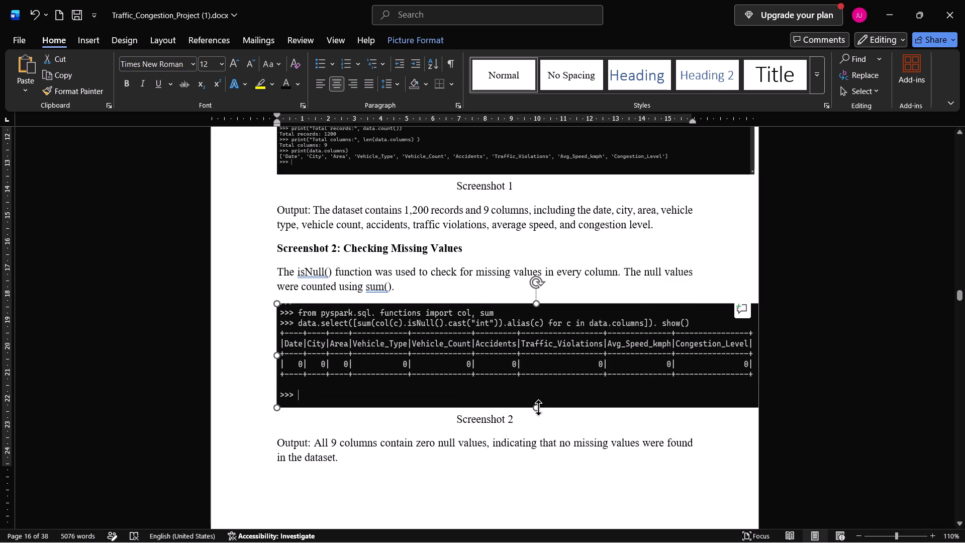
left_click(241, 407)
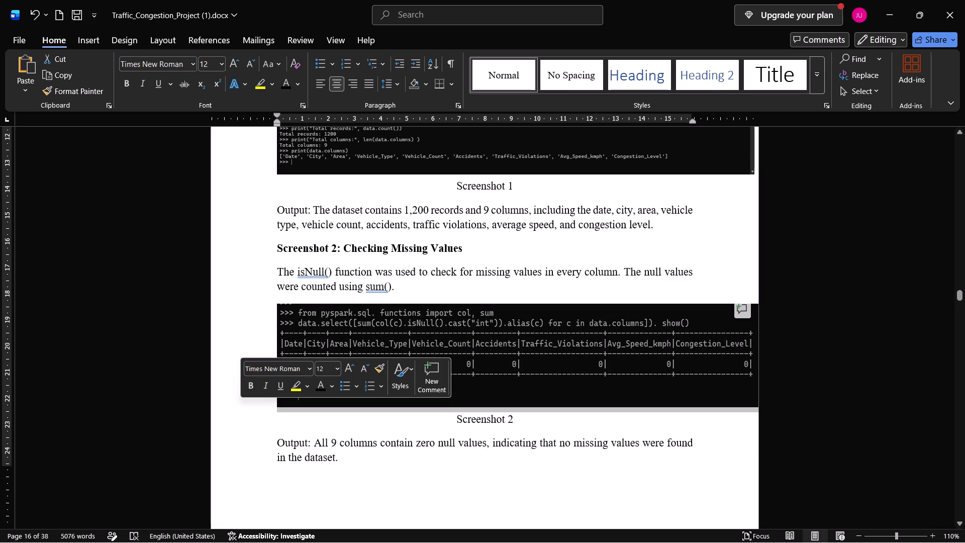
left_click(235, 326)
Review the layout of the replaced Screenshot 1 and Screenshot 2 pictures with their captions and output text.
scroll(316, 353, "down", 1)
left_click(254, 389)
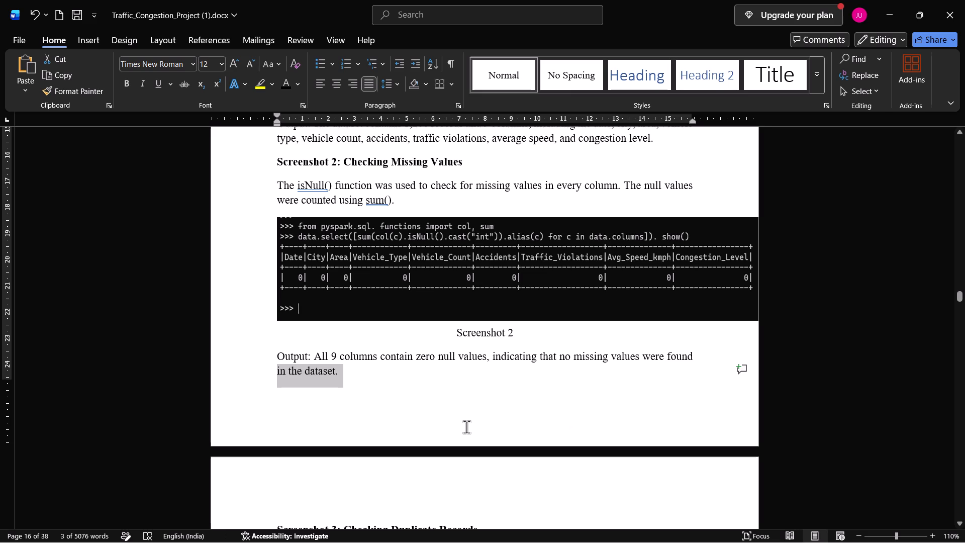
scroll(466, 427, "down", 1)
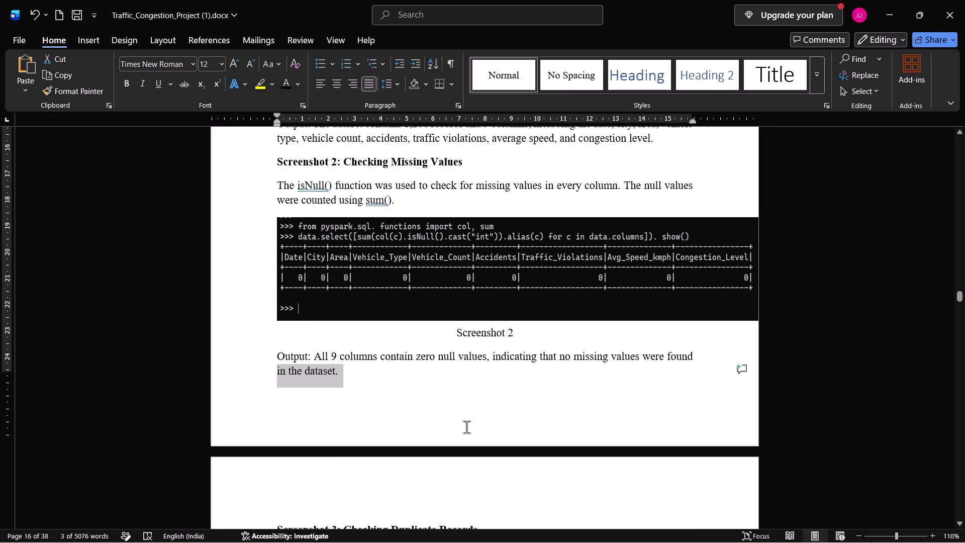
scroll(466, 427, "down", 1)
scroll(411, 353, "up", 1)
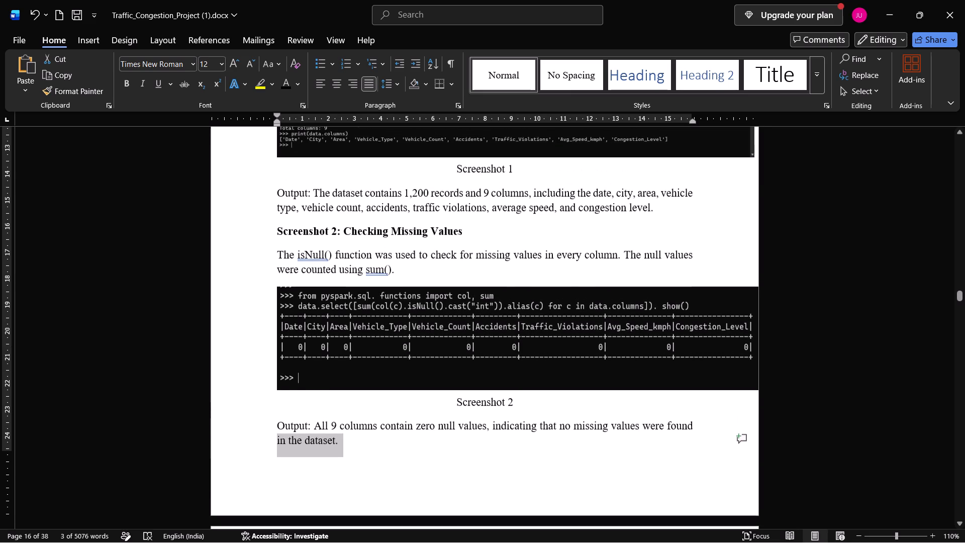
left_click(241, 427)
left_click(369, 467)
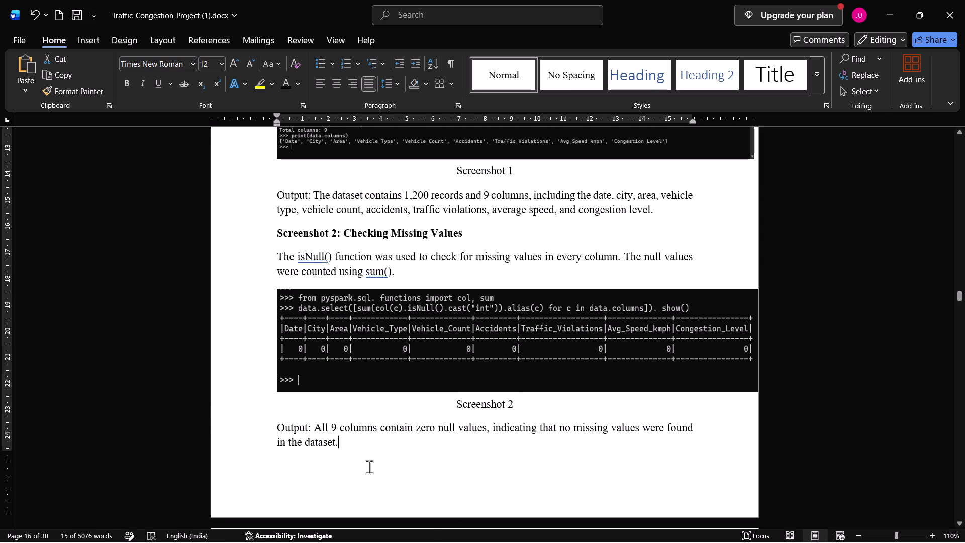
scroll(369, 467, "up", 1)
scroll(369, 467, "down", 1)
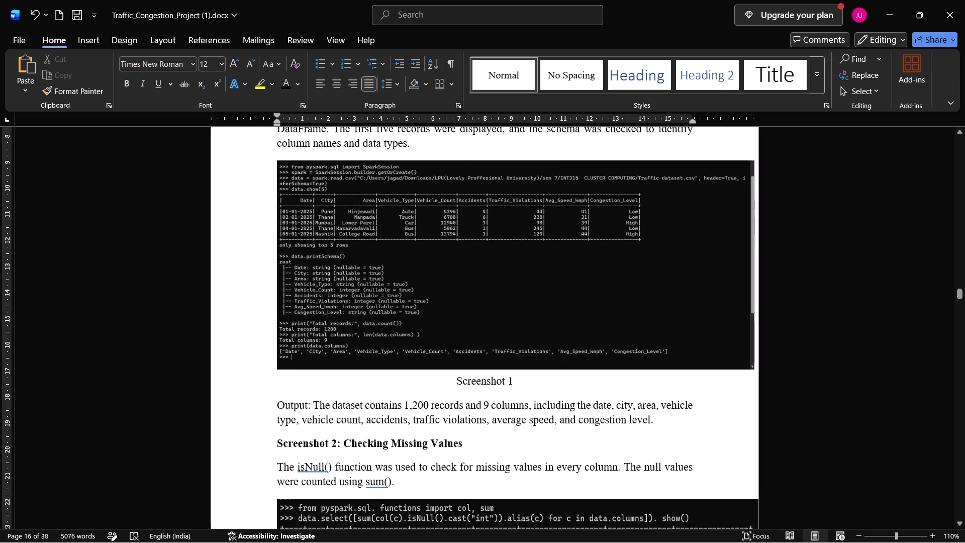
Extract and copy the two print lines, total records and records after removing duplicates, from the Screenshot 3 picture with Snipping Tool's text extractor.
scroll(369, 467, "down", 3)
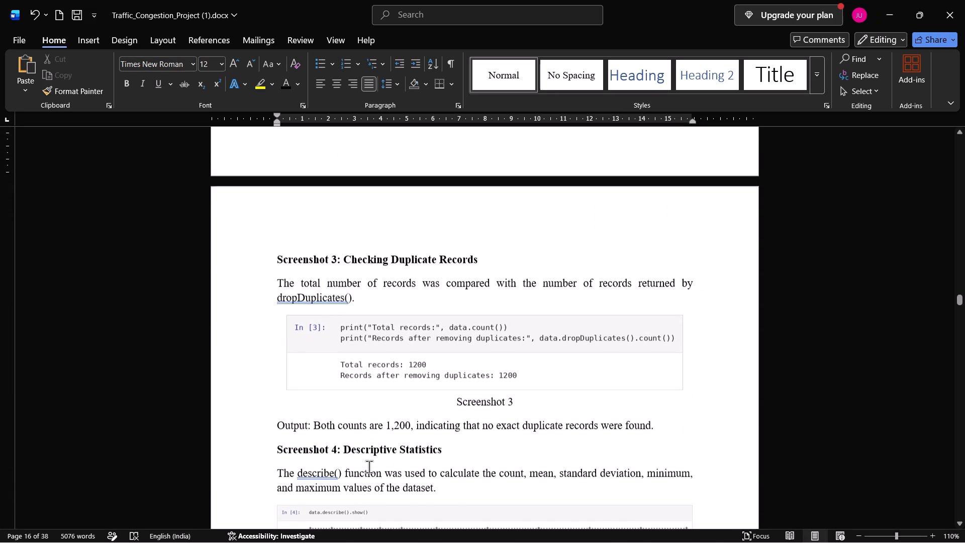
scroll(369, 467, "down", 1)
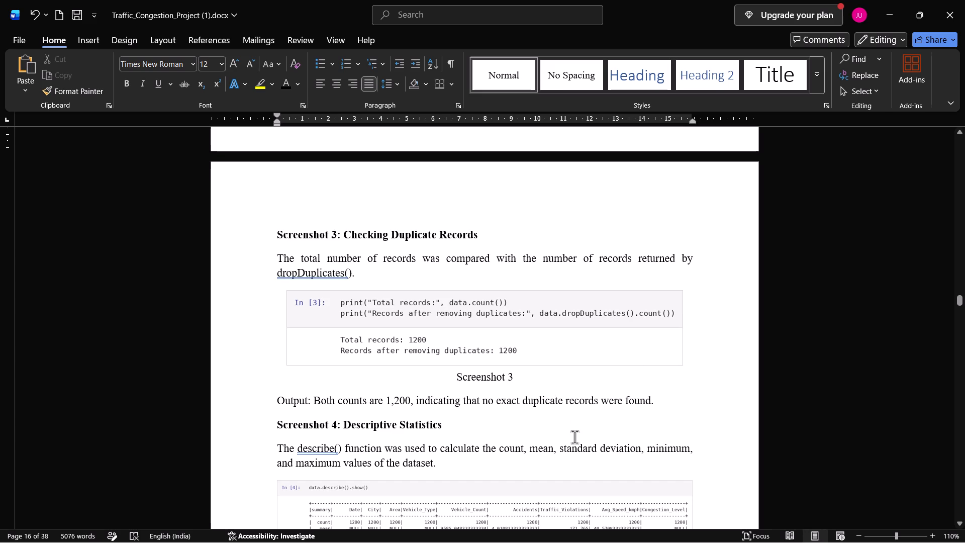
key("shift+super+s")
left_click(542, 26)
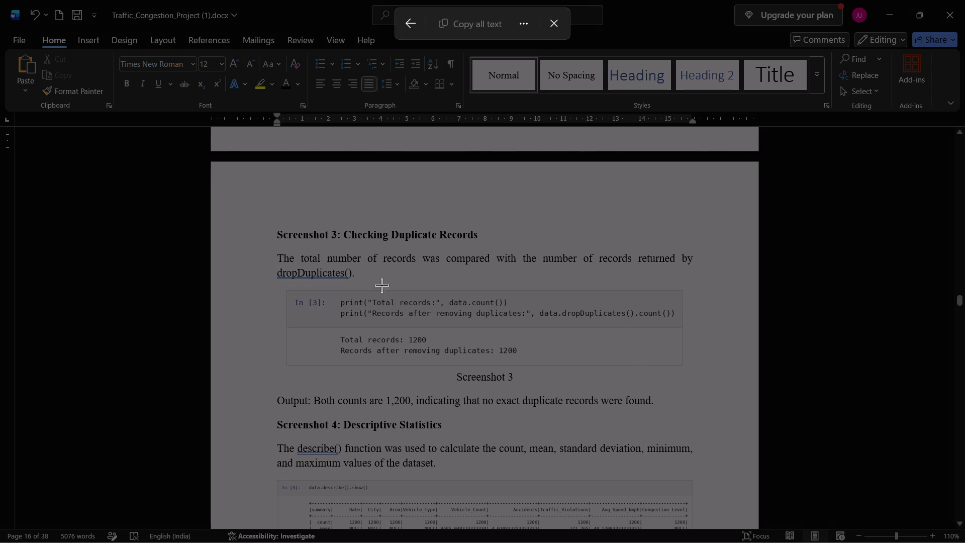
left_click_drag(336, 293, 671, 316)
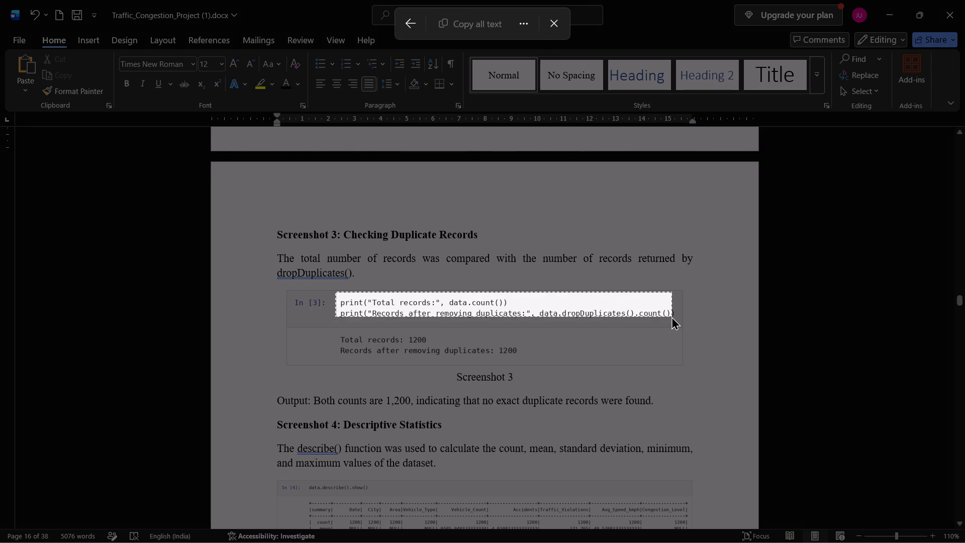
left_click_drag(671, 316, 681, 324)
key("ctrl+a")
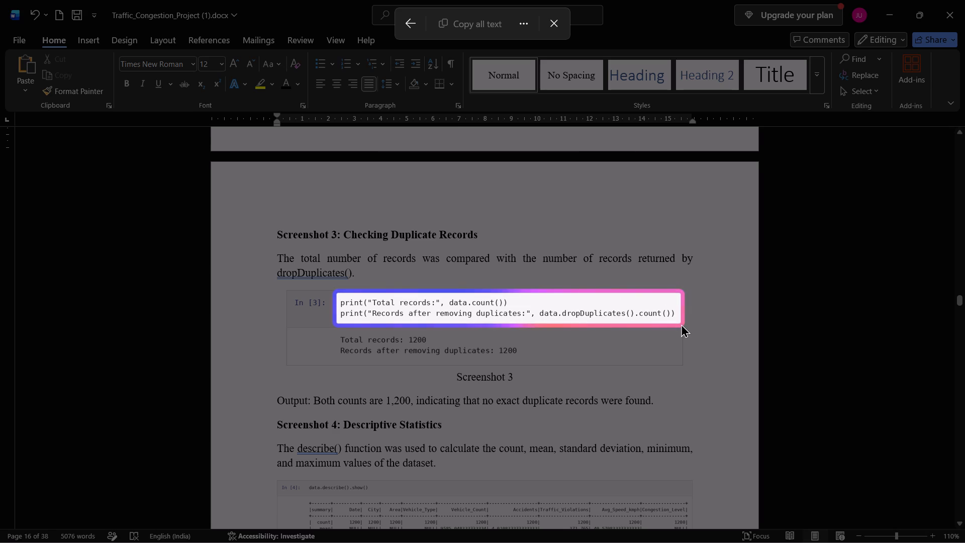
key("ctrl+a")
key("ctrl+c")
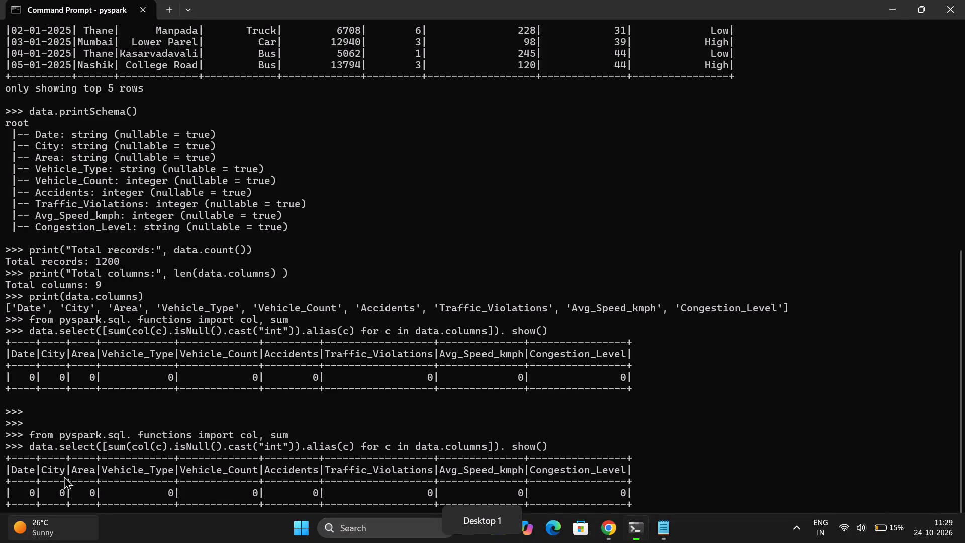
Paste the two copied print lines, total records and records after removing duplicates, into the PySpark shell and run them.
right_click(31, 527)
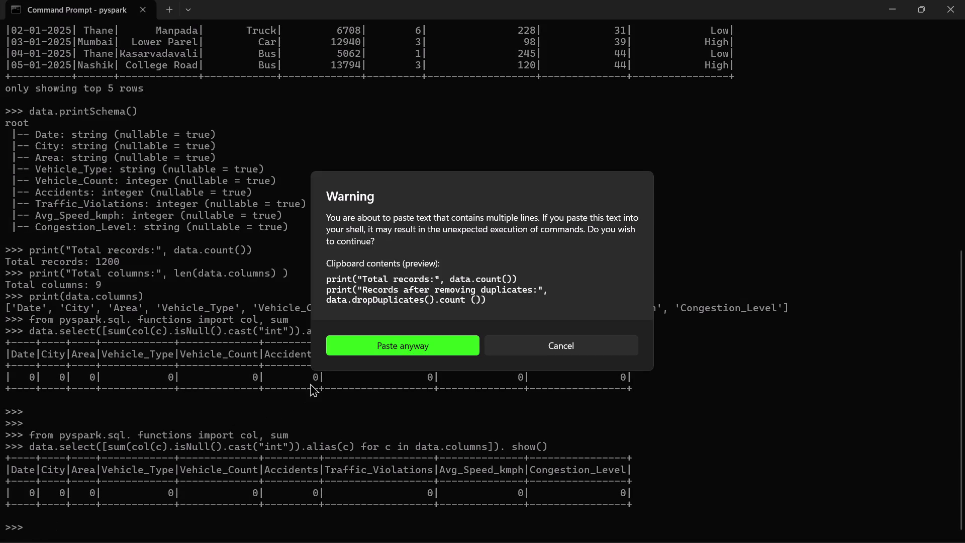
left_click(399, 346)
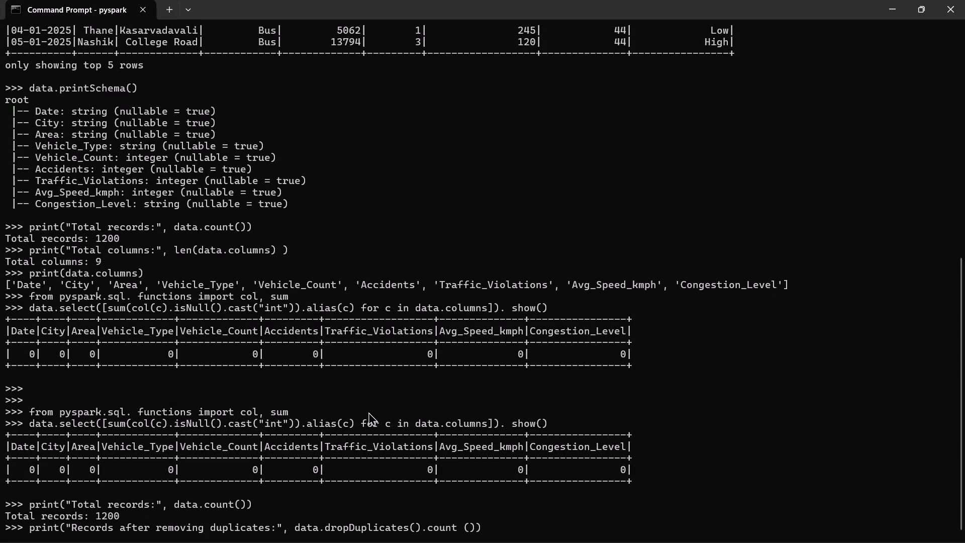
key("Return")
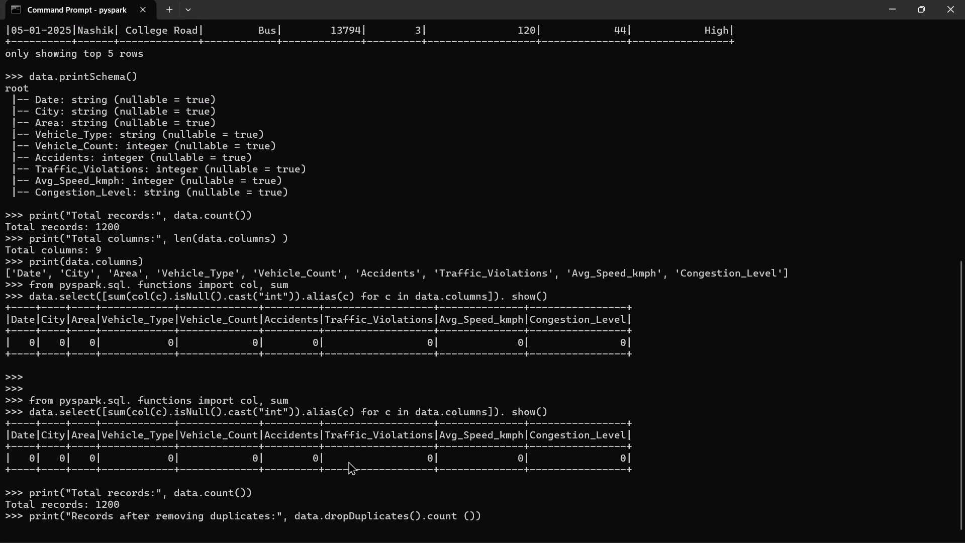
scroll(419, 457, "down", 1)
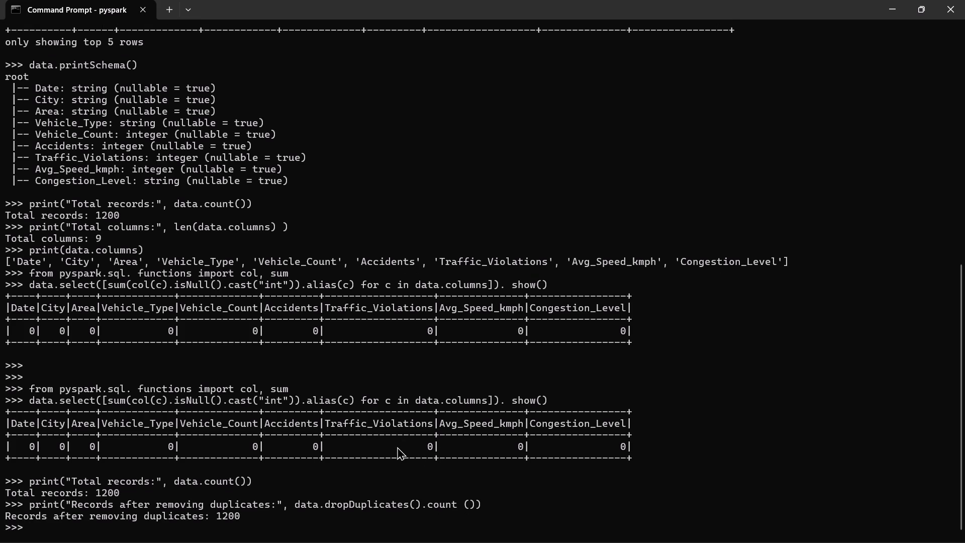
Capture the two print commands with their output from the shell and paste the snip above the old Screenshot 3 picture in Word.
key("shift+super+s")
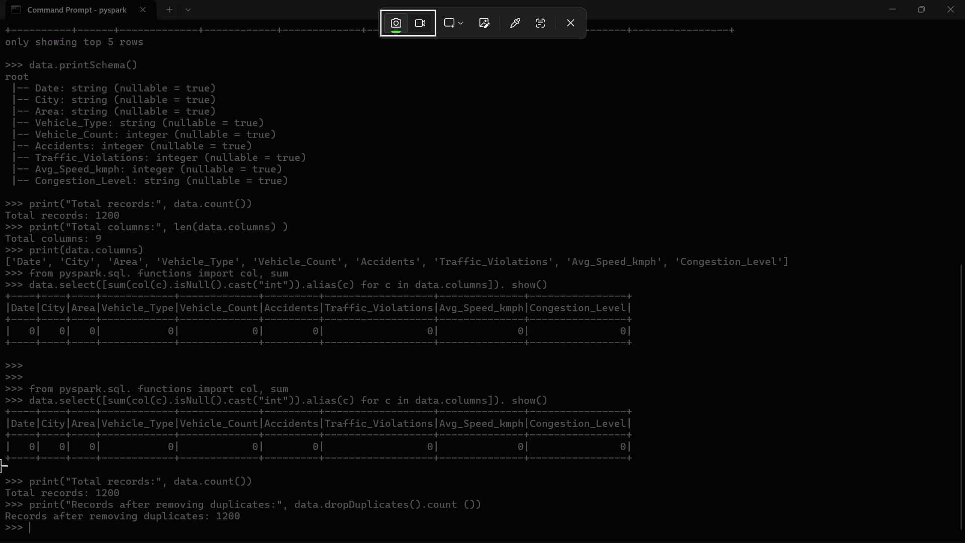
left_click_drag(0, 466, 817, 515)
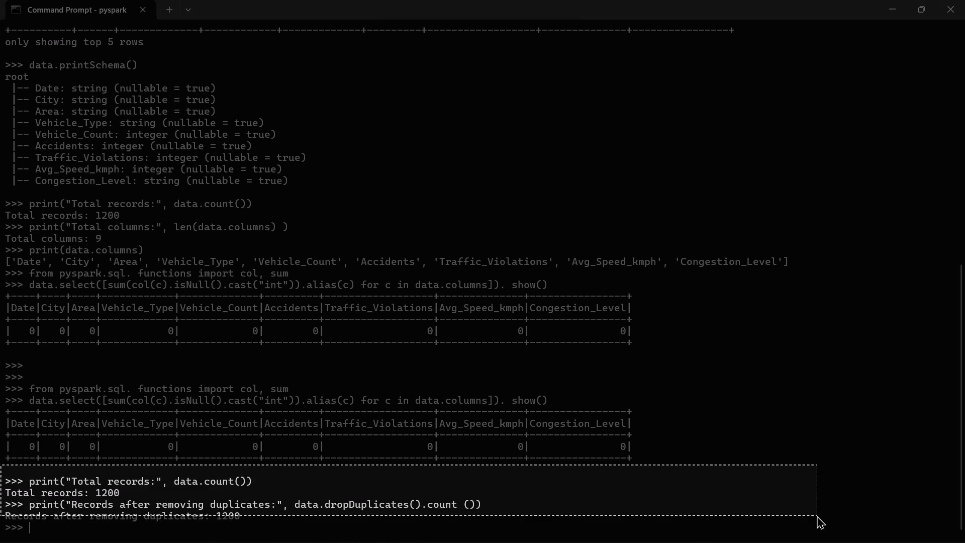
left_click_drag(817, 515, 890, 542)
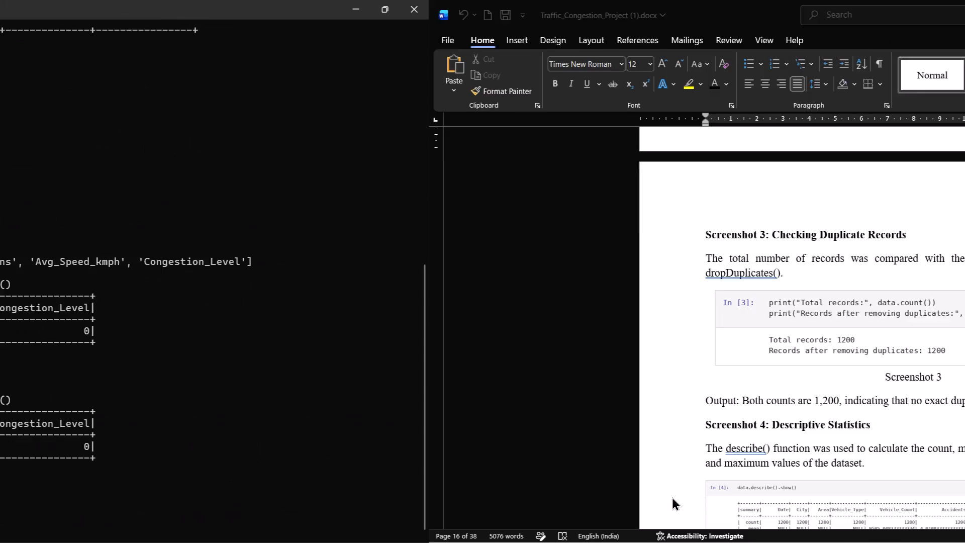
left_click(397, 342)
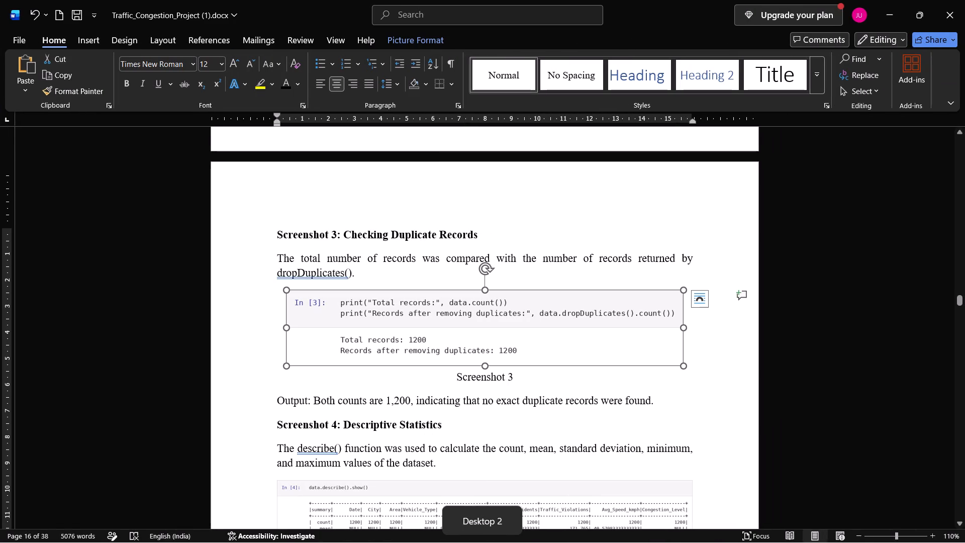
right_click(372, 319)
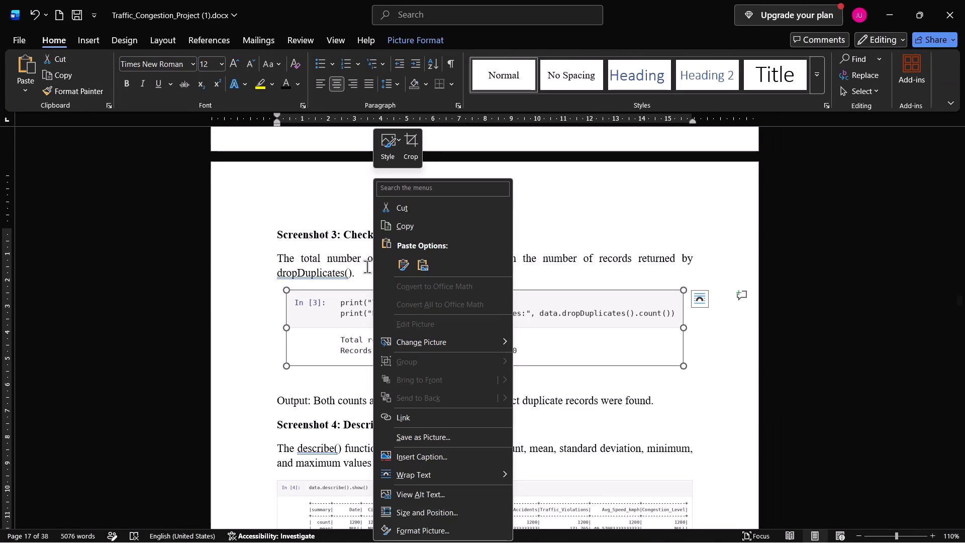
left_click(277, 297)
key("ctrl+v")
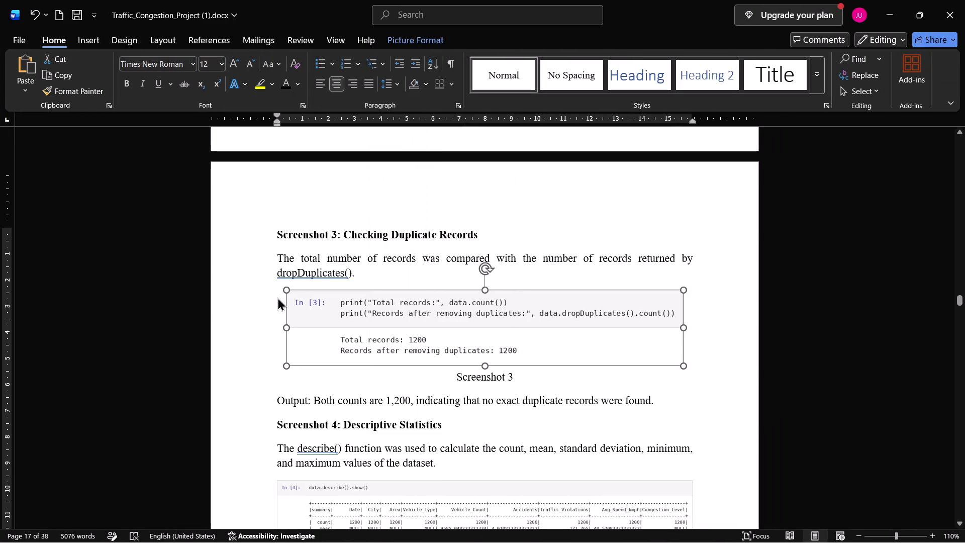
Make the pasted Screenshot 3 picture about twice as tall and widen it past the text margin to the page's right edge.
left_click(486, 318)
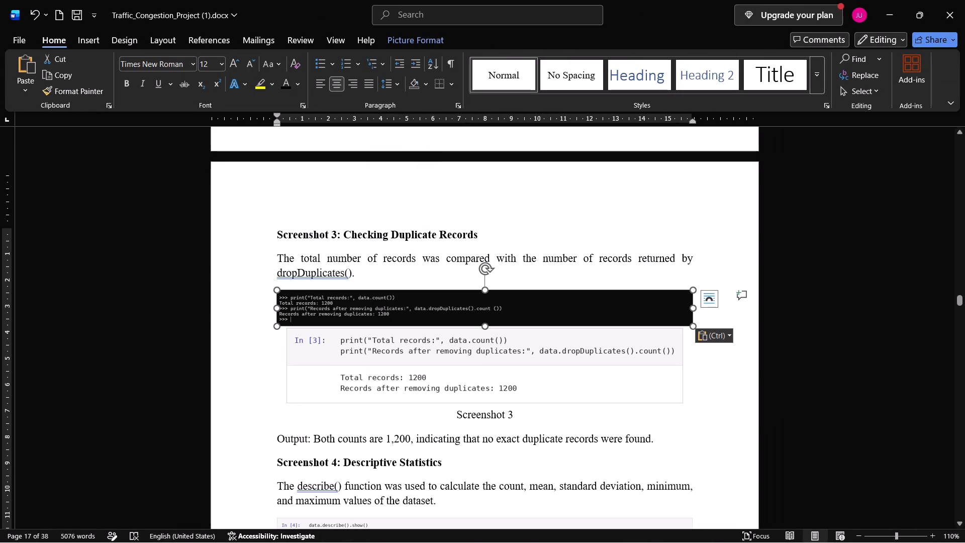
left_click_drag(484, 326, 489, 363)
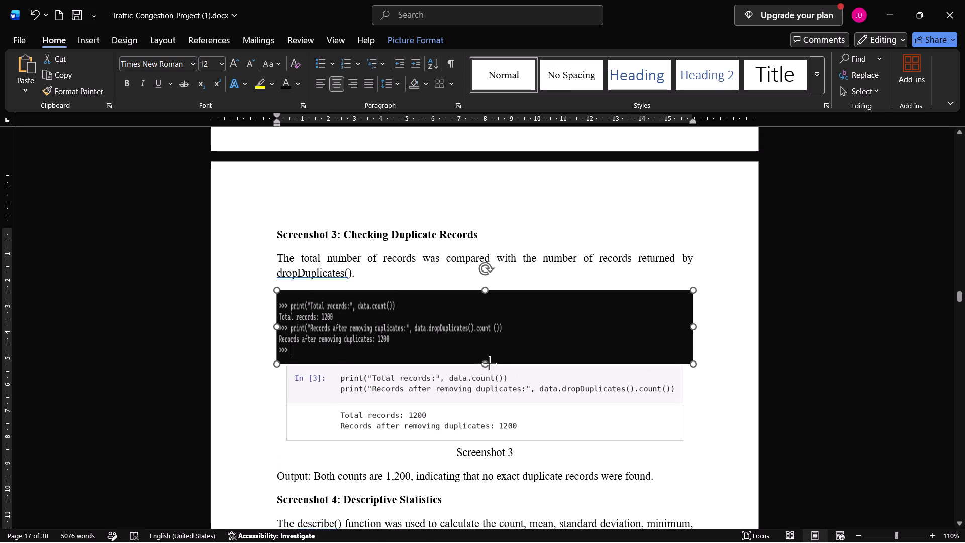
left_click_drag(489, 363, 490, 360)
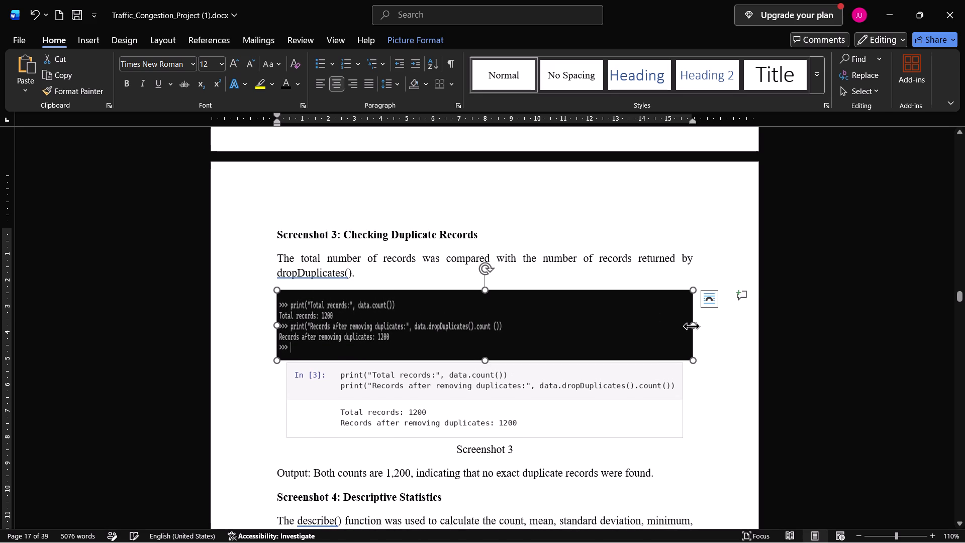
left_click_drag(691, 326, 964, 335)
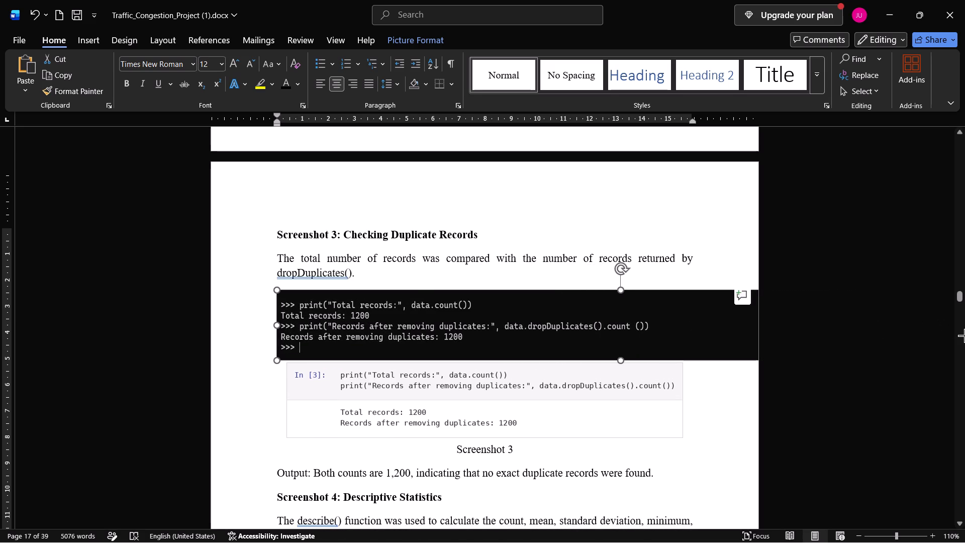
left_click_drag(964, 335, 964, 342)
Delete the old notebook-style picture between the new PySpark picture and the Screenshot 3 caption.
left_click(437, 415)
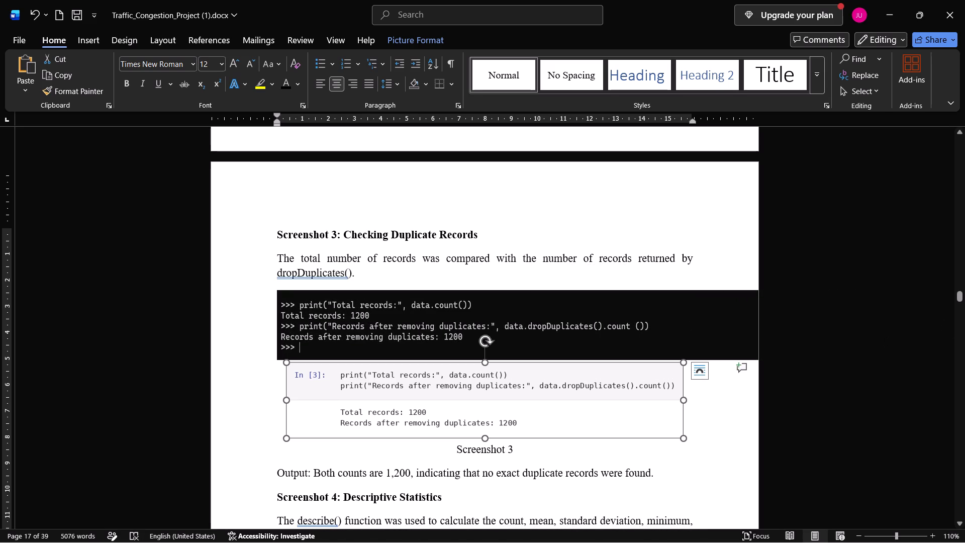
key("shift+super+s")
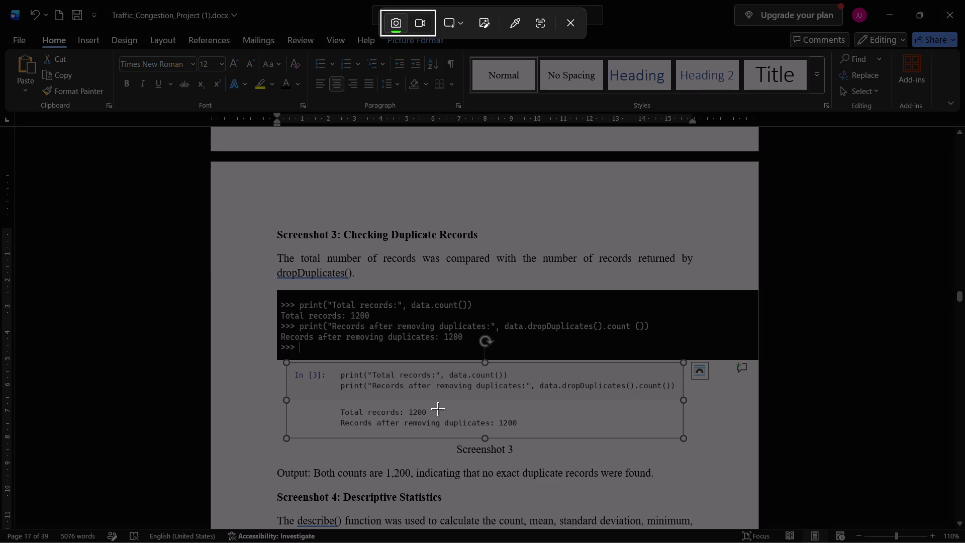
left_click(567, 29)
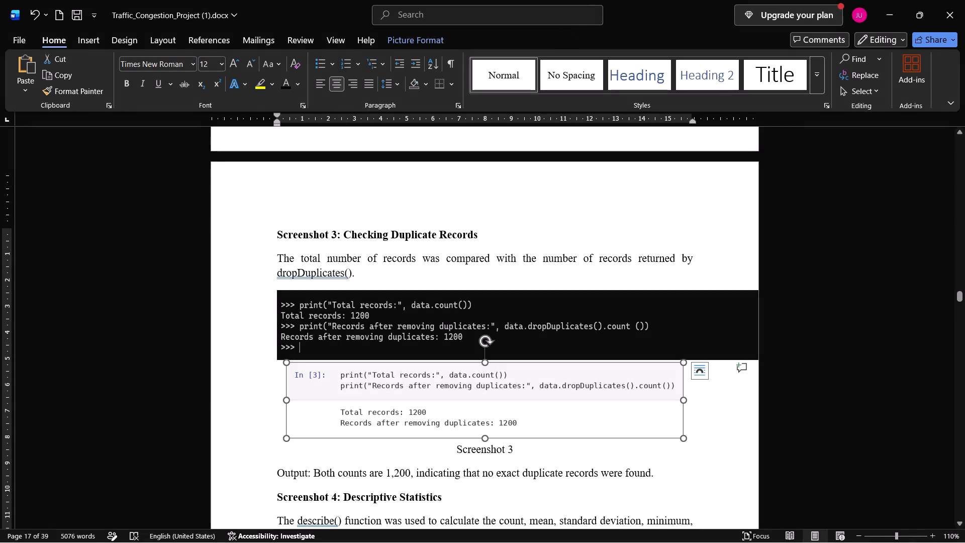
left_click(438, 390)
key("Delete")
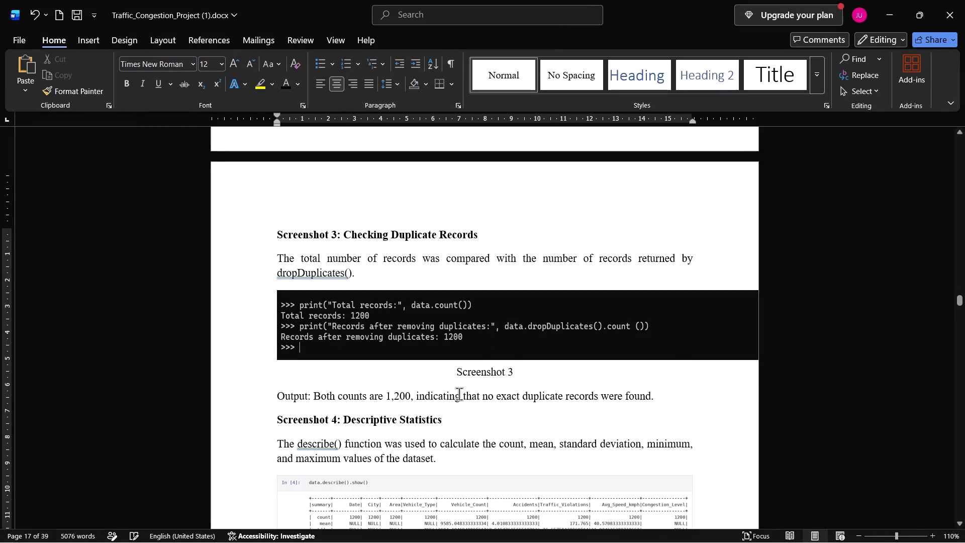
Find the code in the Screenshot 4 picture and begin entering its data.describe() statement at a fresh PySpark prompt.
scroll(510, 367, "up", 1)
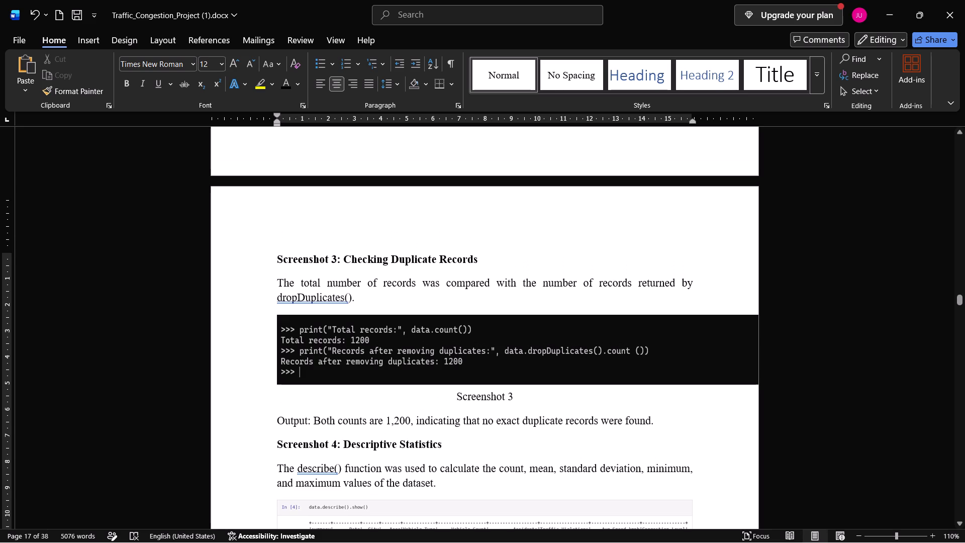
scroll(510, 367, "down", 2)
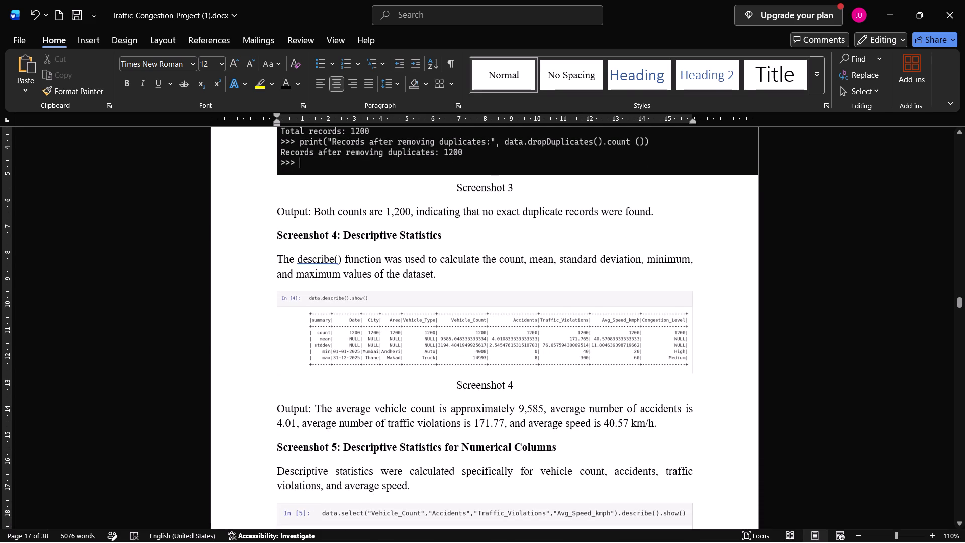
left_click(420, 352)
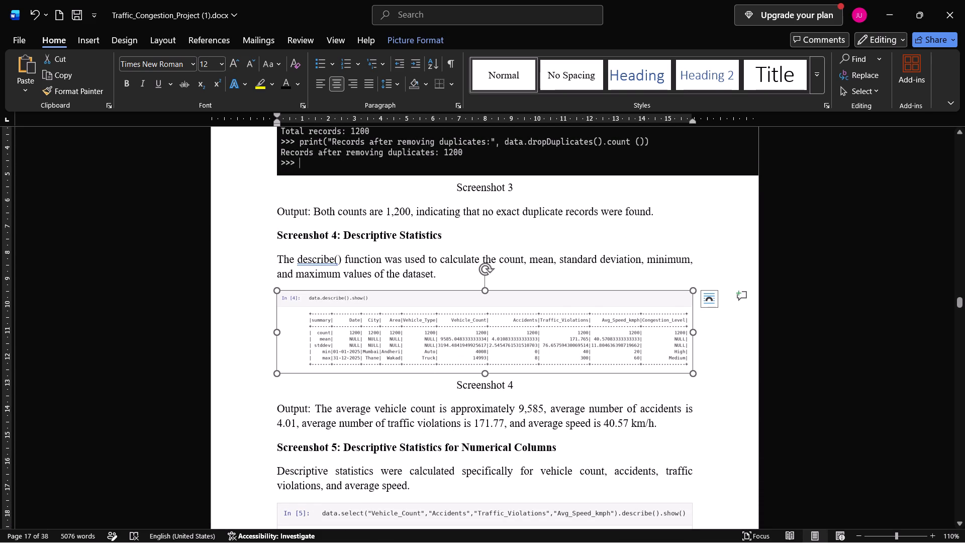
scroll(440, 370, "down", 1)
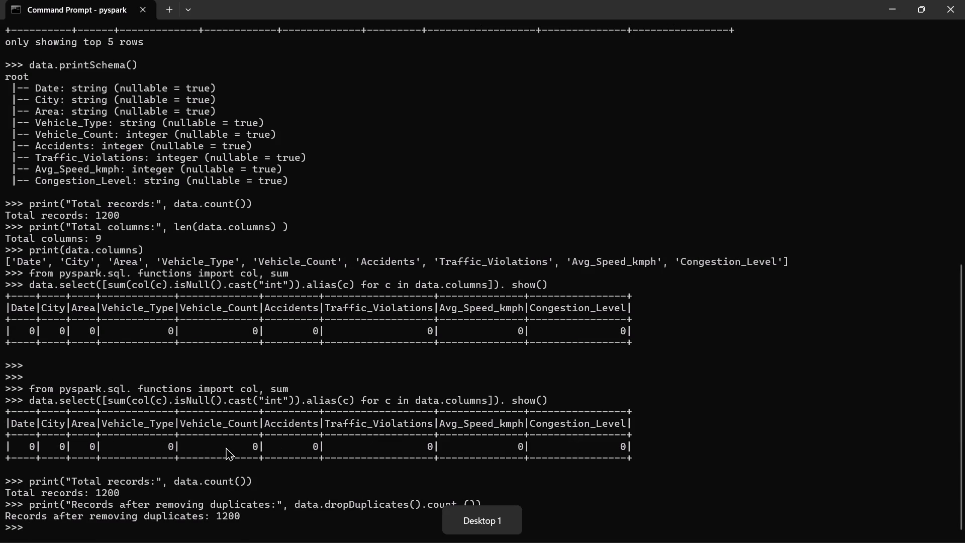
key("Return")
key("Return")
type("data")
key("period")
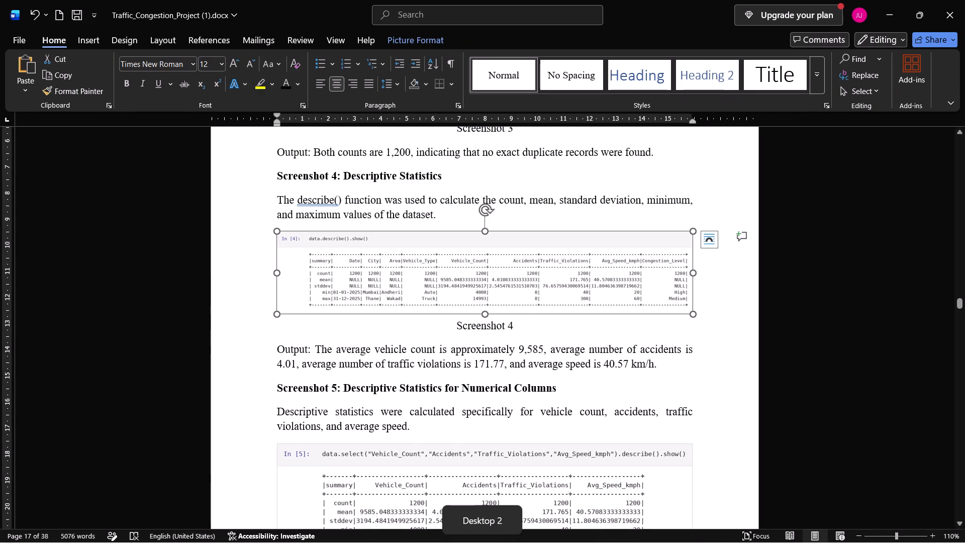
type("decrible")
Copy describe() from the paragraph under the Screenshot 4: Descriptive Statistics heading in Word.
left_click_drag(342, 201, 335, 201)
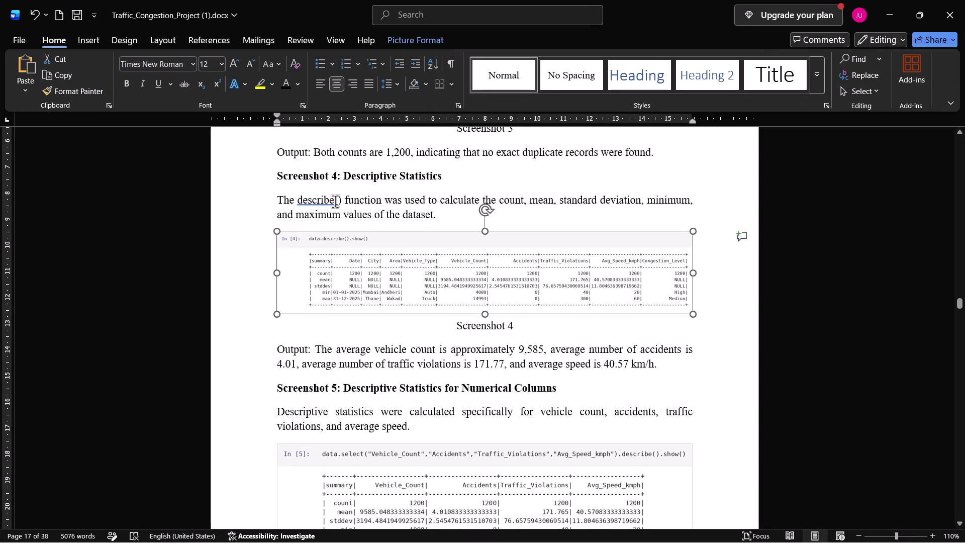
left_click_drag(335, 201, 313, 202)
key("ctrl+c")
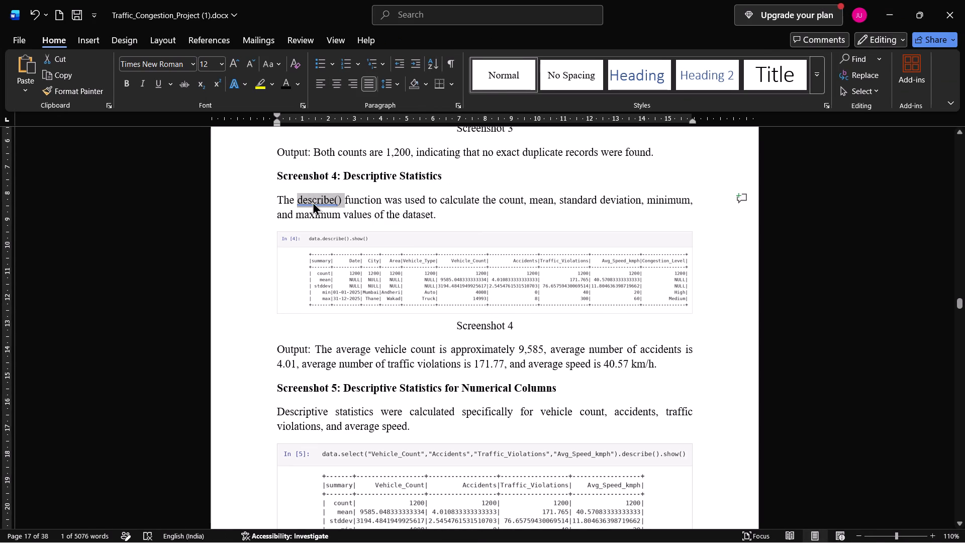
Replace the misspelled method name after data. with the copied describe(), append .show() and run the statement in the PySpark shell.
key("BackSpace")
key("BackSpace")
key("BackSpace")
key("BackSpace")
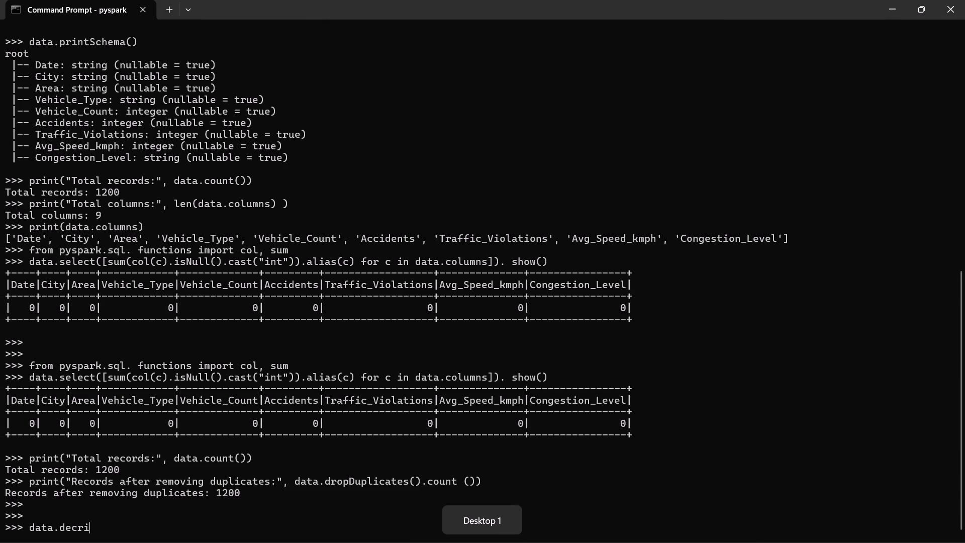
key("BackSpace")
key("BackSpace")
key("BackSpace")
key("BackSpace")
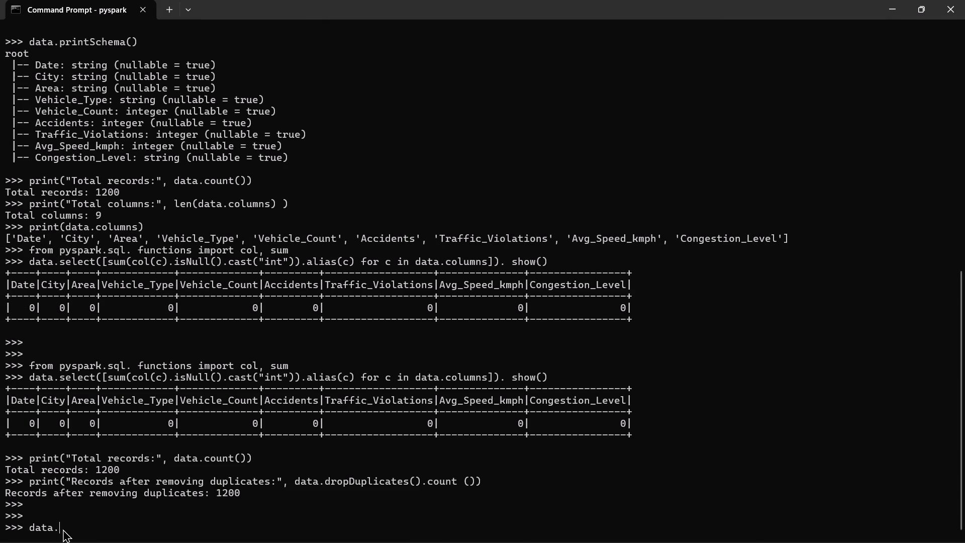
right_click(63, 529)
type(".show()")
key("Return")
scroll(106, 501, "down", 1)
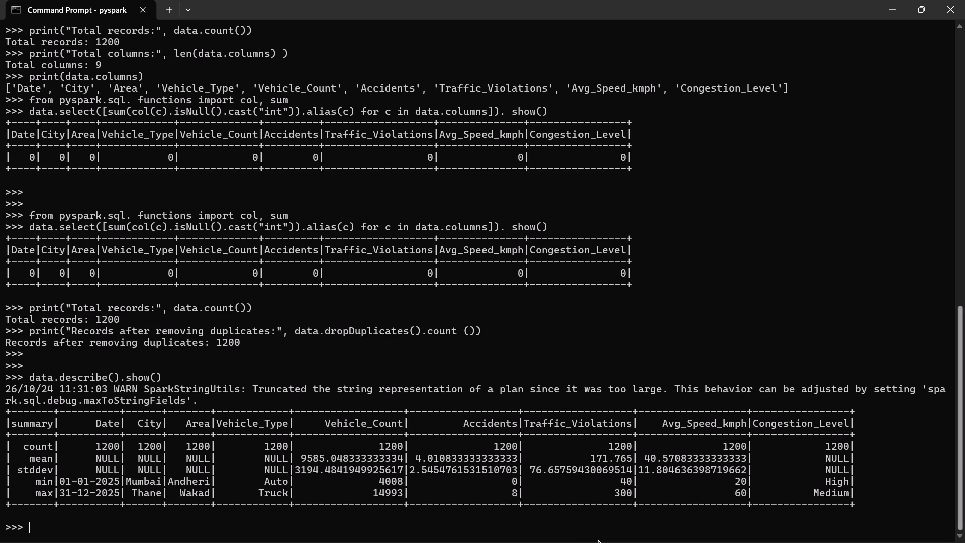
Capture the data.describe().show() command with its full output table and paste the snip above the old Screenshot 4 picture in Word.
key("shift+super+s")
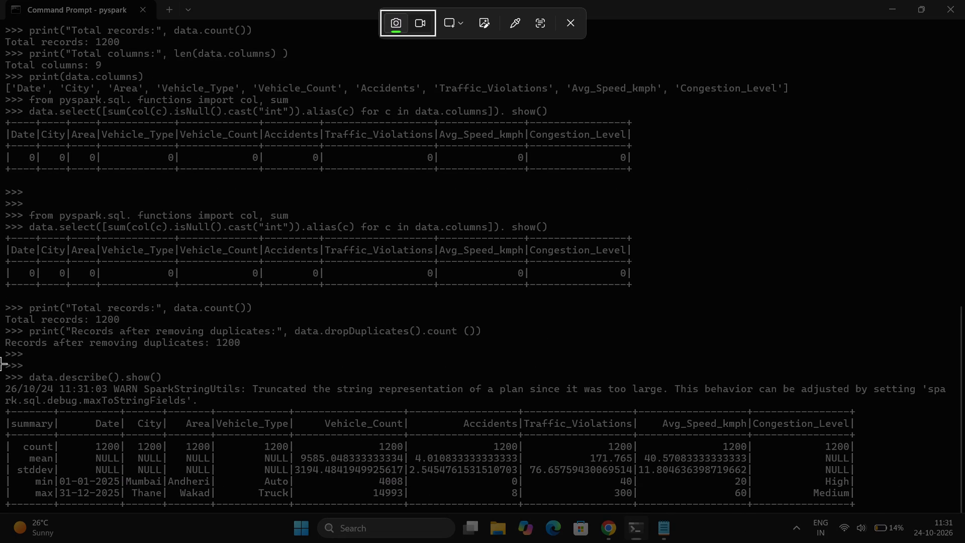
left_click_drag(0, 367, 964, 510)
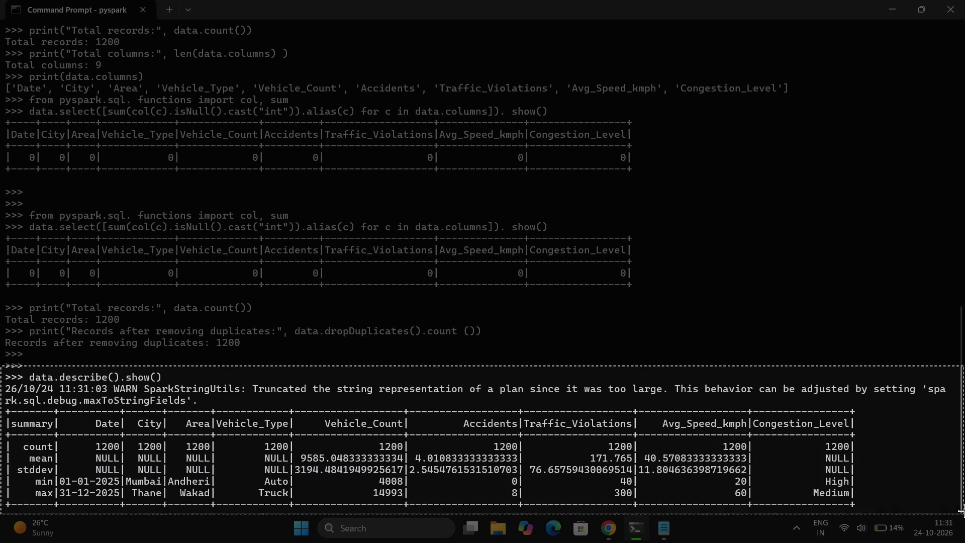
left_click_drag(964, 510, 964, 520)
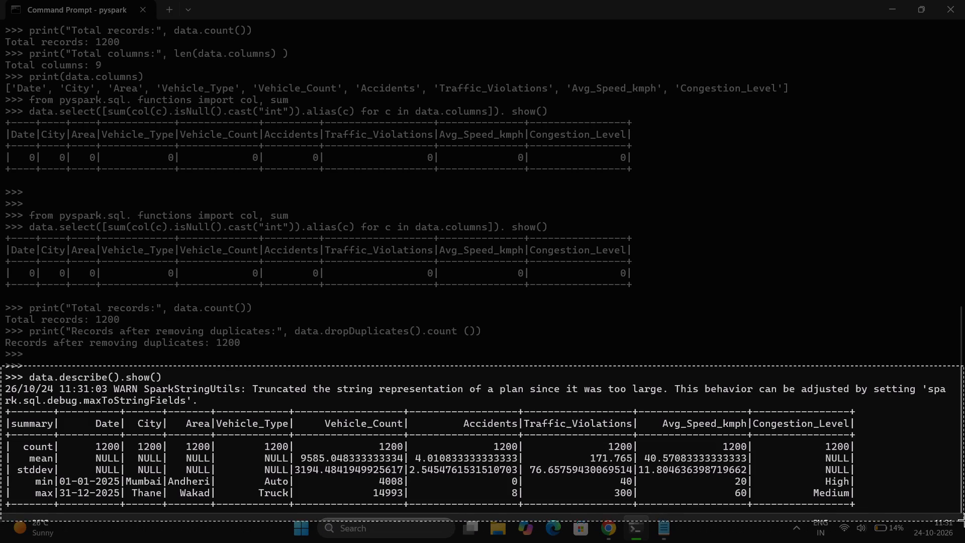
left_click_drag(964, 520, 964, 515)
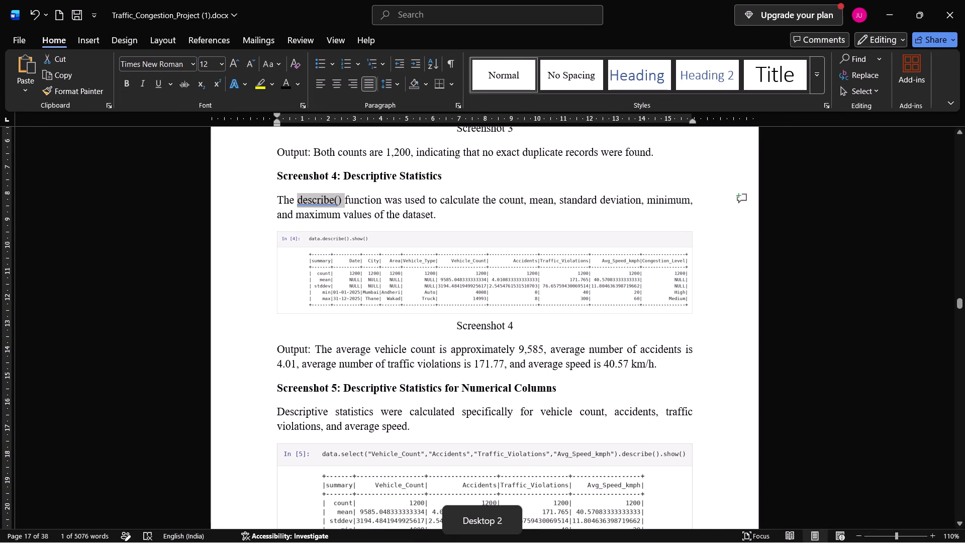
left_click(457, 289)
key("ctrl+v")
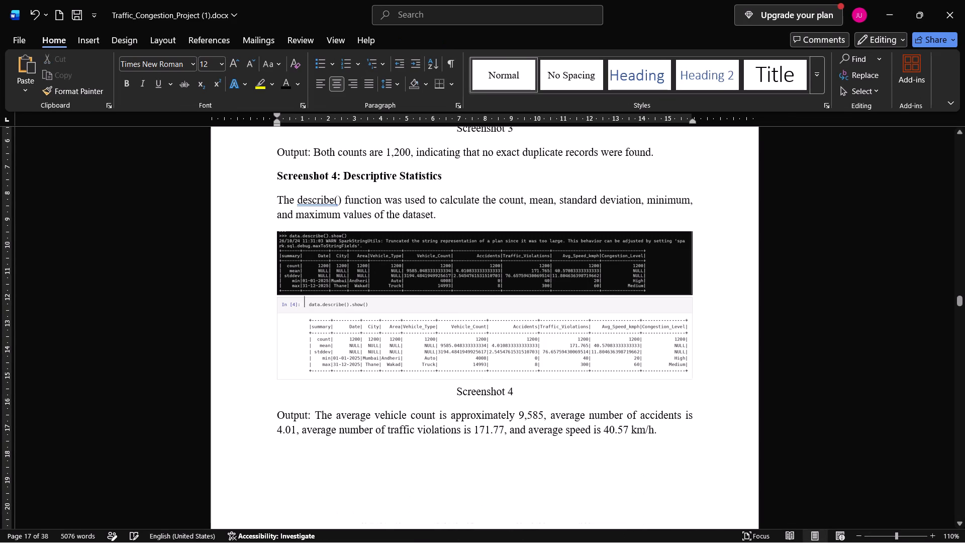
Enlarge the new data.describe().show() snip under Screenshot 4 by stretching it wider to the page's right edge and making it taller.
left_click(459, 264)
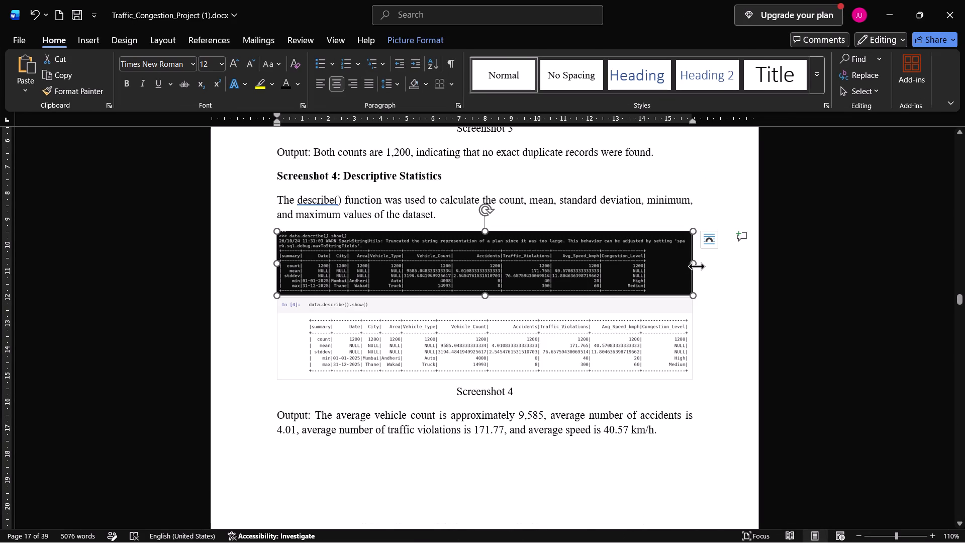
left_click_drag(694, 264, 752, 268)
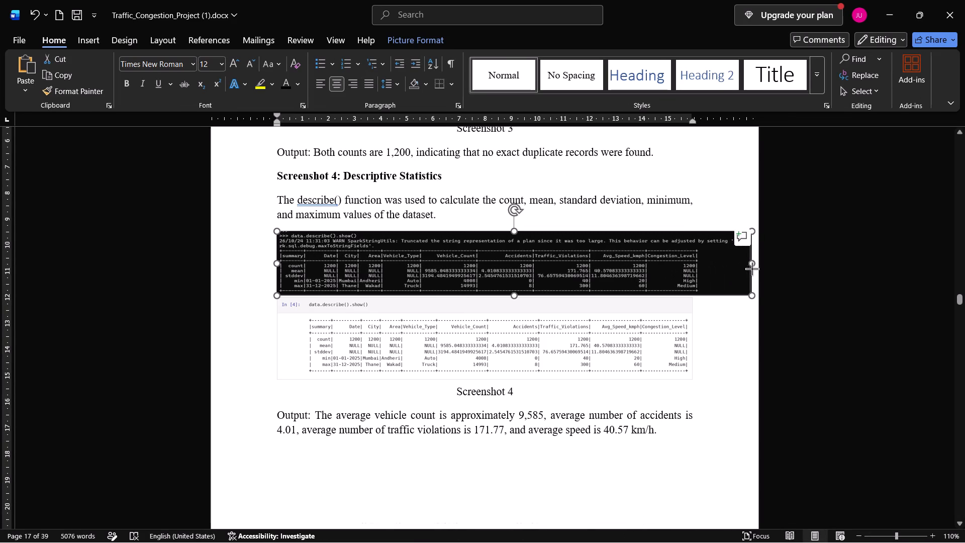
left_click_drag(752, 268, 760, 270)
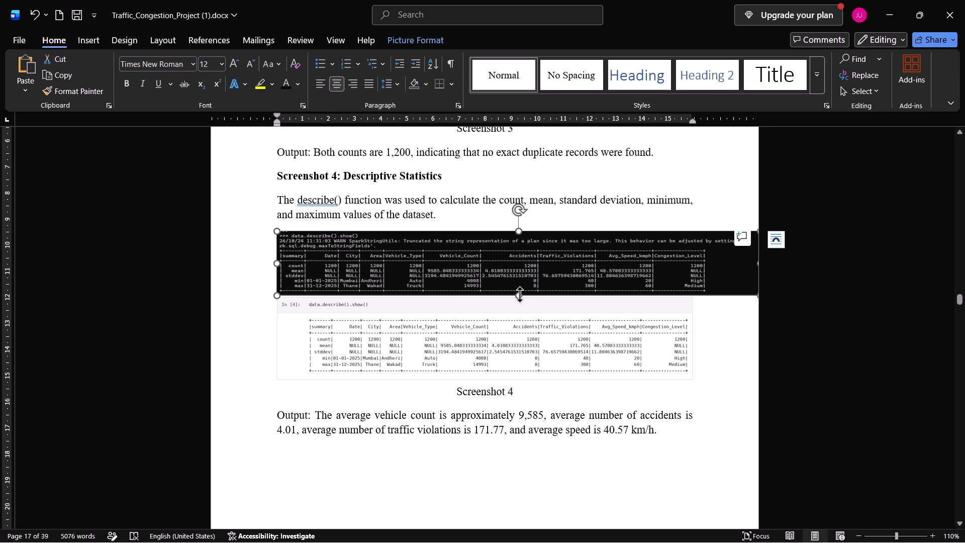
left_click_drag(520, 294, 518, 318)
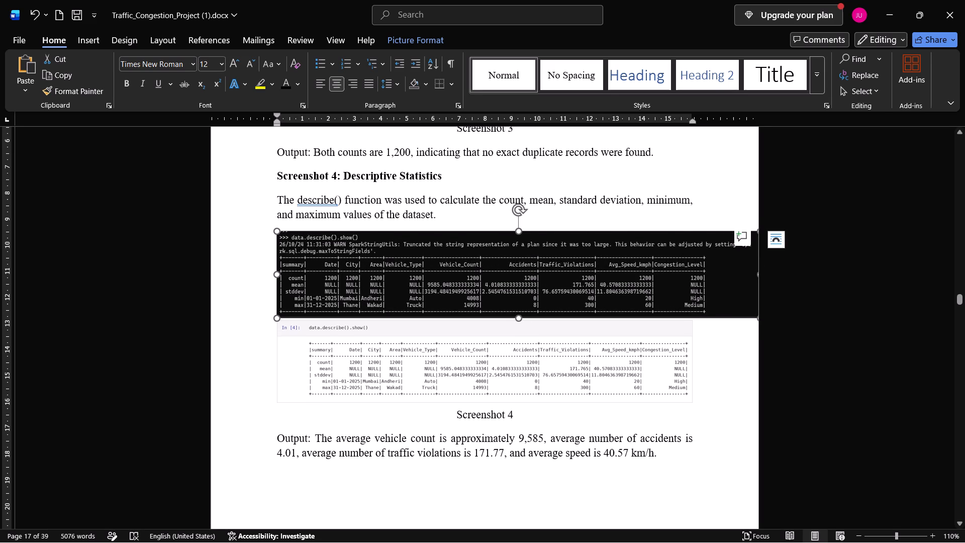
Delete the old notebook picture with the In [4] cell between the new snip and the Screenshot 4 caption.
left_click(242, 356)
left_click(241, 424)
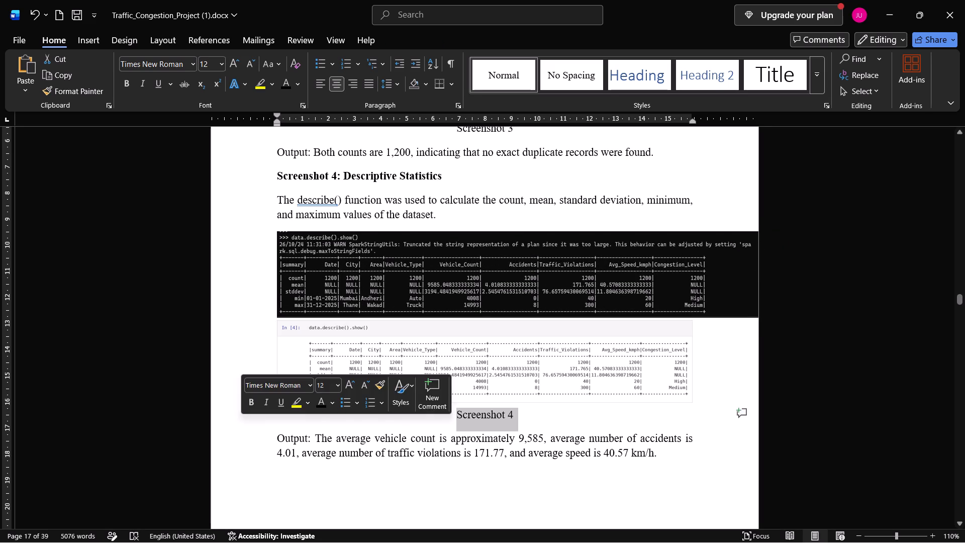
left_click(468, 333)
key("shift+super+s")
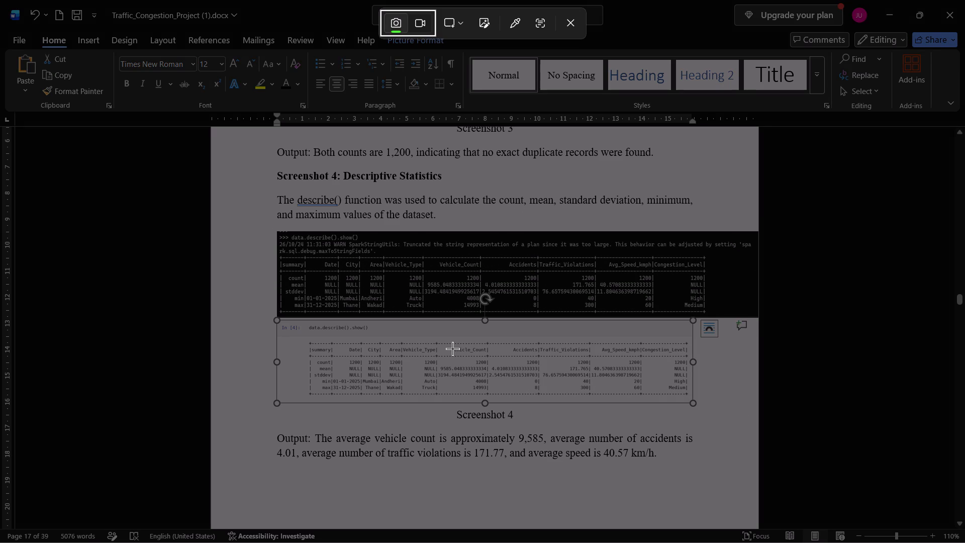
left_click(574, 30)
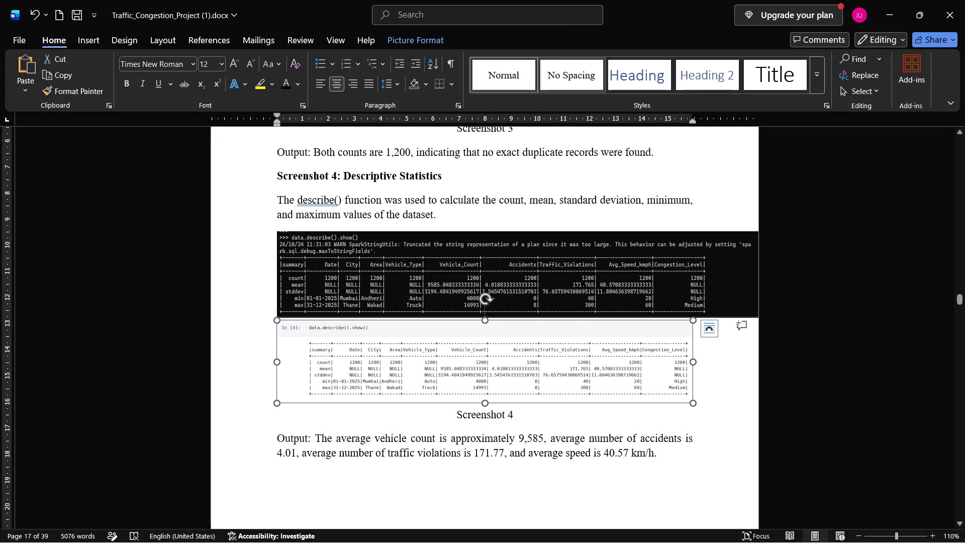
key("Delete")
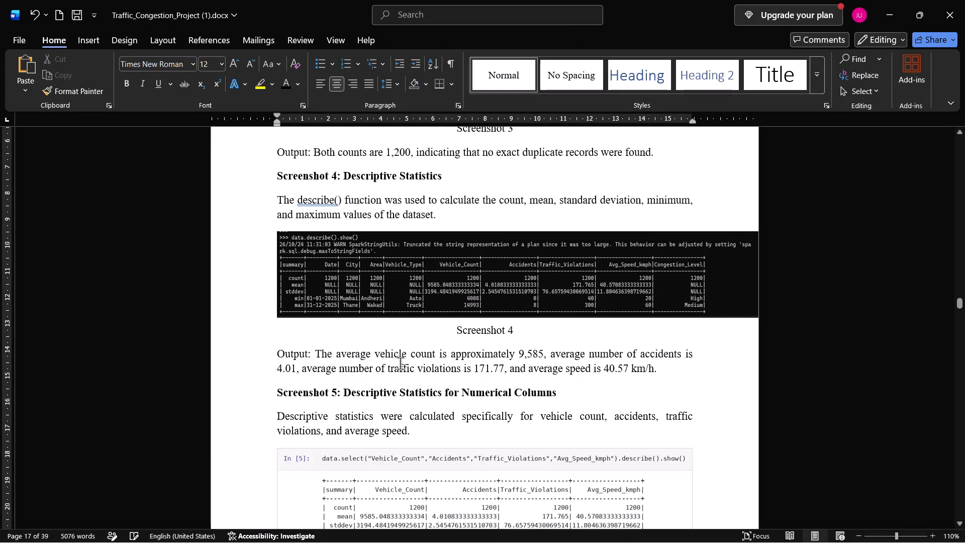
Extract and copy the In [5] code line as text from the picture under Screenshot 5: Descriptive Statistics for Numerical Columns.
scroll(474, 344, "down", 2)
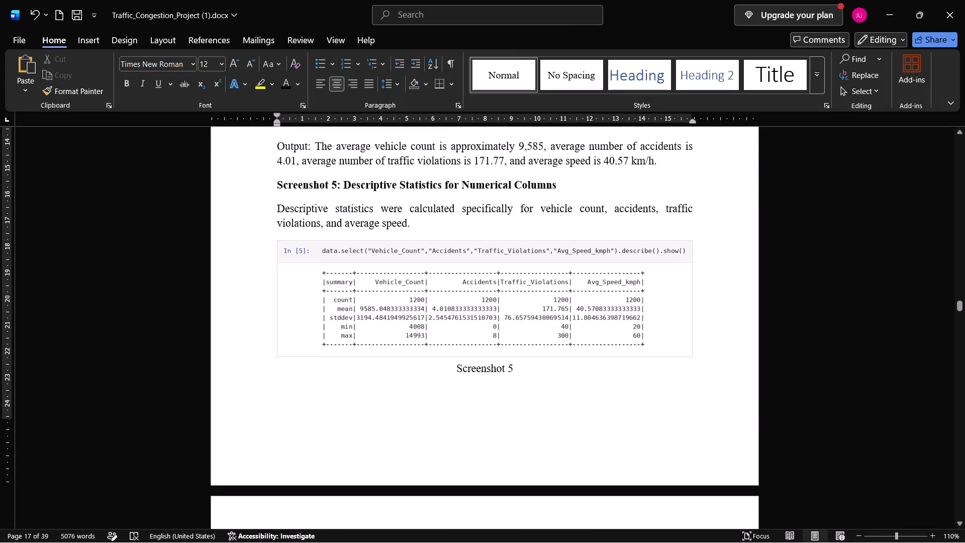
left_click(457, 310)
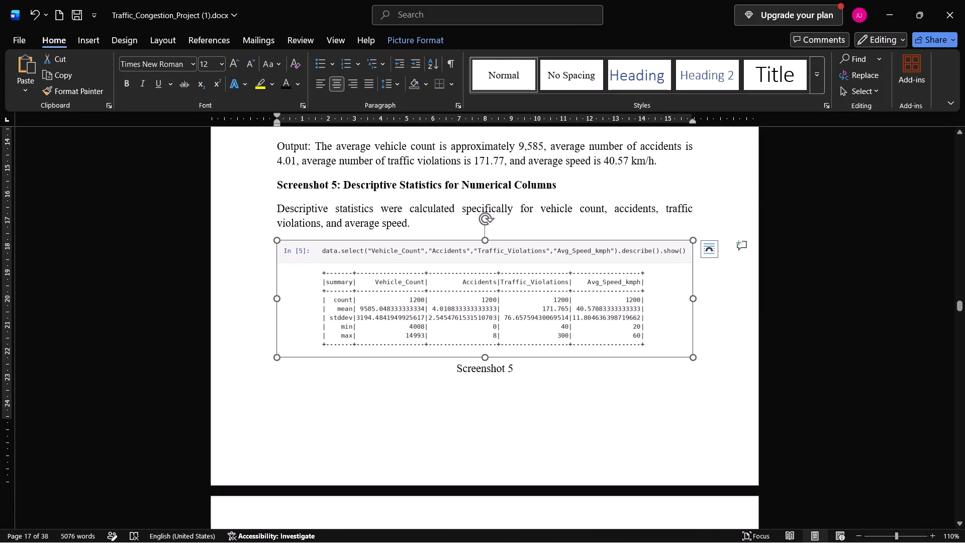
key("shift+super+s")
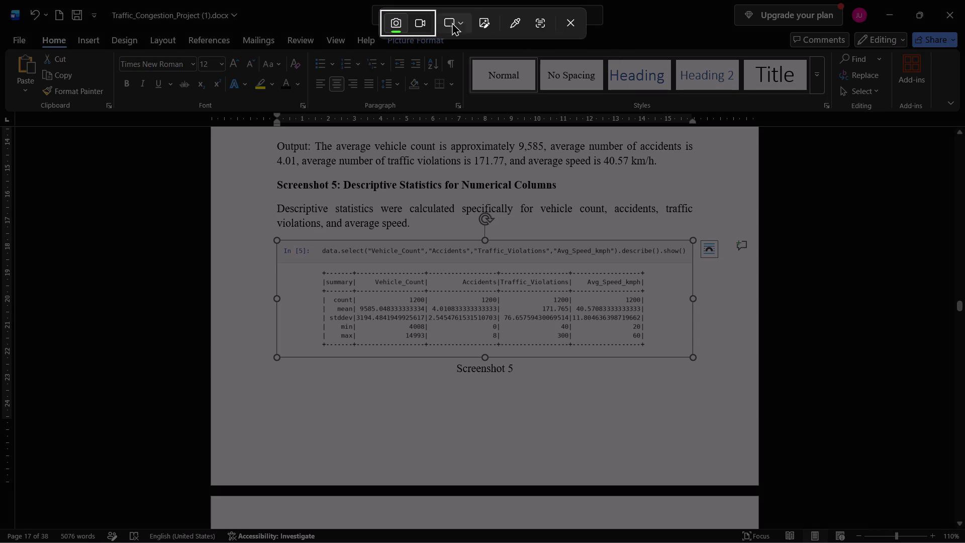
left_click(542, 25)
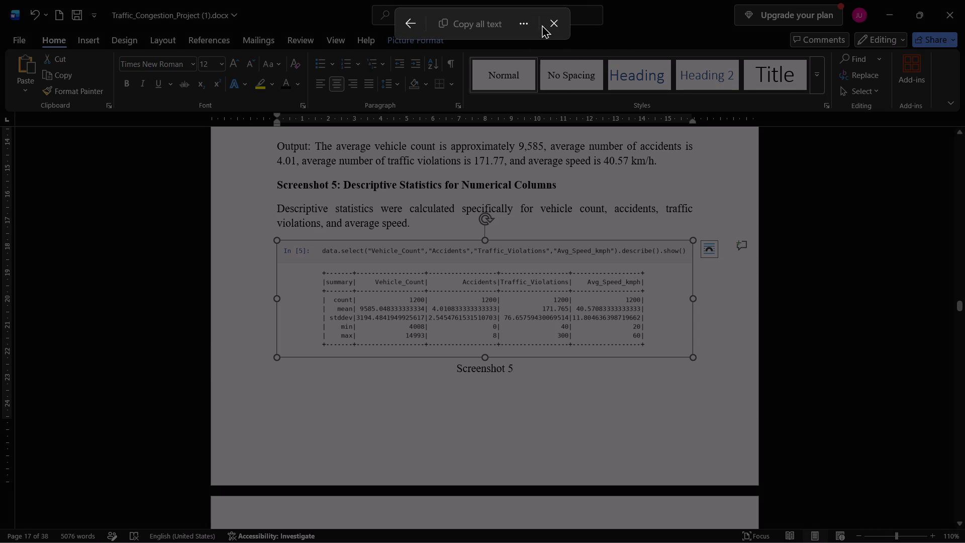
left_click_drag(279, 238, 550, 379)
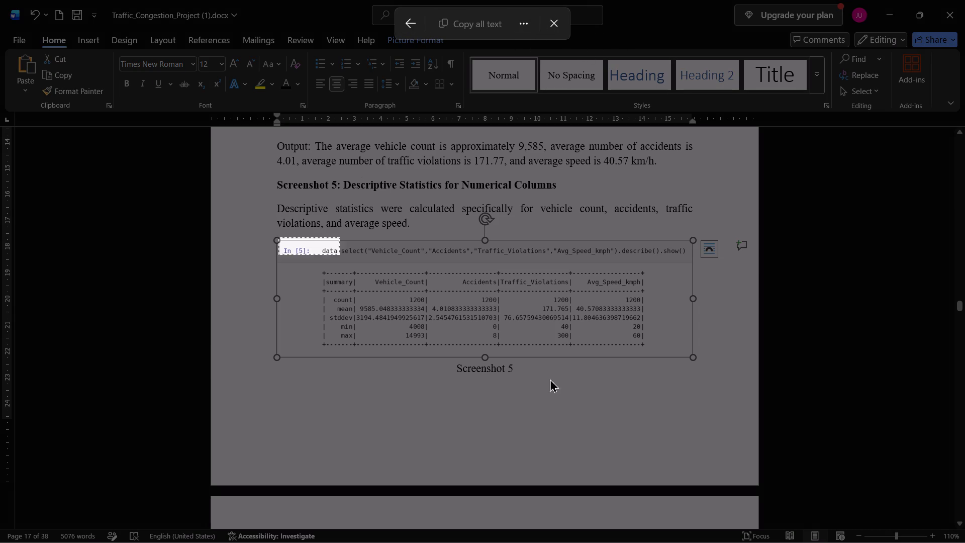
left_click_drag(550, 379, 765, 266)
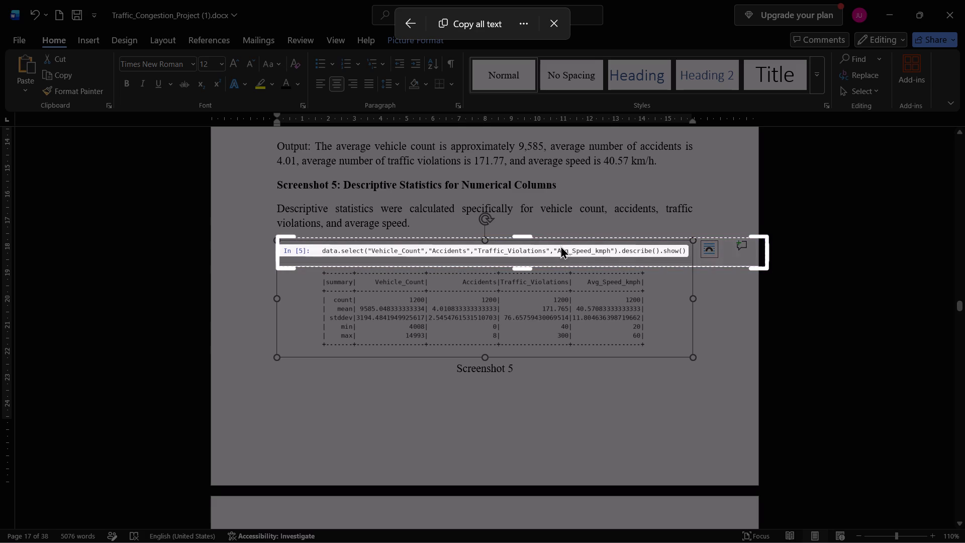
left_click_drag(319, 246, 454, 268, "ctrl")
left_click_drag(454, 268, 425, 250, "ctrl")
triple_click(425, 250)
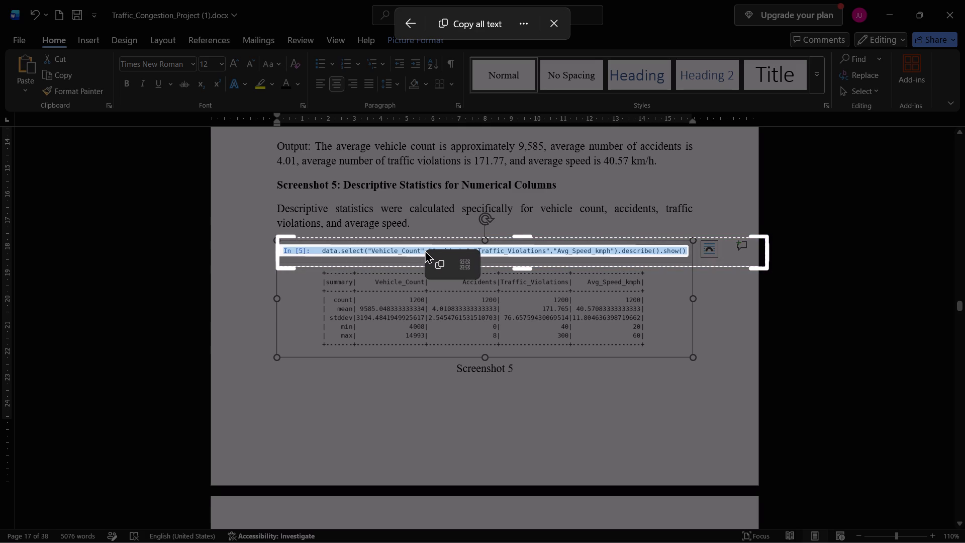
left_click(365, 245)
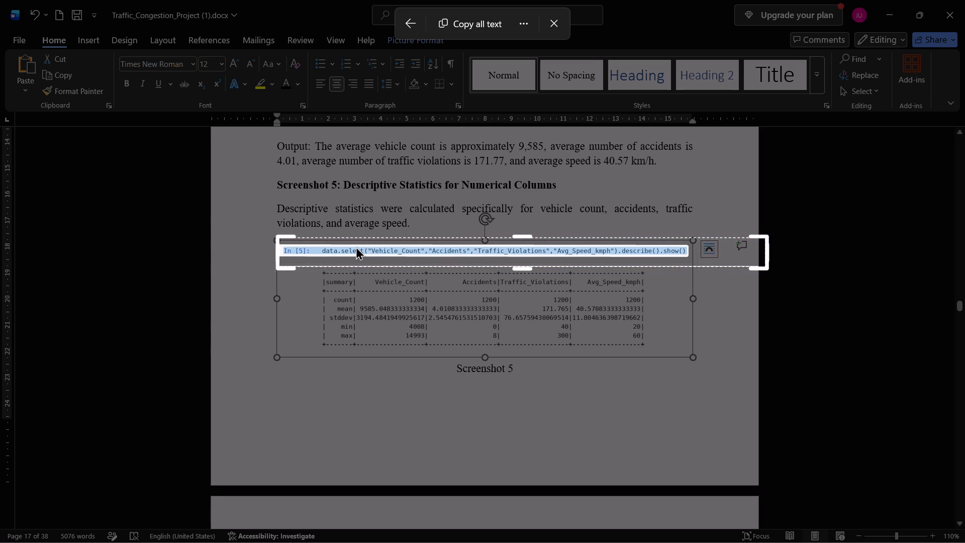
key("ctrl+c")
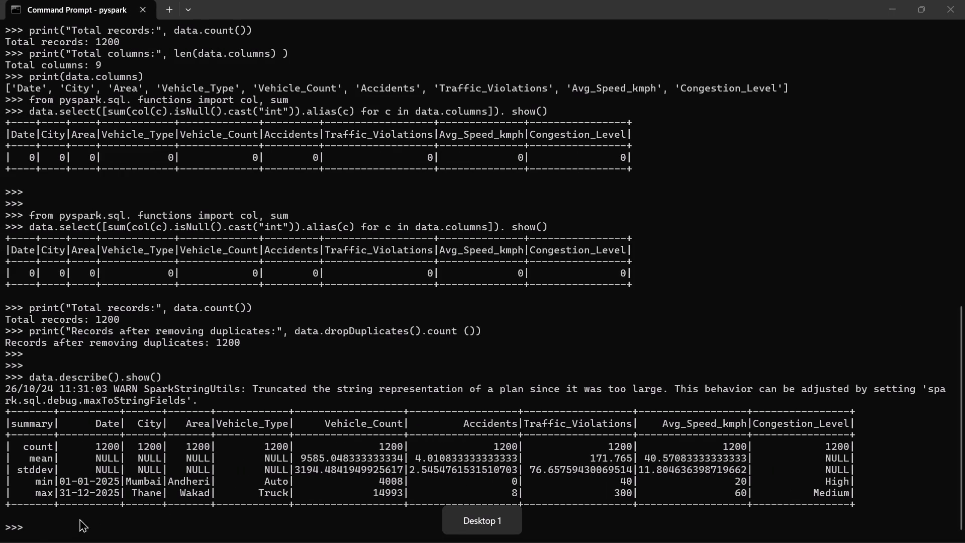
Paste the copied data.select(...).describe().show() line into the PySpark shell, remove its "In [5]: " prefix and run it.
right_click(48, 528)
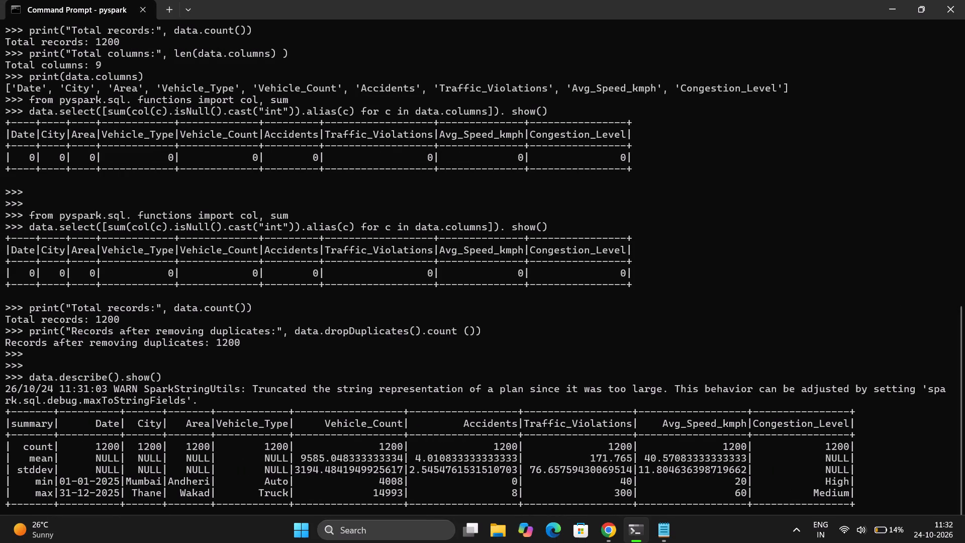
key("Left")
key("Left")
key("Left")
key("Left")
key("Left")
key("Left")
key("Left")
key("Left")
key("Left")
key("Left")
key("Left")
key("Left")
key("Left")
key("Left")
key("Left")
key("Left")
key("Left")
key("Left")
key("Left")
key("Left")
key("Left")
key("Left")
key("Left")
key("Left")
key("Left")
key("Left")
key("Left")
key("Left")
key("Left")
key("Left")
key("Left")
key("Left")
key("Left")
key("Left")
key("Left")
key("Left")
key("Left")
key("Left")
key("Left")
key("Left")
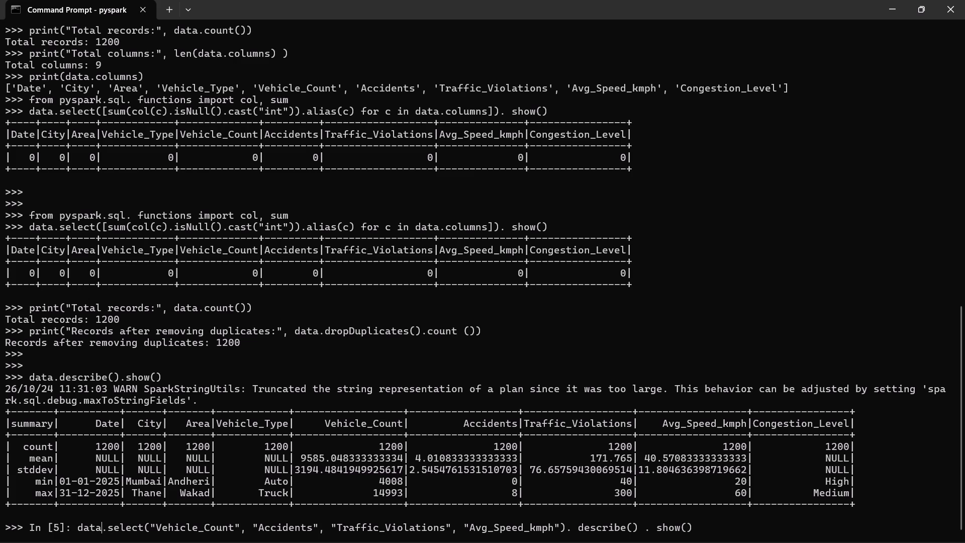
key("Left")
key("Left")
key("Left")
key("BackSpace")
key("BackSpace")
key("BackSpace")
key("BackSpace")
key("BackSpace")
key("BackSpace")
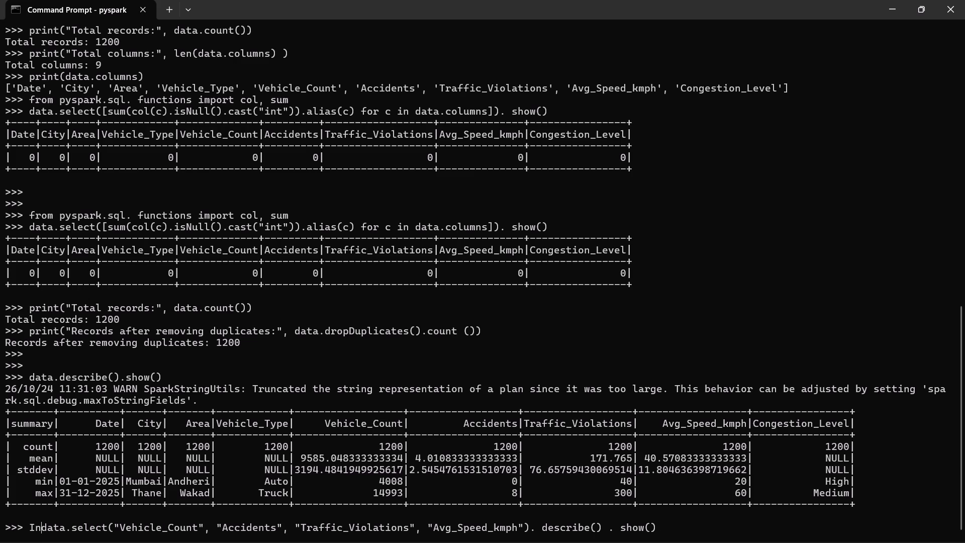
key("BackSpace")
key("BackSpace")
key("Return")
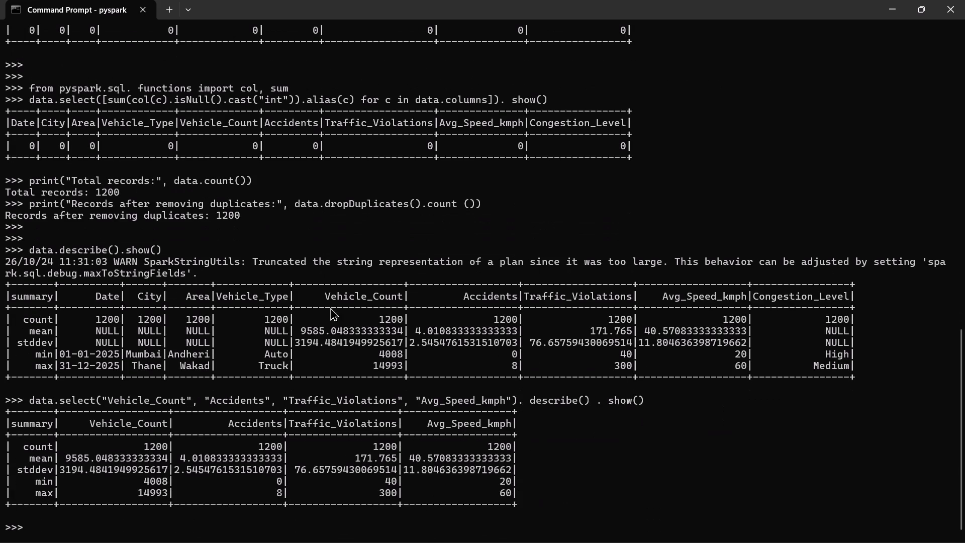
Capture the data.select(...).describe().show() command with its output table and paste the snip above the old Screenshot 5 picture in Word.
scroll(376, 263, "down", 1)
key("shift+super+s")
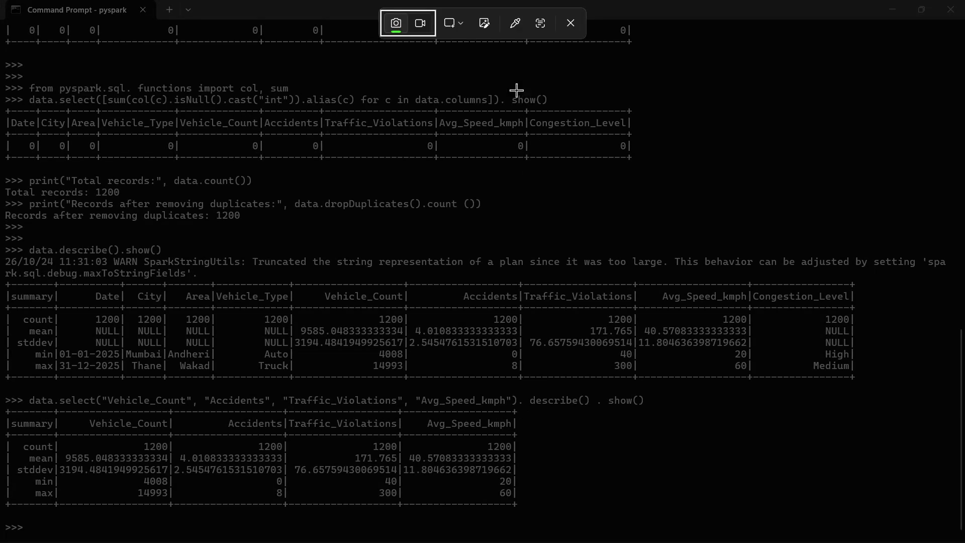
left_click_drag(0, 384, 780, 542)
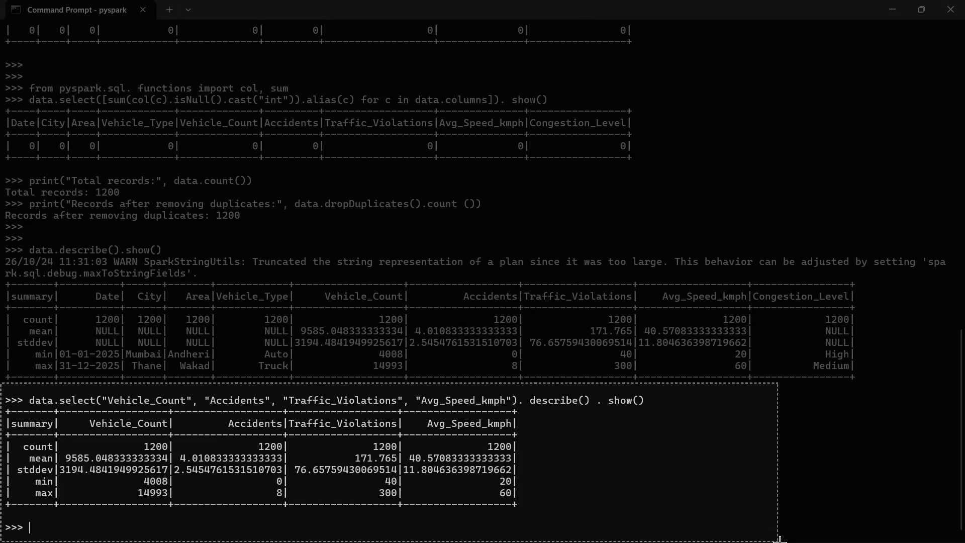
left_click_drag(780, 542, 964, 542)
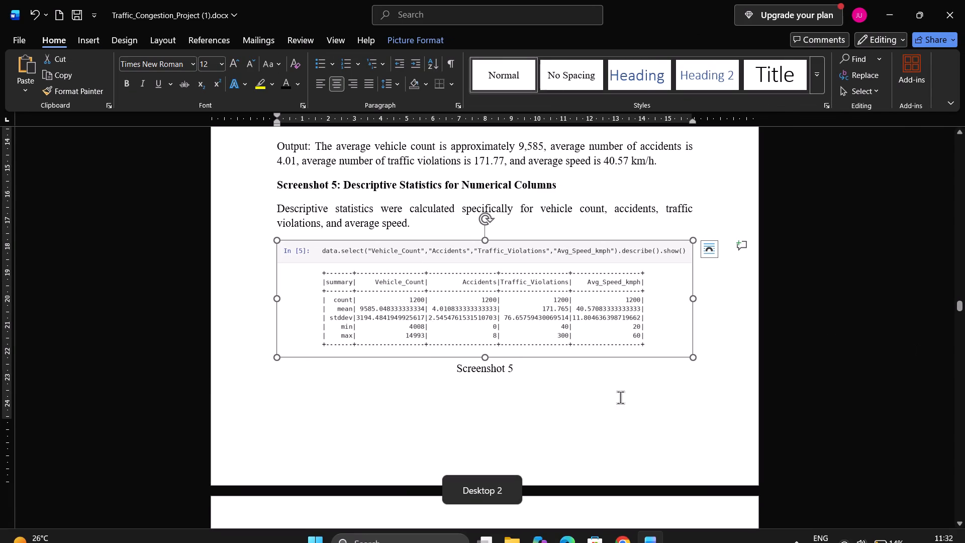
key("ctrl+v")
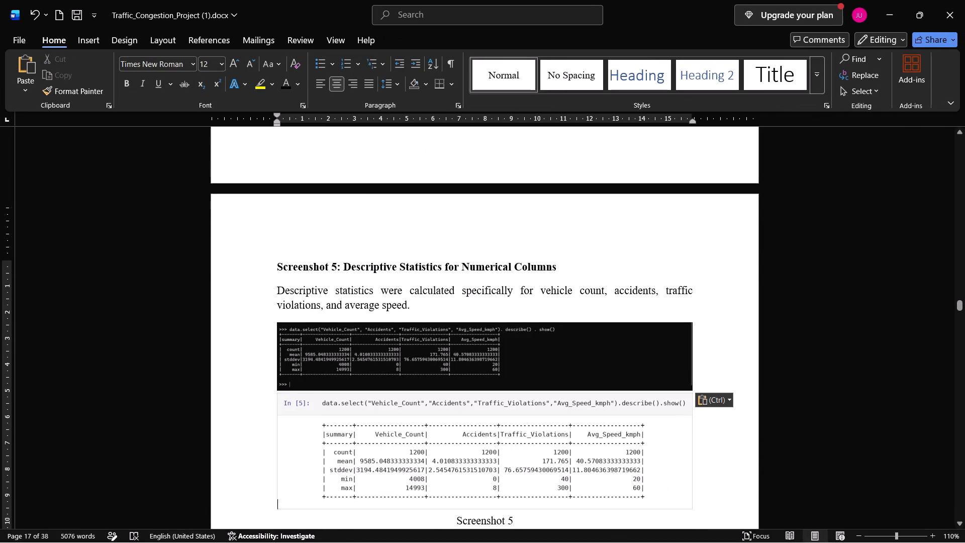
Enlarge the new Screenshot 5 snip by stretching it past the page's right edge and increasing its height to restore legible proportions.
scroll(420, 345, "down", 1)
left_click(506, 236)
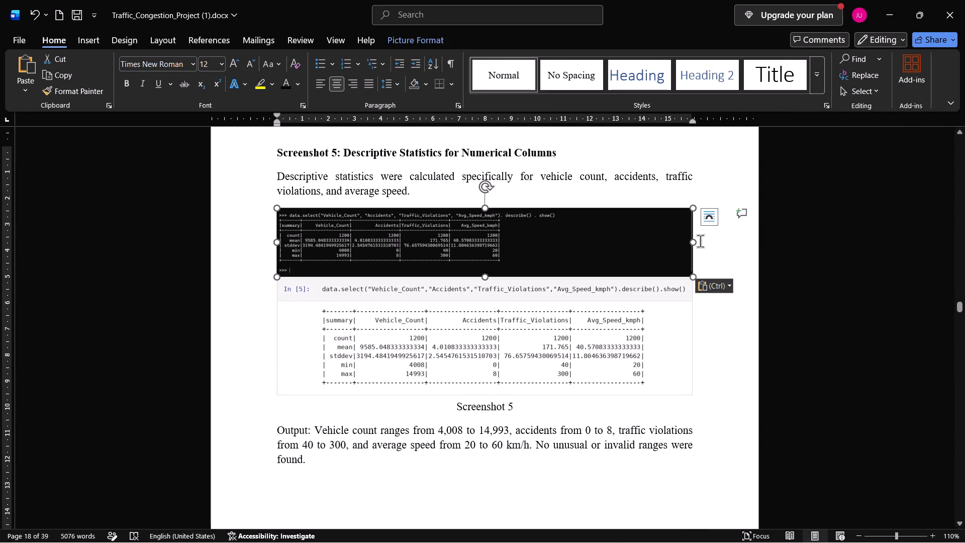
left_click_drag(693, 241, 909, 227)
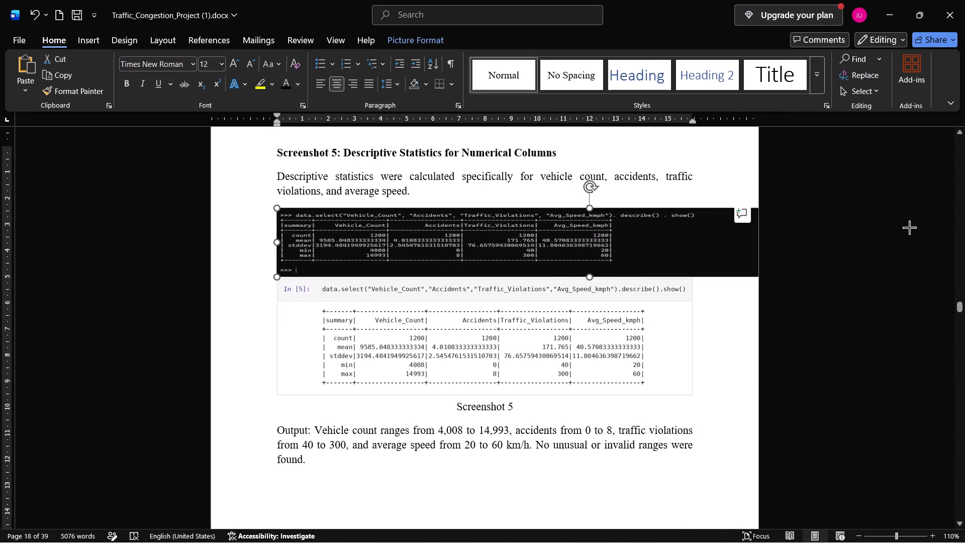
left_click_drag(909, 227, 964, 235)
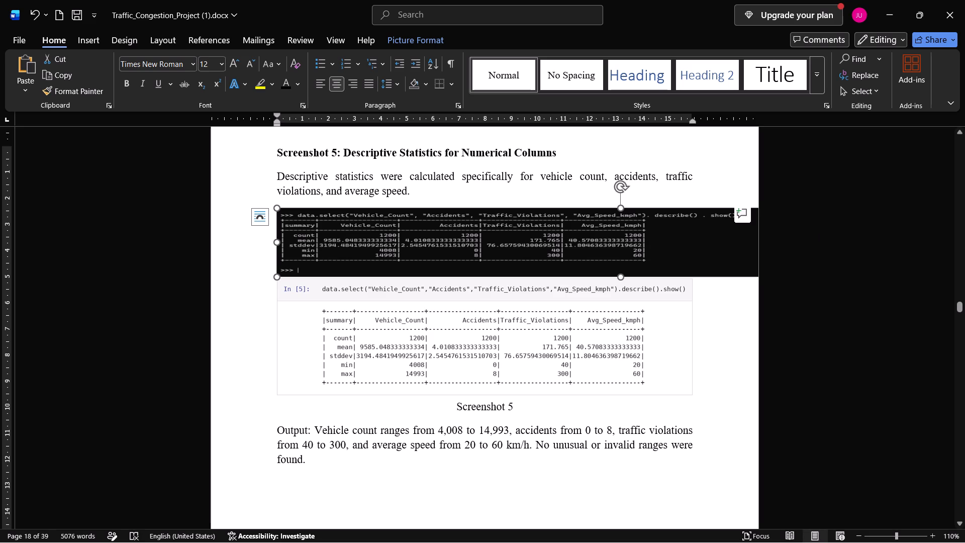
left_click_drag(620, 275, 620, 284)
left_click_drag(620, 284, 629, 336)
left_click(259, 384)
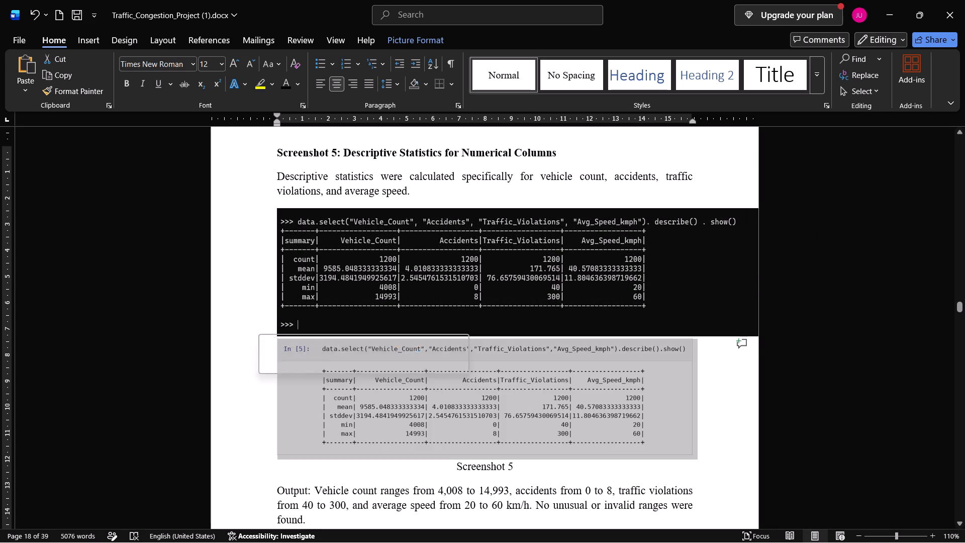
left_click(260, 256)
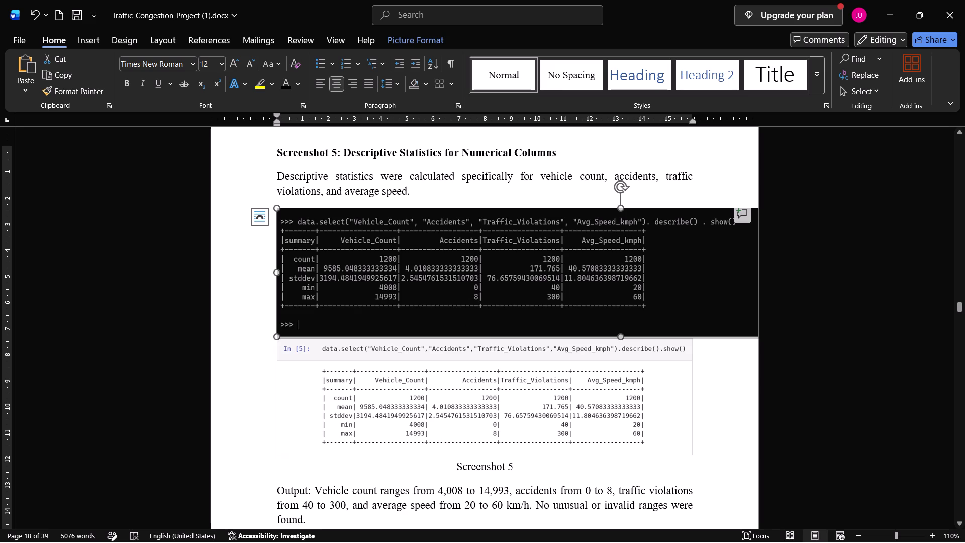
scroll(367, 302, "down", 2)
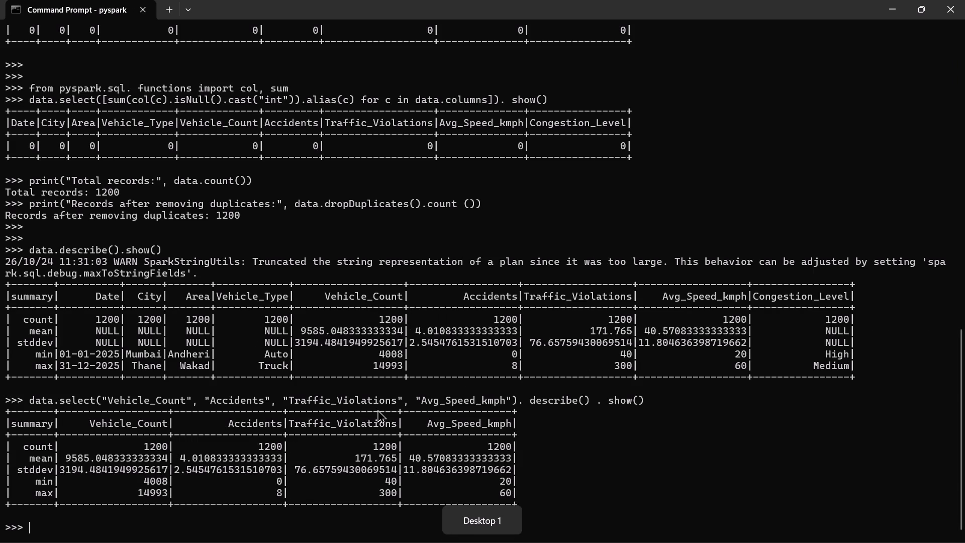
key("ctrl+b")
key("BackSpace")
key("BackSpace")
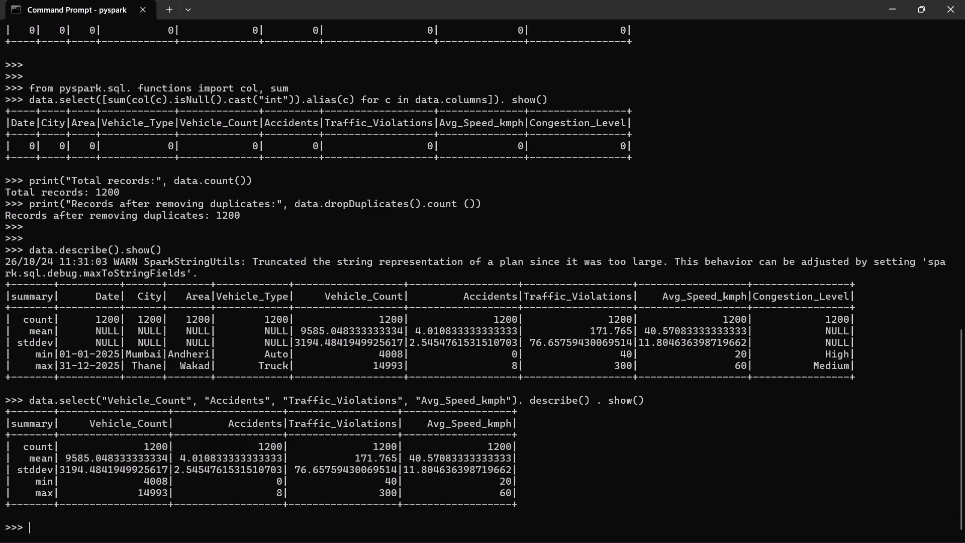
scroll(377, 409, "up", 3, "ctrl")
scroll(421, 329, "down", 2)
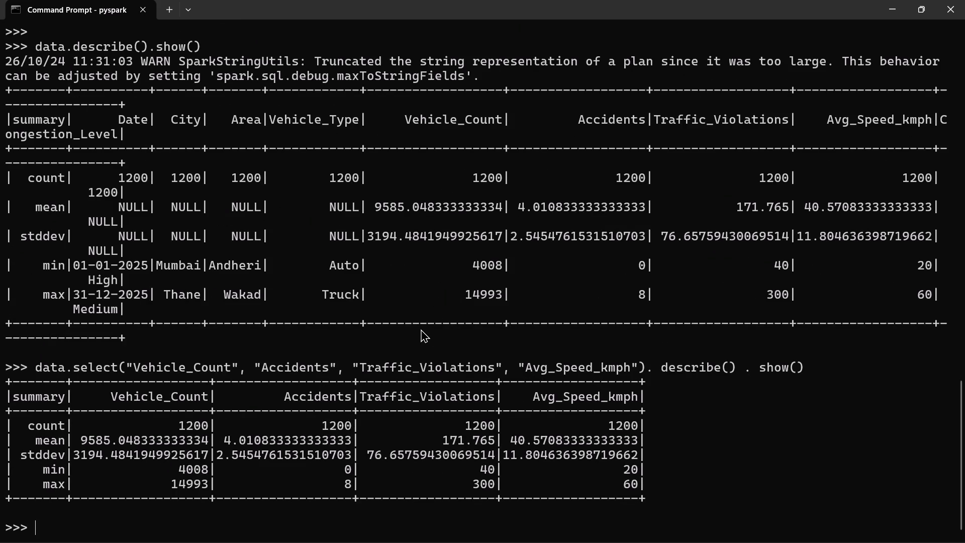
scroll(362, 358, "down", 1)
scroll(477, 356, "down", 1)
Delete the old In [5] picture beneath the new Screenshot 5 snip in the Word report.
scroll(380, 284, "up", 2)
left_click(395, 465)
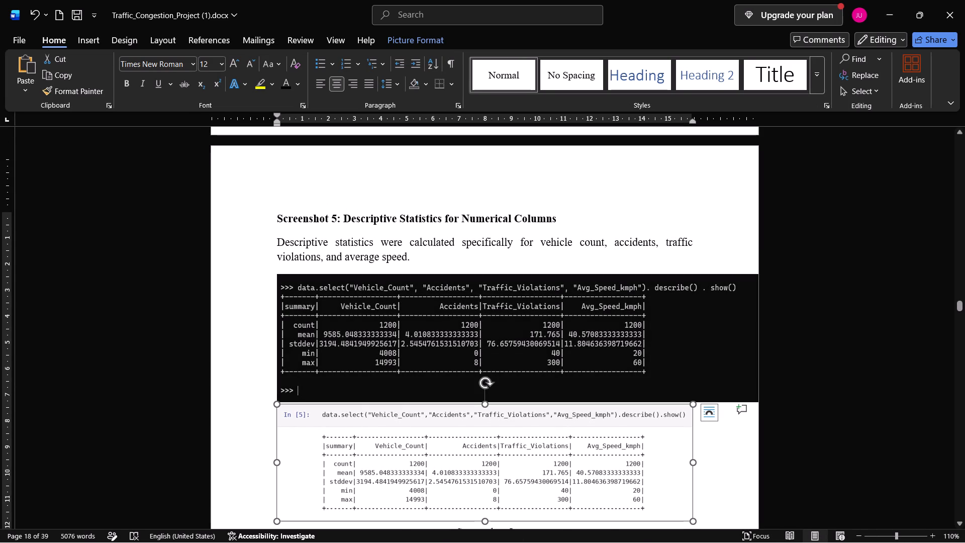
key("Delete")
Extract and copy the four In [6] code lines as text from the picture under Screenshot 6: Distribution of Categorical Data.
scroll(435, 350, "up", 1)
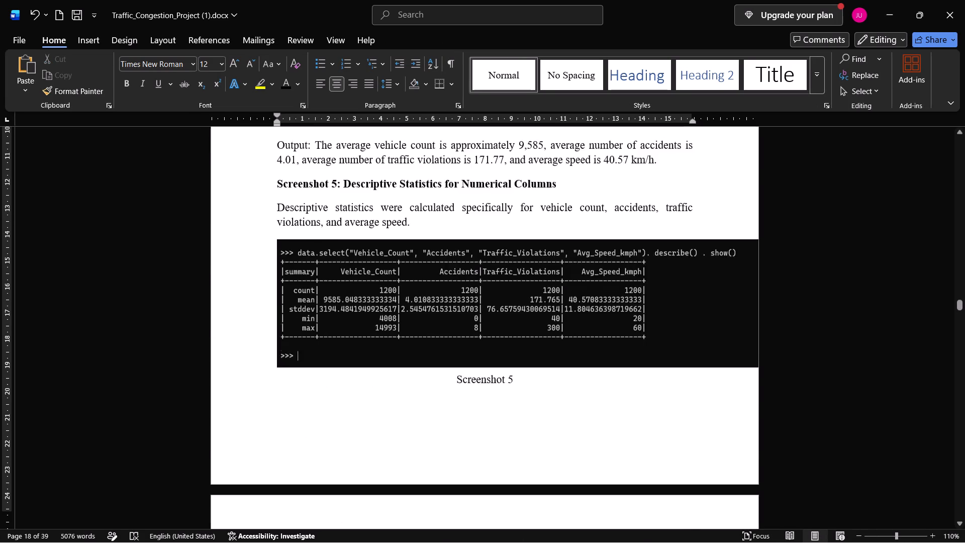
scroll(435, 350, "up", 1)
scroll(435, 350, "down", 3)
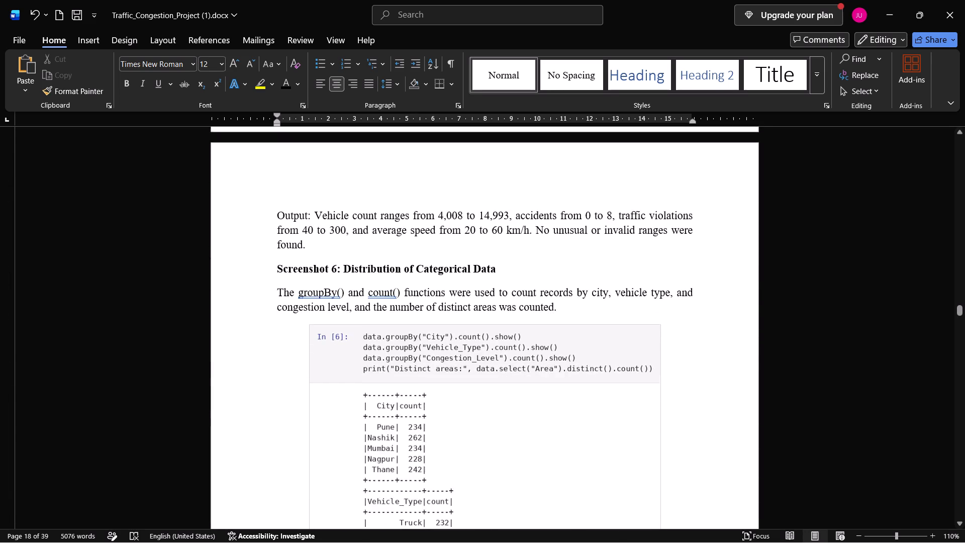
scroll(435, 350, "down", 1)
scroll(435, 350, "up", 1)
scroll(435, 350, "down", 1)
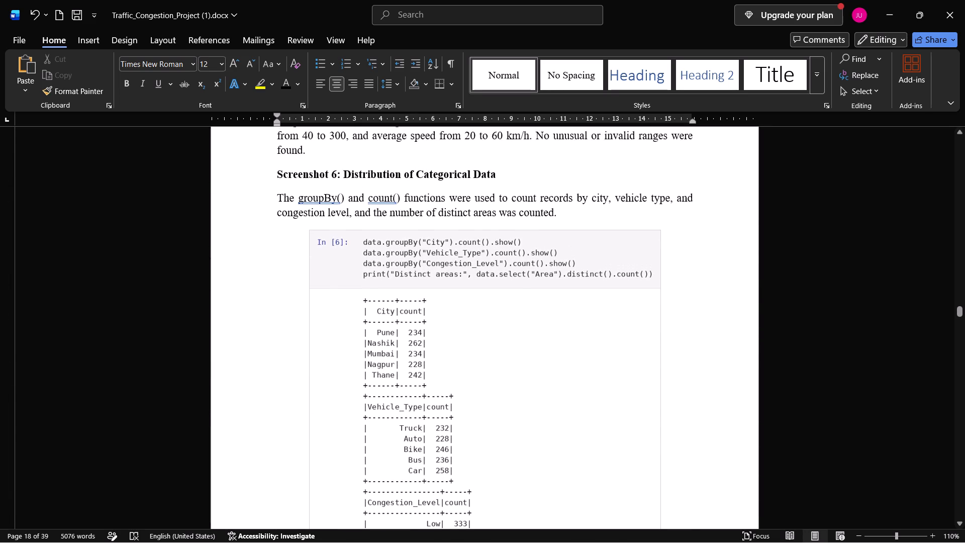
scroll(435, 350, "down", 1)
scroll(478, 342, "up", 1)
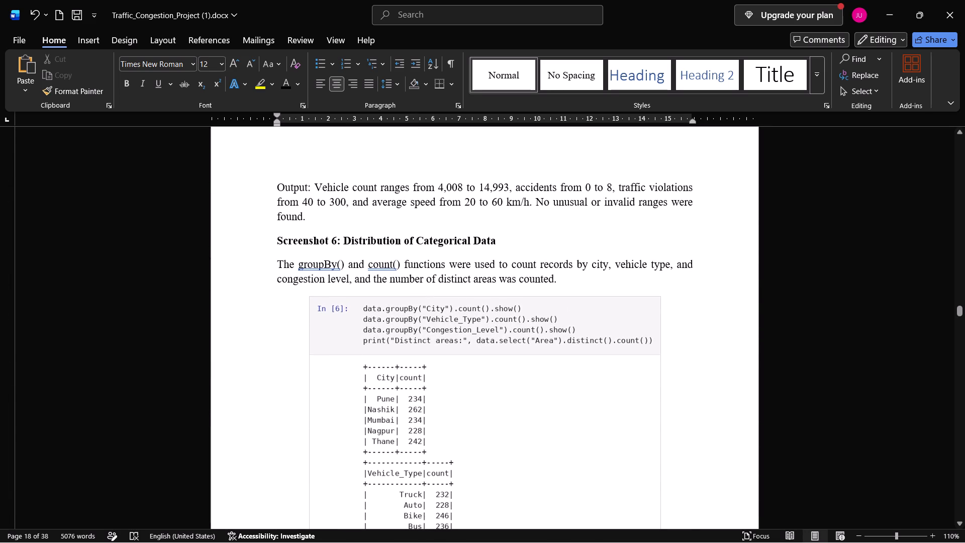
key("shift+super+s")
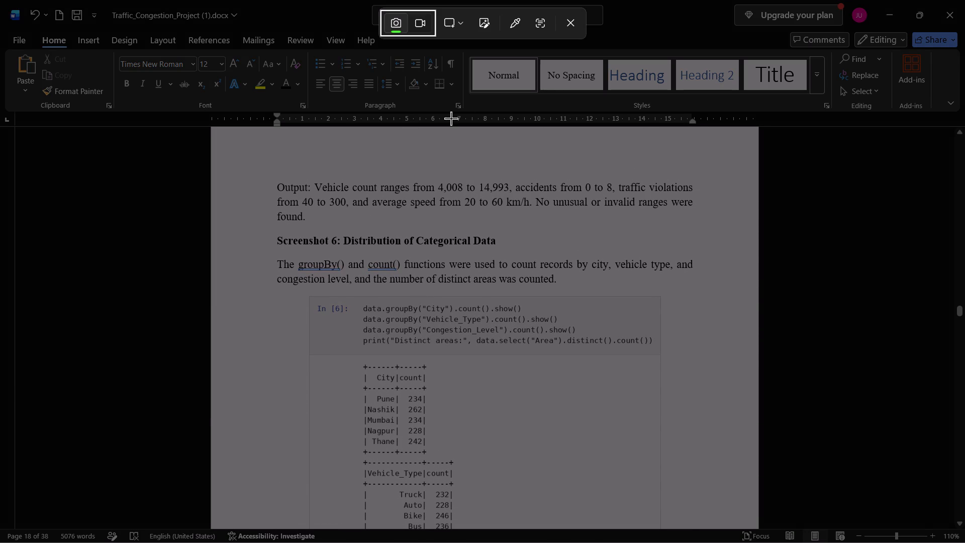
left_click(534, 26)
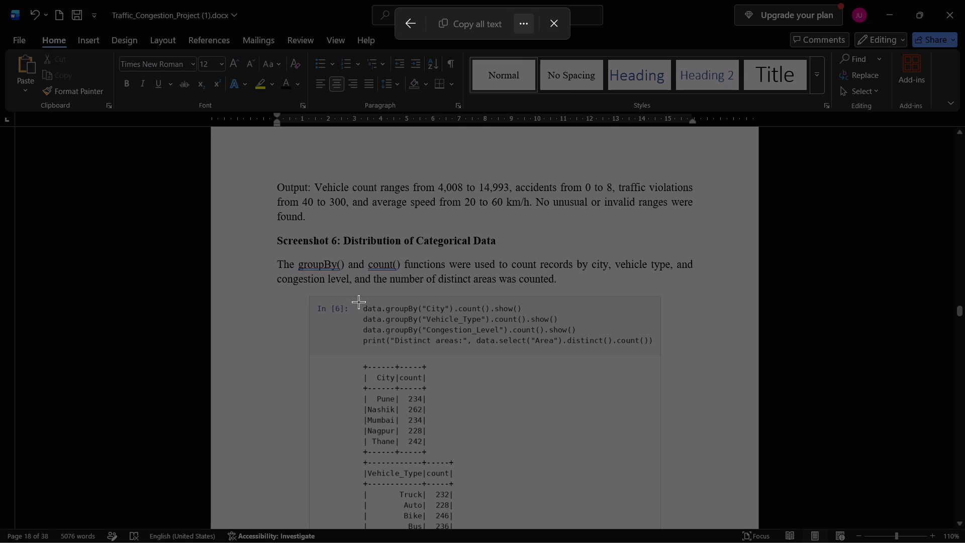
left_click_drag(358, 302, 660, 347)
key("ctrl+a")
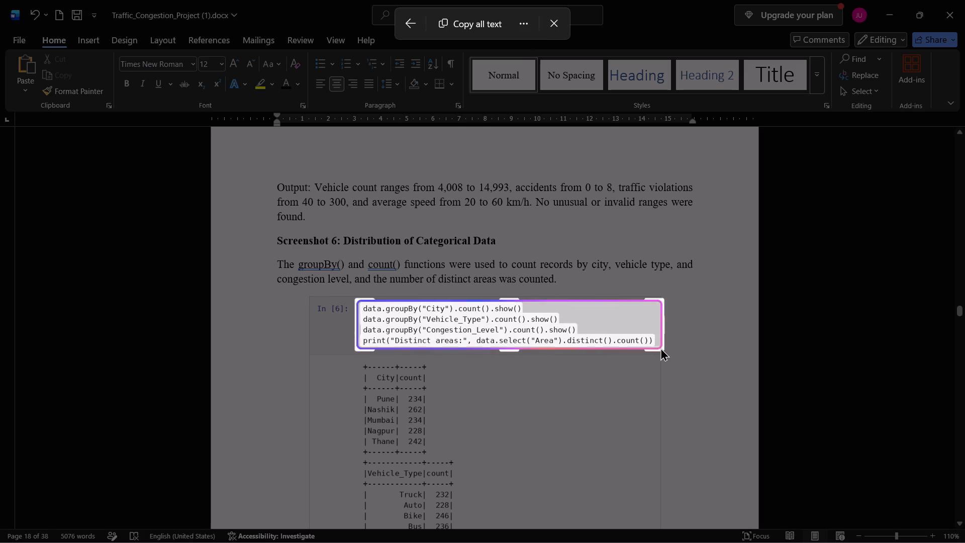
key("ctrl+a")
key("ctrl+c")
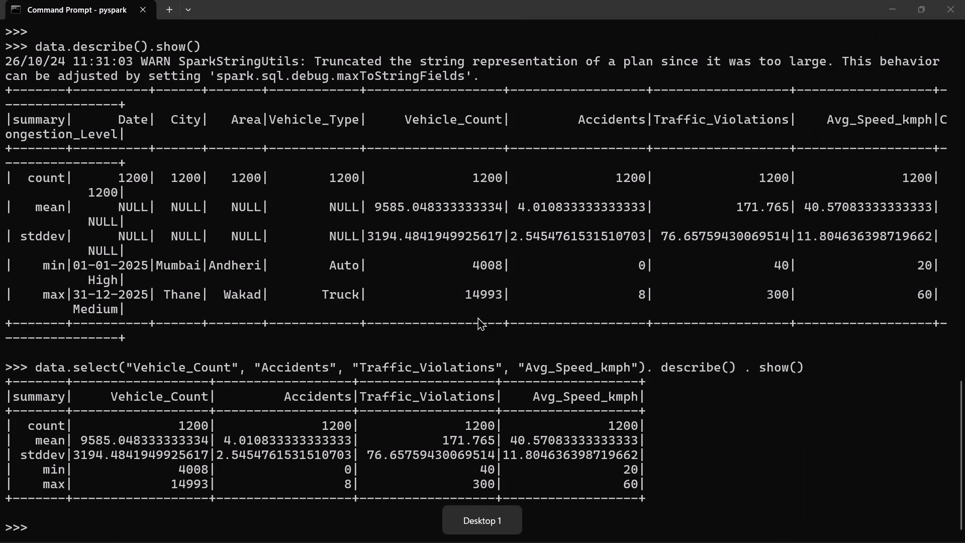
Paste the copied City, Vehicle_Type and Congestion_Level groupBy counts and the distinct areas print line into the PySpark shell and run them all.
scroll(240, 411, "down", 1)
right_click(45, 523)
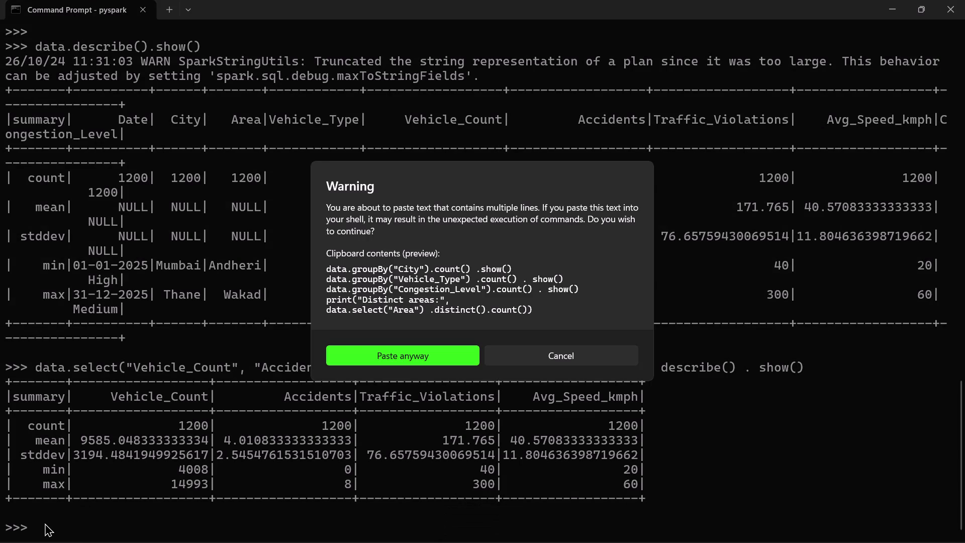
left_click(404, 356)
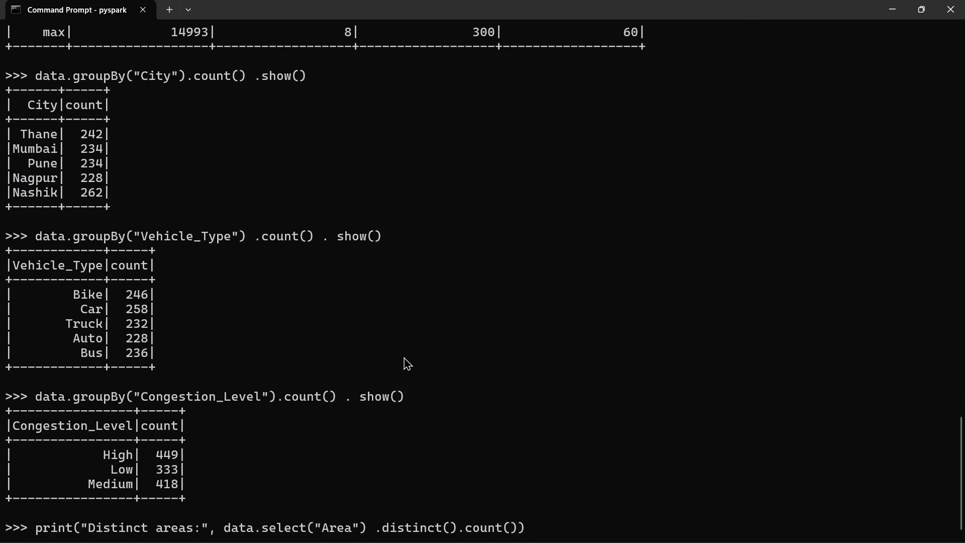
key("Return")
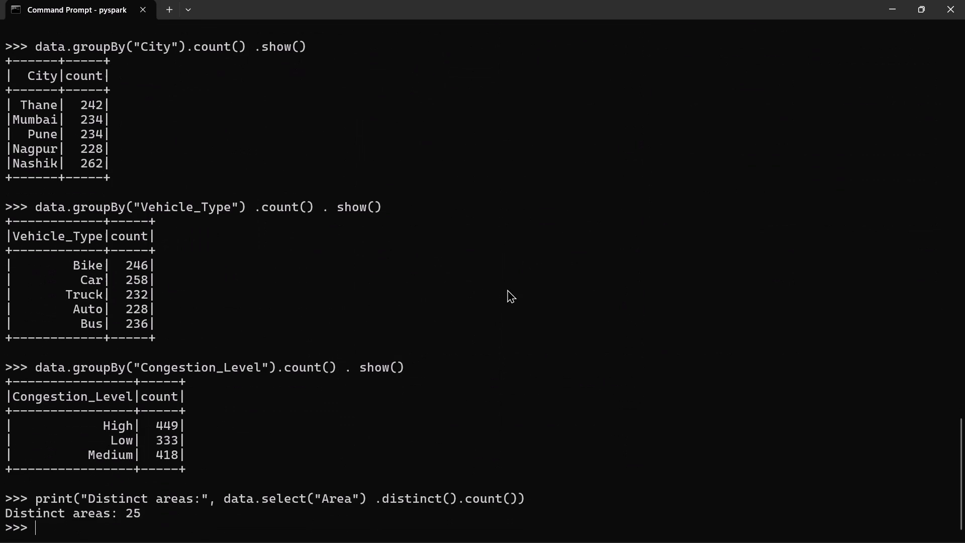
Shrink the terminal text, capture the output from the data.select command through Distinct areas, and paste it above the In [6] picture in Word.
scroll(343, 394, "up", 1)
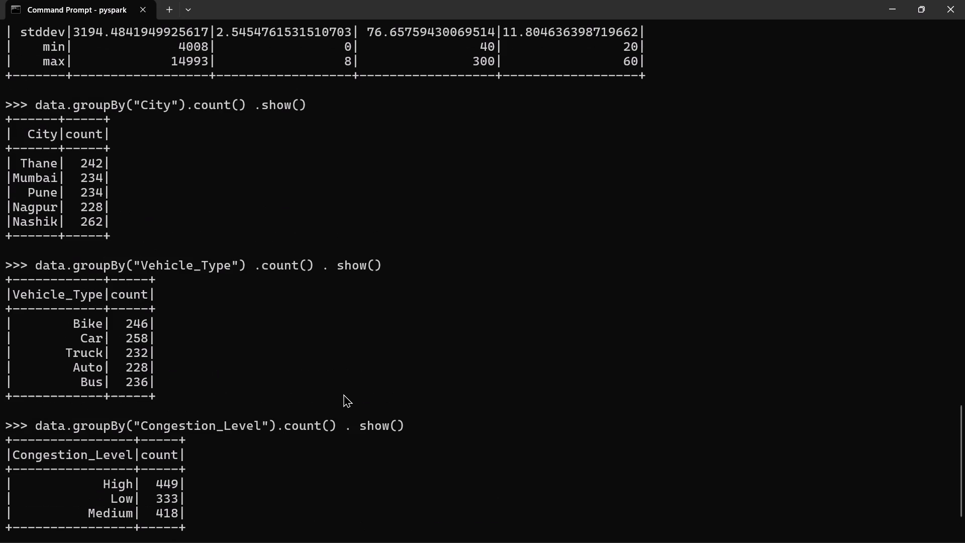
scroll(343, 394, "down", 1, "ctrl")
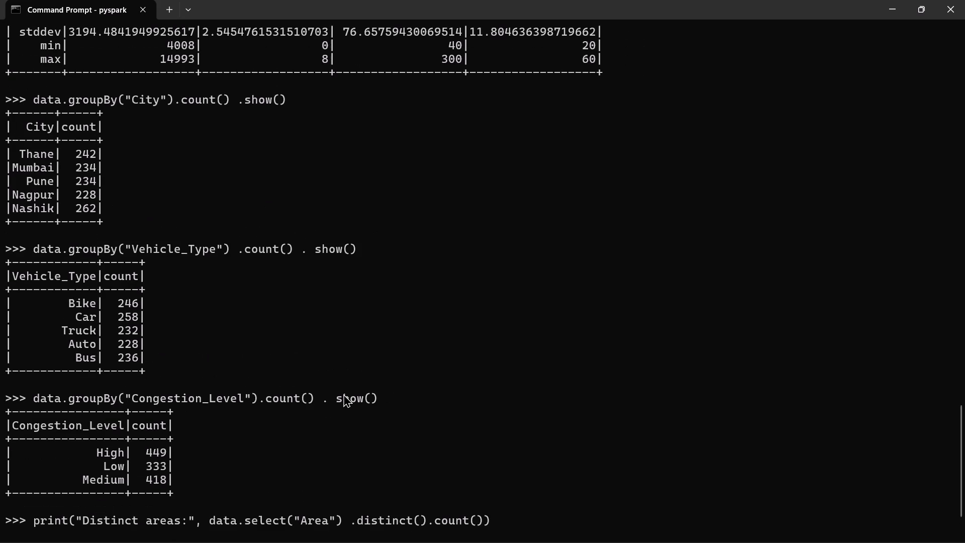
scroll(343, 394, "down", 1, "ctrl")
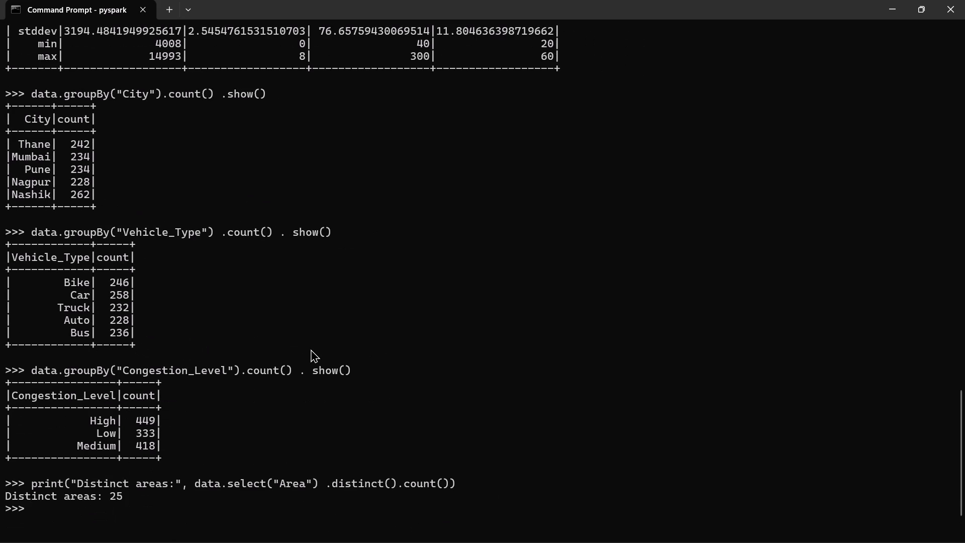
scroll(311, 349, "down", 1, "ctrl")
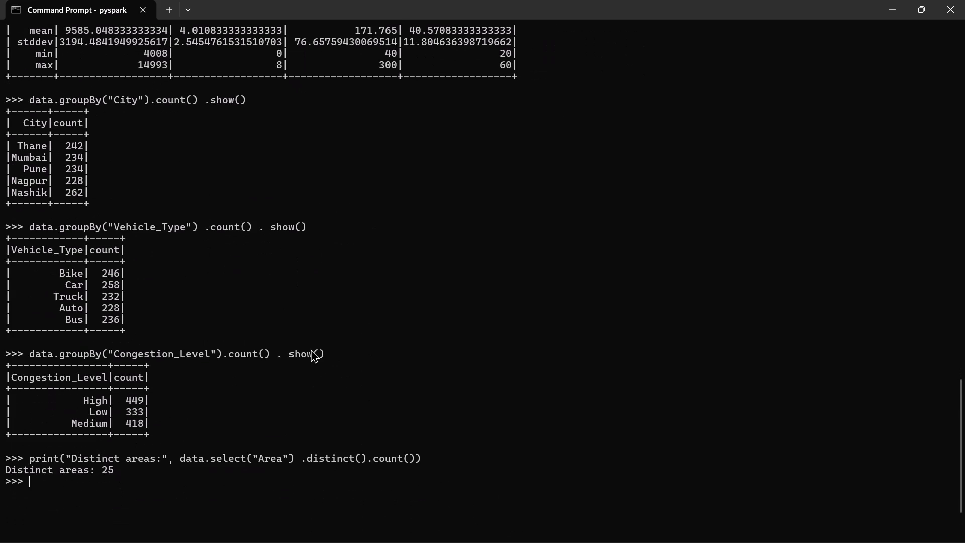
scroll(311, 349, "up", 1)
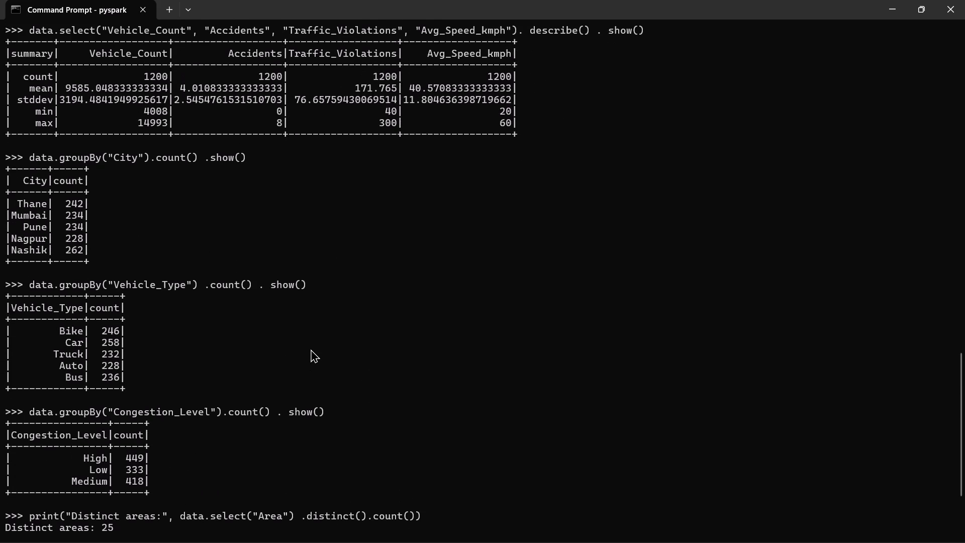
scroll(311, 349, "up", 2)
key("shift+super+s")
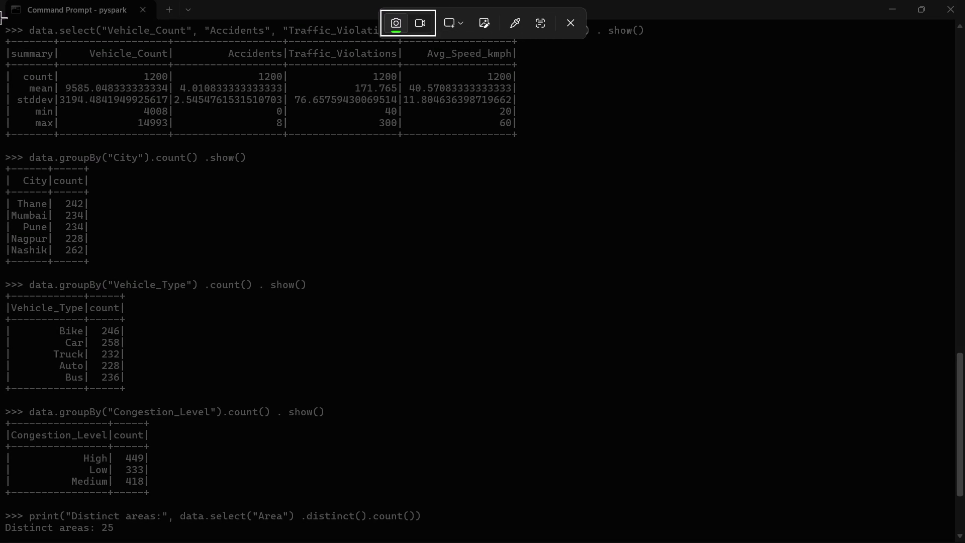
left_click_drag(1, 18, 753, 537)
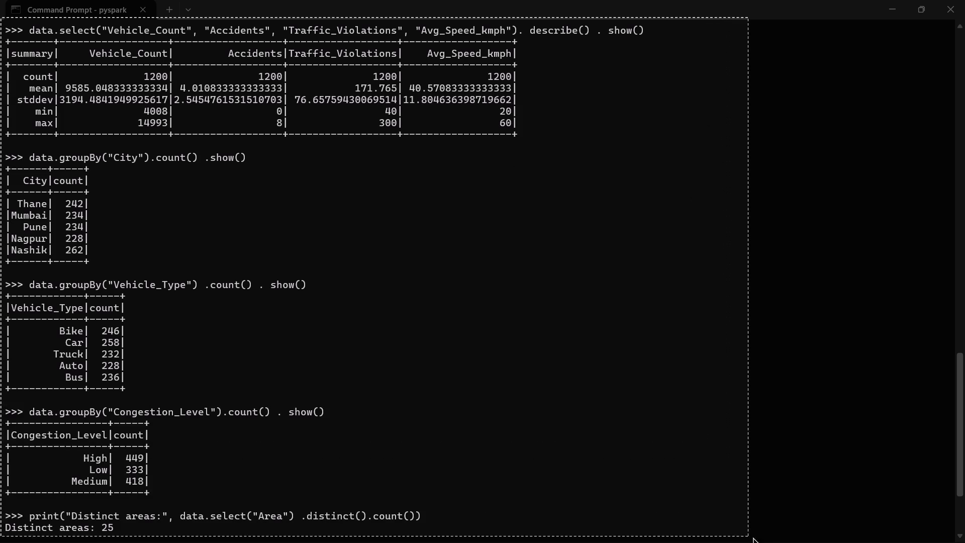
left_click_drag(753, 537, 964, 542)
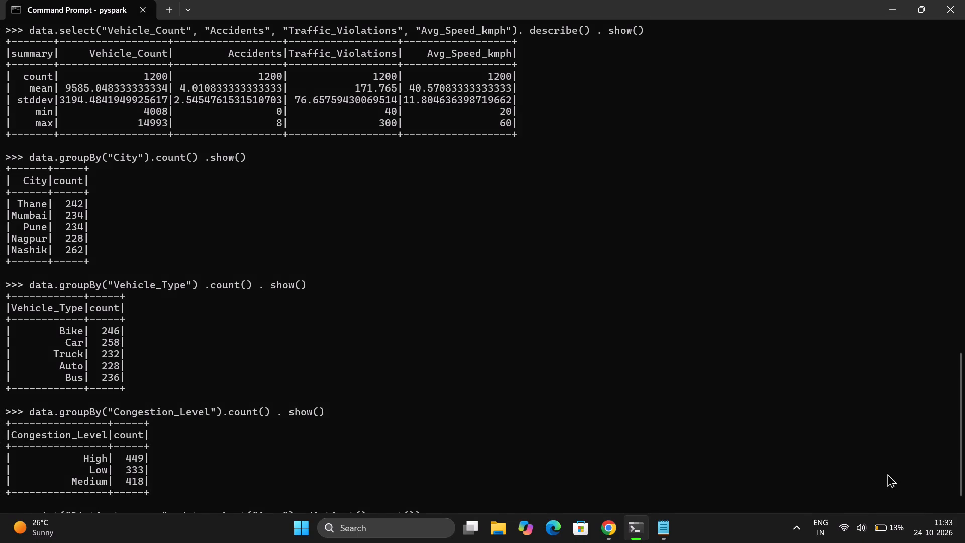
left_click(376, 361)
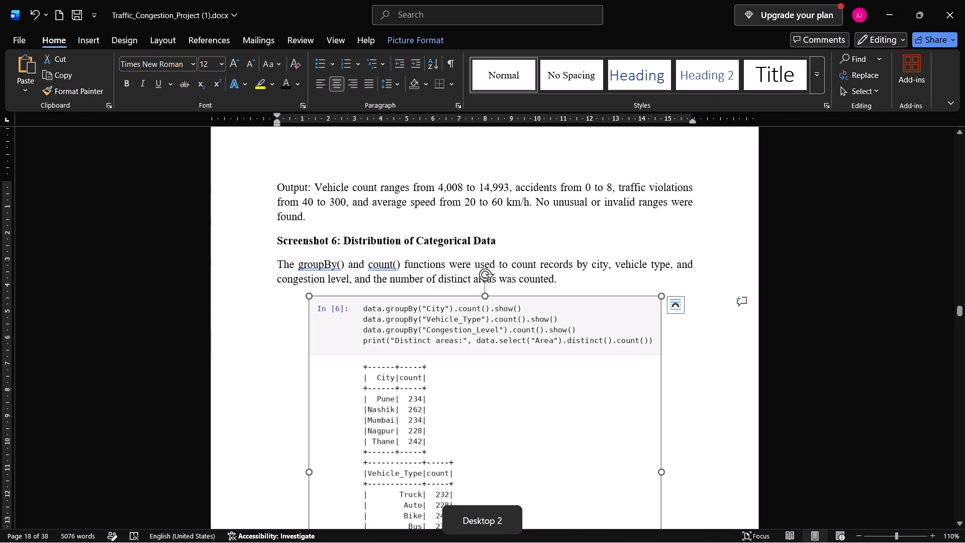
key("ctrl+v")
scroll(424, 311, "up", 1)
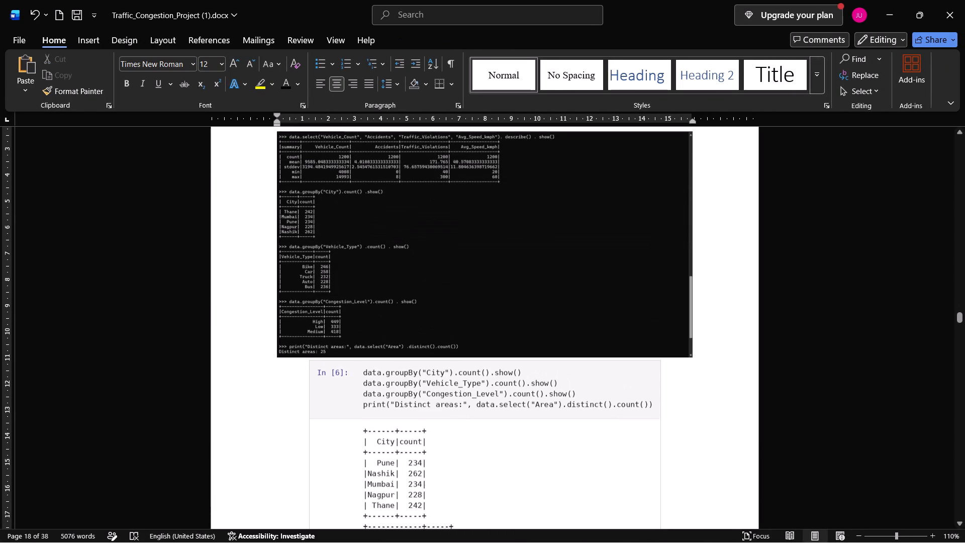
Enlarge the new Screenshot 6 snip by stretching it past the page's right edge and increasing its height, and check the page layout.
scroll(424, 311, "up", 1)
left_click(458, 303)
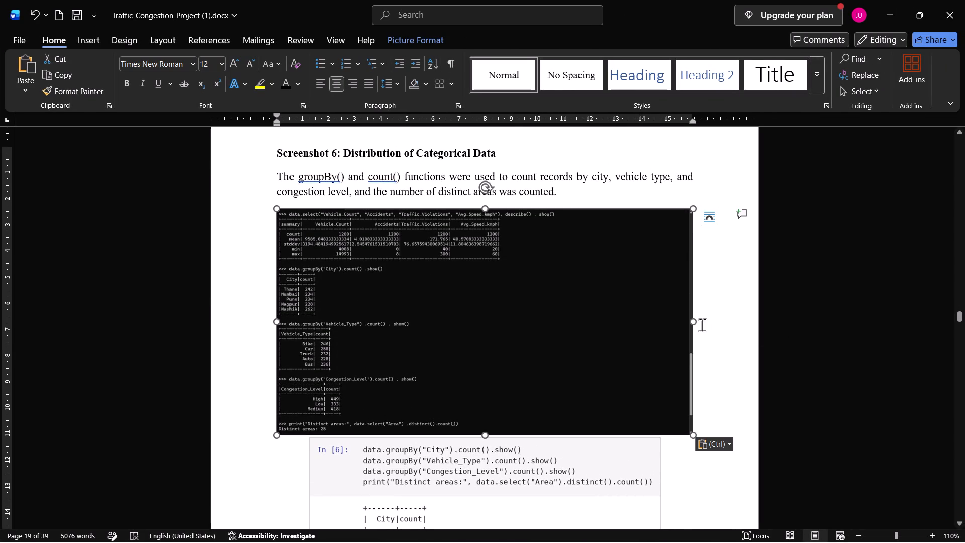
left_click_drag(692, 318, 899, 316)
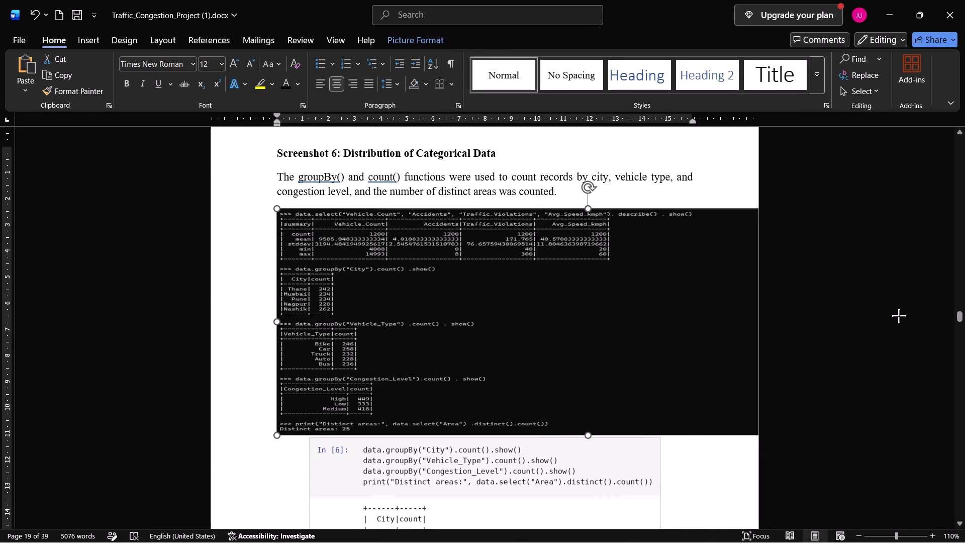
left_click_drag(899, 316, 960, 316)
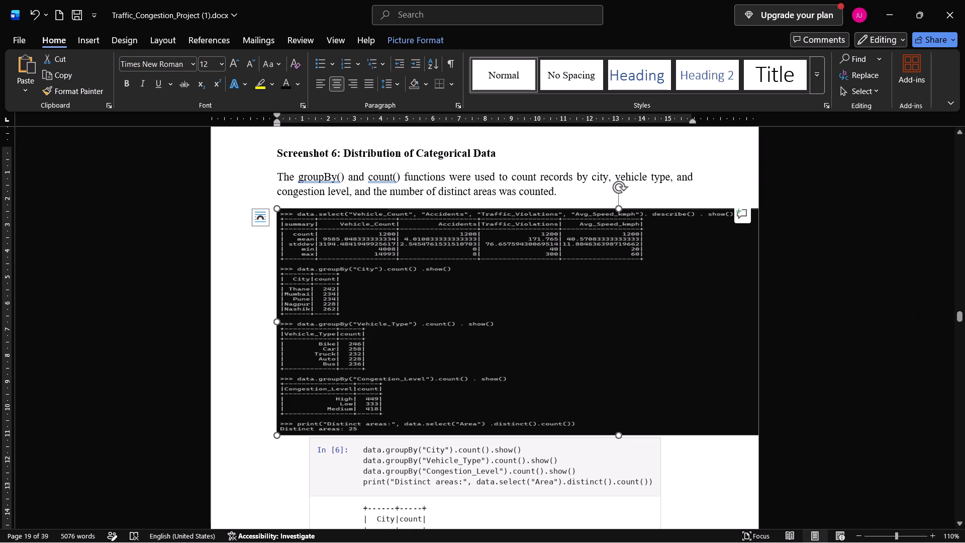
left_click_drag(618, 435, 621, 460)
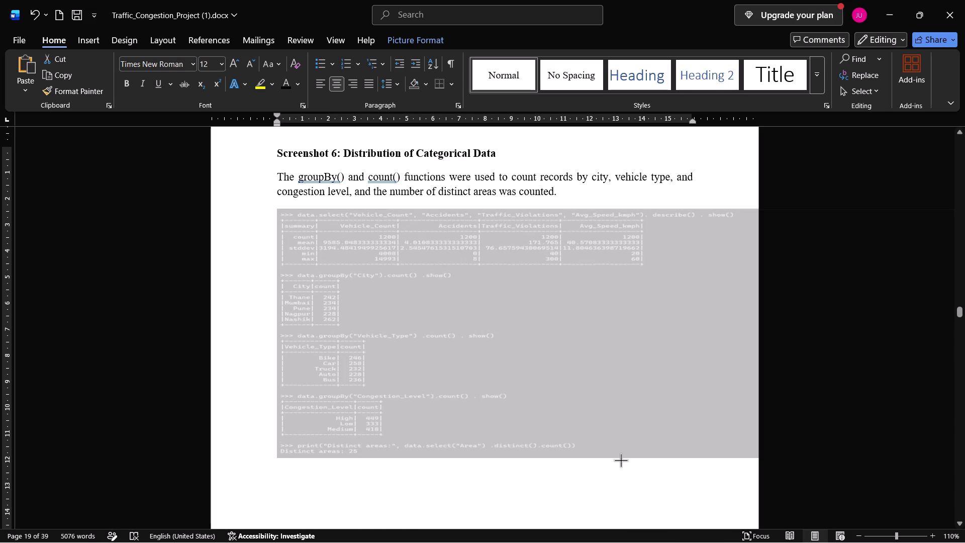
left_click_drag(621, 460, 621, 467)
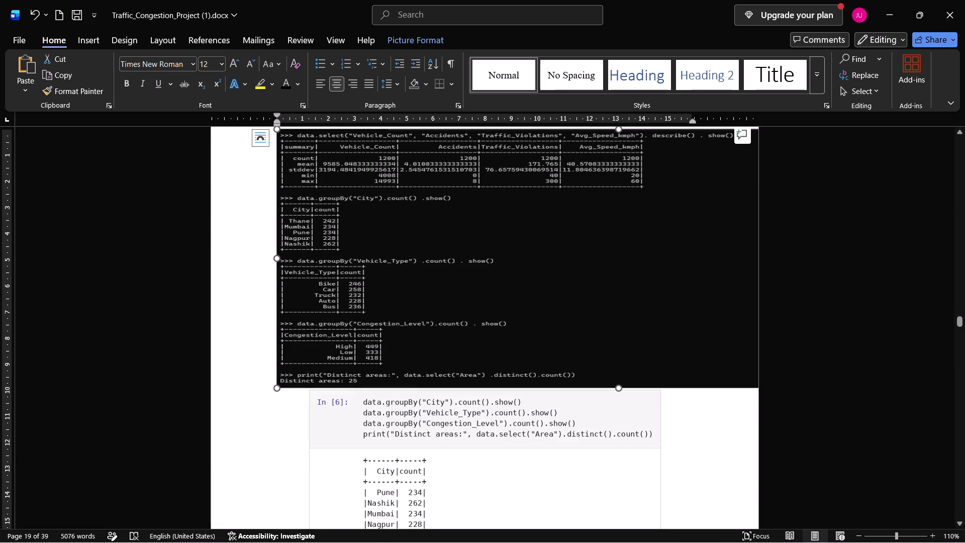
left_click(225, 353)
left_click(571, 259)
scroll(571, 259, "up", 1)
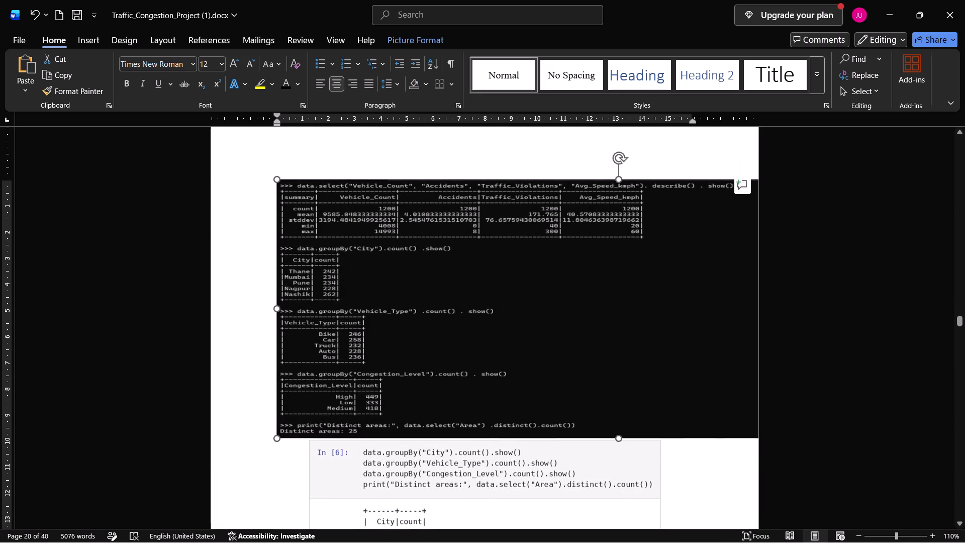
left_click_drag(618, 176, 619, 139)
left_click(236, 245)
scroll(236, 245, "up", 1)
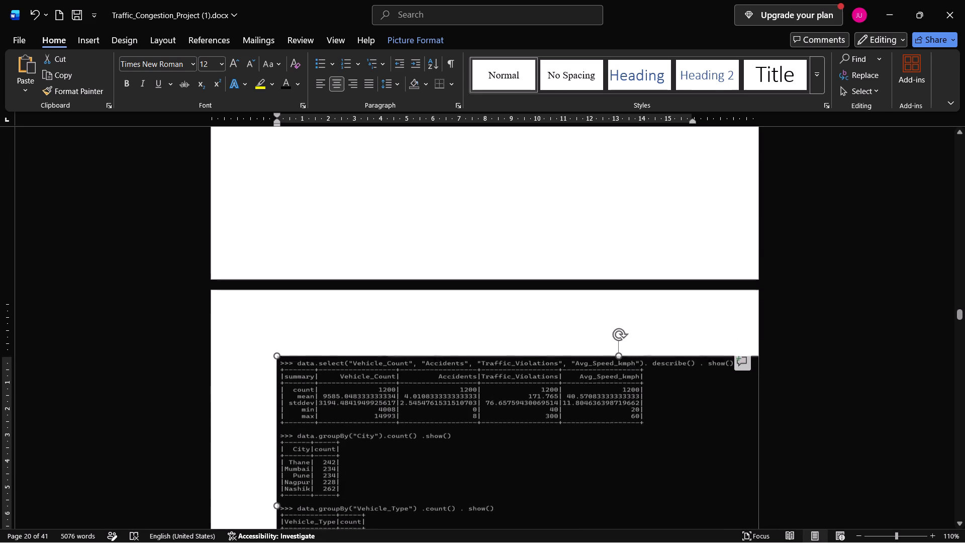
scroll(292, 323, "up", 4)
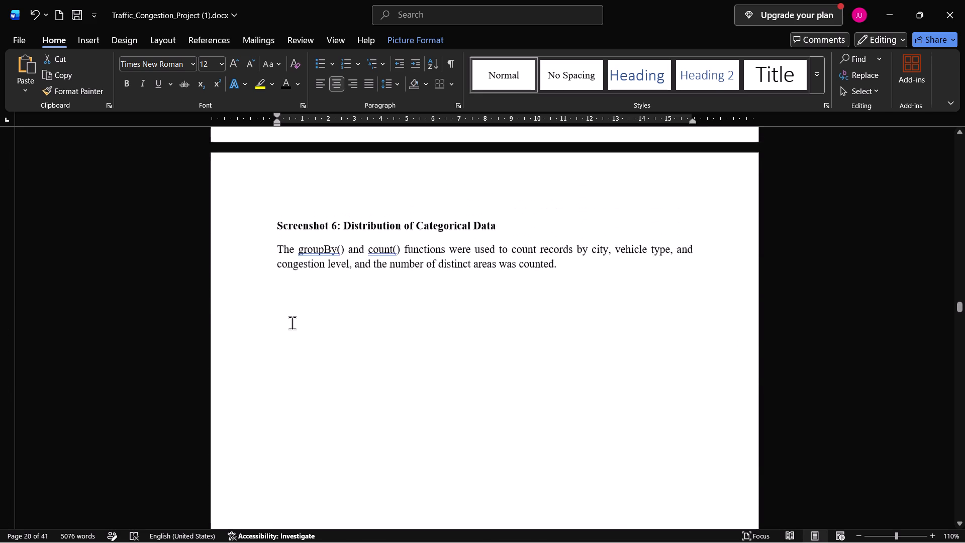
scroll(292, 323, "up", 1)
scroll(292, 323, "down", 3)
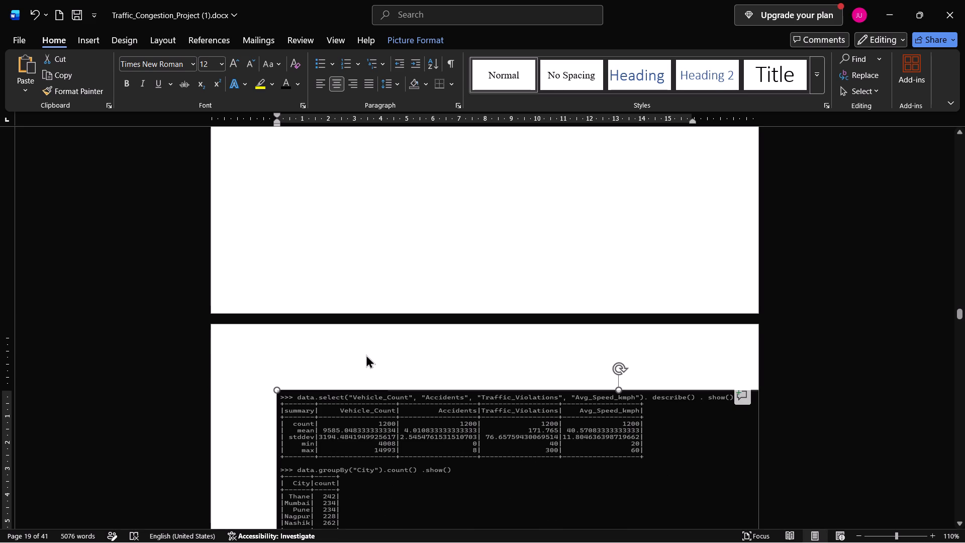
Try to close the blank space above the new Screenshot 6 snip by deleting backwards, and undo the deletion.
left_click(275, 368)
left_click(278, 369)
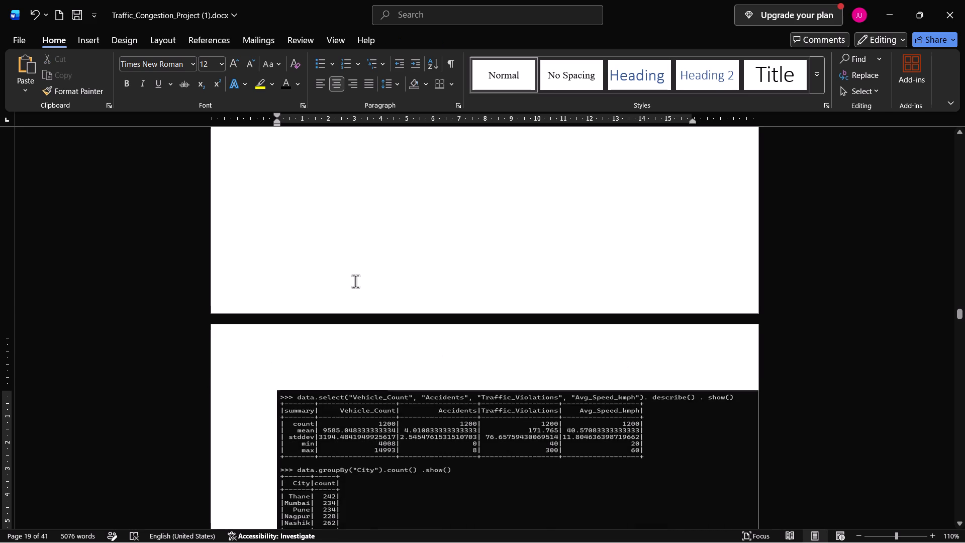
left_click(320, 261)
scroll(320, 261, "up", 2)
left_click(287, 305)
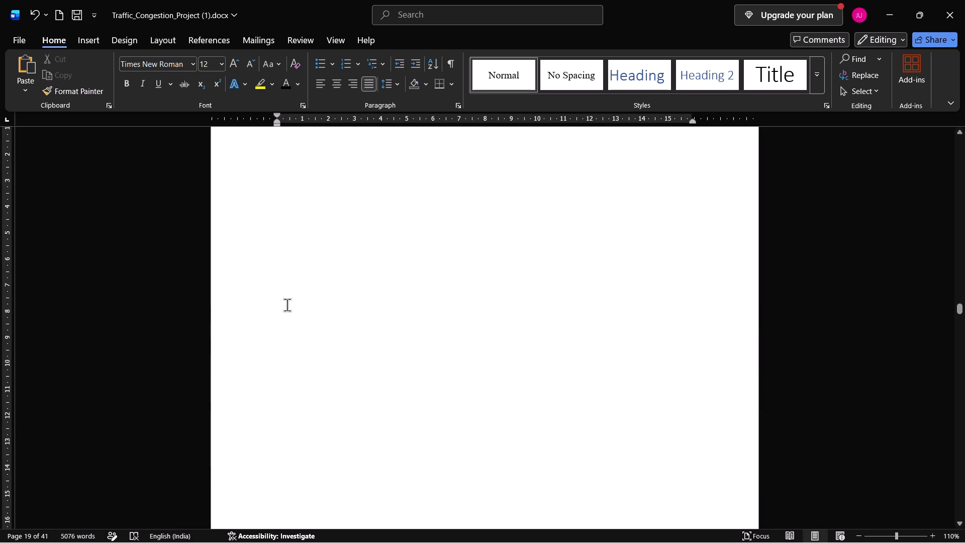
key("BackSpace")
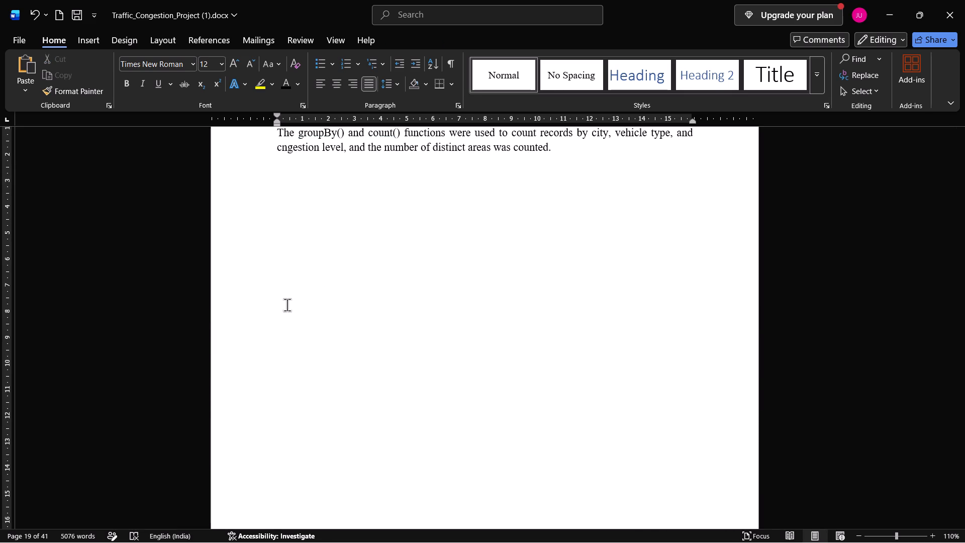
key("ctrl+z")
Add two blank lines after the groupBy() and count() paragraph that ends with "distinct areas was counted.".
key("Right")
key("Right")
key("Right")
key("Right")
key("Right")
key("Right")
key("Right")
key("Right")
key("Right")
key("Right")
key("Right")
key("Right")
key("Right")
key("Right")
key("Right")
key("Right")
key("Right")
key("Right")
key("Right")
key("Right")
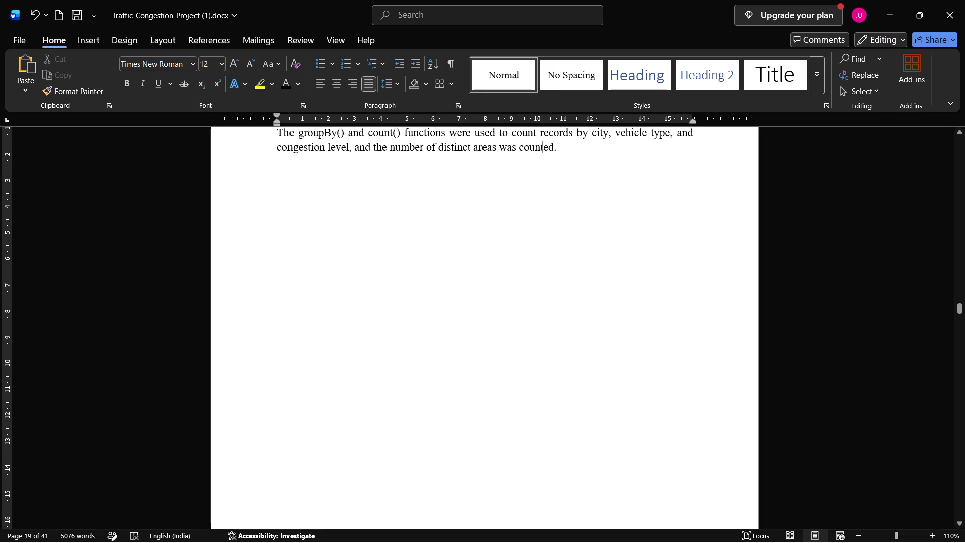
key("Right")
key("Return")
key("Return")
key("Return")
key("Return")
key("Return")
key("Return")
key("Return")
key("Return")
key("Return")
key("BackSpace")
key("BackSpace")
key("BackSpace")
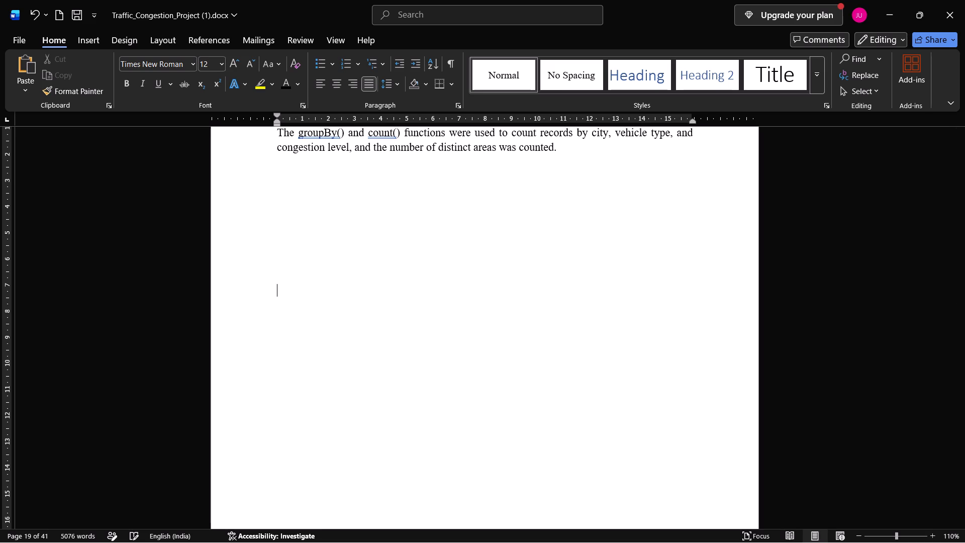
key("BackSpace")
key("BackSpace")
key("BackSpace")
key("BackSpace")
Compare the Screenshot 6 snip and the original In [6] picture in Word with the groupBy output in the PySpark terminal.
scroll(380, 337, "down", 3)
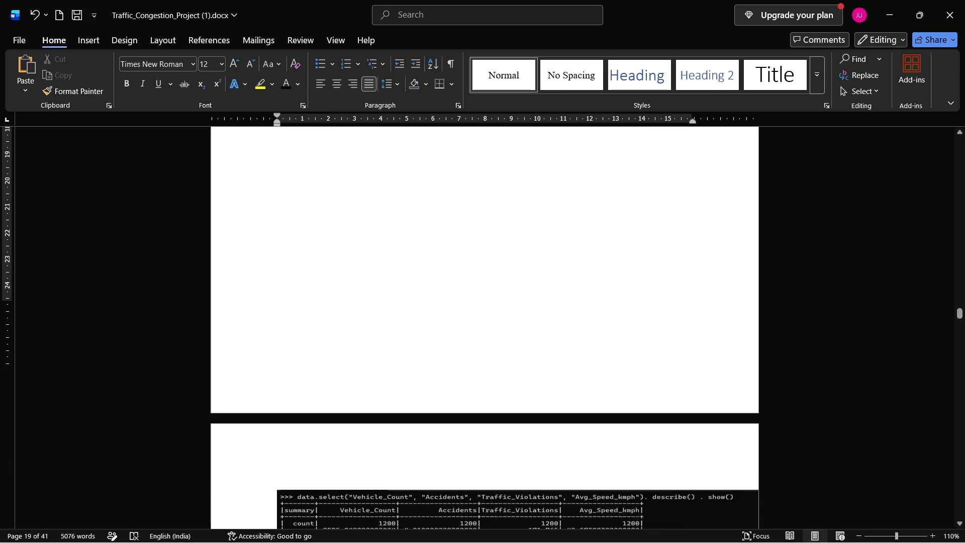
scroll(380, 337, "down", 3)
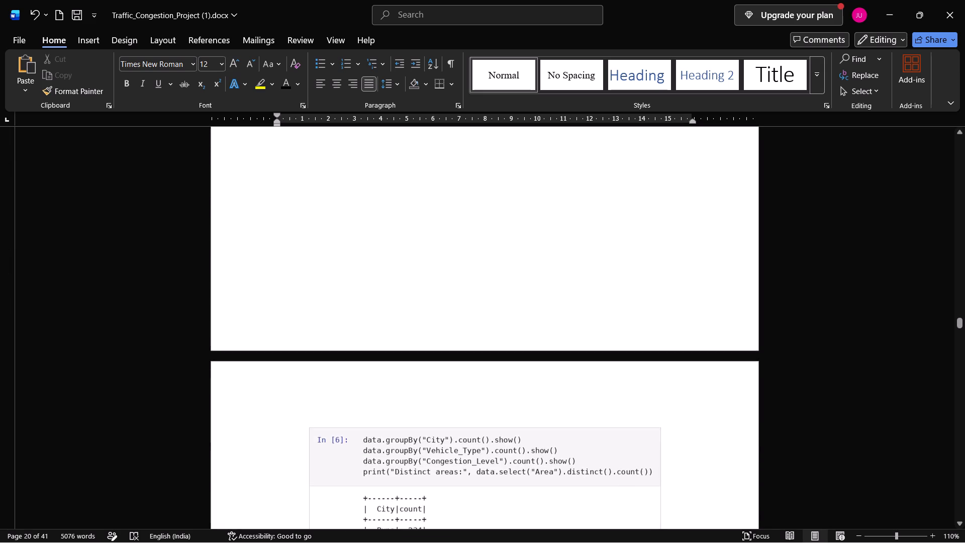
scroll(380, 337, "down", 1)
scroll(380, 337, "up", 8)
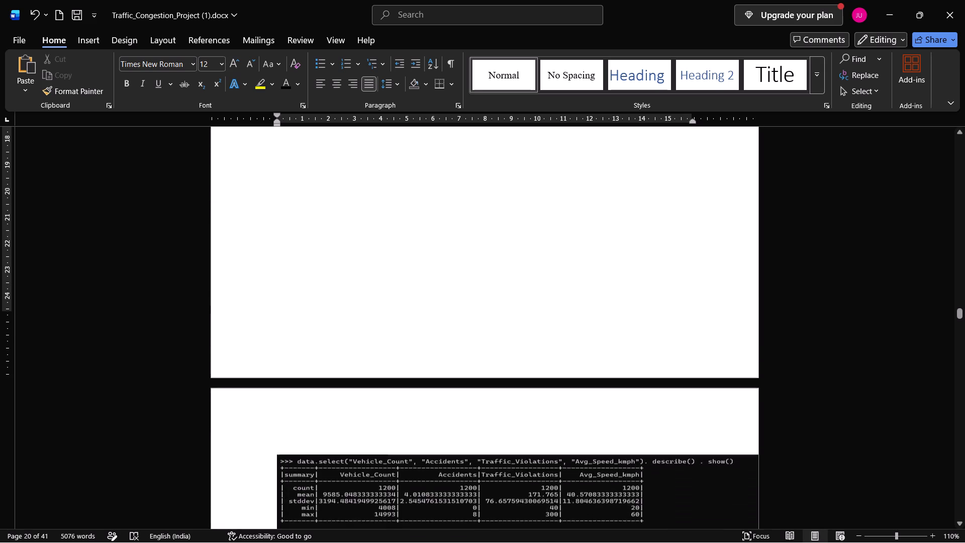
scroll(466, 264, "down", 3, "ctrl")
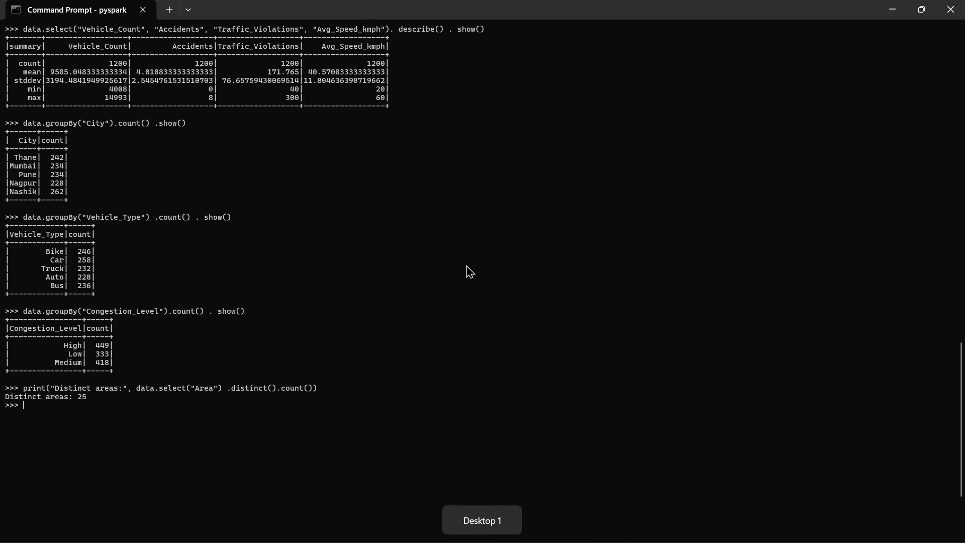
scroll(466, 264, "up", 1)
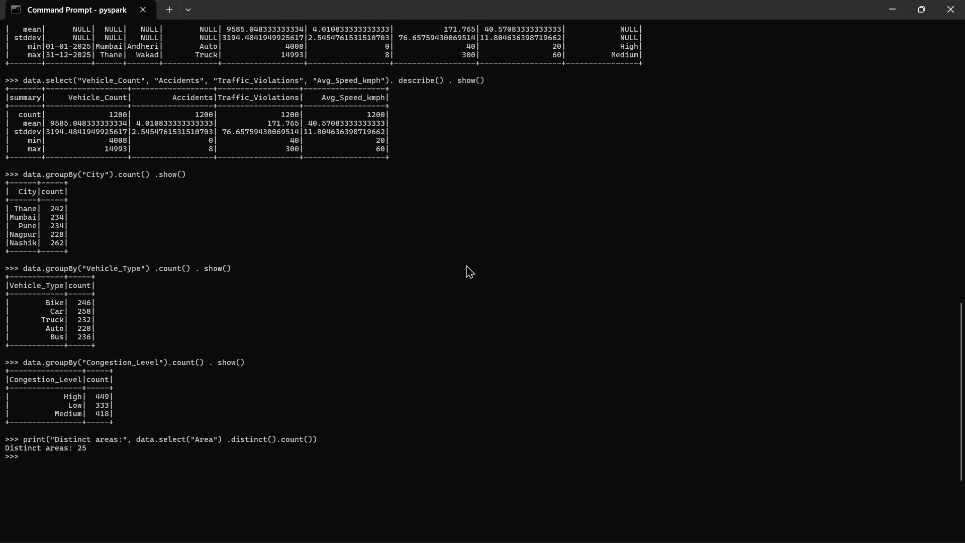
scroll(466, 264, "down", 1, "ctrl")
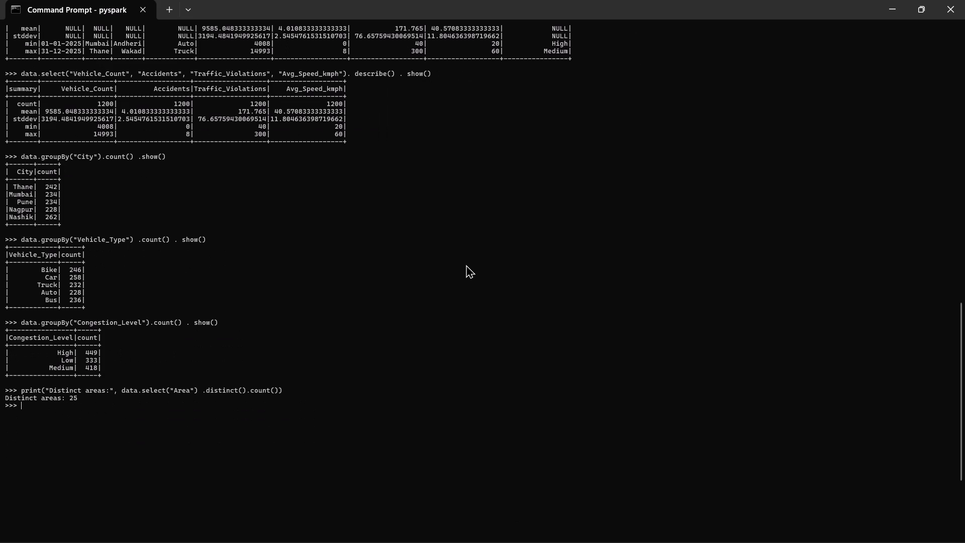
scroll(466, 264, "up", 3)
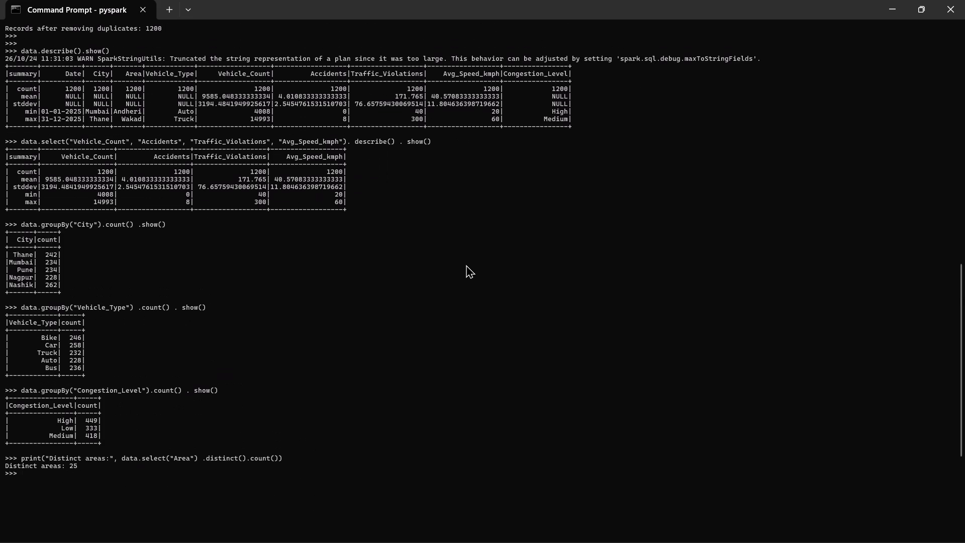
scroll(466, 264, "up", 1)
scroll(430, 237, "down", 2)
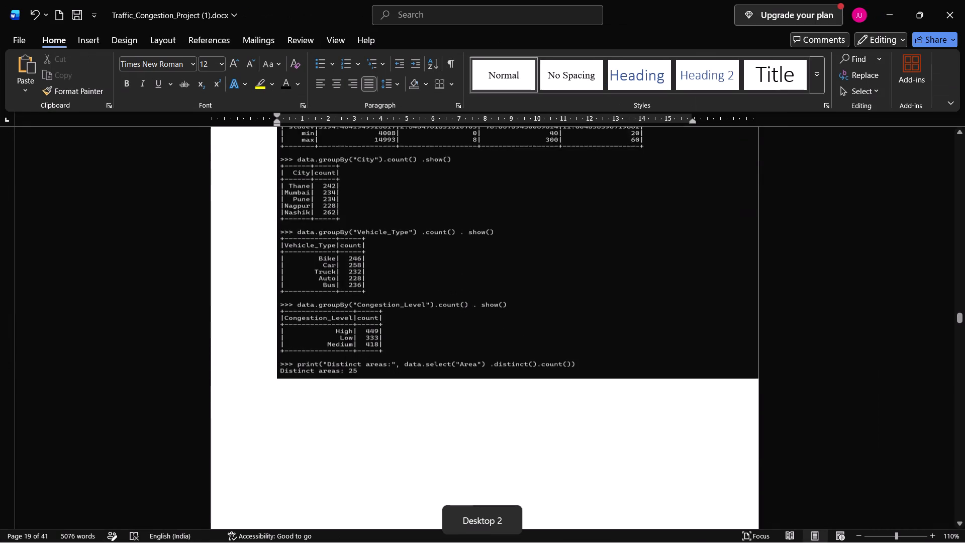
scroll(430, 237, "down", 3)
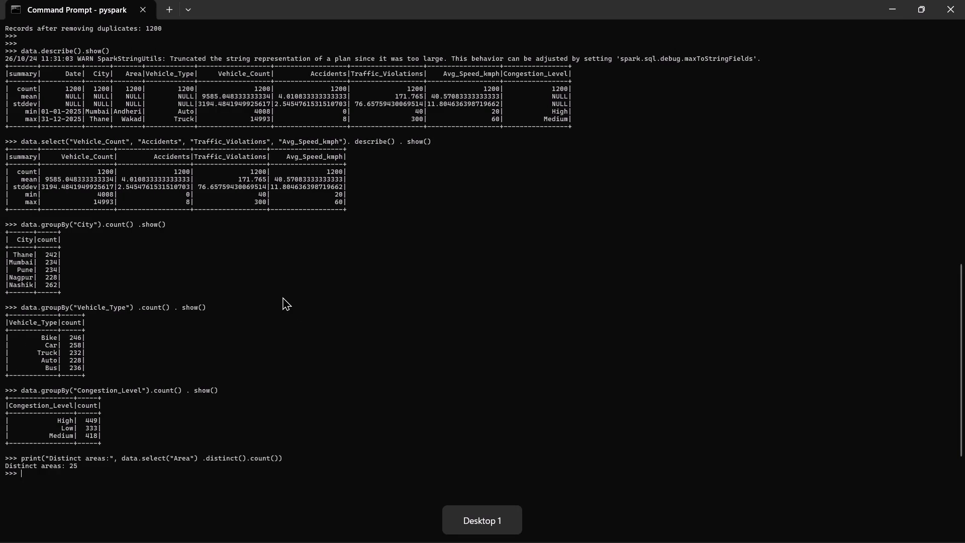
Capture the terminal output from the data.groupBy("City") command through the Distinct areas line, leaving out the data.select table.
scroll(282, 297, "down", 1)
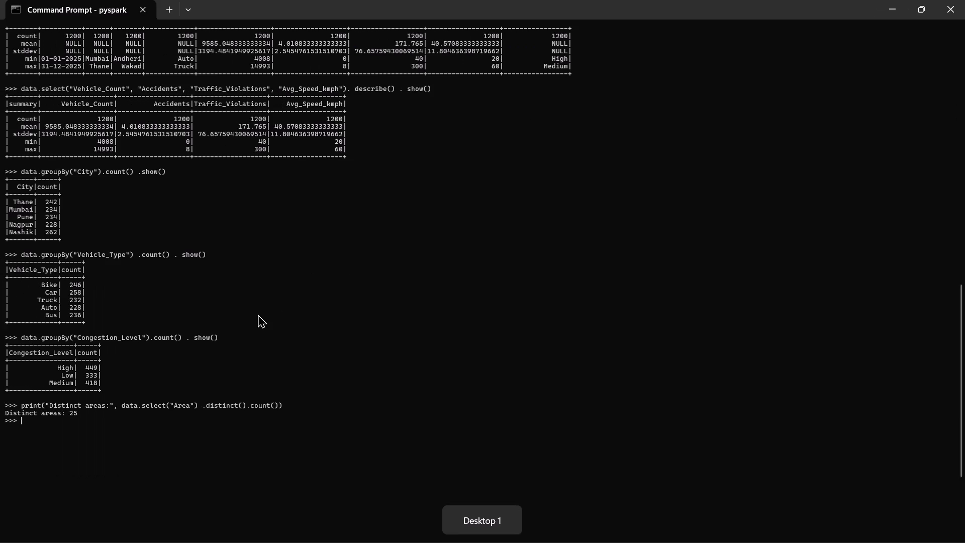
scroll(258, 314, "down", 2)
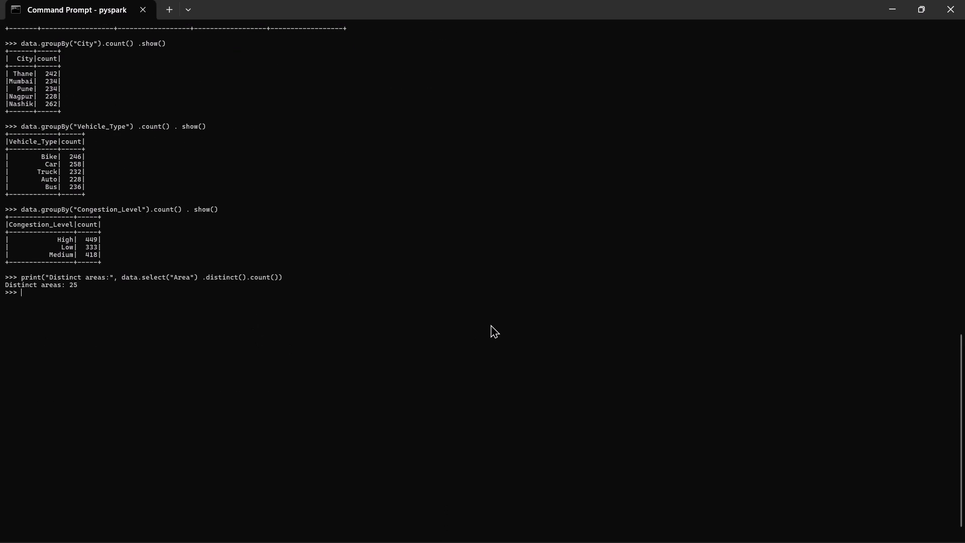
key("shift+super+s")
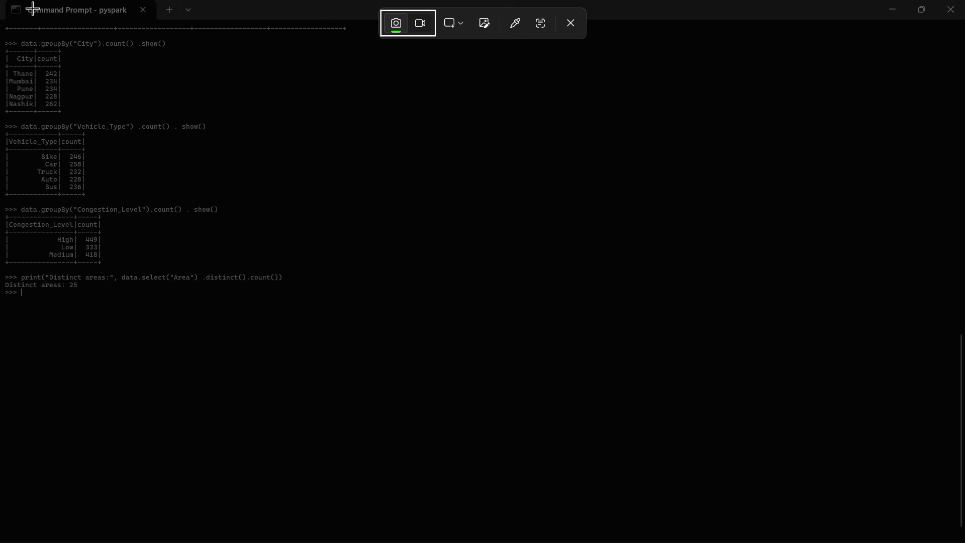
left_click_drag(1, 17, 699, 311)
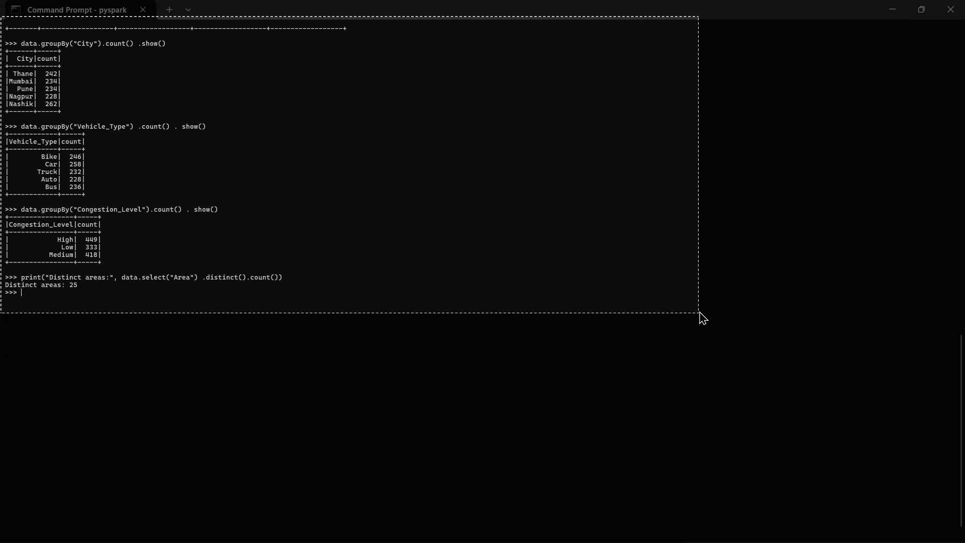
left_click_drag(699, 311, 705, 305)
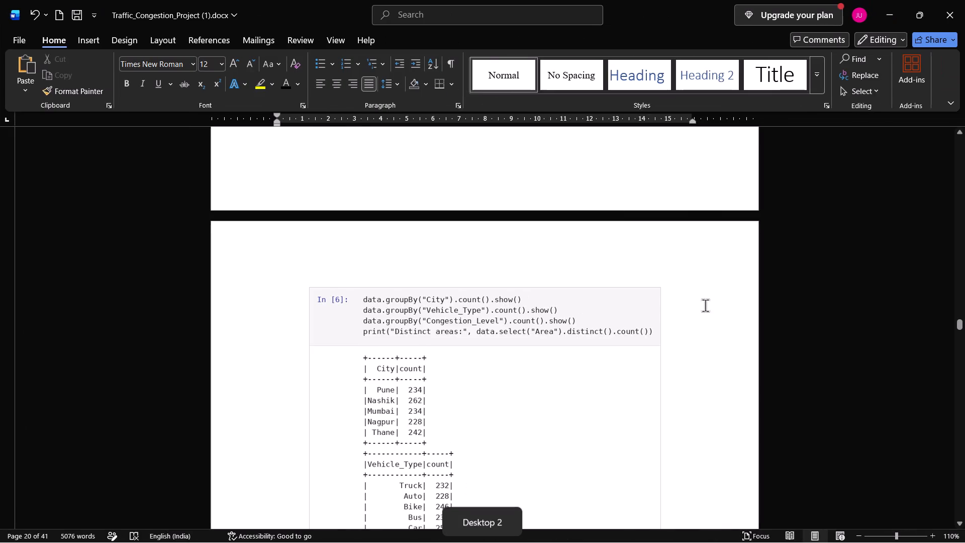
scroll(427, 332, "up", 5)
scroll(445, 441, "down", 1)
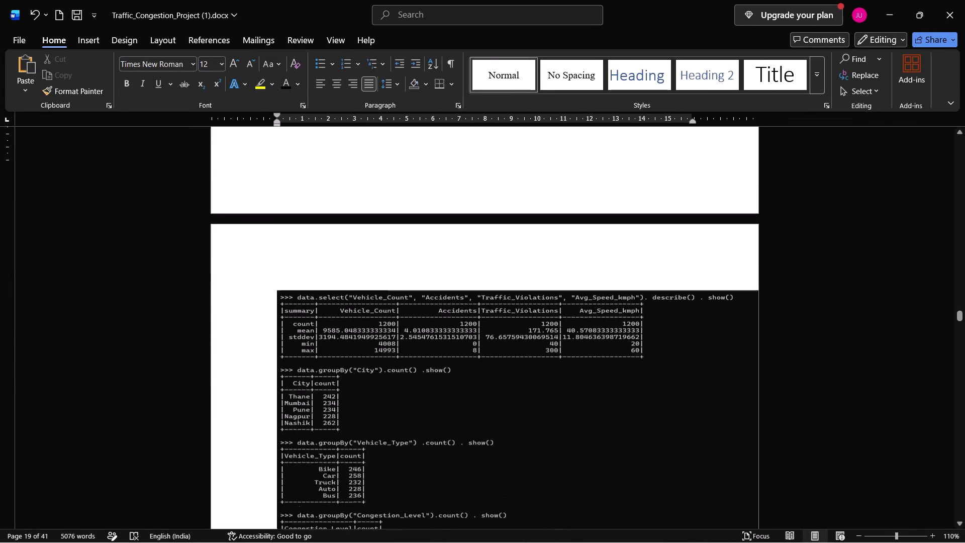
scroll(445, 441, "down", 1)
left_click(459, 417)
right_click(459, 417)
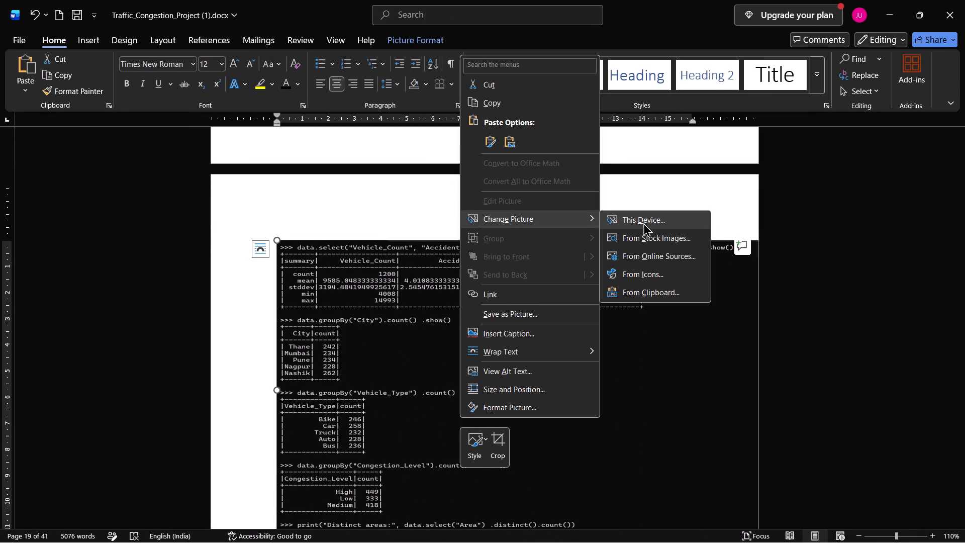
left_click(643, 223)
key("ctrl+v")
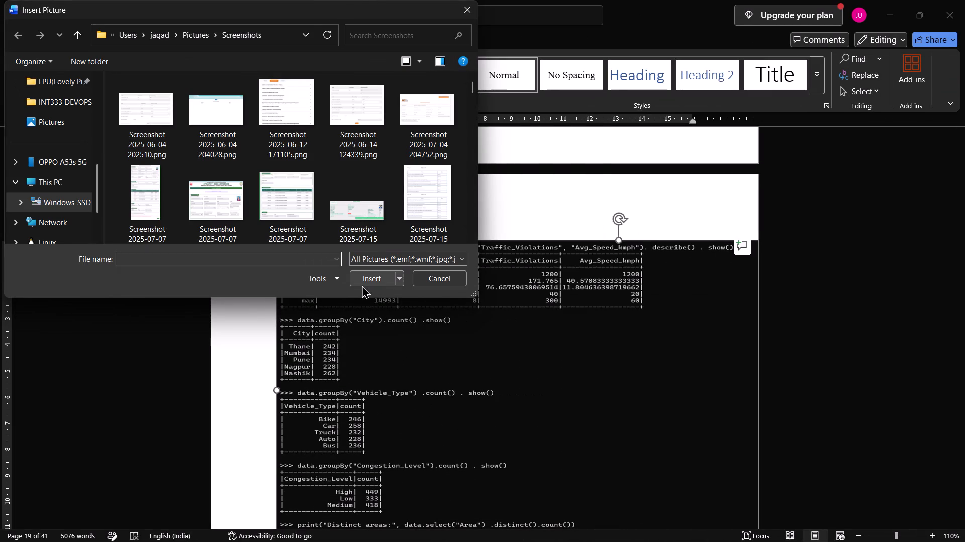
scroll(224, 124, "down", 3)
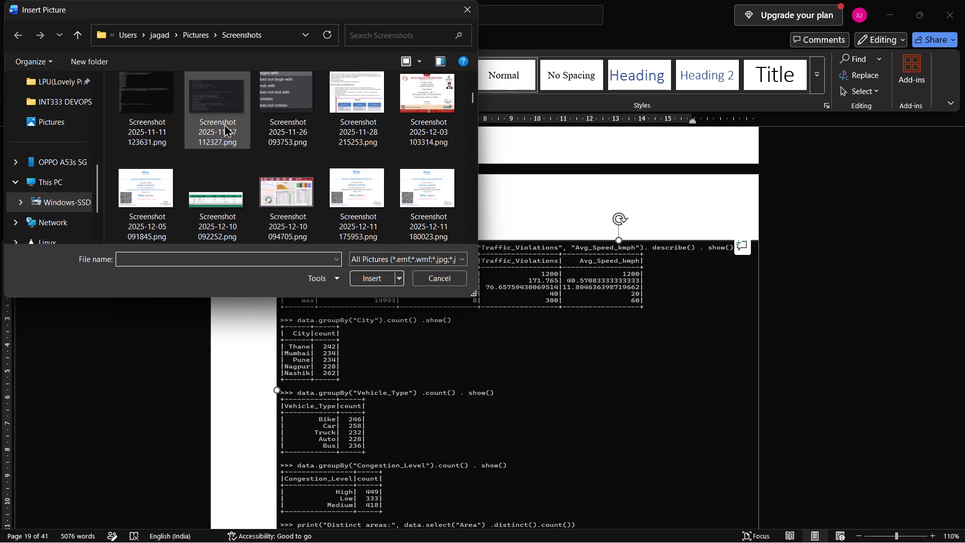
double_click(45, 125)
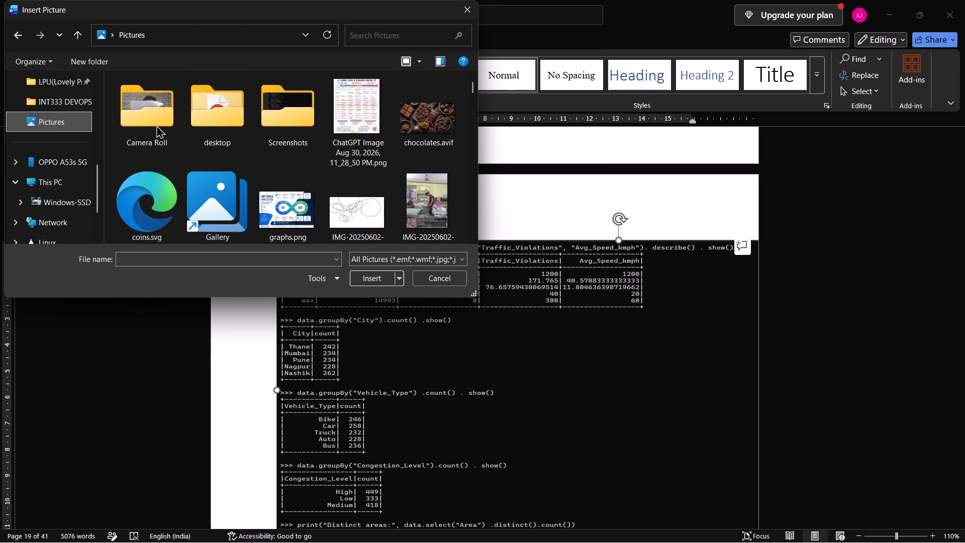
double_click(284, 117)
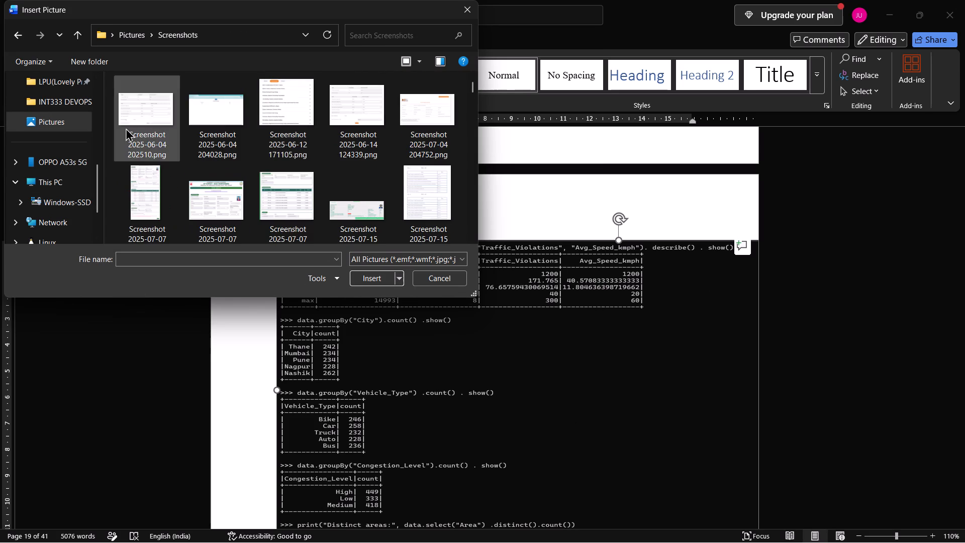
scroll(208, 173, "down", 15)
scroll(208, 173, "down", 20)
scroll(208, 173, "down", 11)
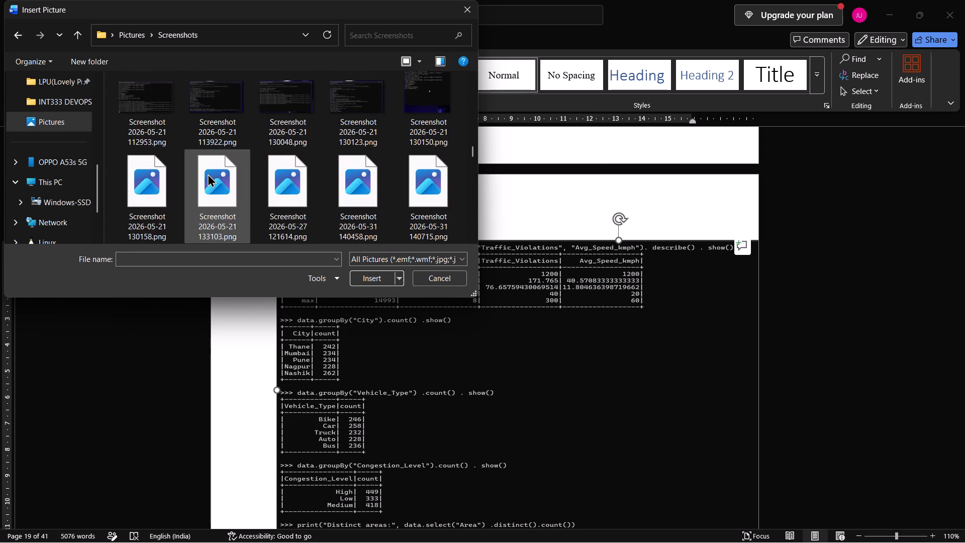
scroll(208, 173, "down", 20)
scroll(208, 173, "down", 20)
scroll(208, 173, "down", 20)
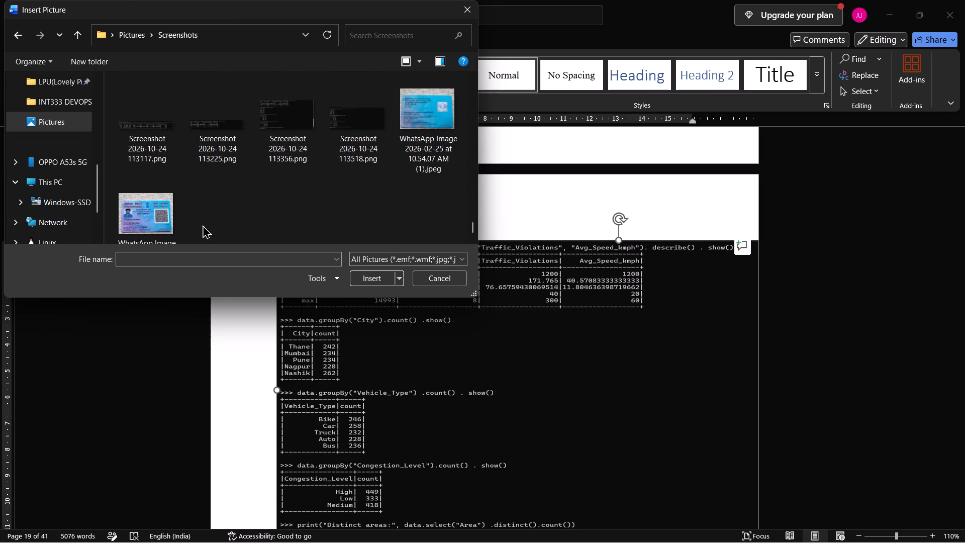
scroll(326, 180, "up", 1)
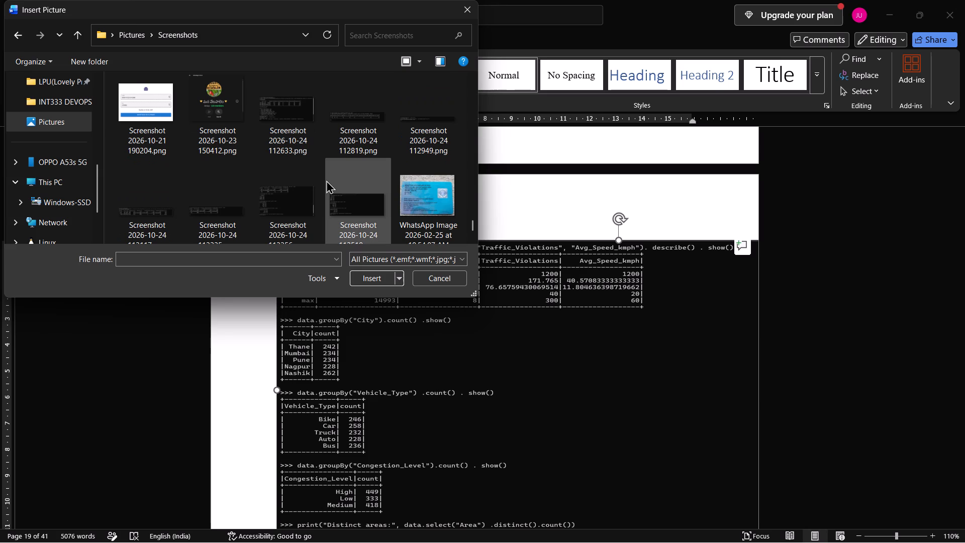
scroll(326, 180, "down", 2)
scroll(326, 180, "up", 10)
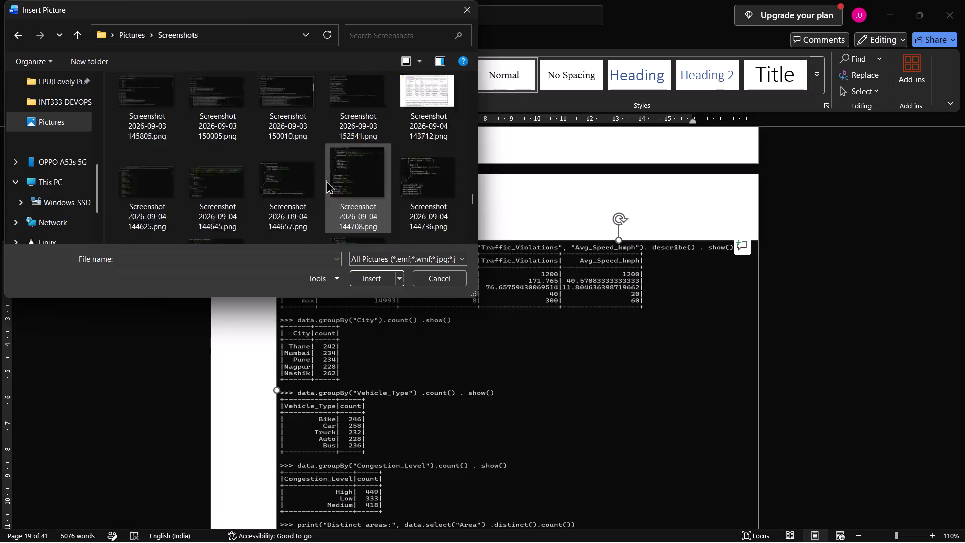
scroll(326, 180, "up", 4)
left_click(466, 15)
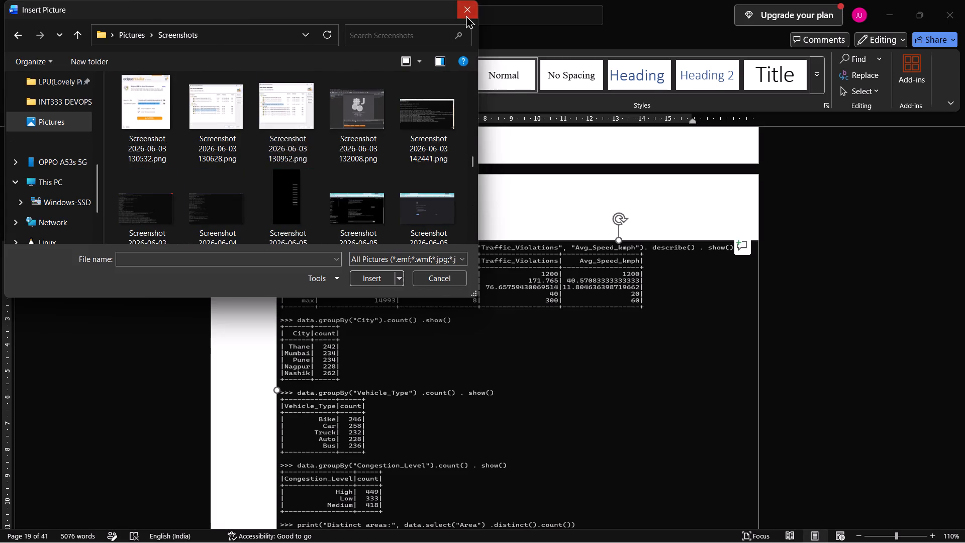
Paste the newly captured groupBy output in Word just above the enlarged snip that starts with data.select.
key("ctrl+v")
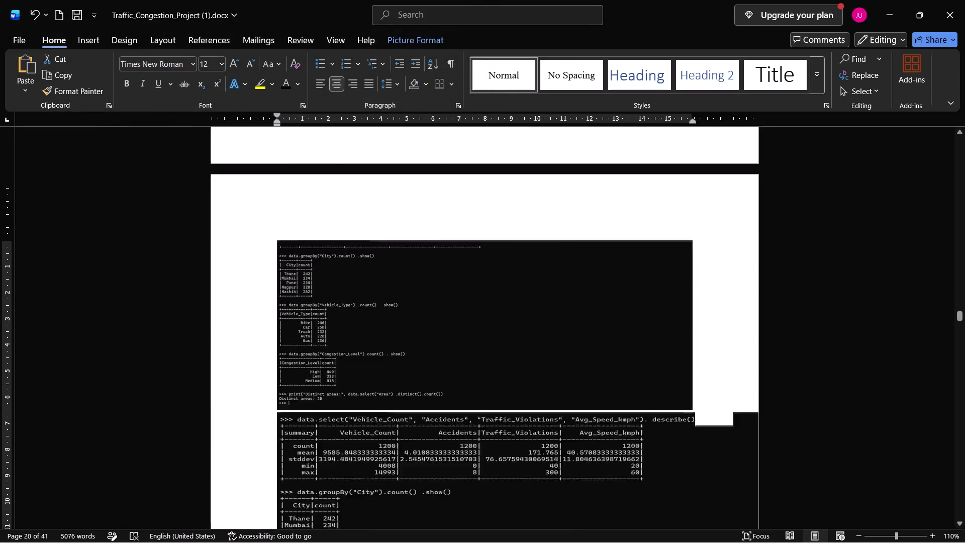
Delete the enlarged snip that starts with data.select and the original In [6] picture below the new groupBy output.
scroll(432, 305, "up", 1)
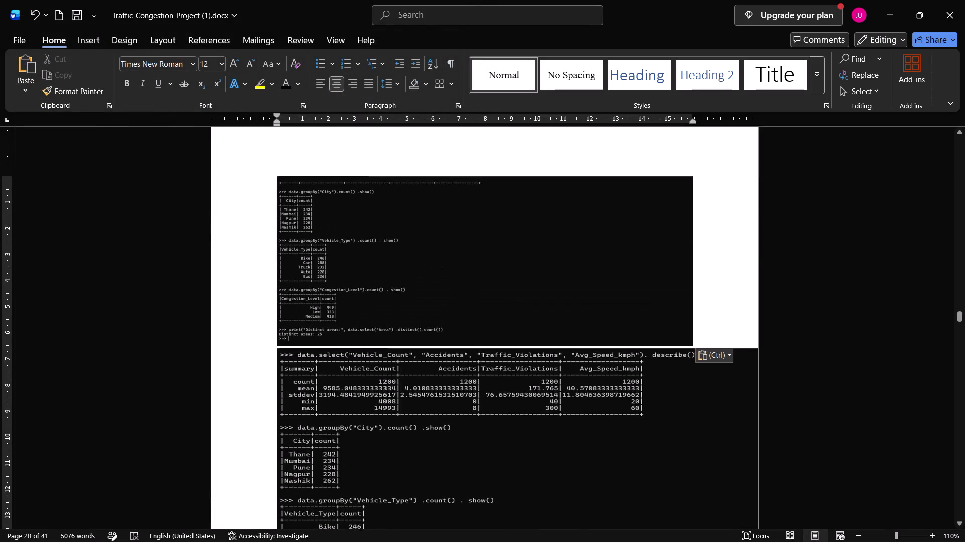
scroll(445, 277, "down", 4)
scroll(445, 277, "up", 2)
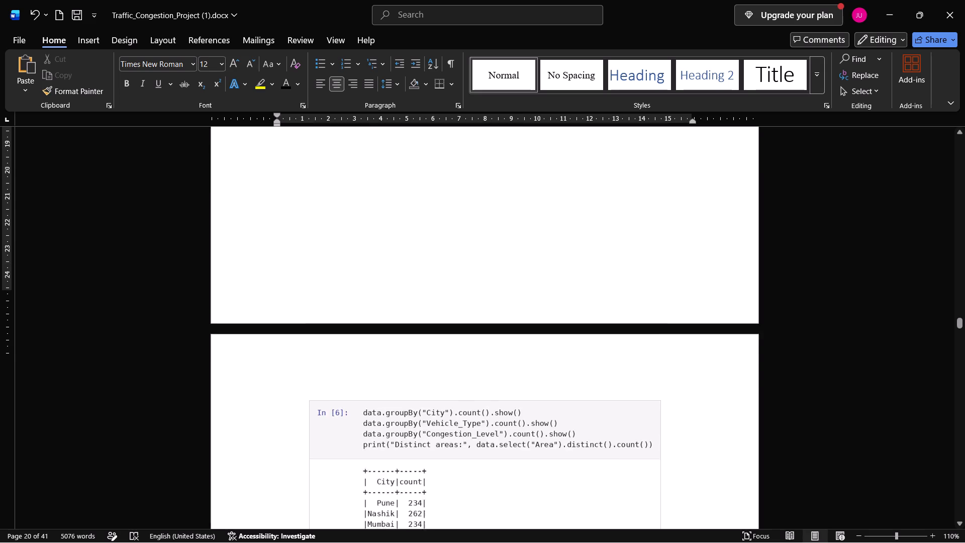
scroll(445, 277, "up", 2)
left_click(404, 440)
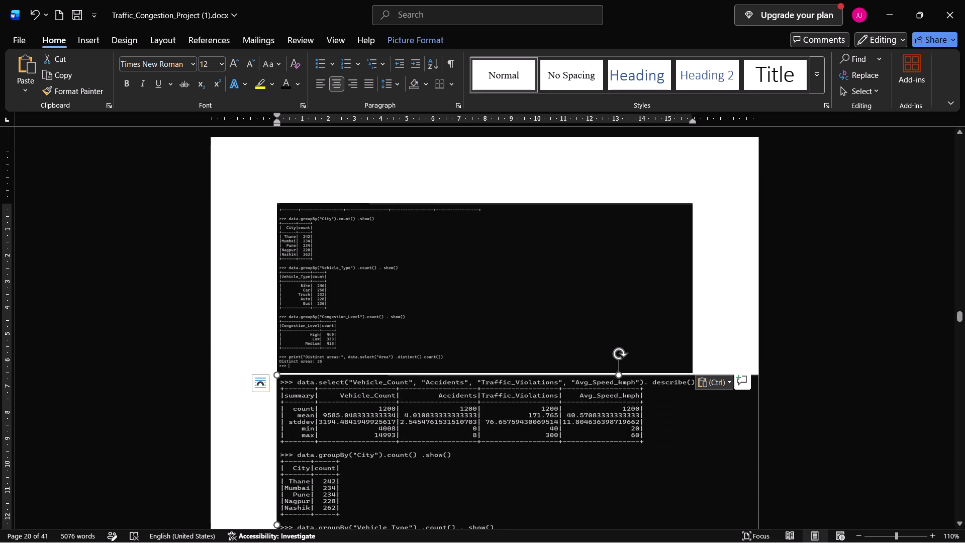
key("Delete")
scroll(421, 367, "up", 1)
left_click(441, 361)
key("Delete")
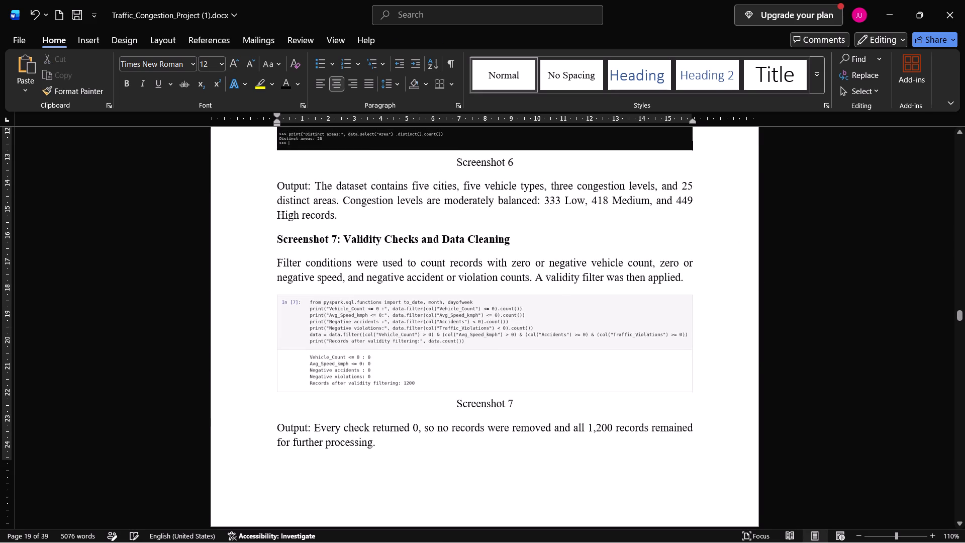
Widen the new groupBy output picture above the Screenshot 6 caption past the text's right margin, keeping its height.
scroll(441, 361, "up", 2)
scroll(441, 361, "down", 1)
left_click(443, 351)
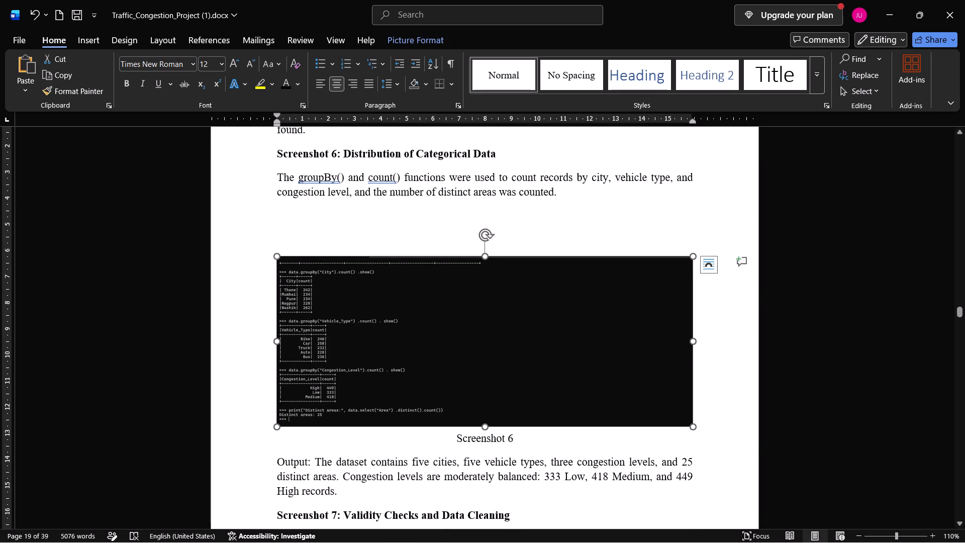
right_click_drag(696, 343, 964, 356)
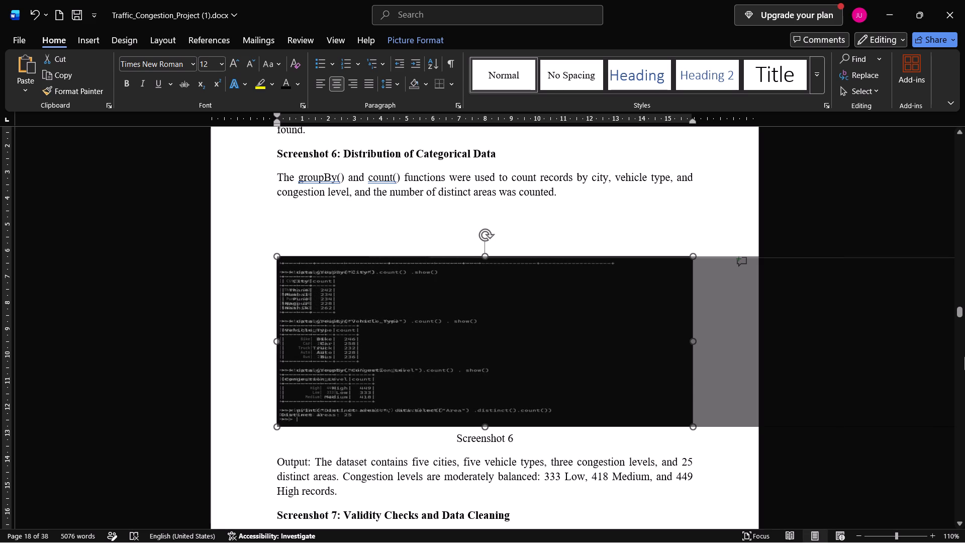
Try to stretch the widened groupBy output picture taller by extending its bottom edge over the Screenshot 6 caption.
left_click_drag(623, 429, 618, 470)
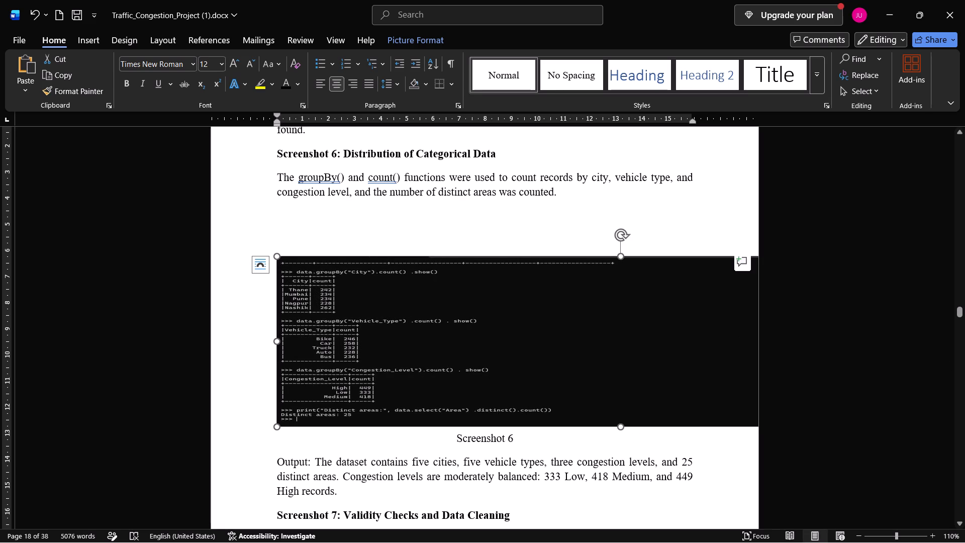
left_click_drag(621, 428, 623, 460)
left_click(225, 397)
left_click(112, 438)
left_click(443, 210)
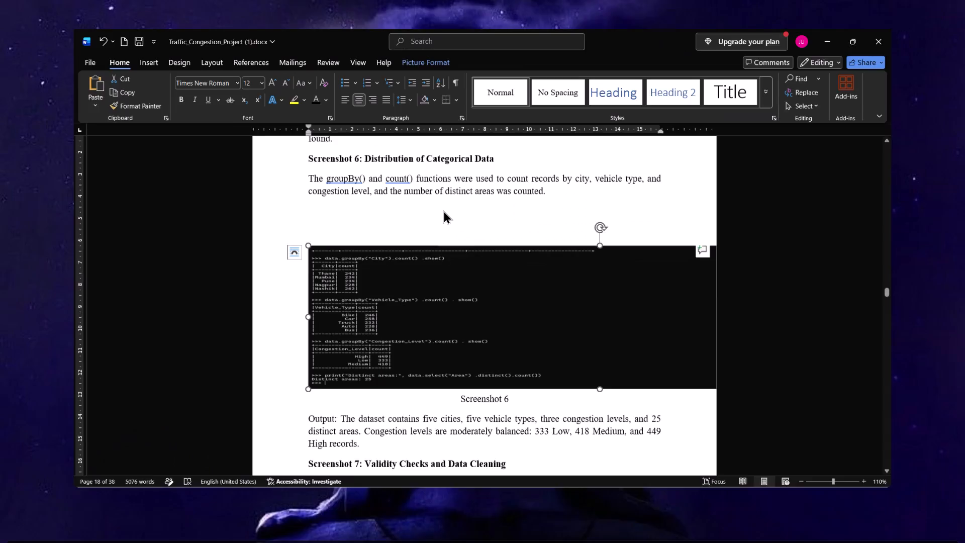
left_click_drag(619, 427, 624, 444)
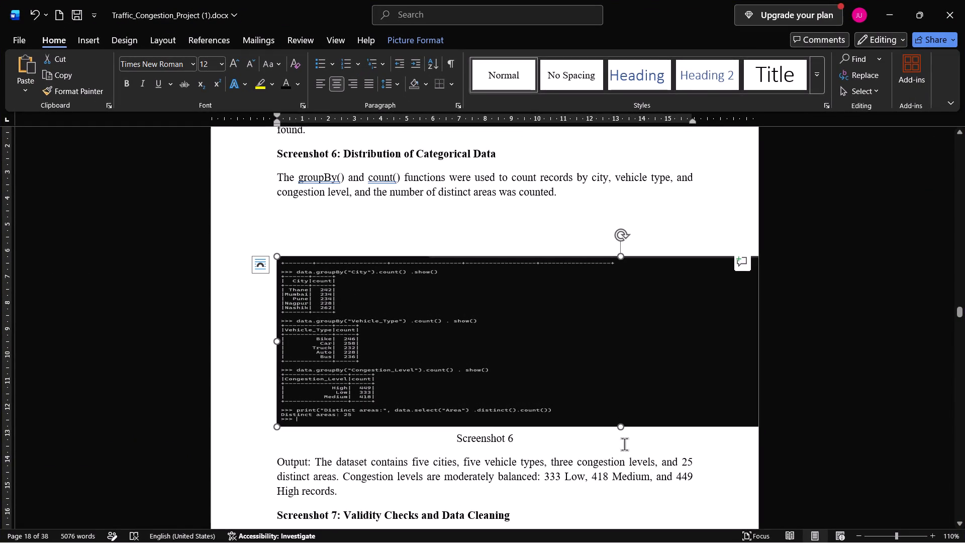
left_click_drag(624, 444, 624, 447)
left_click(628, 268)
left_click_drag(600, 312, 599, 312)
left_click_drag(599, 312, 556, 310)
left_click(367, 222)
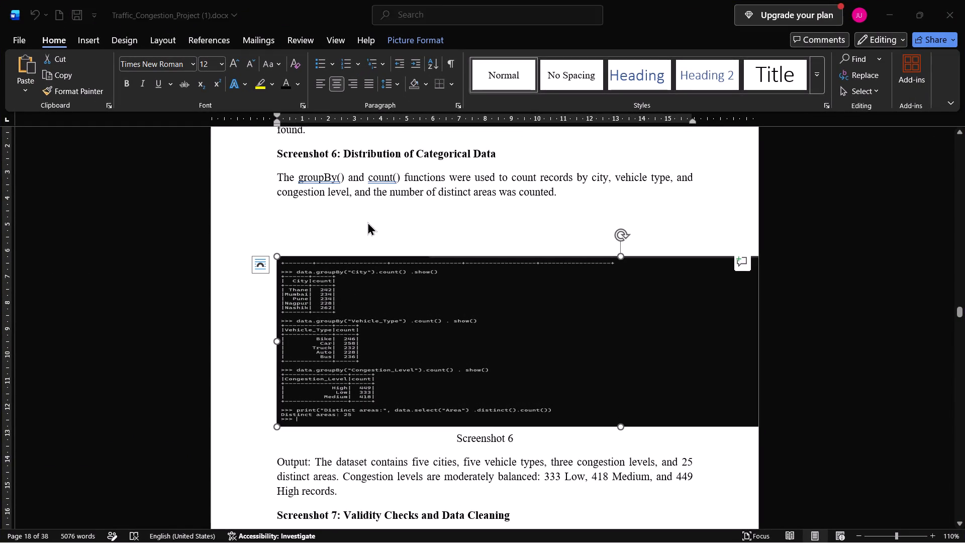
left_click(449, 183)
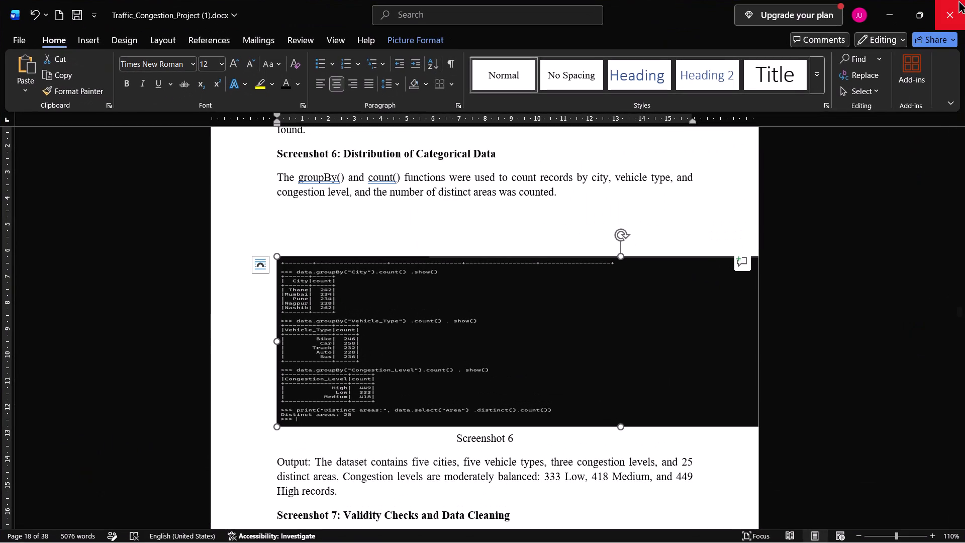
Close the Traffic_Congestion_Project (1) document, saving its changes in the INT315 CLUSTER COMPUTING folder.
left_click(958, 0)
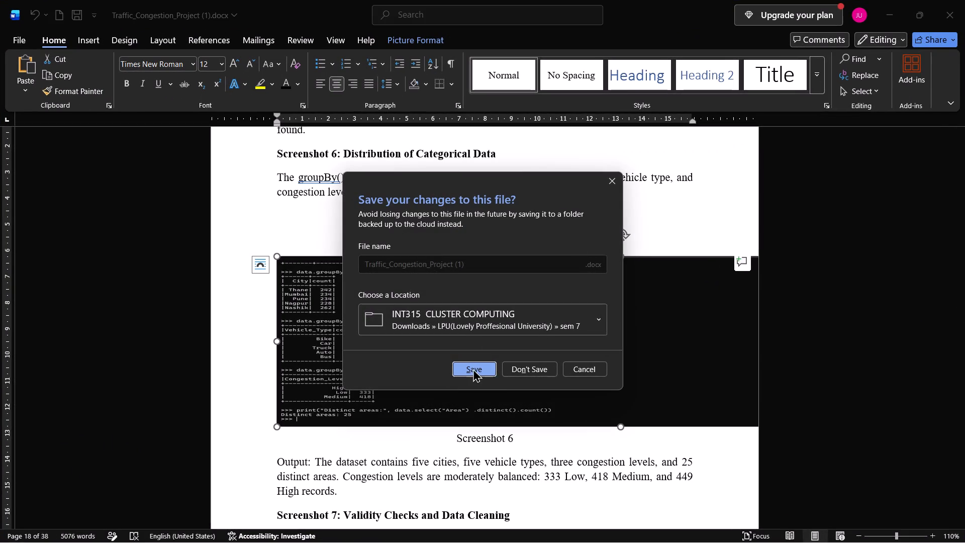
left_click(472, 369)
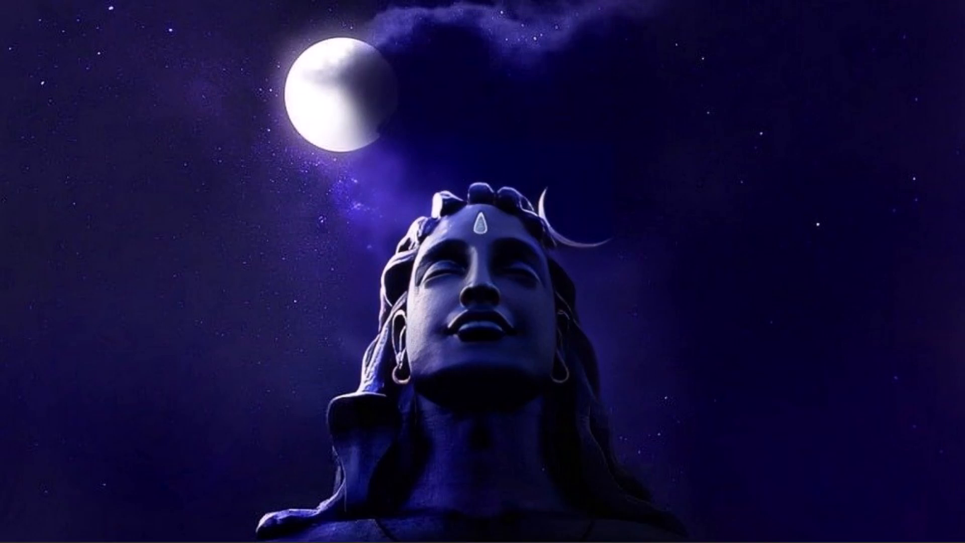
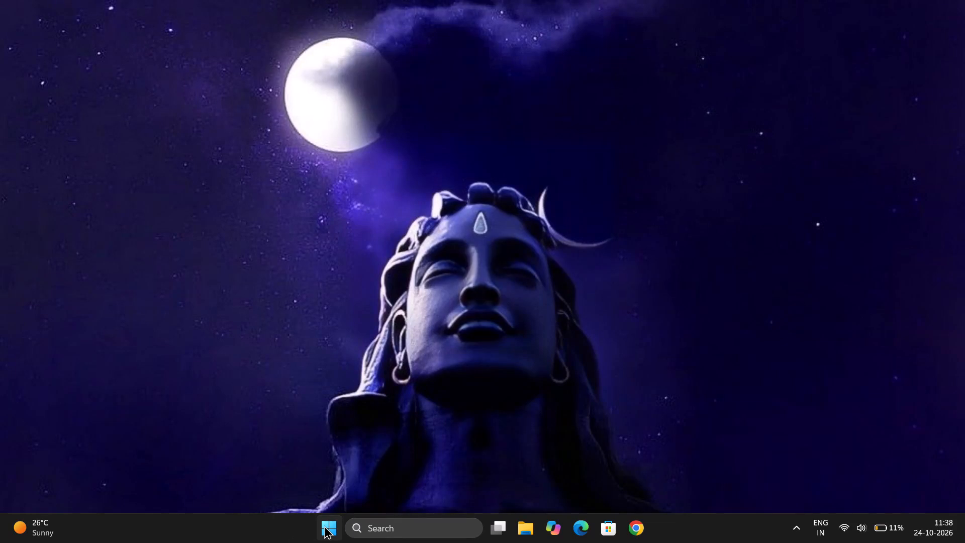
Reopen the Traffic_Congestion_Project (1) document in Word from the recent files in File Explorer.
left_click(524, 530)
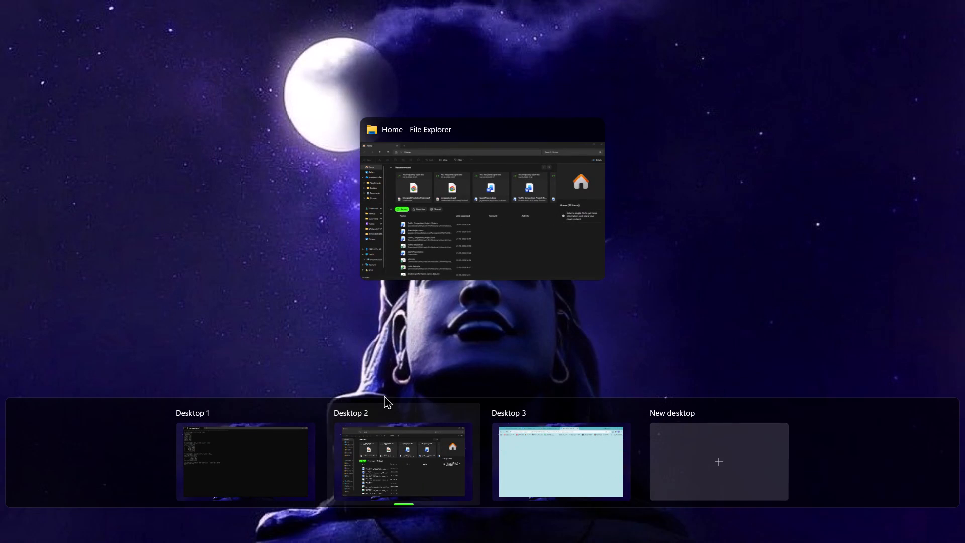
left_click(501, 234)
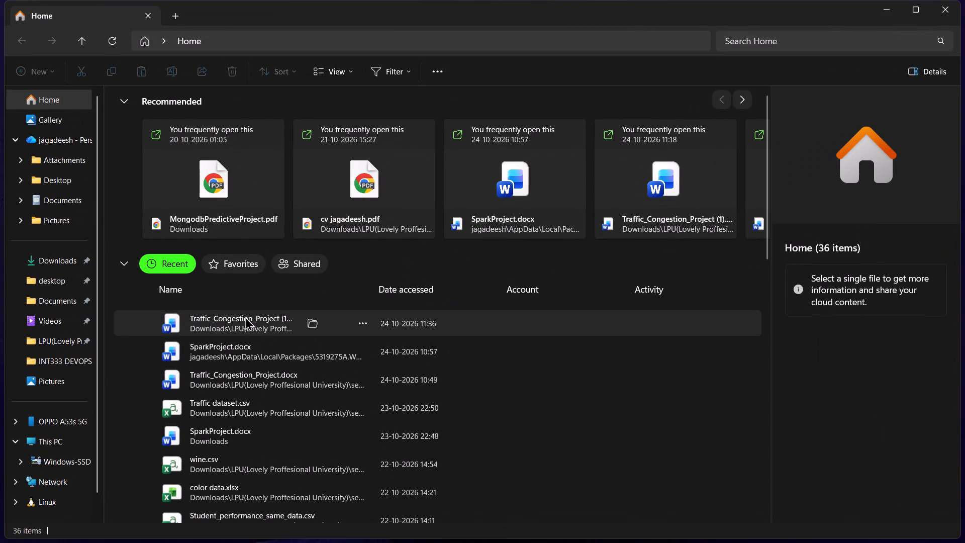
left_click(245, 317)
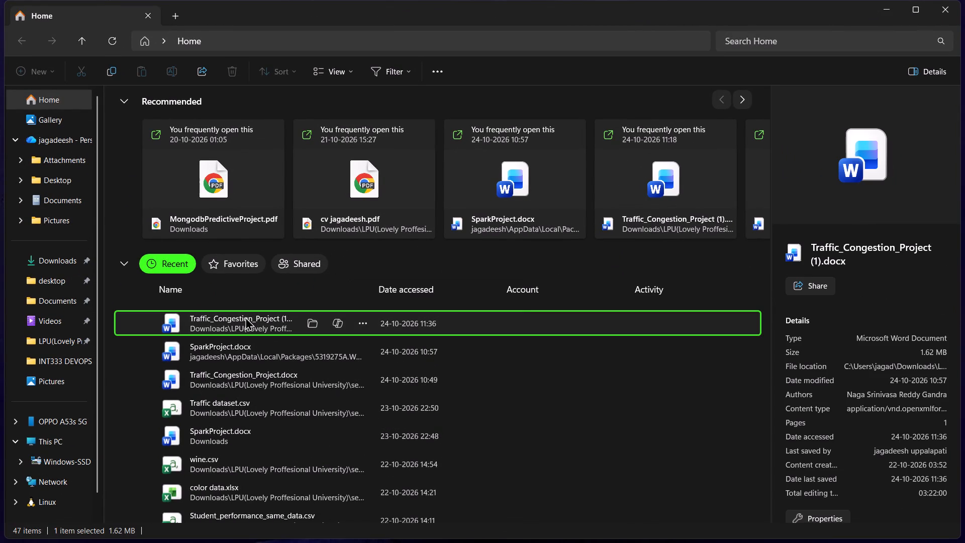
double_click(245, 317)
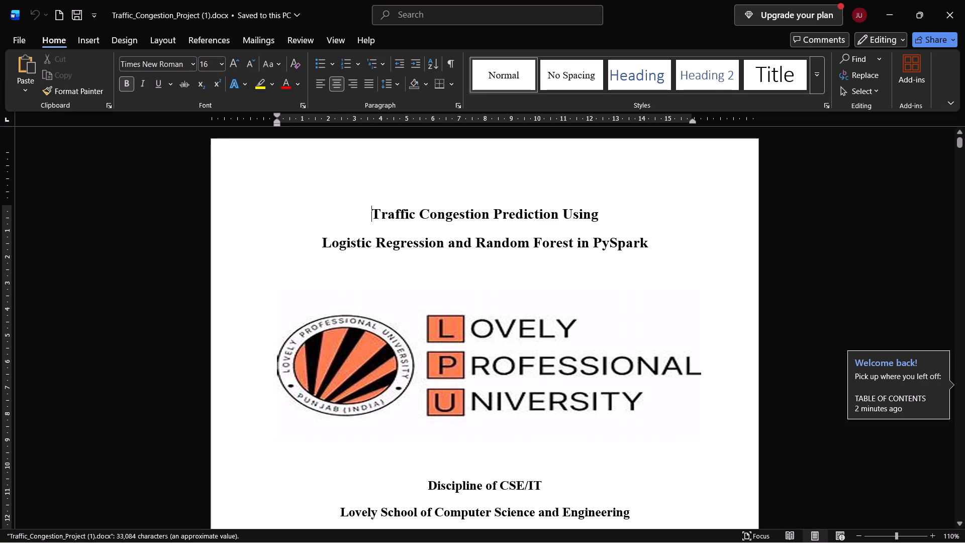
Look through the report's opening pages, from the cover and declaration to the dataset description.
scroll(439, 305, "down", 4)
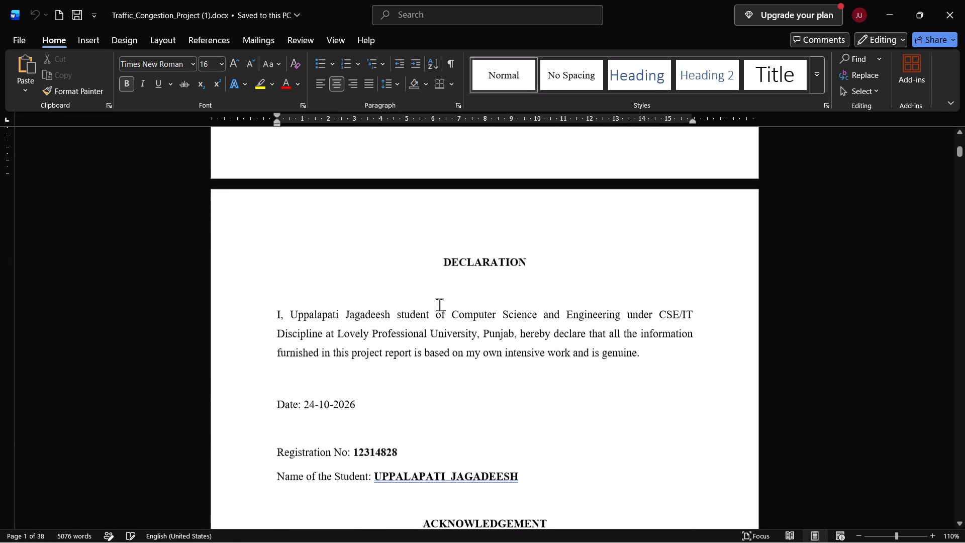
scroll(439, 305, "down", 15)
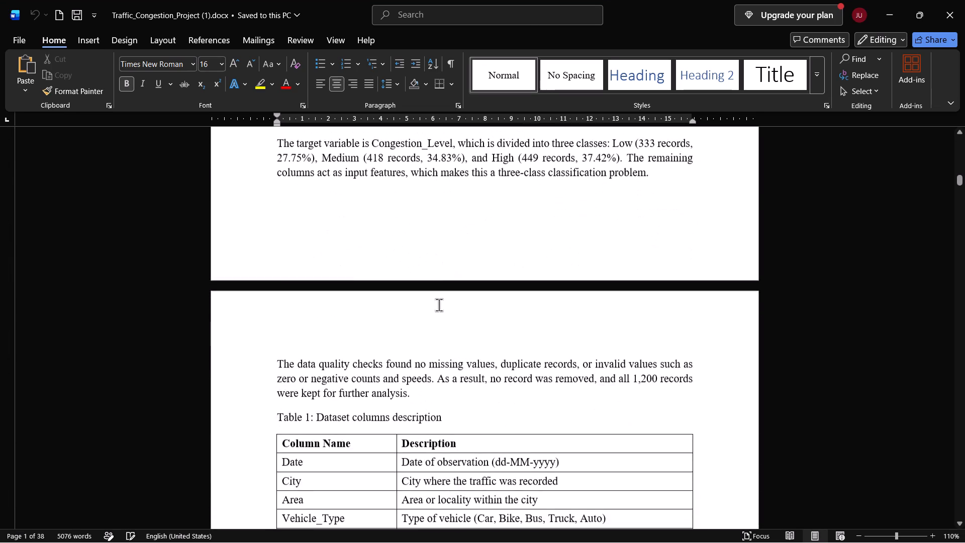
scroll(439, 305, "up", 9)
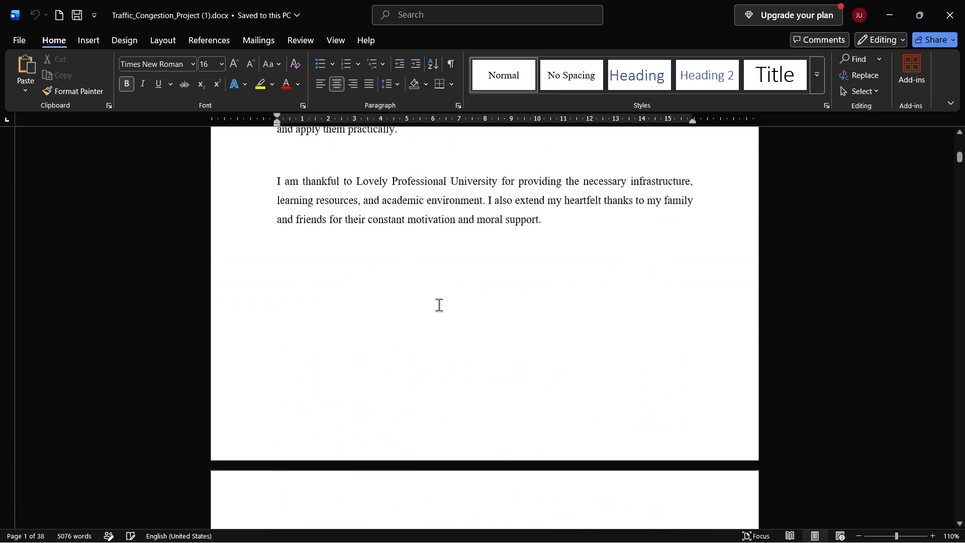
scroll(439, 305, "up", 3)
scroll(439, 305, "down", 1)
scroll(439, 305, "up", 3)
scroll(439, 305, "down", 4)
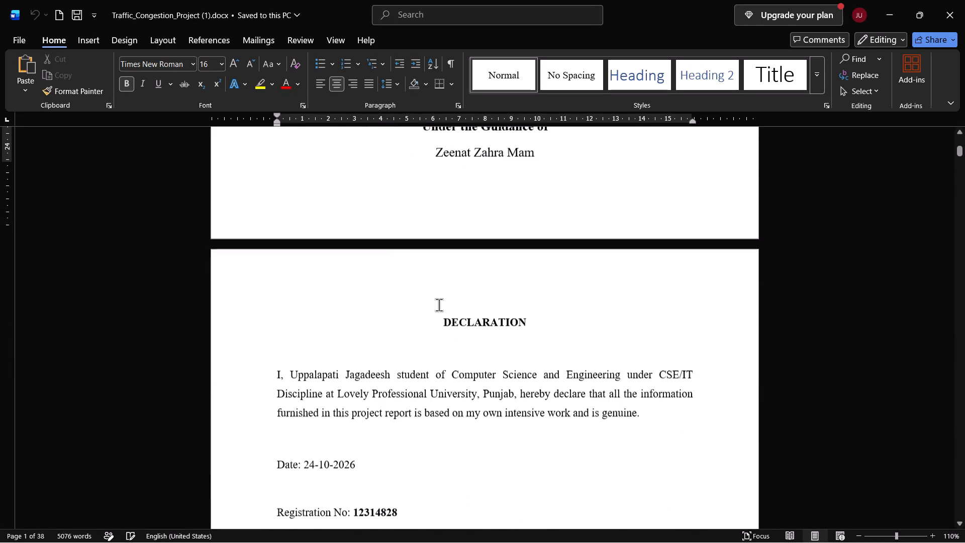
Make the TABLE OF CONTENTS heading bold and set its font colour to black.
scroll(439, 305, "down", 1)
scroll(474, 329, "down", 4)
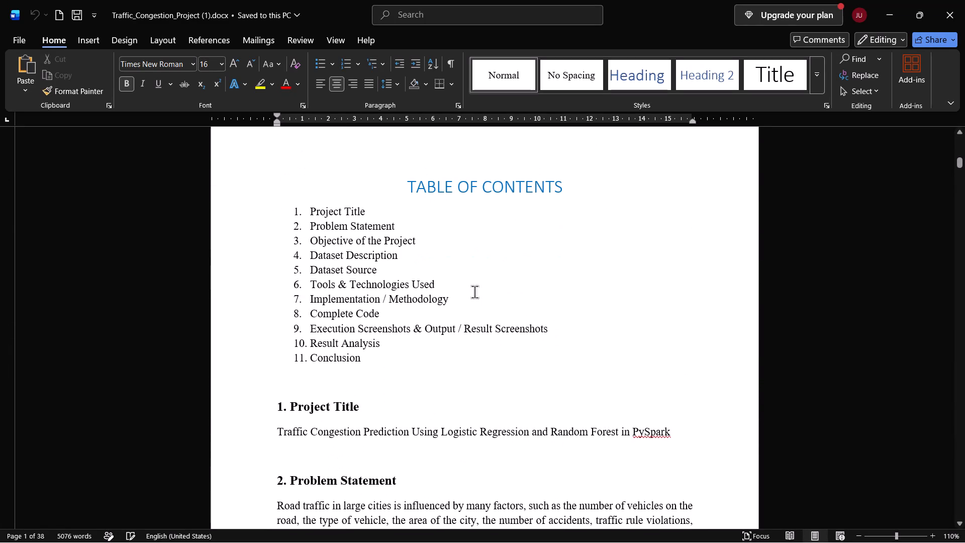
triple_click(477, 188)
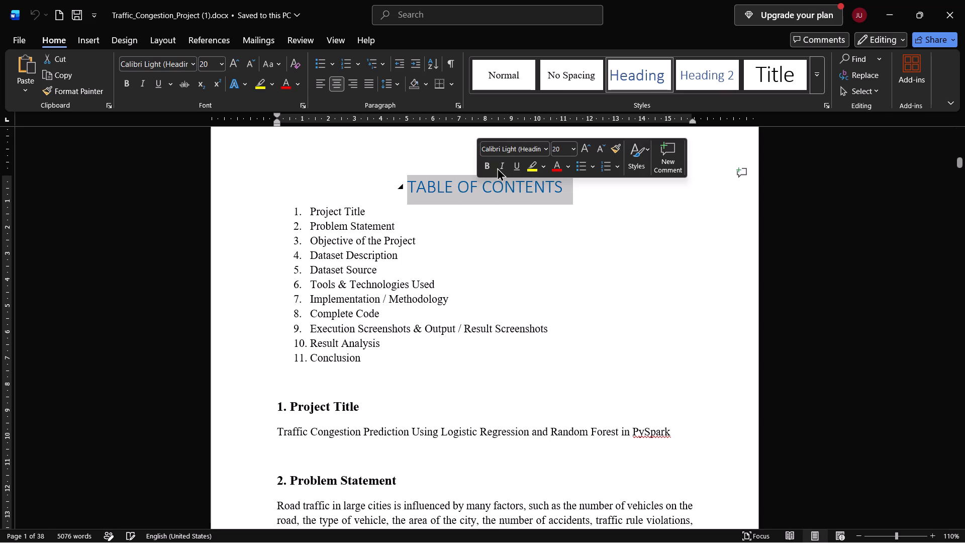
left_click(485, 163)
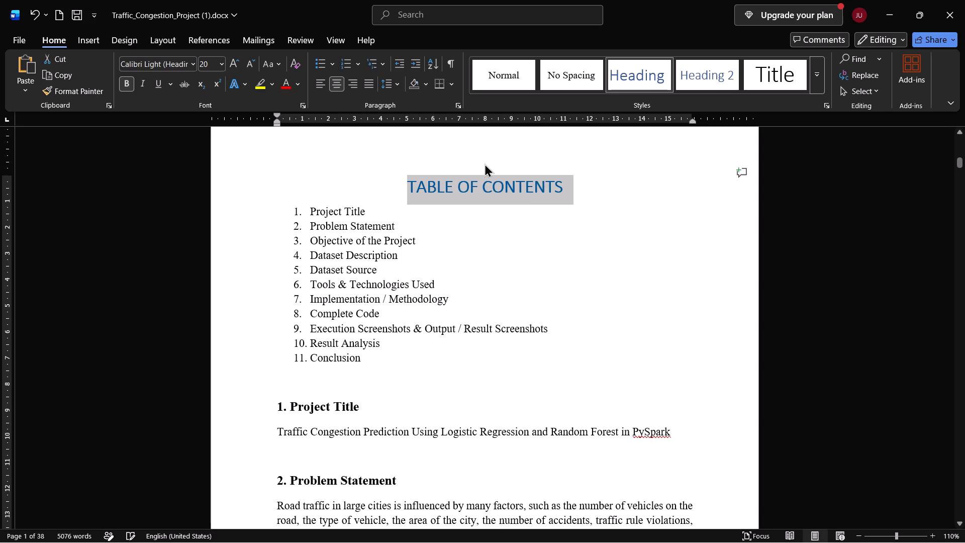
right_click(484, 184)
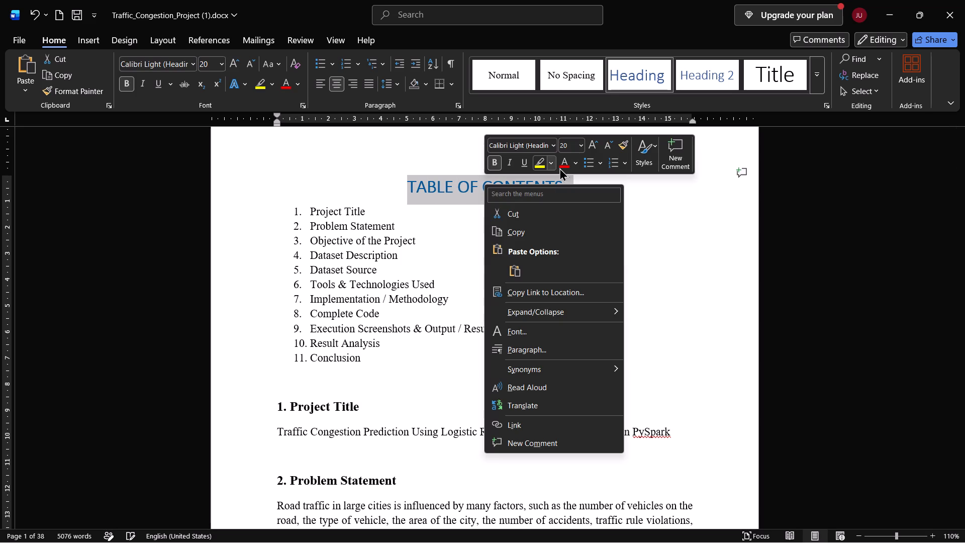
left_click(573, 166)
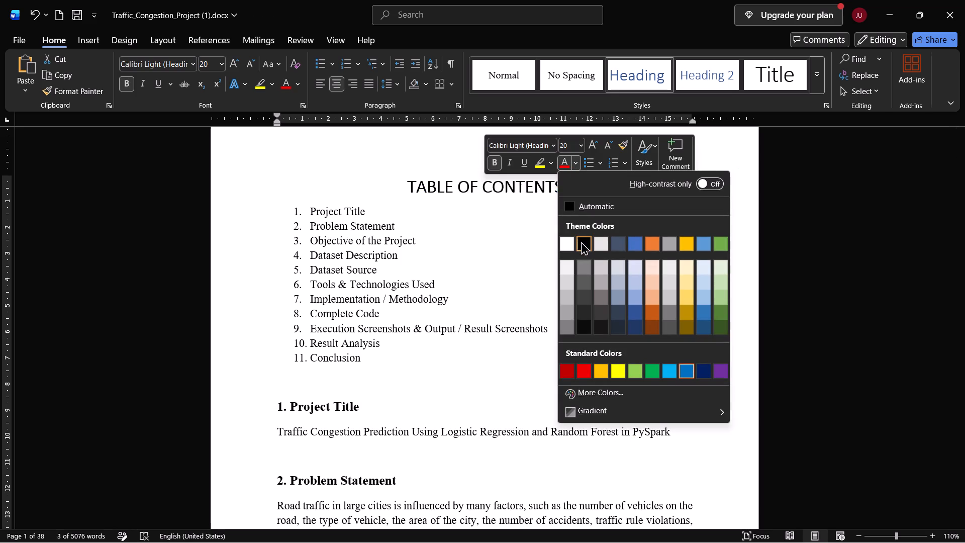
left_click(581, 242)
left_click(258, 199)
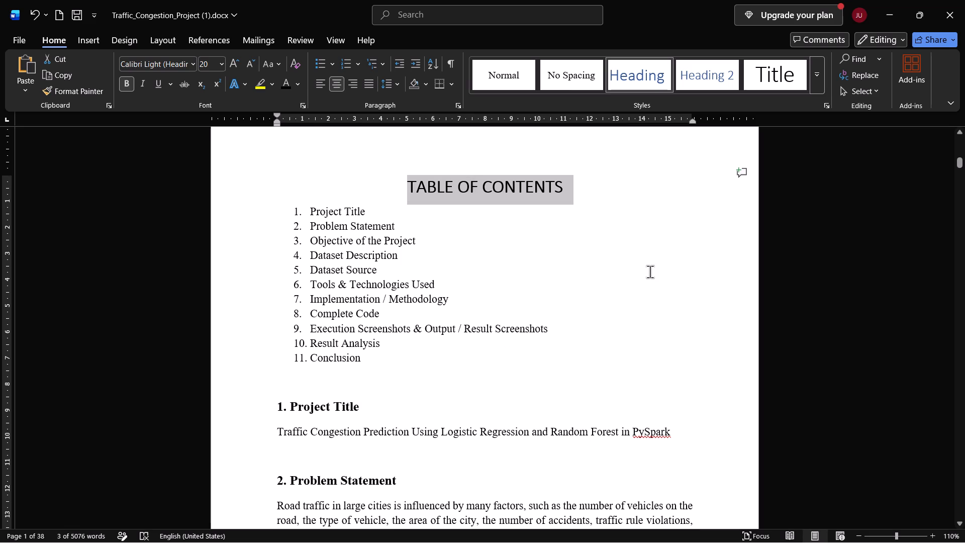
left_click(650, 271)
Replace the flagged word analyze in the project objectives list with the spelling suggestion analyses.
scroll(589, 299, "down", 5)
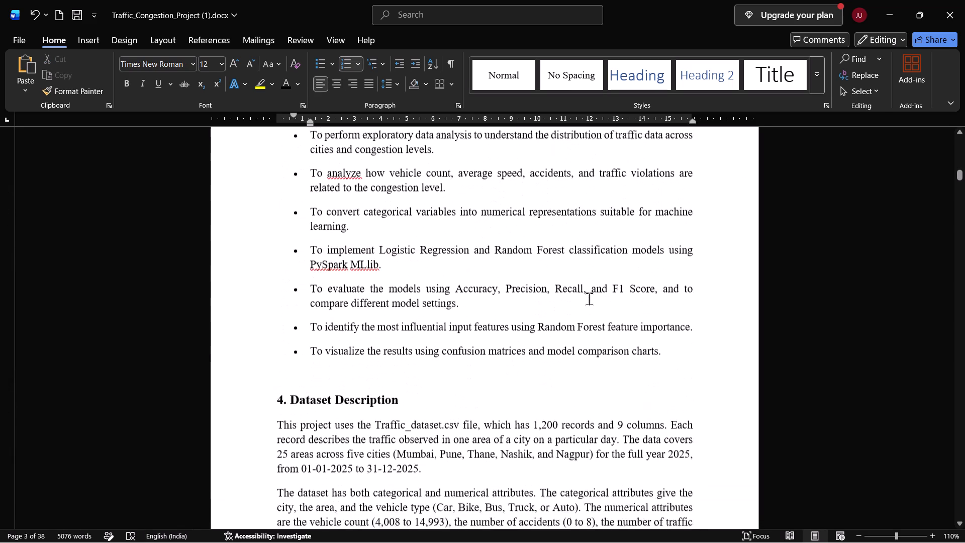
scroll(589, 299, "up", 1)
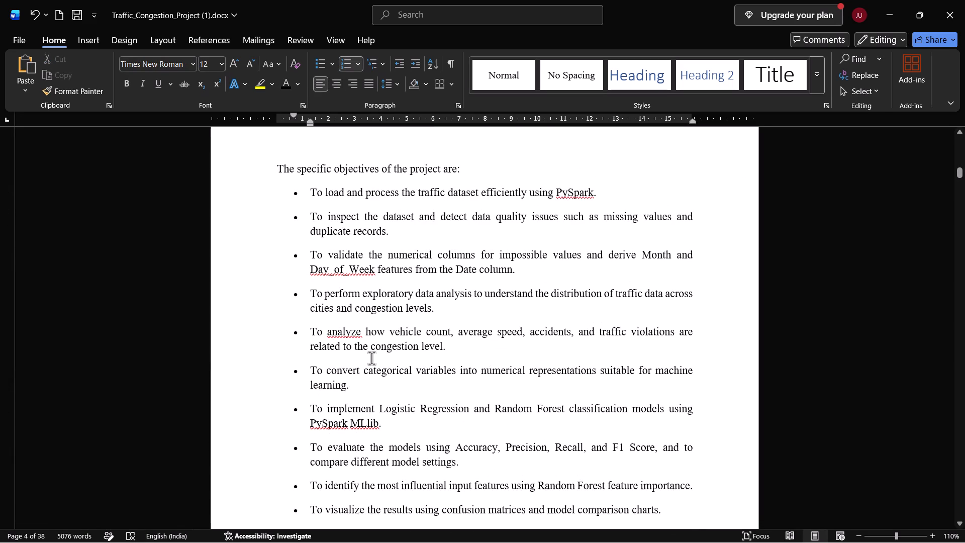
left_click(356, 332)
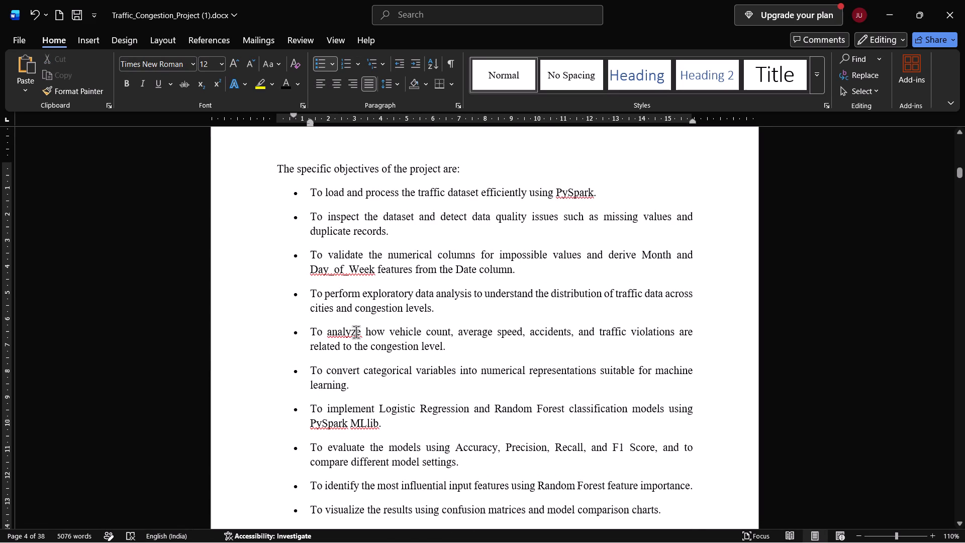
right_click(356, 332)
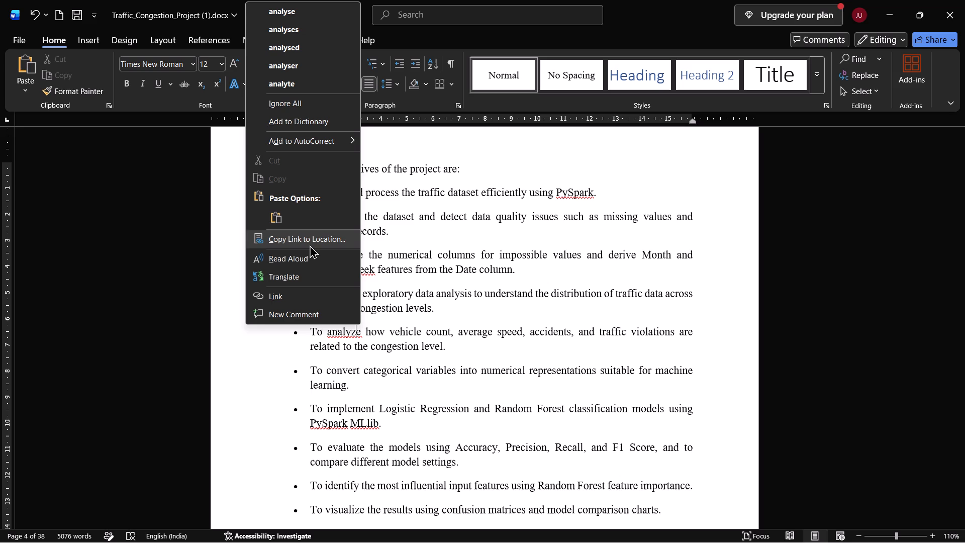
left_click(288, 31)
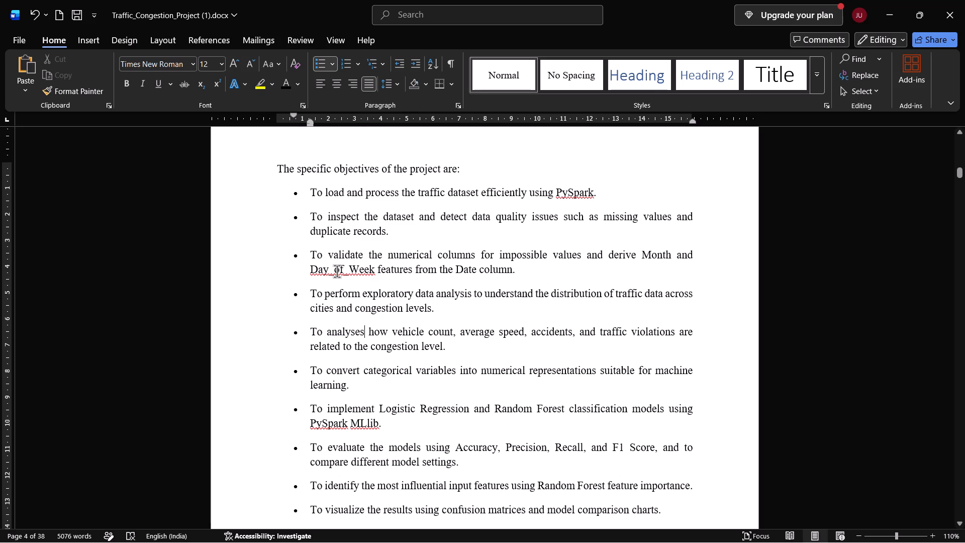
Remove the page gap before the 8. Complete Code heading so it directly follows the Step 10: Result visualization paragraph.
left_click(337, 271)
scroll(358, 271, "down", 4)
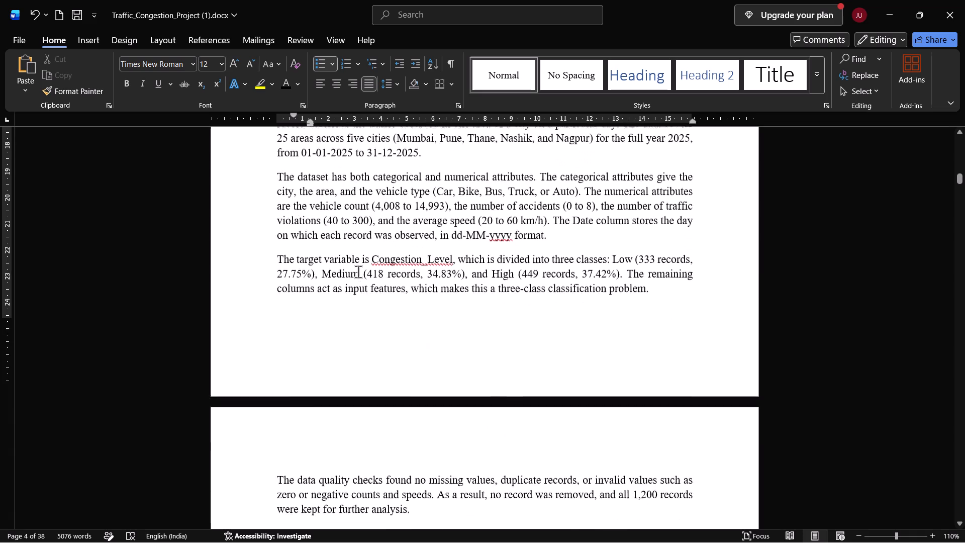
scroll(358, 271, "down", 10)
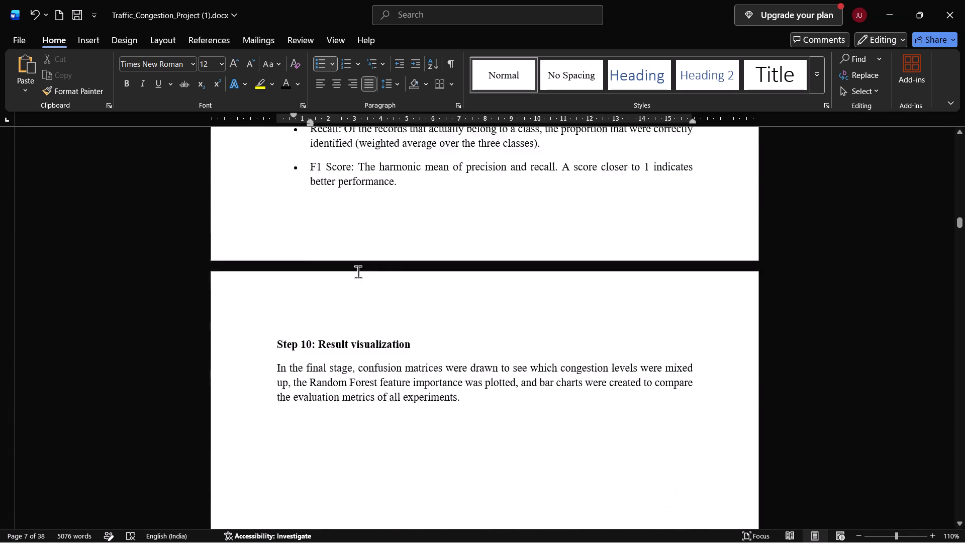
scroll(358, 271, "down", 1)
scroll(358, 271, "up", 5)
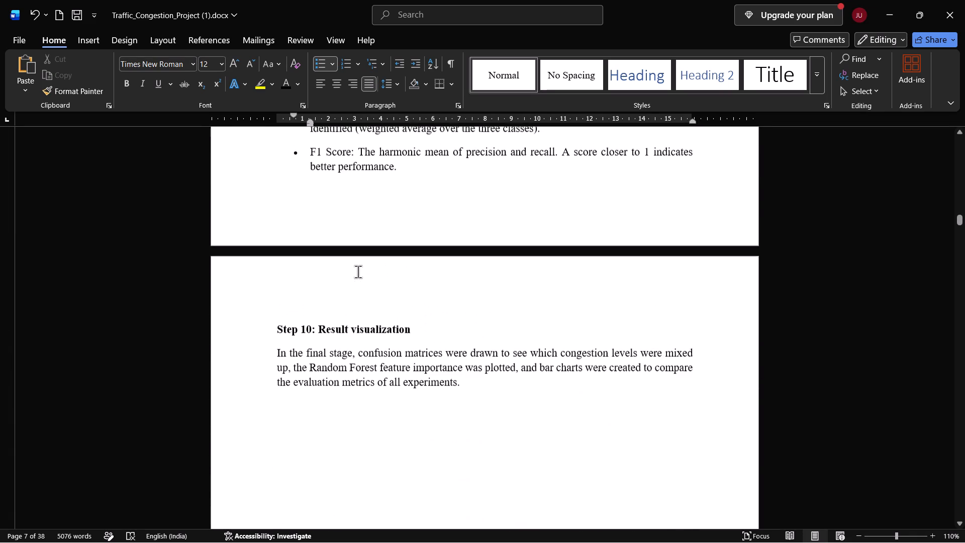
scroll(358, 271, "down", 5)
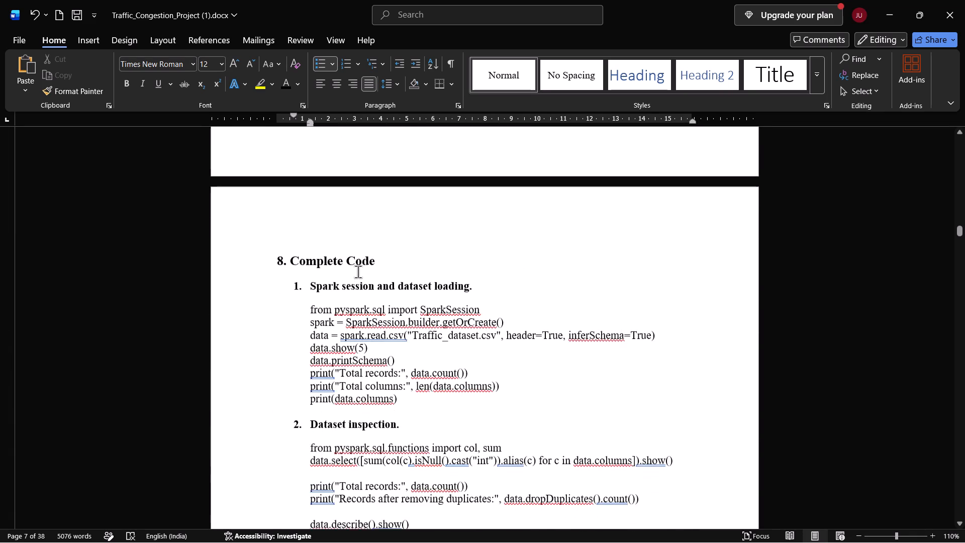
scroll(358, 271, "down", 2)
scroll(358, 271, "up", 8)
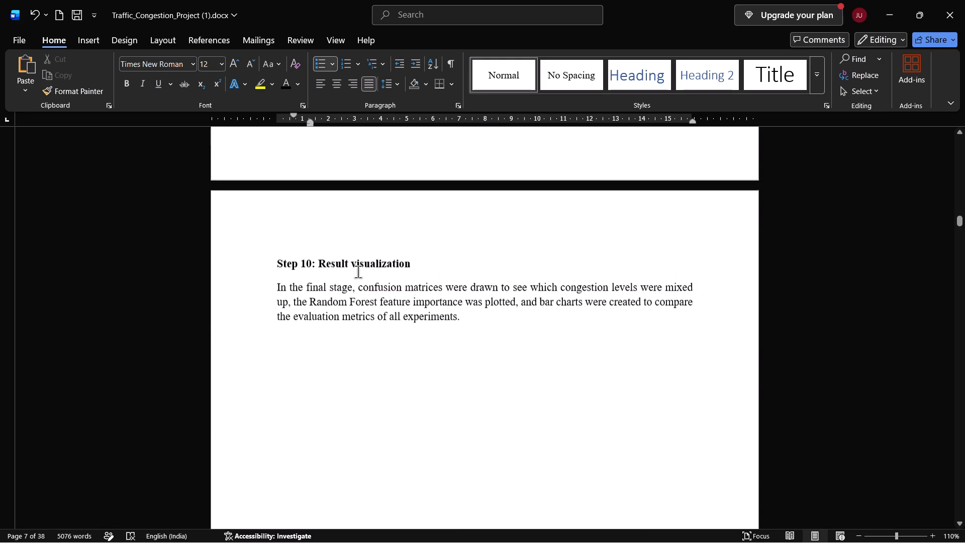
scroll(358, 271, "down", 3)
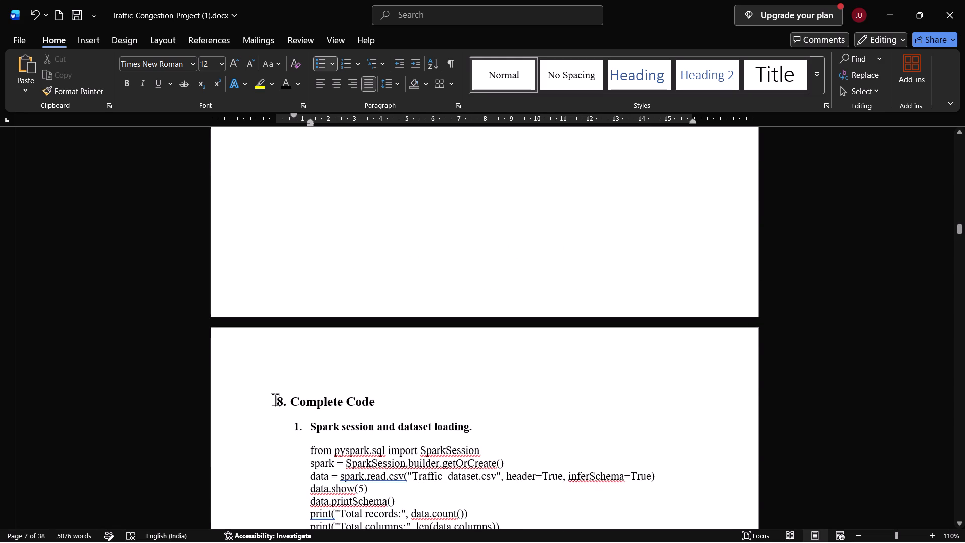
left_click(275, 400)
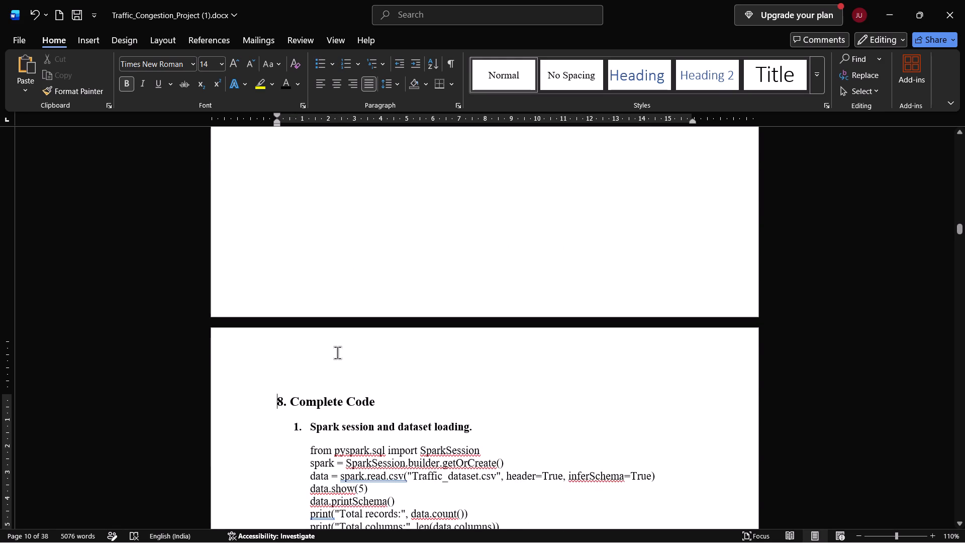
key("BackSpace")
key("BackSpace")
Remove the blank page before the 9. Execution and Result Screenshots heading so the section starts right after the code pages.
scroll(337, 352, "up", 1)
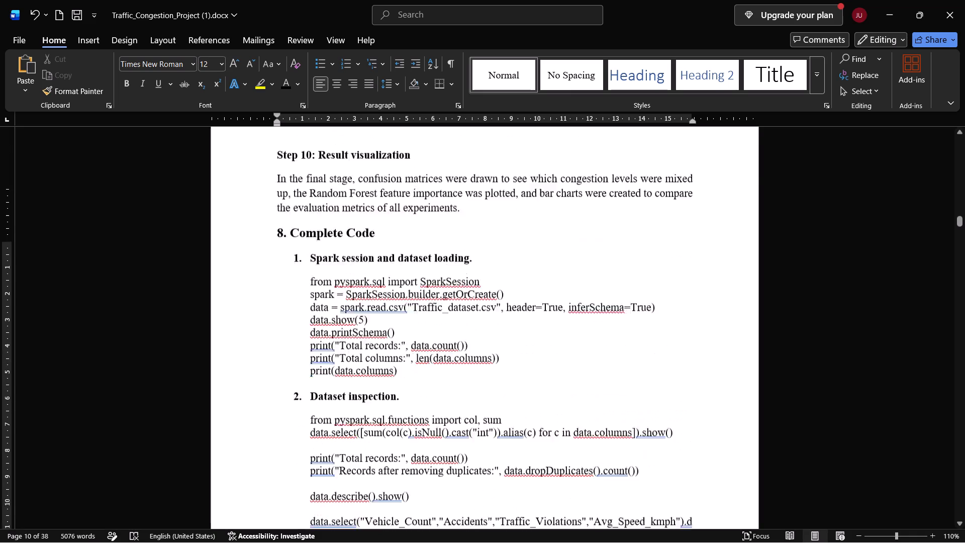
scroll(337, 352, "up", 1)
scroll(337, 352, "down", 4)
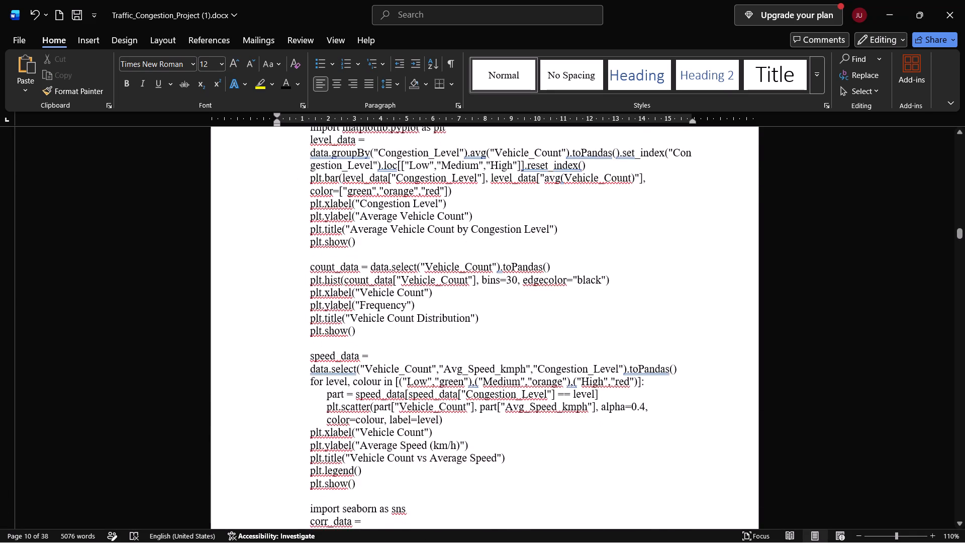
scroll(337, 352, "down", 13)
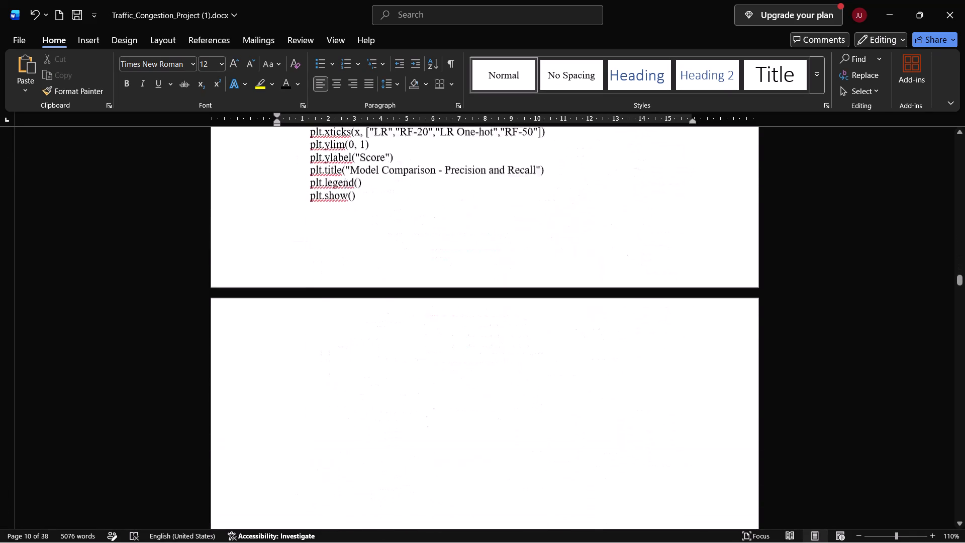
scroll(337, 352, "down", 1)
scroll(337, 352, "up", 2)
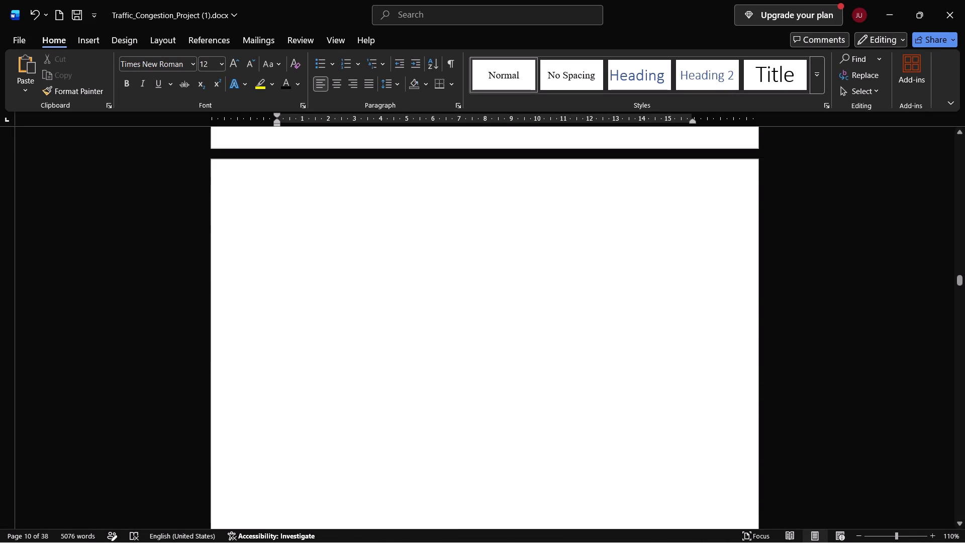
scroll(337, 352, "up", 1)
scroll(337, 352, "up", 3, "ctrl")
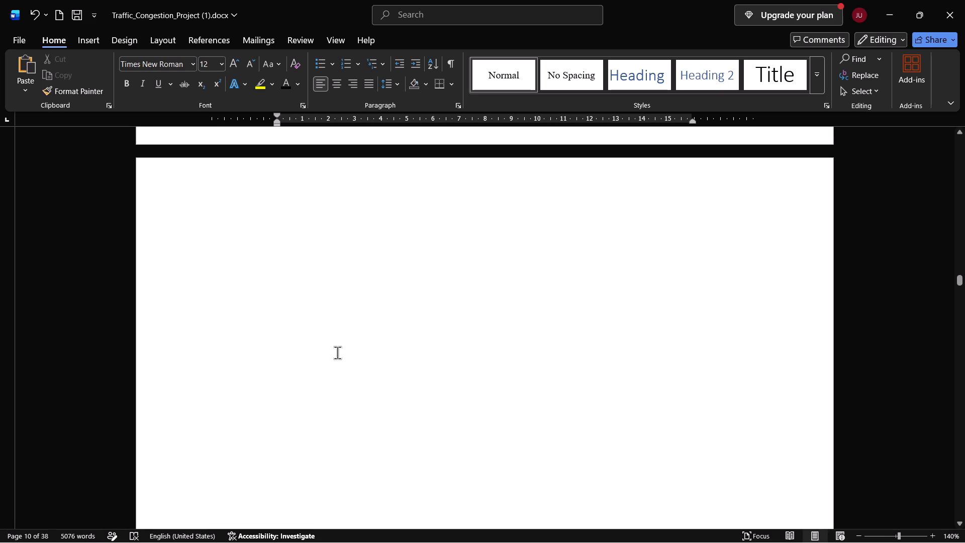
scroll(337, 352, "down", 9, "ctrl")
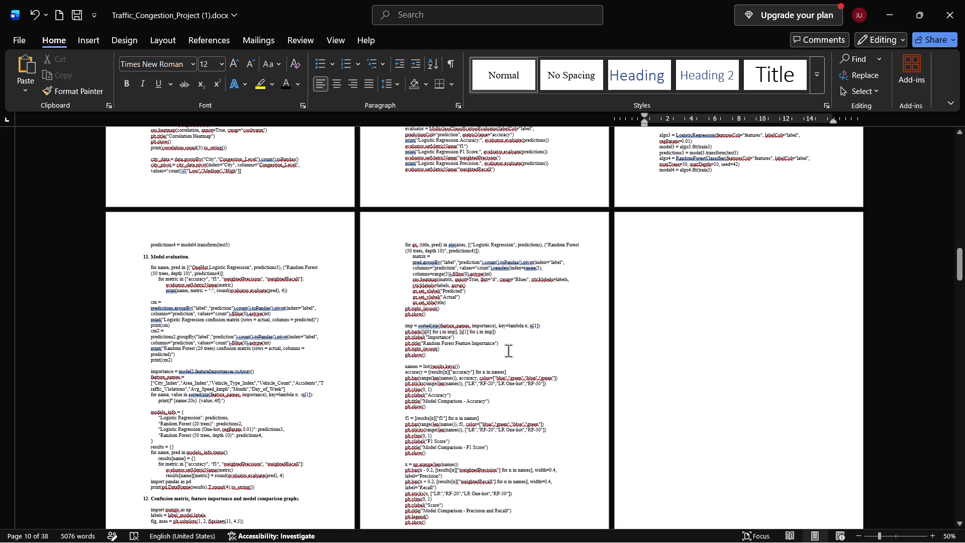
scroll(508, 350, "down", 2)
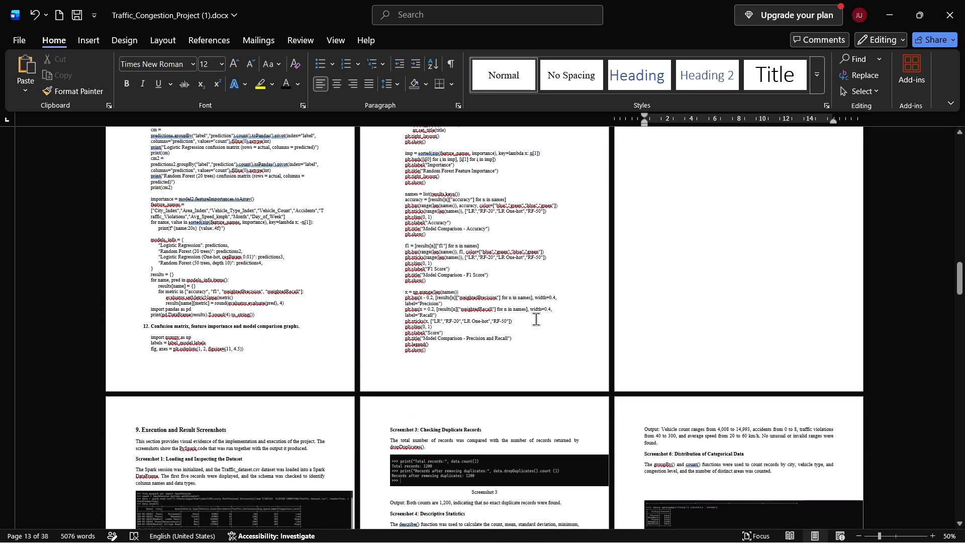
scroll(536, 319, "up", 2)
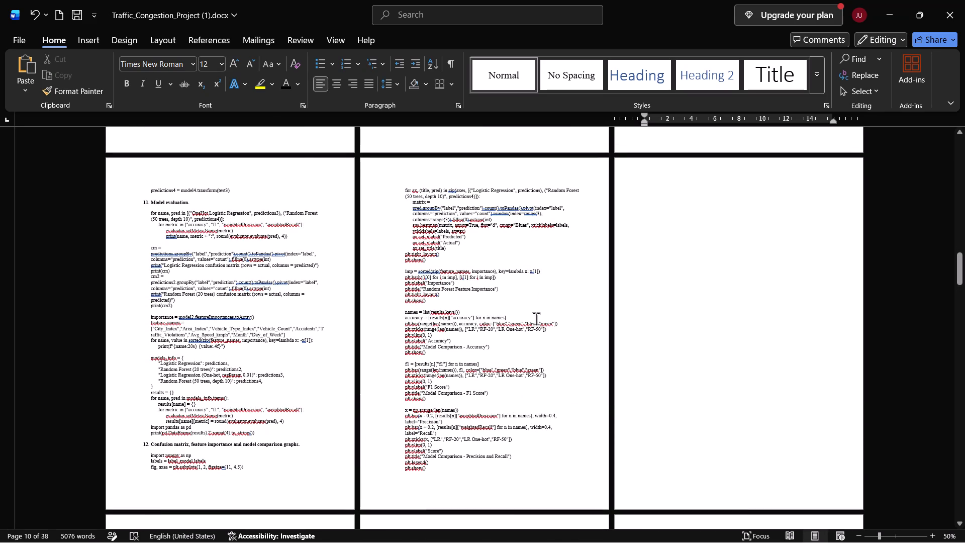
scroll(260, 384, "down", 1)
left_click(135, 426)
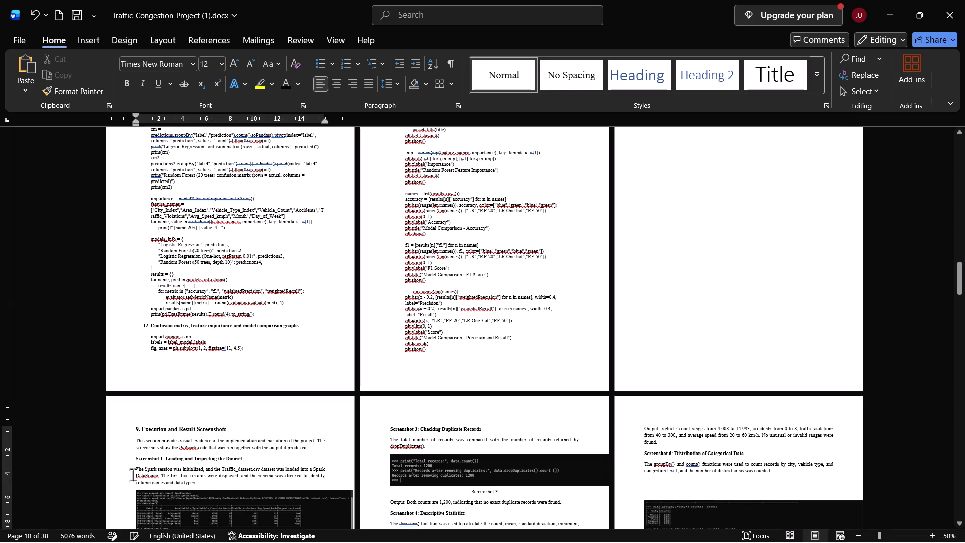
key("BackSpace")
scroll(133, 478, "up", 1)
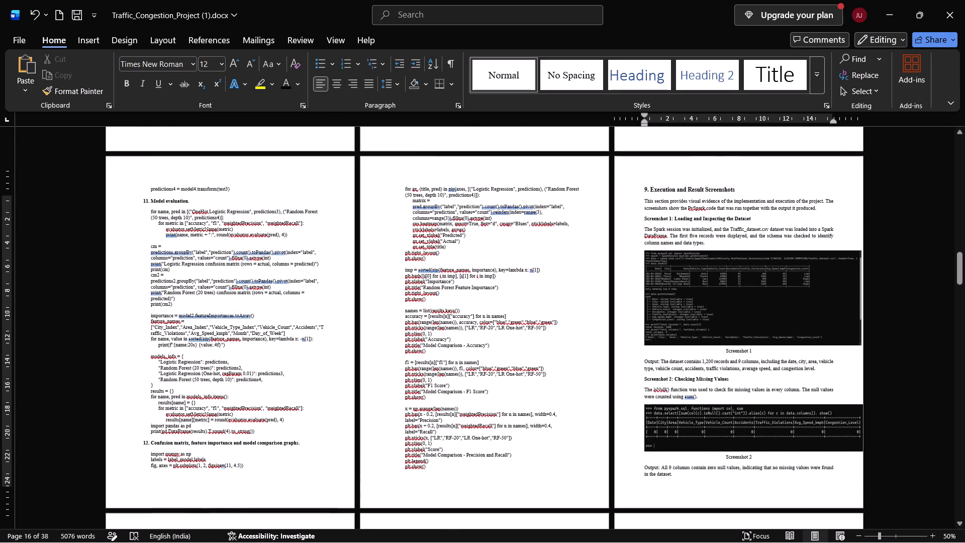
Stretch the Screenshot 6 image taller by extending its bottom edge, keeping its width.
scroll(495, 415, "down", 6)
scroll(495, 415, "up", 1)
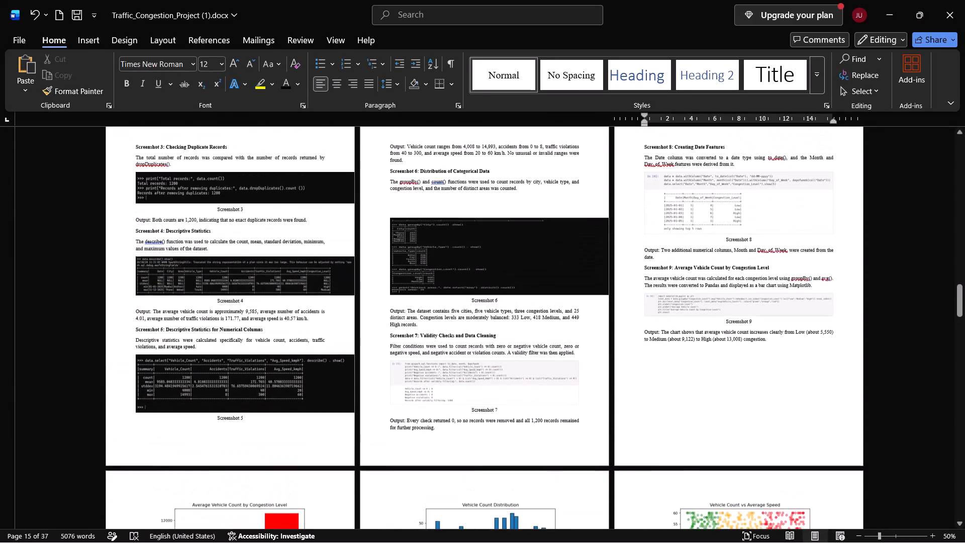
left_click(497, 276)
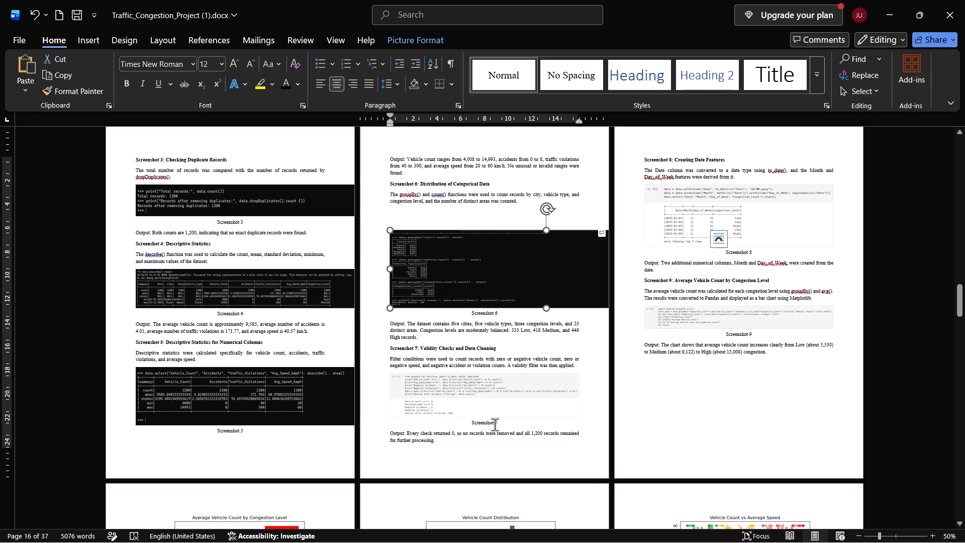
scroll(565, 397, "up", 6, "ctrl")
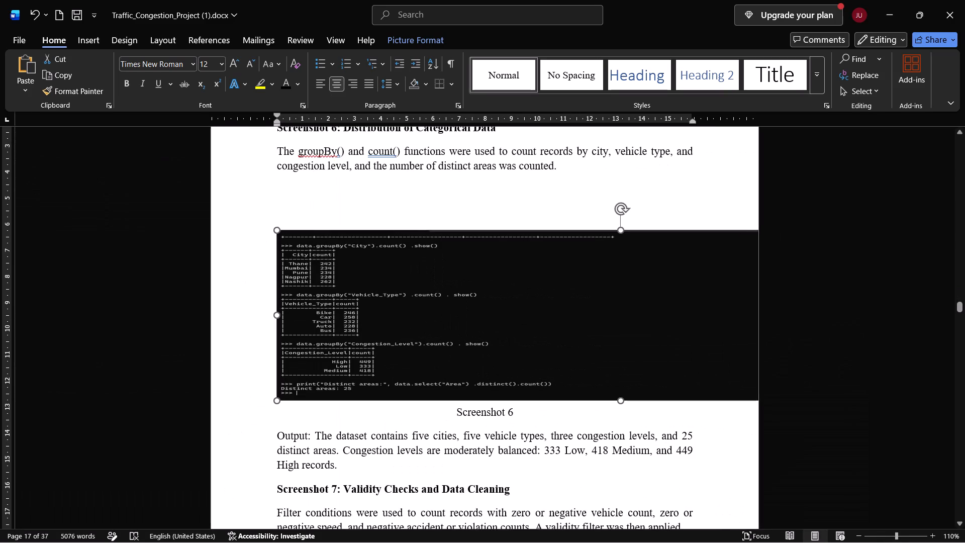
left_click(617, 318)
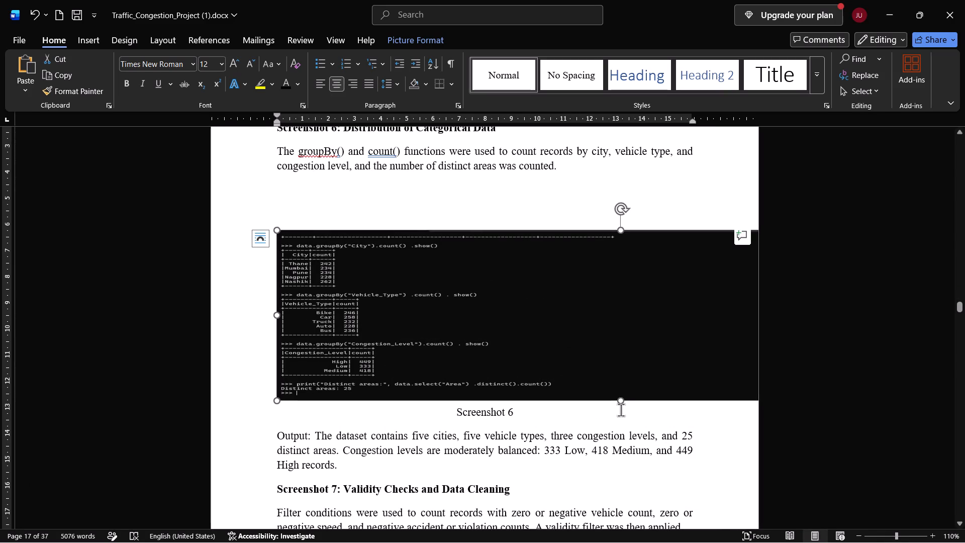
left_click_drag(621, 403, 623, 446)
left_click(244, 293)
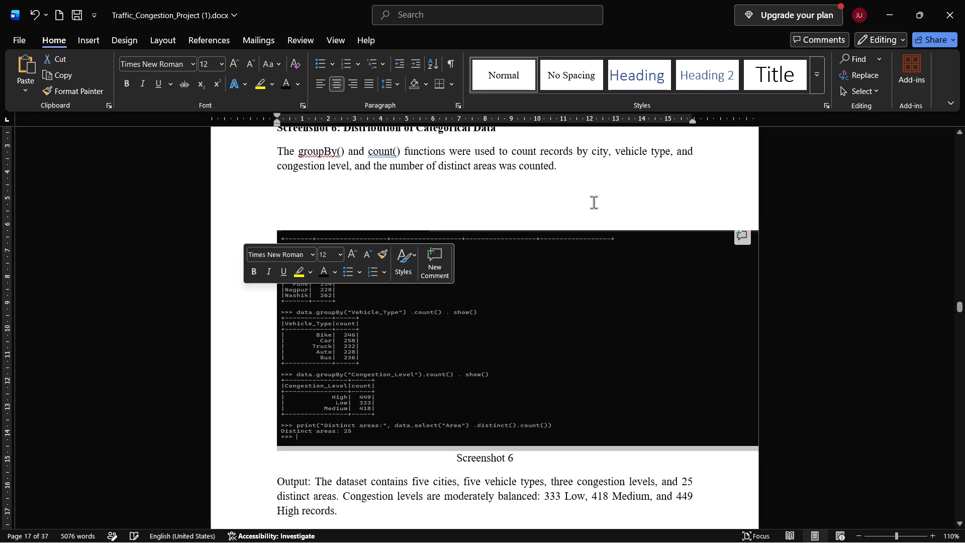
Delete one empty line between the groupBy() and count() paragraph and the Screenshot 6 image.
left_click(573, 195)
key("Down")
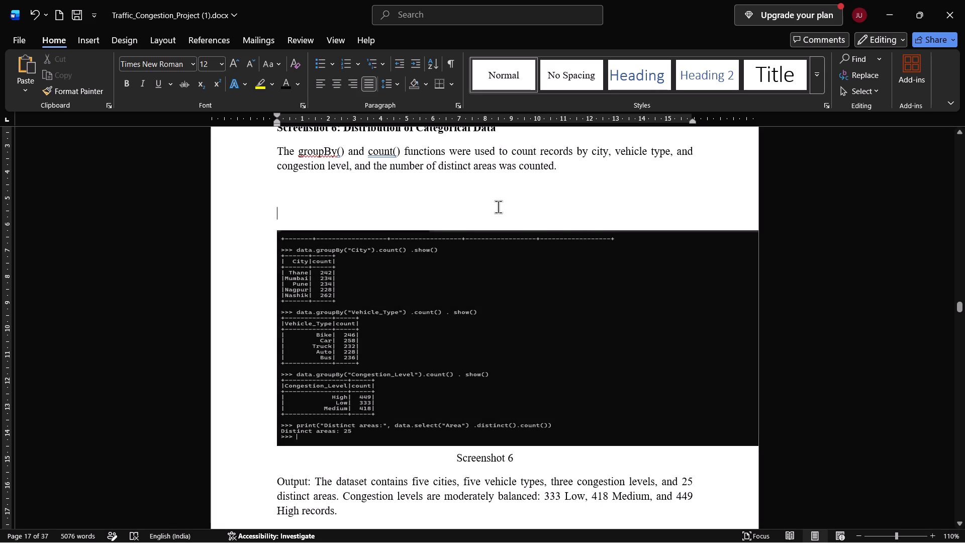
key("BackSpace")
Extract the code text from the Screenshot 7 image with the Snipping Tool text extractor and copy all of it.
scroll(542, 203, "down", 2)
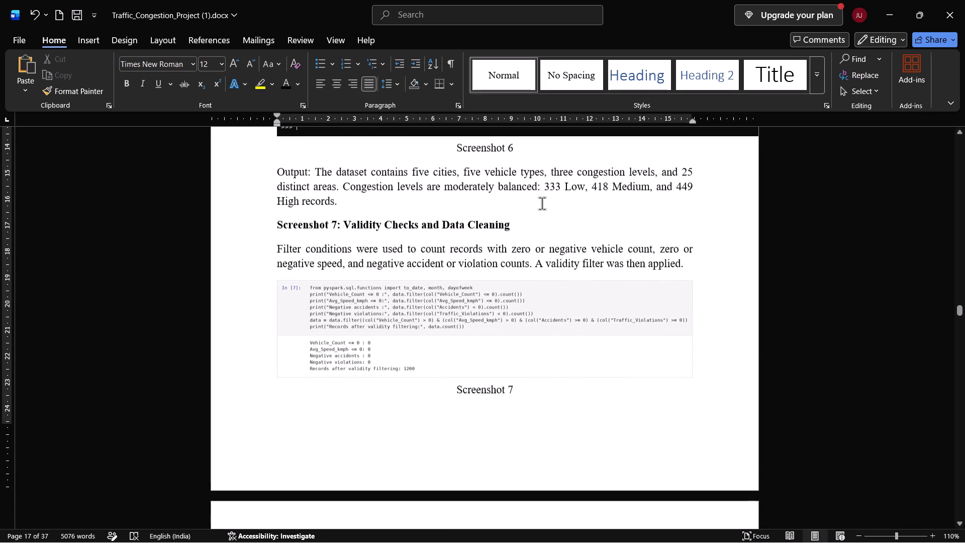
scroll(542, 203, "up", 3)
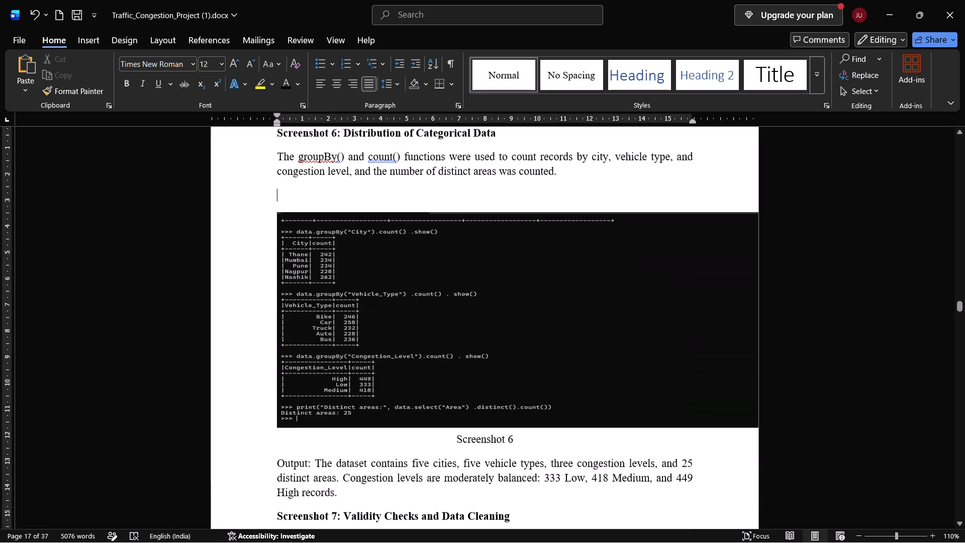
scroll(542, 203, "up", 1)
scroll(542, 203, "down", 3)
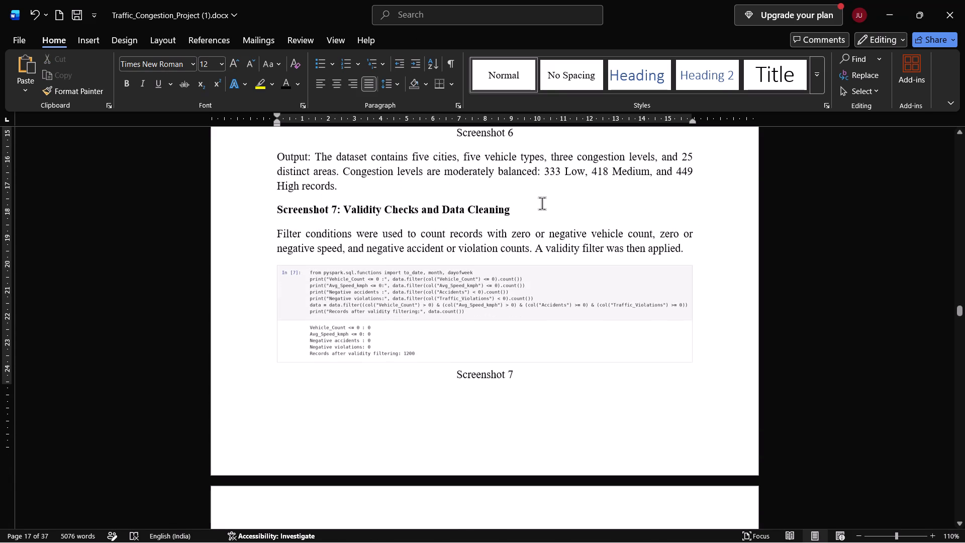
scroll(542, 203, "down", 1)
scroll(441, 277, "down", 1)
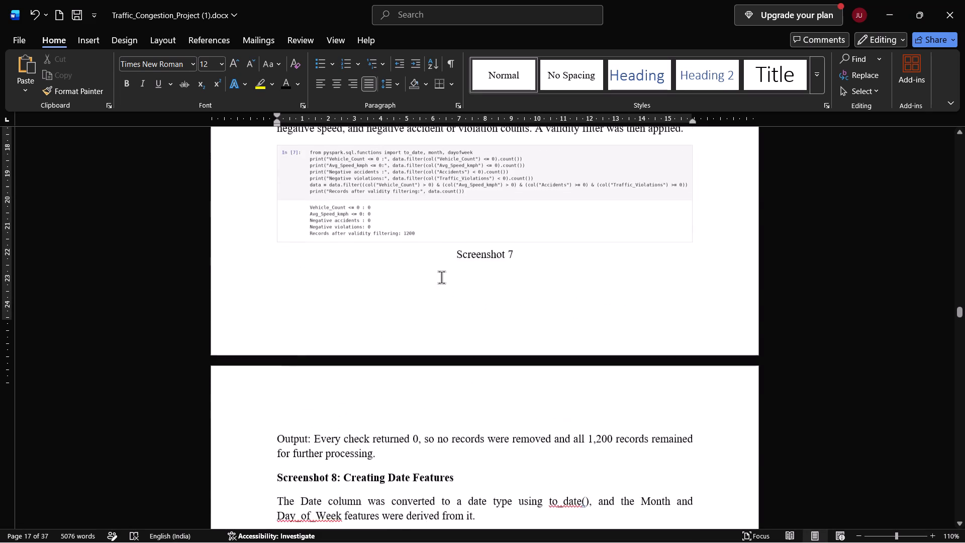
scroll(441, 277, "up", 1)
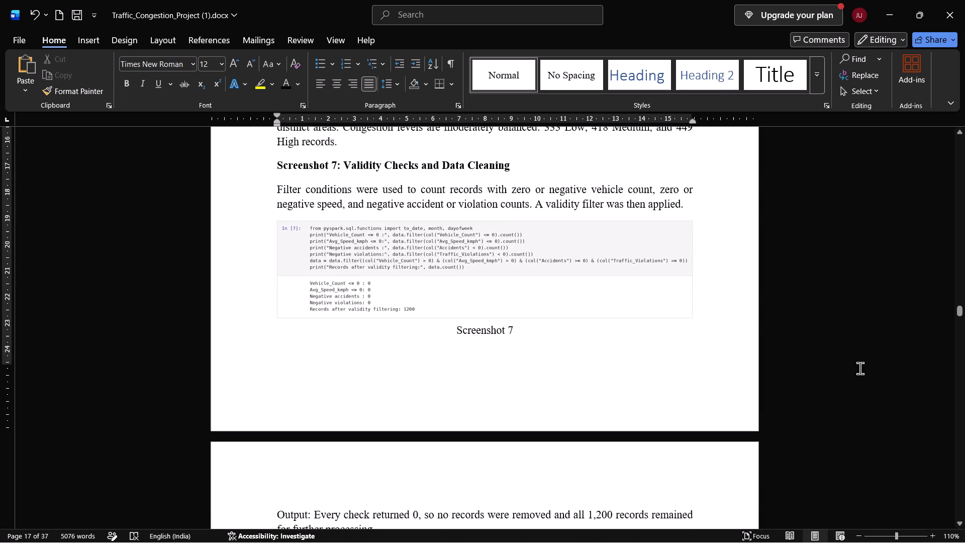
key("shift+super+s")
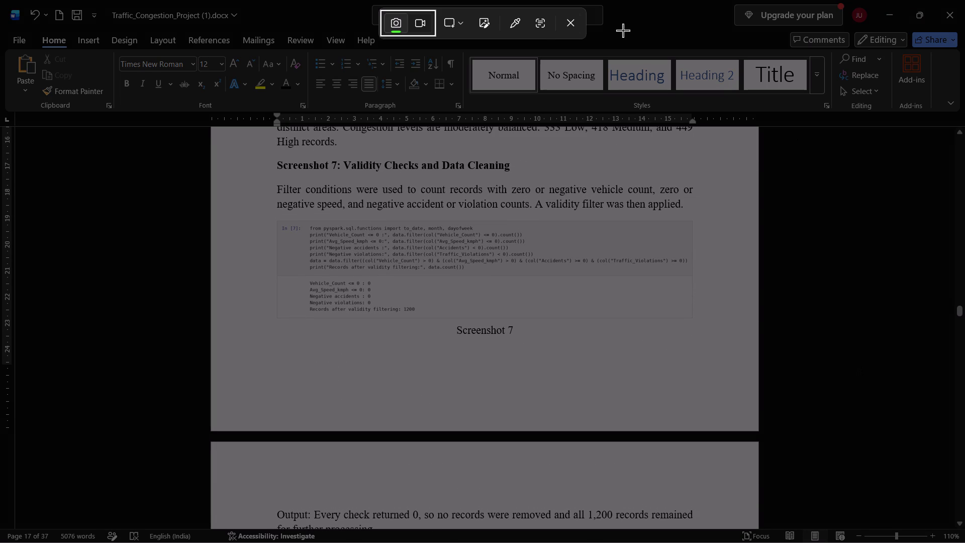
left_click(535, 27)
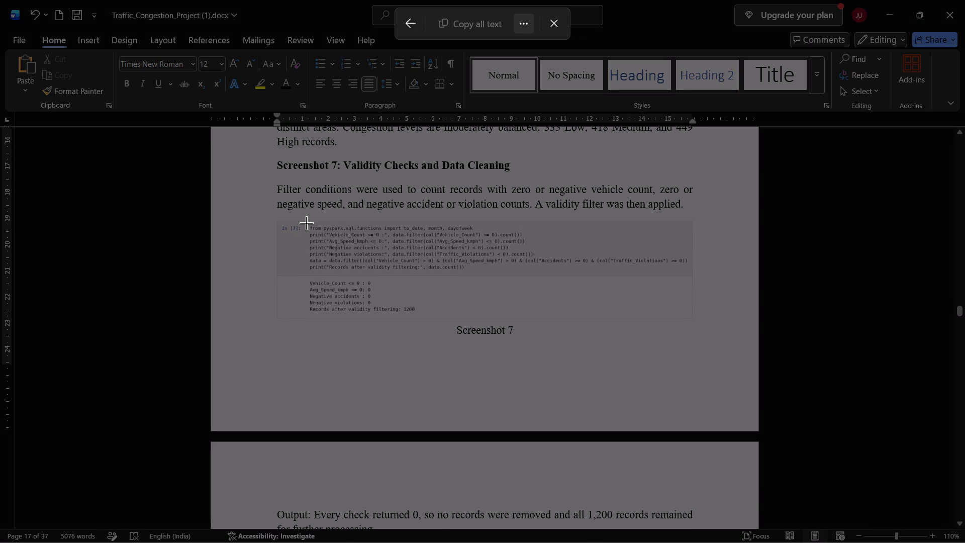
left_click_drag(306, 221, 691, 271)
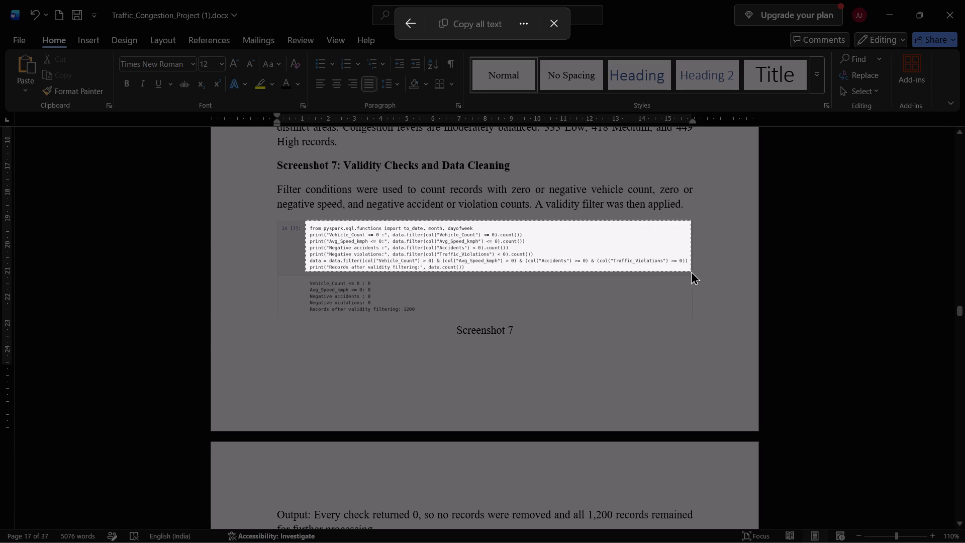
left_click_drag(691, 271, 691, 273)
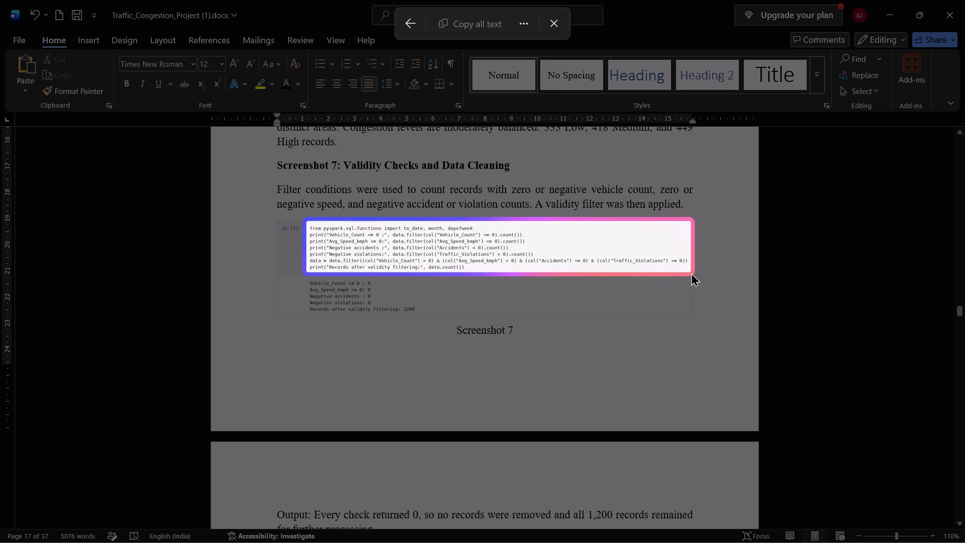
key("ctrl+a")
key("ctrl+a")
key("ctrl+c")
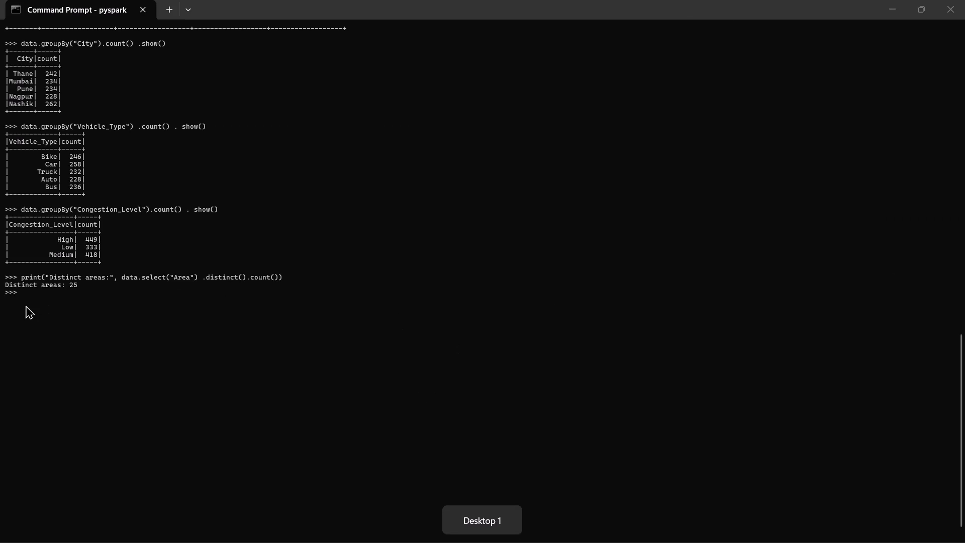
Switch to the PySpark terminal and run the copied validity check and filtering code, including the final record count line.
right_click(29, 289)
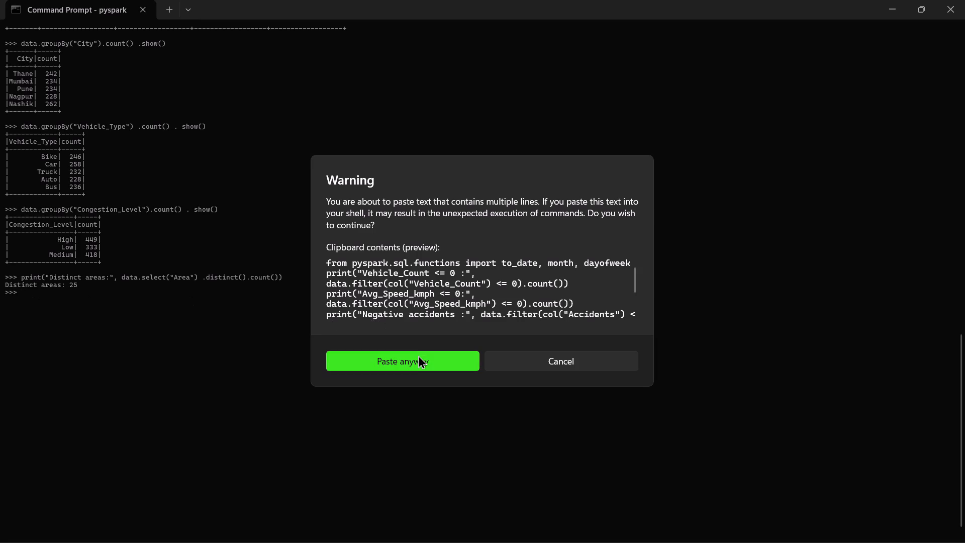
left_click(418, 355)
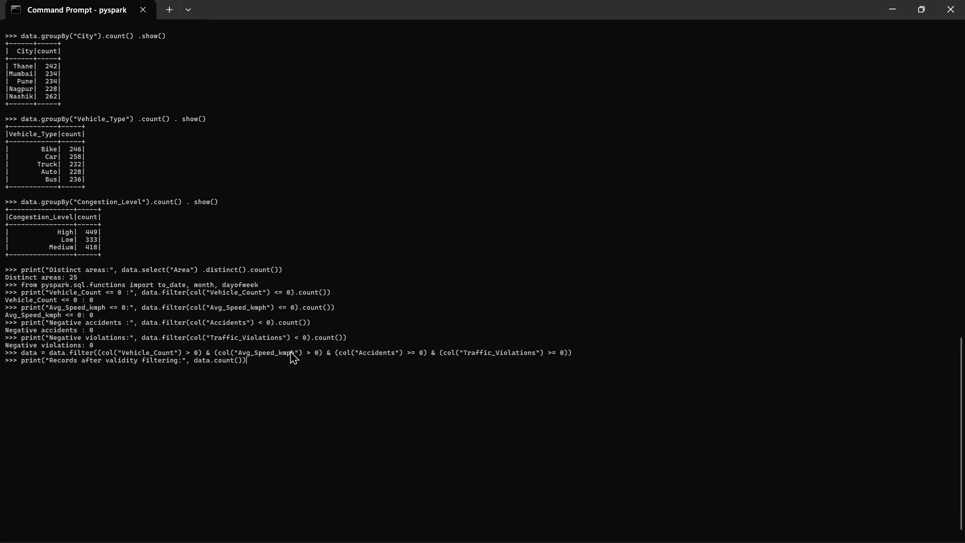
key("Return")
Enlarge the terminal text for legibility and snip the full-width output from the Distinct areas command through the validity filtering record count.
scroll(381, 332, "up", 1, "ctrl")
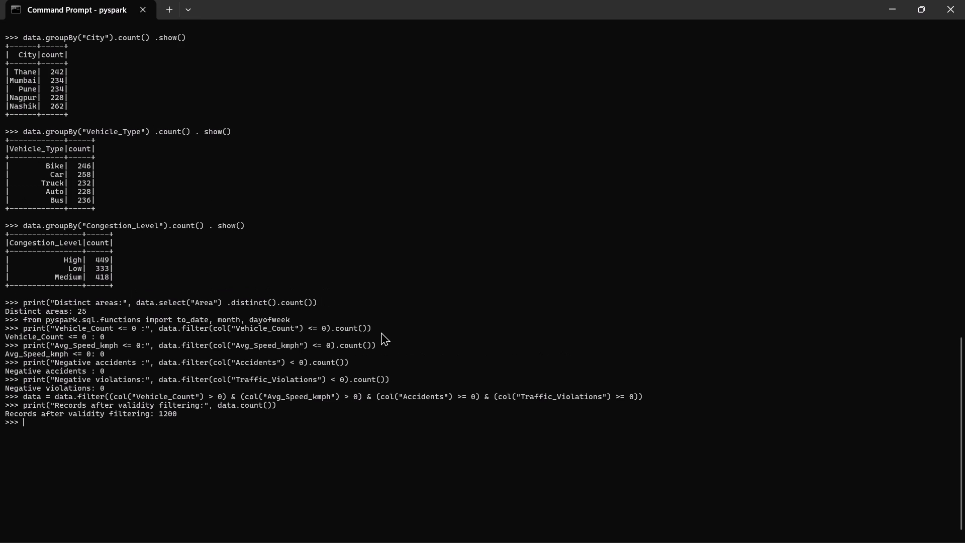
scroll(381, 332, "up", 2, "ctrl")
scroll(381, 332, "down", 2)
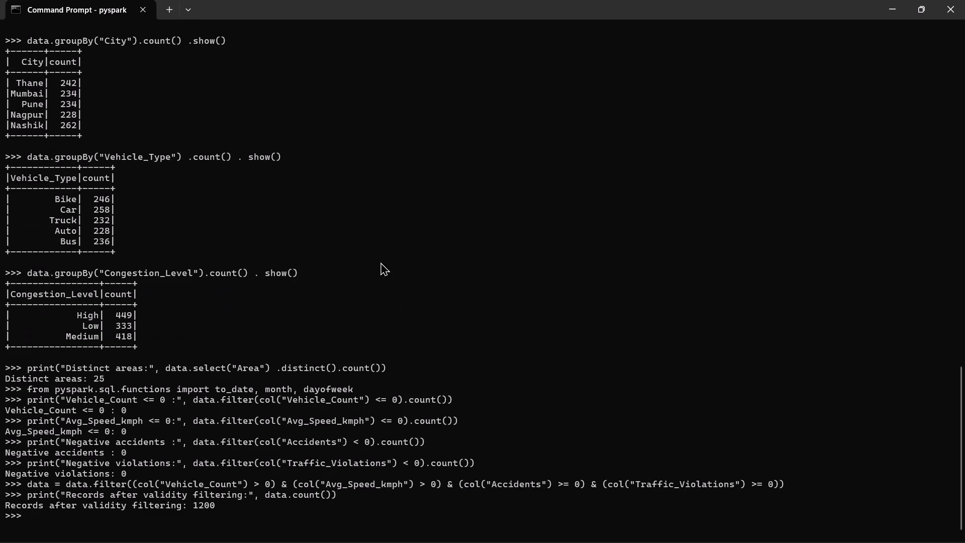
scroll(370, 261, "down", 1)
scroll(518, 250, "up", 4, "ctrl")
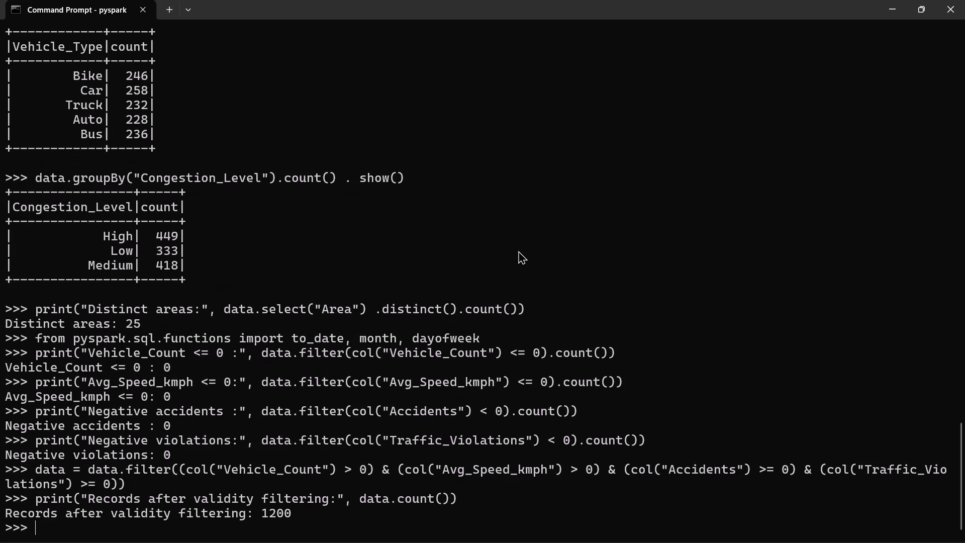
scroll(518, 250, "down", 3)
scroll(469, 274, "up", 2, "ctrl")
scroll(469, 274, "down", 3)
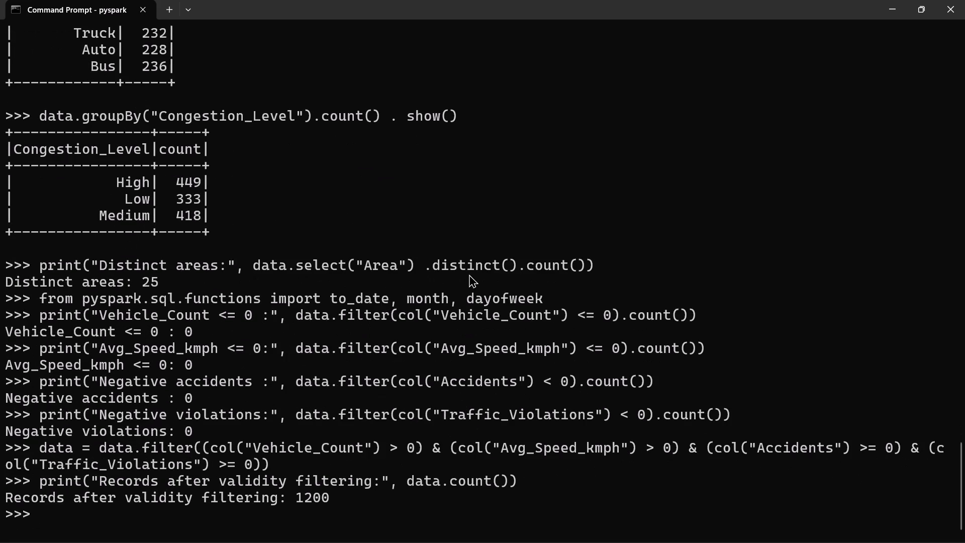
scroll(604, 282, "down", 3)
scroll(686, 270, "down", 2, "ctrl")
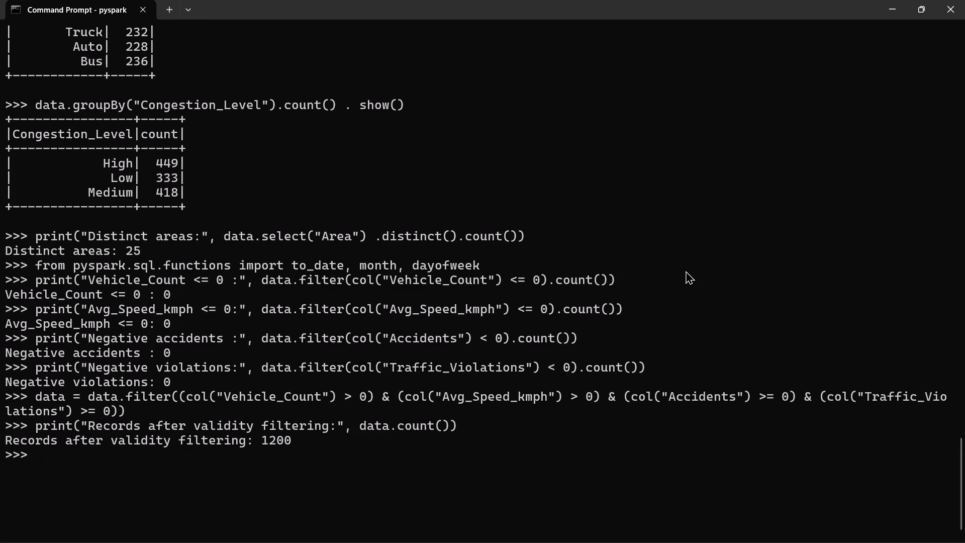
scroll(686, 270, "down", 1, "ctrl")
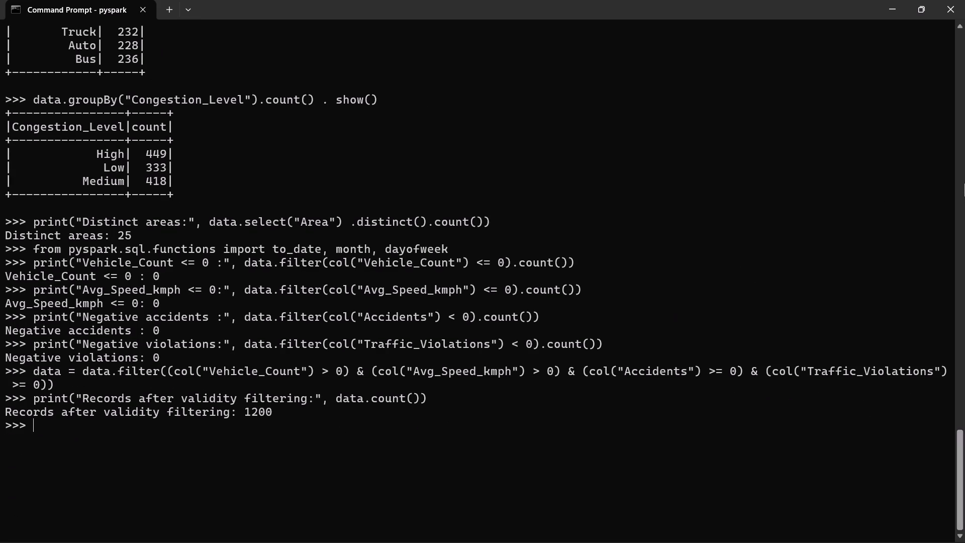
key("shift+super+s")
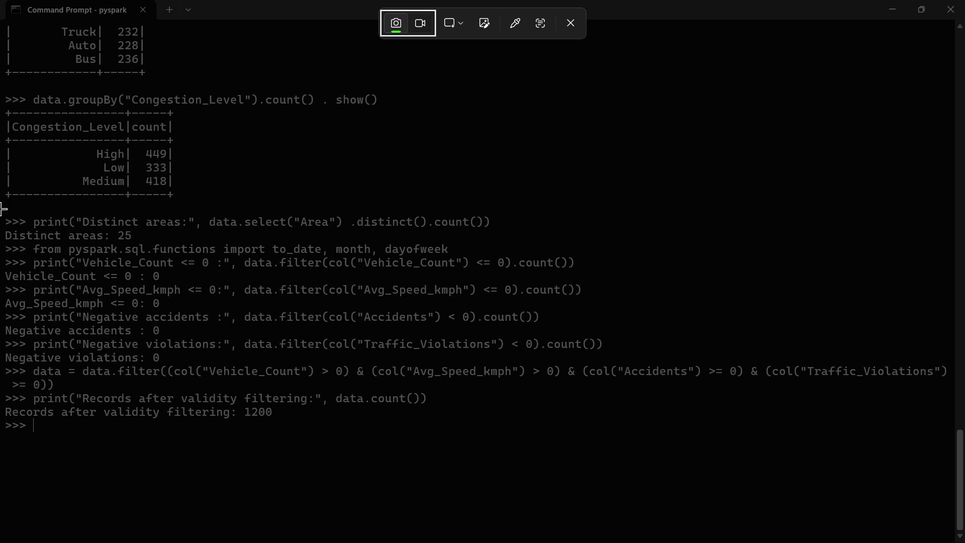
left_click_drag(0, 209, 605, 428)
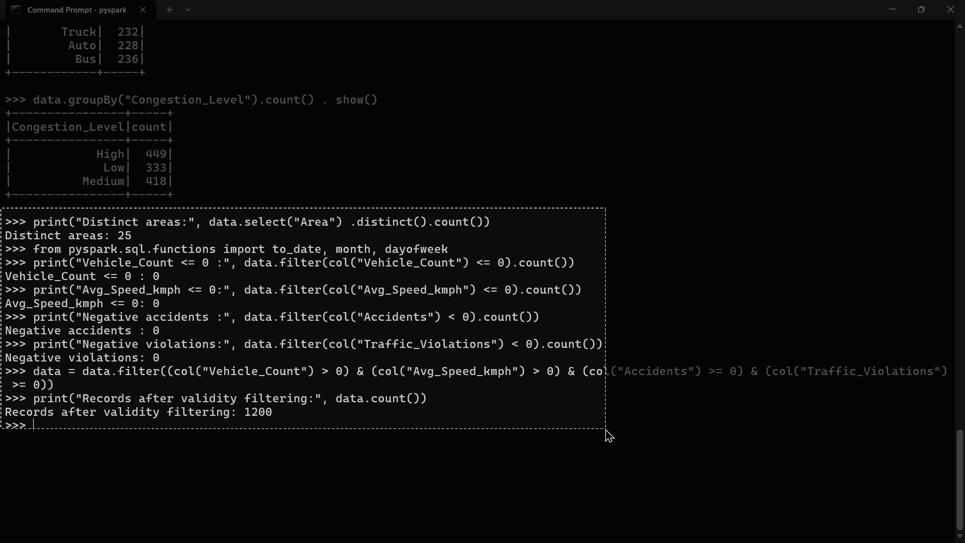
left_click_drag(605, 428, 820, 432)
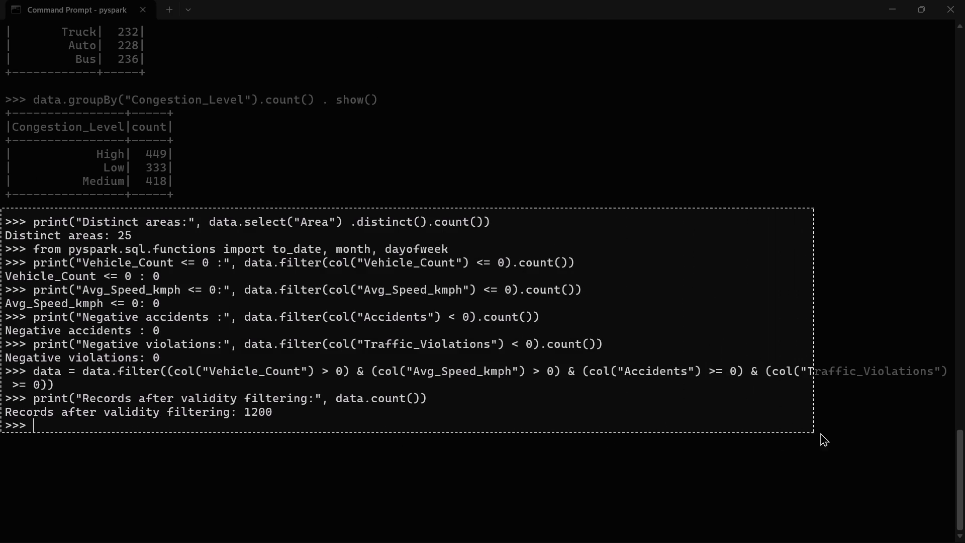
left_click_drag(820, 432, 964, 442)
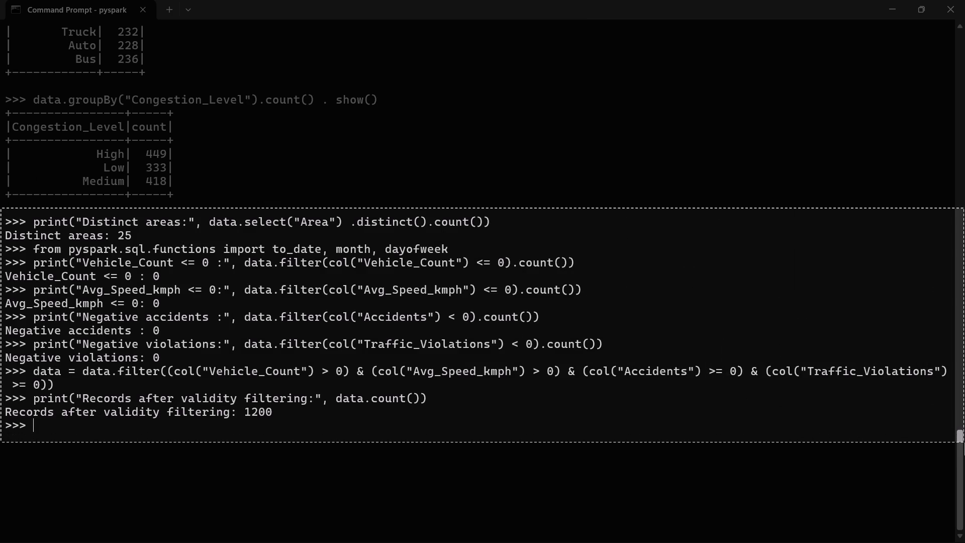
left_click_drag(964, 442, 960, 440)
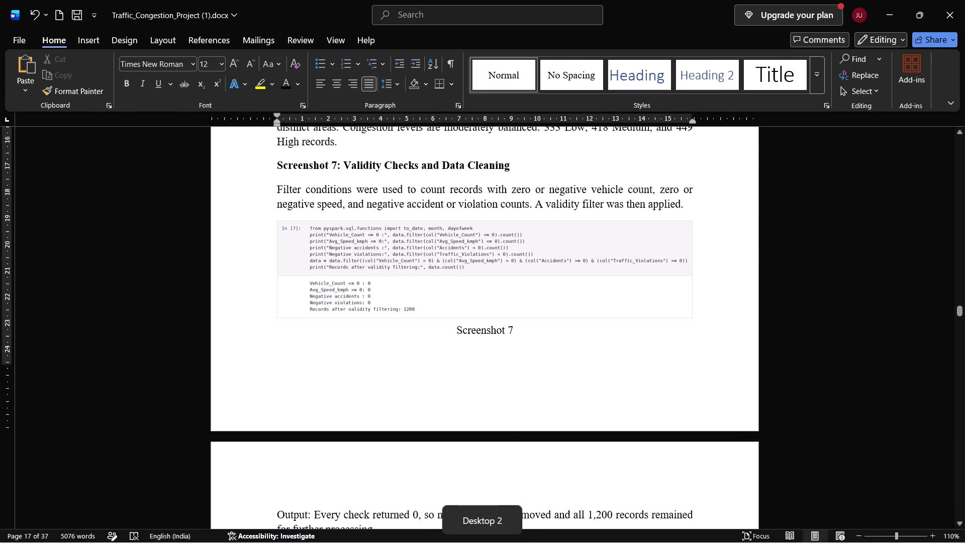
Switch to Word and paste the terminal snip directly above the old Screenshot 7 notebook image.
left_click(361, 271)
key("ctrl+v")
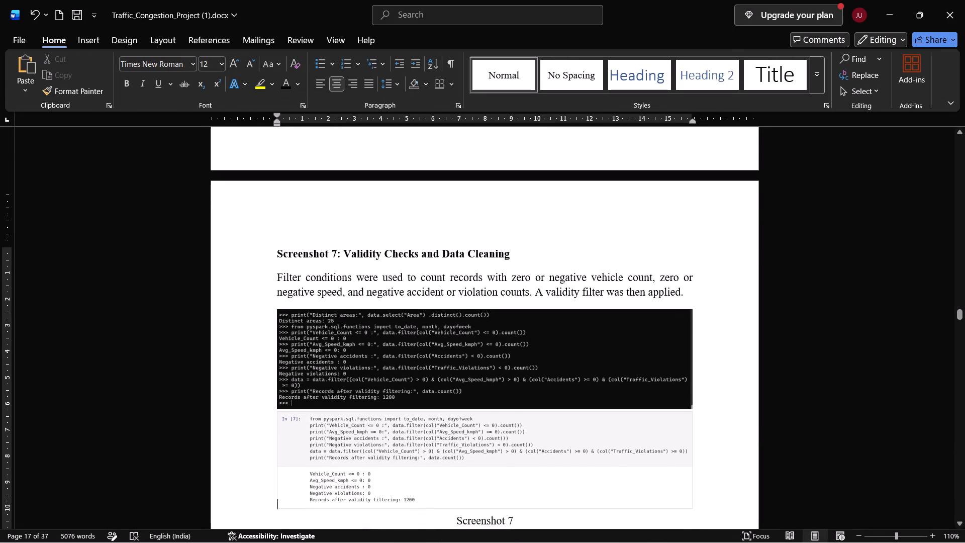
Stretch the pasted Screenshot 7 terminal image taller and widen it rightward to the page edge.
scroll(391, 311, "down", 1)
left_click(480, 282)
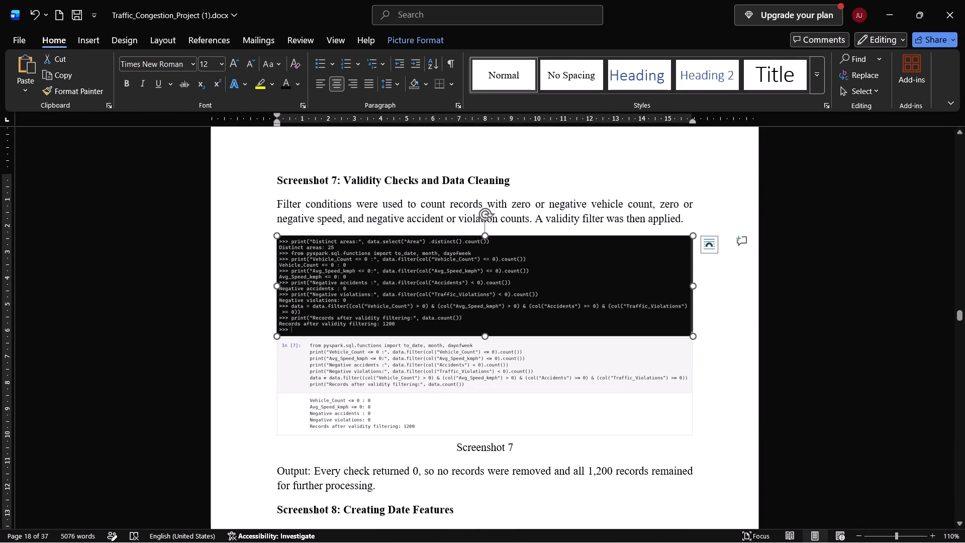
left_click_drag(488, 334, 487, 364)
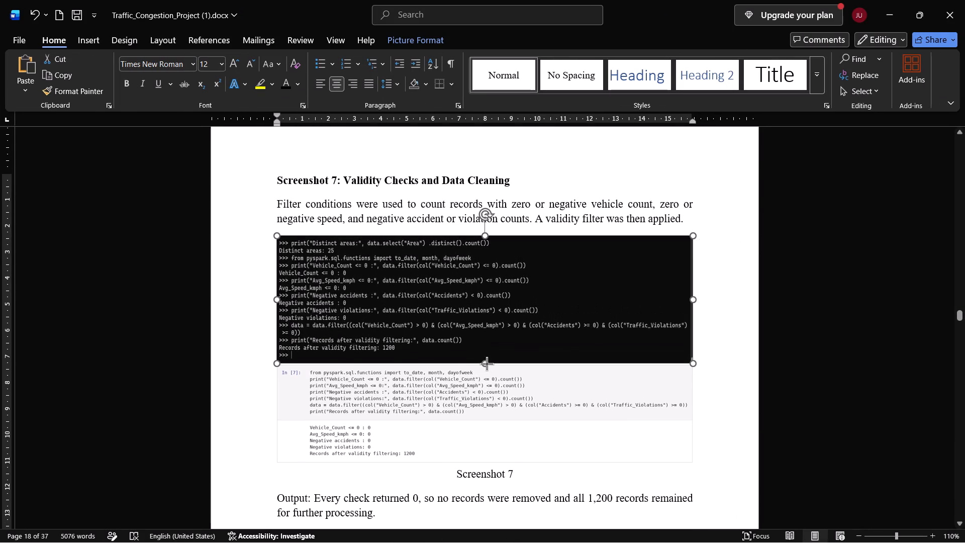
left_click_drag(487, 364, 487, 384)
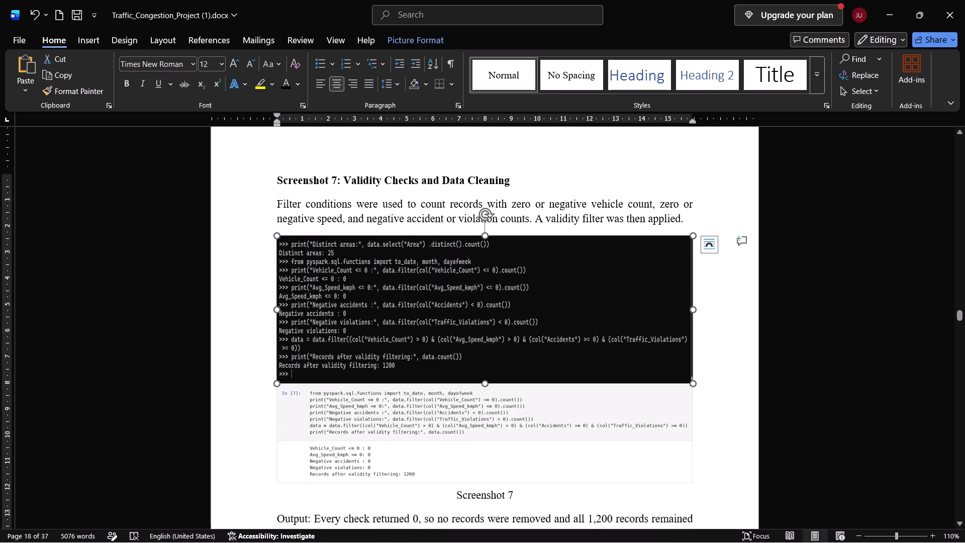
left_click_drag(691, 312, 741, 321)
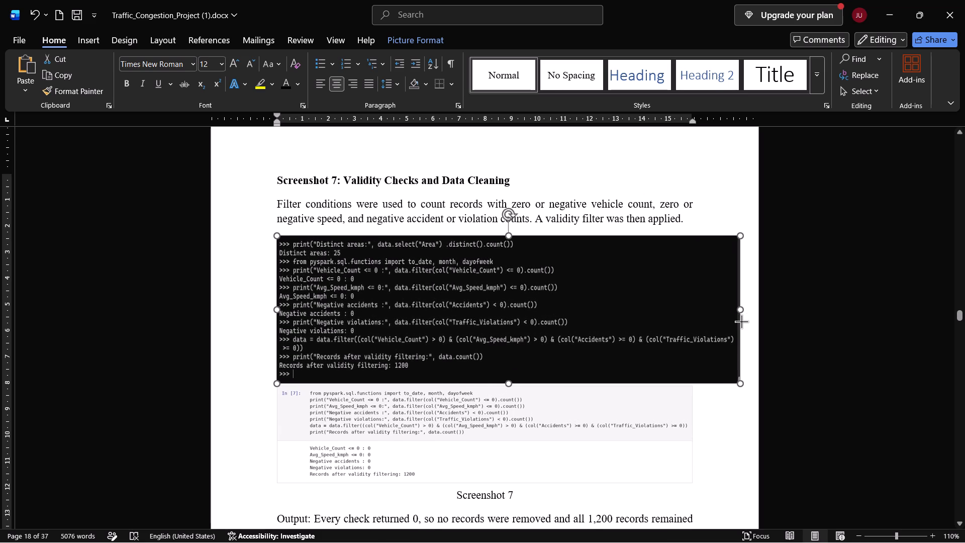
left_click_drag(741, 321, 751, 322)
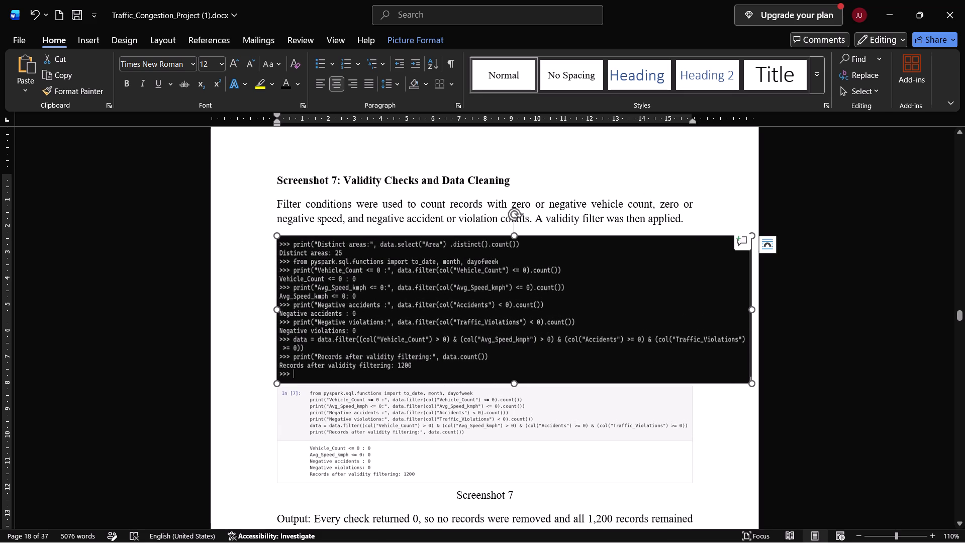
left_click(533, 465)
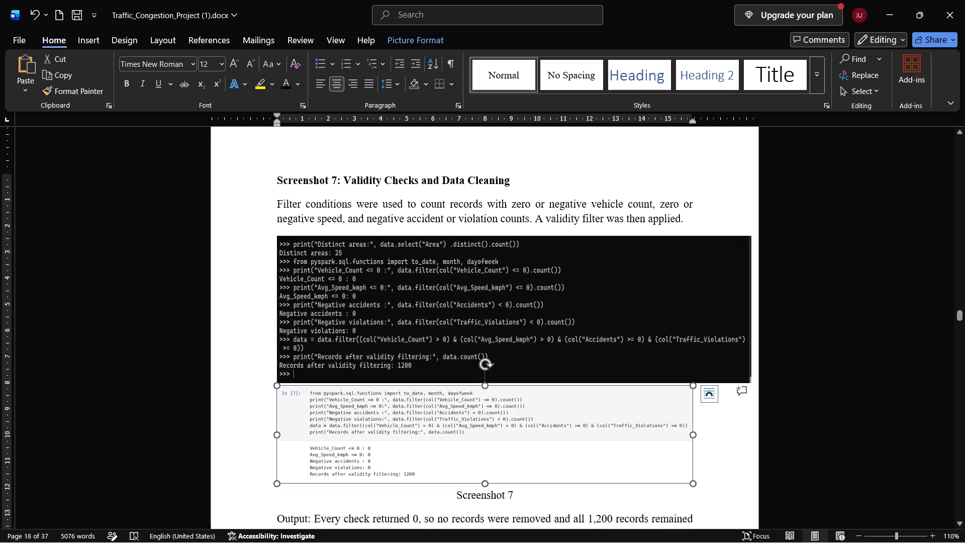
left_click(396, 327)
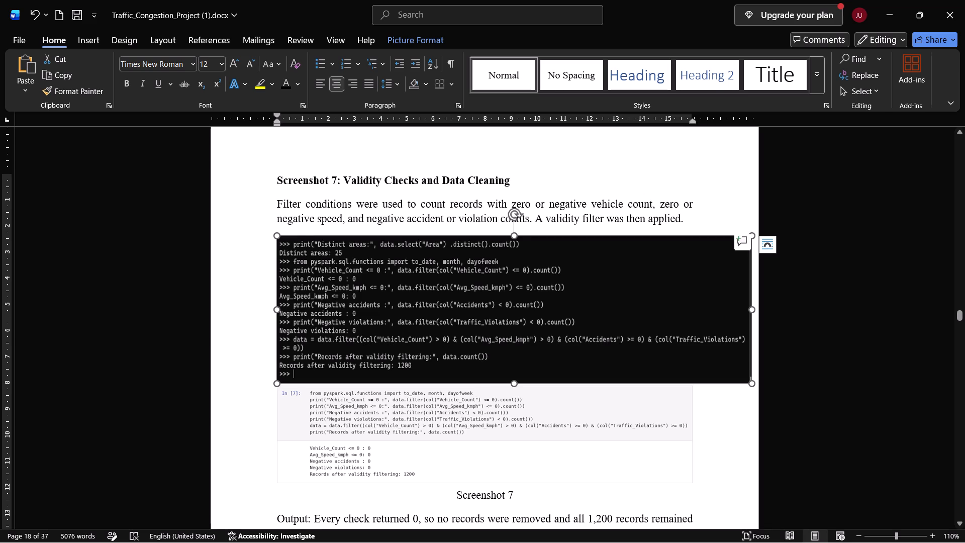
left_click_drag(514, 233, 520, 218)
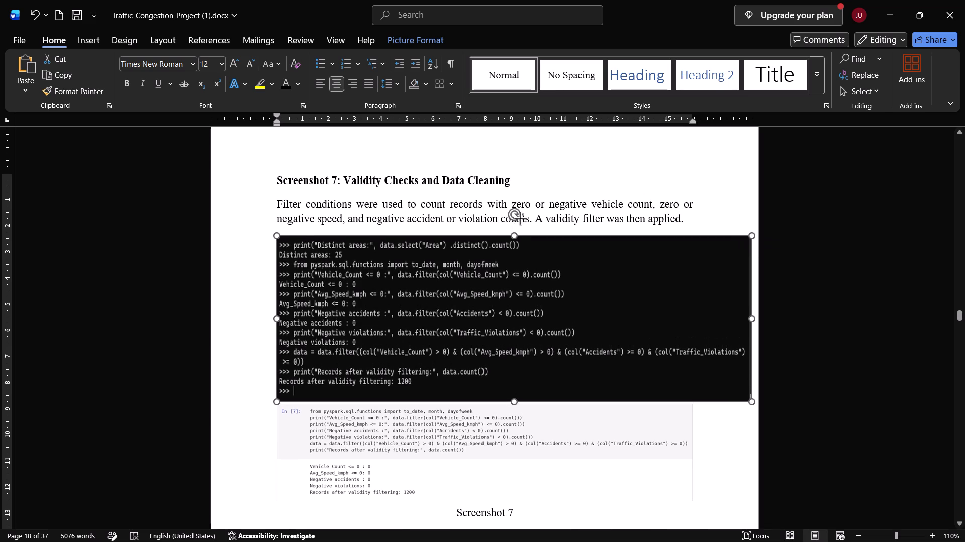
left_click_drag(520, 218, 520, 214)
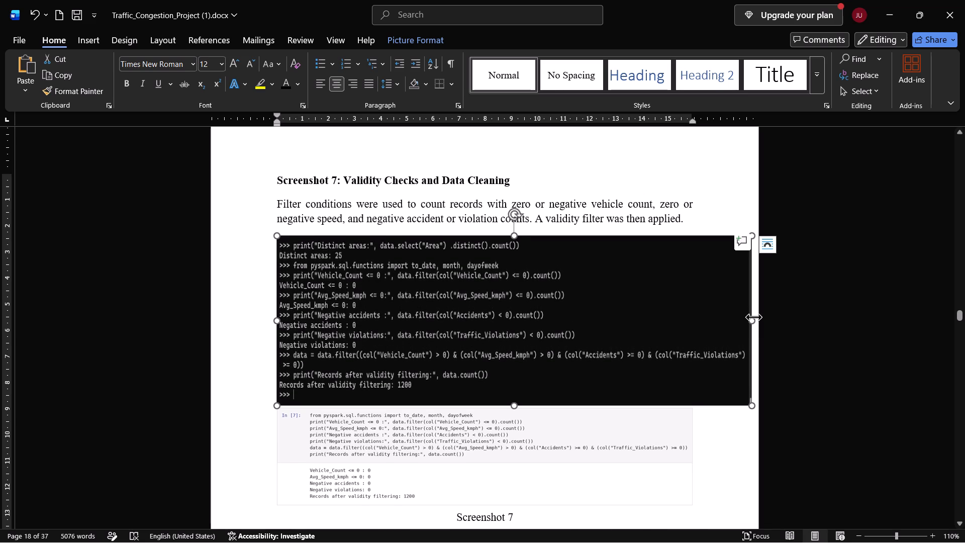
left_click_drag(751, 320, 761, 323)
Delete the old notebook image between the new terminal image and the Screenshot 7 caption.
left_click(441, 477)
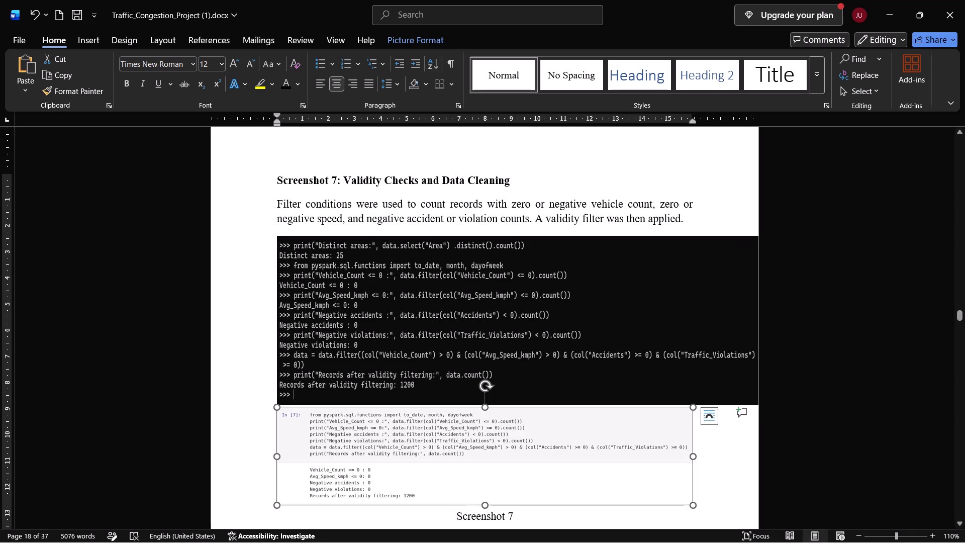
key("Delete")
Extract the three code lines from the Screenshot 8 image with the Snipping Tool text extractor and copy all of them.
scroll(383, 401, "down", 1)
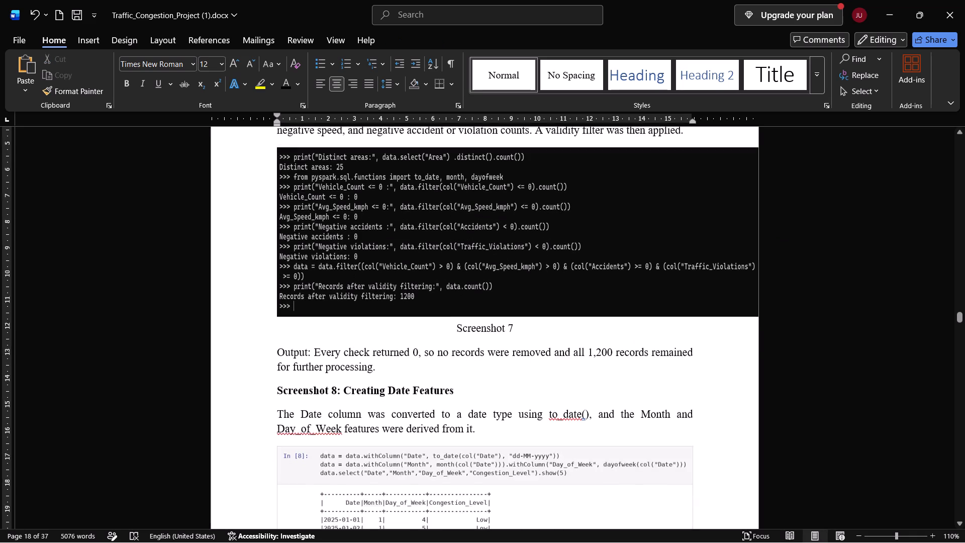
scroll(383, 401, "down", 2)
scroll(425, 304, "up", 1)
left_click(496, 365)
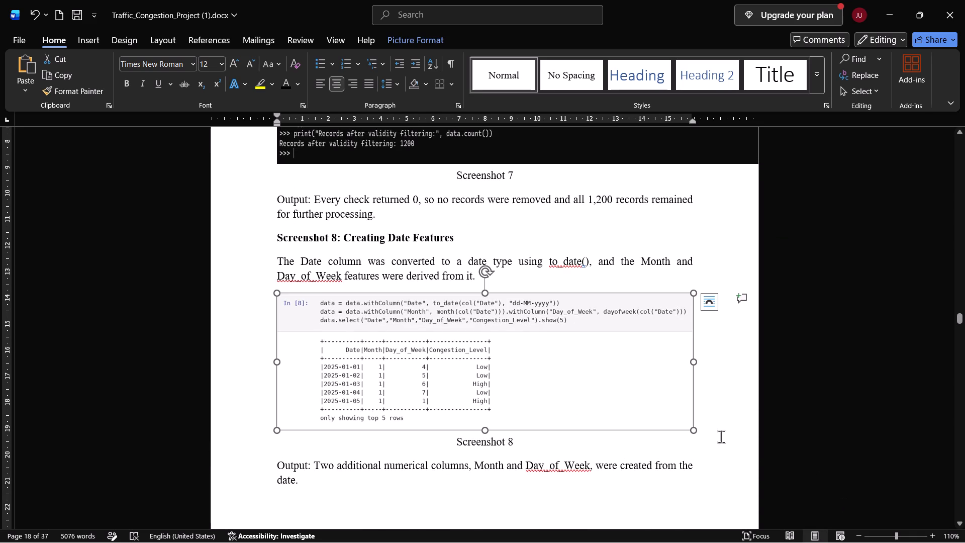
key("shift+super+s")
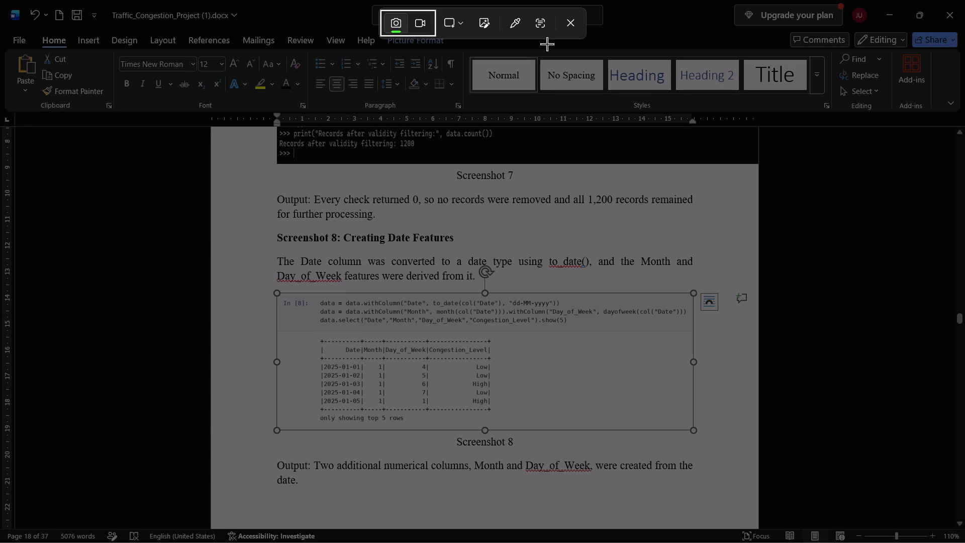
left_click(545, 20)
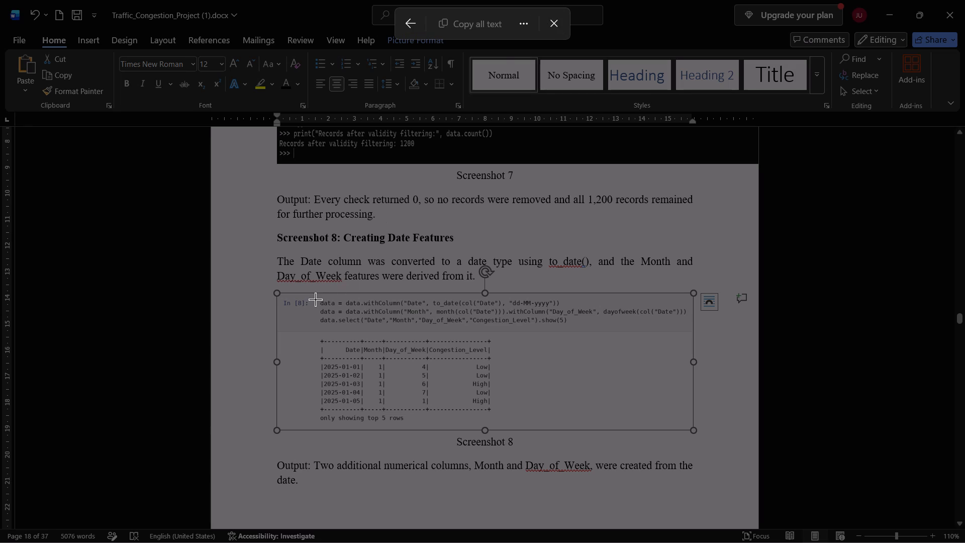
left_click_drag(315, 298, 732, 331)
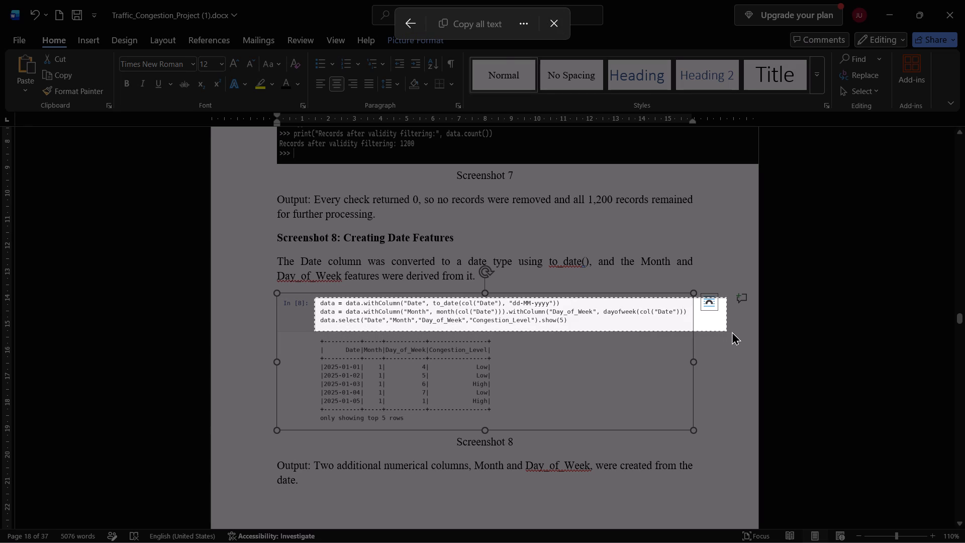
left_click_drag(732, 331, 689, 332)
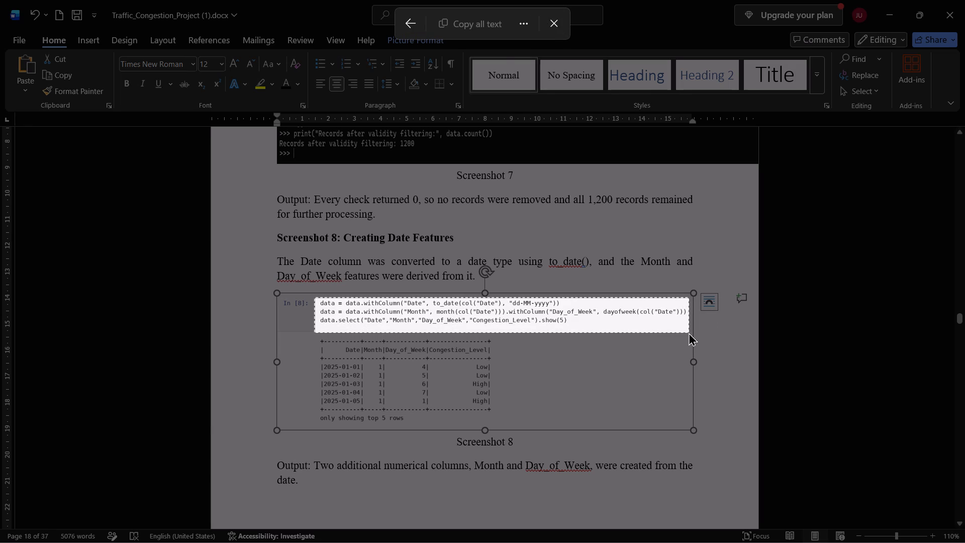
left_click_drag(689, 332, 688, 332)
key("ctrl+a")
key("ctrl+a")
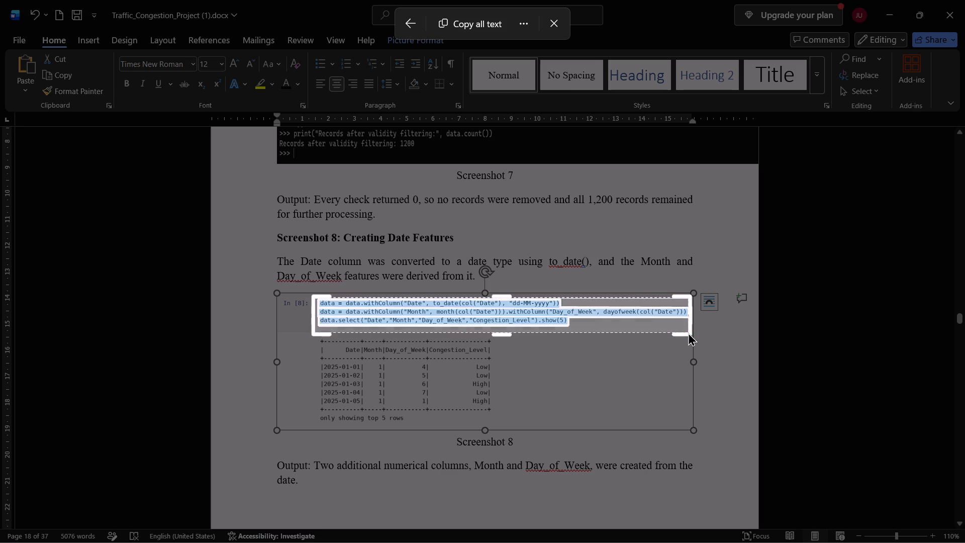
key("ctrl+c")
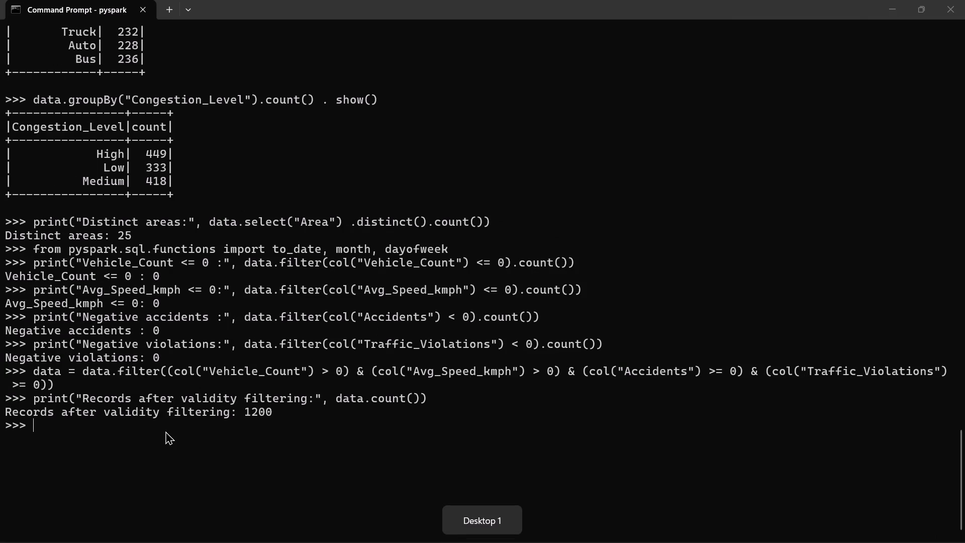
Switch to the PySpark terminal and run the copied date feature code, including the final select with show(5).
key("Return")
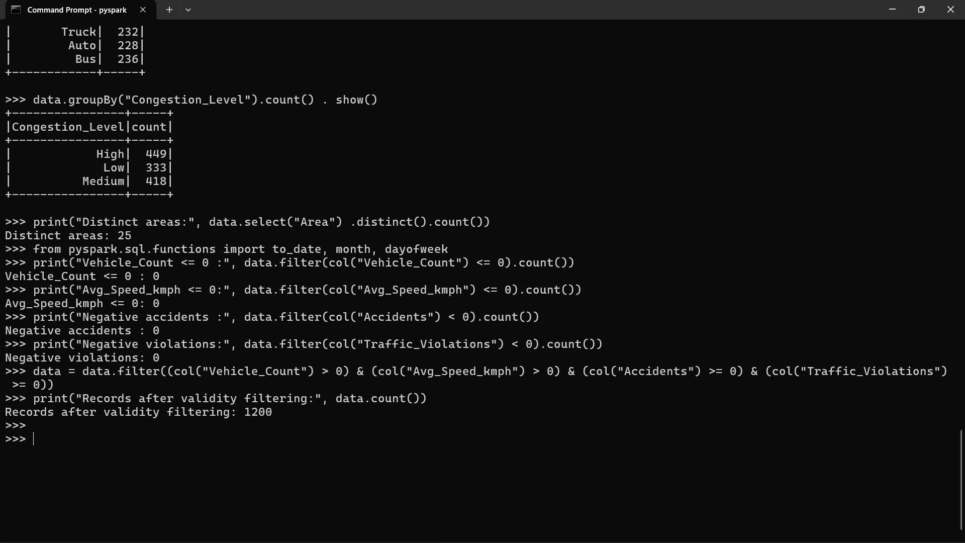
right_click(38, 440)
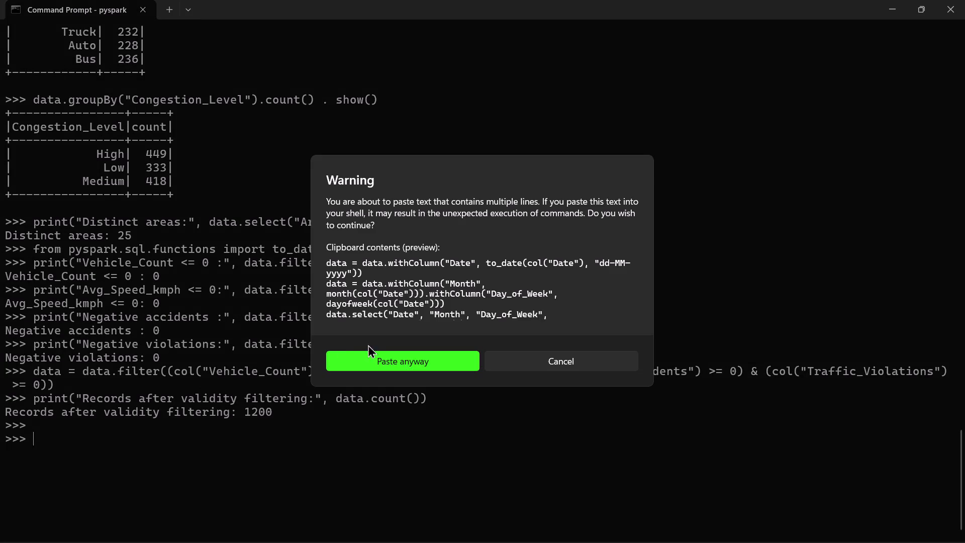
left_click(394, 365)
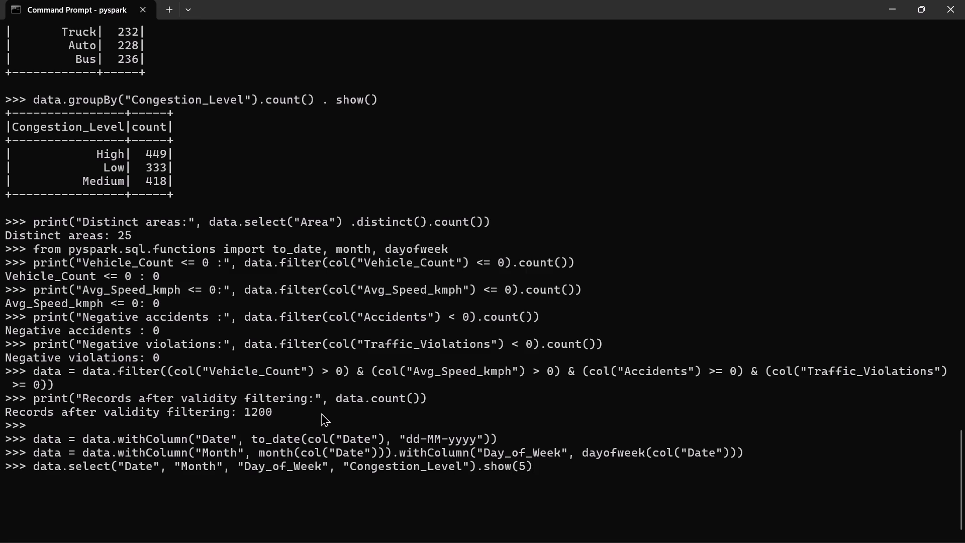
key("Return")
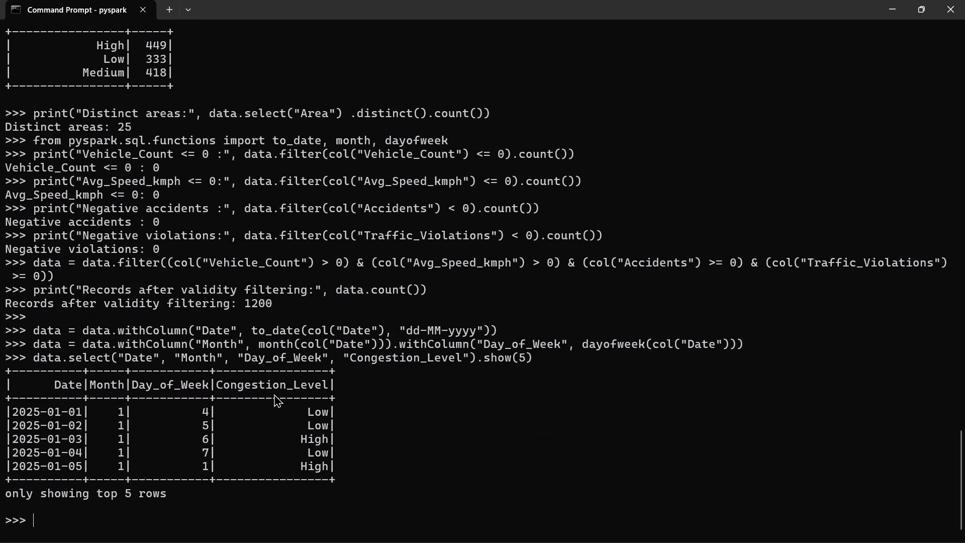
Snip the date feature code and five-row output in the terminal and paste it into the Word report under Screenshot 8: Creating Date Features.
scroll(274, 392, "down", 1)
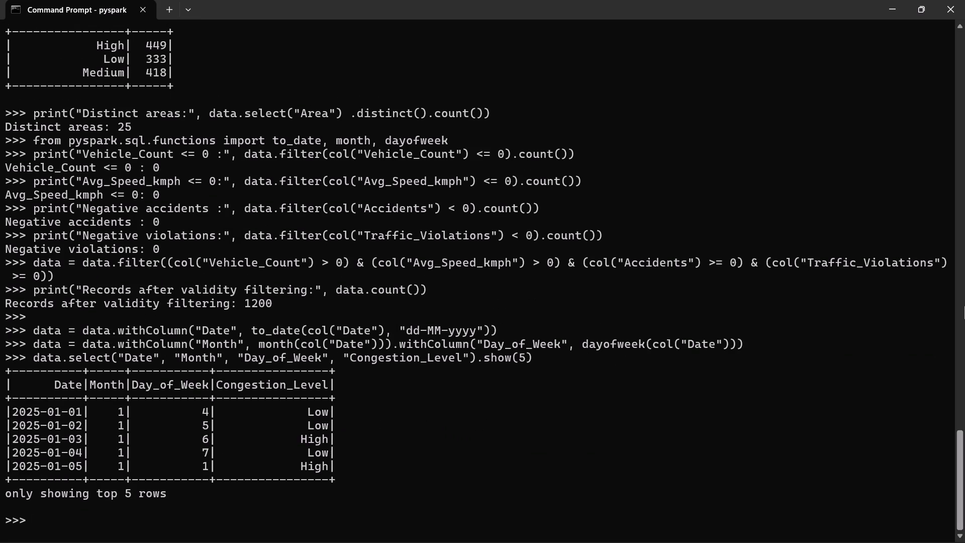
key("shift+super+s")
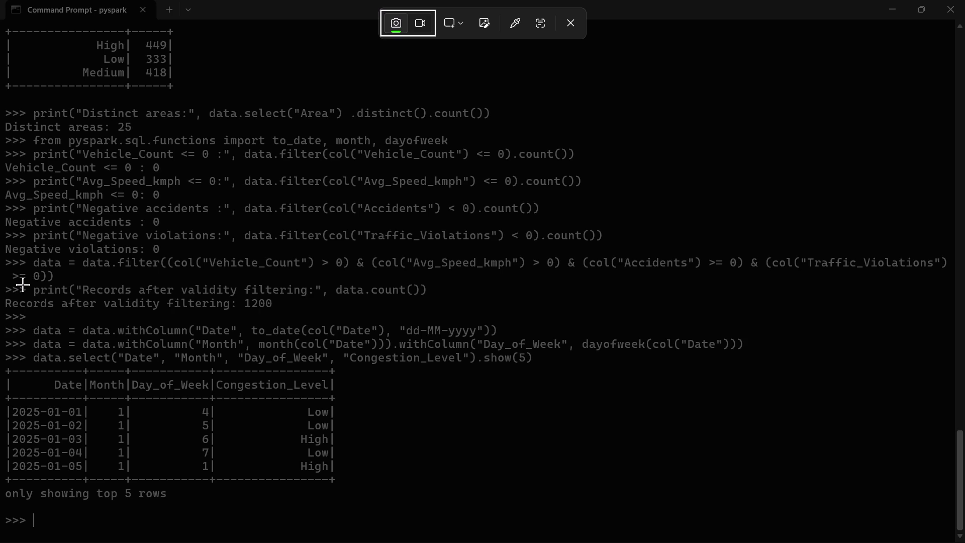
left_click_drag(0, 321, 0, 322)
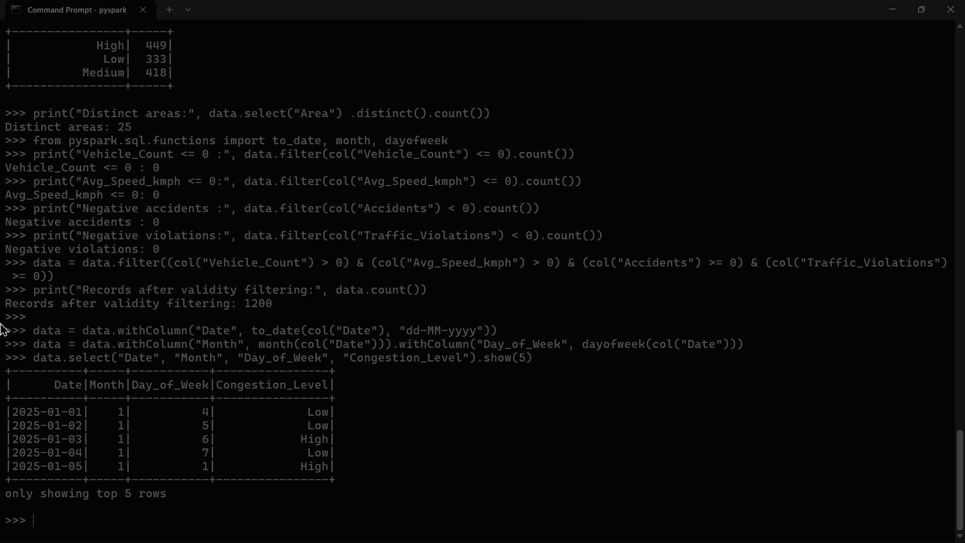
left_click_drag(0, 322, 964, 526)
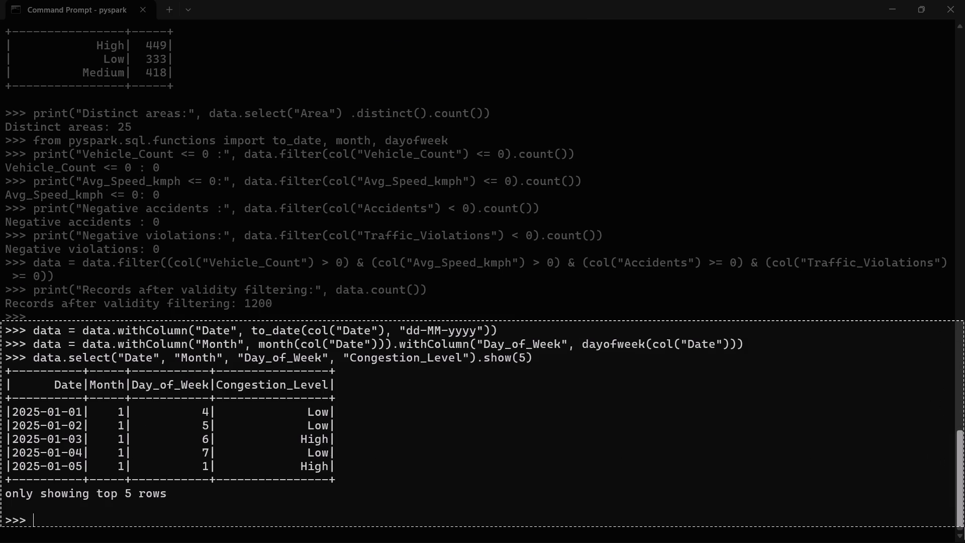
left_click_drag(964, 526, 964, 529)
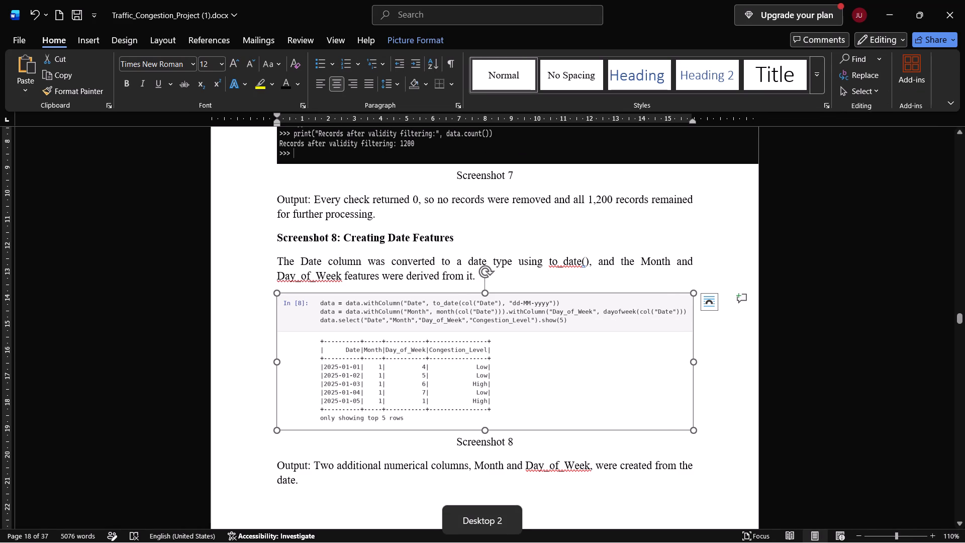
key("ctrl+v")
Stretch the pasted Screenshot 8 terminal image taller and widen it rightward to the page edge.
left_click(446, 348)
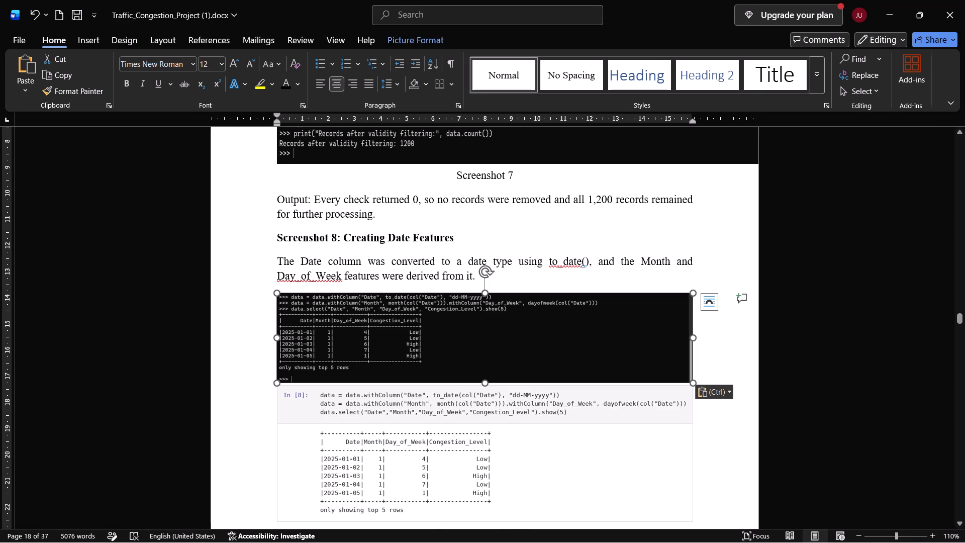
left_click_drag(486, 384, 489, 428)
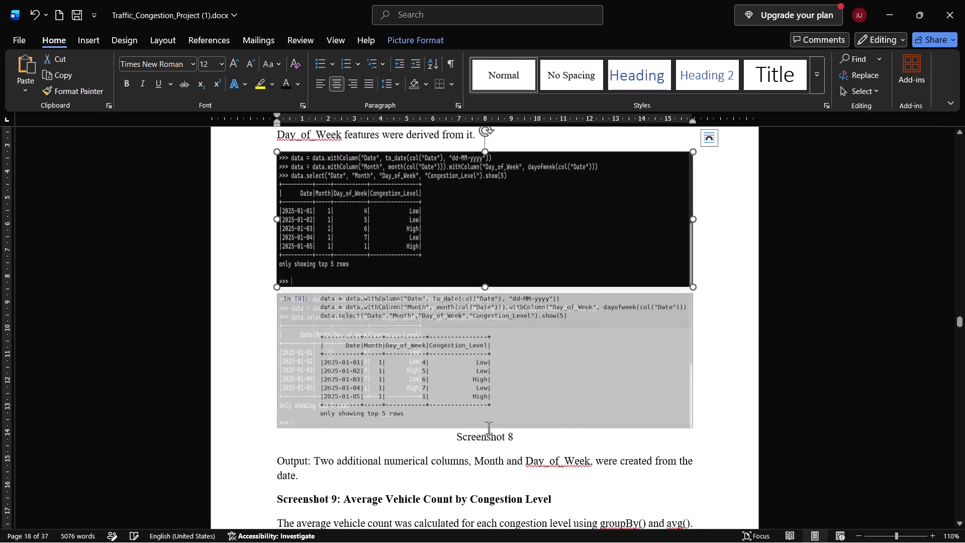
scroll(491, 368, "up", 2)
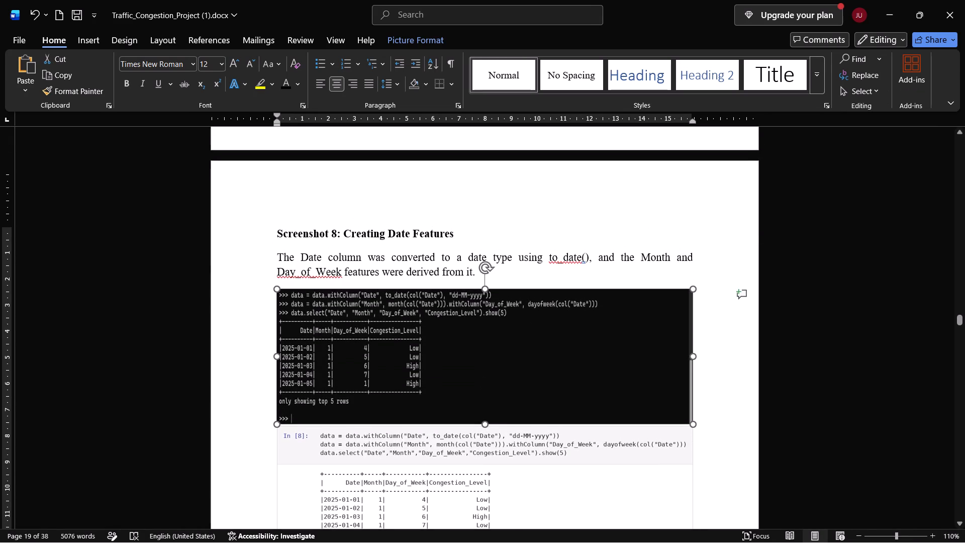
left_click_drag(693, 357, 868, 369)
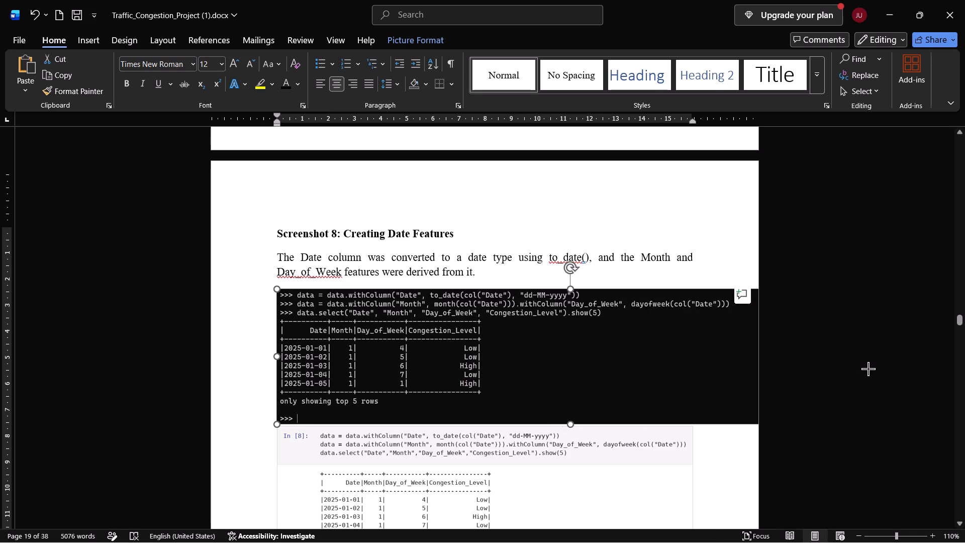
left_click_drag(868, 369, 868, 369)
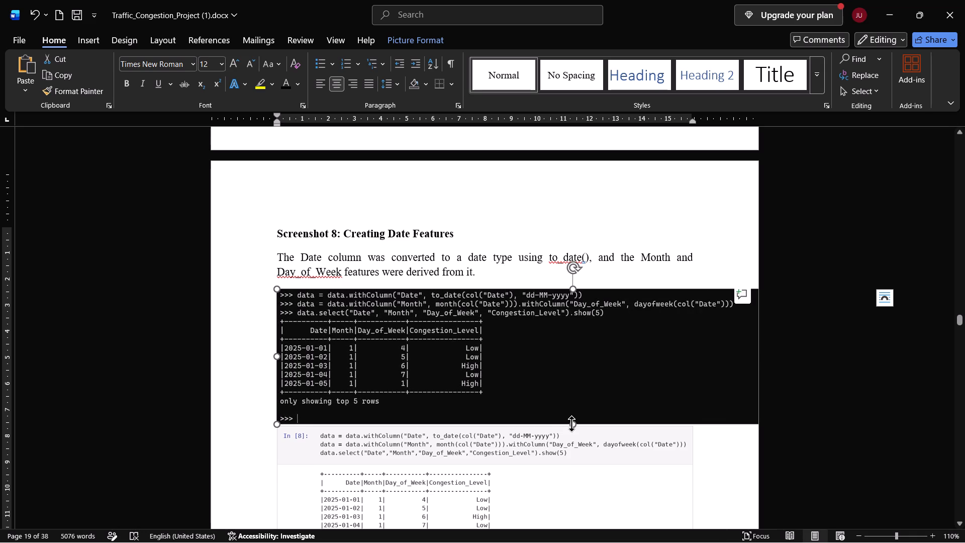
left_click_drag(571, 423, 573, 439)
left_click(245, 403)
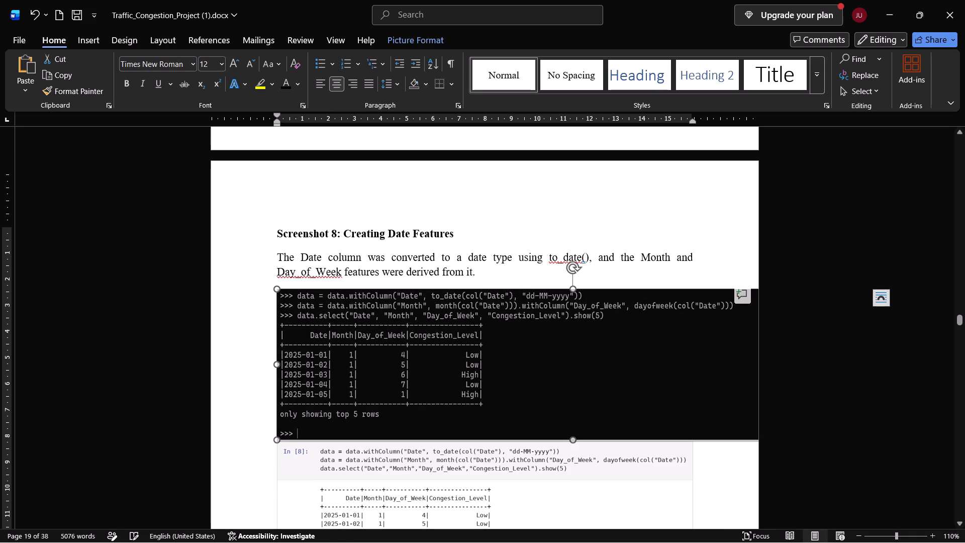
Delete the old notebook image between the new terminal image and the Screenshot 8 caption.
scroll(245, 403, "down", 1)
left_click(377, 359)
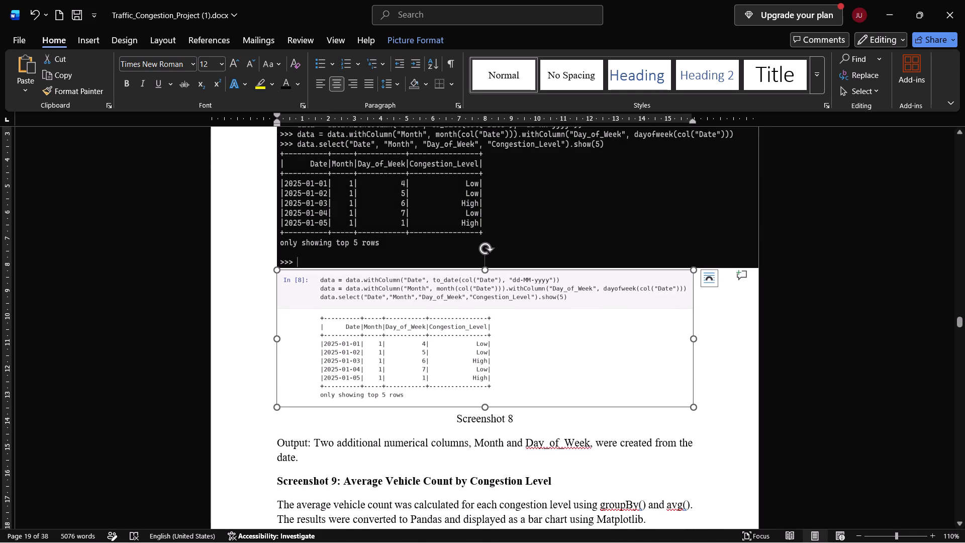
key("Delete")
scroll(414, 314, "up", 1)
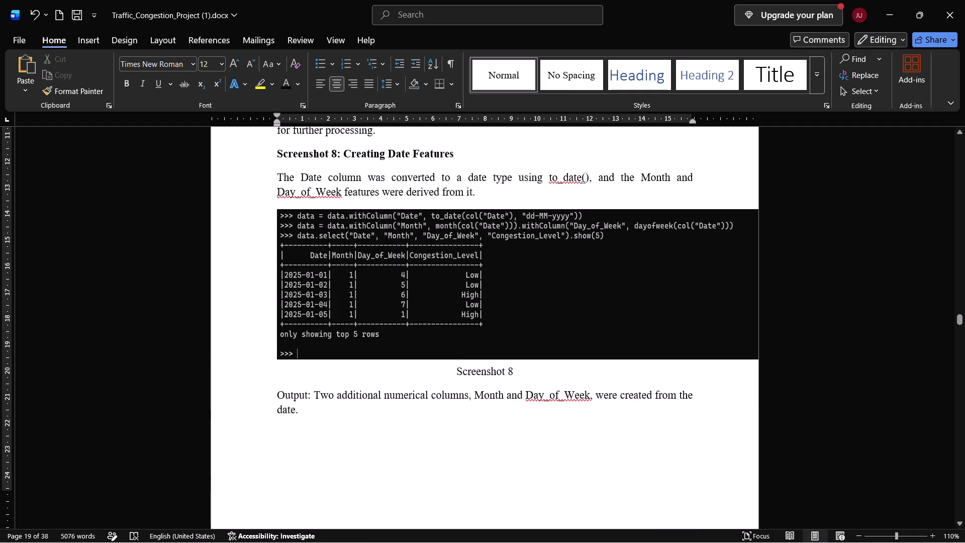
Extract the Matplotlib bar chart code from the Screenshot 9 image with the Snipping Tool text extractor and copy all of it.
scroll(414, 314, "down", 3)
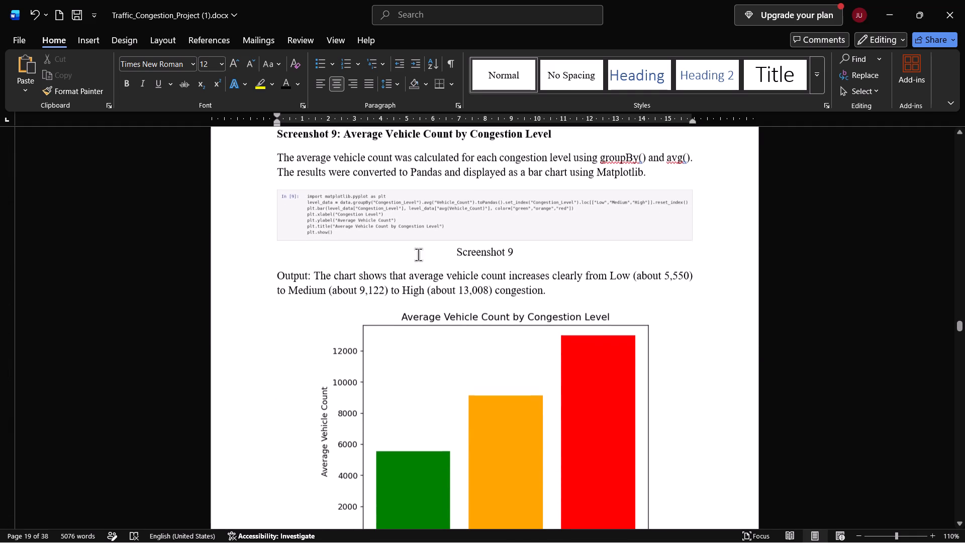
left_click(371, 227)
scroll(371, 227, "up", 1)
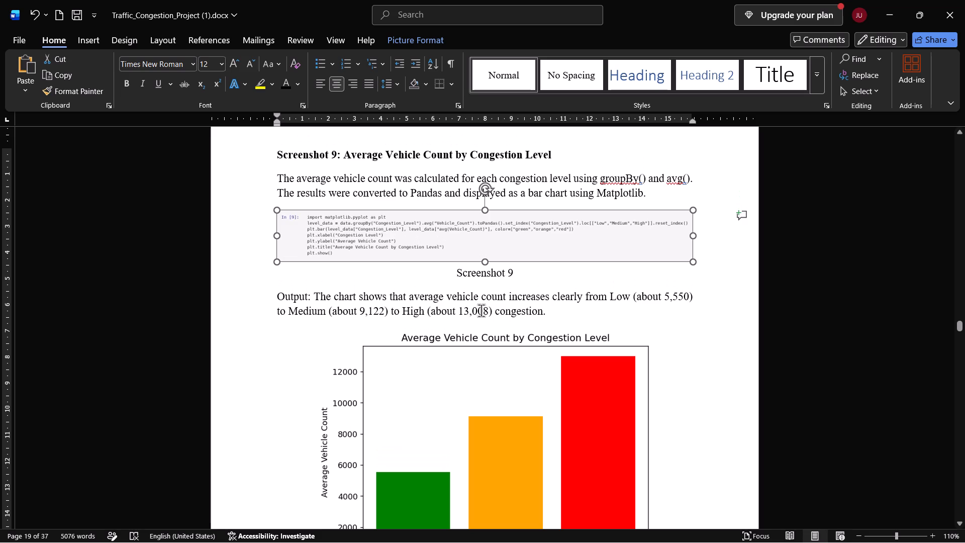
key("shift+super+s")
left_click(544, 19)
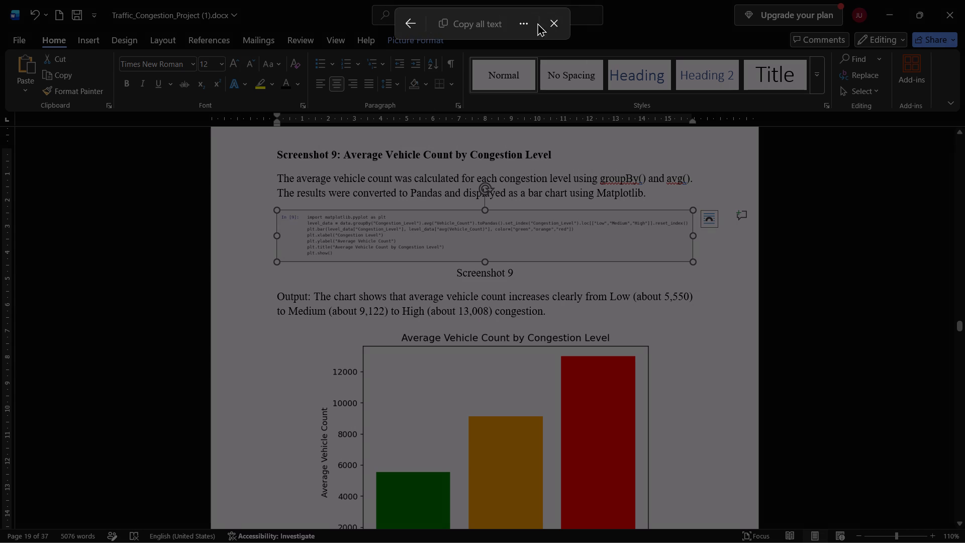
left_click_drag(302, 213, 577, 265)
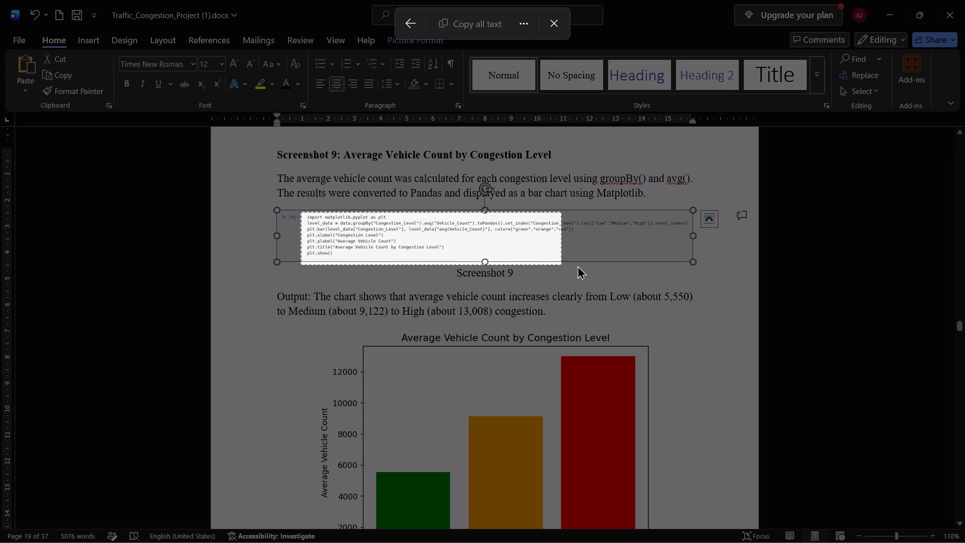
left_click_drag(577, 265, 688, 259)
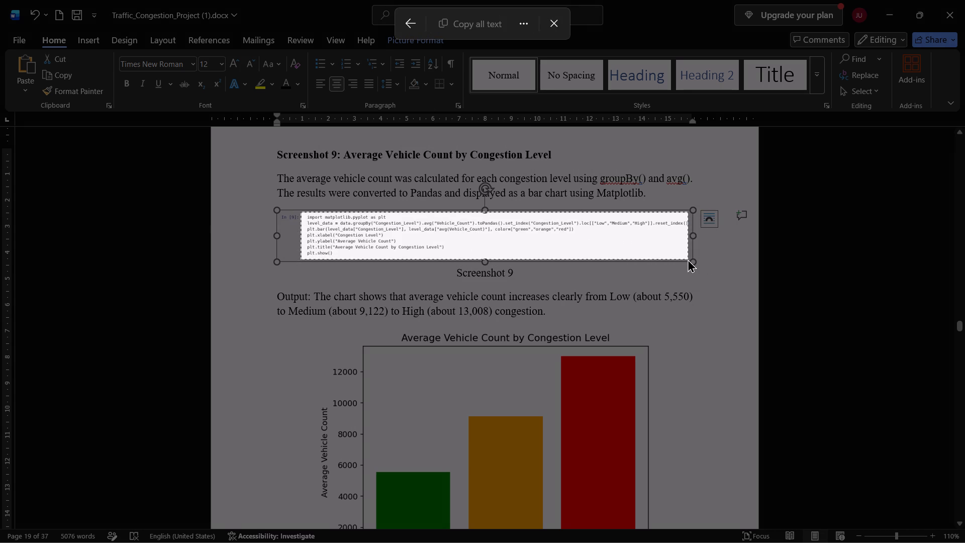
left_click_drag(688, 259, 689, 261)
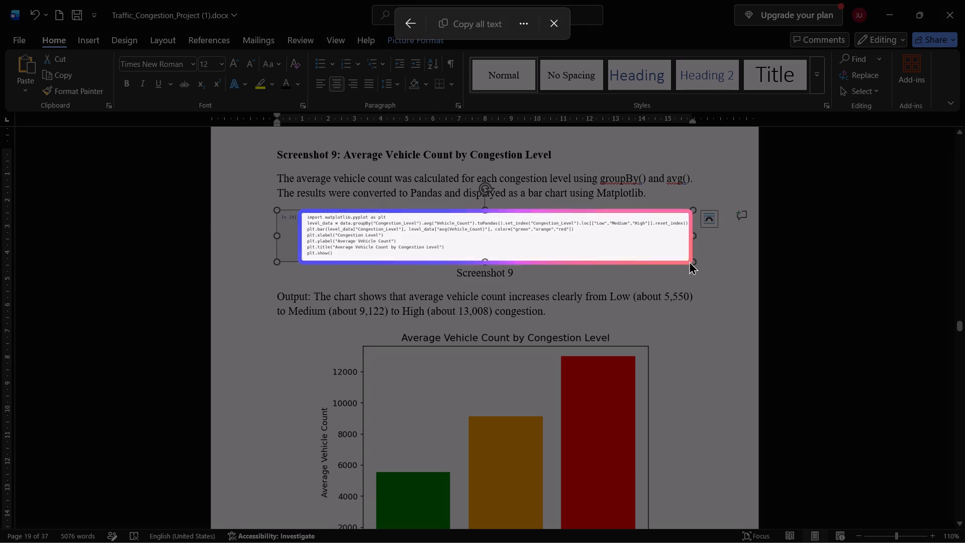
key("ctrl+a")
key("ctrl+a")
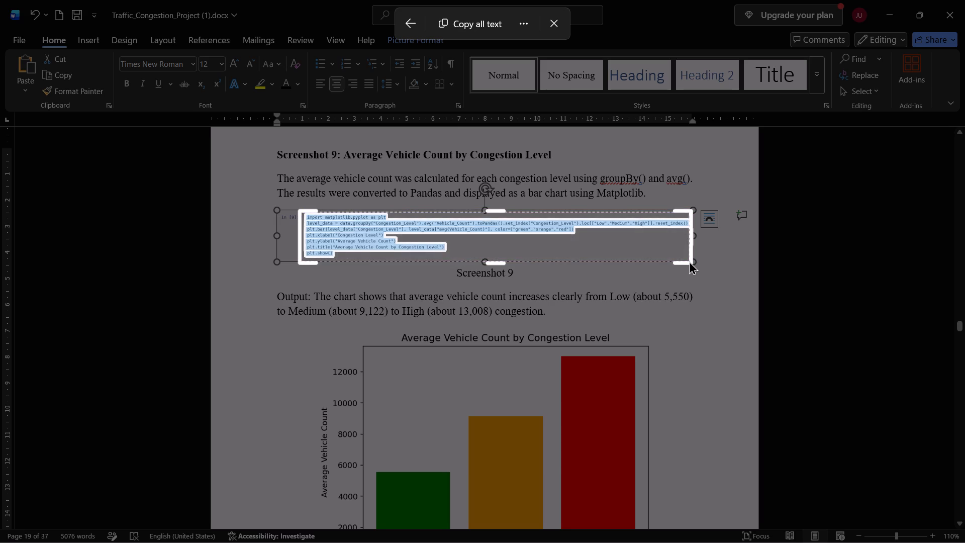
key("ctrl+c")
Switch to the PySpark terminal, try to run the copied bar chart code through plt.show(), and close the figure window.
scroll(66, 506, "down", 1)
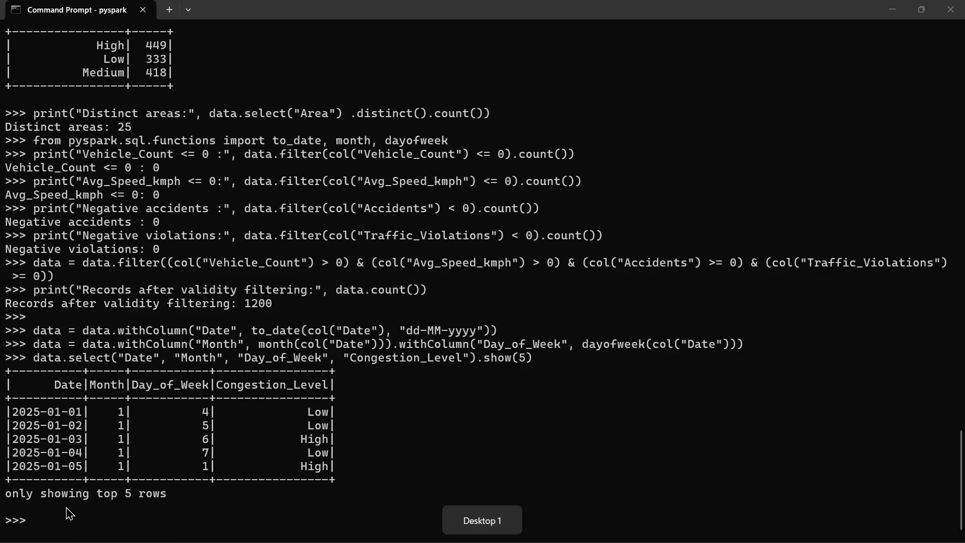
scroll(66, 506, "down", 1)
left_click(49, 522)
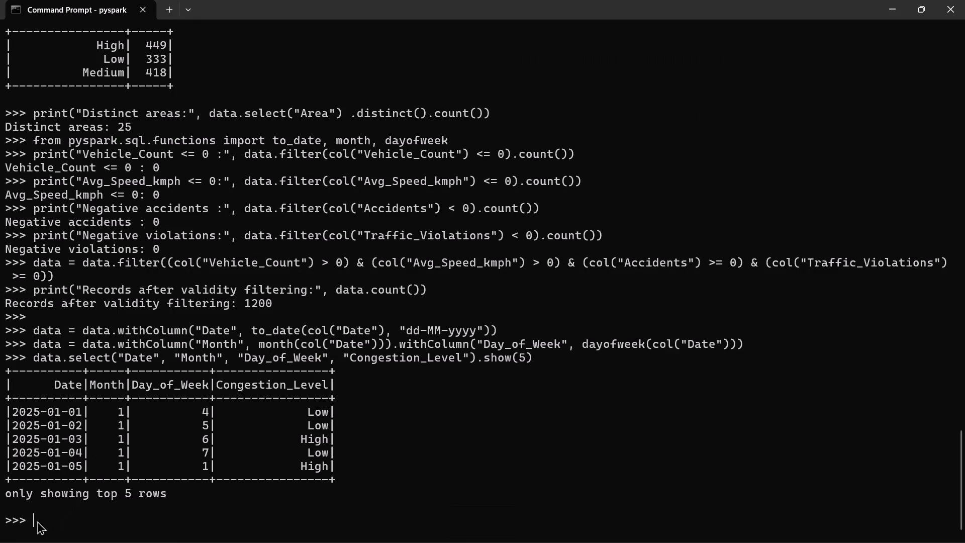
right_click(37, 521)
left_click(427, 356)
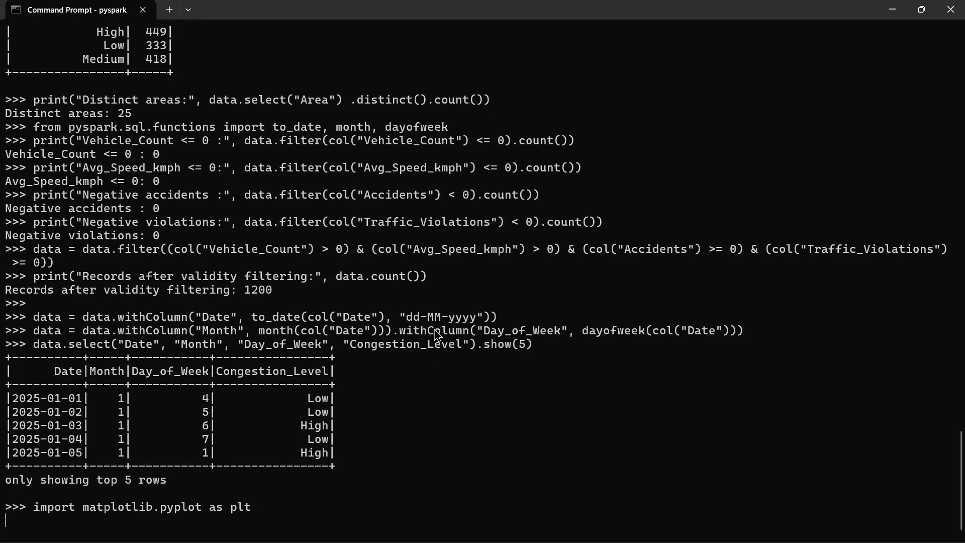
scroll(220, 337, "down", 1)
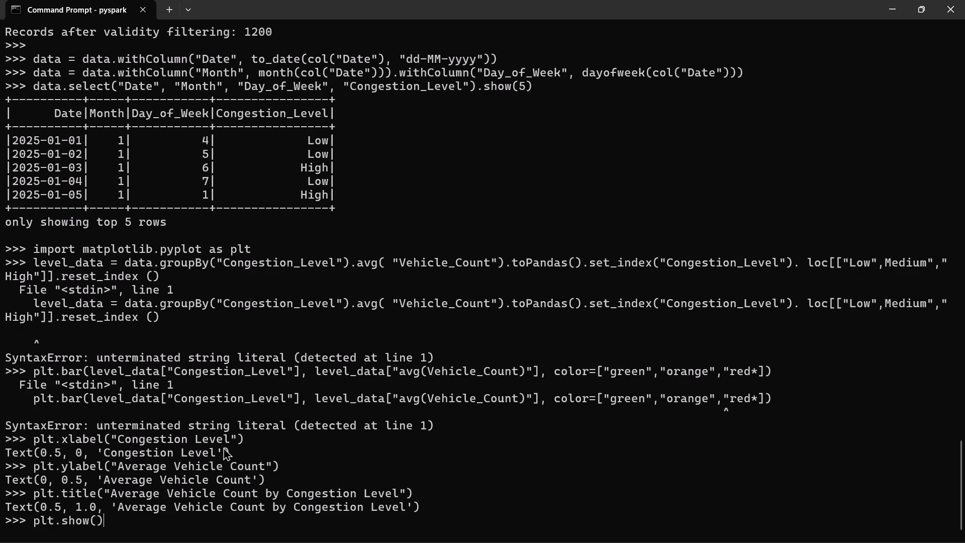
scroll(216, 443, "down", 1)
key("Return")
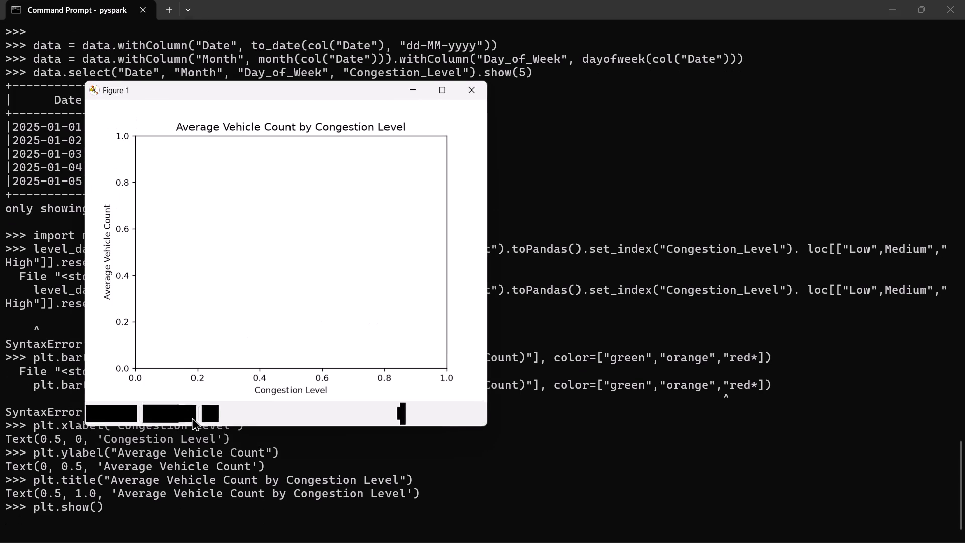
left_click(473, 94)
left_click_drag(30, 516, 1, 237)
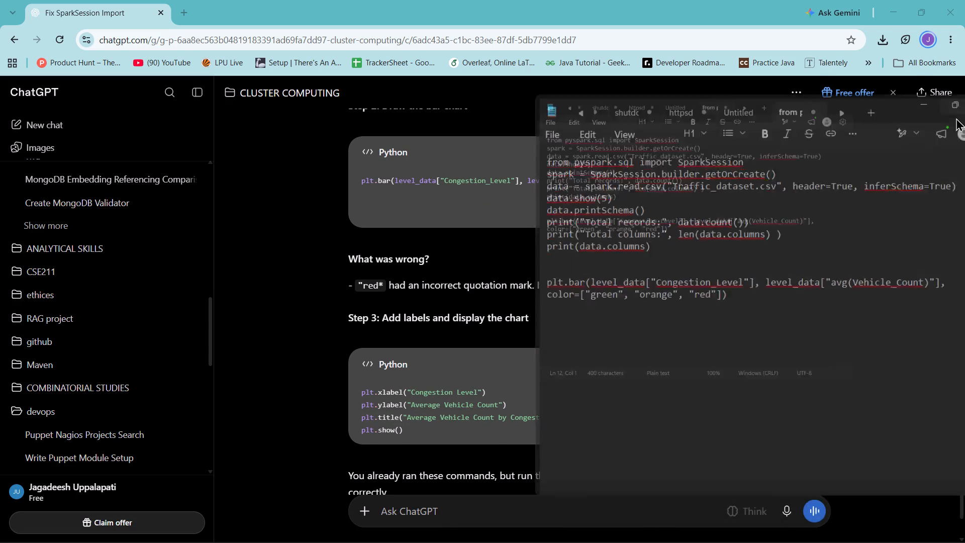
key("ctrl+v")
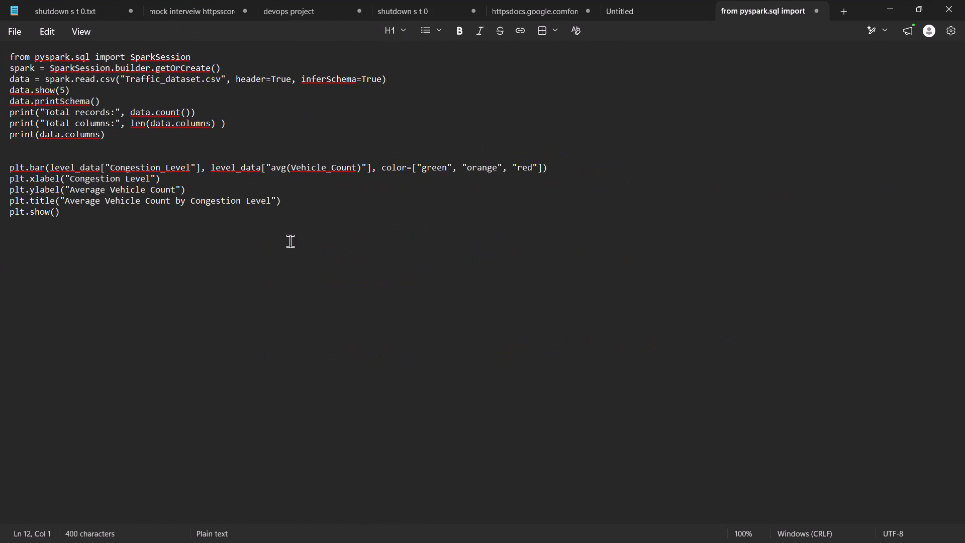
Copy the plt.bar through plt.show() block from Notepad and run all of it in the PySpark terminal.
left_click_drag(67, 210, 0, 169)
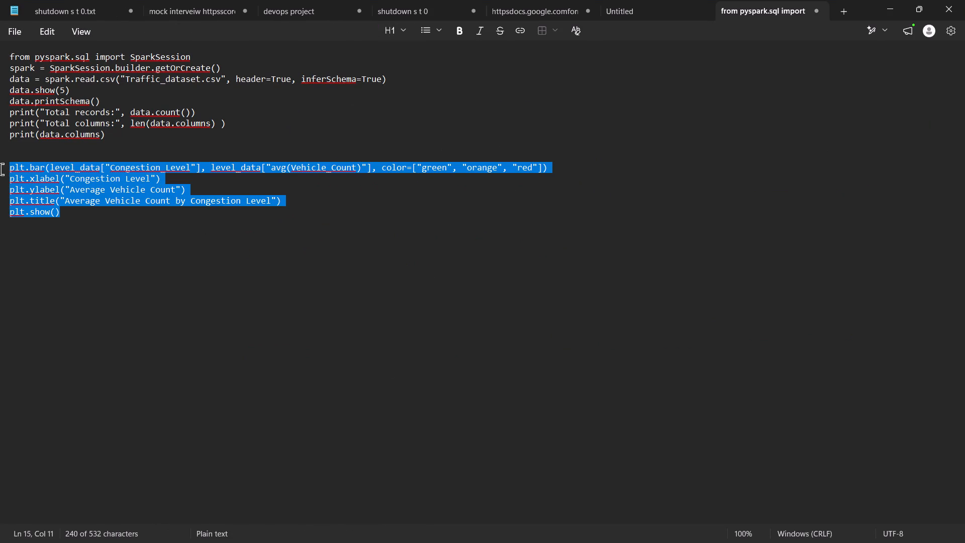
left_click_drag(0, 169, 0, 168)
key("ctrl+c")
left_click(920, 4)
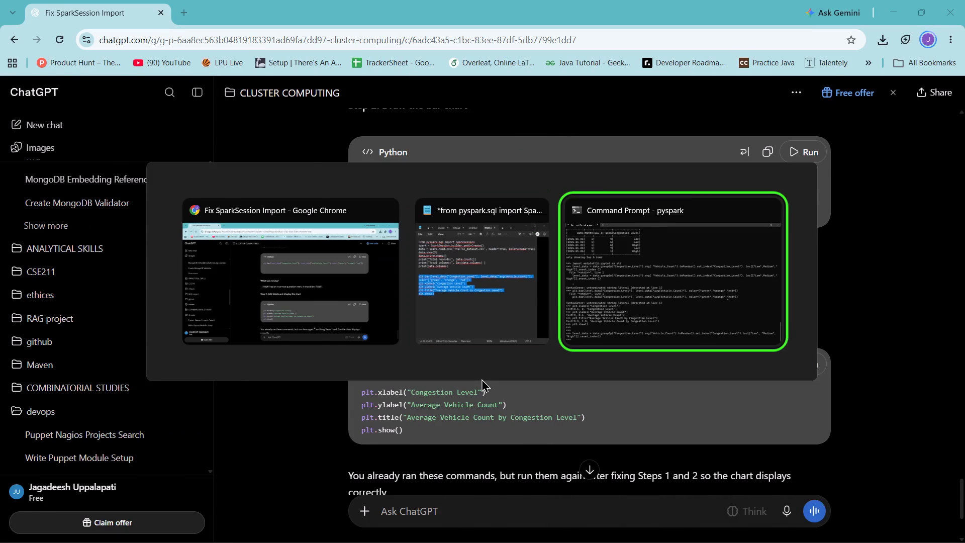
key("Return")
key("Return")
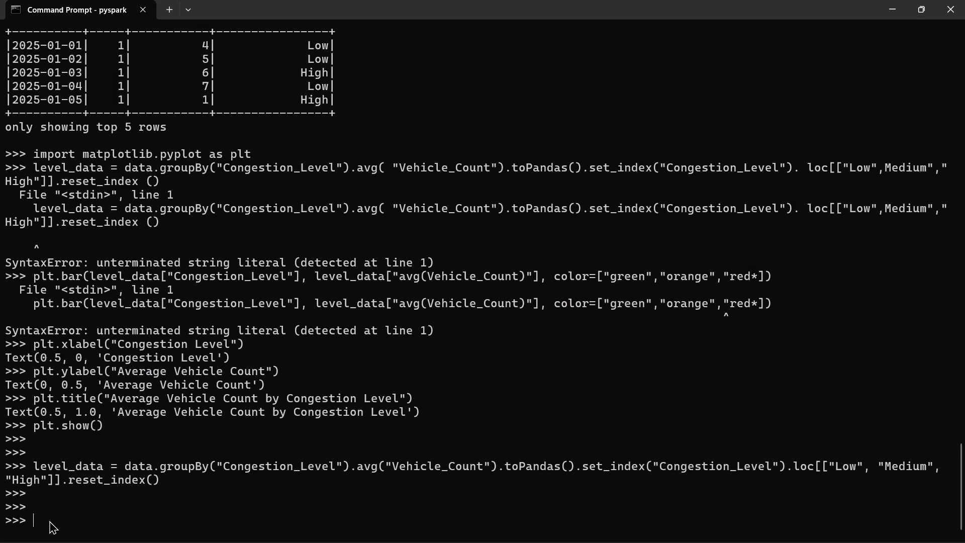
right_click(35, 523)
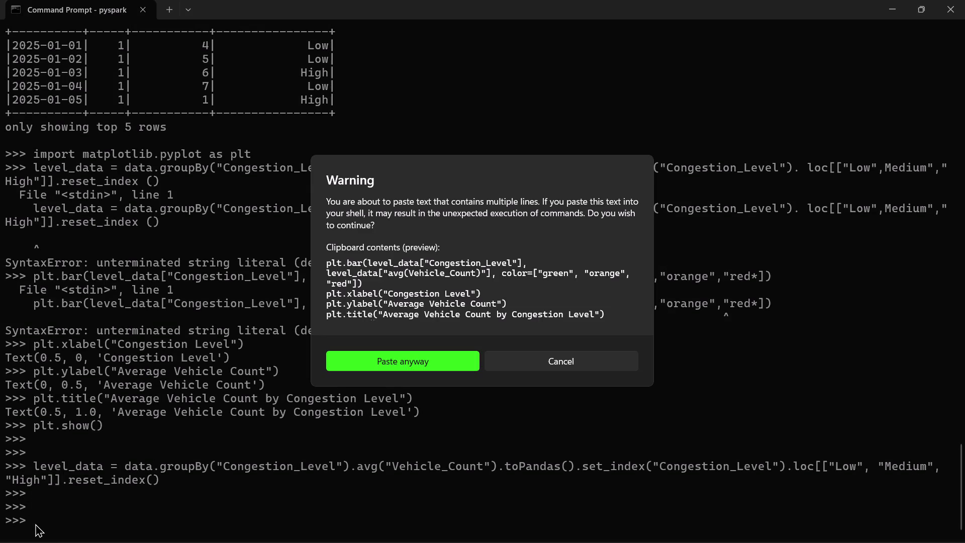
left_click(402, 357)
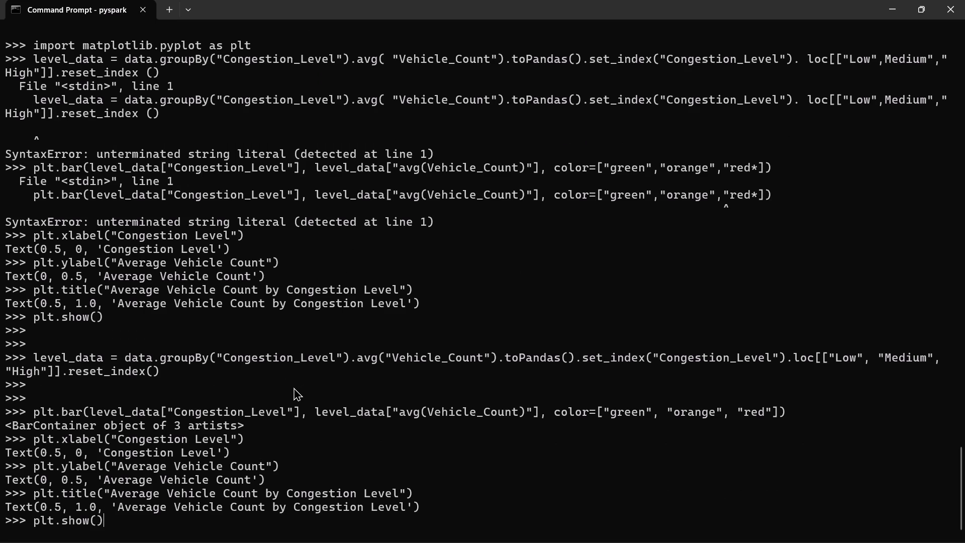
key("Return")
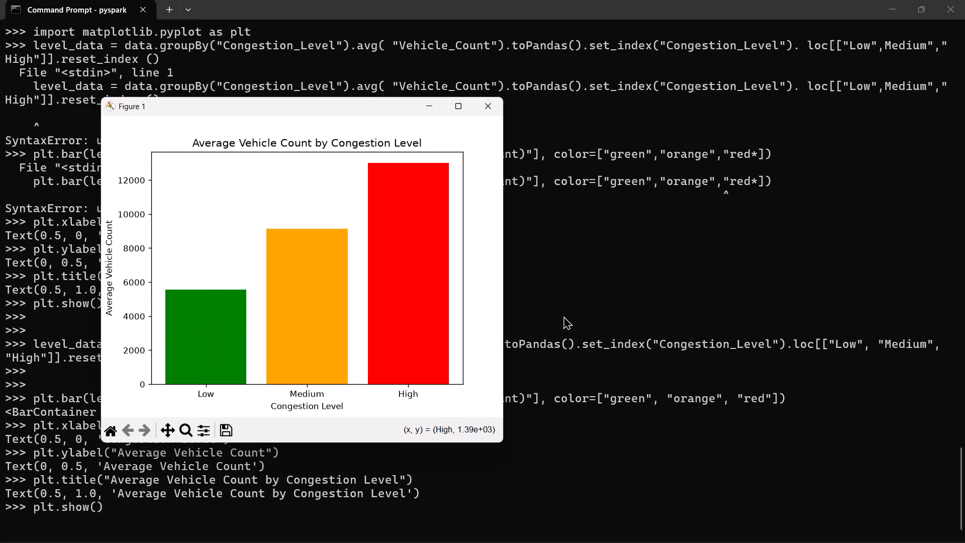
Check the bar chart at full-screen size, restore its window, and take a screen snip of the Figure 1 window.
left_click(456, 107)
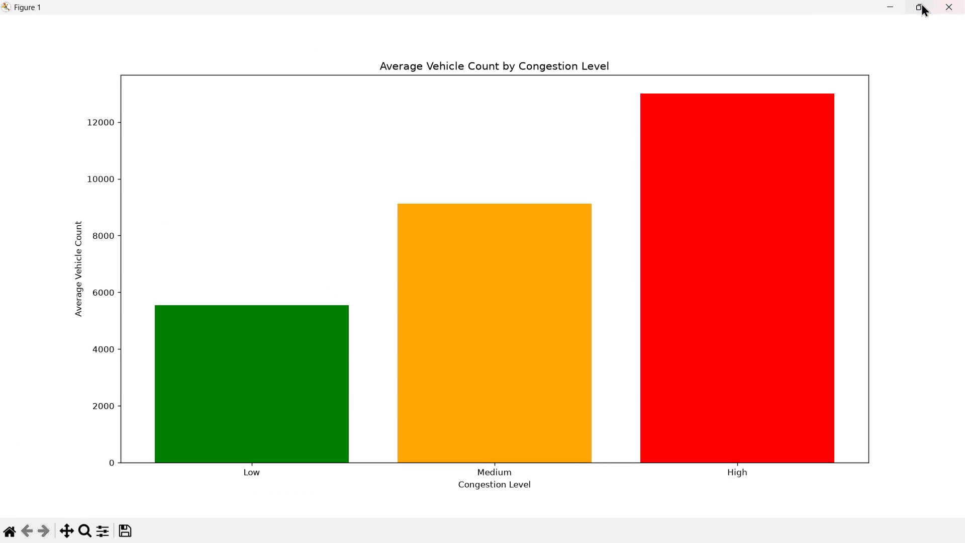
left_click(921, 3)
key("shift+super+s")
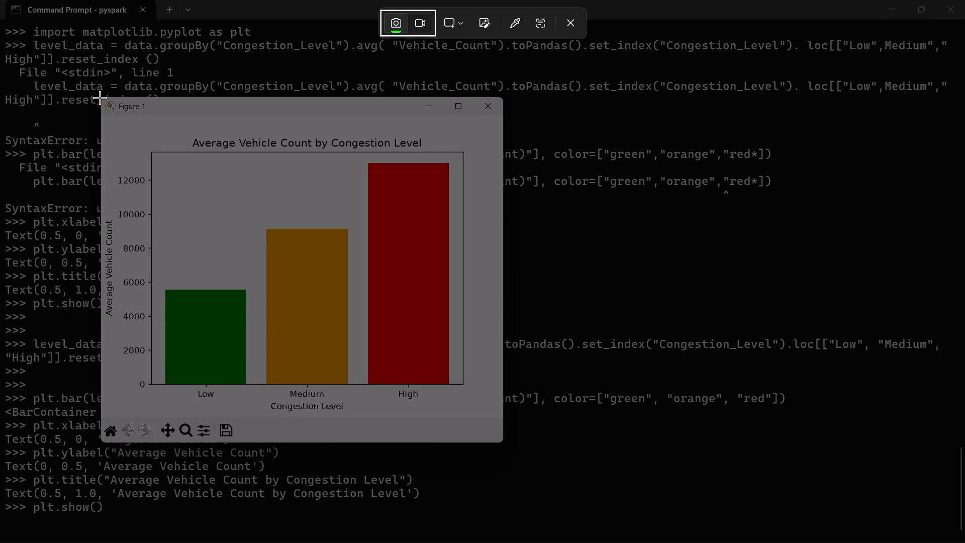
left_click_drag(100, 98, 500, 464)
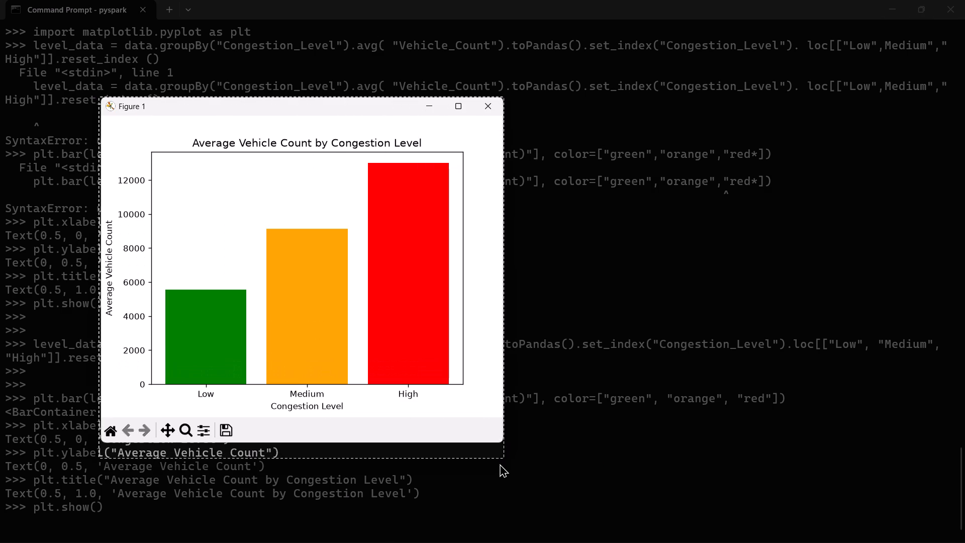
left_click_drag(500, 464, 505, 442)
Bring the terminal forward and snip the output from the corrected level_data line down to plt.show().
left_click(469, 496)
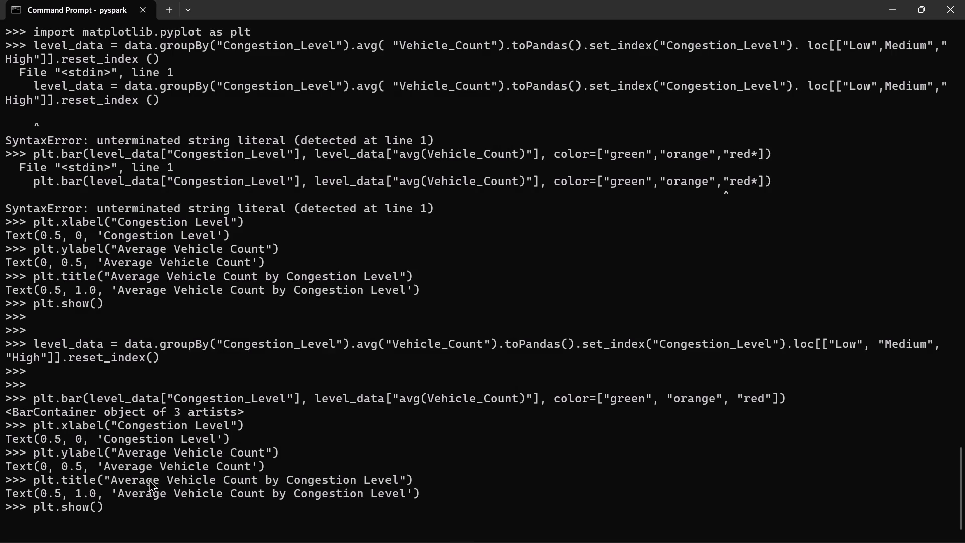
key("shift+super+s")
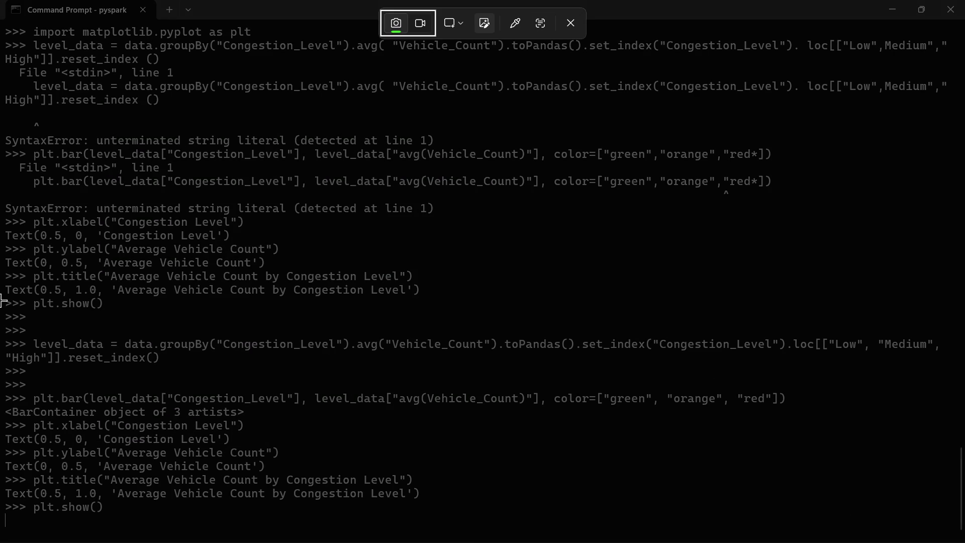
left_click_drag(0, 334, 95, 418)
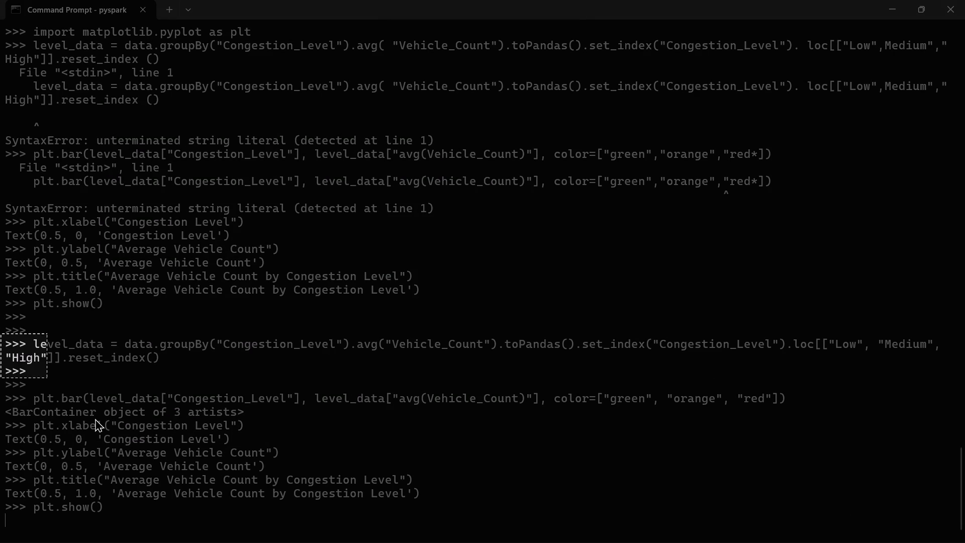
left_click_drag(95, 418, 679, 514)
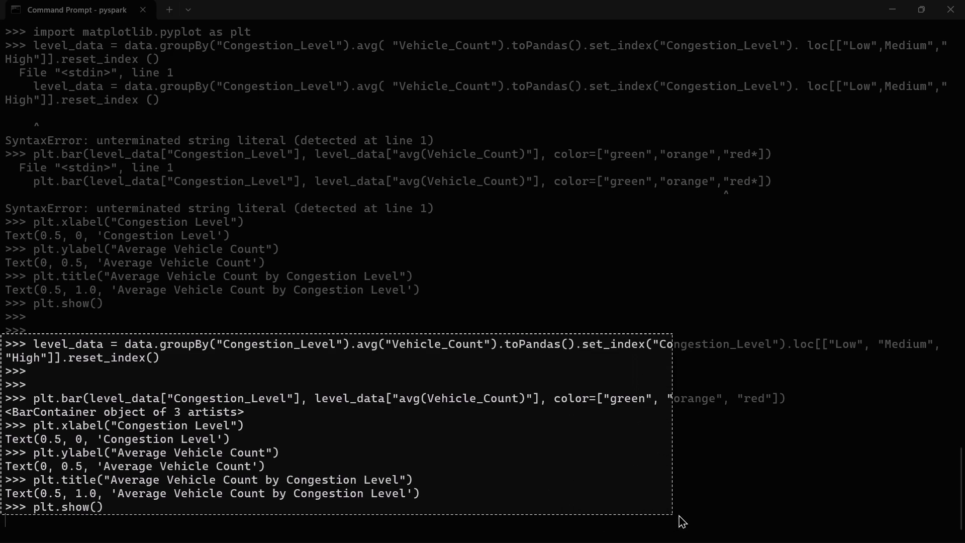
left_click_drag(679, 514, 884, 515)
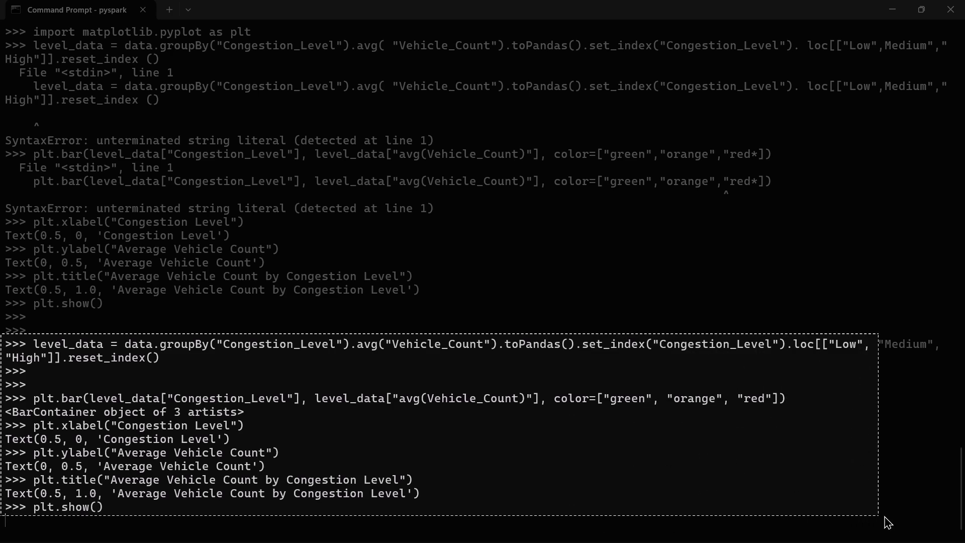
left_click_drag(884, 515, 964, 542)
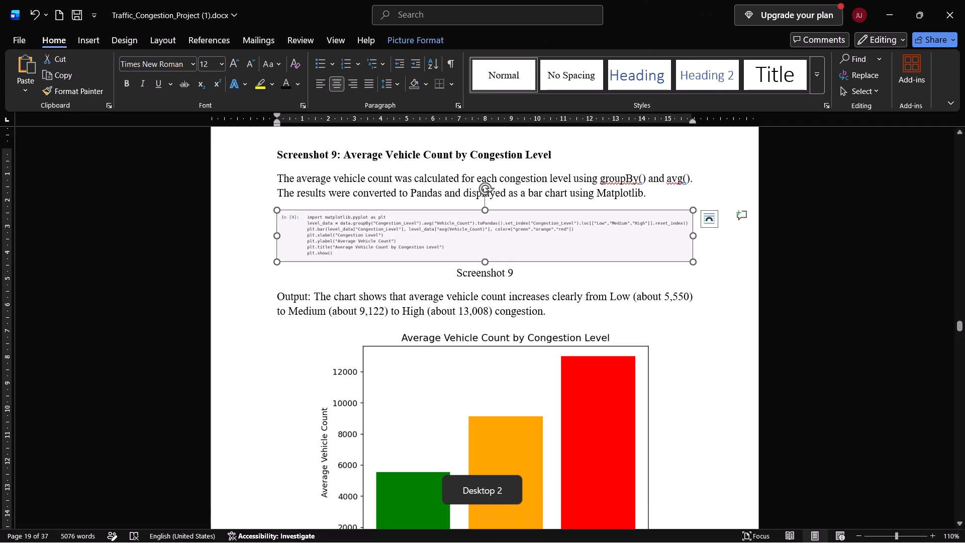
Switch to the Word report, paste the terminal snip under Screenshot 9, then widen it to the page edge and make it taller.
left_click(429, 235)
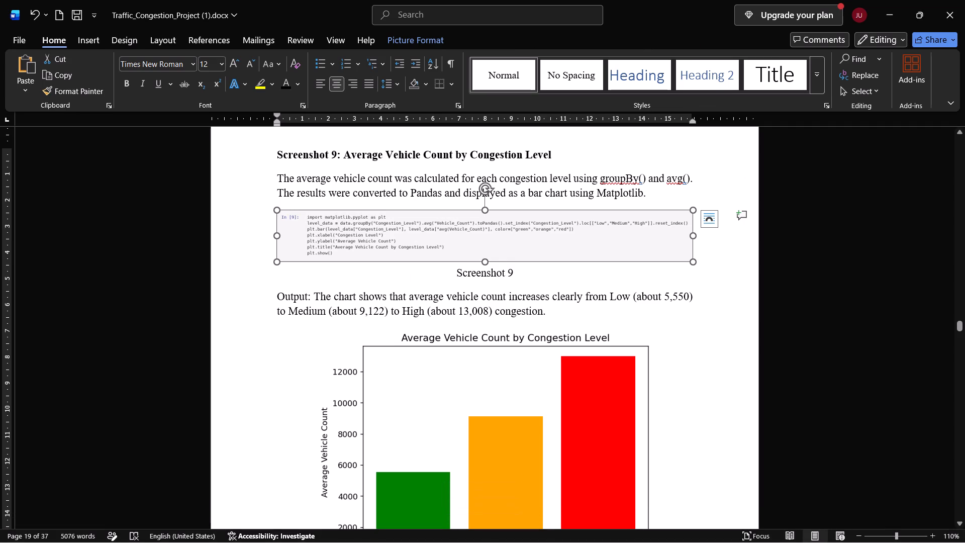
key("ctrl+v")
left_click(441, 252)
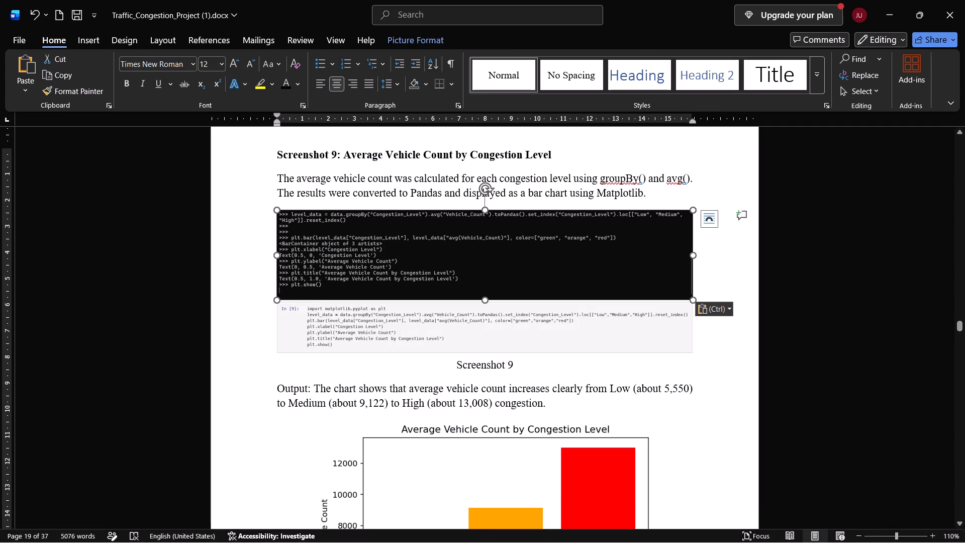
left_click_drag(692, 254, 744, 258)
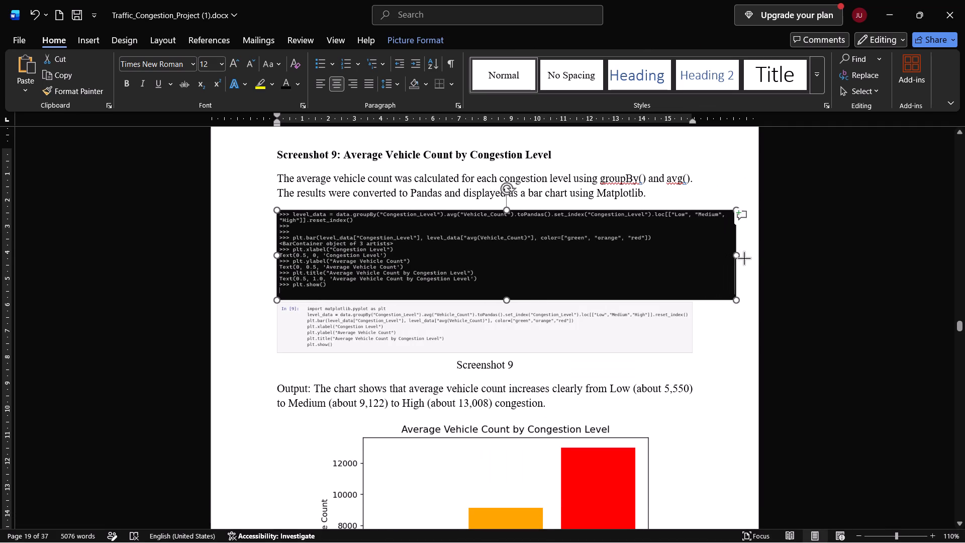
left_click_drag(744, 258, 762, 257)
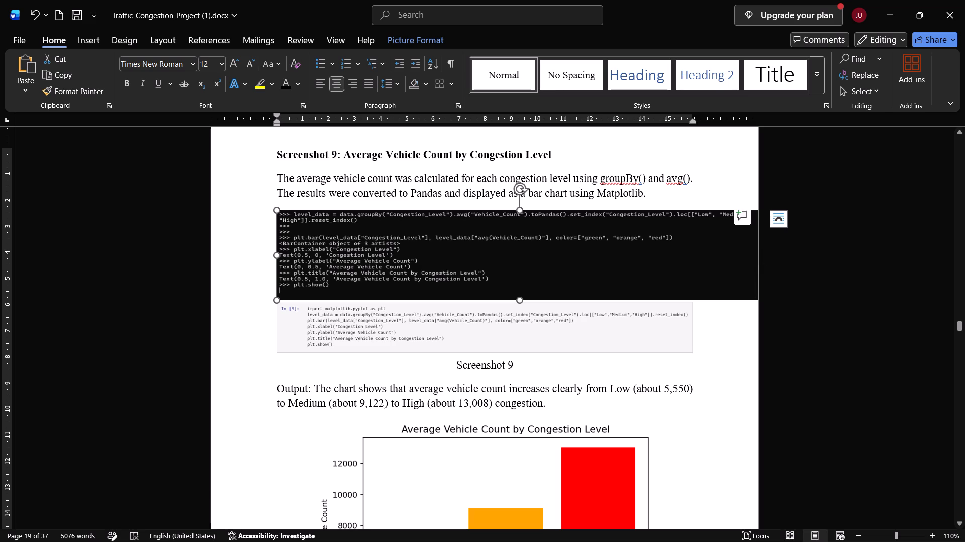
left_click_drag(520, 301, 519, 347)
Delete the old notebook code image between the terminal snip and the Screenshot 9 caption.
left_click(241, 376)
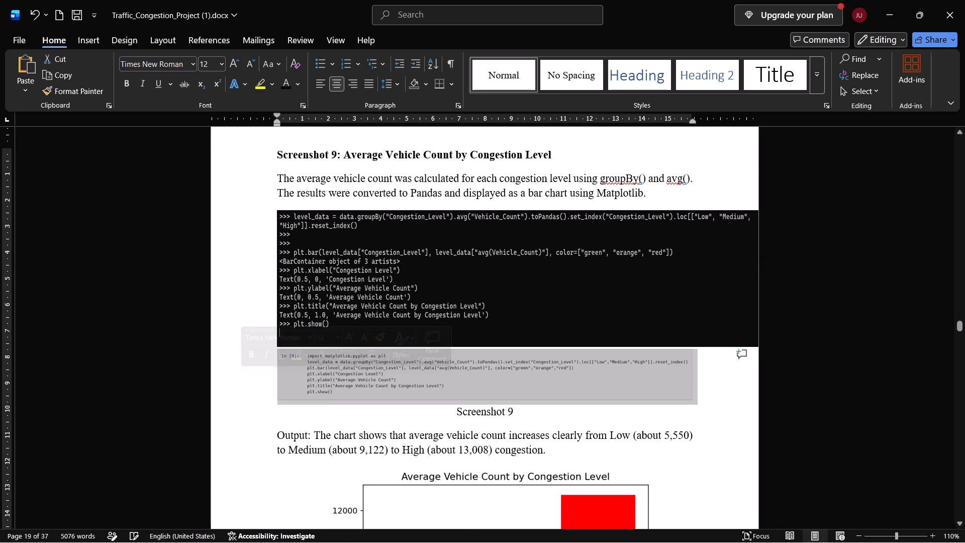
left_click(244, 424)
left_click(581, 385)
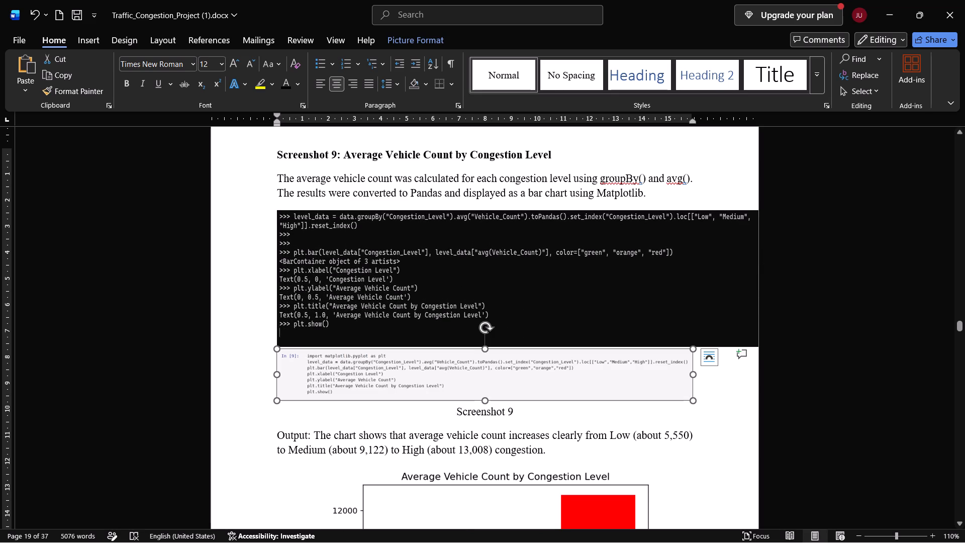
key("Delete")
Switch to File Explorer, copy the Average Vehicle Count bar chart snip from the Gallery, and close the window.
scroll(514, 378, "down", 1)
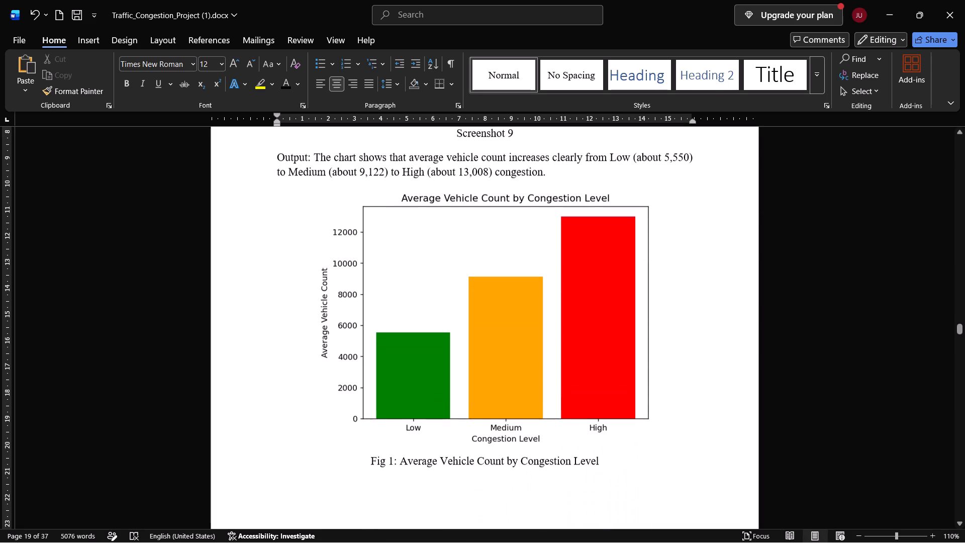
left_click(497, 383)
left_click(510, 530)
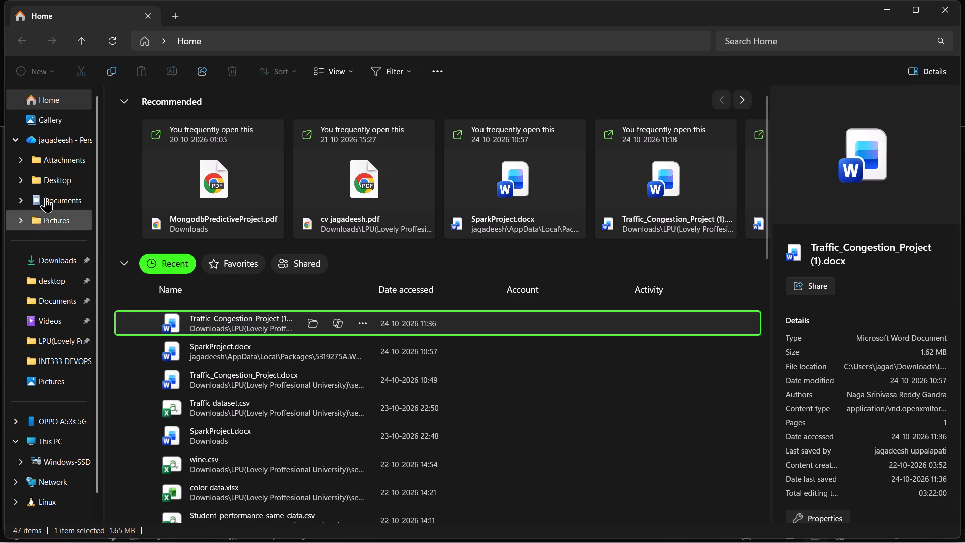
double_click(52, 114)
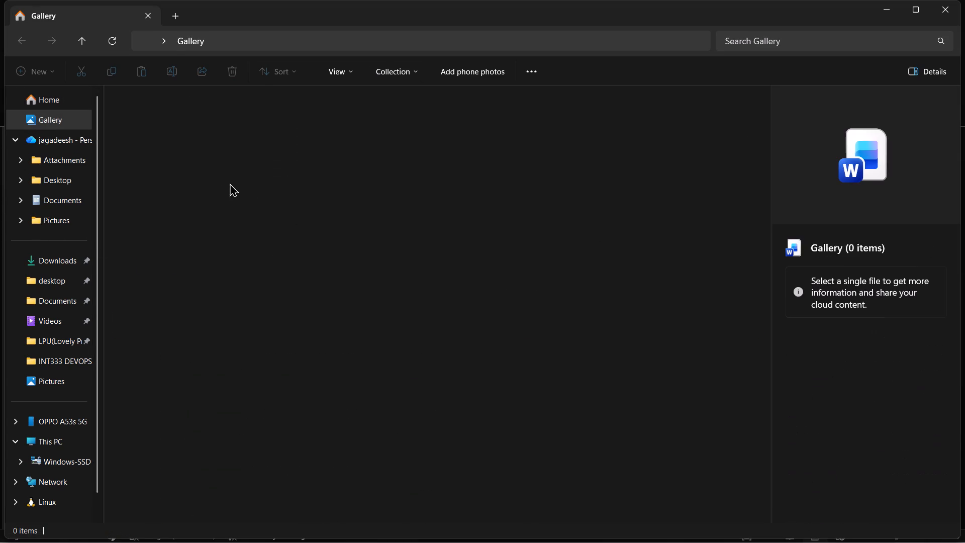
left_click(408, 162)
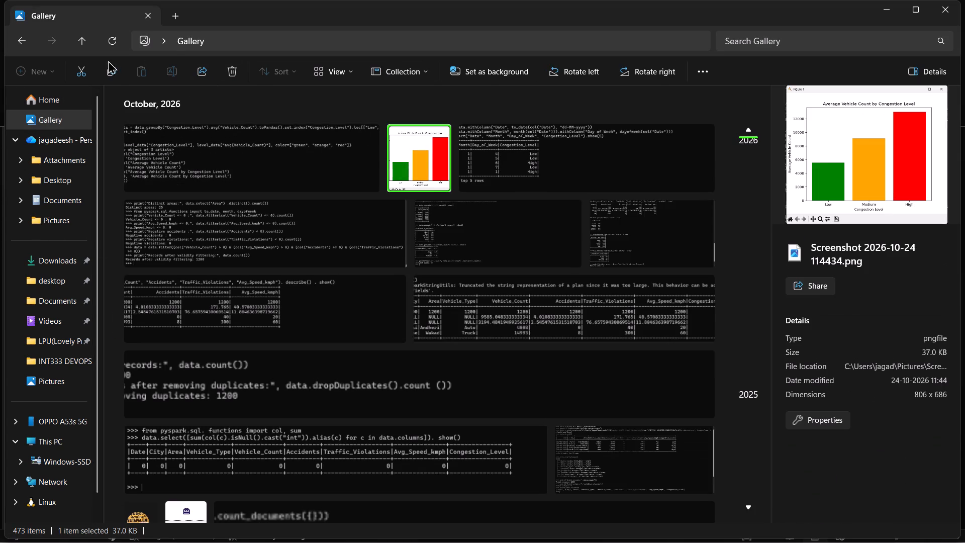
double_click(109, 66)
left_click(946, 17)
Paste the bar chart snip above the Fig 1 caption in the Word report and delete the old notebook chart.
left_click(521, 297)
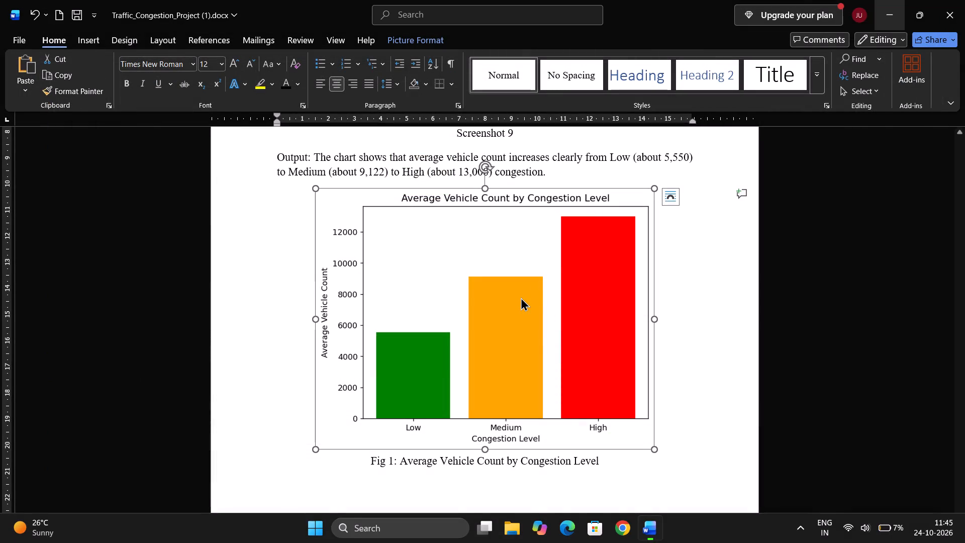
key("ctrl+v")
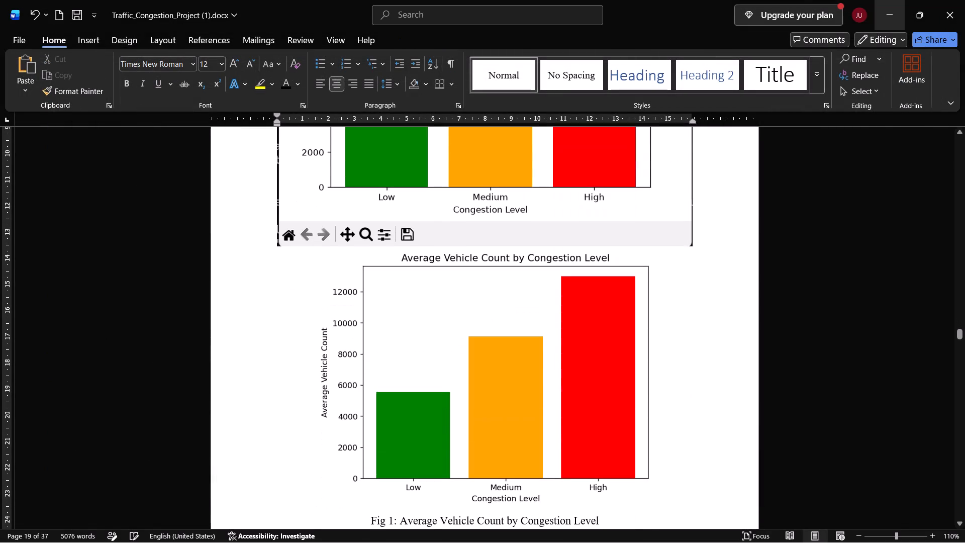
scroll(546, 300, "up", 3)
scroll(546, 300, "down", 1)
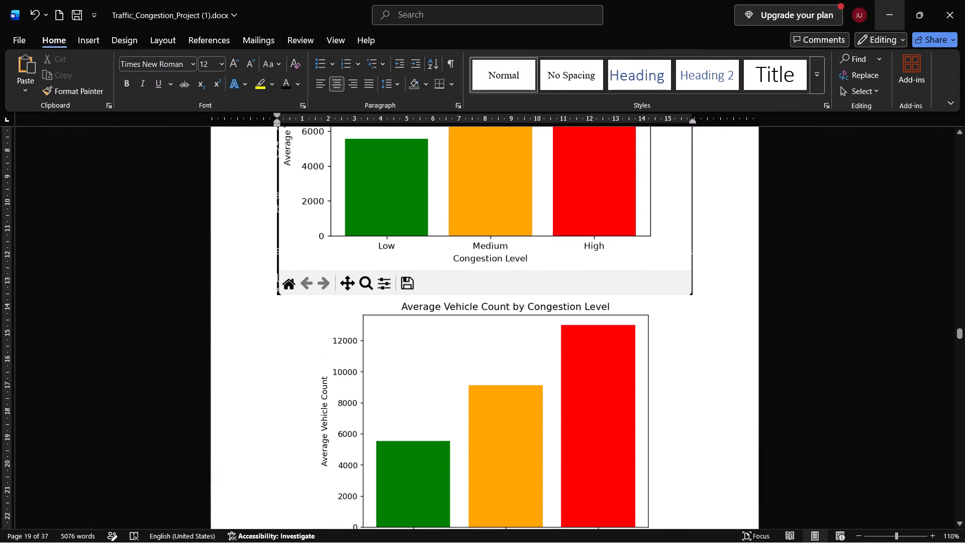
left_click(497, 396)
key("Delete")
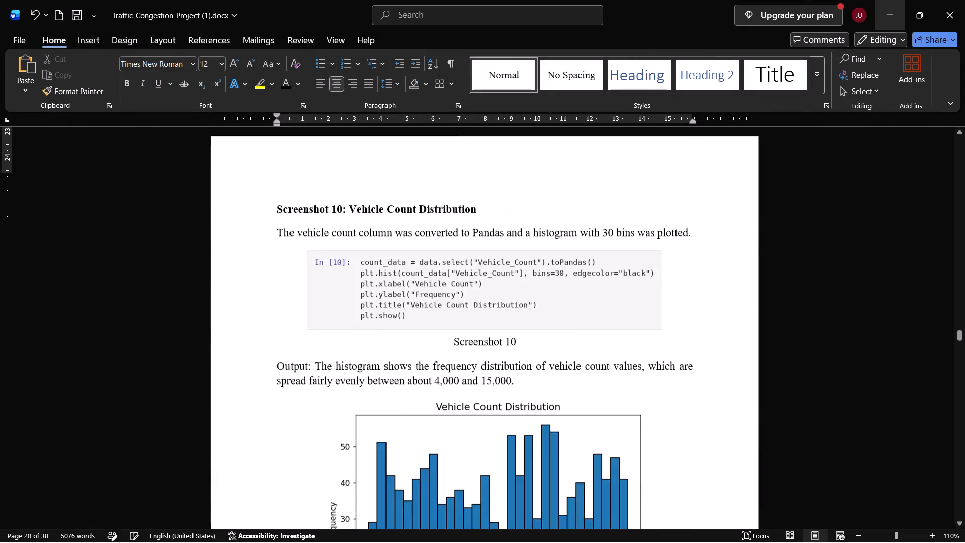
Extract and copy the code text from the Screenshot 10 image, from the count_data line through plt.show(), using Snipping Tool text extraction.
scroll(497, 396, "up", 3)
scroll(452, 451, "up", 1)
scroll(449, 393, "down", 4)
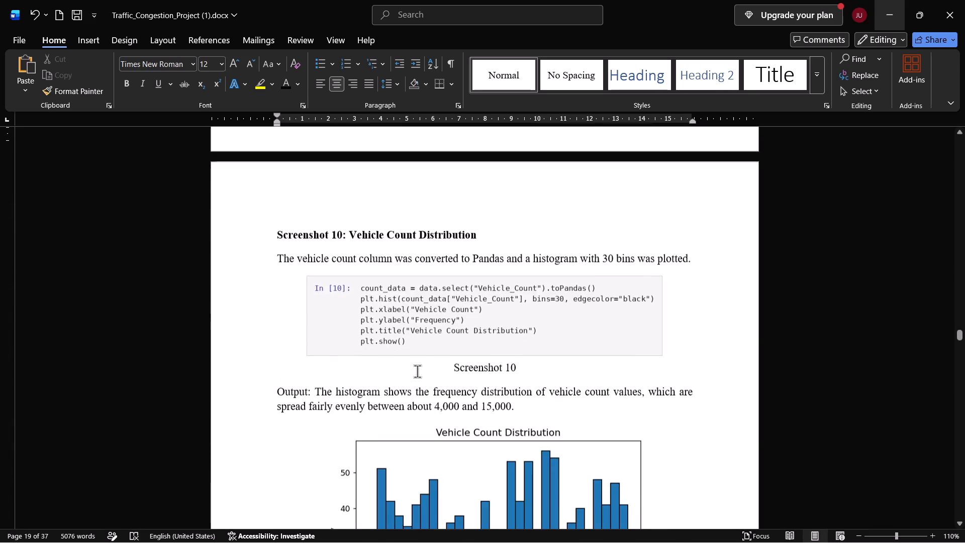
scroll(417, 371, "down", 1)
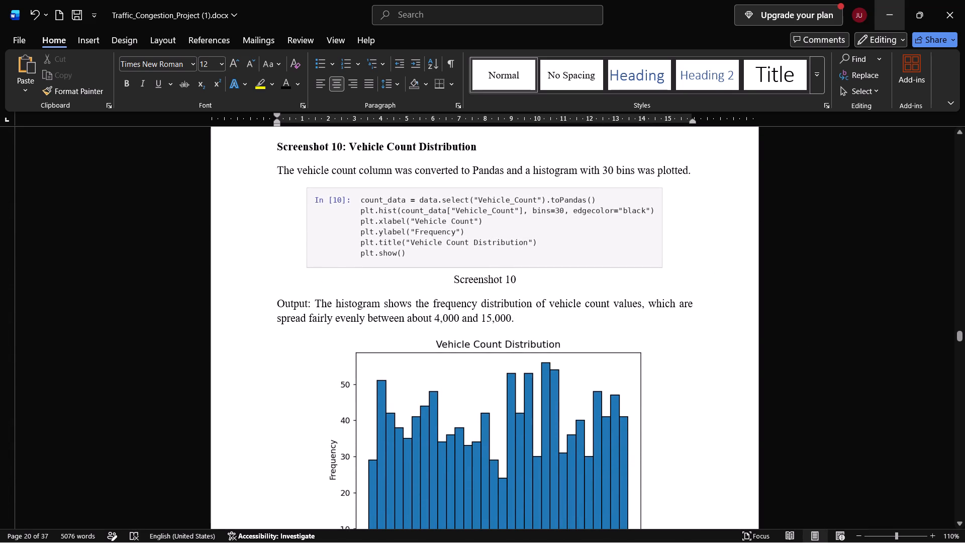
key("shift+super+s")
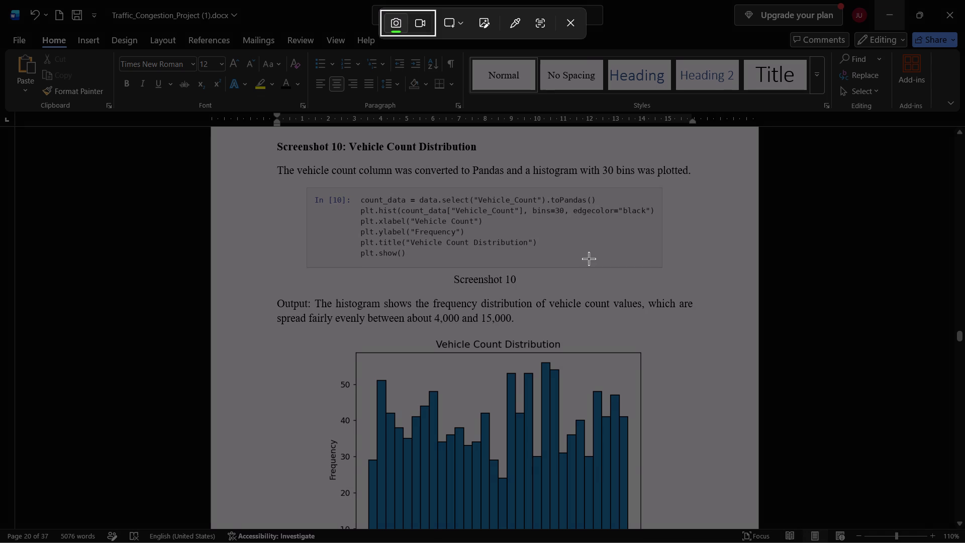
left_click(535, 22)
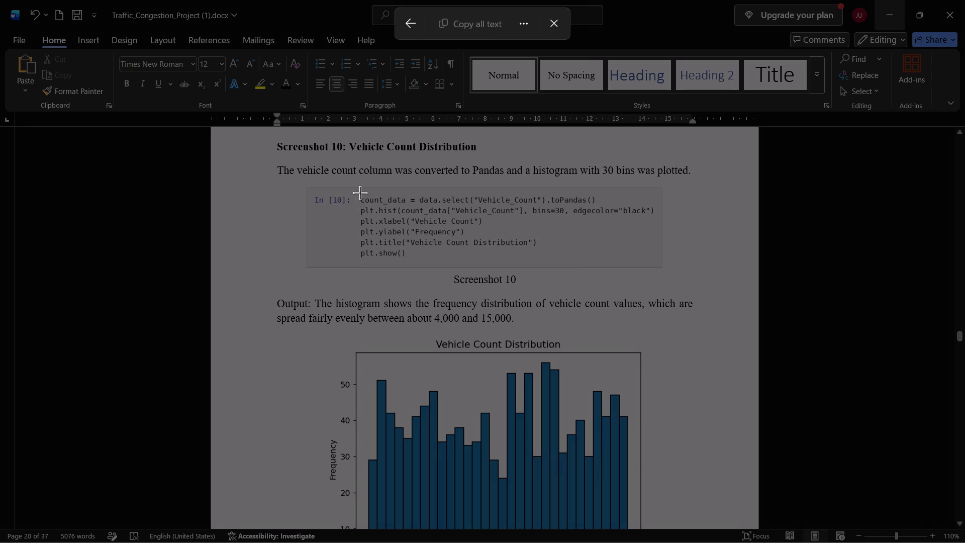
left_click_drag(357, 193, 651, 265)
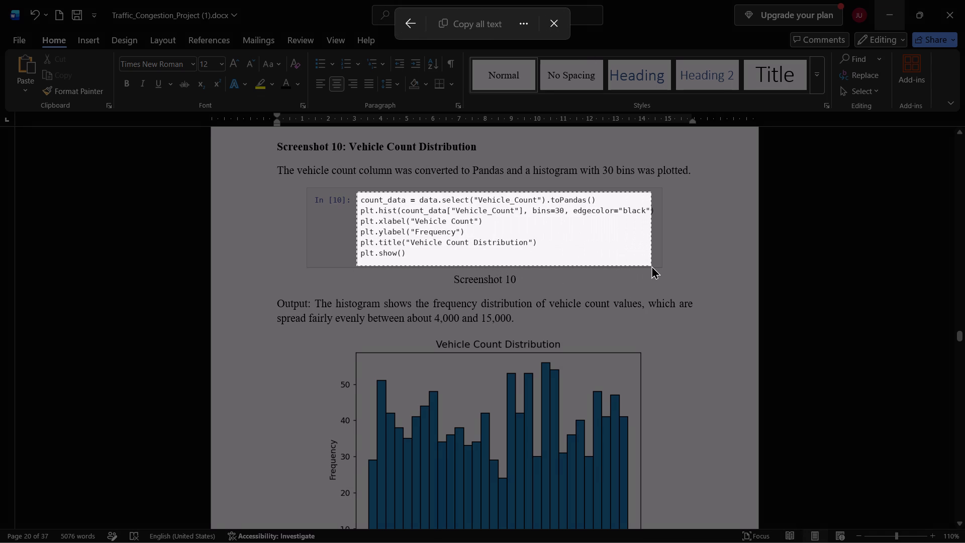
left_click_drag(651, 265, 667, 261)
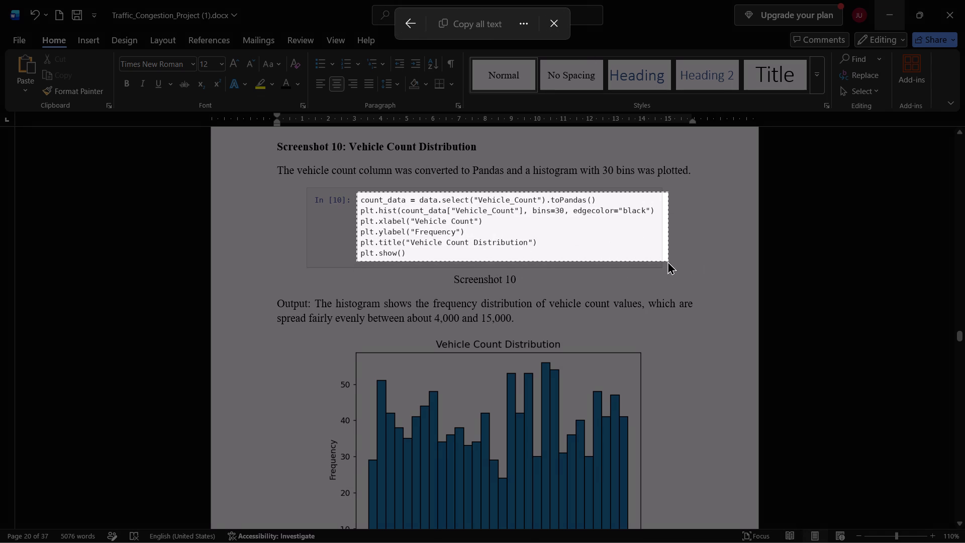
left_click_drag(667, 261, 665, 261)
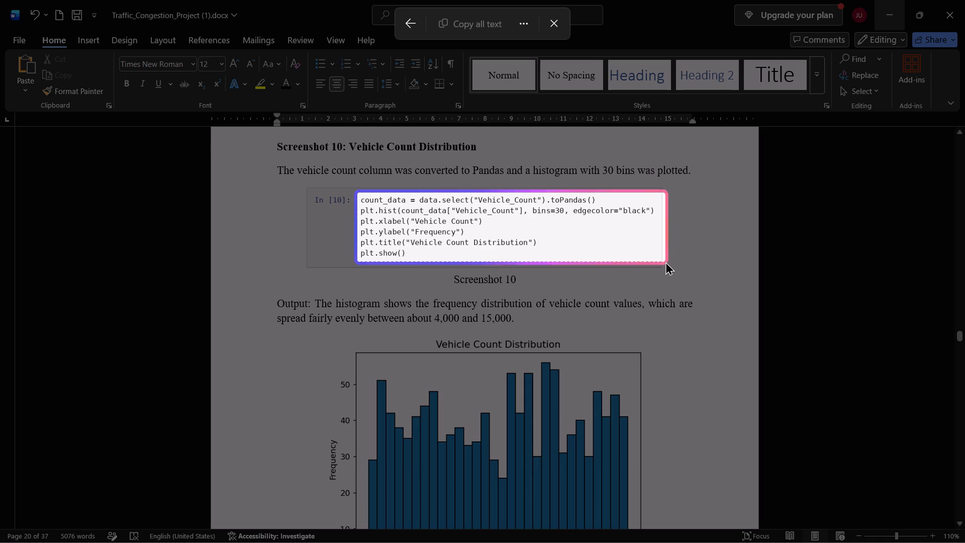
key("ctrl+a")
key("ctrl+a")
key("ctrl+a")
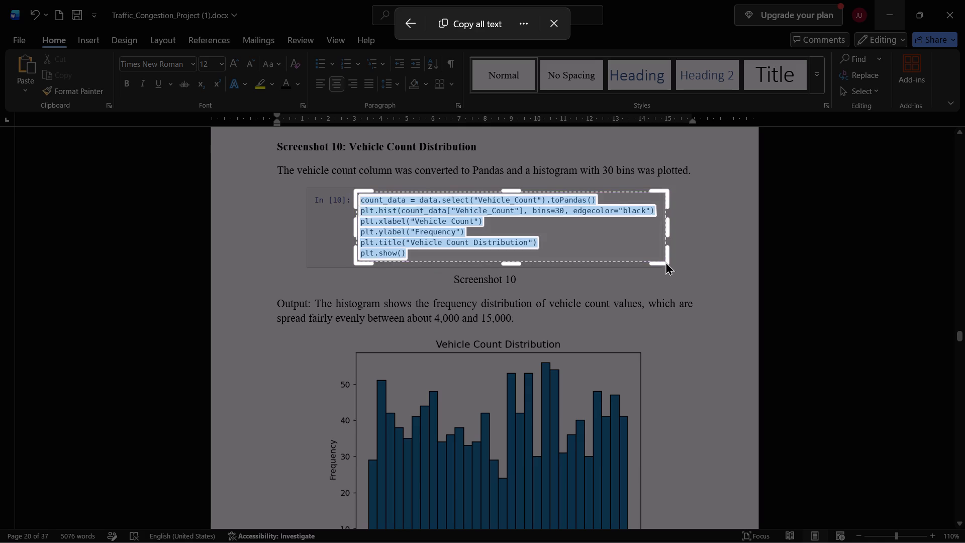
key("ctrl+c")
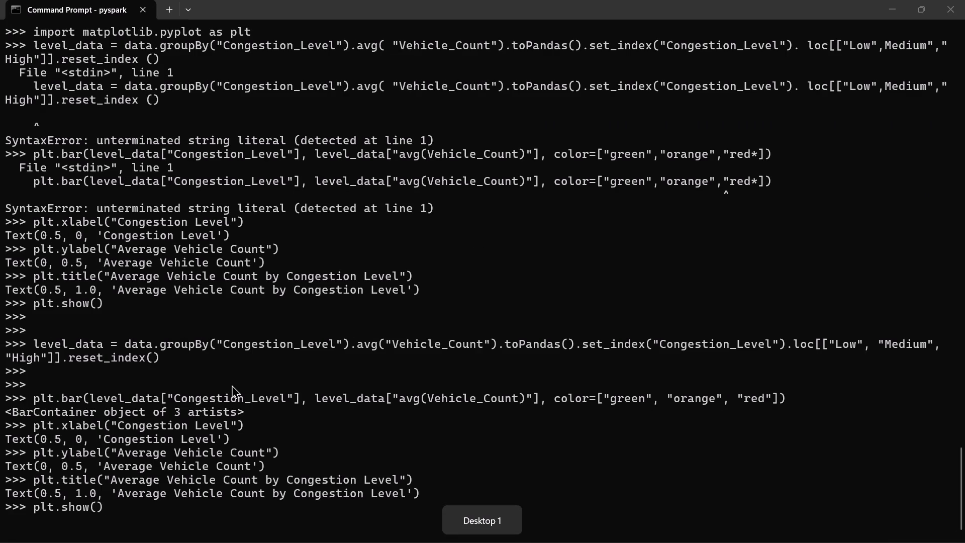
Switch to the PySpark terminal and close the bar chart's Figure 1 window to free the prompt.
scroll(232, 385, "down", 1)
left_click(63, 509)
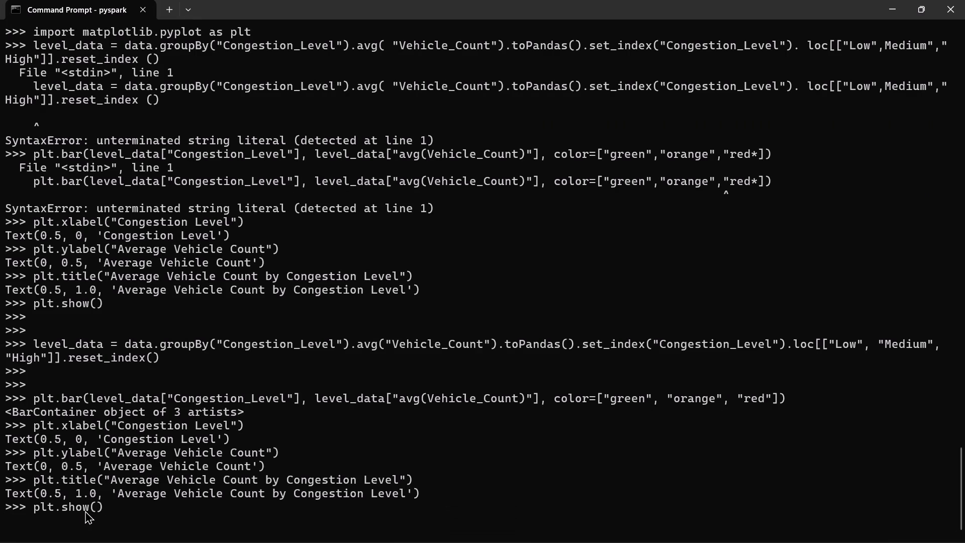
key("Return")
scroll(156, 511, "down", 1)
key("Return")
key("Return")
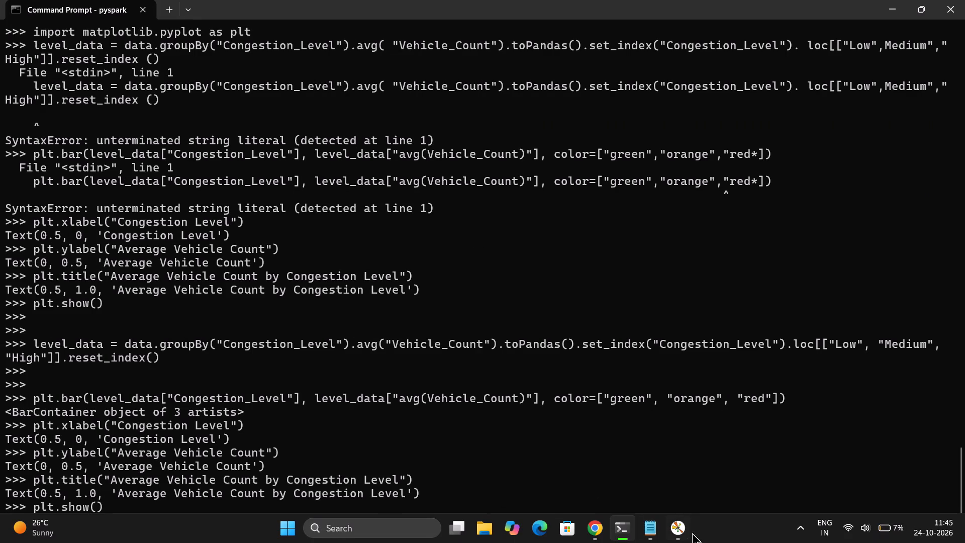
left_click(683, 542)
left_click(493, 100)
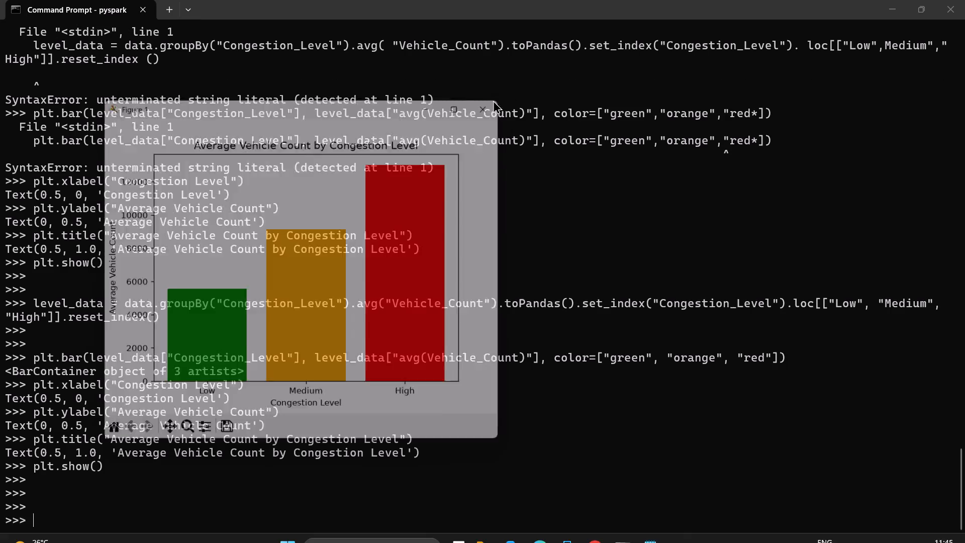
Paste the multi-line Vehicle Count histogram code into the PySpark terminal and run it through plt.show().
scroll(194, 358, "down", 1)
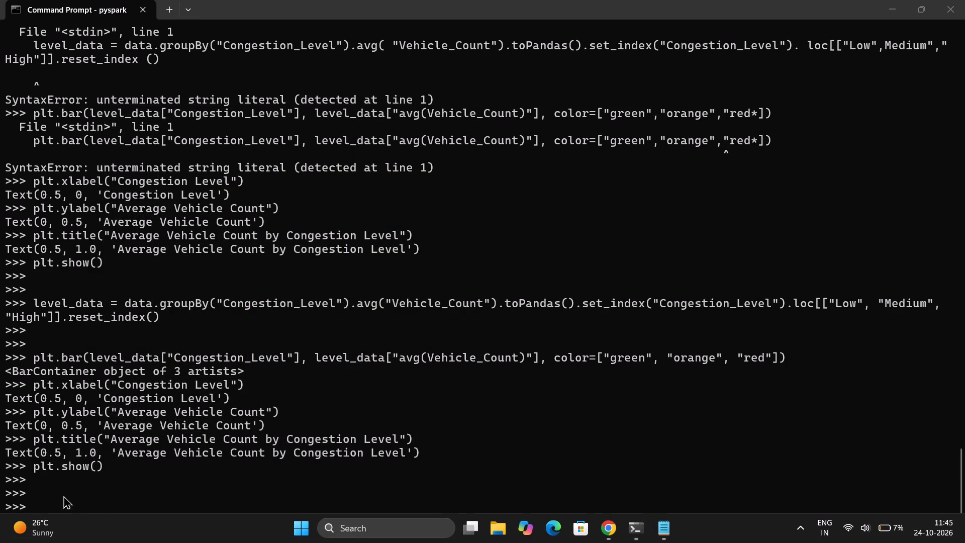
left_click(48, 509)
scroll(124, 414, "down", 1)
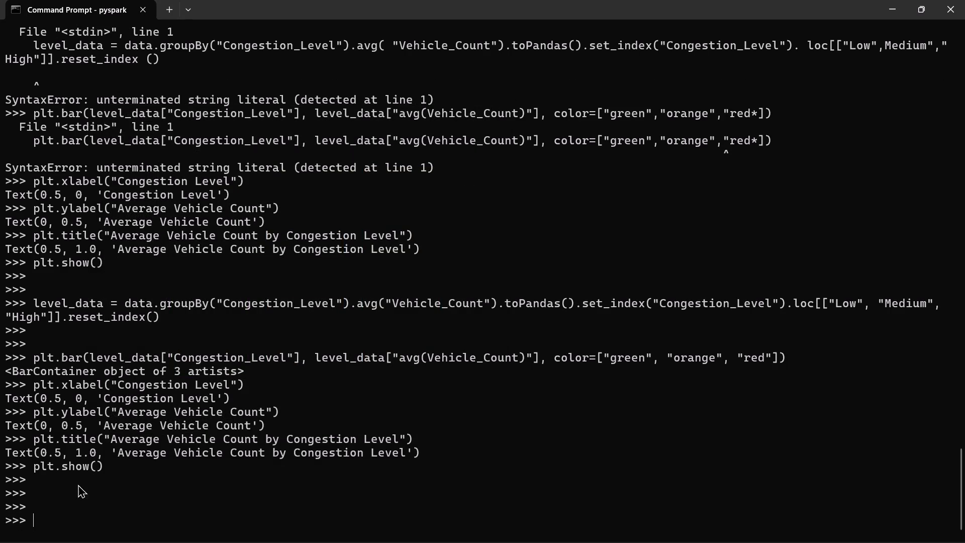
right_click(34, 518)
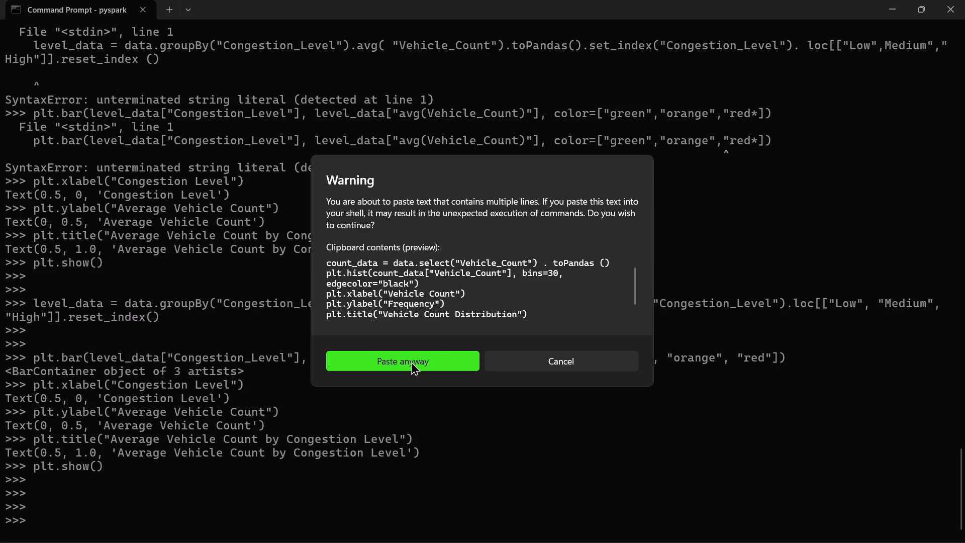
left_click(411, 361)
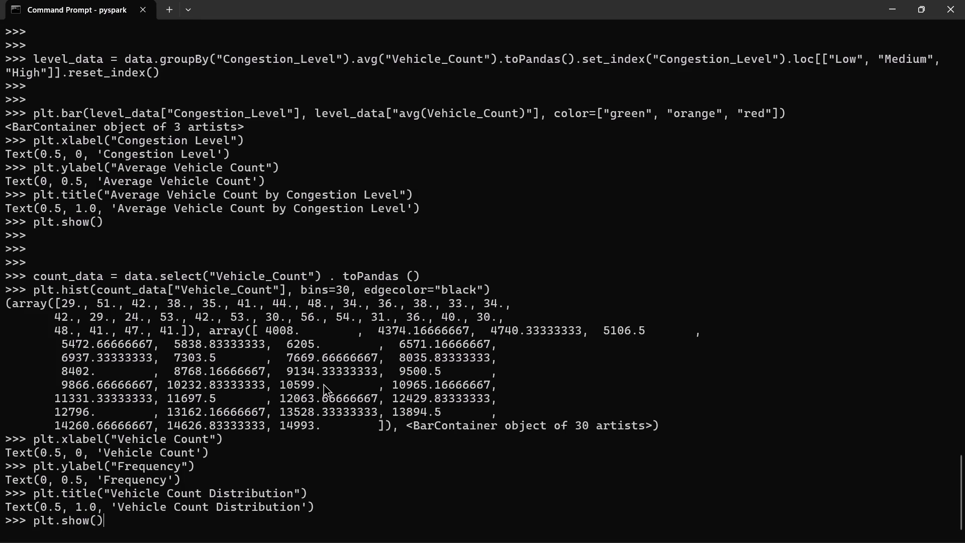
key("Return")
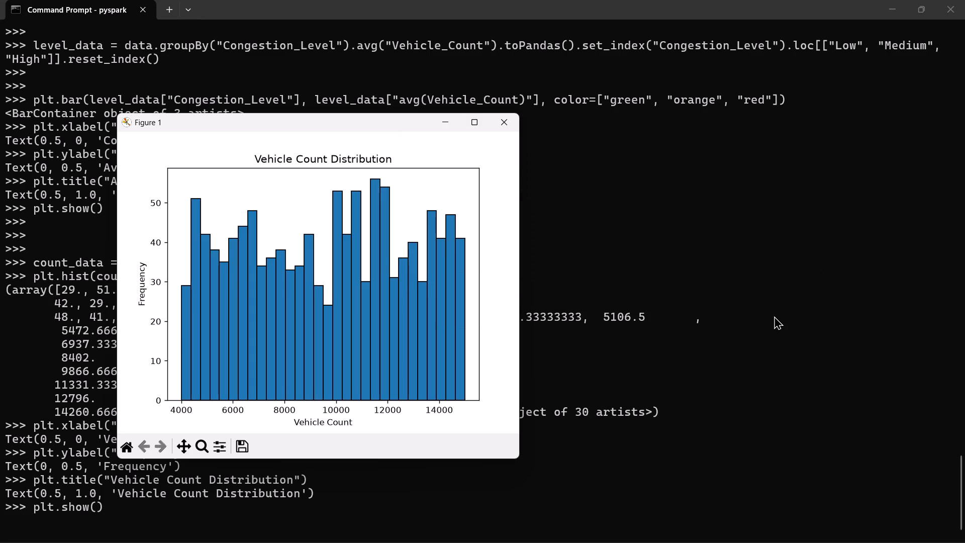
Take a screen snip of the entire Figure 1 window showing the Vehicle Count Distribution histogram.
key("shift+super+s")
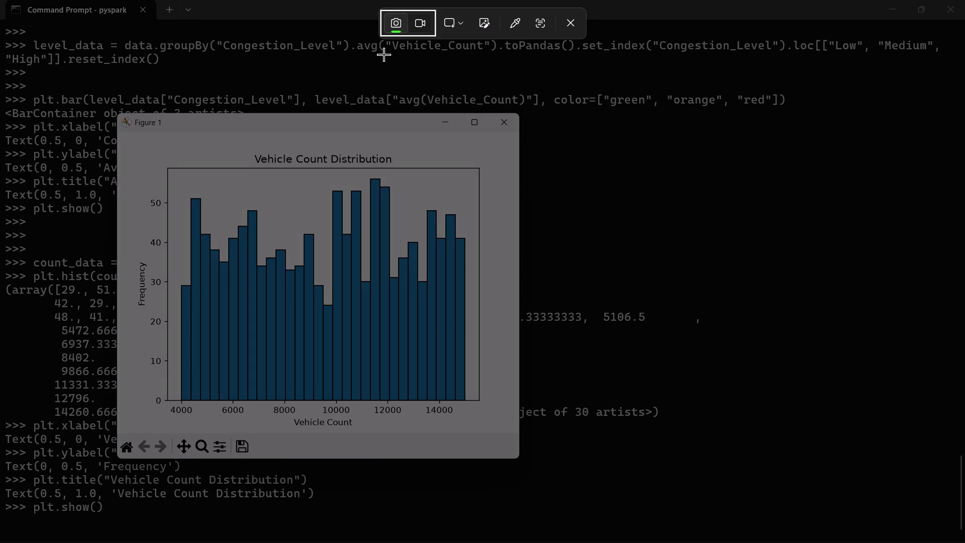
left_click_drag(118, 116, 501, 422)
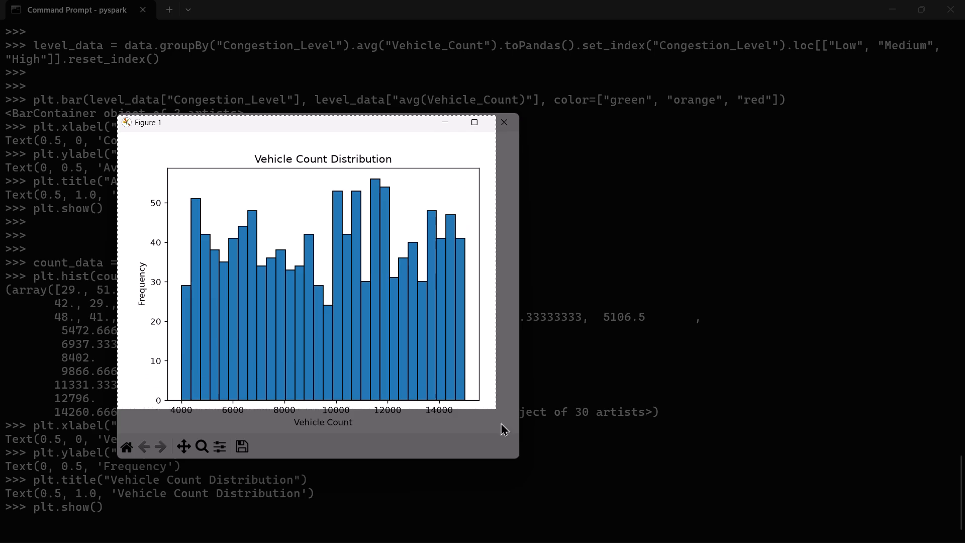
left_click_drag(501, 422, 521, 456)
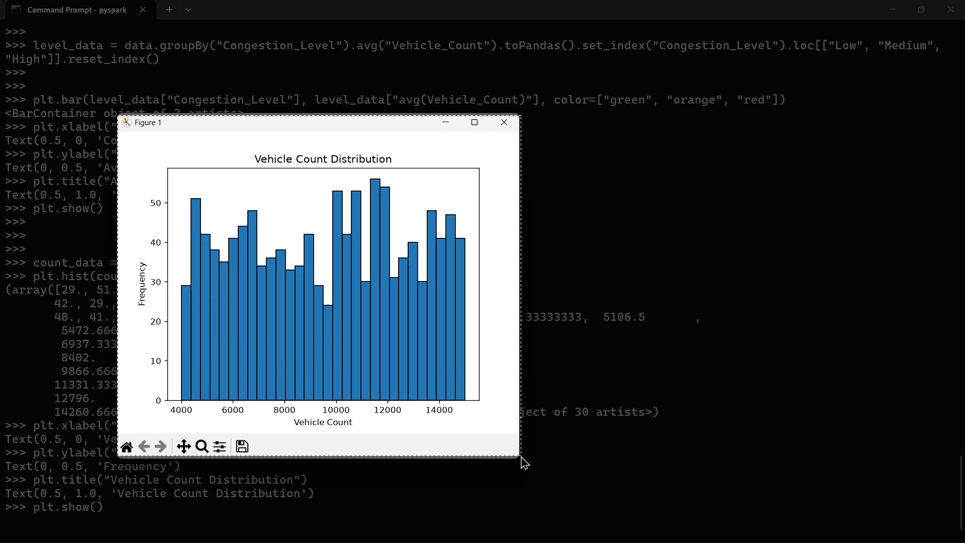
left_click_drag(521, 456, 520, 458)
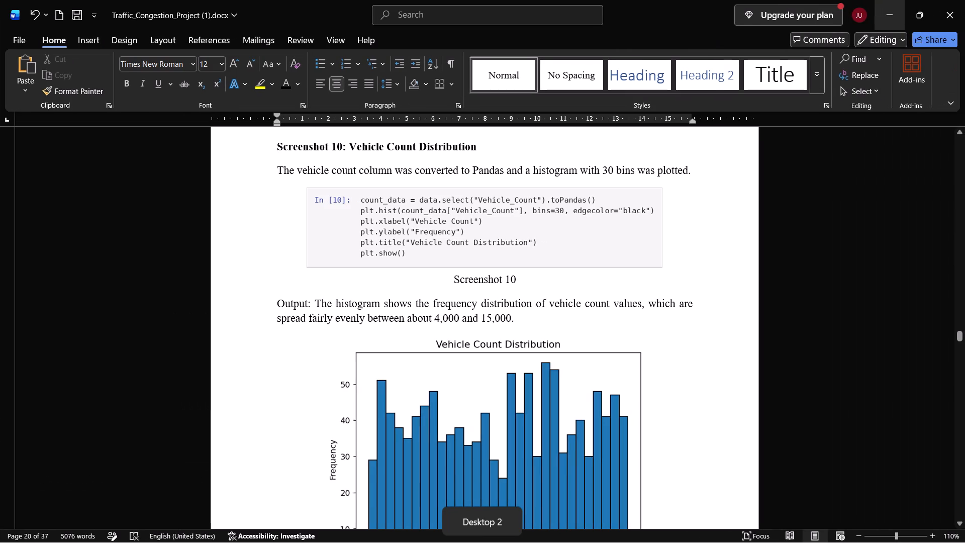
Replace the old Vehicle Count Distribution histogram above the Fig 2 caption with the copied Figure 1 snip.
left_click(535, 431)
scroll(535, 431, "down", 1)
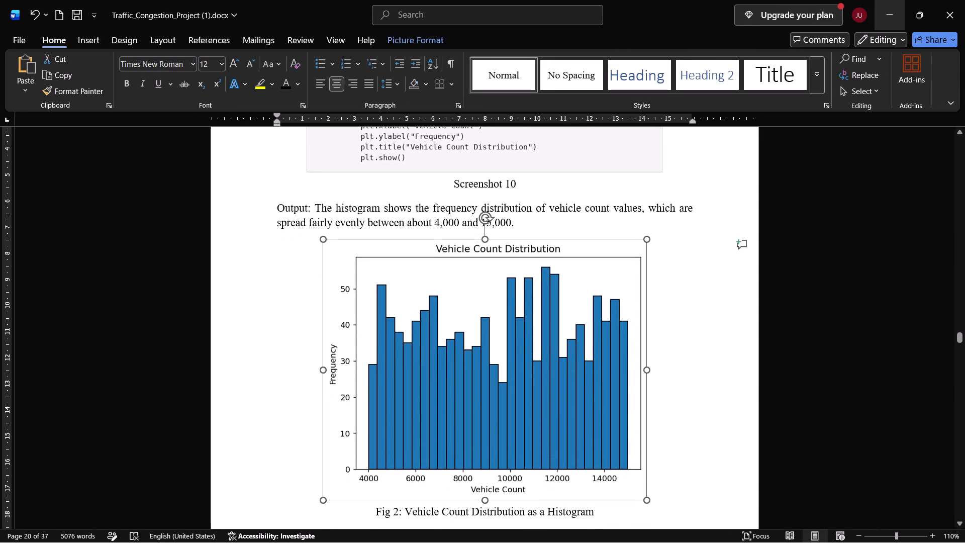
key("ctrl+v")
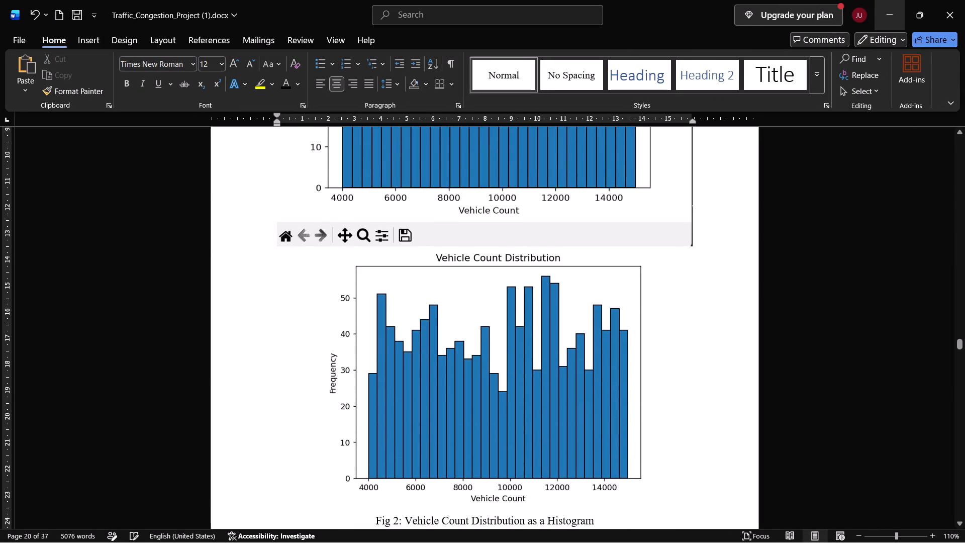
scroll(537, 319, "up", 1)
scroll(480, 407, "down", 1)
left_click(472, 416)
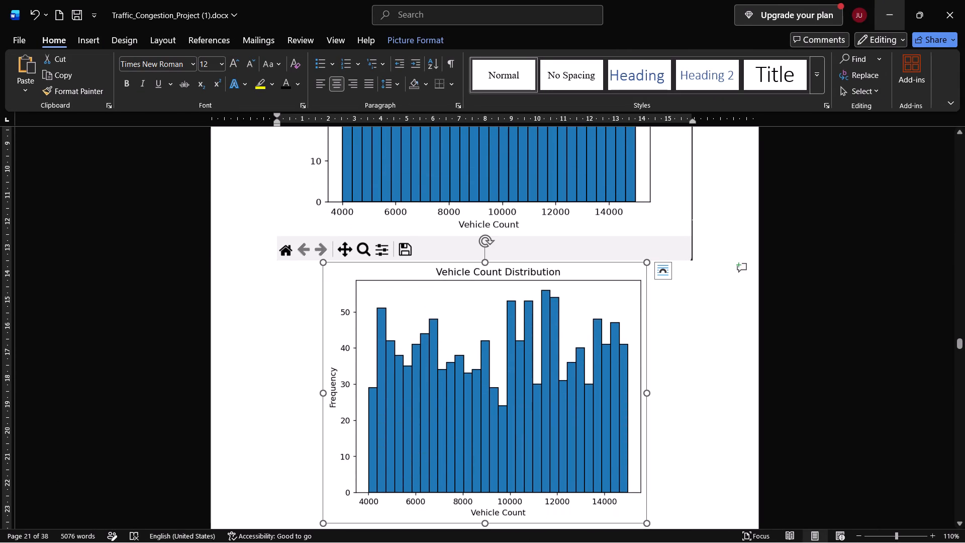
key("Delete")
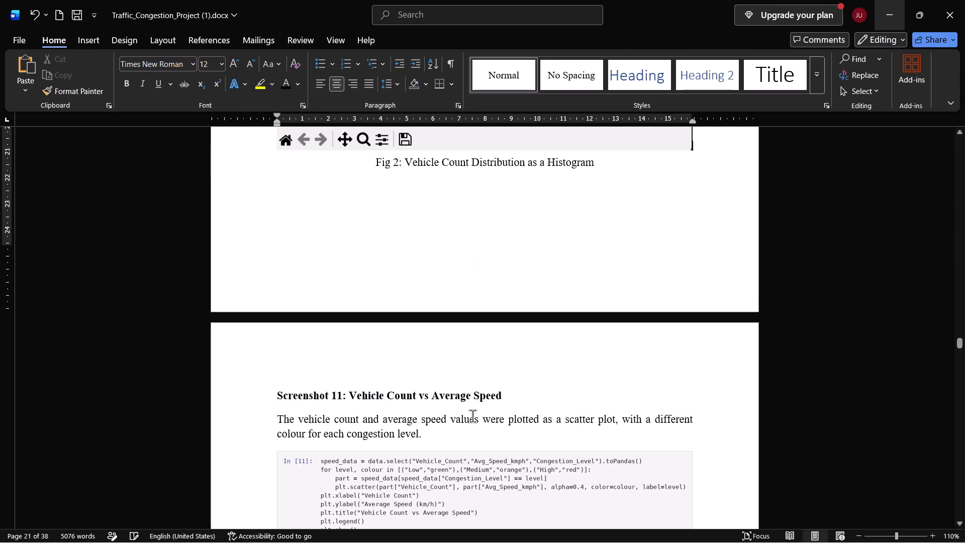
scroll(472, 416, "up", 6)
scroll(472, 416, "down", 1)
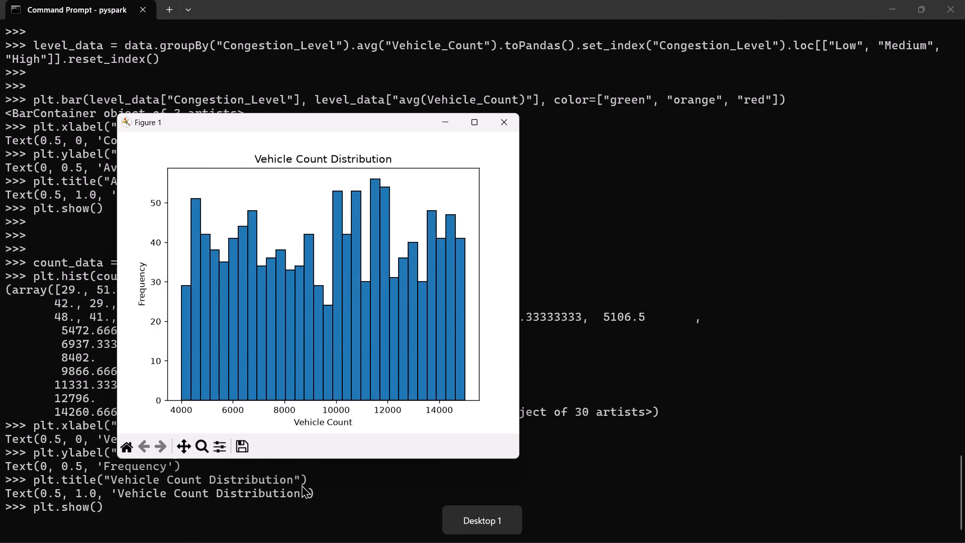
left_click(134, 512)
left_click_drag(16, 518, 0, 364)
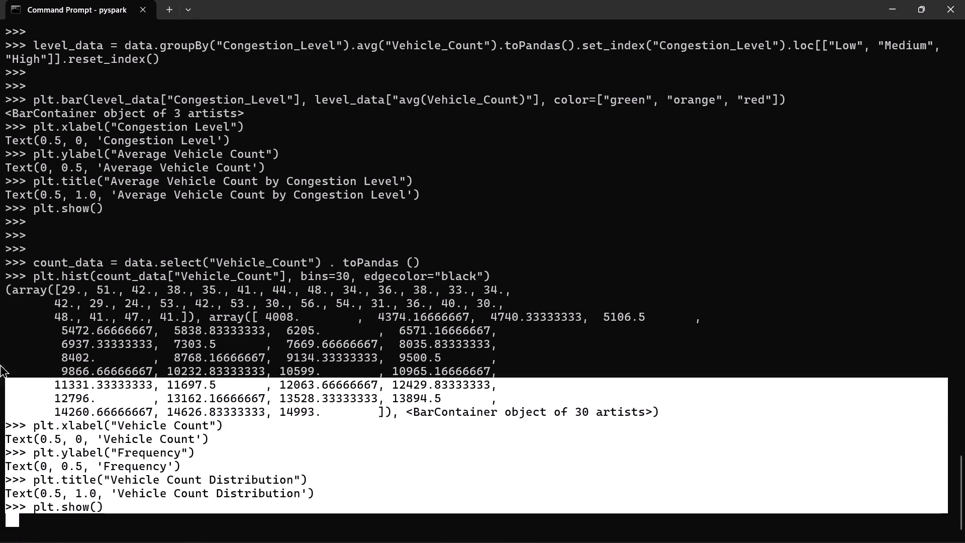
left_click_drag(0, 364, 0, 263)
key("ctrl+c")
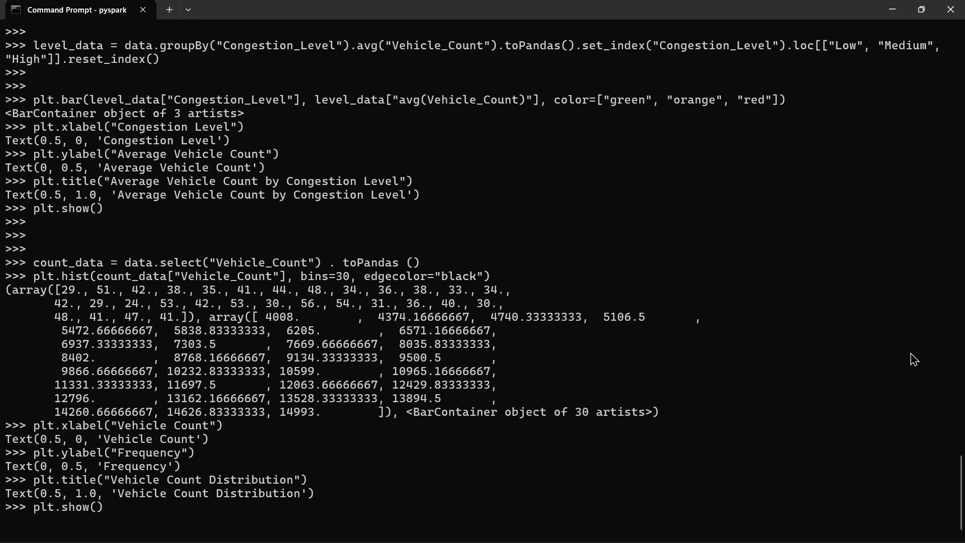
key("shift+super+s")
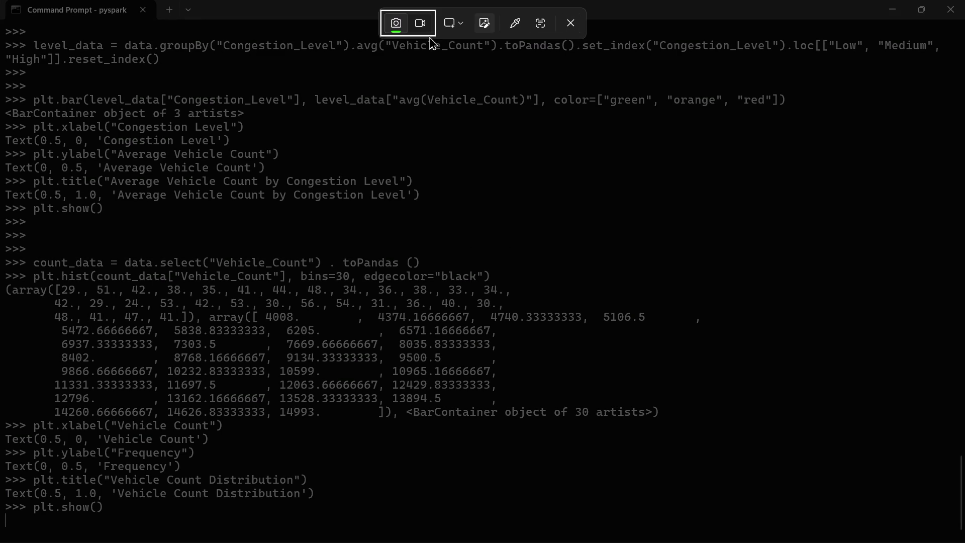
left_click_drag(1, 252, 964, 542)
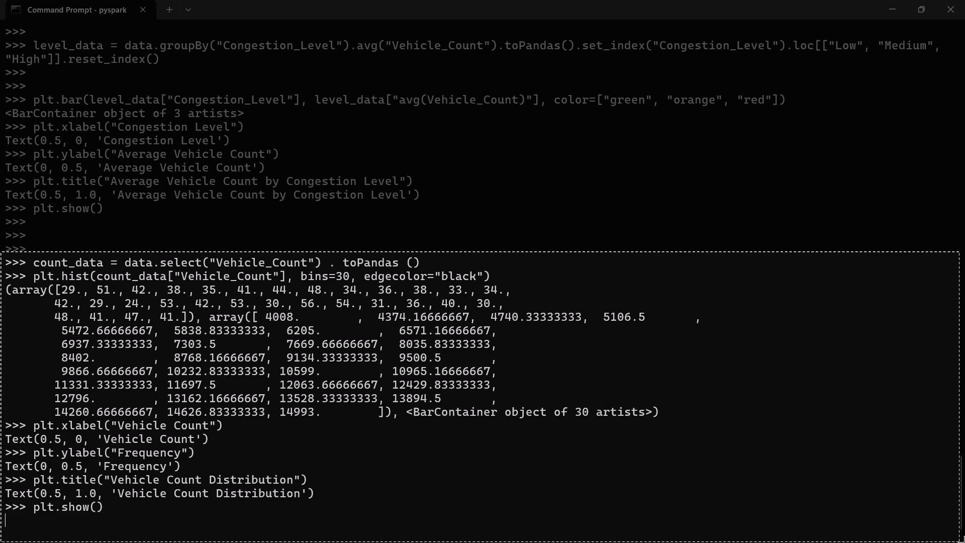
left_click_drag(964, 542, 964, 533)
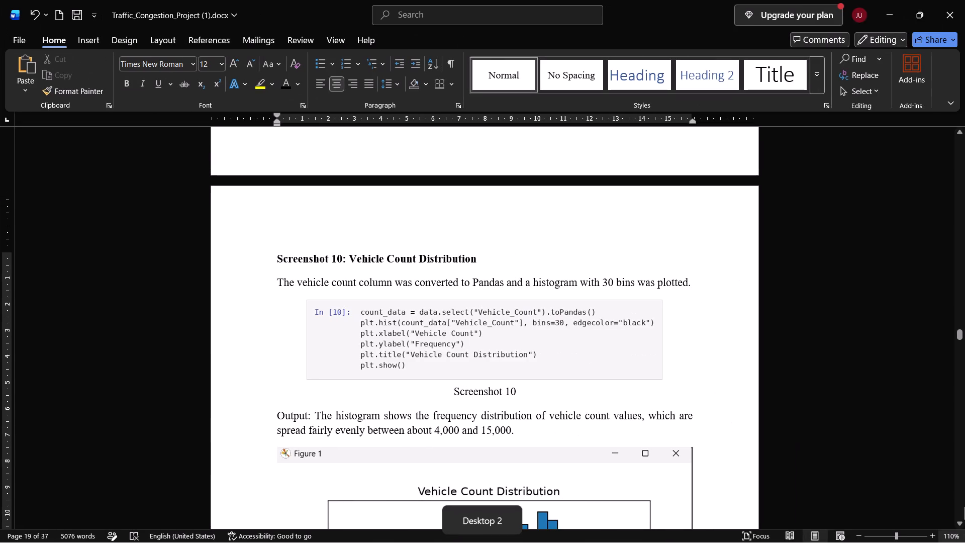
In the Word report, replace the Screenshot 10 notebook code image with the terminal snip.
left_click(499, 361)
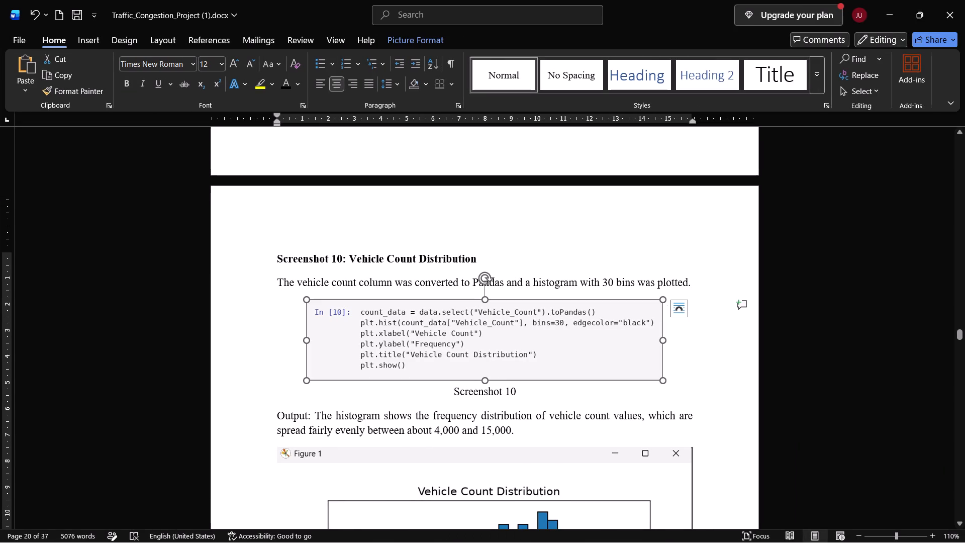
key("ctrl+v")
left_click(473, 458)
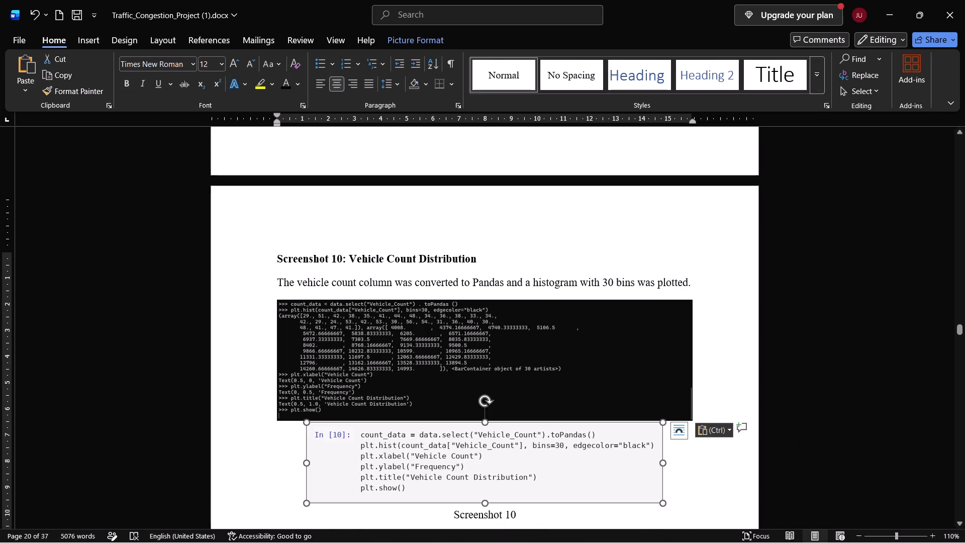
key("Delete")
Stretch the Screenshot 10 terminal image wider, past the page's edge, and make it taller so its text is readable.
left_click(484, 390)
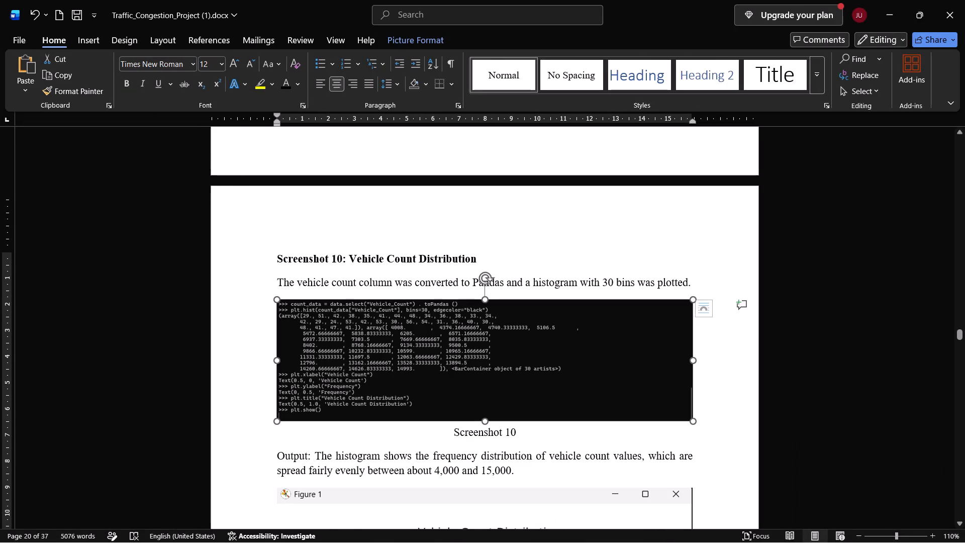
left_click_drag(694, 360, 779, 363)
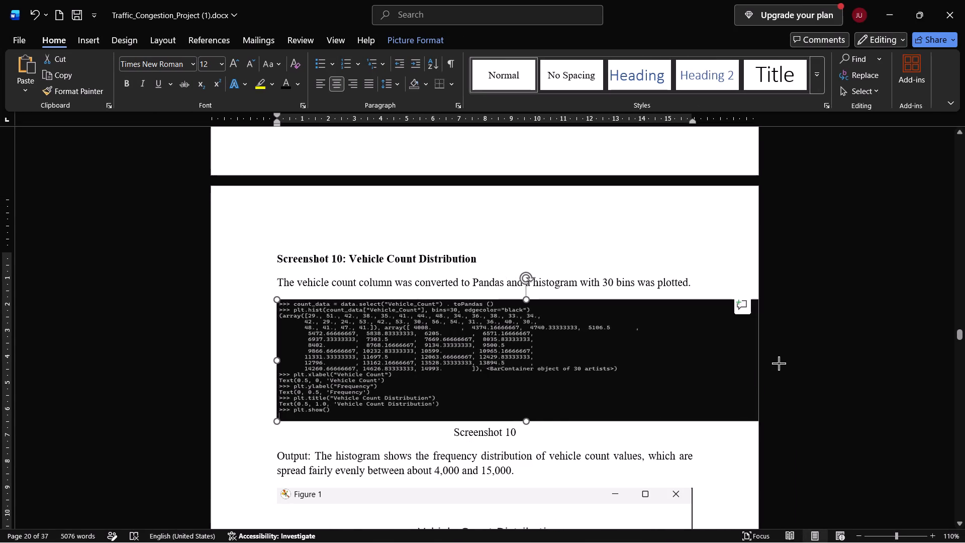
left_click_drag(779, 363, 943, 368)
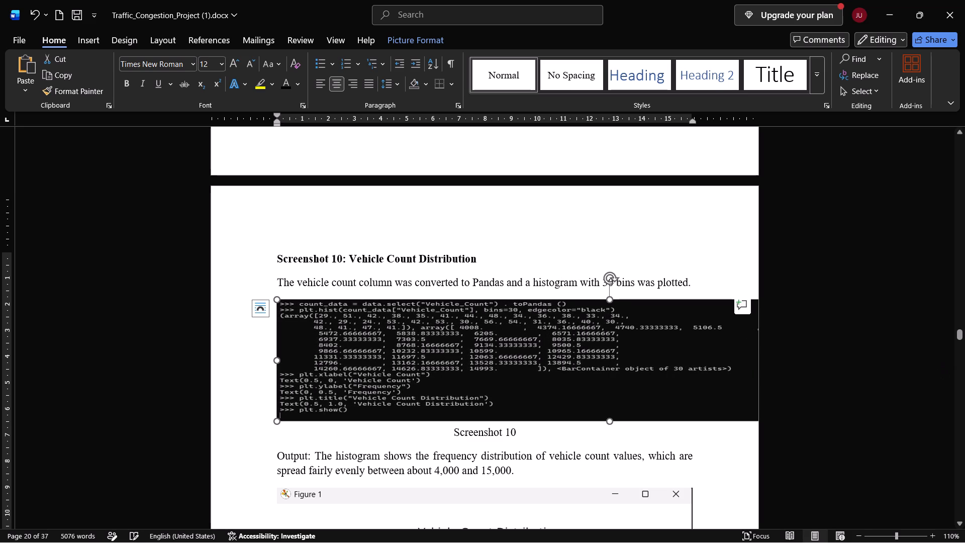
left_click_drag(610, 420, 614, 460)
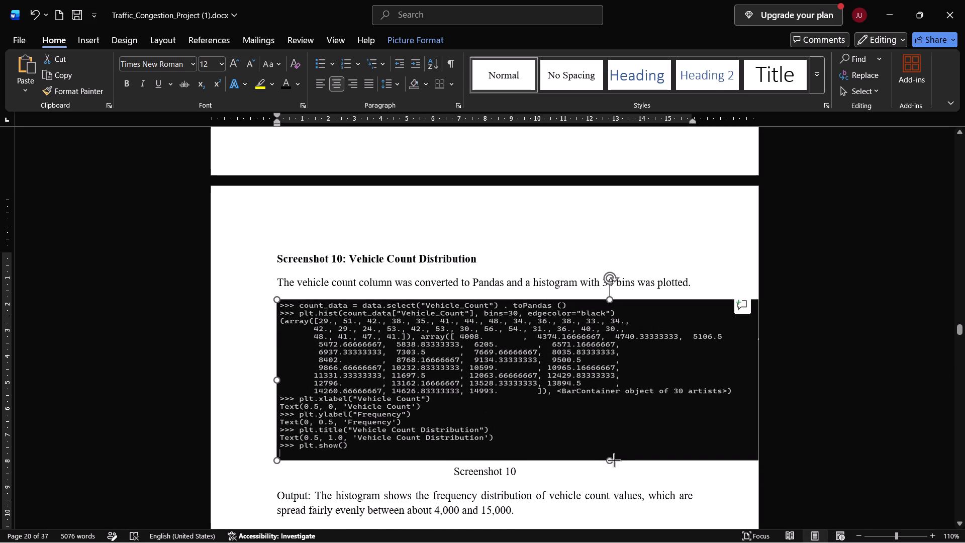
left_click_drag(614, 460, 604, 488)
left_click(239, 408)
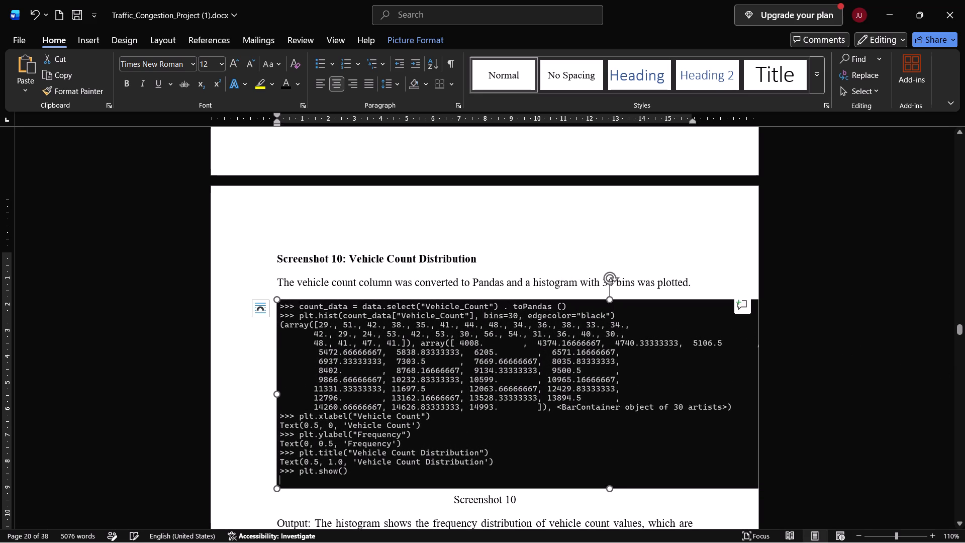
left_click(232, 294)
scroll(264, 328, "down", 1)
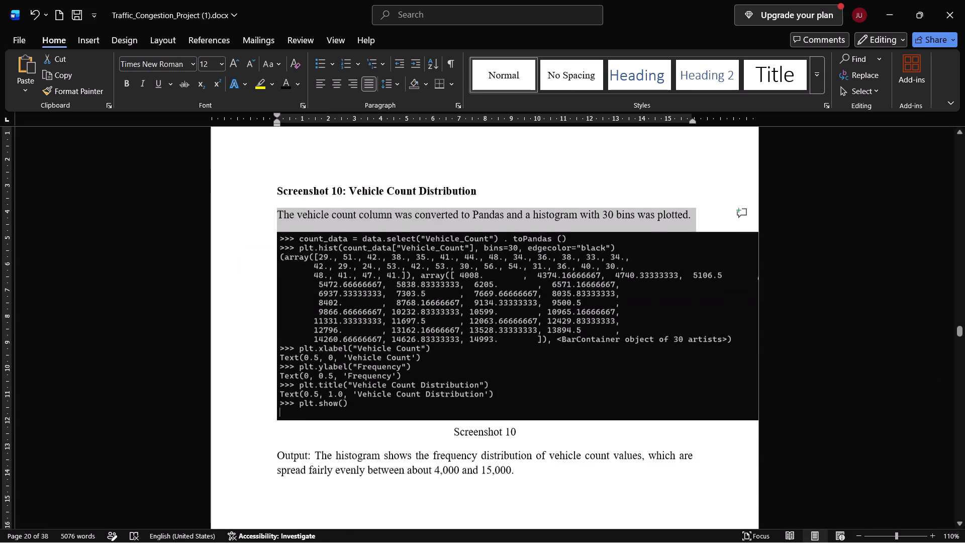
scroll(264, 328, "down", 1)
left_click(245, 384)
left_click(416, 455)
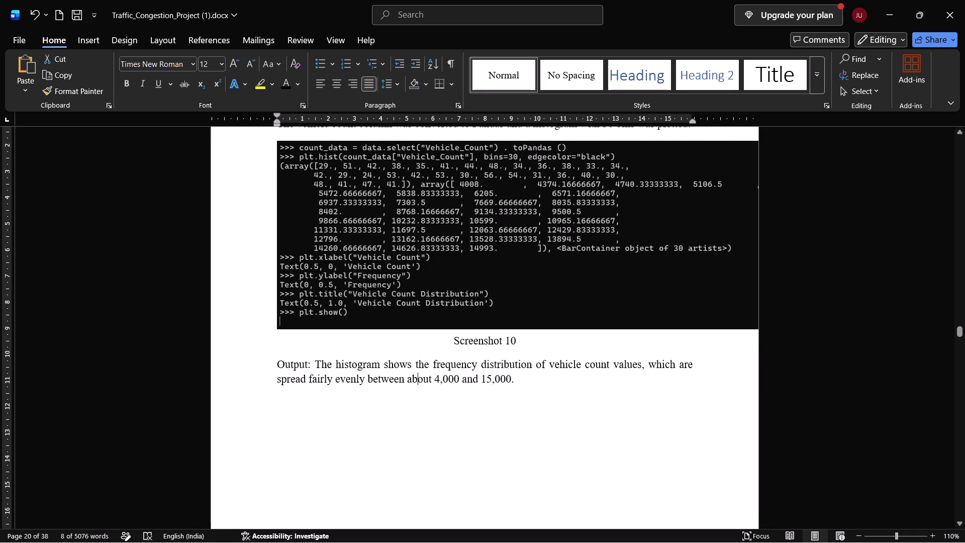
Shrink the Figure 1 histogram in height and width so it fits below the Screenshot 10 output paragraph on the same page.
scroll(844, 418, "down", 1)
scroll(615, 325, "down", 1)
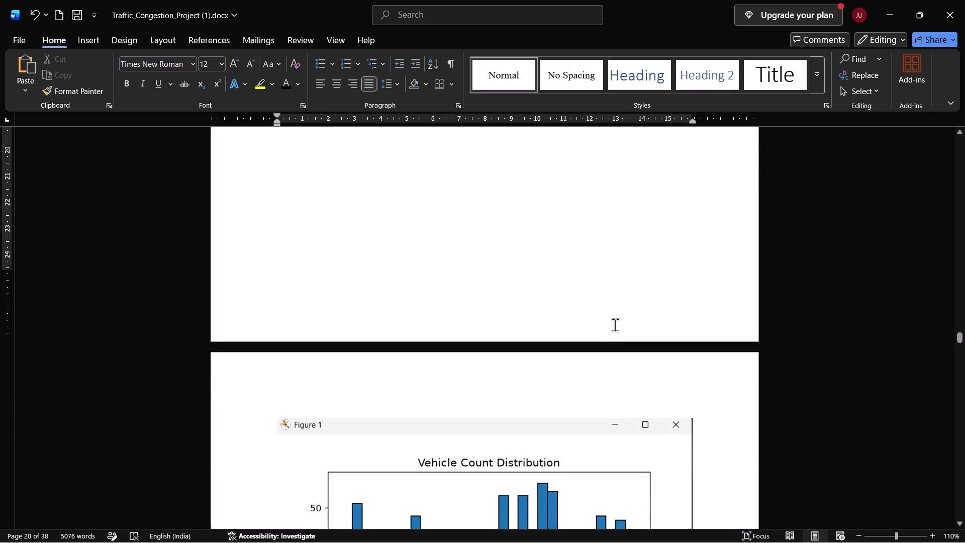
scroll(615, 325, "down", 1)
scroll(615, 325, "up", 4)
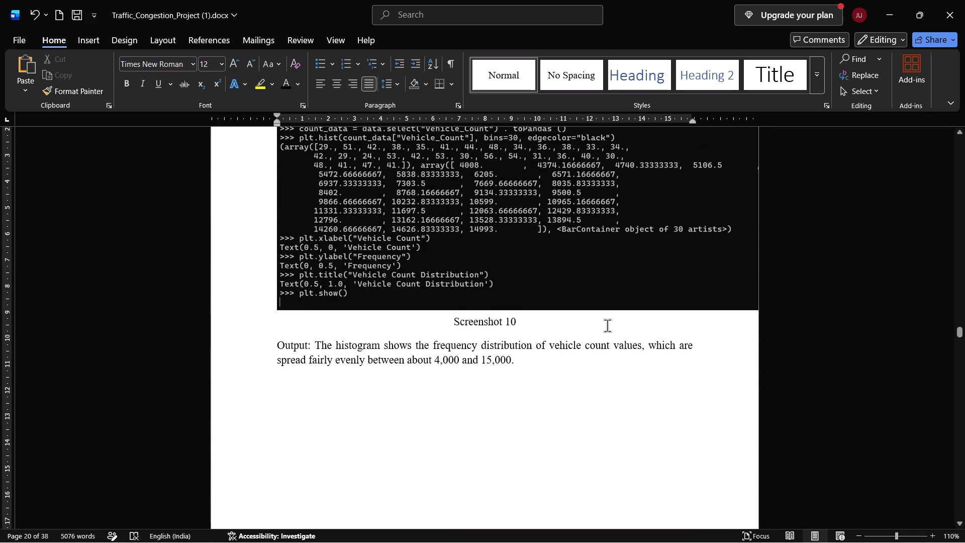
left_click(324, 408)
key("Down")
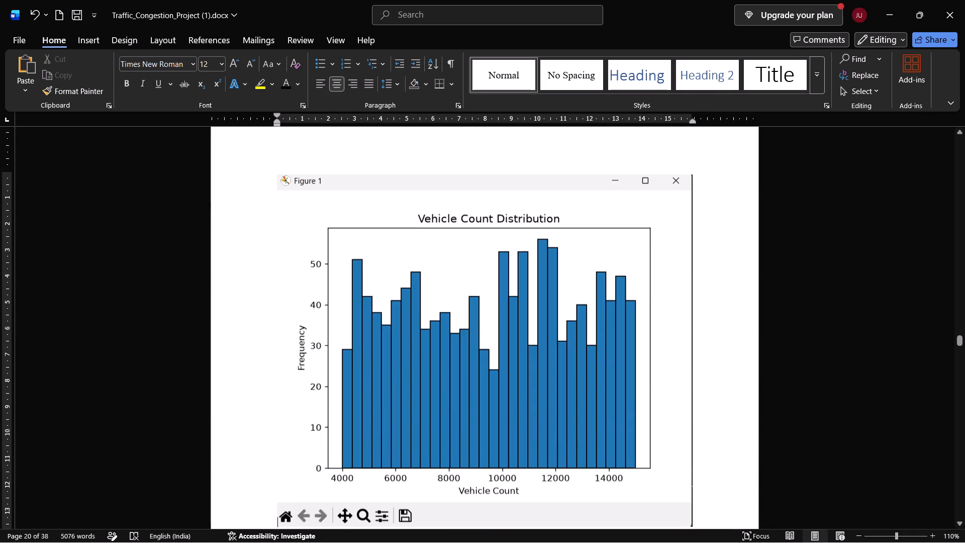
key("Up")
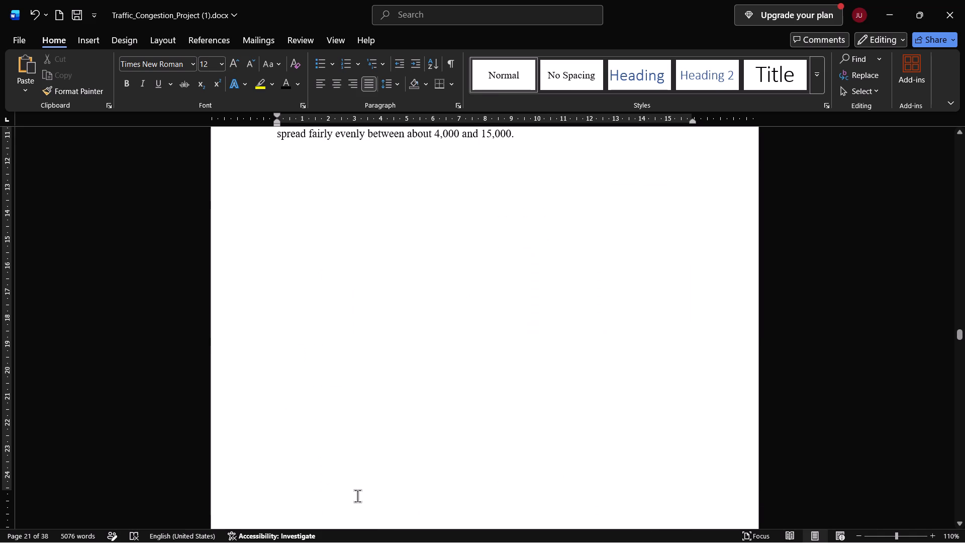
key("Down")
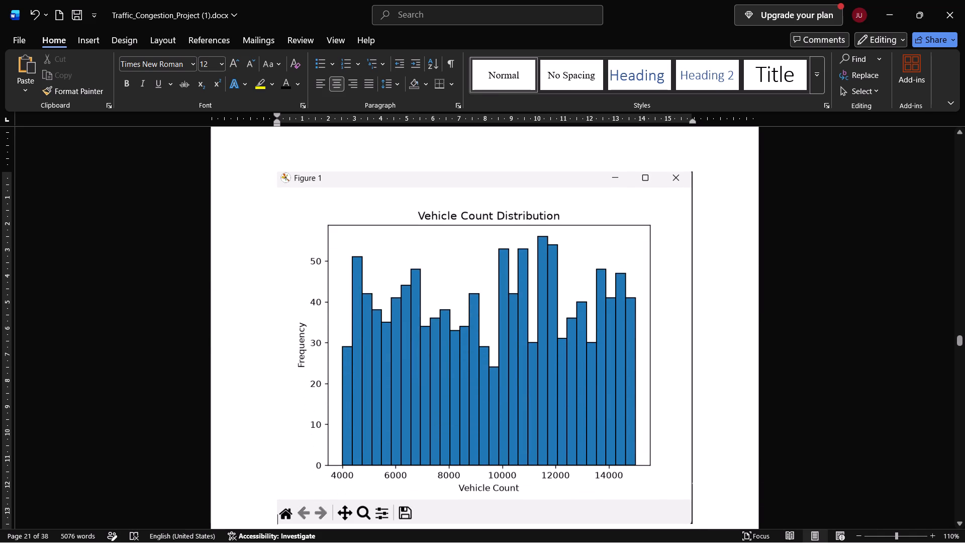
left_click(506, 377)
scroll(469, 372, "down", 1)
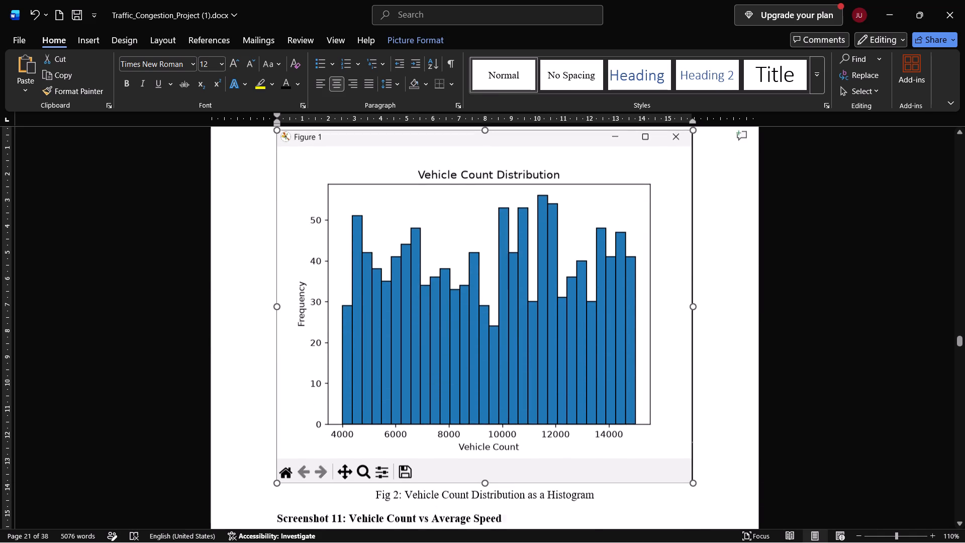
left_click_drag(485, 474, 496, 419)
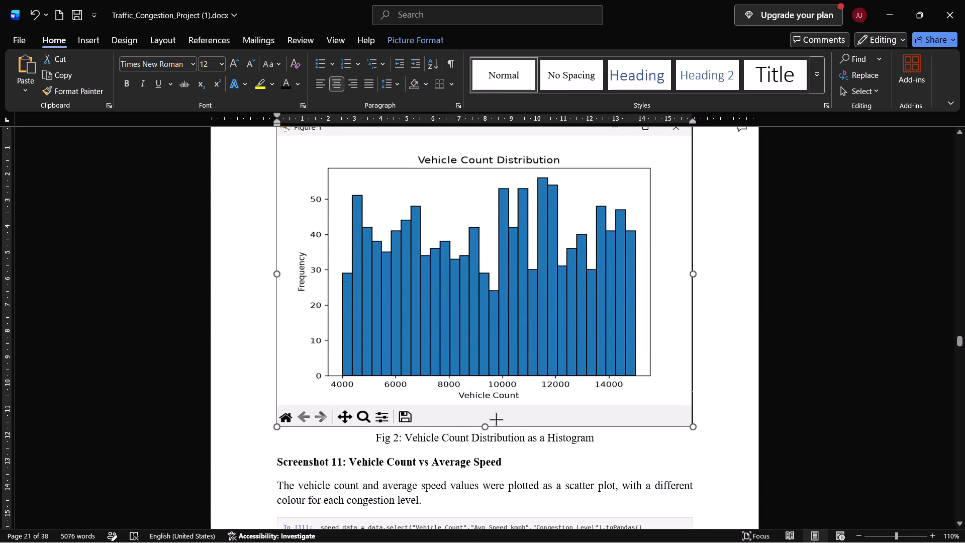
left_click_drag(496, 419, 496, 412)
scroll(496, 412, "up", 1)
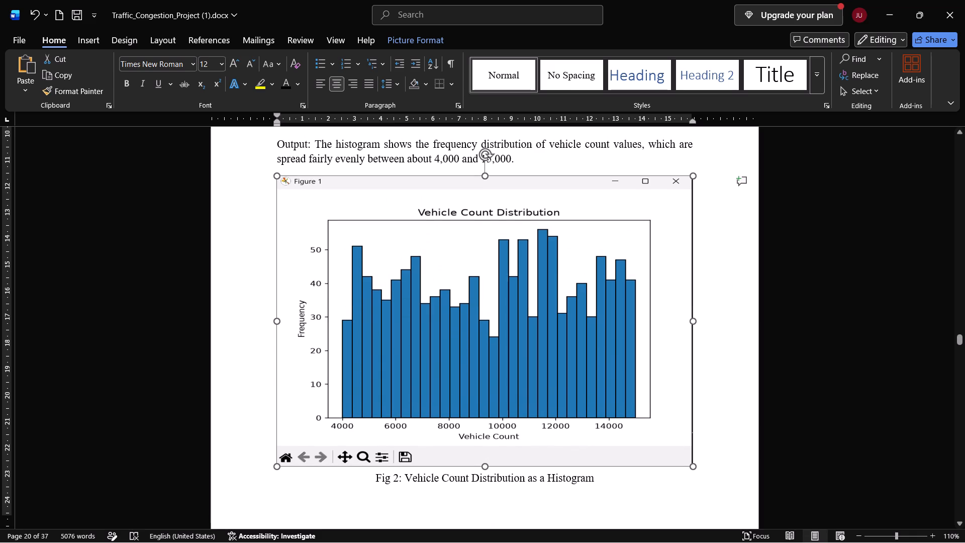
left_click_drag(696, 323, 677, 328)
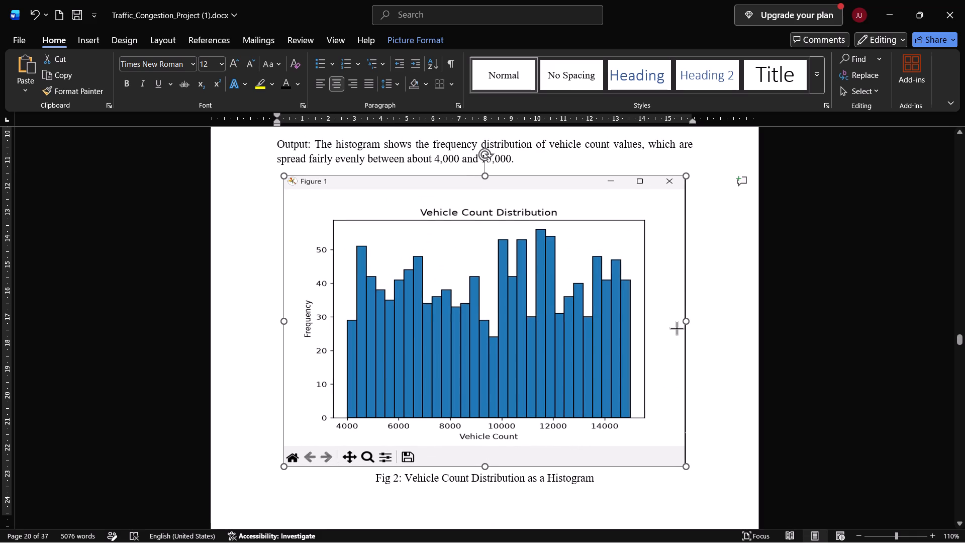
left_click_drag(677, 328, 657, 329)
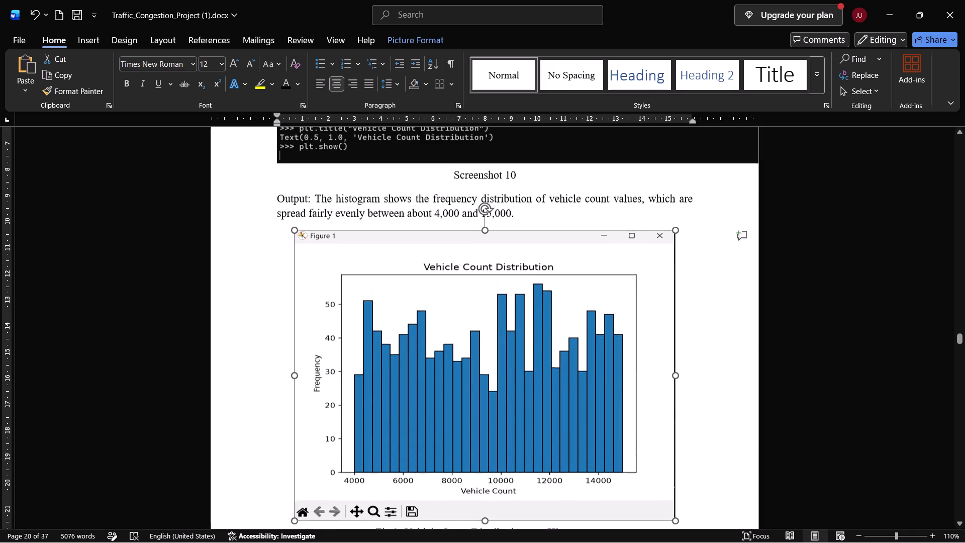
scroll(557, 302, "up", 1)
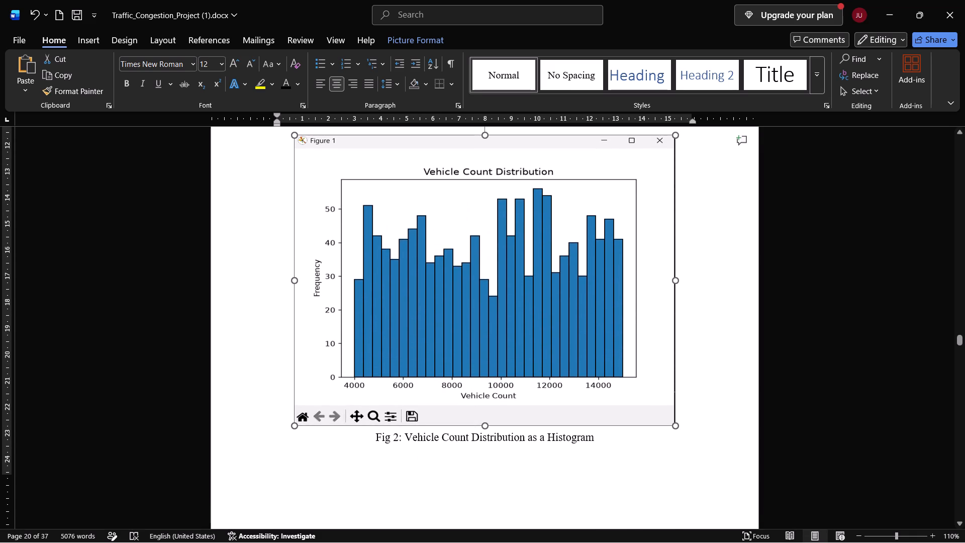
In the Word report, extract and copy the text of the Screenshot 11 notebook code image, from the speed_data line through plt.show().
scroll(557, 302, "down", 2)
left_click(523, 301)
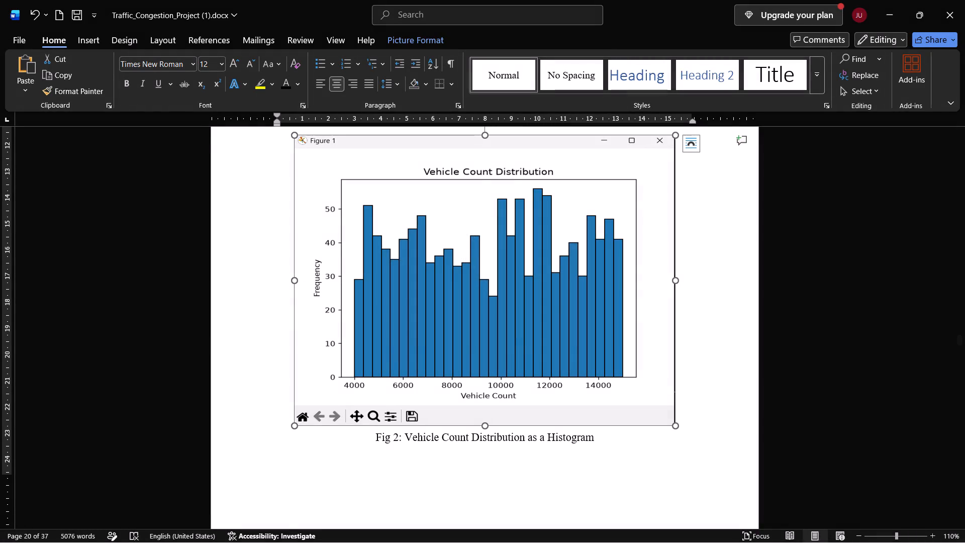
scroll(497, 292, "down", 3)
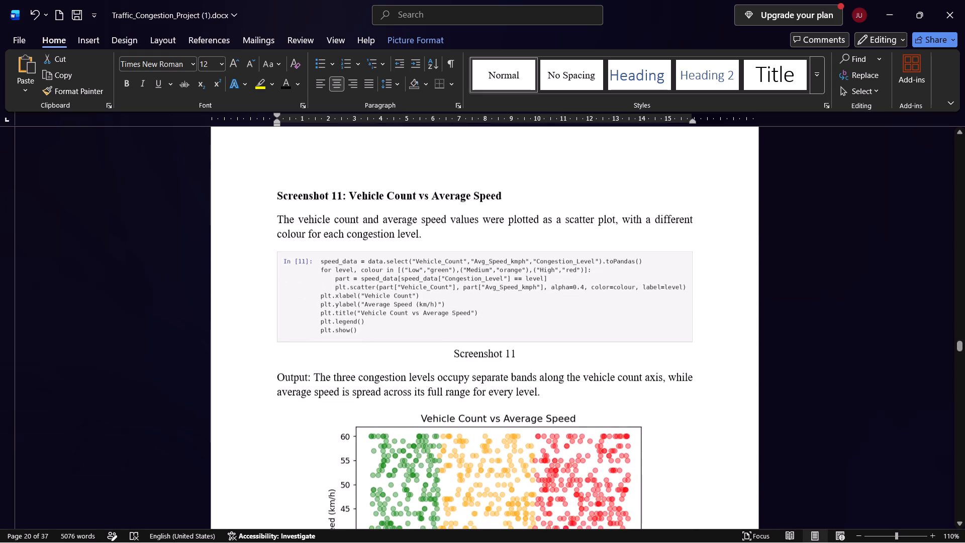
scroll(497, 292, "down", 4)
scroll(497, 292, "up", 1)
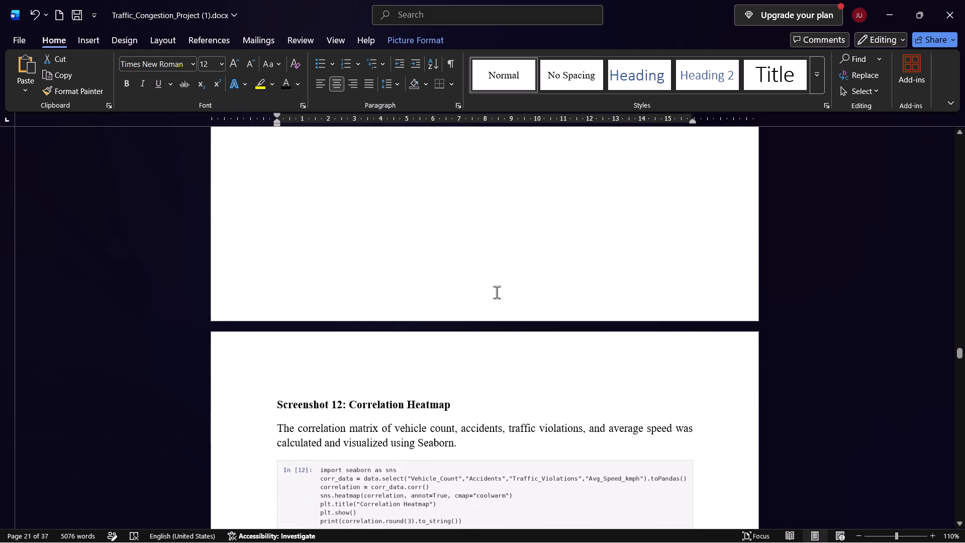
scroll(497, 292, "up", 3)
scroll(497, 292, "down", 1)
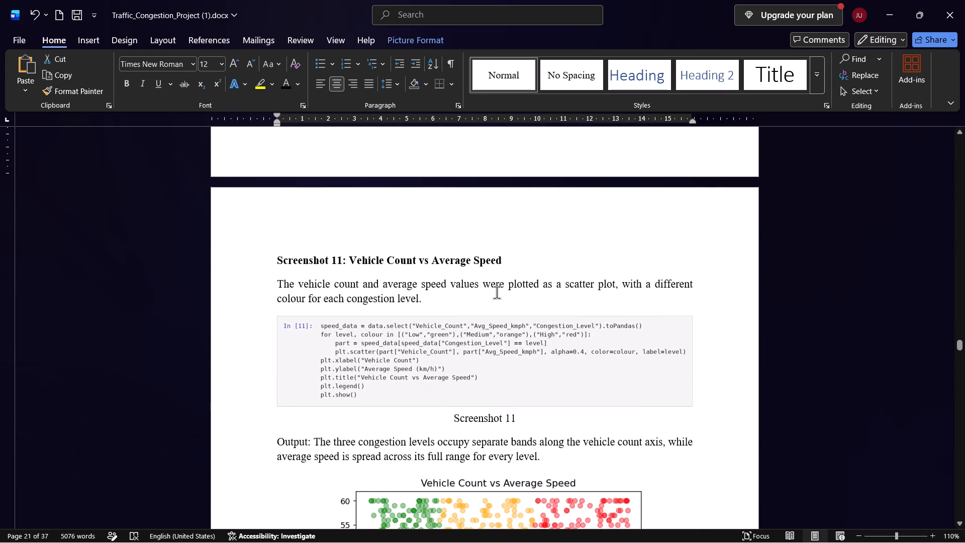
scroll(497, 292, "down", 1)
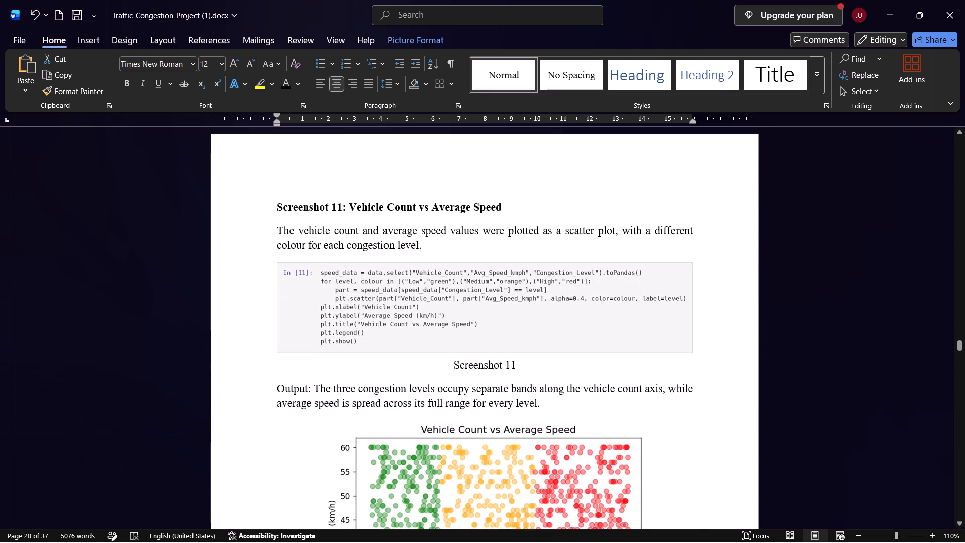
scroll(497, 292, "right", 1)
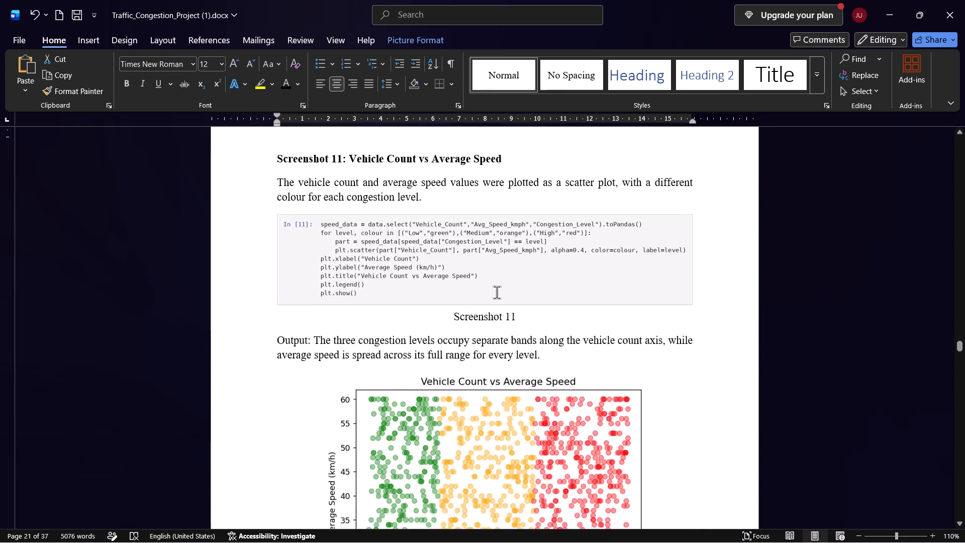
scroll(497, 292, "right", 1)
scroll(434, 322, "down", 1)
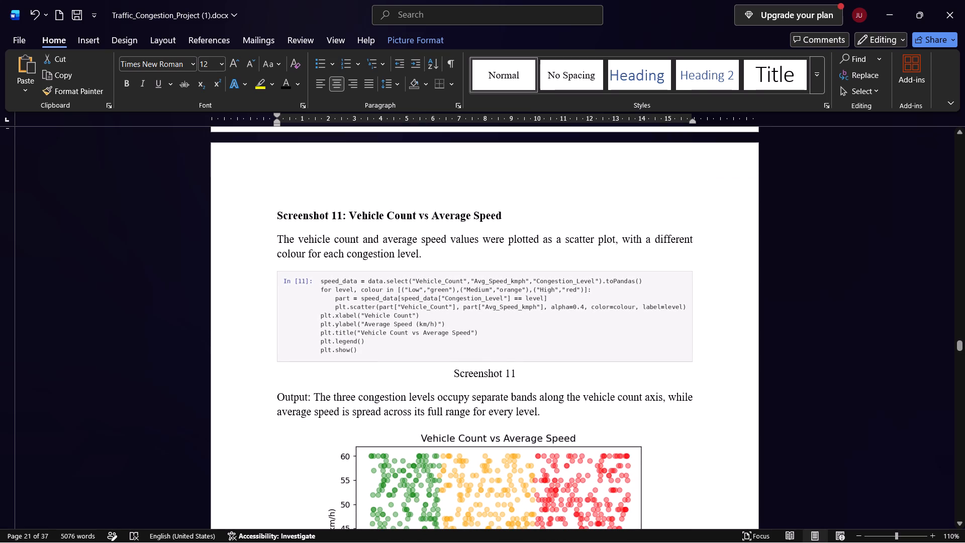
left_click(457, 295)
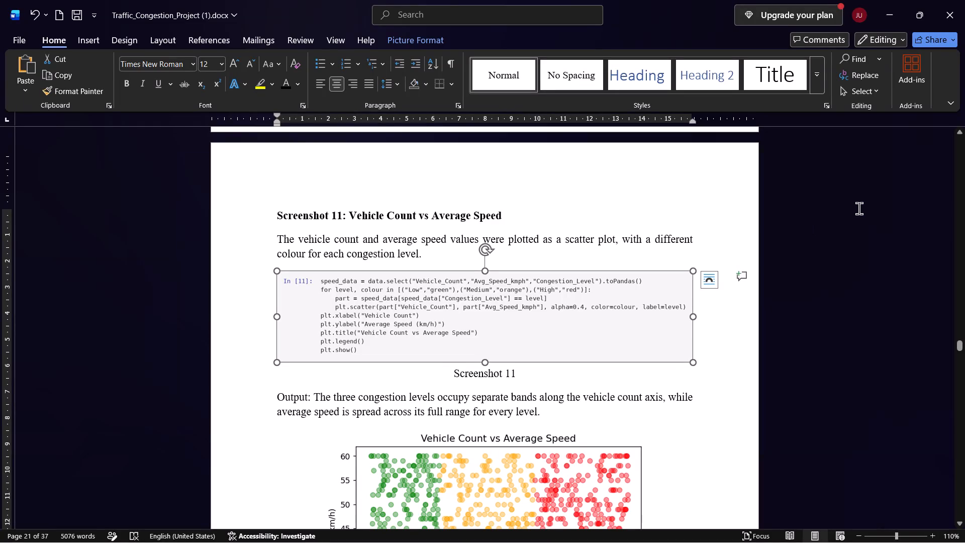
key("shift+super+s")
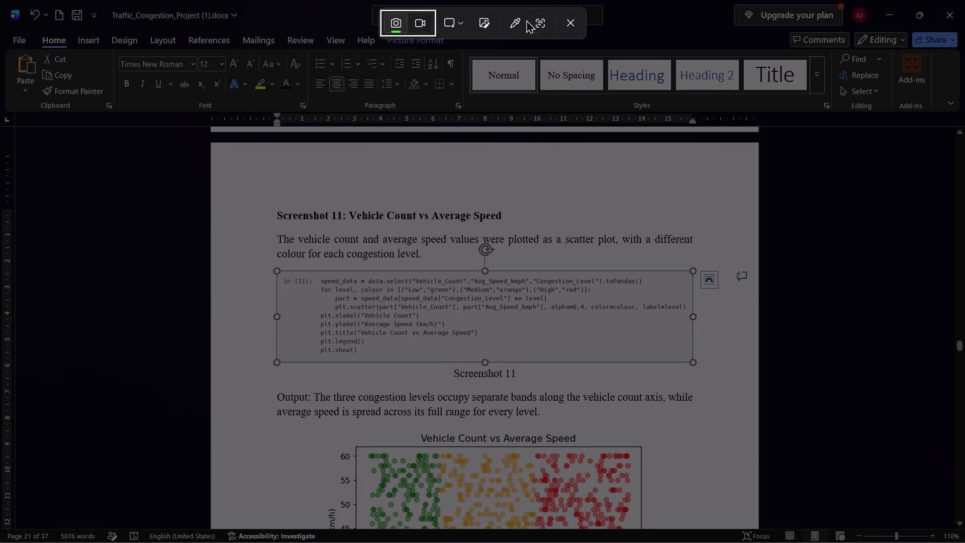
left_click(535, 21)
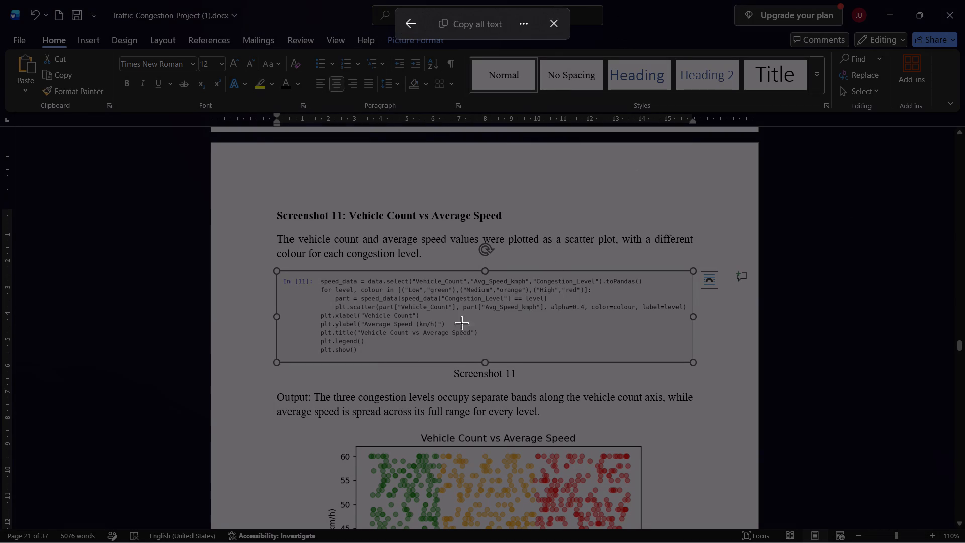
left_click_drag(314, 272, 428, 333)
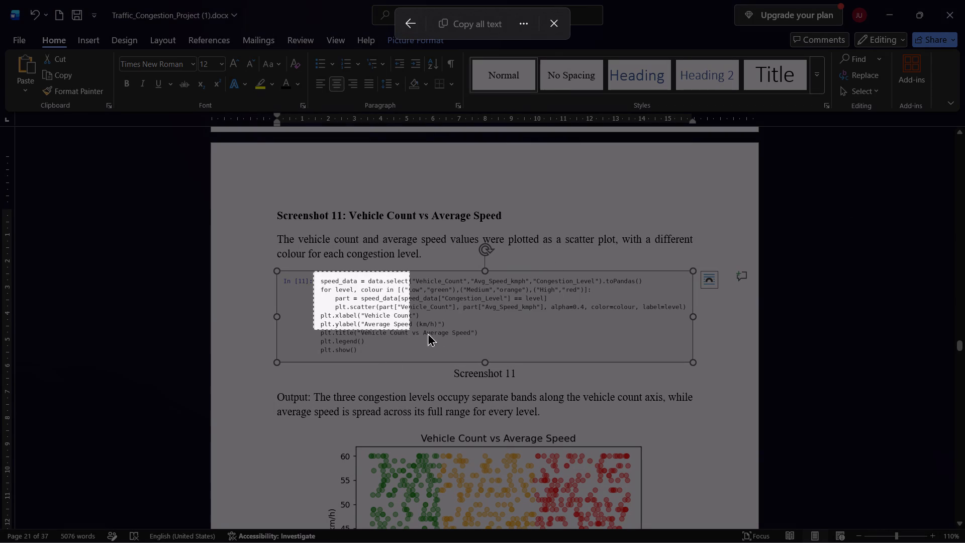
left_click_drag(428, 333, 692, 357)
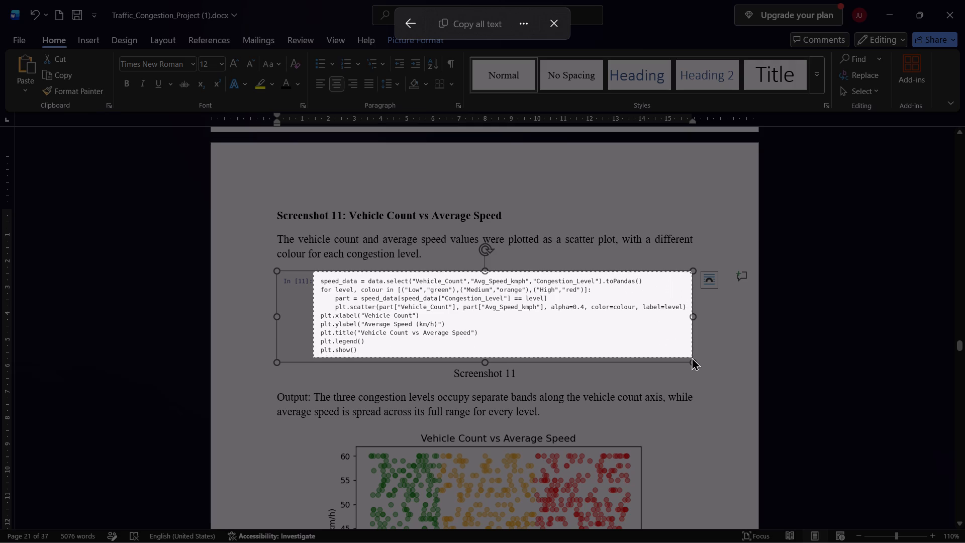
left_click_drag(692, 357, 693, 361)
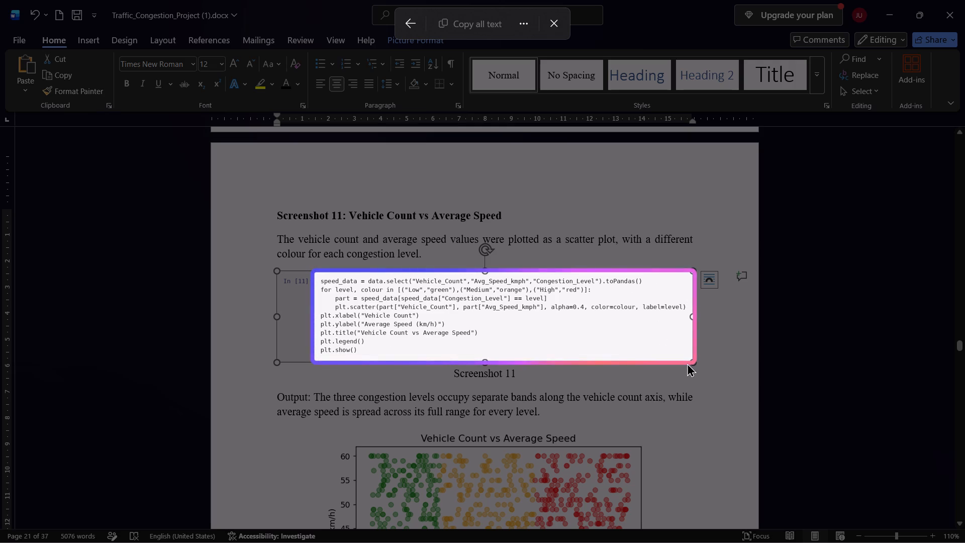
key("ctrl+a")
key("ctrl+a")
key("ctrl+c")
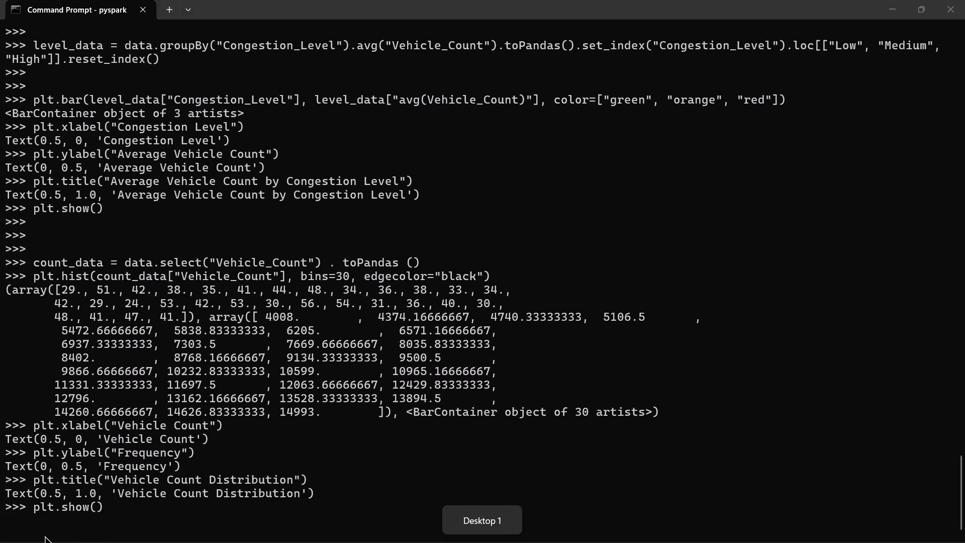
Switch to the PySpark terminal, close the Vehicle Count Distribution figure window, and add blank prompt lines below the histogram code.
left_click(45, 535)
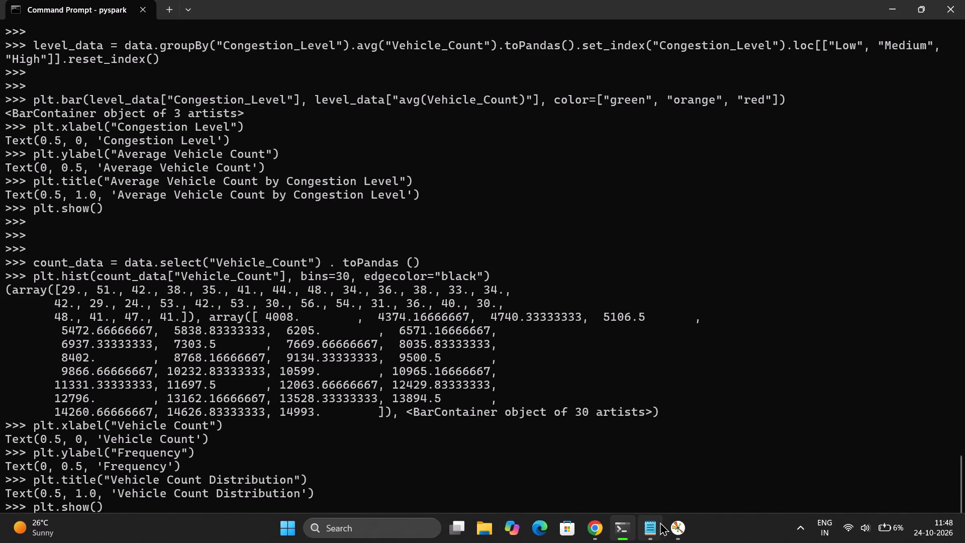
left_click(683, 530)
left_click(506, 123)
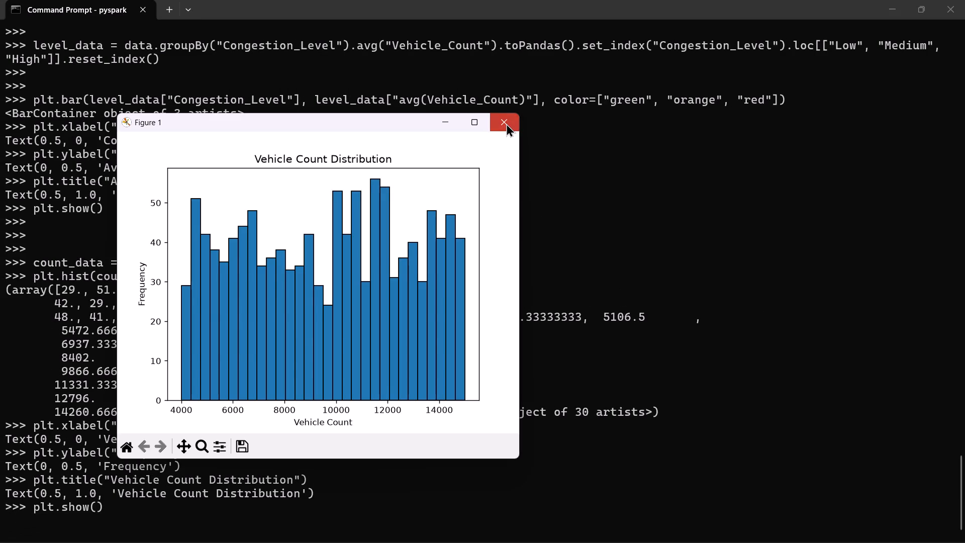
key("Return")
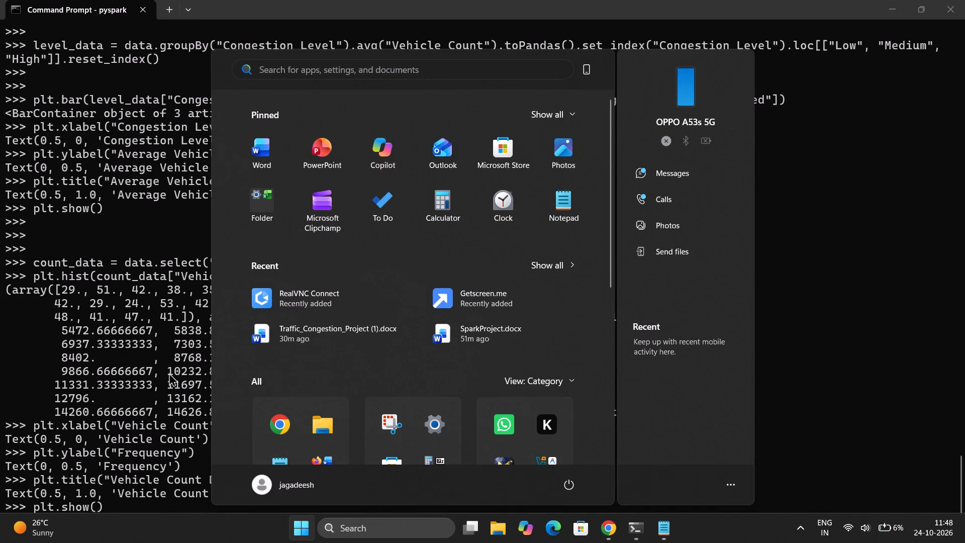
scroll(127, 385, "down", 1)
left_click(93, 417)
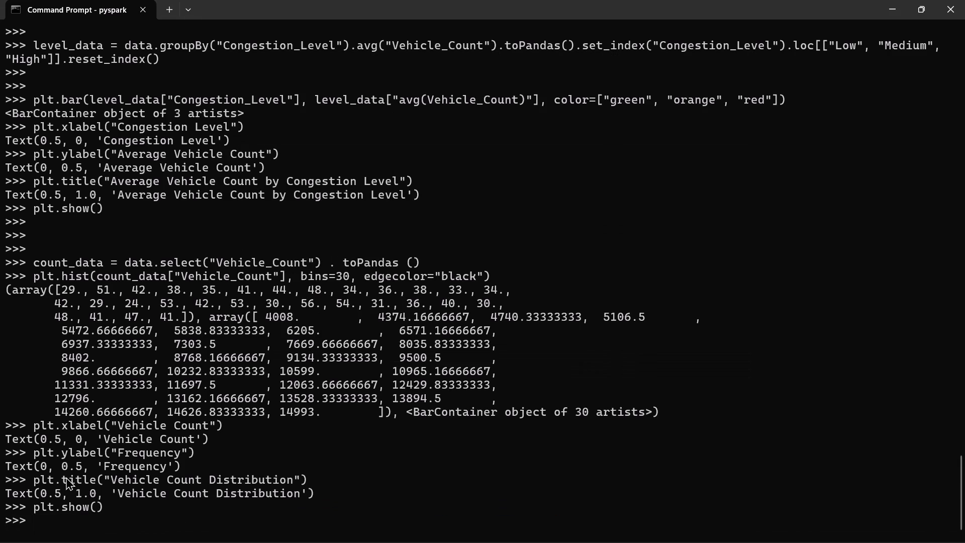
key("Return")
key("Return")
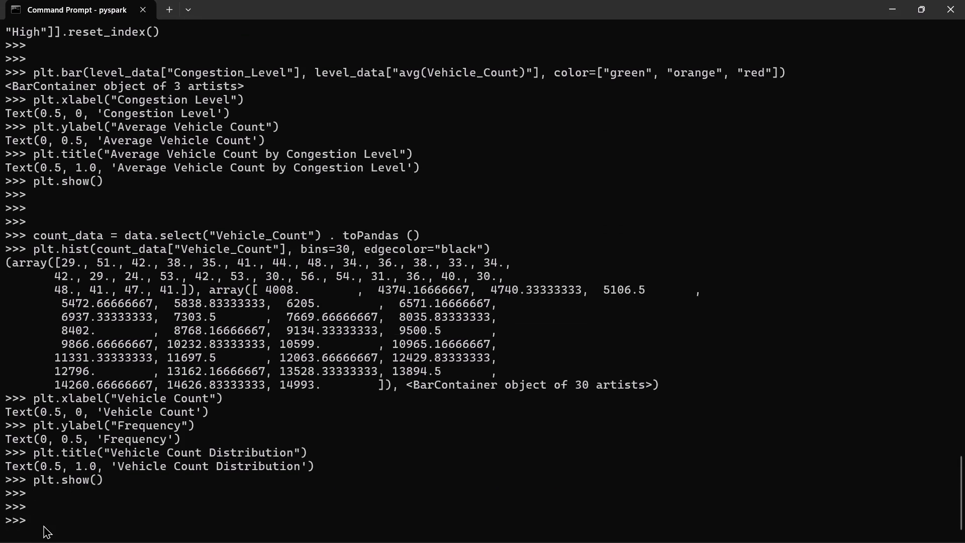
Paste the copied Screenshot 11 scatter plot code into the PySpark terminal, run it through plt.show(), and close the figure window.
right_click(44, 523)
left_click(390, 363)
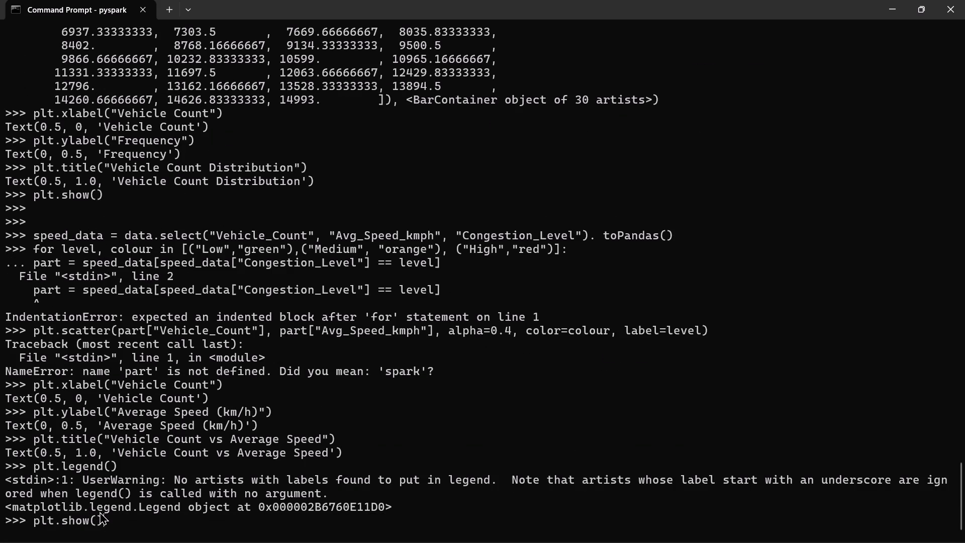
key("Return")
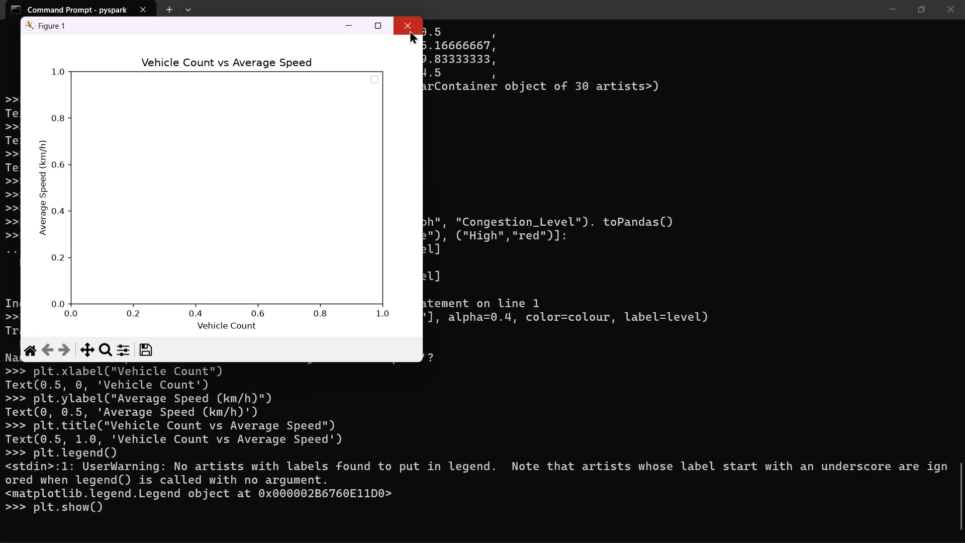
left_click(410, 30)
left_click_drag(39, 516, 0, 283)
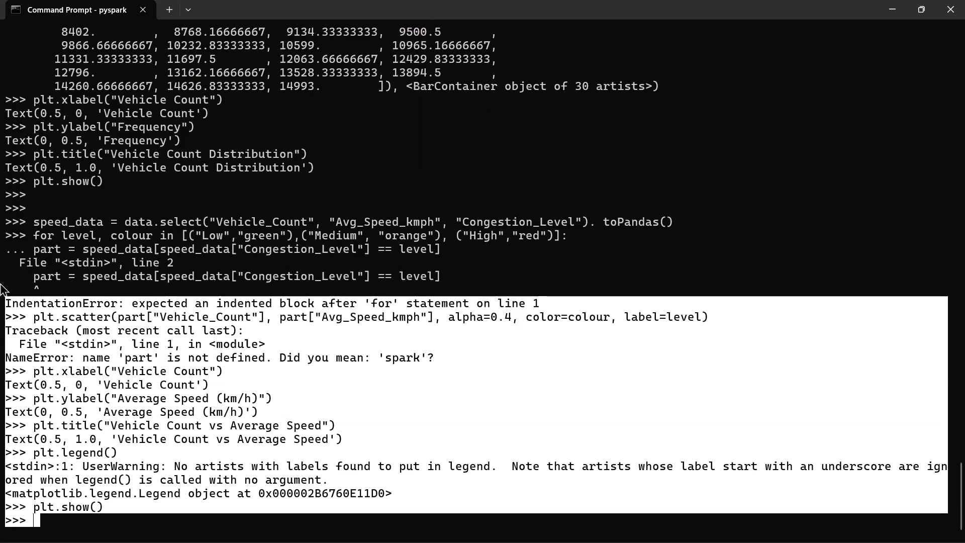
left_click_drag(0, 283, 0, 224)
key("ctrl+c")
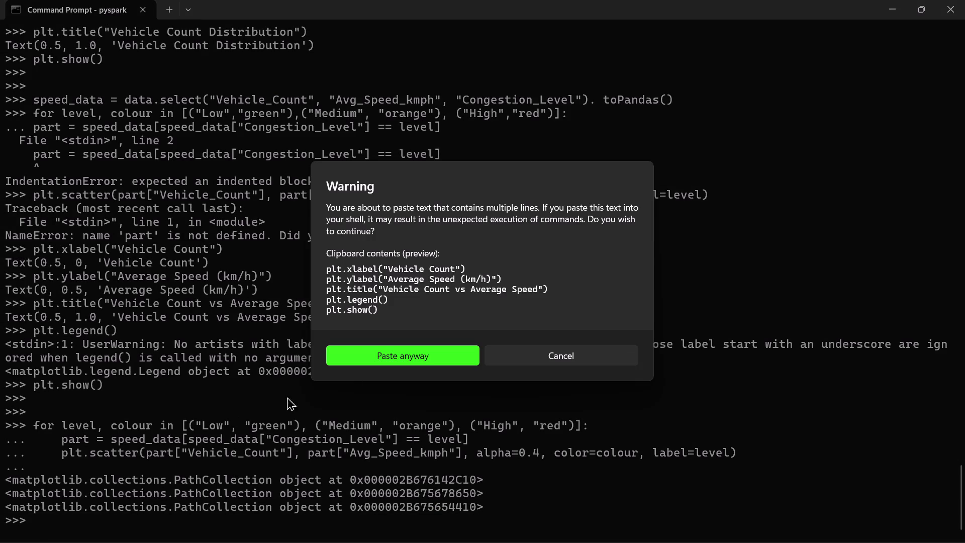
left_click(425, 348)
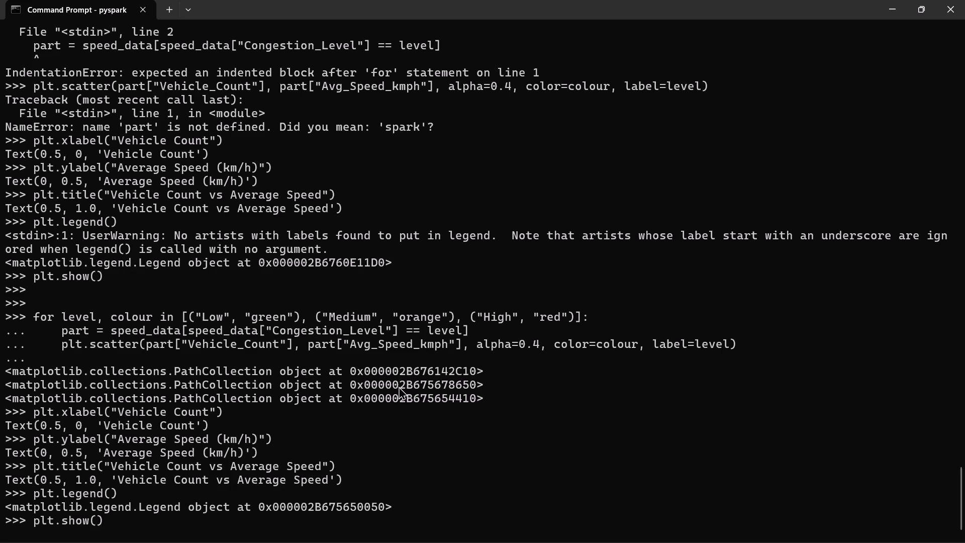
key("Return")
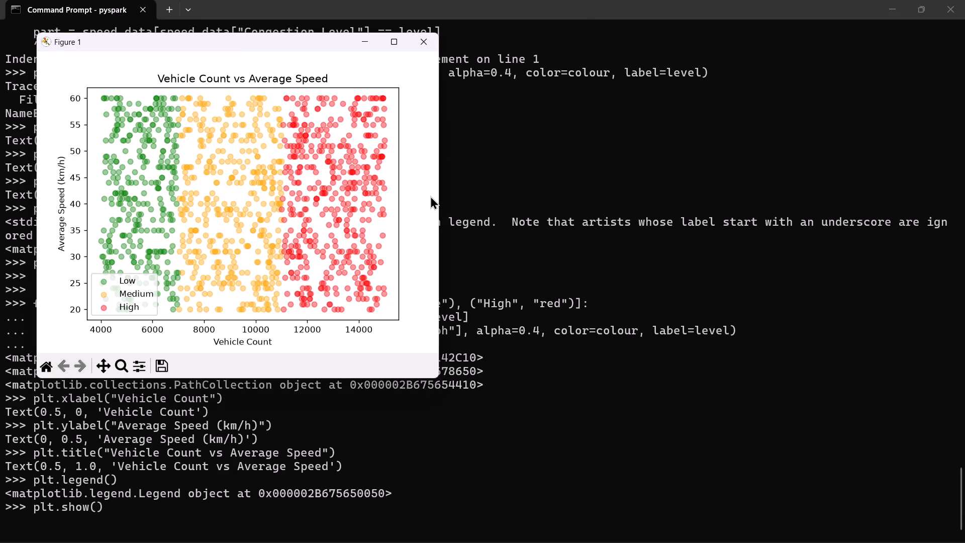
Snip the whole Figure 1 scatter plot window and paste it directly before the old Fig 3 chart in the Word report.
key("shift+super+s")
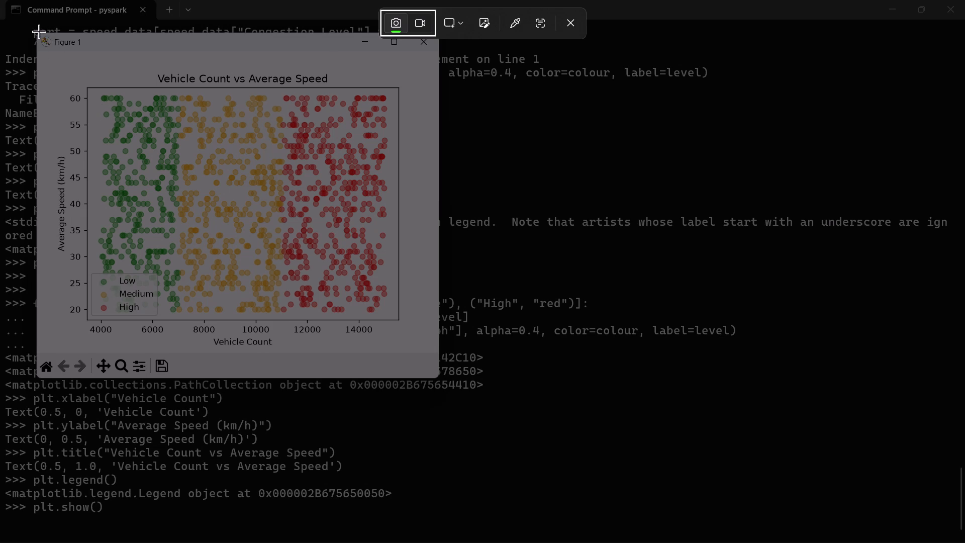
left_click_drag(38, 35, 129, 111)
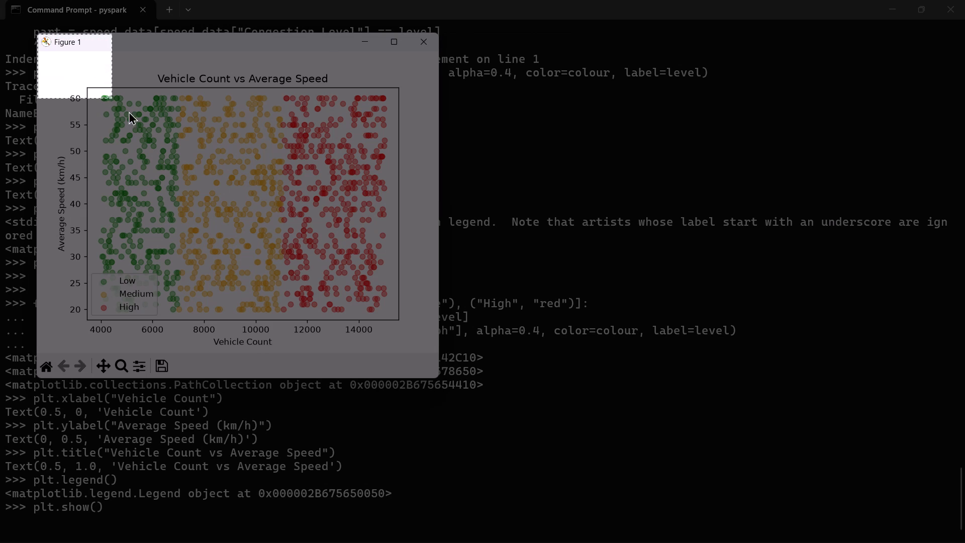
left_click_drag(129, 111, 452, 371)
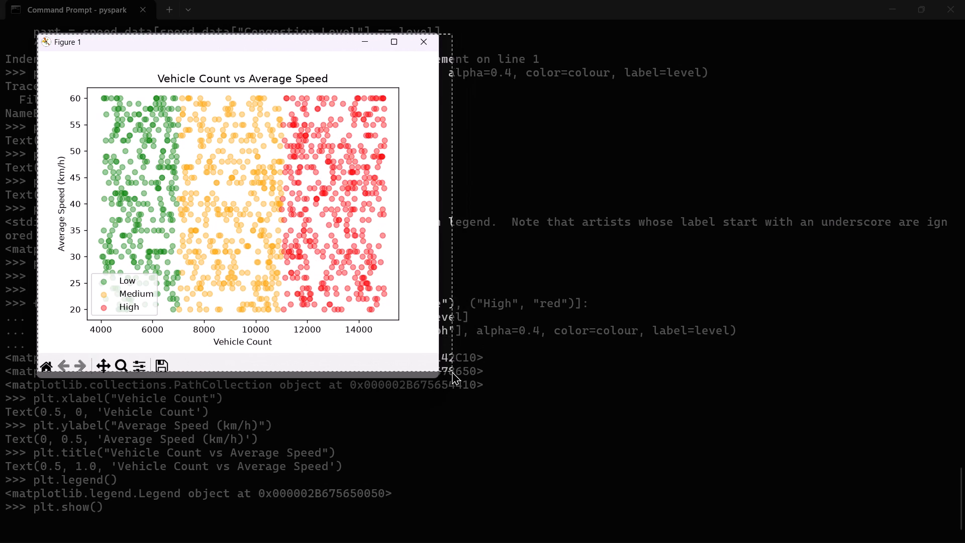
left_click_drag(452, 371, 435, 377)
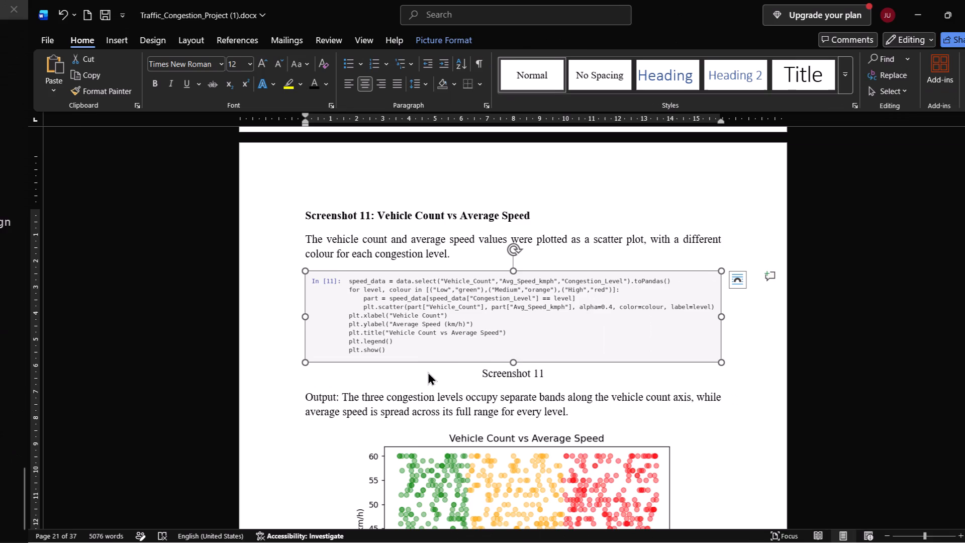
scroll(409, 344, "down", 2)
left_click(498, 345)
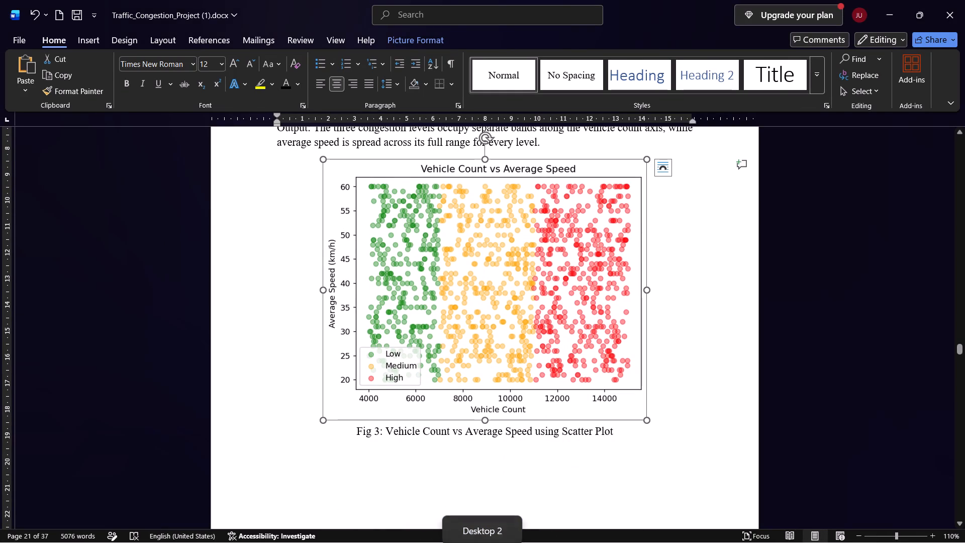
key("ctrl+v")
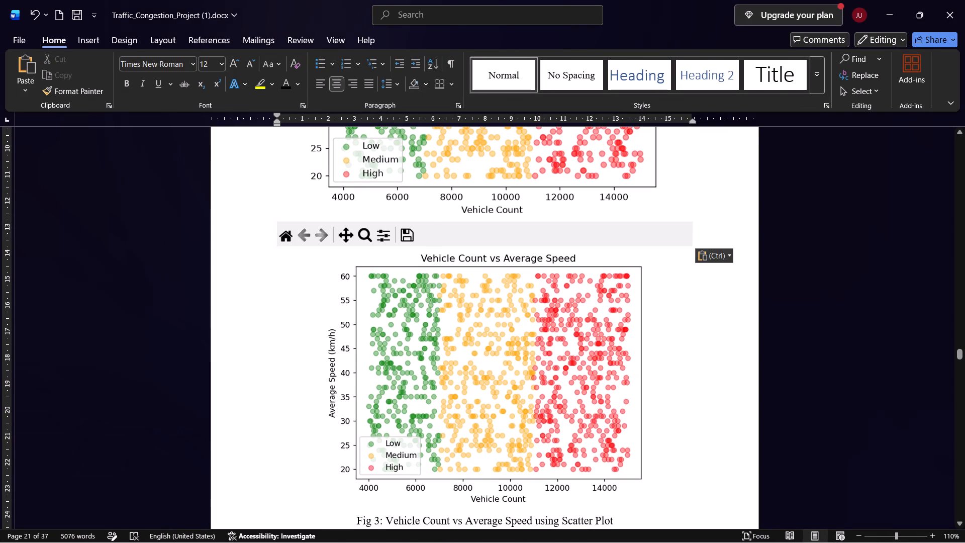
Resize the pasted Figure 1 picture to about 13 cm wide and reduce its height to restore roughly even proportions.
scroll(498, 345, "up", 2)
left_click(463, 338)
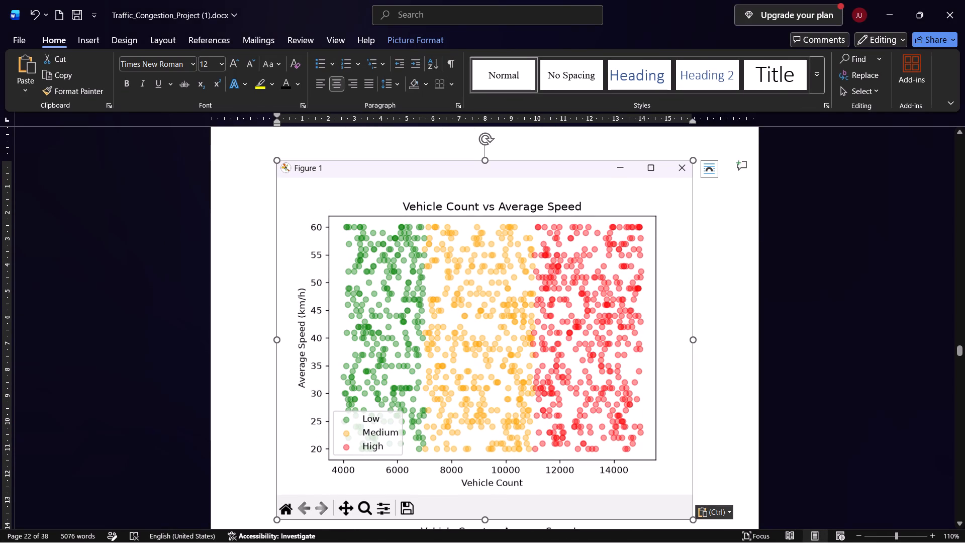
left_click_drag(694, 341, 620, 337)
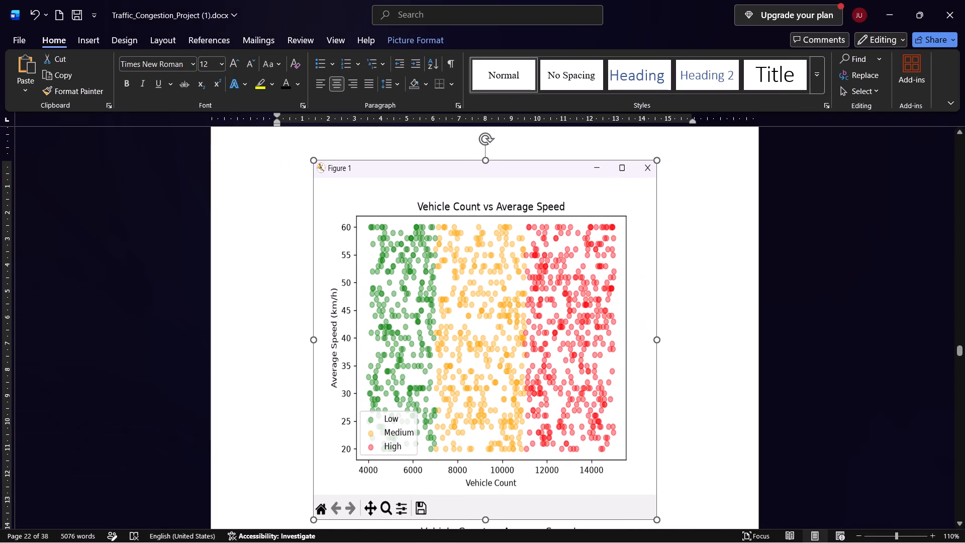
scroll(491, 419, "down", 1)
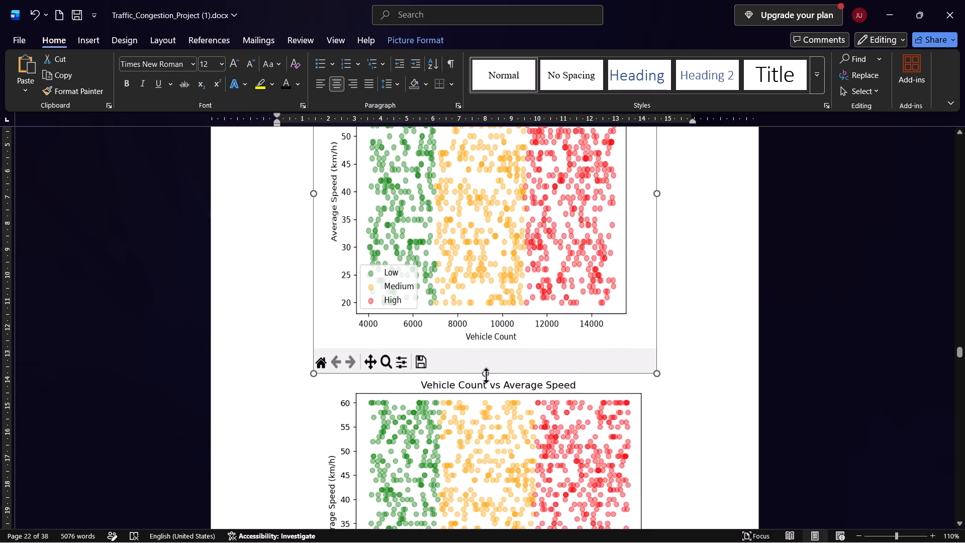
left_click_drag(486, 375, 491, 293)
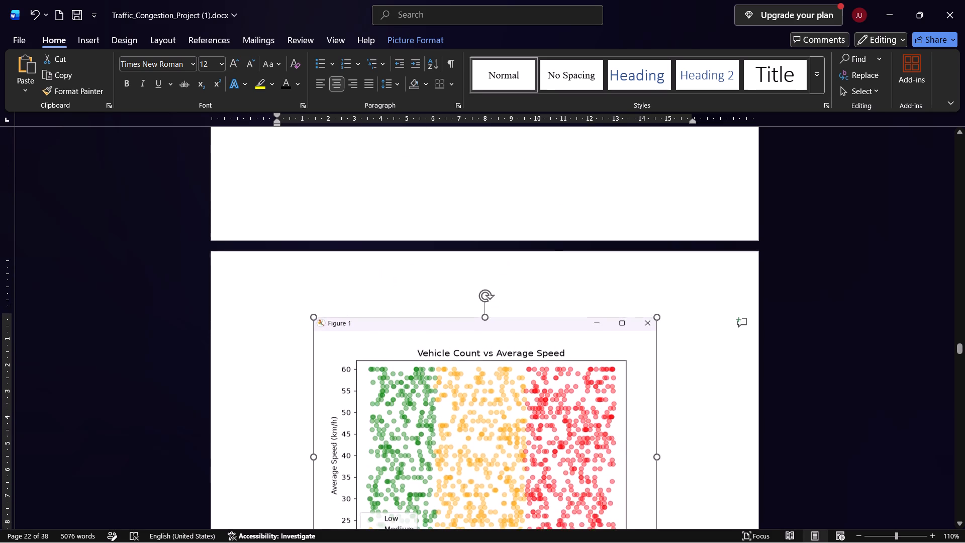
Delete the old Vehicle Count vs Average Speed chart just above the Fig 3 caption.
scroll(491, 293, "down", 1)
scroll(491, 293, "up", 2)
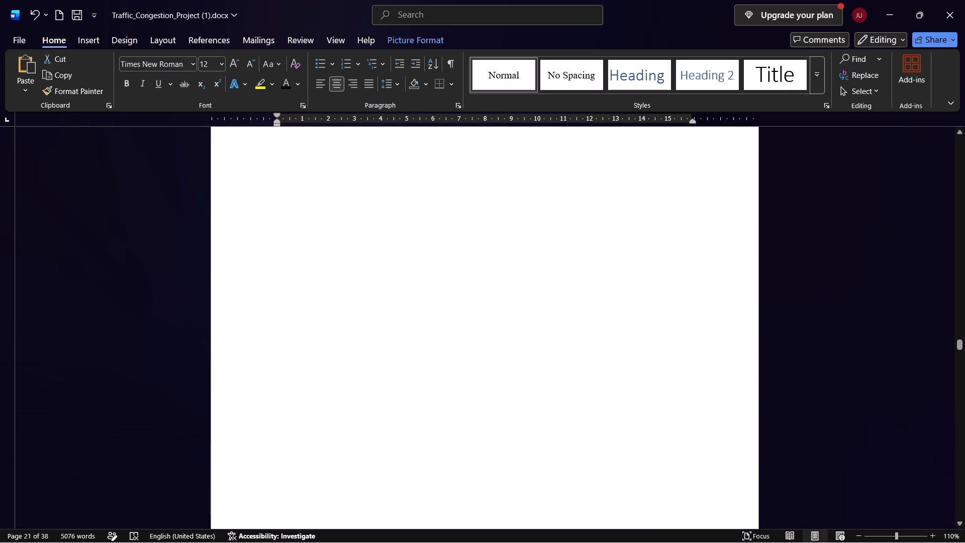
scroll(491, 293, "down", 1)
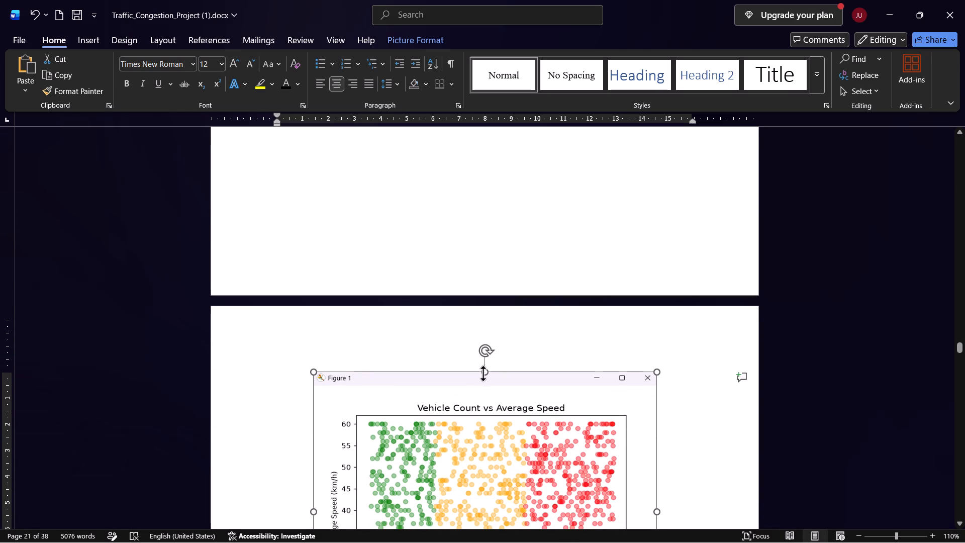
scroll(486, 371, "down", 3)
left_click(475, 382)
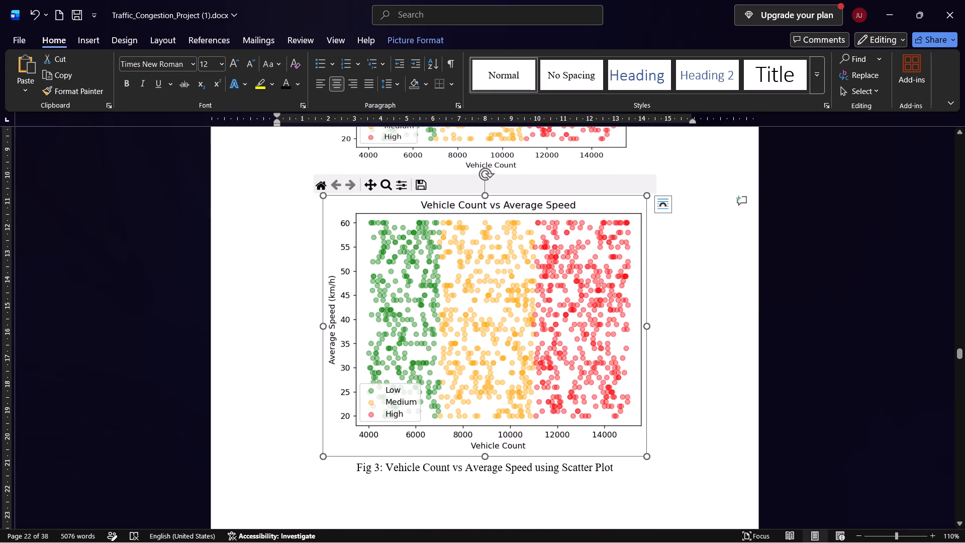
key("Delete")
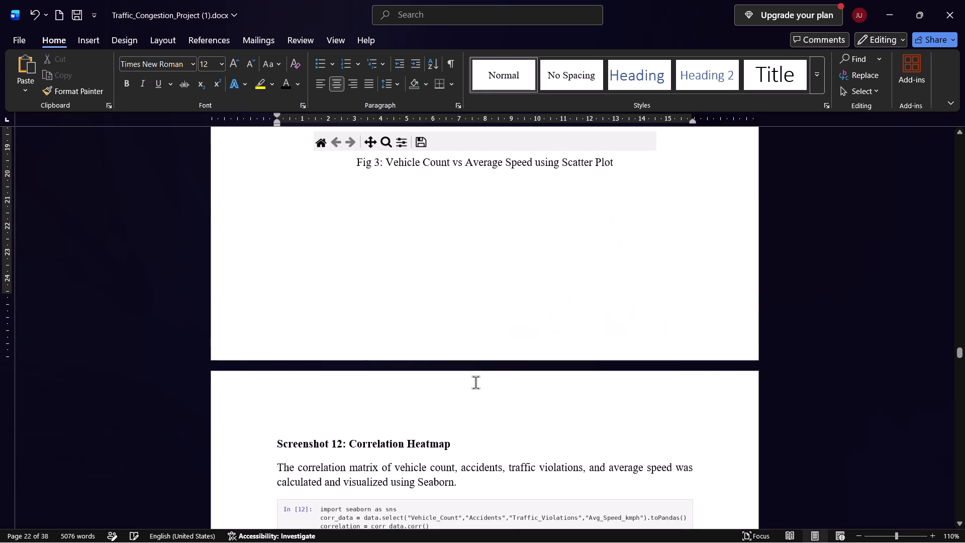
Close the Figure 1 window and snip the terminal text from the indented for loop to the last prompt.
scroll(475, 382, "up", 3)
scroll(475, 382, "down", 3)
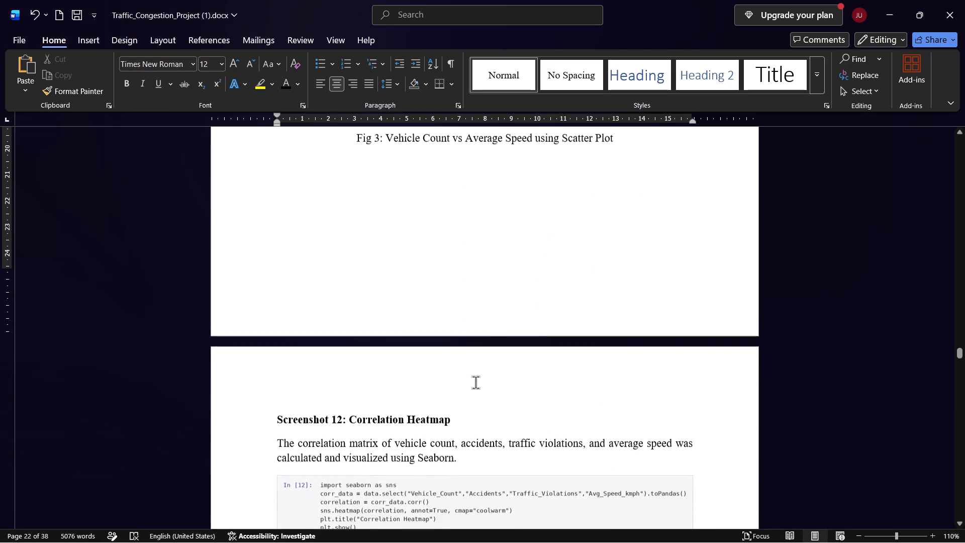
scroll(475, 382, "down", 2)
scroll(475, 382, "up", 3)
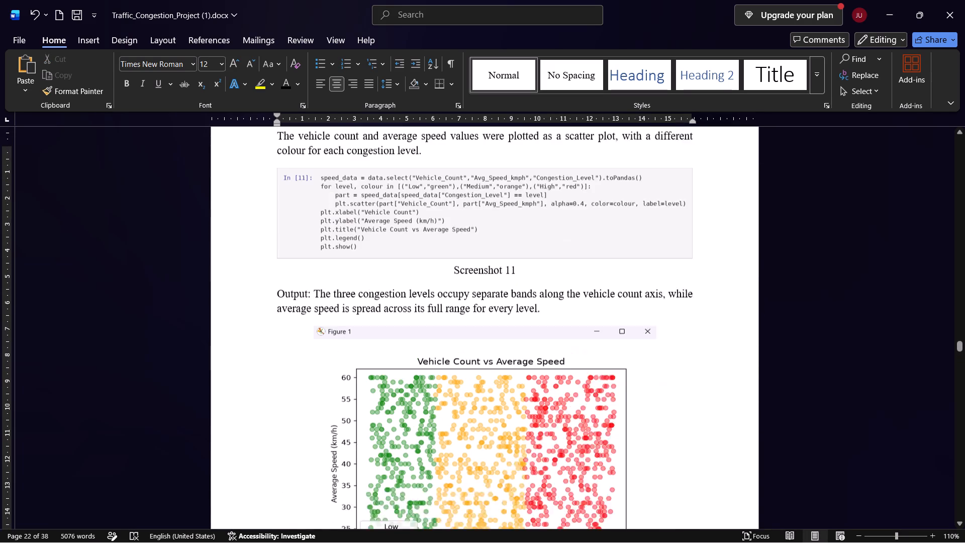
scroll(475, 382, "up", 1)
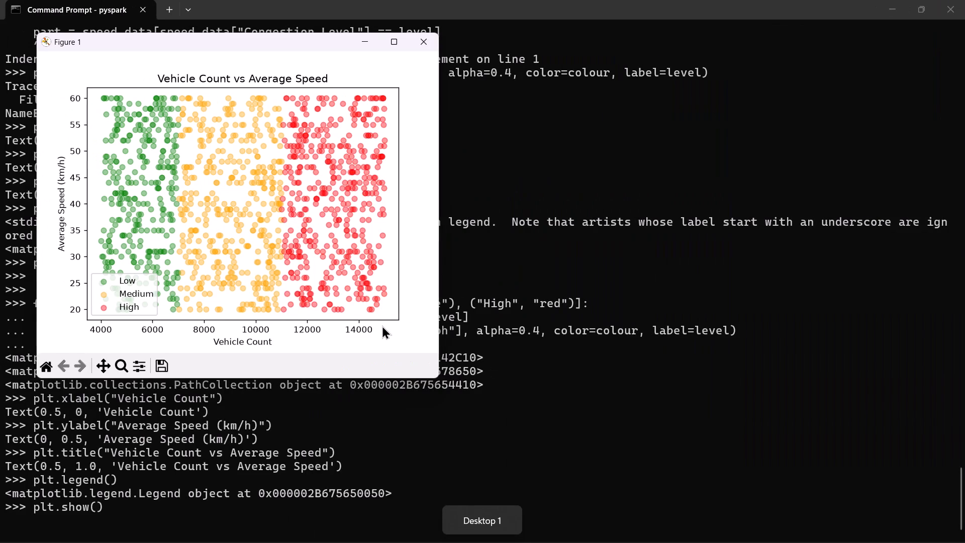
left_click(429, 43)
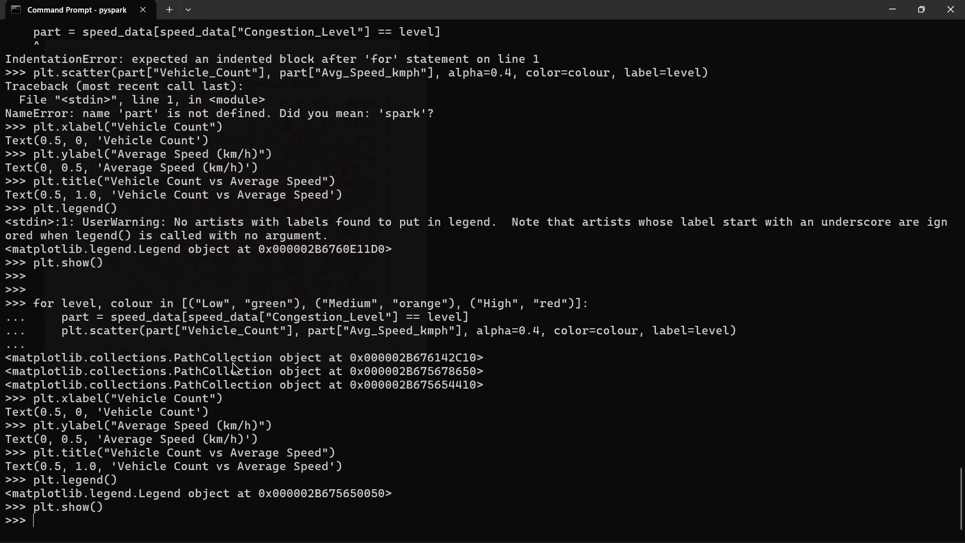
scroll(232, 361, "down", 1)
key("shift+super+s")
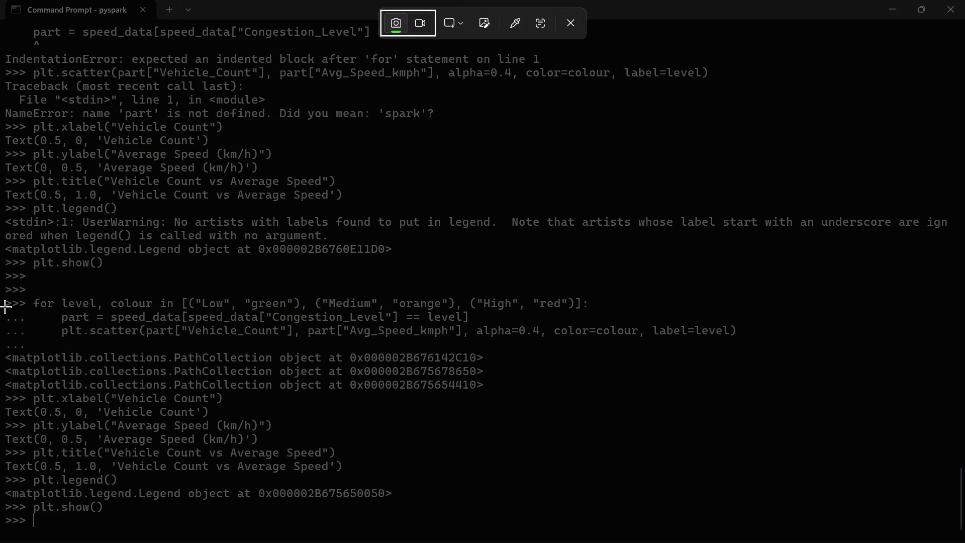
left_click_drag(0, 294, 704, 539)
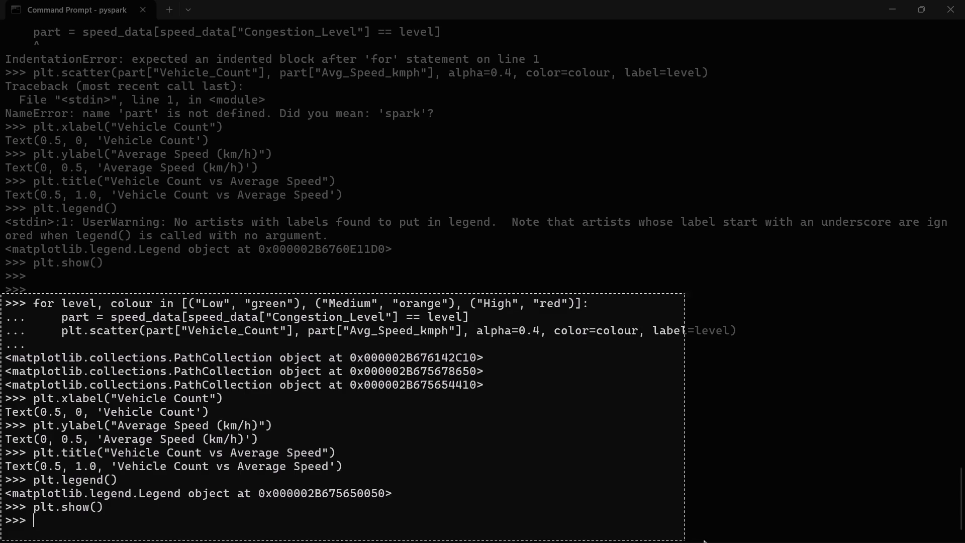
left_click_drag(704, 539, 964, 529)
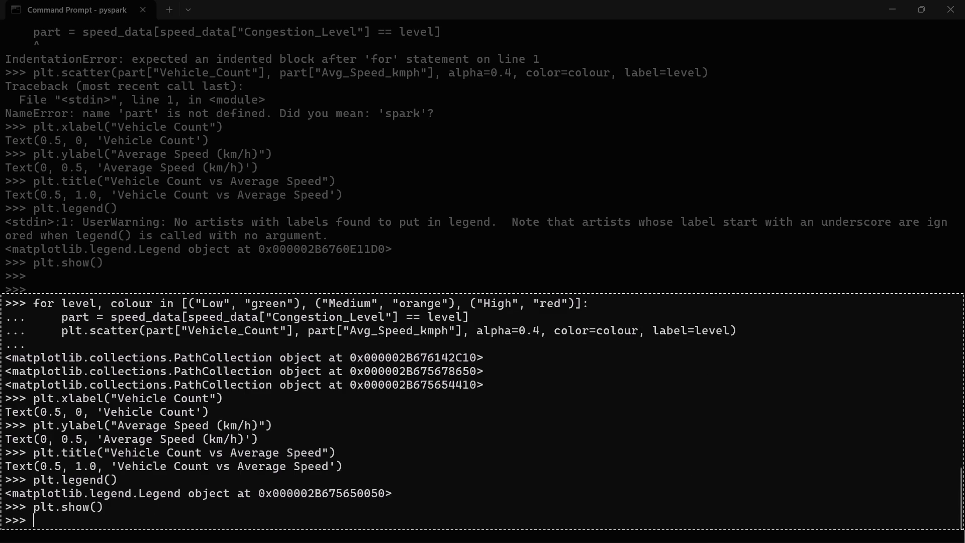
left_click_drag(964, 529, 964, 532)
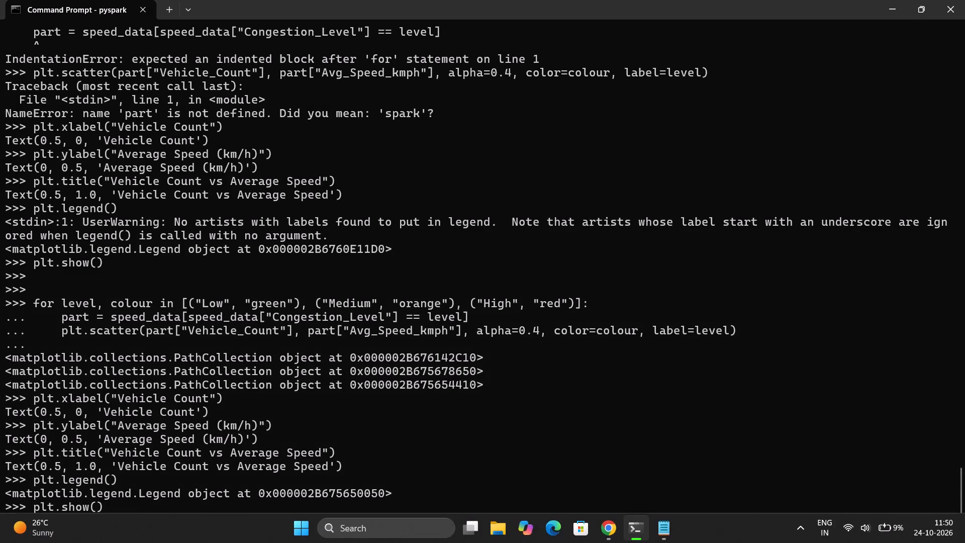
Paste the snipped terminal output directly before Screenshot 11's notebook code image in the Word report.
scroll(487, 432, "down", 1)
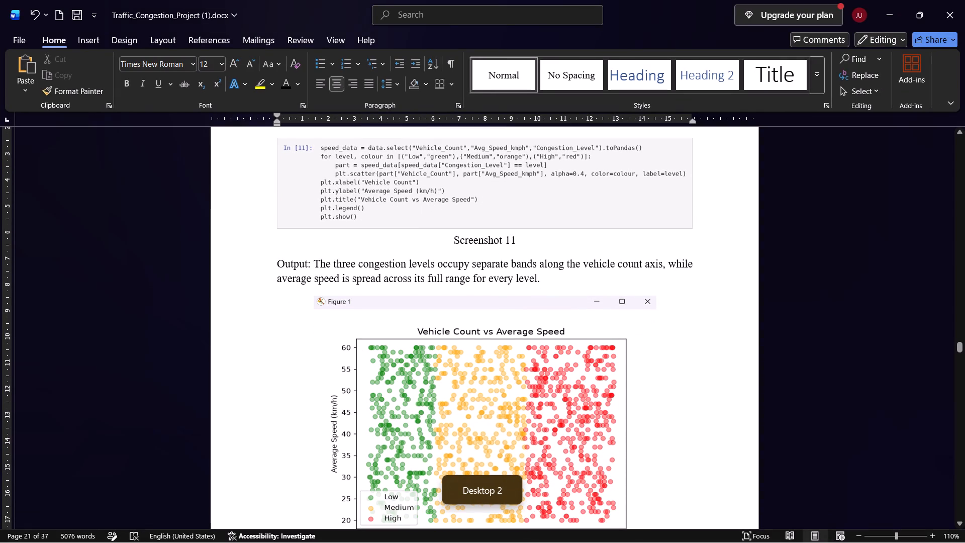
scroll(351, 343, "up", 1)
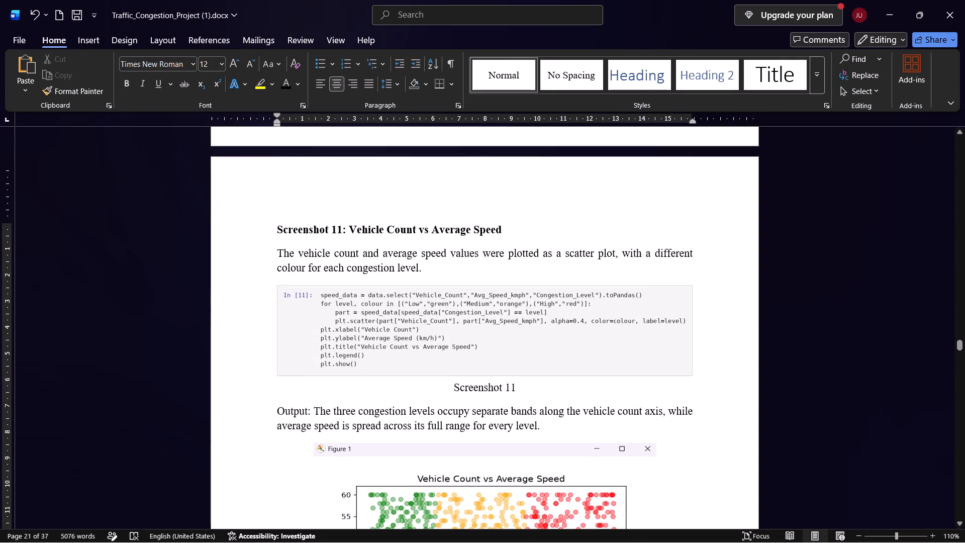
left_click(385, 303)
key("ctrl+v")
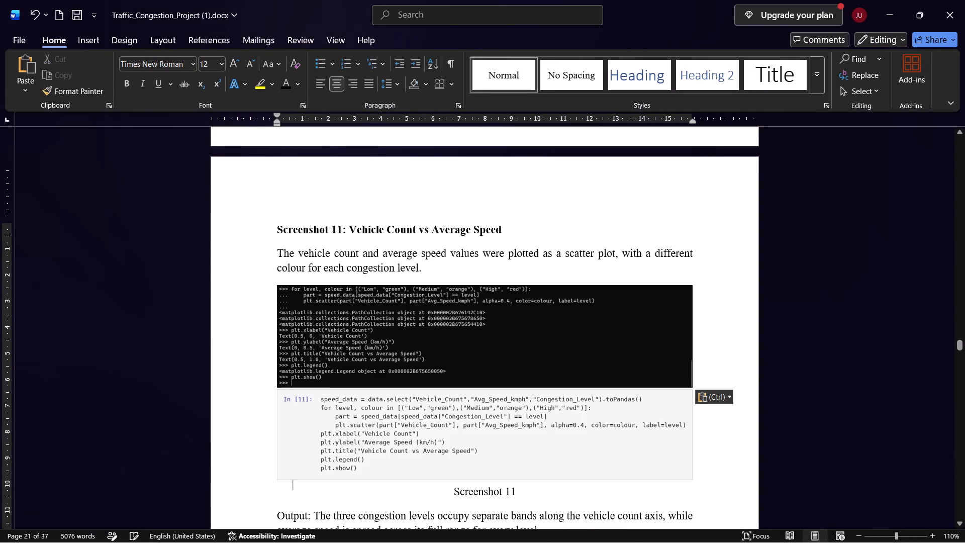
Widen the pasted terminal picture past the page edge to about 23 cm and increase its height to about 5 cm.
left_click(489, 335)
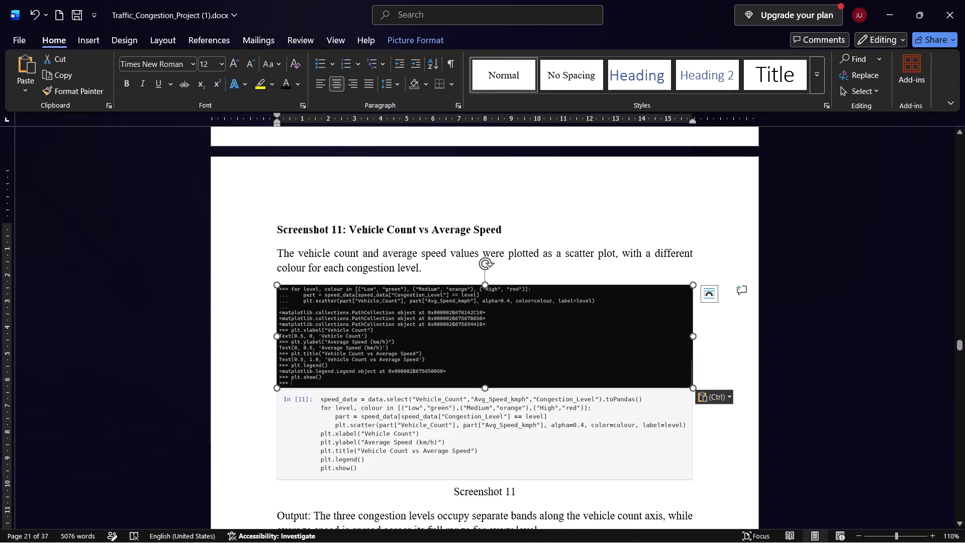
left_click_drag(693, 335, 881, 330)
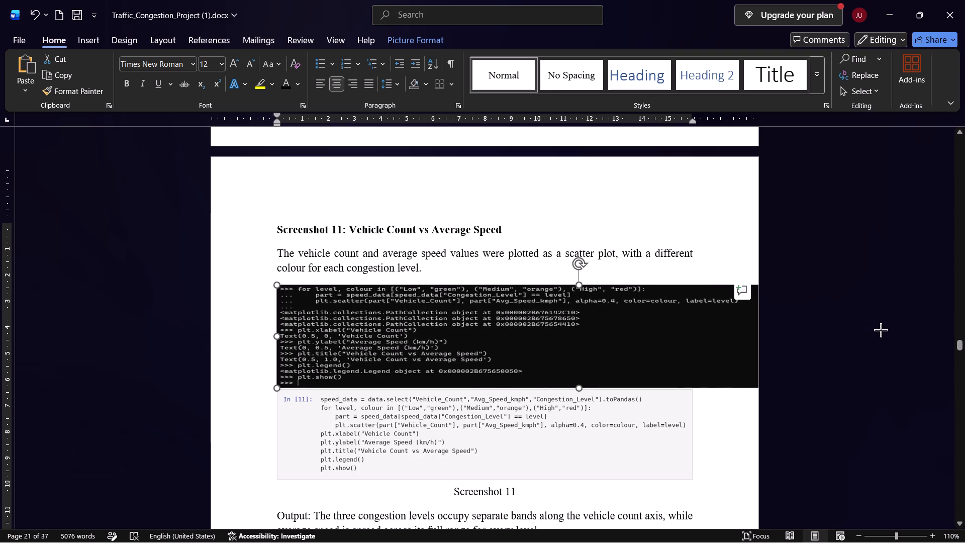
left_click_drag(881, 330, 885, 331)
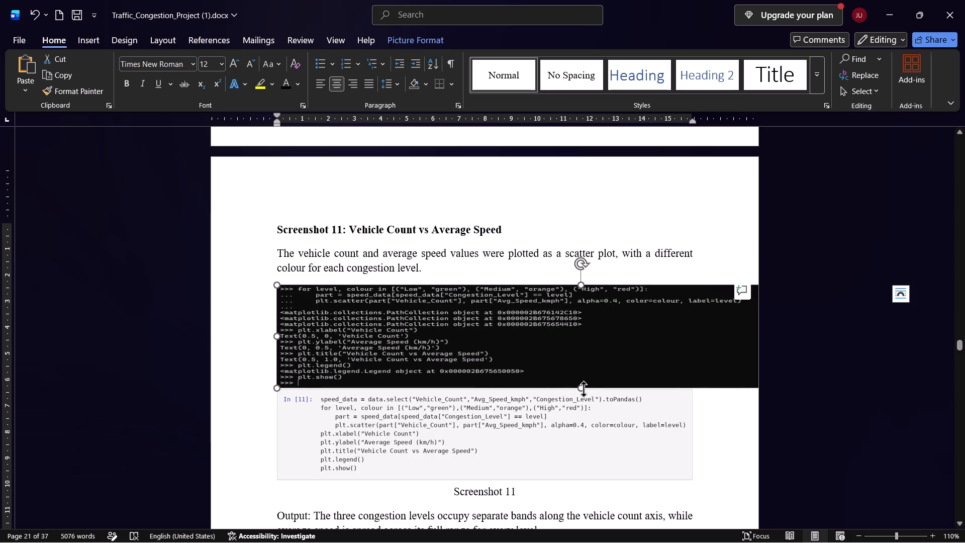
left_click_drag(584, 389, 581, 420)
left_click(241, 422)
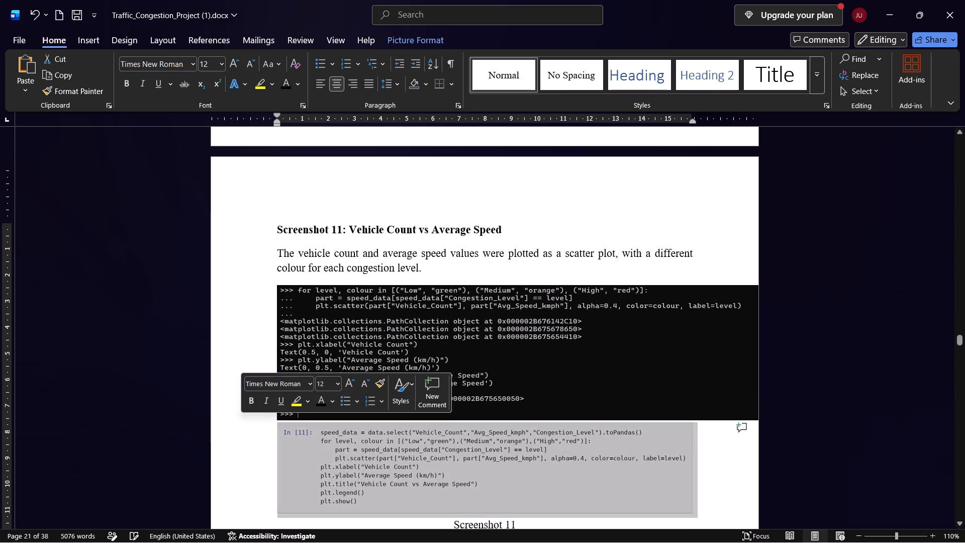
left_click(190, 347)
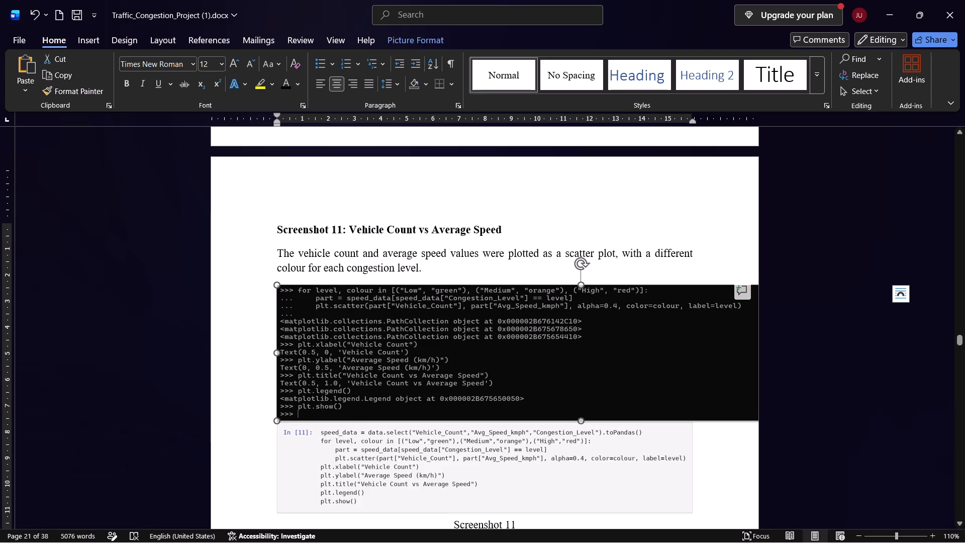
Delete the old In [11] notebook code image just above the Screenshot 11 caption.
scroll(454, 349, "down", 1)
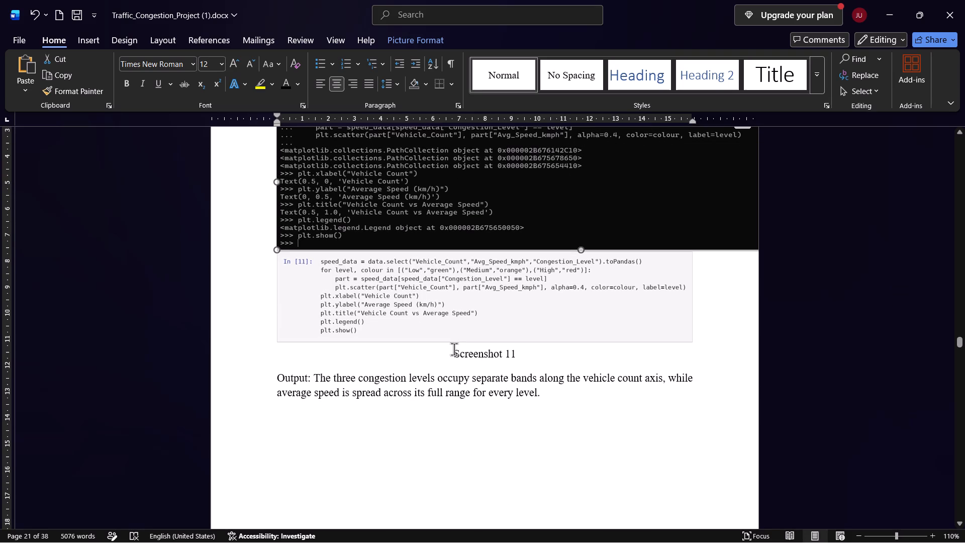
left_click(476, 311)
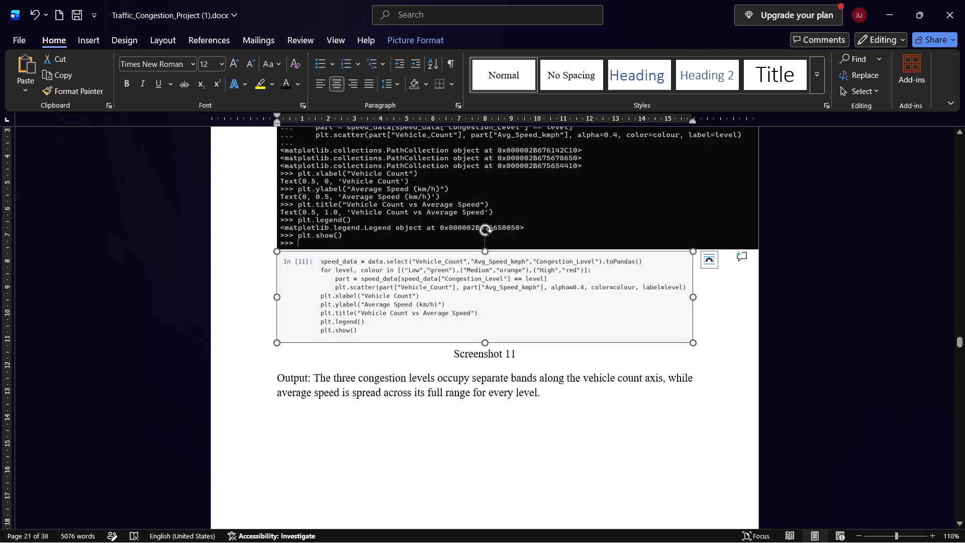
key("Delete")
scroll(476, 311, "up", 1)
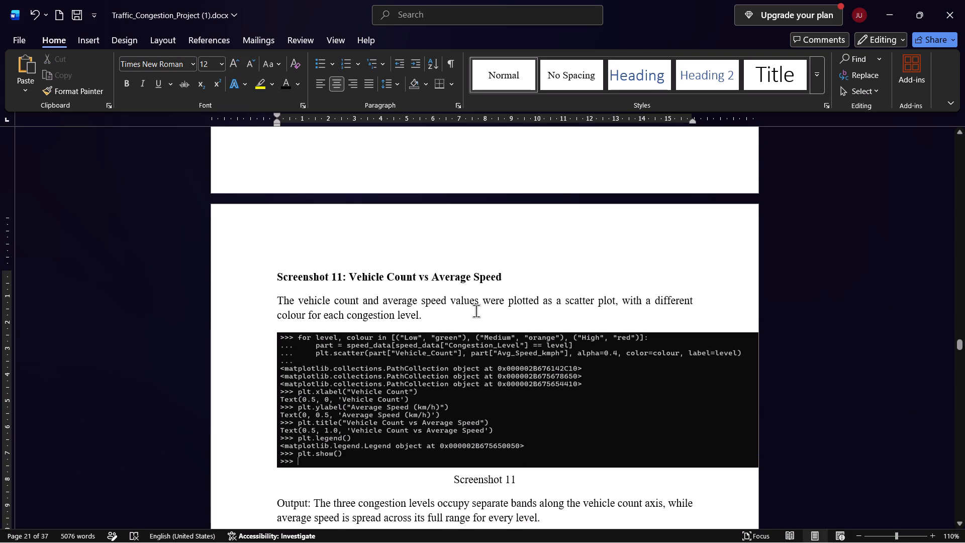
Look through the report from Screenshot 11 to Screenshot 17 to examine the notebook images and charts still in place.
scroll(476, 311, "down", 1)
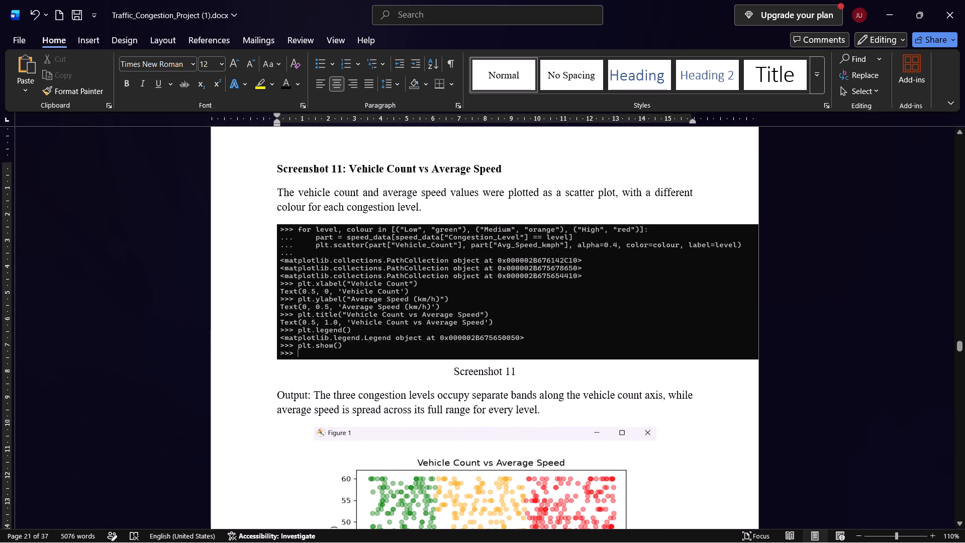
scroll(476, 311, "down", 5)
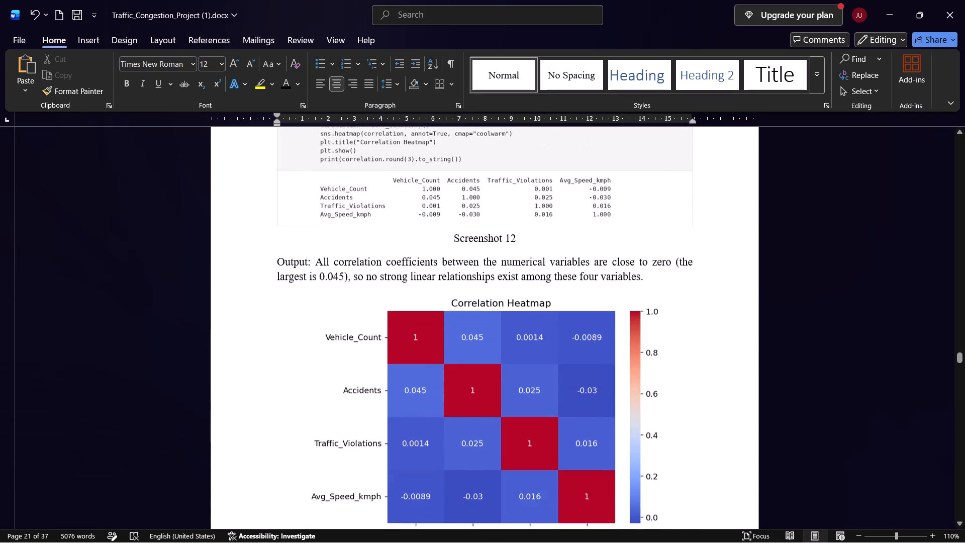
scroll(476, 311, "up", 1)
left_click(501, 256)
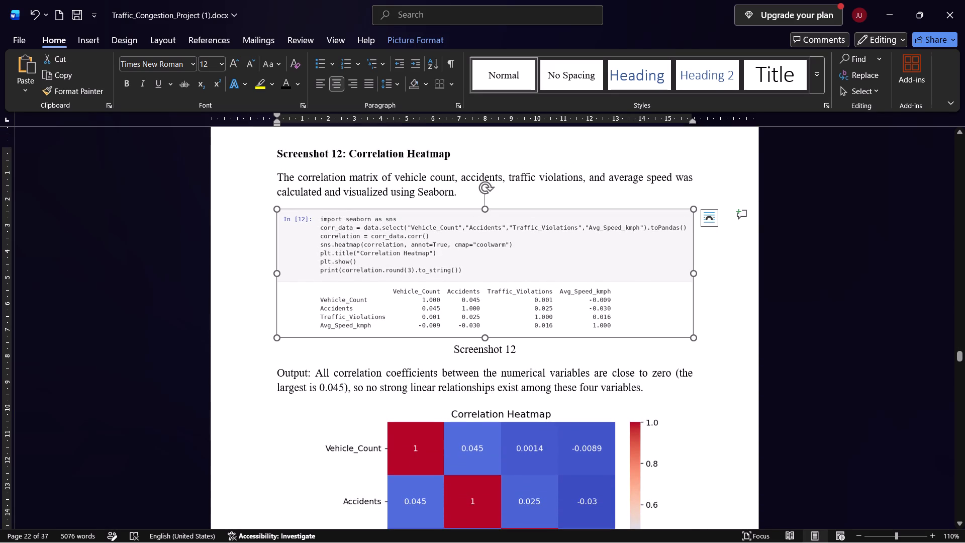
scroll(850, 384, "down", 3)
scroll(611, 325, "down", 1)
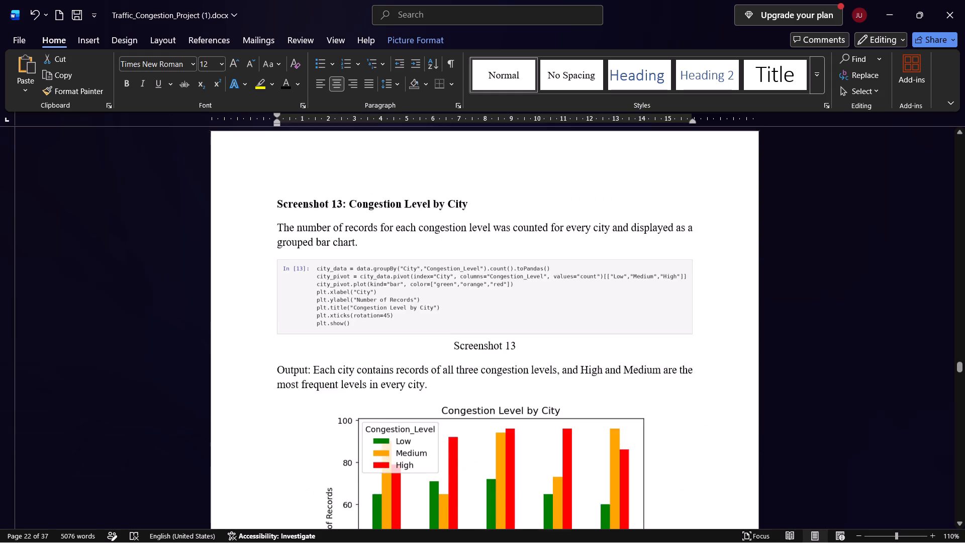
scroll(611, 325, "down", 10)
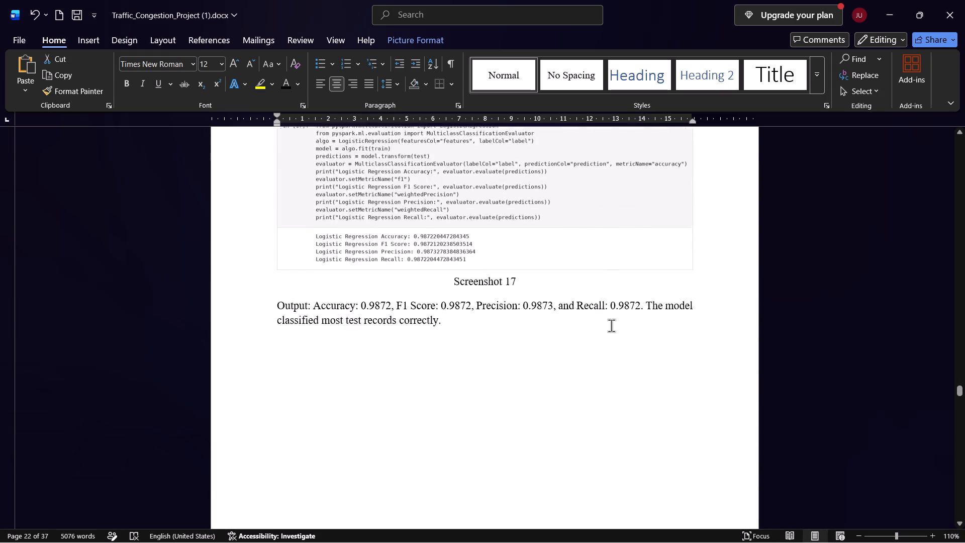
scroll(611, 325, "up", 7)
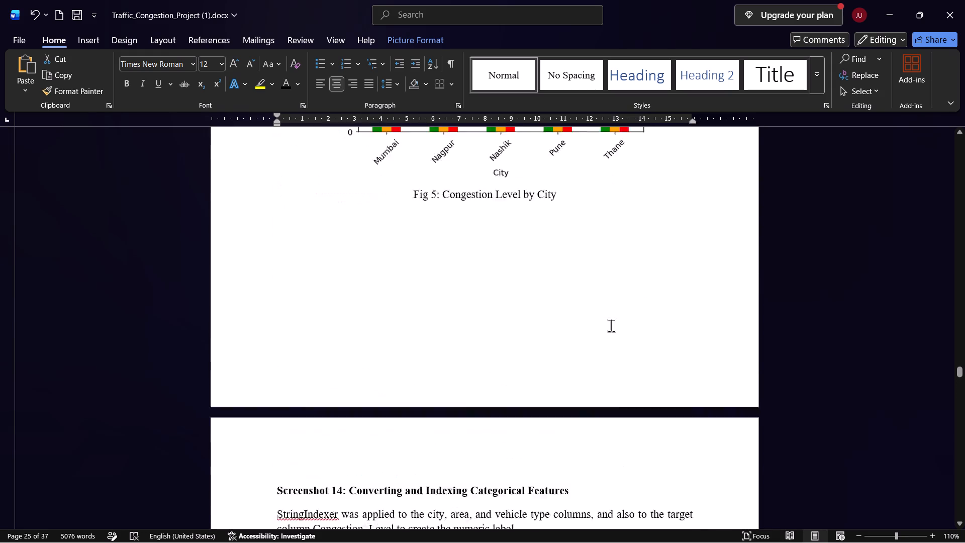
scroll(611, 325, "up", 7)
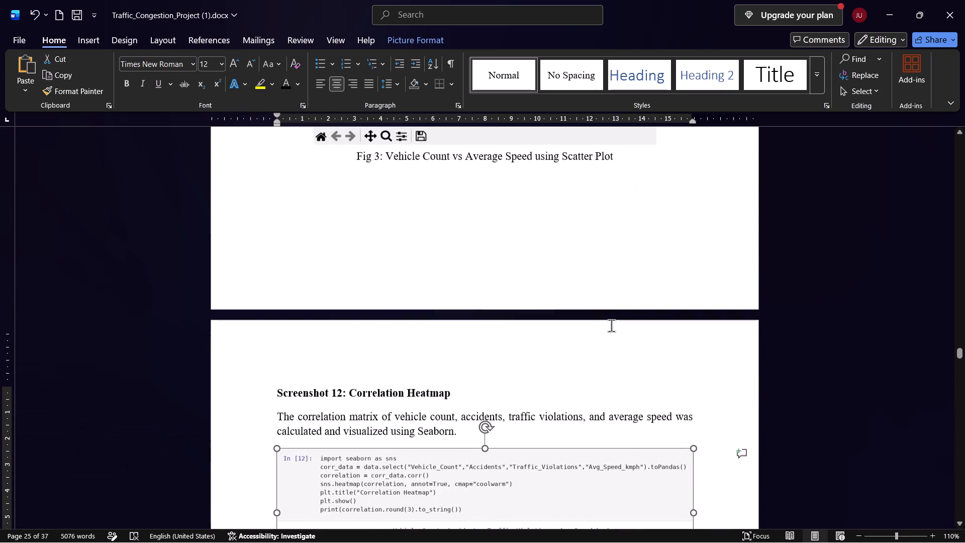
scroll(611, 325, "up", 1)
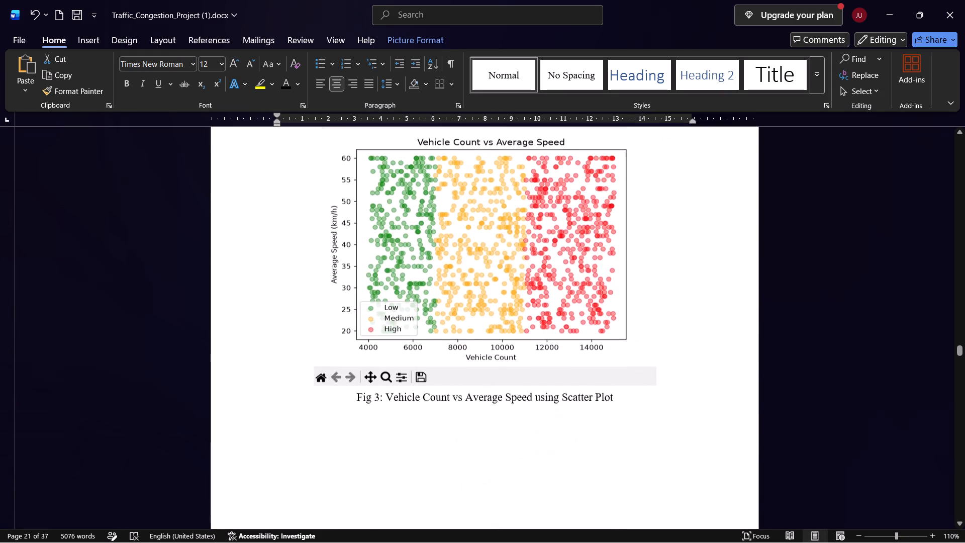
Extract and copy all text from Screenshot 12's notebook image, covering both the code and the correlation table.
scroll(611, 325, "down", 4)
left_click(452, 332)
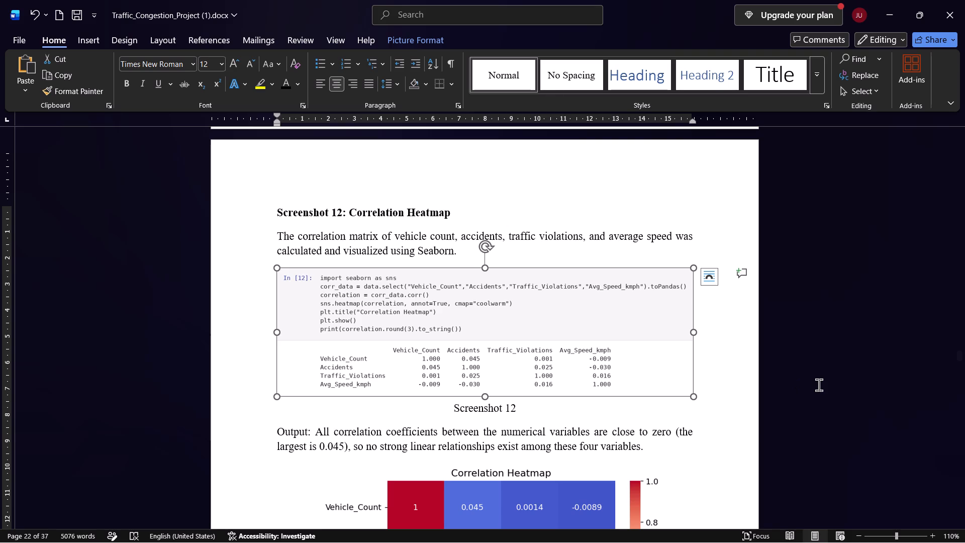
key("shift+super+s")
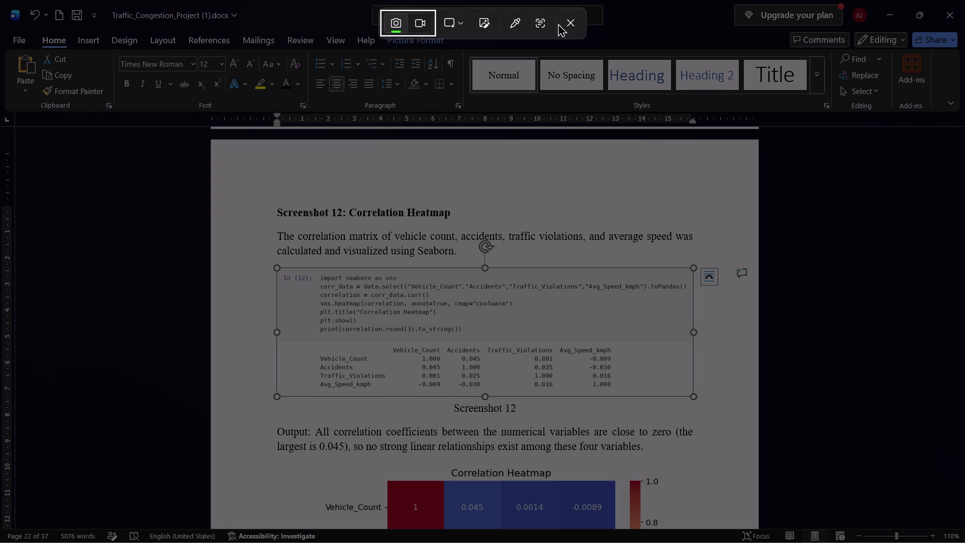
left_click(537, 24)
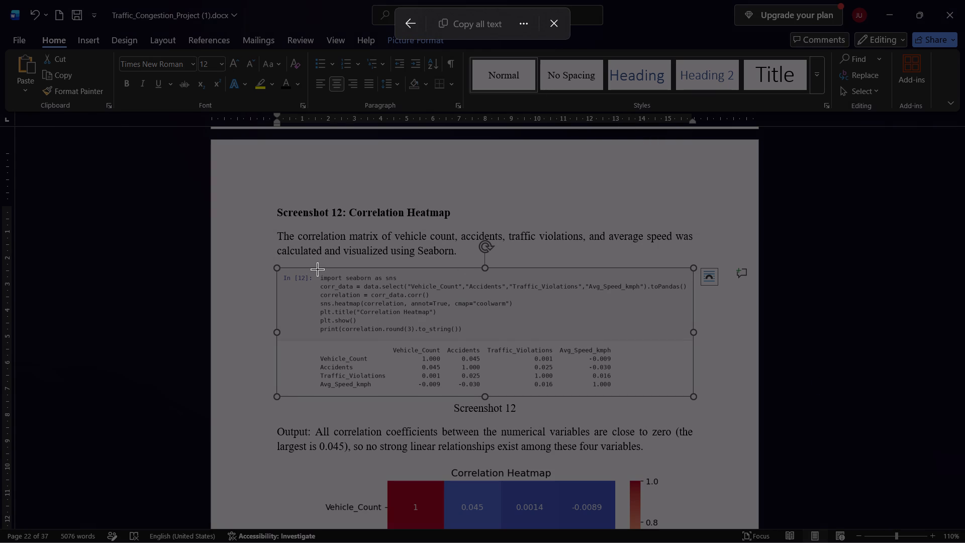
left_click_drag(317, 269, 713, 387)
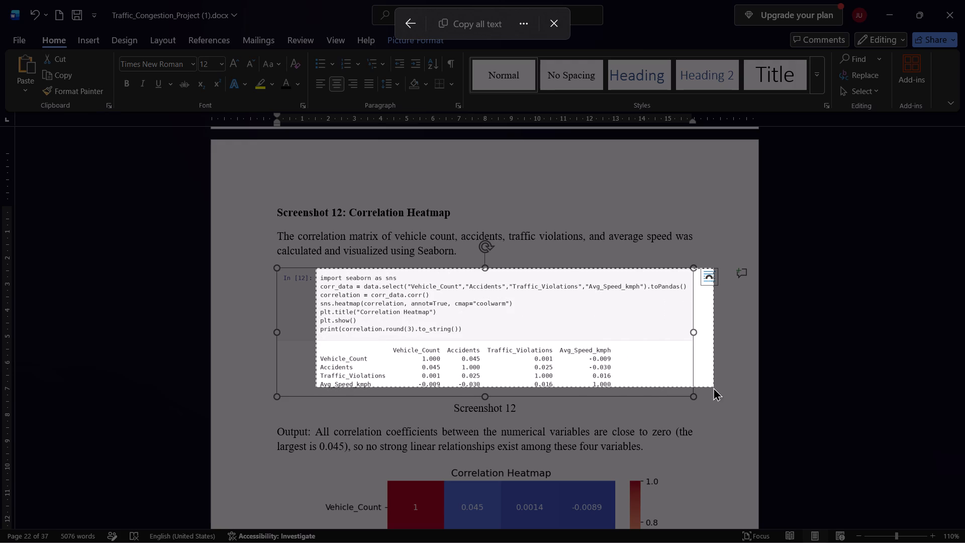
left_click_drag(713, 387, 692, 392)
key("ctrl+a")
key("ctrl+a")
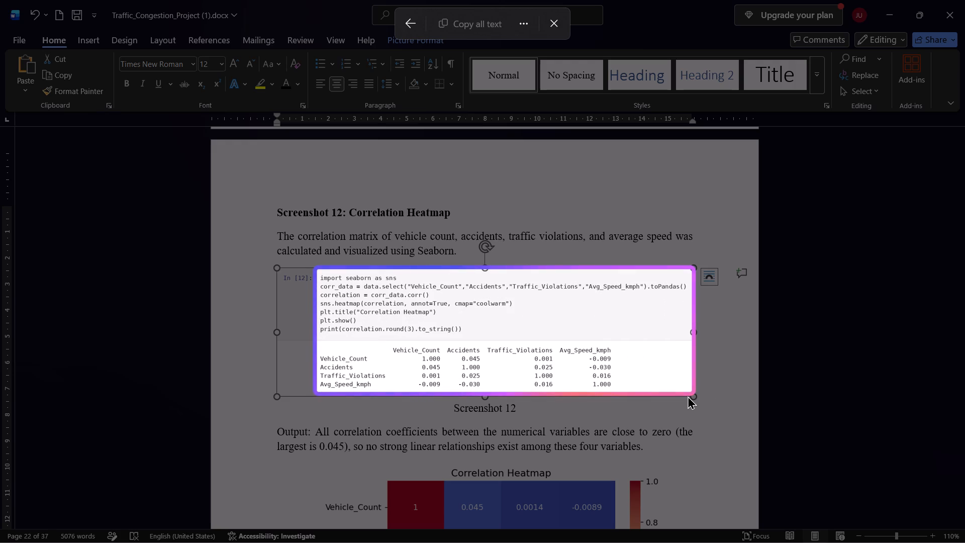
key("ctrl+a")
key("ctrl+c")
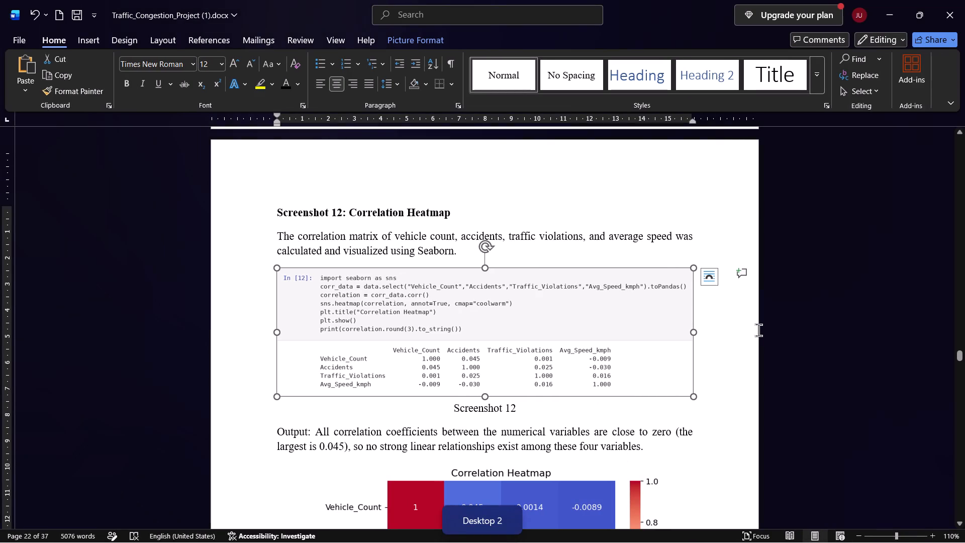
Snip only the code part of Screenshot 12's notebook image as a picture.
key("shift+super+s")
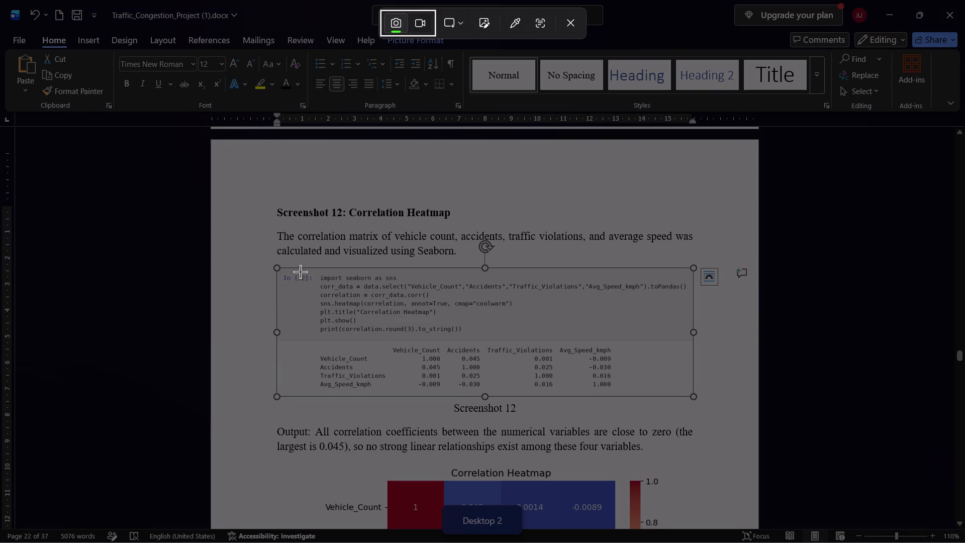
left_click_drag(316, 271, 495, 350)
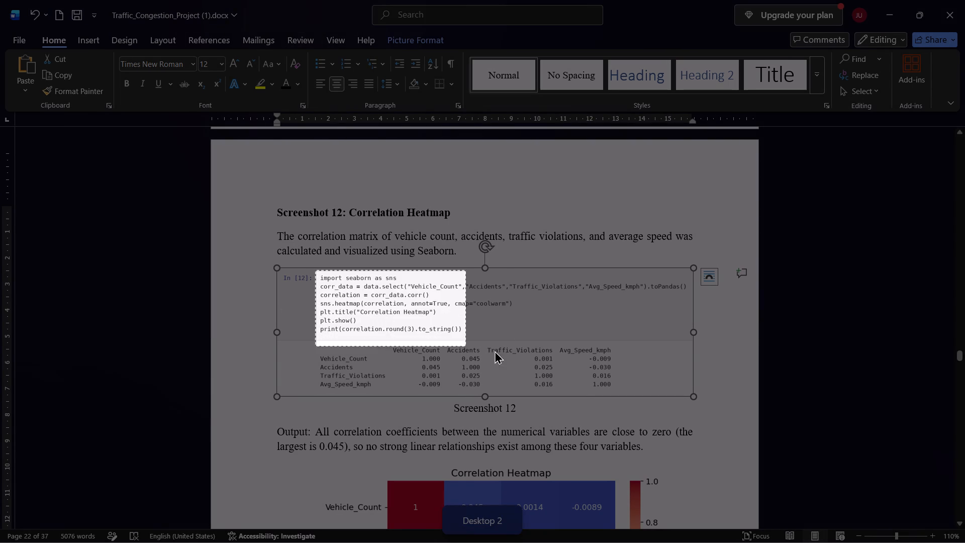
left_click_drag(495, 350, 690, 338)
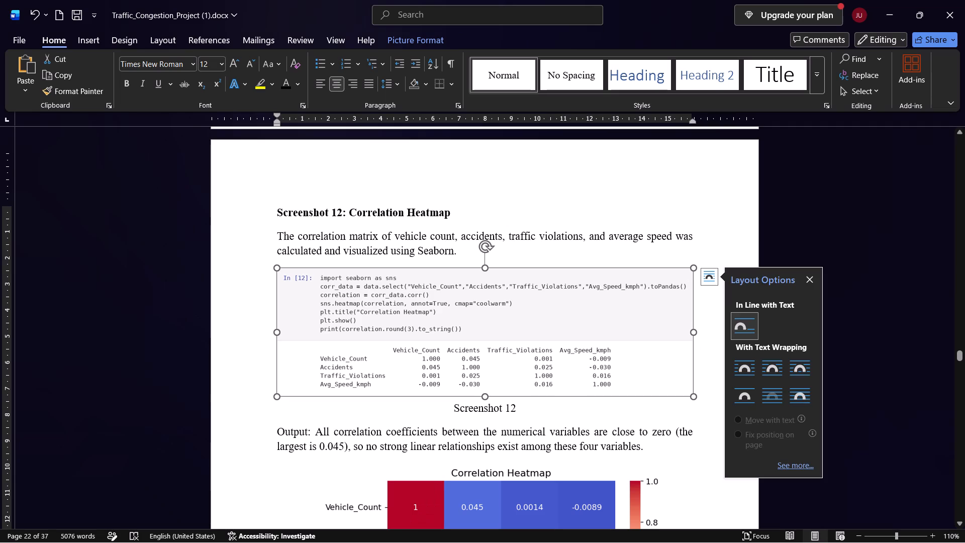
Extract and copy only the code text of Screenshot 12's notebook image, from import seaborn to the print line.
key("shift+super+s")
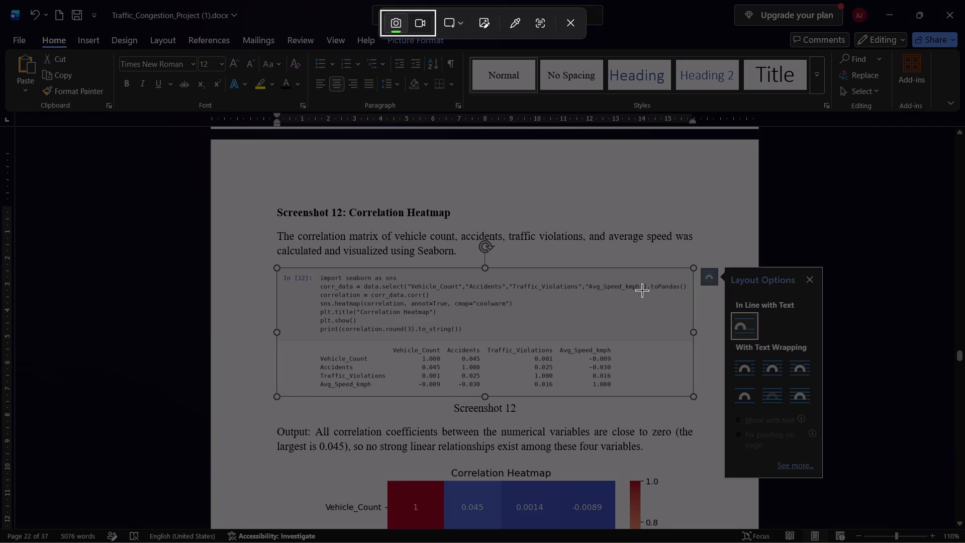
left_click(542, 22)
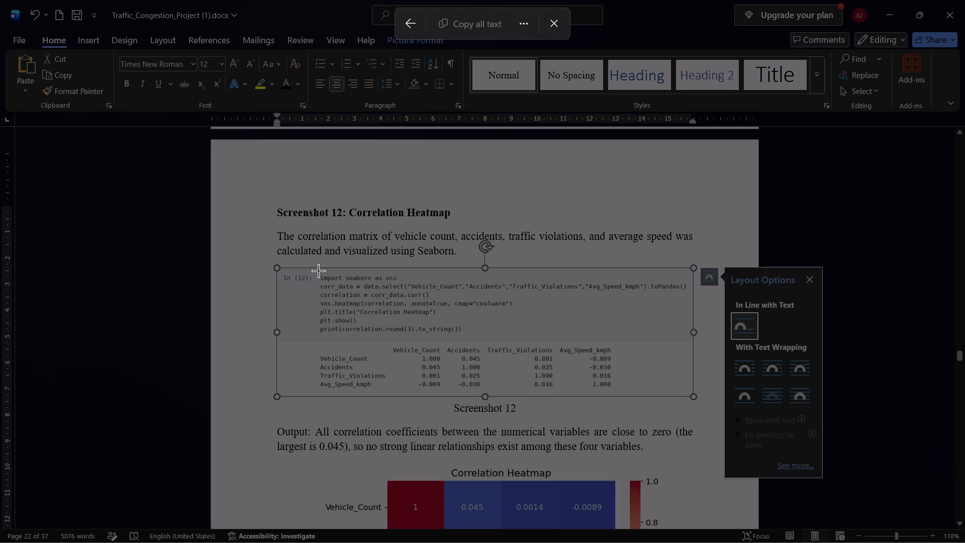
left_click_drag(318, 270, 658, 352)
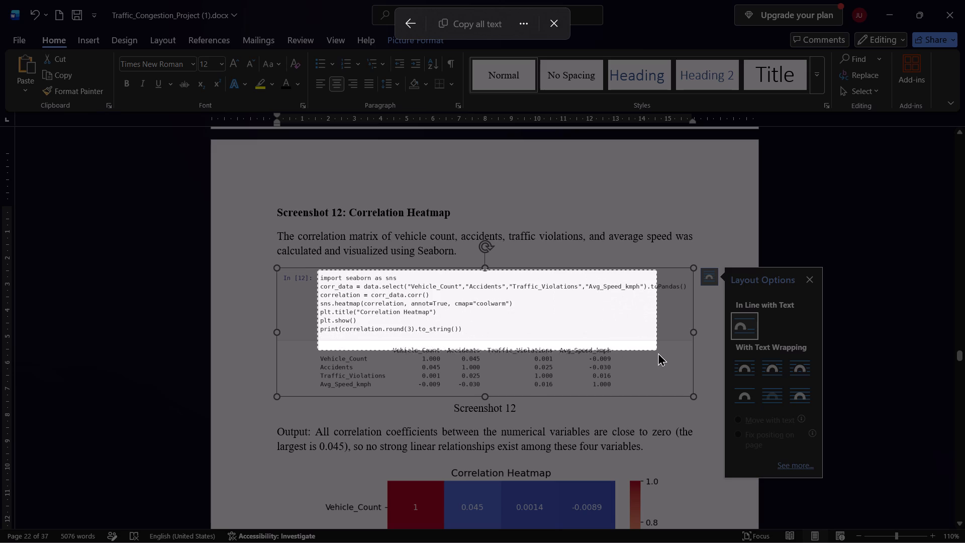
left_click_drag(658, 352, 692, 339)
key("ctrl+a")
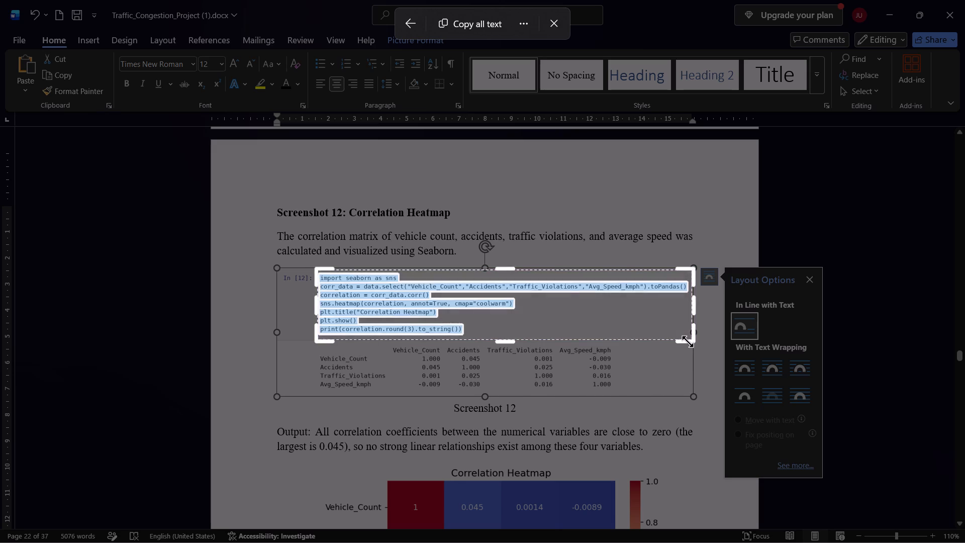
key("ctrl+c")
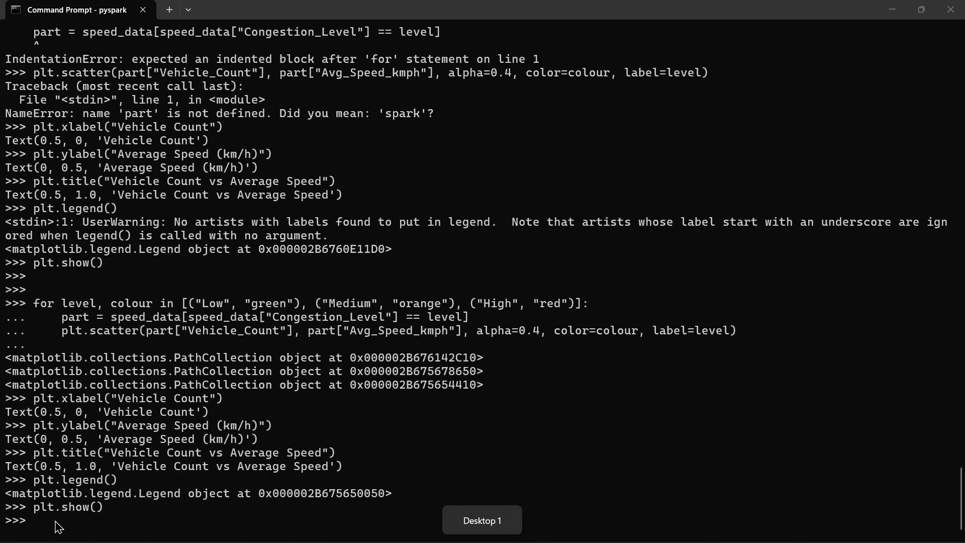
Run the copied seaborn code in the PySpark terminal to plot the Correlation Heatmap of the four traffic variables.
left_click(50, 520)
key("Return")
key("Return")
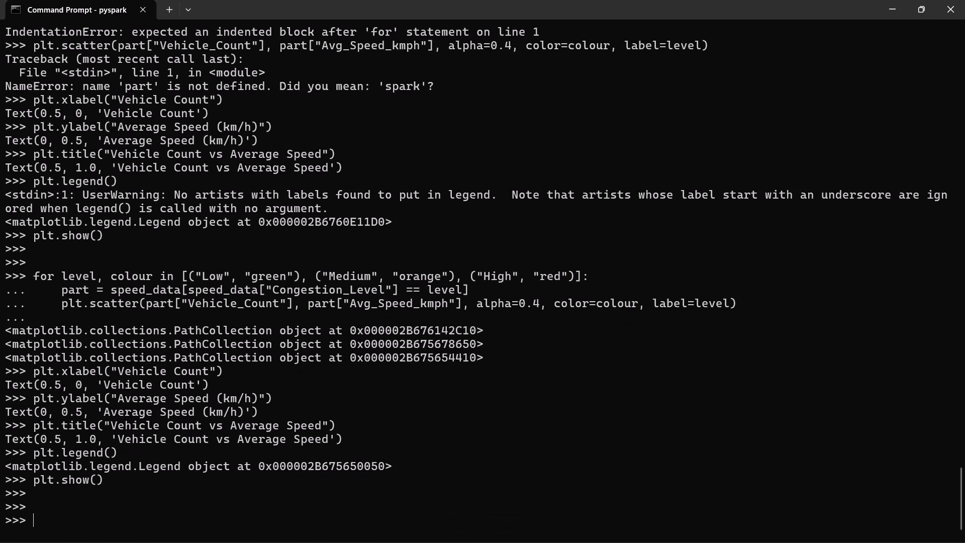
right_click(47, 517)
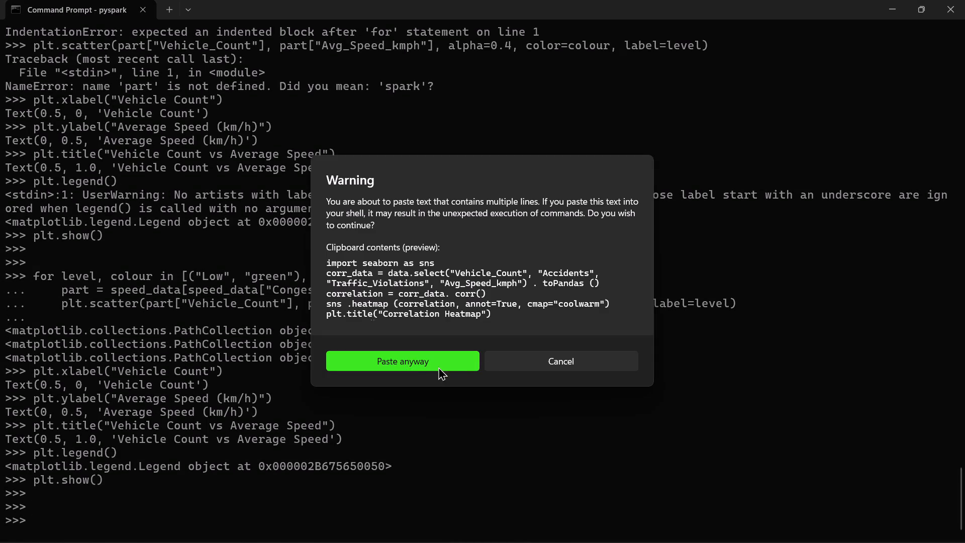
left_click(430, 360)
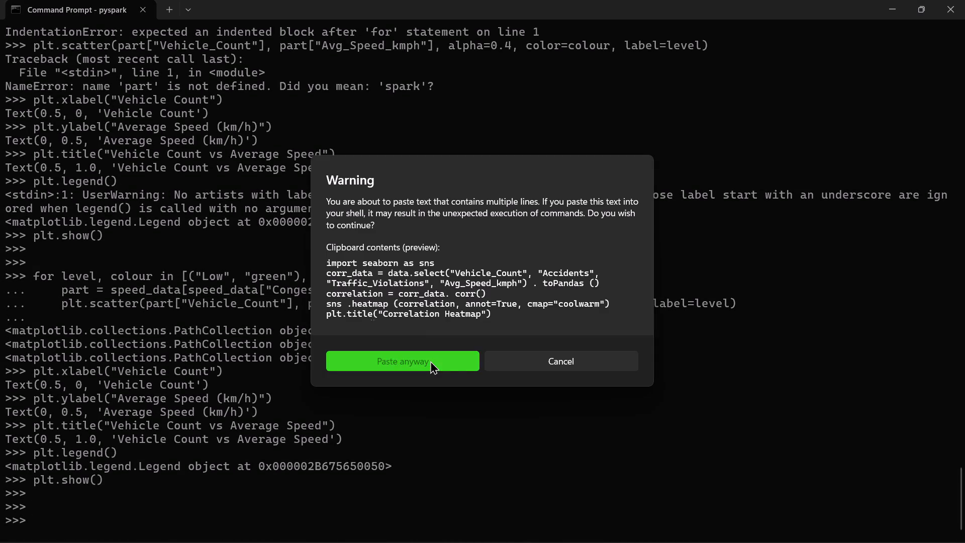
scroll(343, 423, "down", 1)
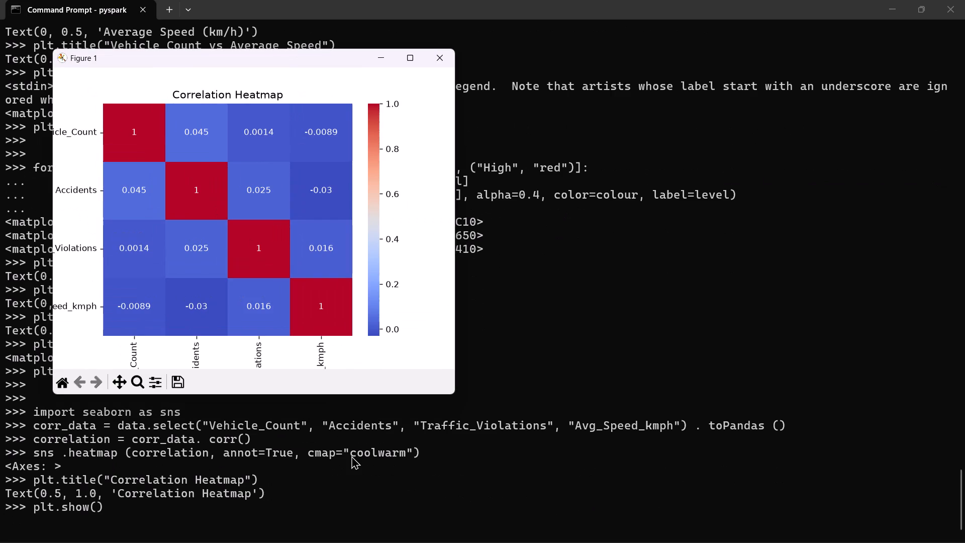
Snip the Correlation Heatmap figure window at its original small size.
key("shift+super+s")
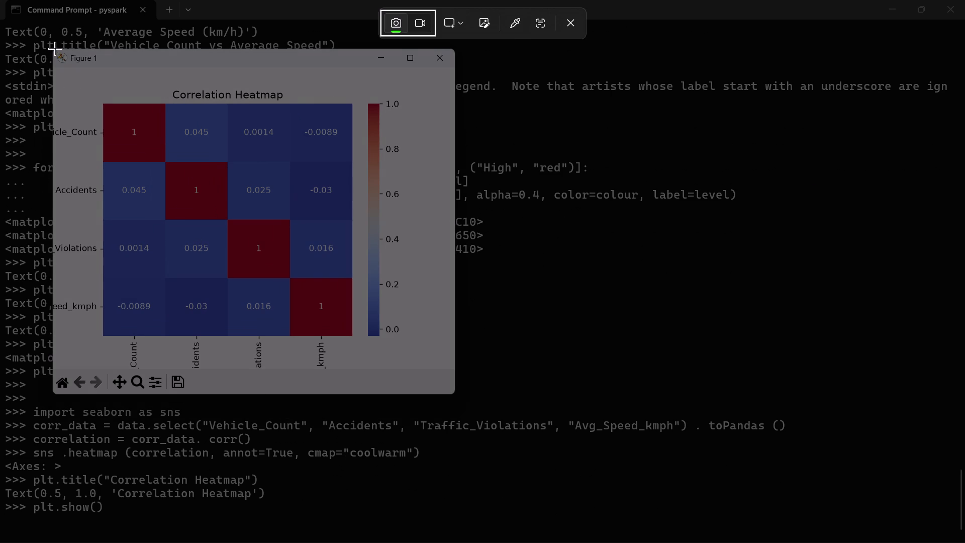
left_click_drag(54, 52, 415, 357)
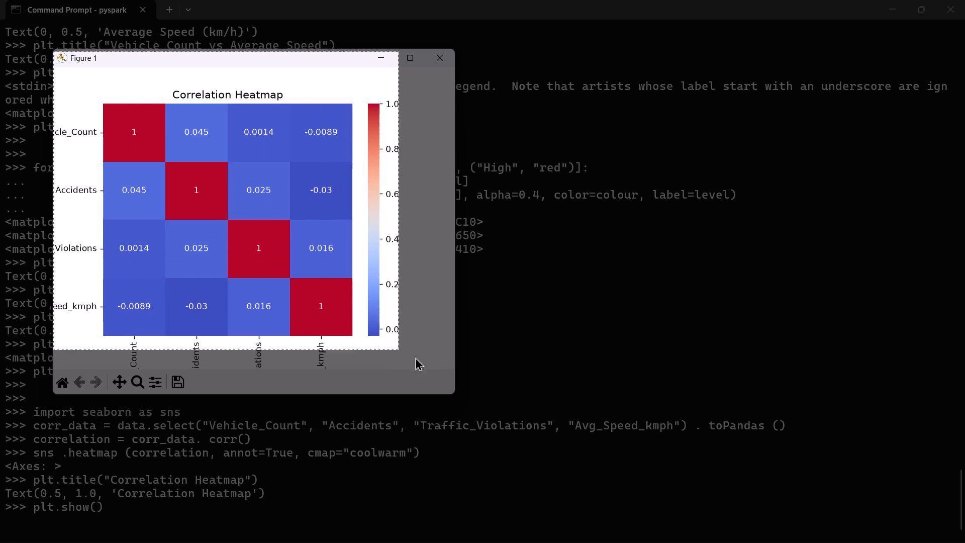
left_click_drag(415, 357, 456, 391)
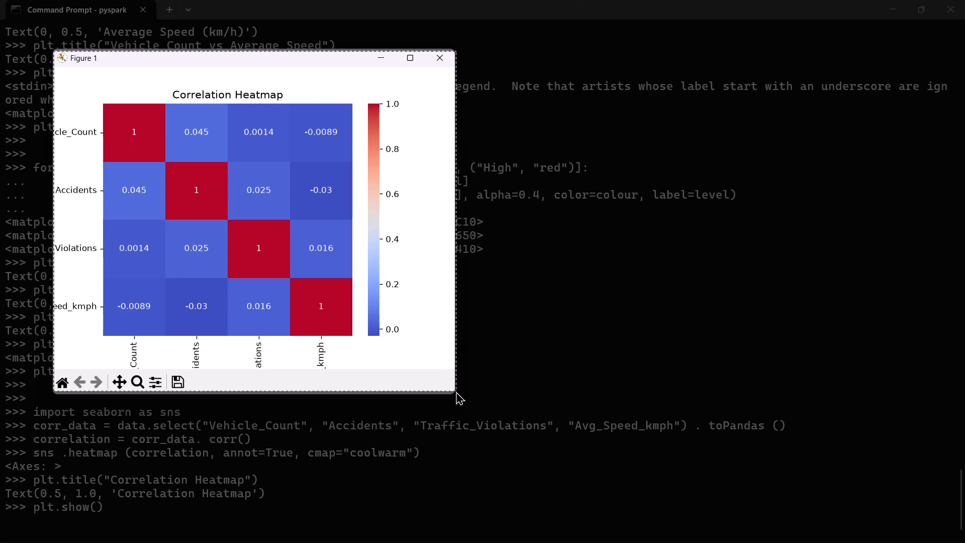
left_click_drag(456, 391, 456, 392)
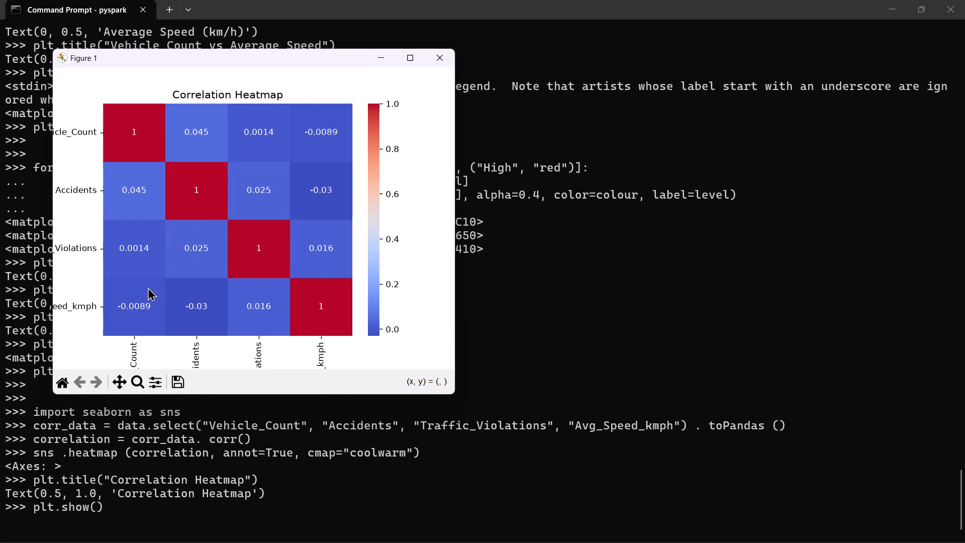
Maximize the Correlation Heatmap figure window and snip the whole window as a picture.
left_click_drag(148, 287, 173, 291)
left_click(406, 59)
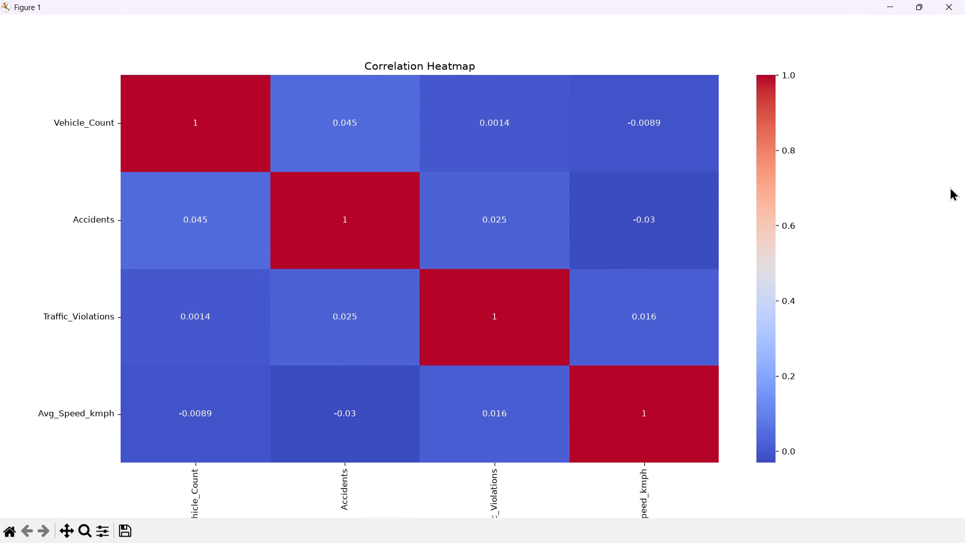
key("shift+super+s")
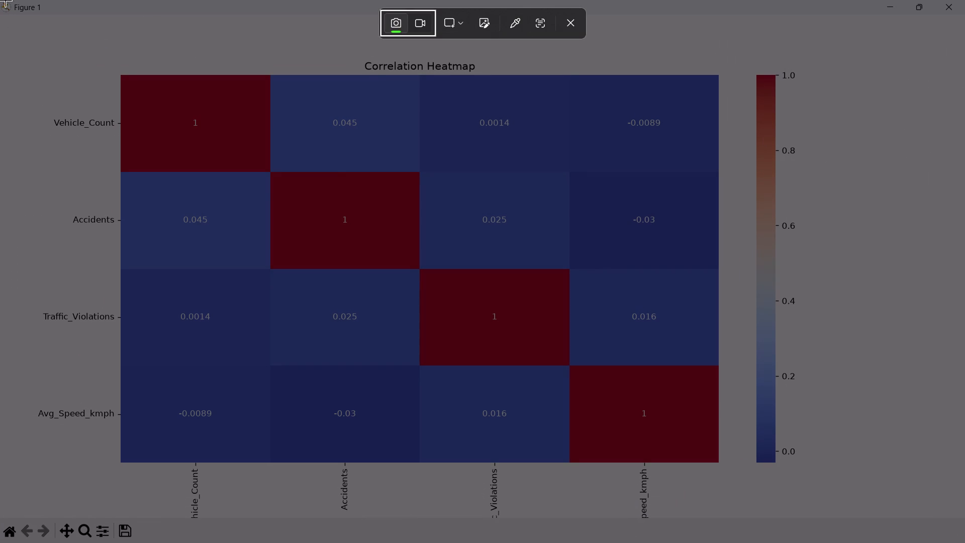
left_click_drag(0, 0, 964, 542)
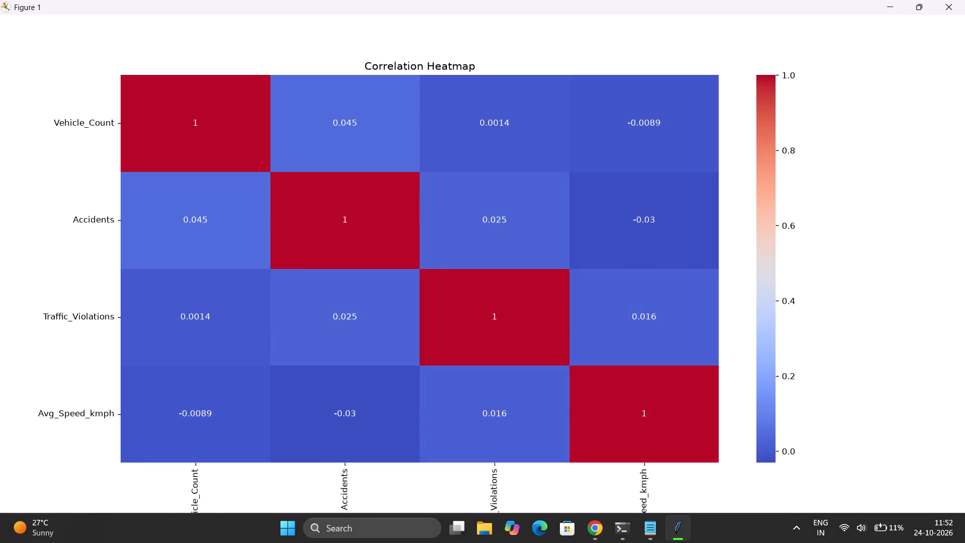
In the Word report, replace the old chart above the Fig 4: Correlation Heatmap caption with the snipped heatmap picture.
scroll(506, 426, "down", 1)
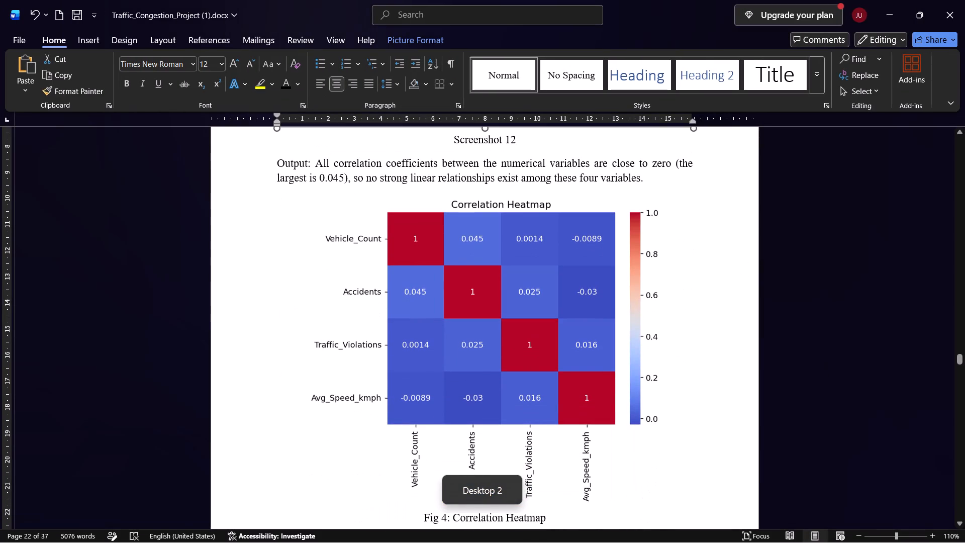
left_click(474, 378)
key("ctrl+v")
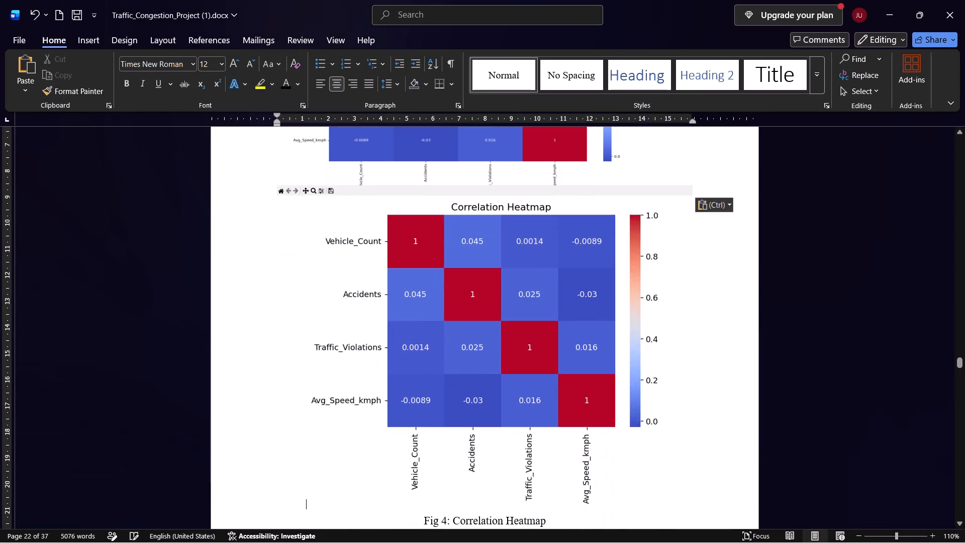
scroll(474, 378, "up", 1)
left_click(484, 297)
scroll(484, 297, "up", 1)
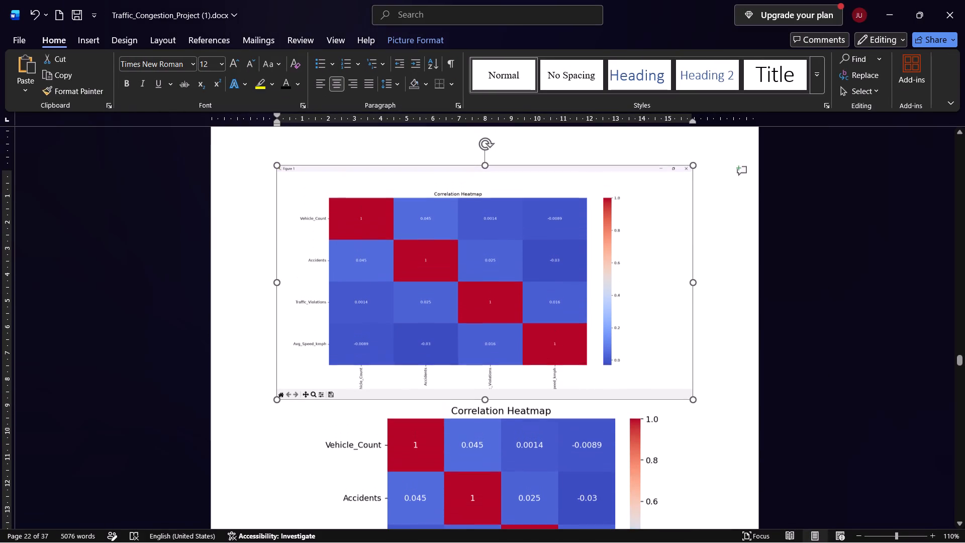
scroll(484, 297, "up", 1)
scroll(483, 298, "down", 1)
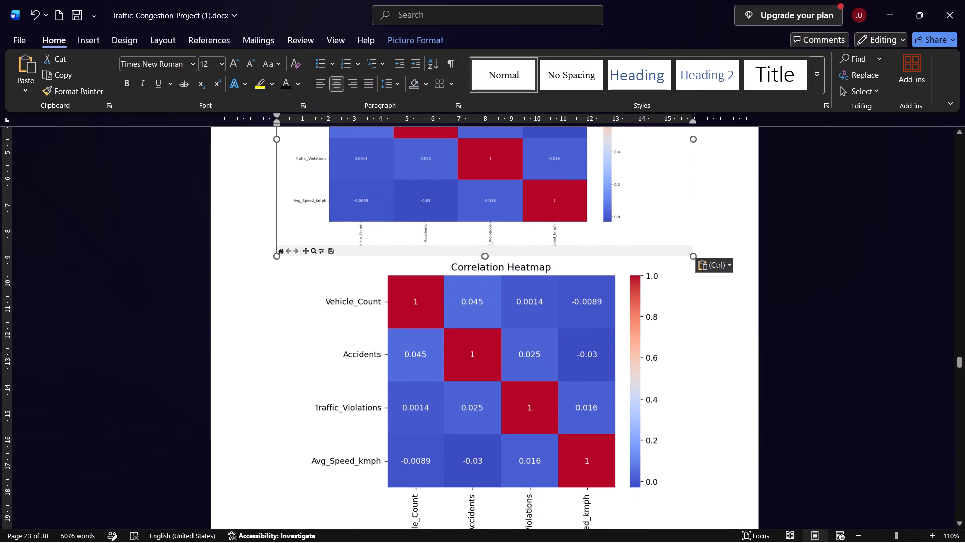
left_click(497, 369)
key("Delete")
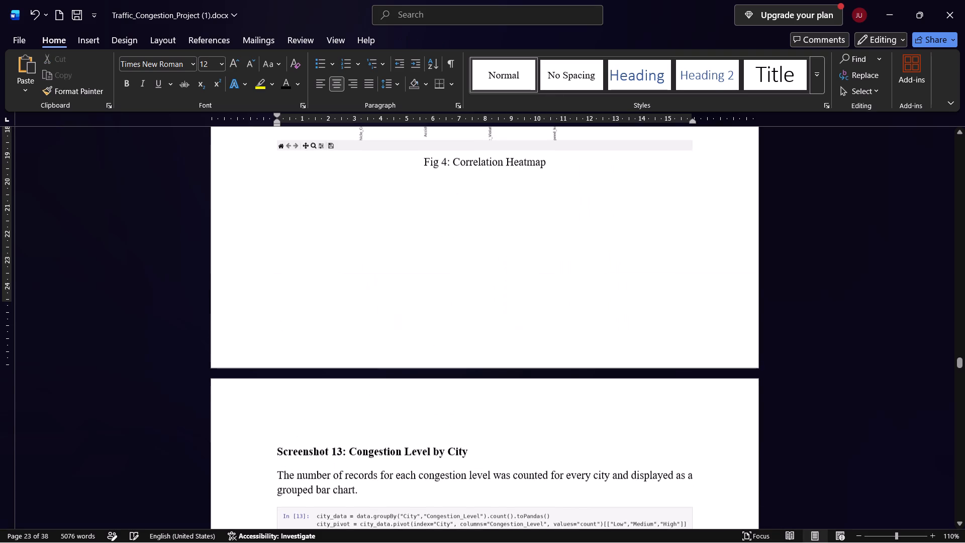
Stretch the new Fig 4 heatmap picture slightly taller, keeping its width.
scroll(497, 369, "up", 2)
left_click(440, 389)
scroll(440, 389, "down", 1)
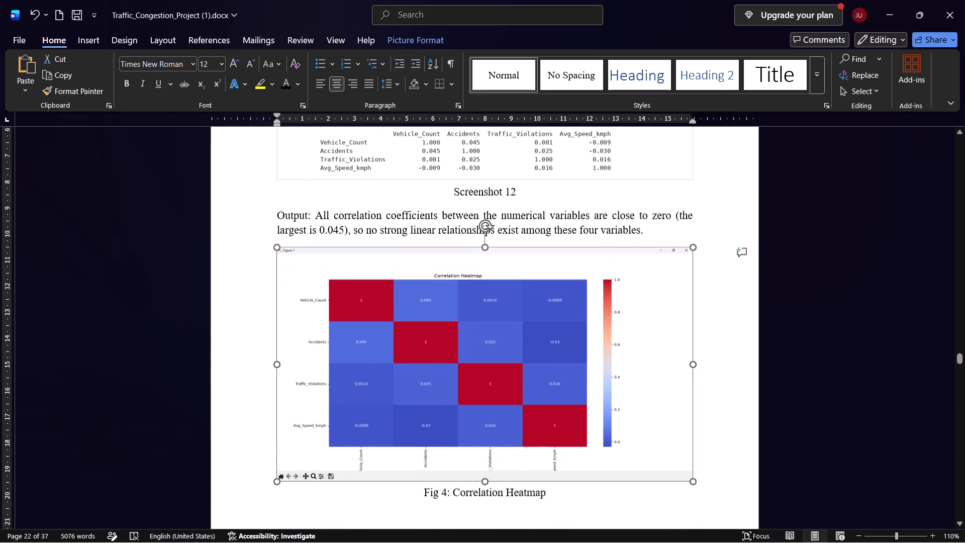
scroll(440, 389, "down", 1)
left_click_drag(487, 464, 487, 491)
scroll(501, 425, "down", 1)
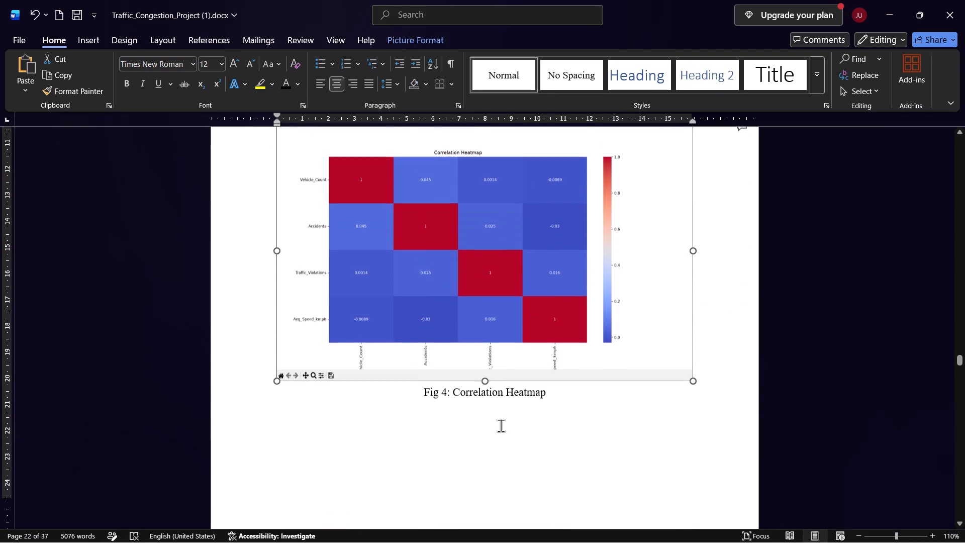
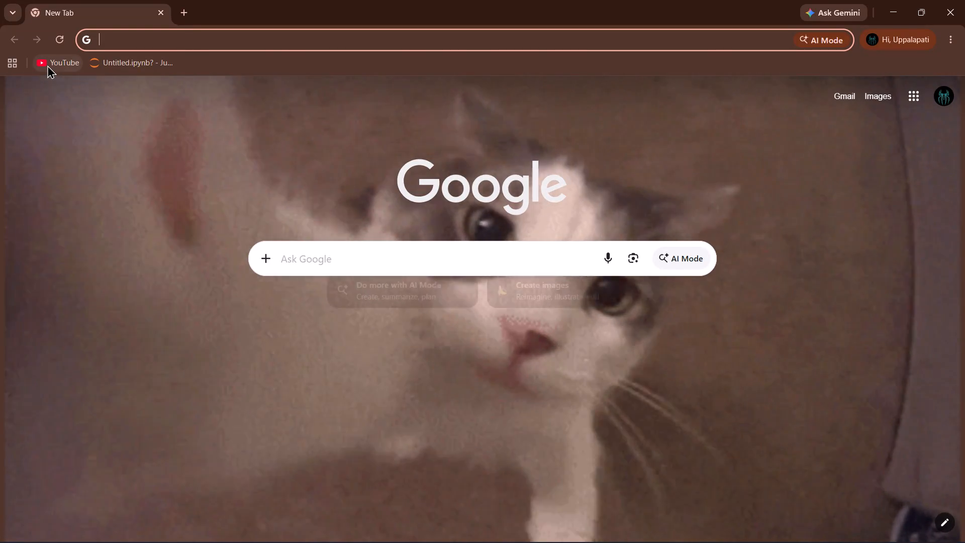
Open YouTube and browse the home feed for something to play.
left_click(47, 65)
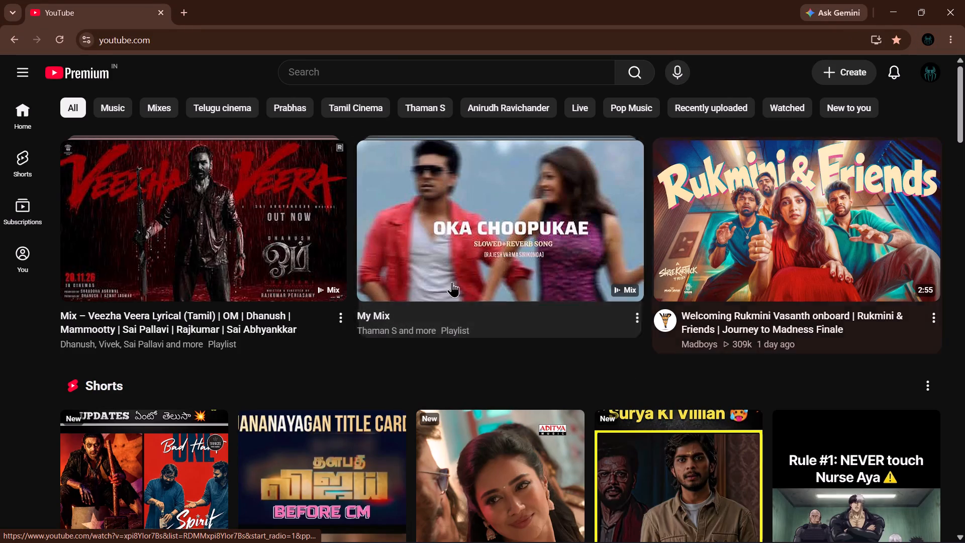
scroll(400, 298, "down", 3)
scroll(330, 292, "down", 1)
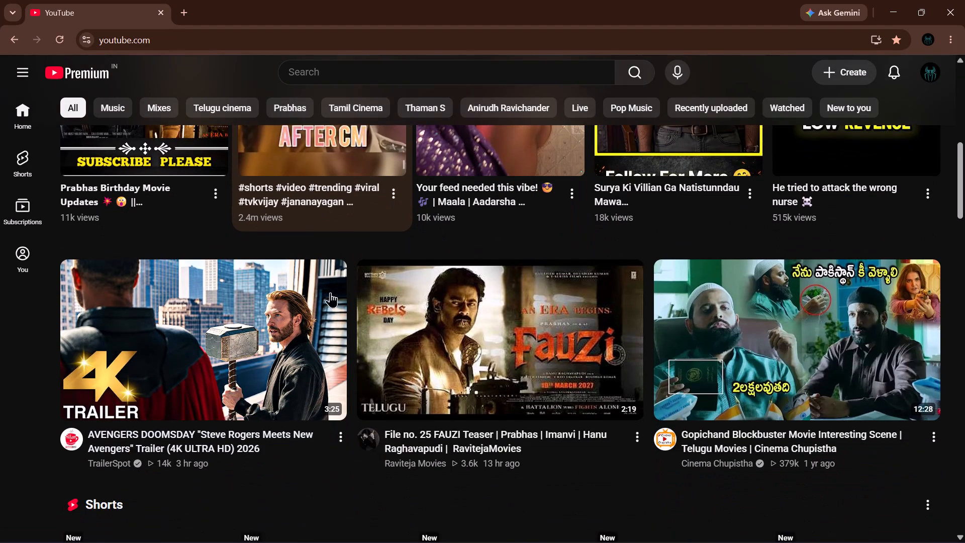
scroll(465, 294, "down", 3)
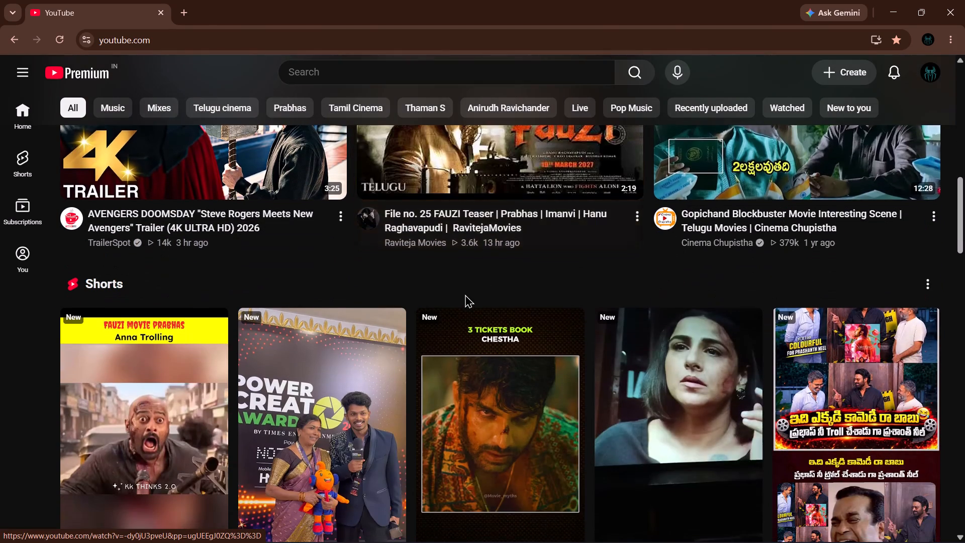
scroll(465, 294, "down", 2)
scroll(351, 339, "down", 2)
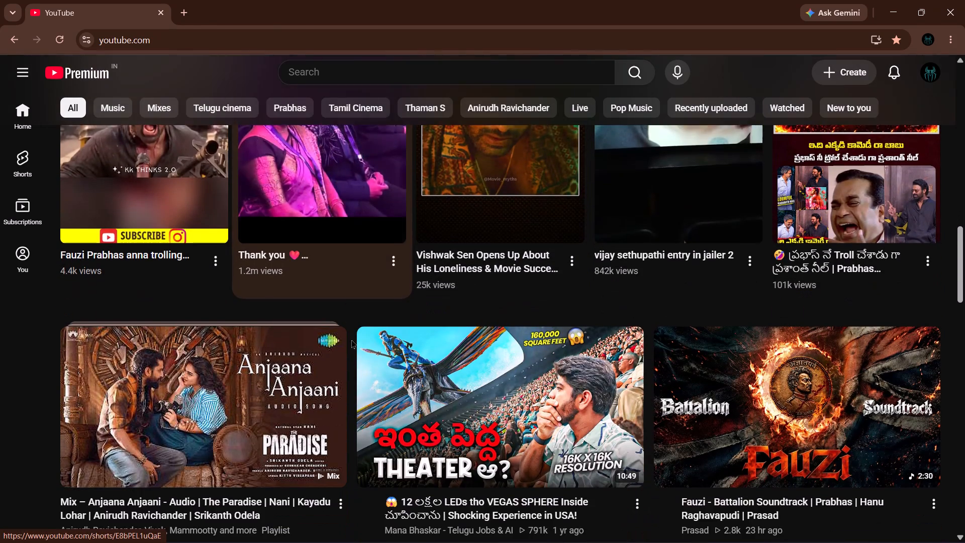
scroll(133, 204, "up", 1)
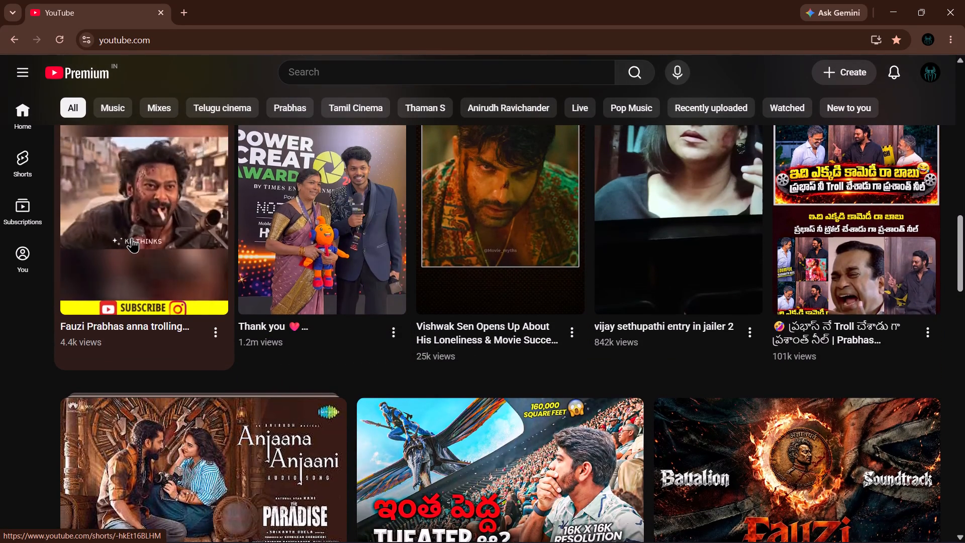
scroll(149, 297, "down", 2)
left_click(220, 375)
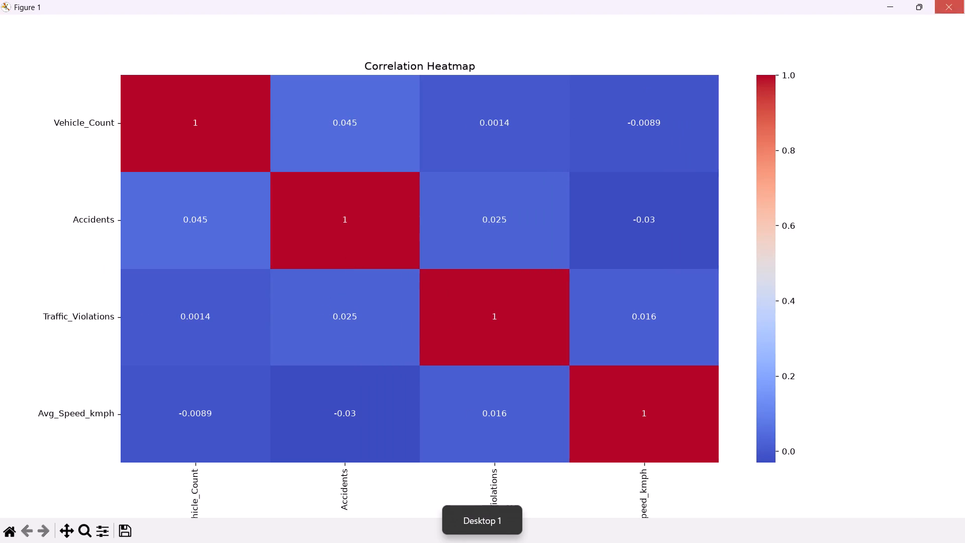
Close the Correlation Heatmap figure and run print(correlation.round(3).to_string()) in the PySpark terminal.
left_click(964, 0)
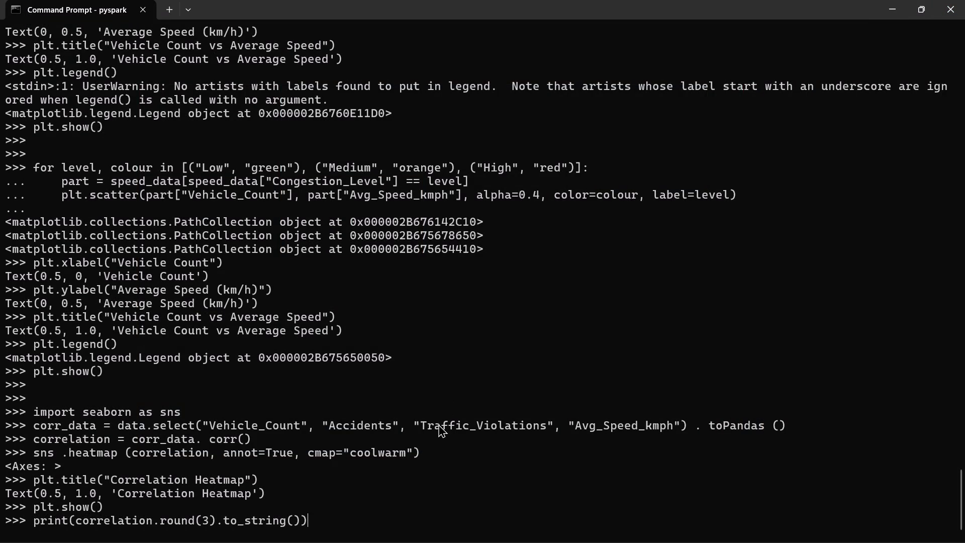
key("Return")
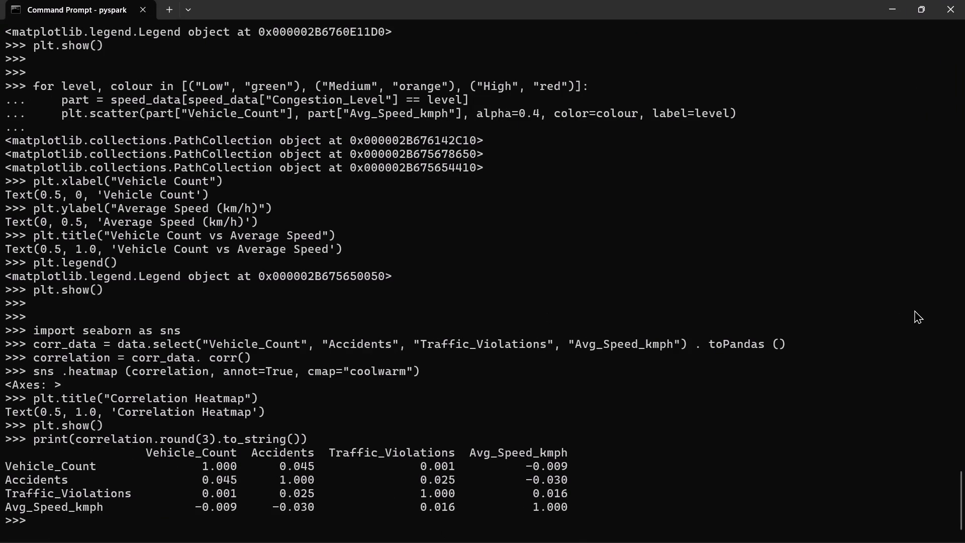
Snip the terminal area from the import seaborn line down to the printed correlation matrix.
key("shift+super+s")
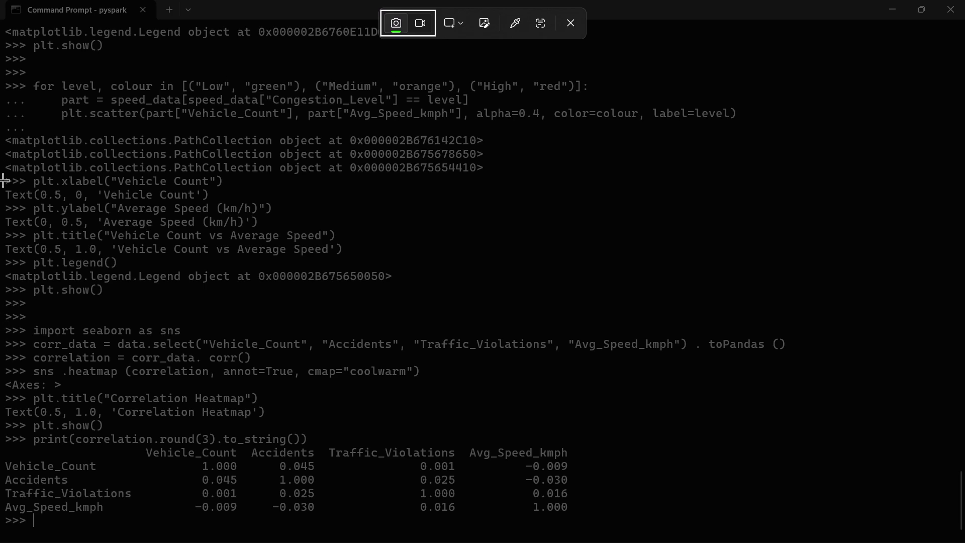
left_click_drag(0, 321, 964, 542)
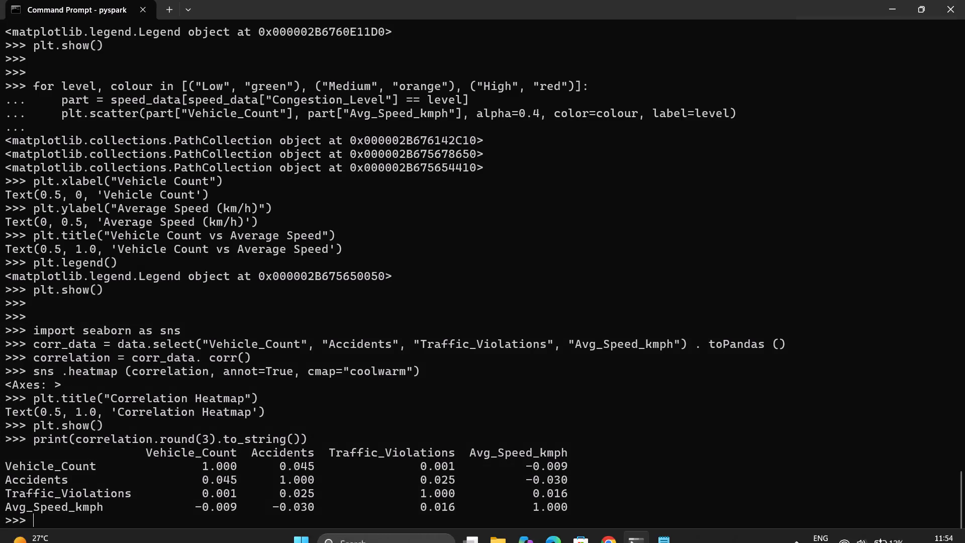
In the Word report, paste the terminal snip above the old notebook image for Screenshot 12.
left_click(513, 270)
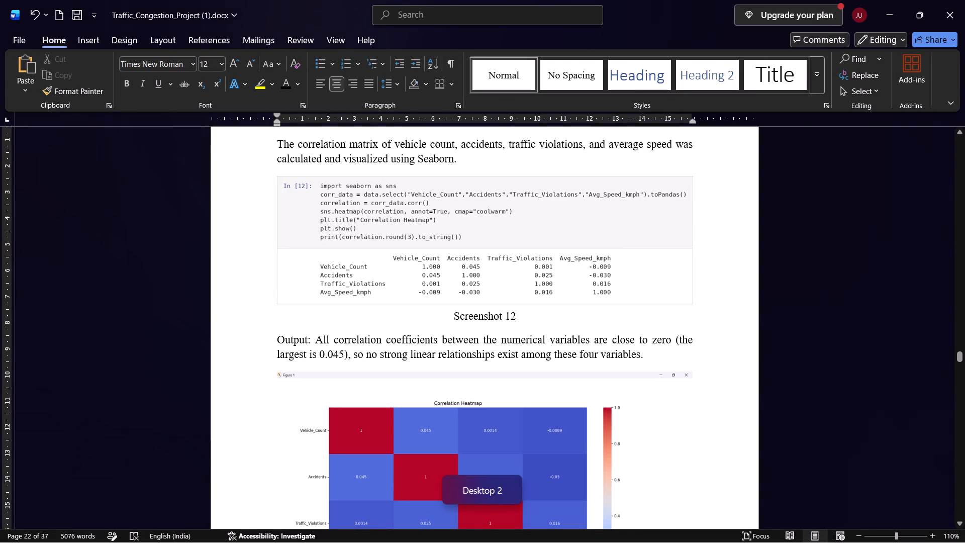
key("ctrl+v")
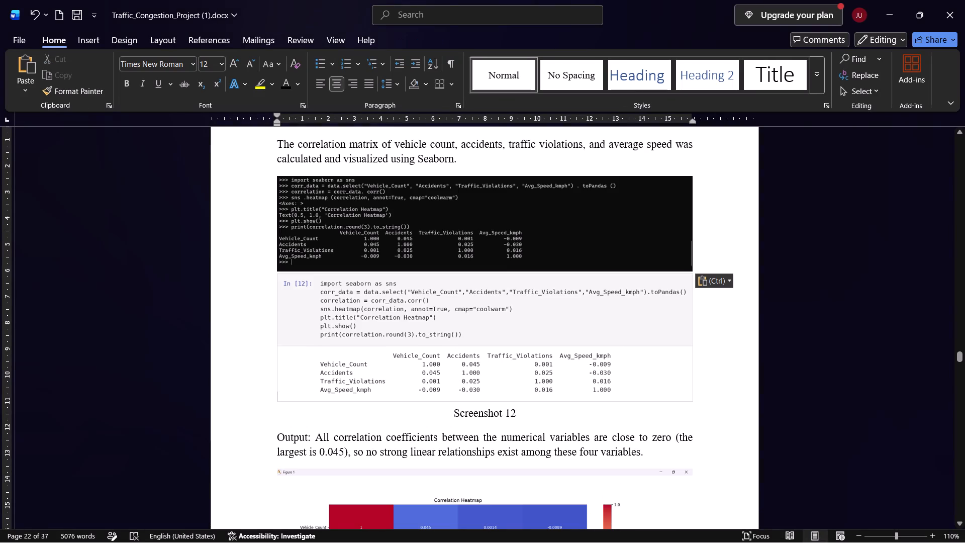
Widen the pasted Screenshot 12 terminal picture to the page's right edge and stretch it taller until its text is readable.
left_click(458, 210)
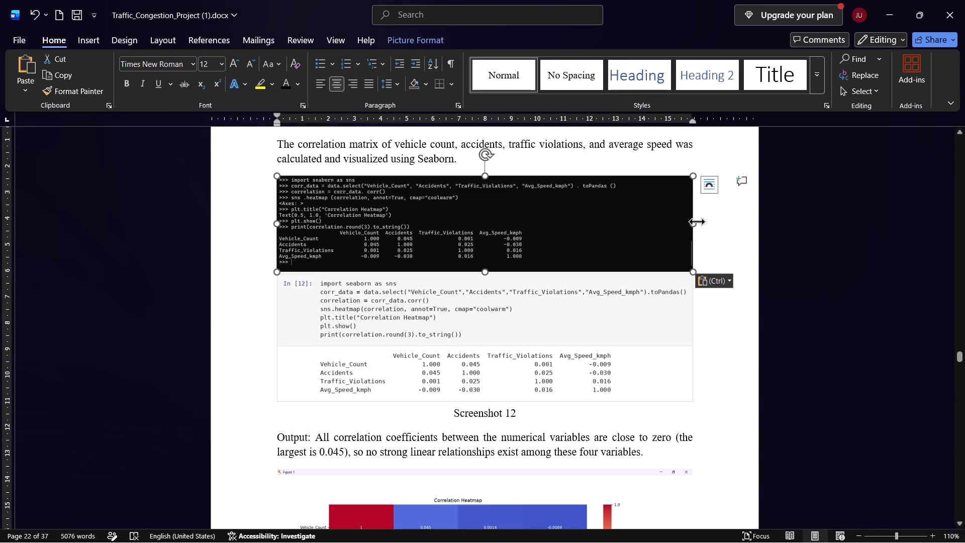
left_click_drag(696, 224, 846, 227)
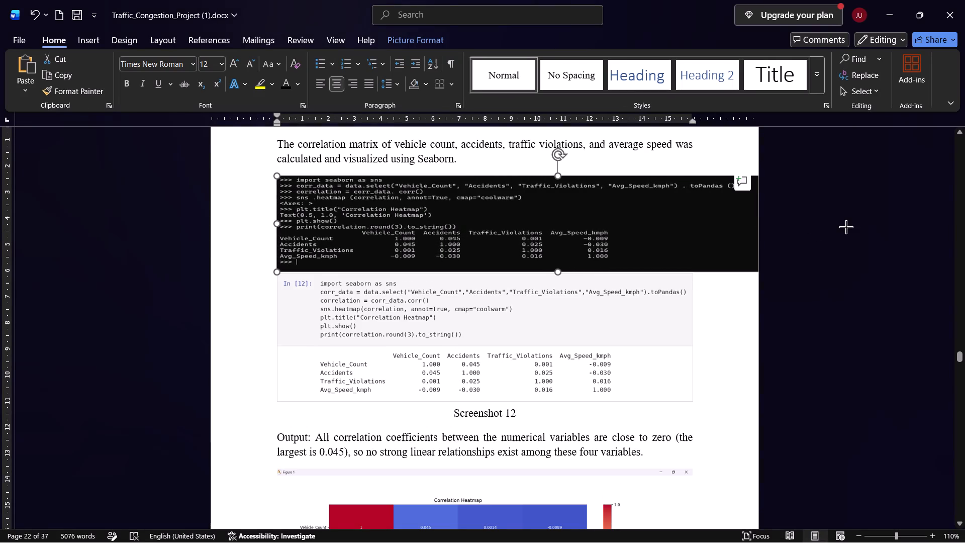
left_click_drag(846, 227, 852, 226)
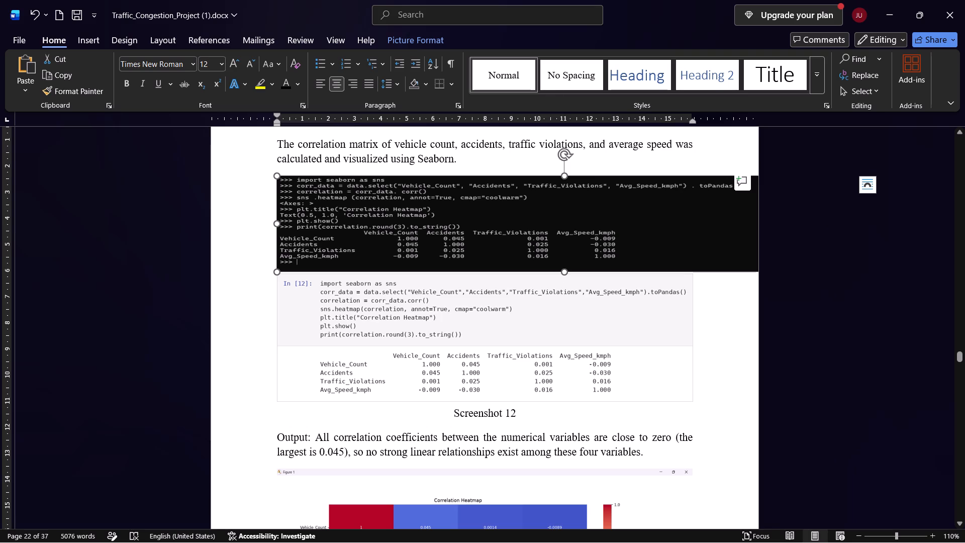
left_click_drag(566, 272, 573, 309)
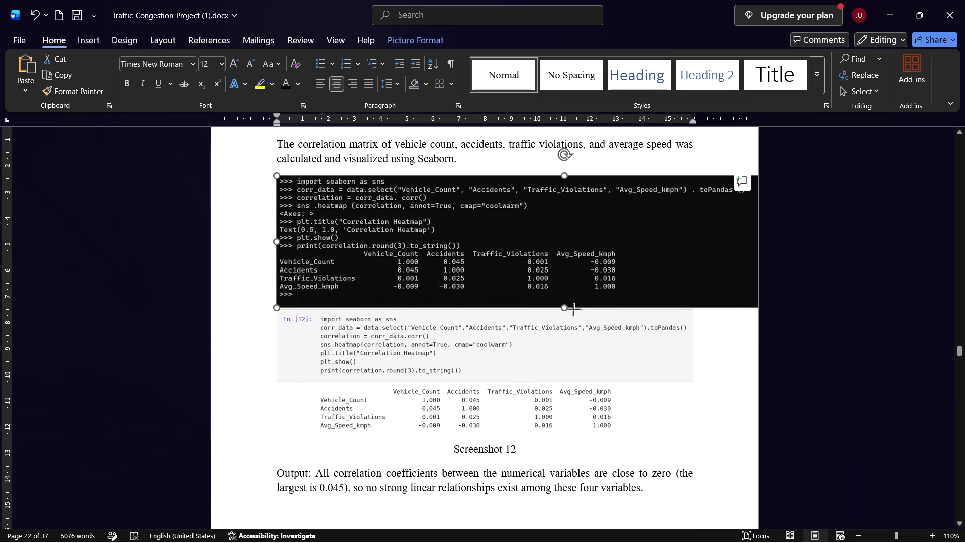
left_click_drag(573, 309, 577, 332)
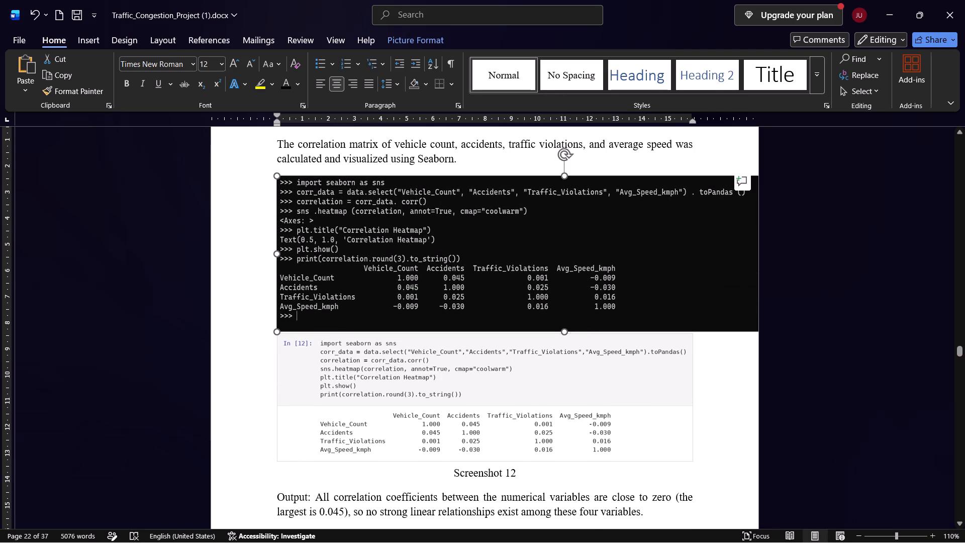
Delete the old In [12] notebook code image above the Screenshot 12 caption.
left_click(403, 418)
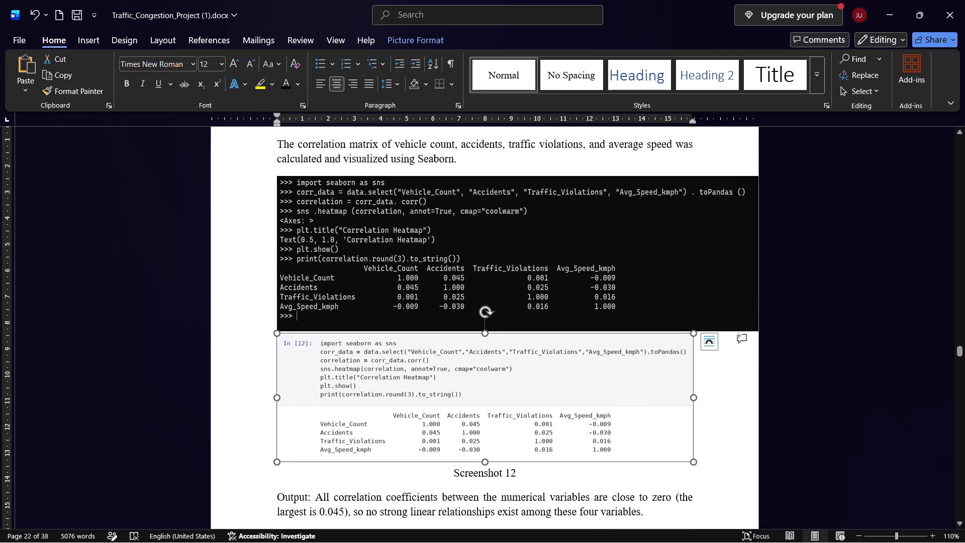
key("Delete")
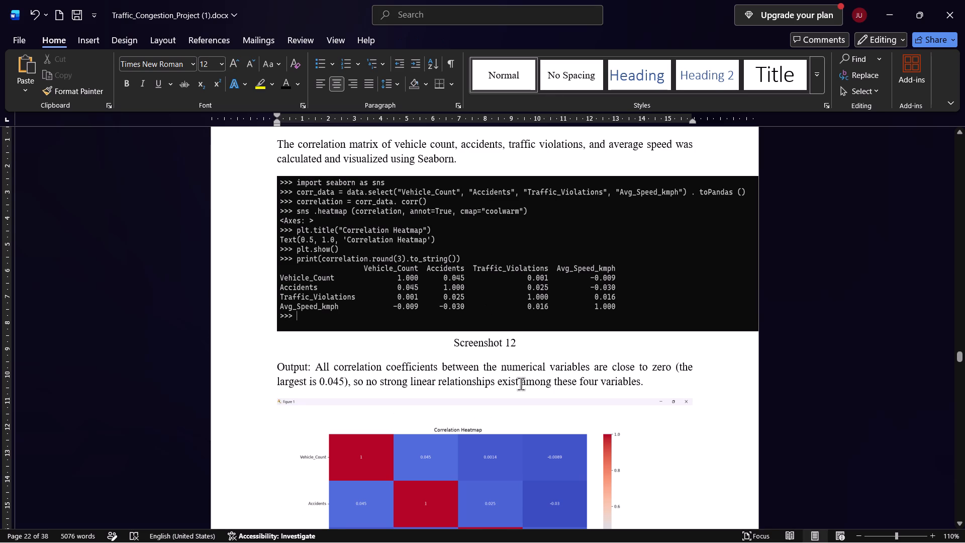
Extract and copy the code text from the In [13] notebook image under Screenshot 13: Congestion Level by City.
scroll(521, 386, "down", 4)
scroll(384, 335, "down", 14)
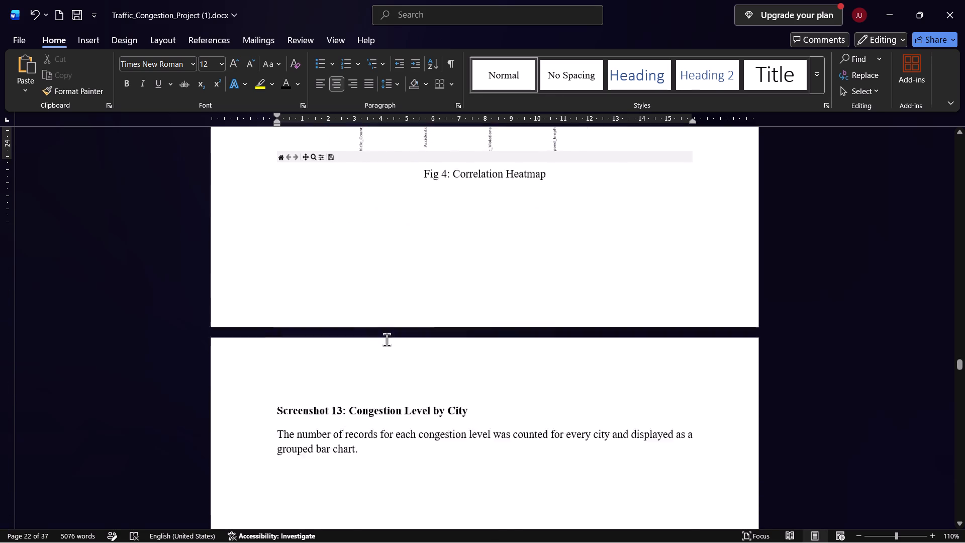
scroll(387, 340, "down", 4)
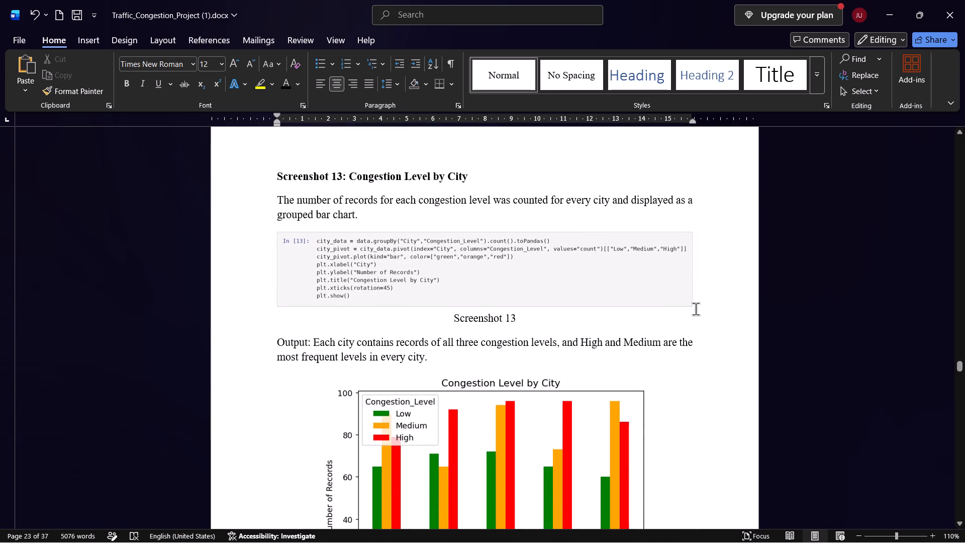
key("shift+super+s")
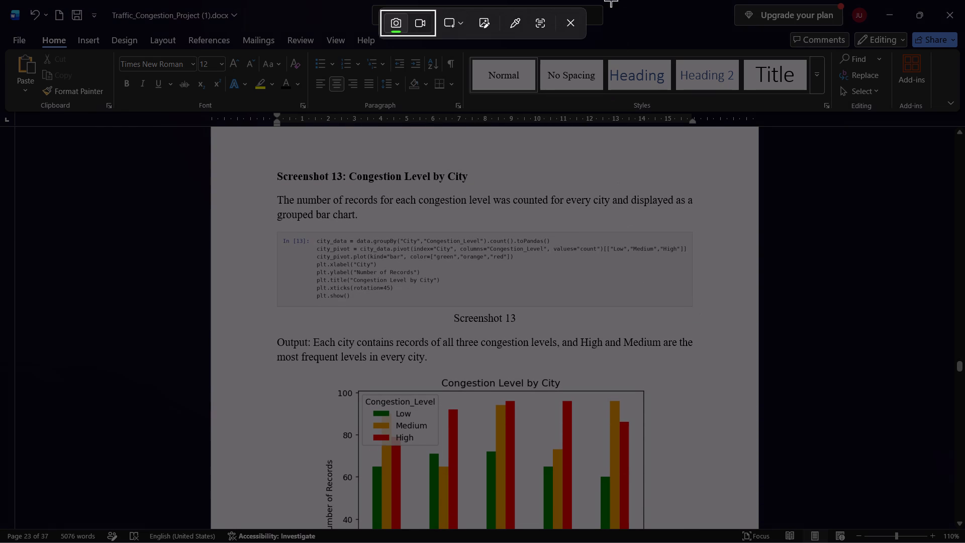
left_click(534, 20)
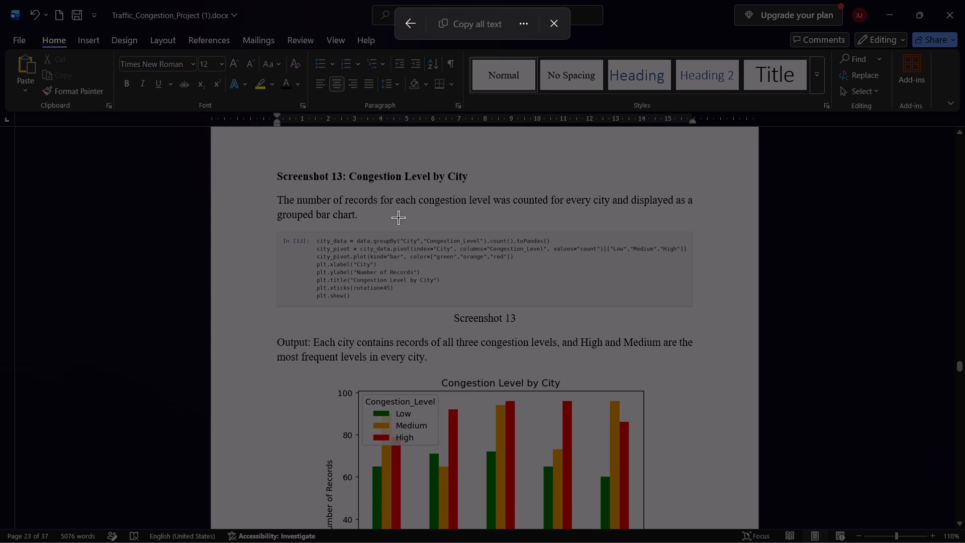
left_click_drag(313, 234, 330, 263)
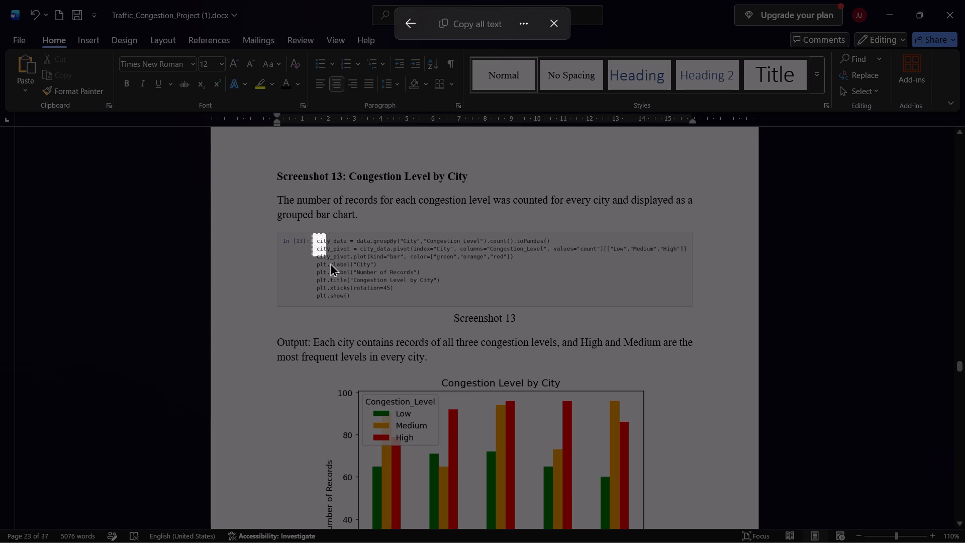
left_click_drag(330, 263, 700, 313)
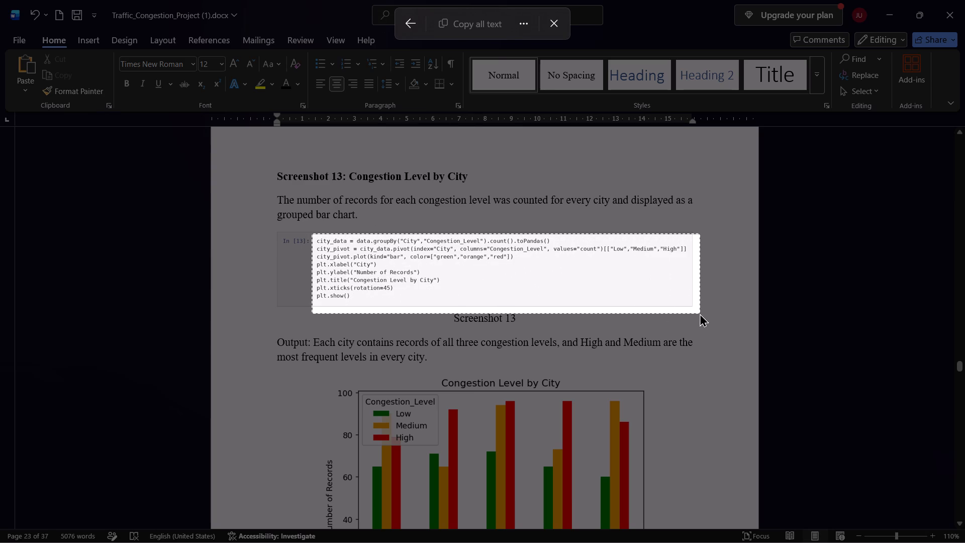
left_click_drag(700, 313, 701, 309)
key("ctrl+a")
key("ctrl+a")
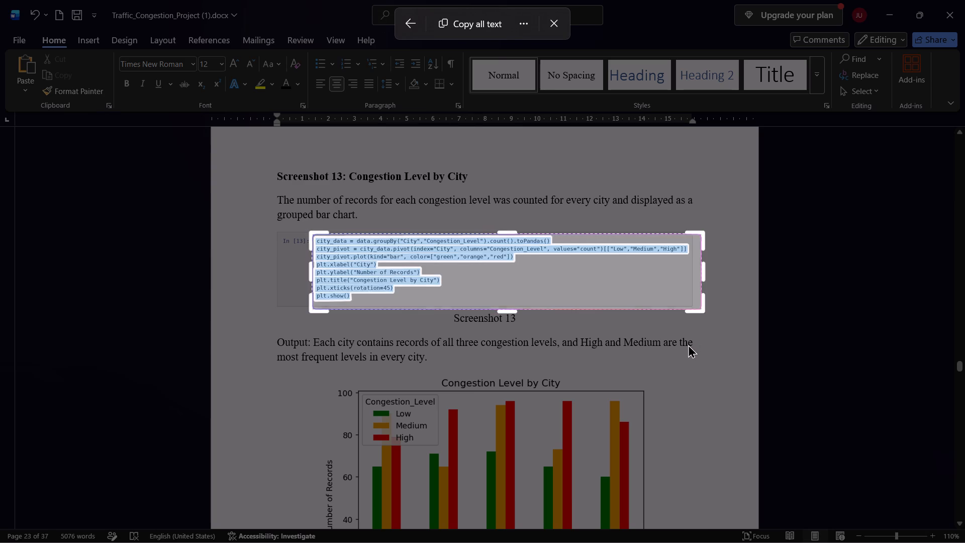
key("ctrl+c")
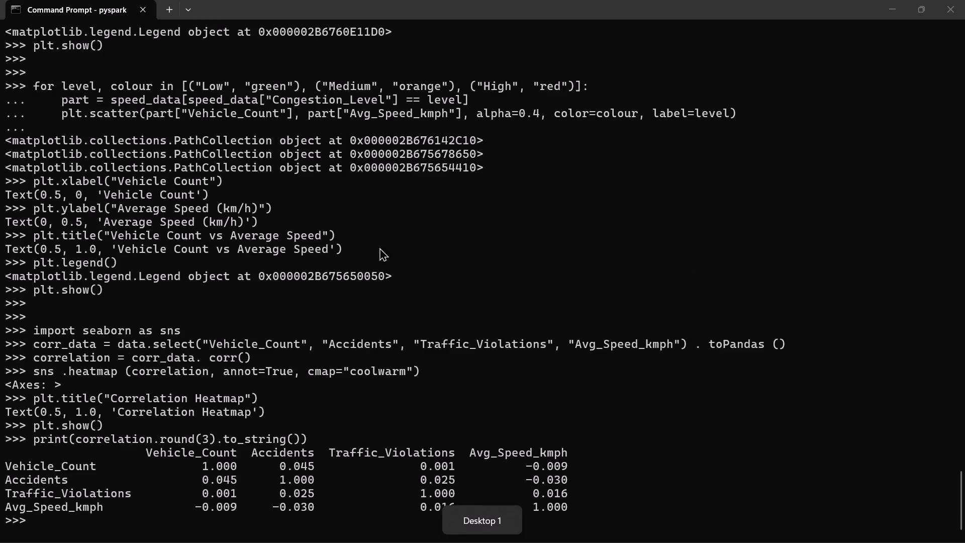
In the PySpark terminal, add blank prompt lines, then paste and run the copied city_data code through plt.show().
left_click(41, 524)
key("Return")
key("Return")
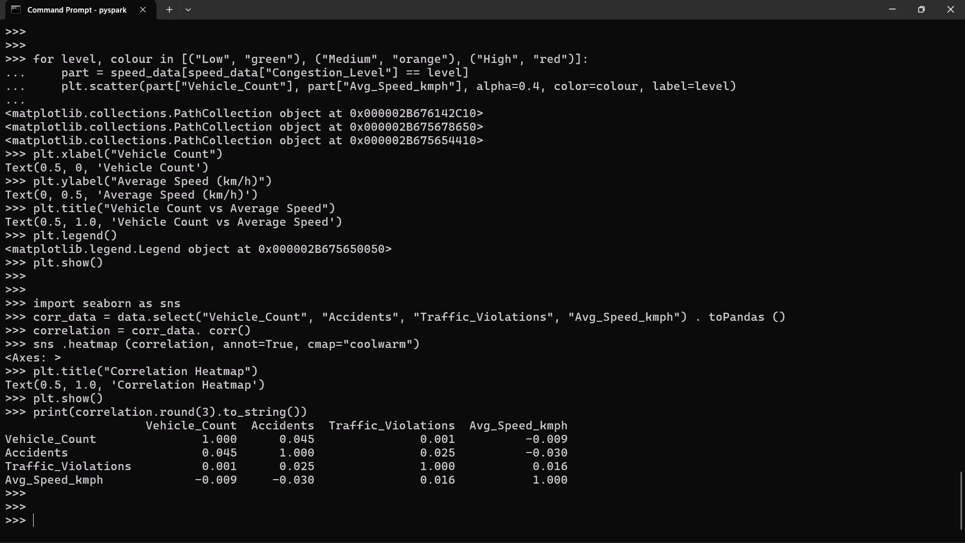
right_click(43, 520)
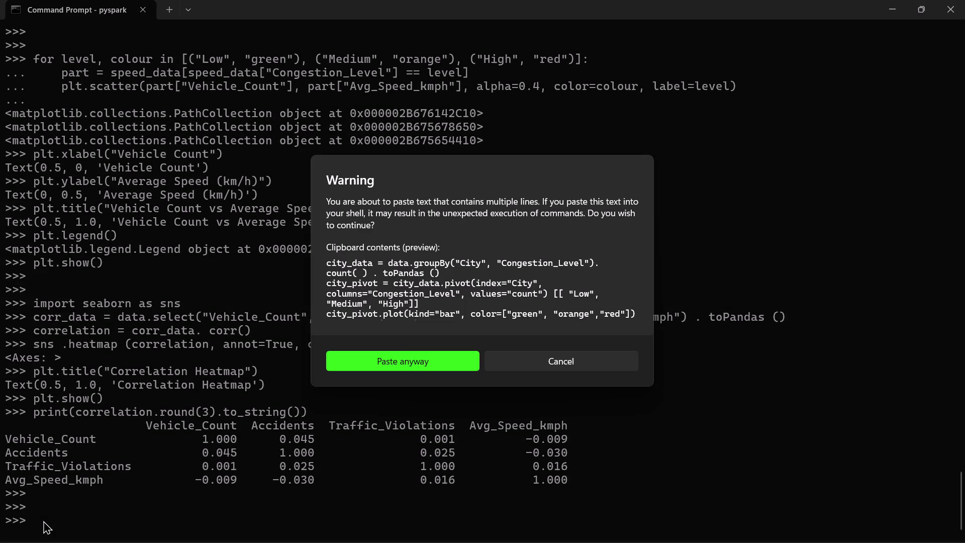
left_click(406, 363)
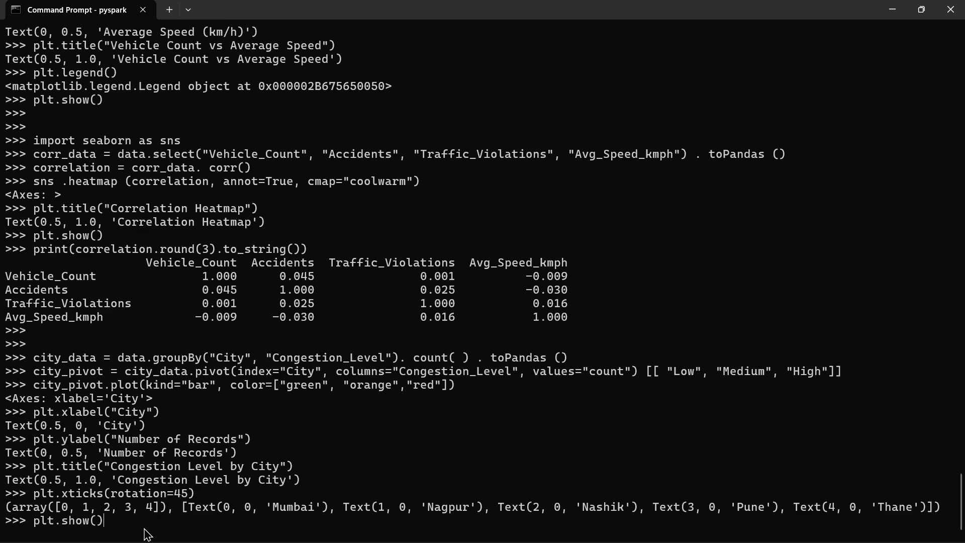
key("Return")
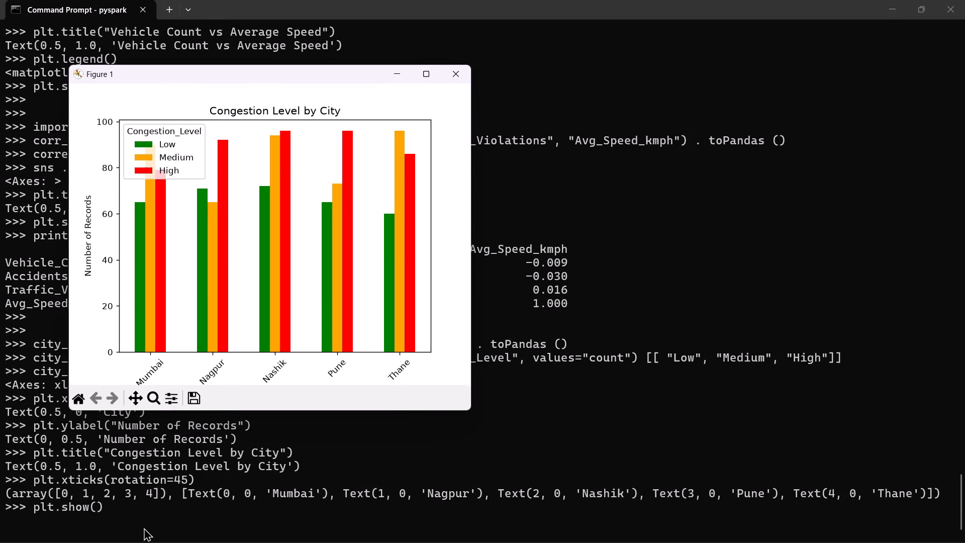
Capture the whole Figure 1 window showing the Congestion Level by City chart as a screen snip.
left_click(428, 80)
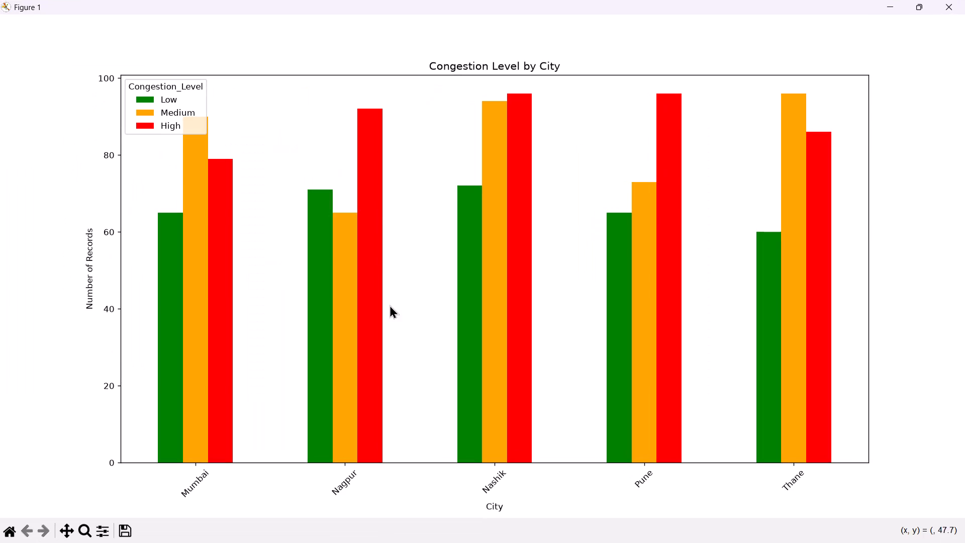
left_click(917, 10)
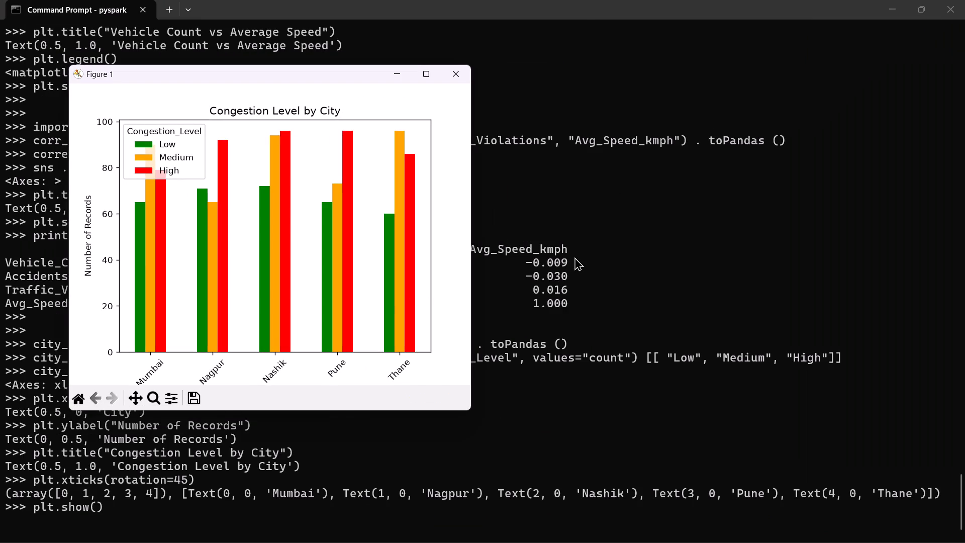
key("shift+super+s")
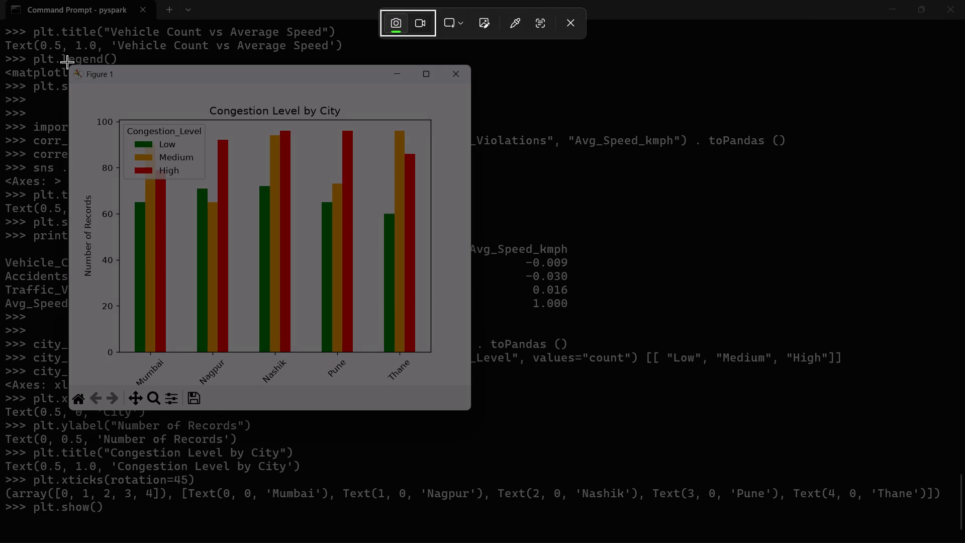
left_click_drag(71, 66, 437, 338)
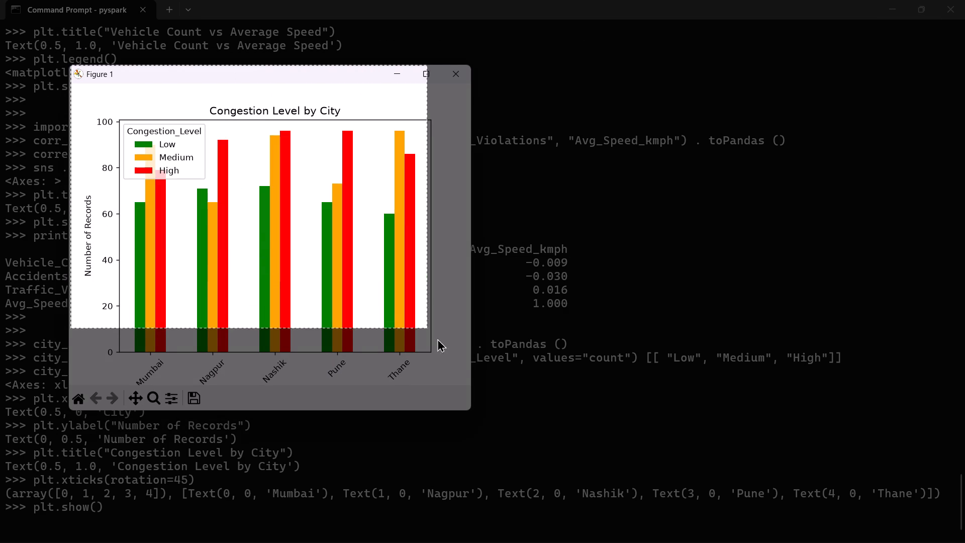
left_click_drag(437, 338, 468, 404)
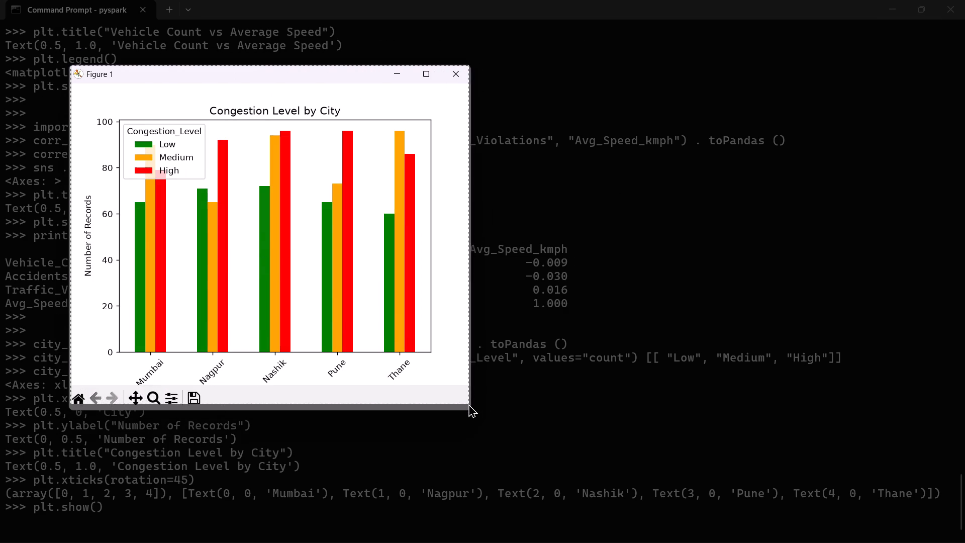
left_click_drag(468, 404, 470, 410)
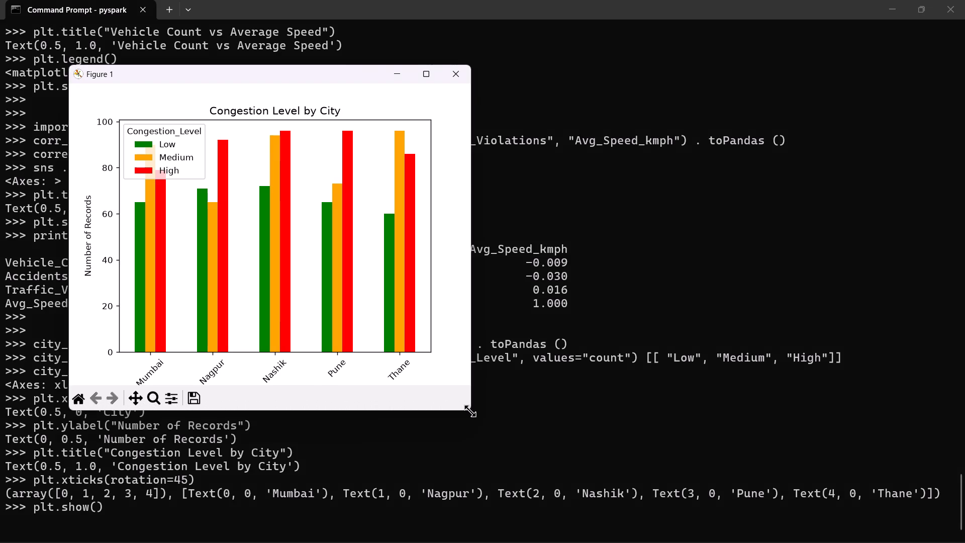
In Word, paste the captured figure below the Screenshot 13 output text and delete the old Congestion Level by City chart.
left_click(435, 449)
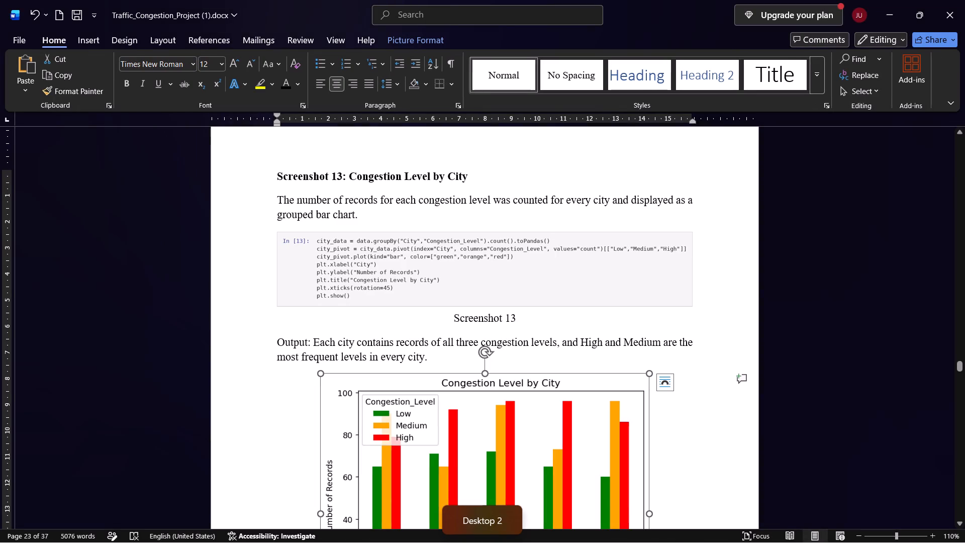
key("ctrl+v")
left_click(469, 395)
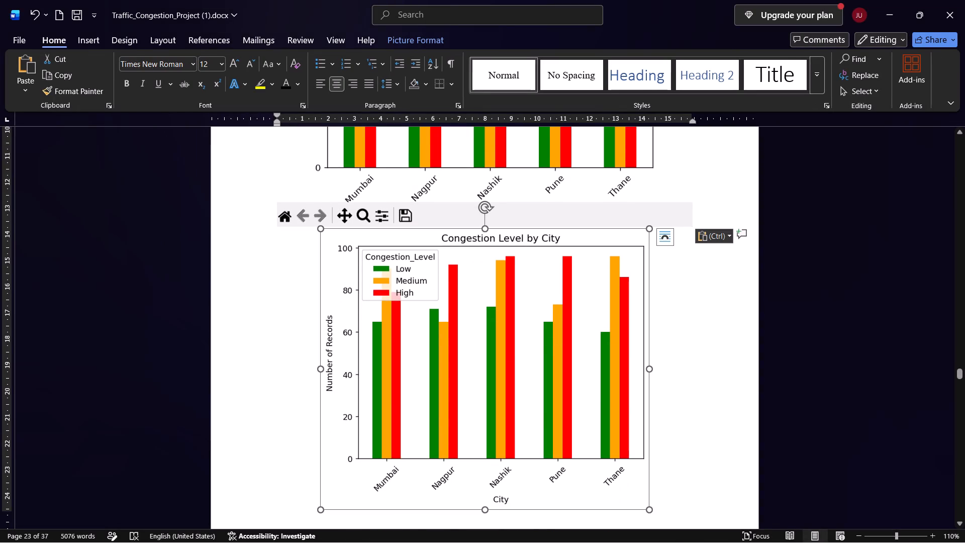
key("Delete")
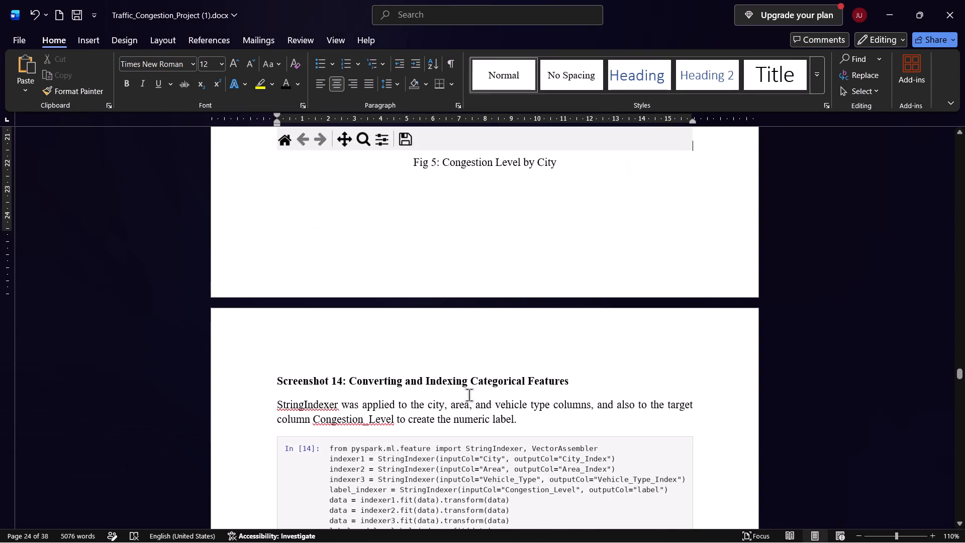
scroll(469, 395, "up", 11)
left_click(461, 412)
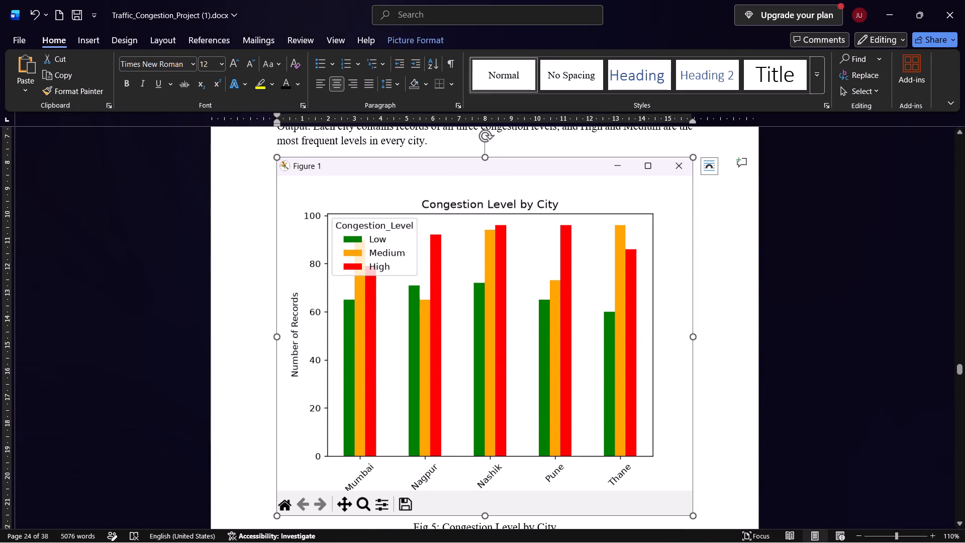
Close the chart figure, then snip the PySpark terminal lines from city_data through the prompt after plt.show().
scroll(460, 412, "up", 3)
scroll(398, 367, "up", 3)
left_click(406, 258)
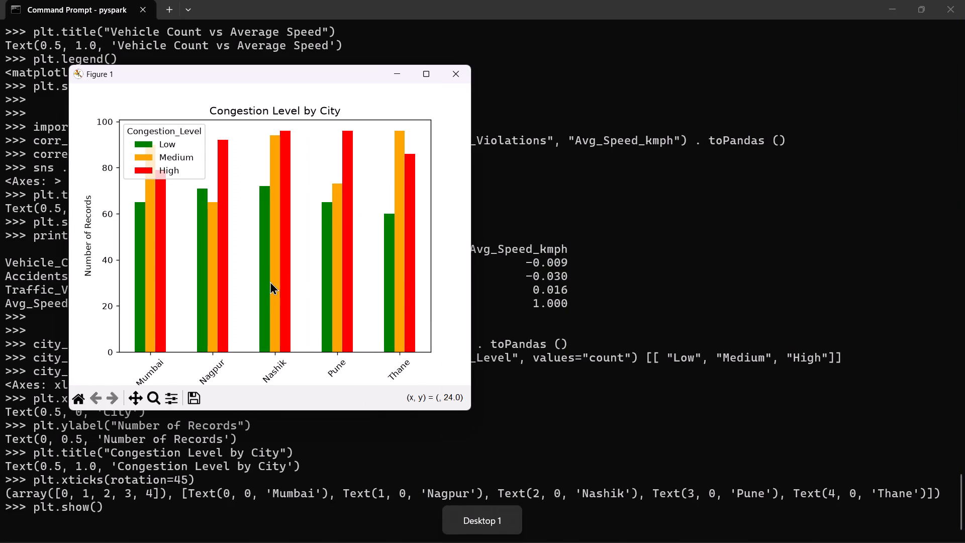
left_click(452, 72)
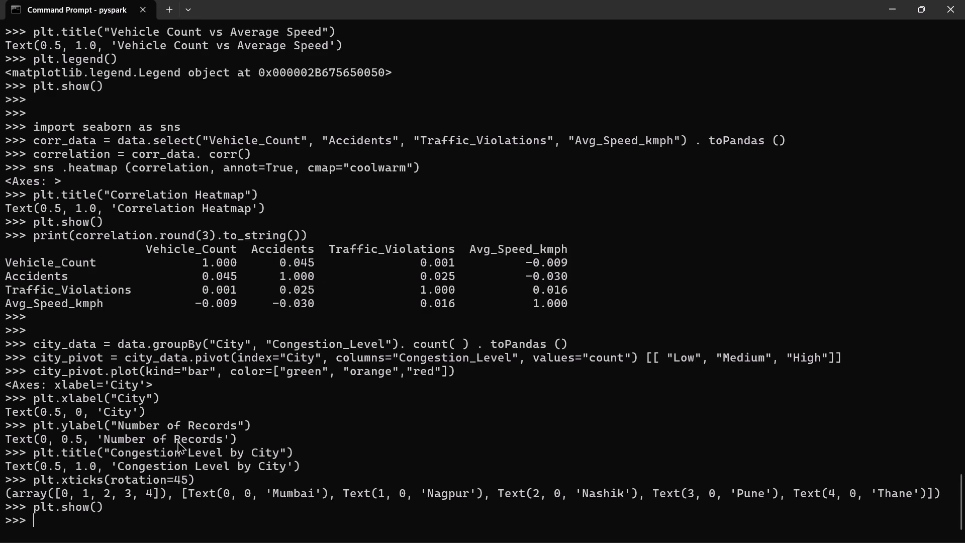
scroll(255, 448, "down", 1)
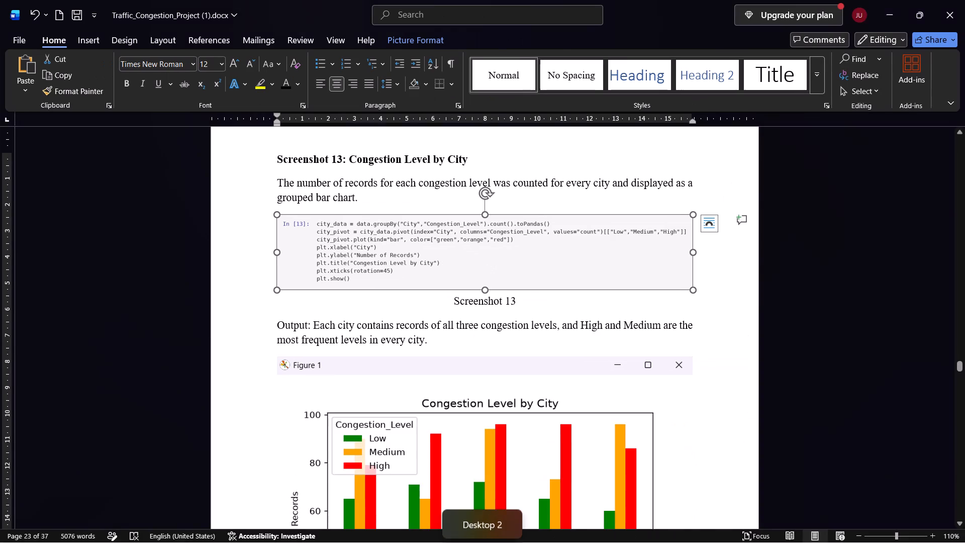
key("shift+super+s")
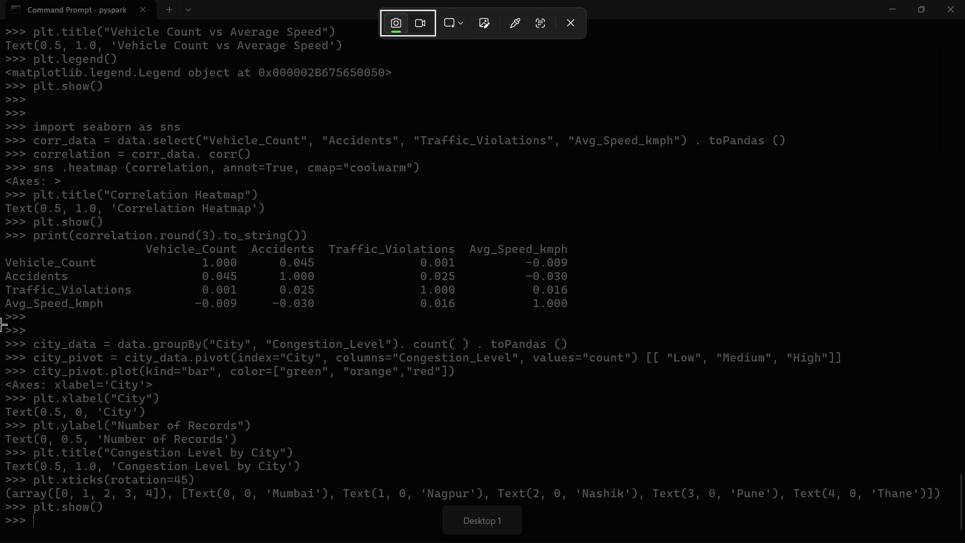
left_click_drag(0, 334, 964, 542)
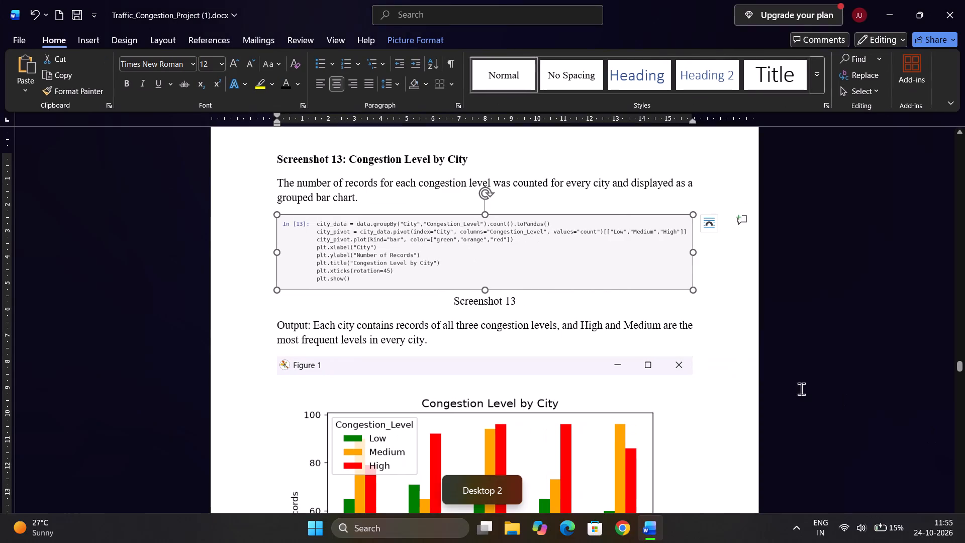
Paste the terminal capture into Word directly above the In [13] notebook code image.
left_click(574, 270)
key("ctrl+v")
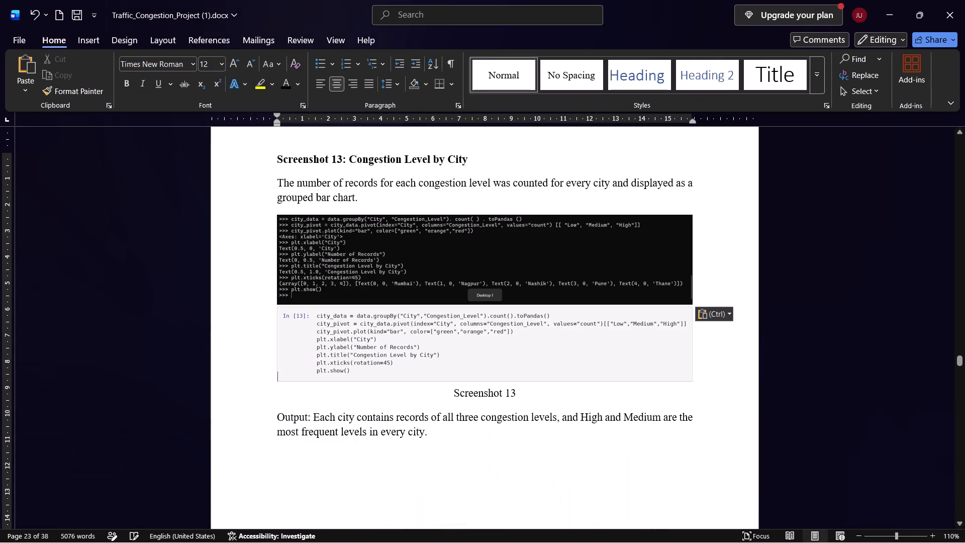
Widen the pasted Screenshot 13 terminal picture to the page's right edge and stretch it taller until its text is readable.
left_click(532, 256)
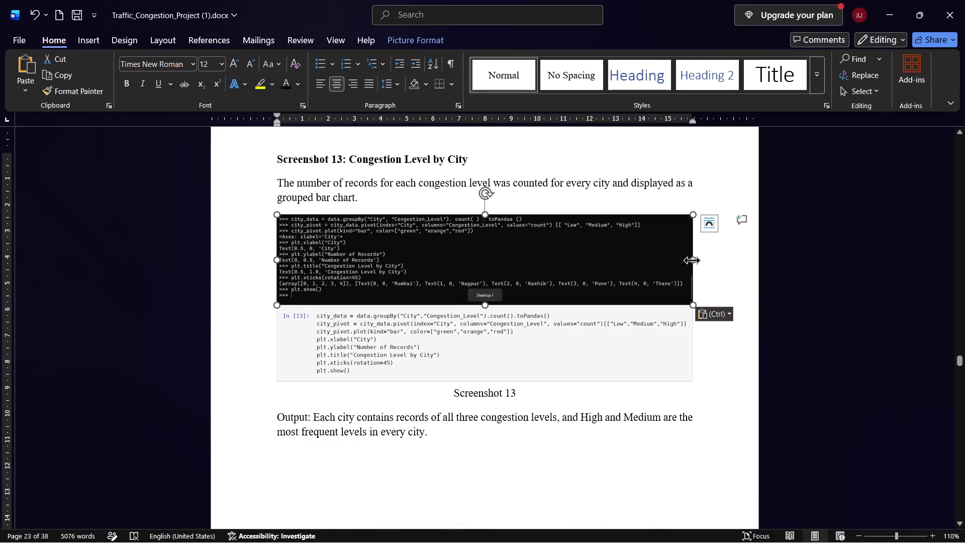
left_click_drag(692, 260, 767, 269)
left_click_drag(522, 307, 522, 327)
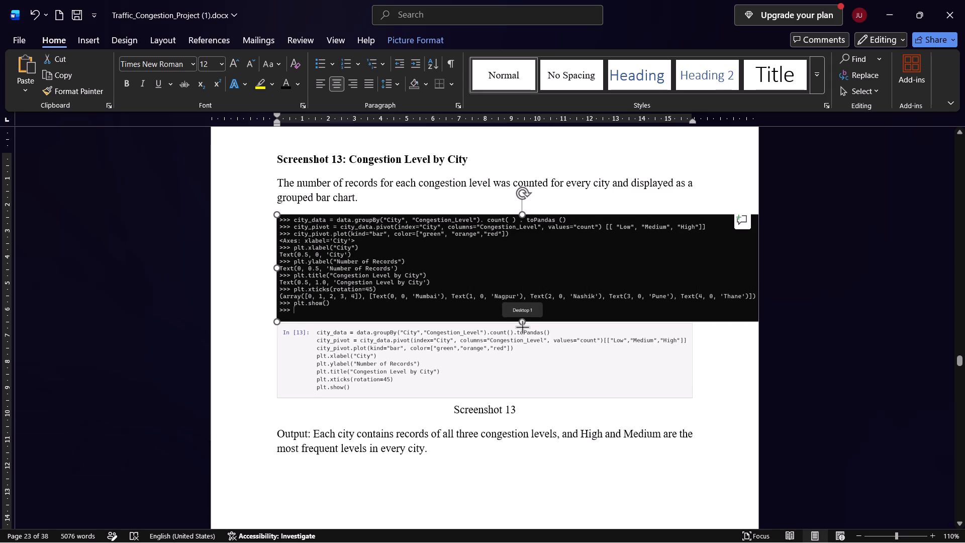
left_click_drag(522, 327, 523, 364)
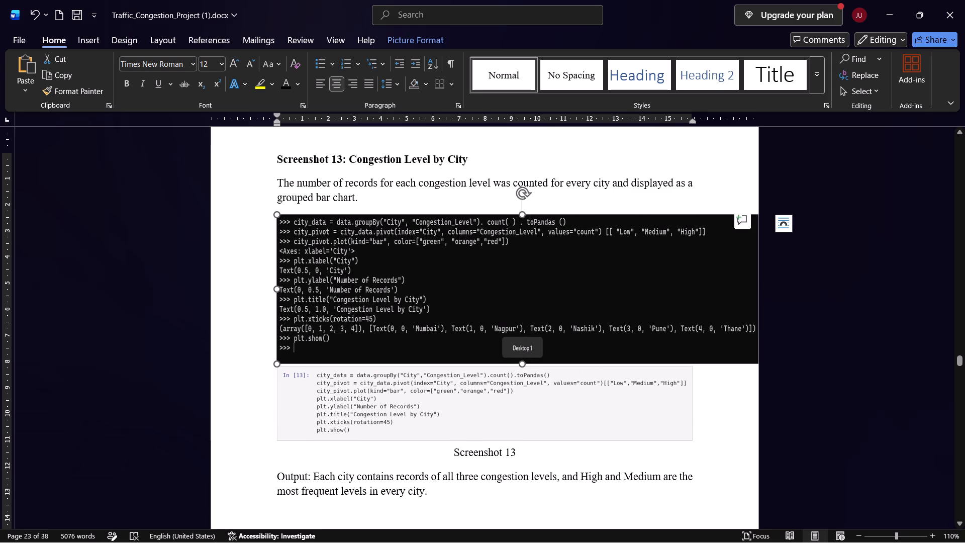
left_click(250, 358)
left_click(194, 299)
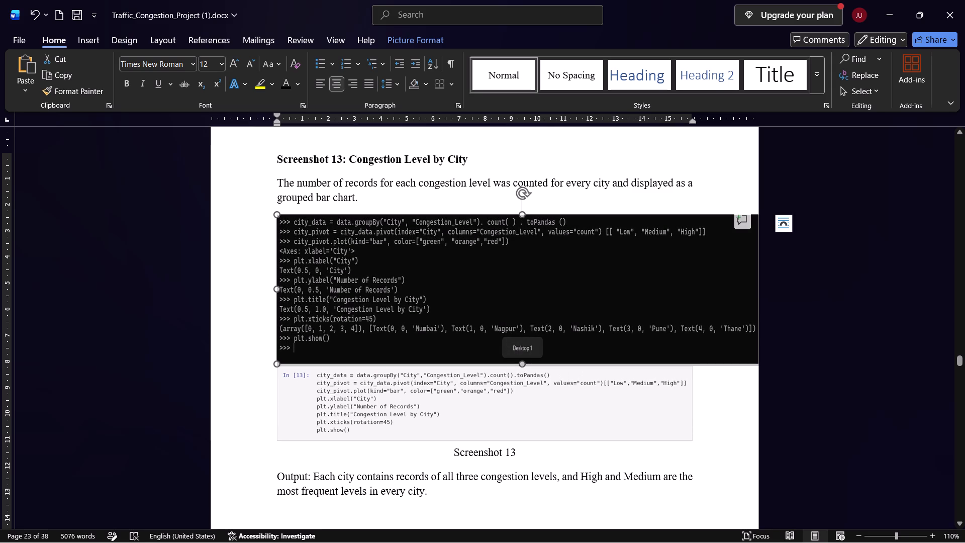
left_click(251, 336)
Delete the old In [13] notebook code image above the Screenshot 13 caption.
left_click(750, 455)
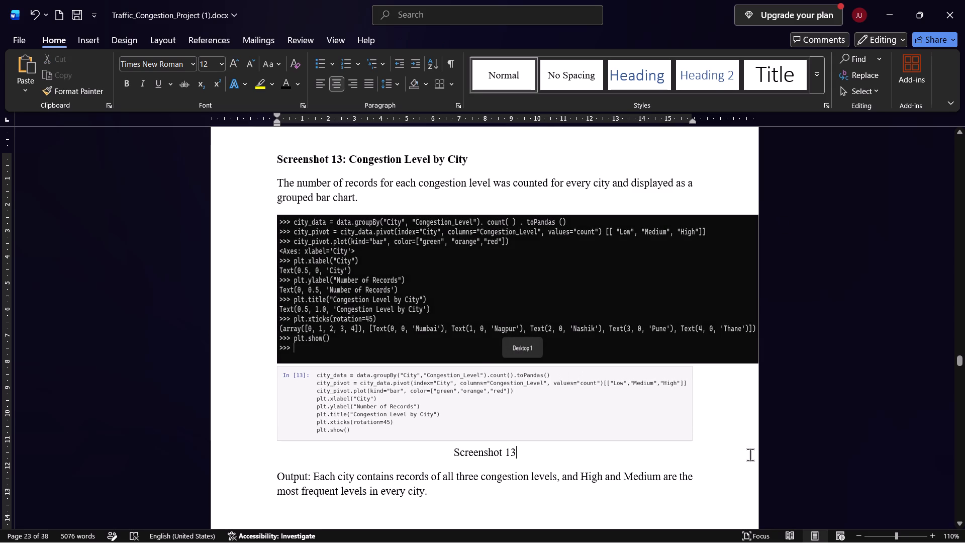
left_click(516, 411)
key("Delete")
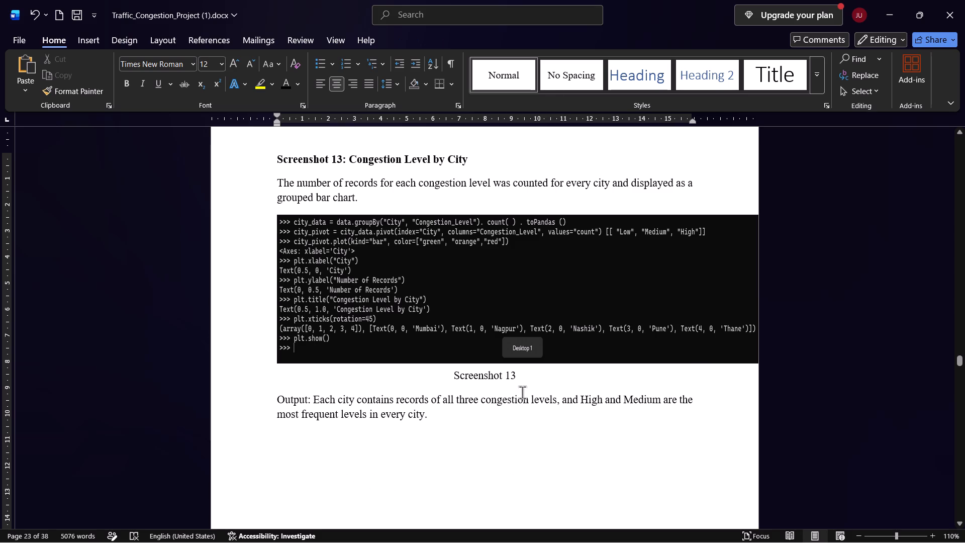
Reduce the height of the Fig 5 Congestion Level by City picture so it fits on the page with the Screenshot 13 output text.
scroll(522, 392, "down", 4)
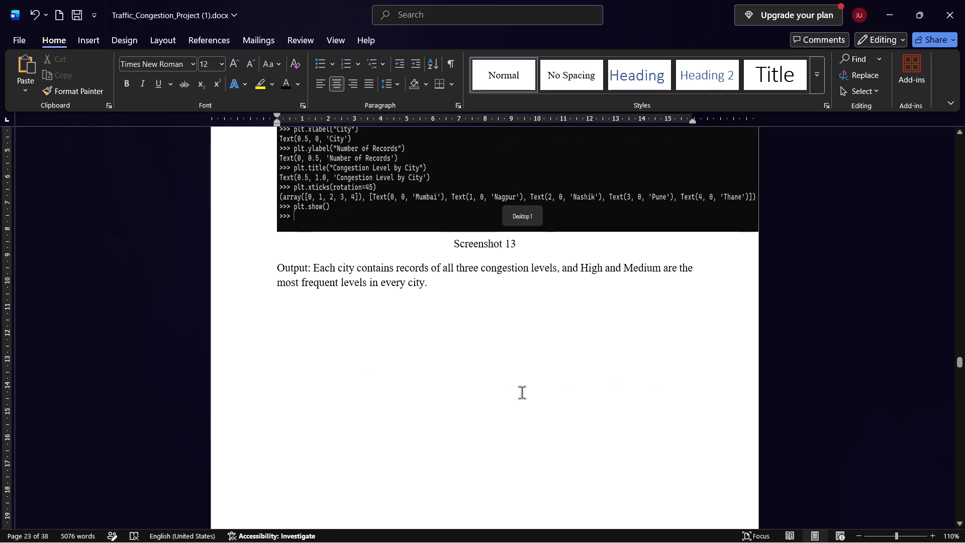
scroll(522, 392, "down", 5)
scroll(522, 392, "up", 9)
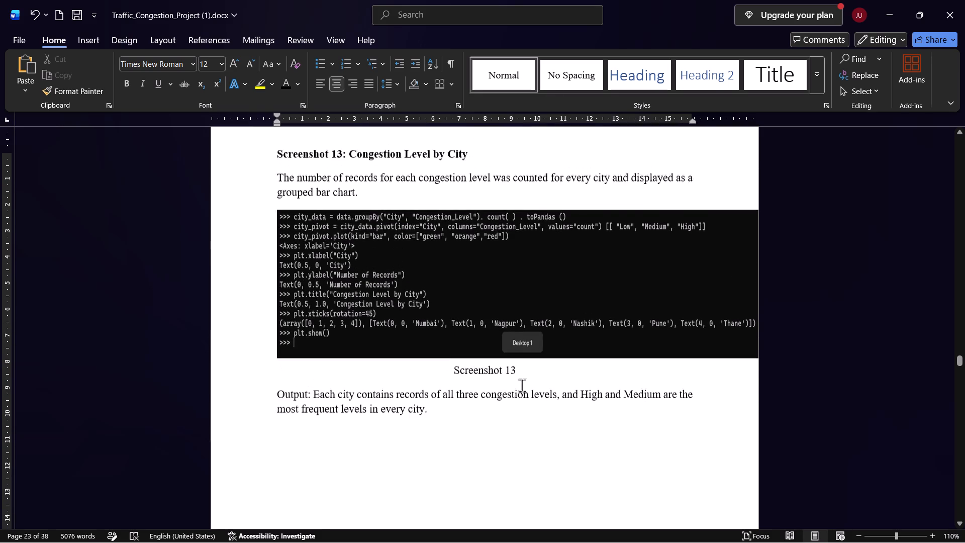
scroll(522, 385, "up", 20)
scroll(522, 385, "up", 5)
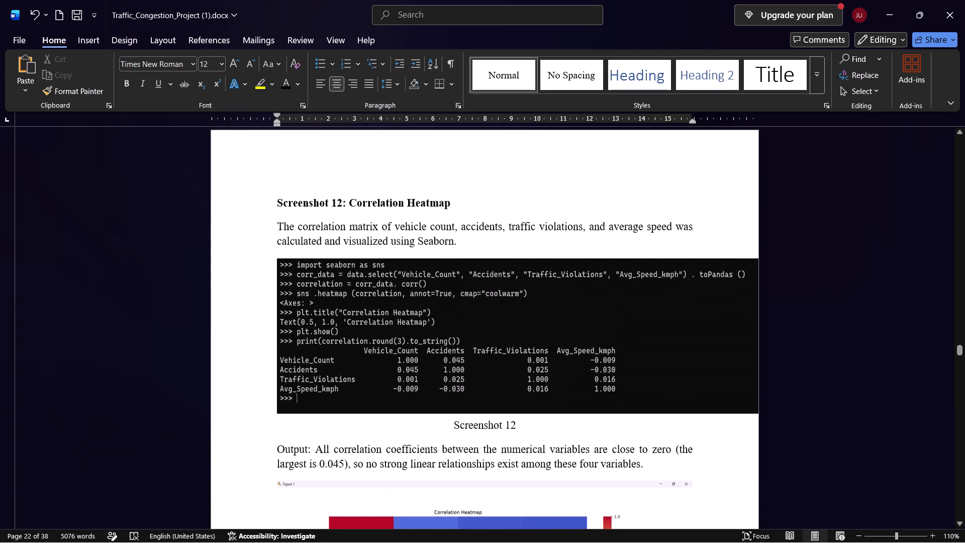
scroll(523, 383, "down", 20)
scroll(523, 383, "down", 5)
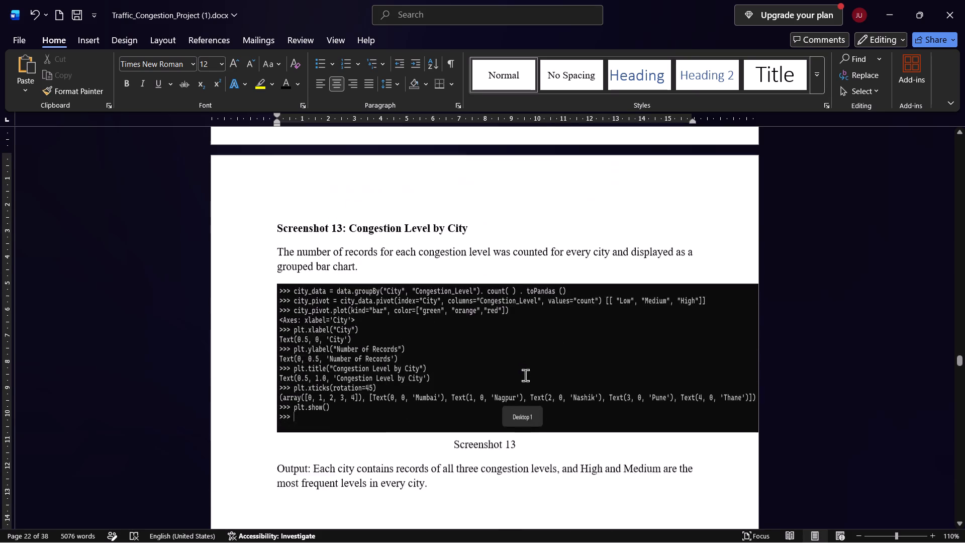
scroll(525, 375, "down", 20)
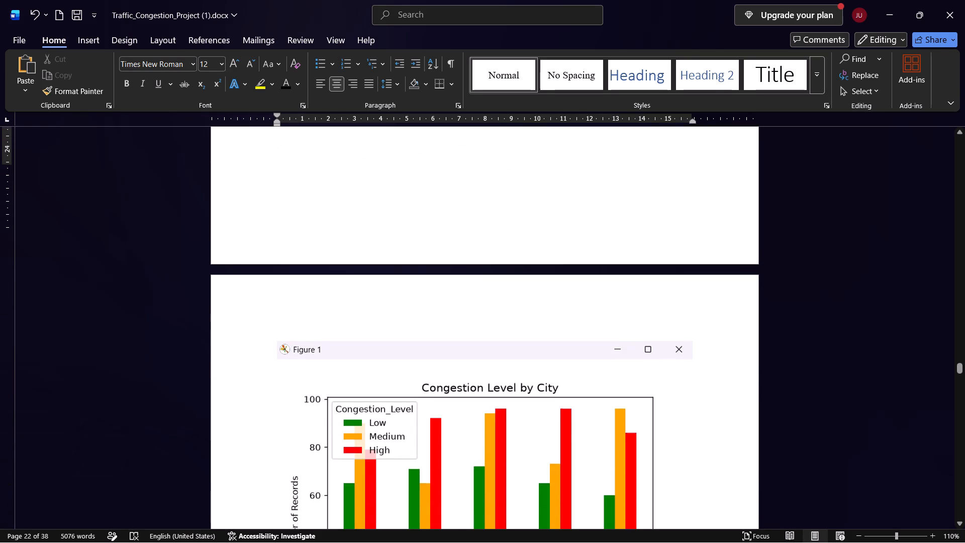
scroll(525, 375, "down", 3)
scroll(525, 375, "up", 19)
scroll(525, 375, "down", 6)
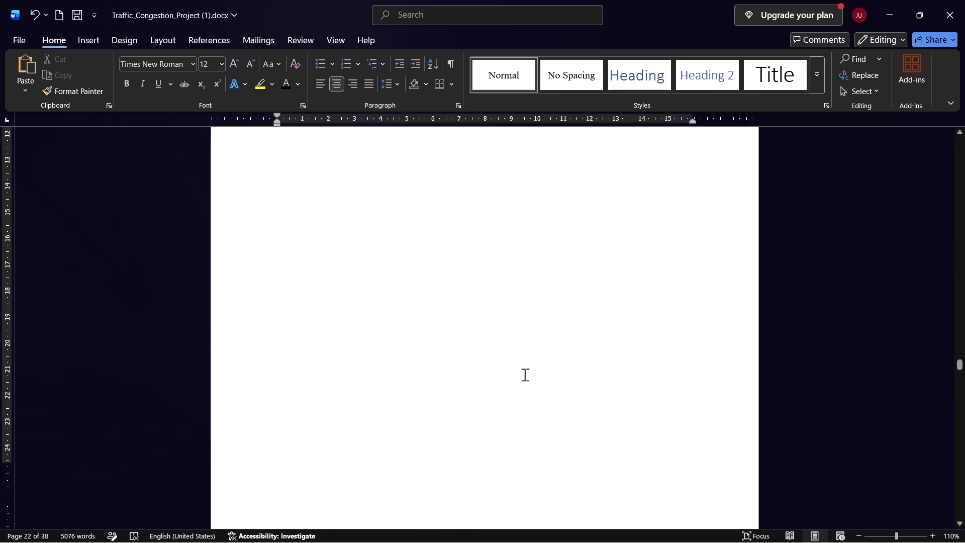
scroll(525, 375, "down", 12)
left_click(449, 416)
scroll(451, 398, "down", 1)
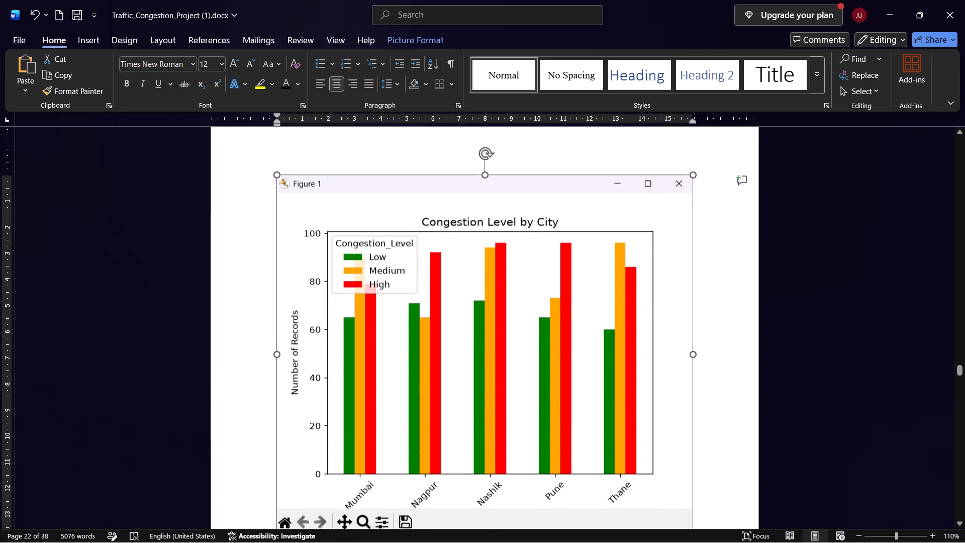
left_click_drag(488, 172, 488, 196)
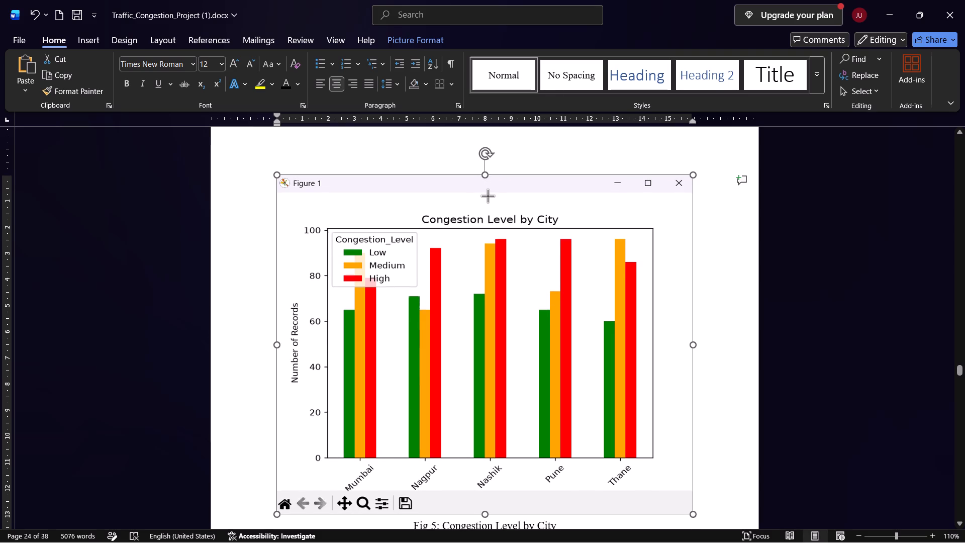
left_click_drag(488, 196, 489, 208)
Copy the Screenshot 14 StringIndexer code from the In [14] notebook image using on-screen text extraction, excluding the Label mapping output.
scroll(469, 260, "down", 2)
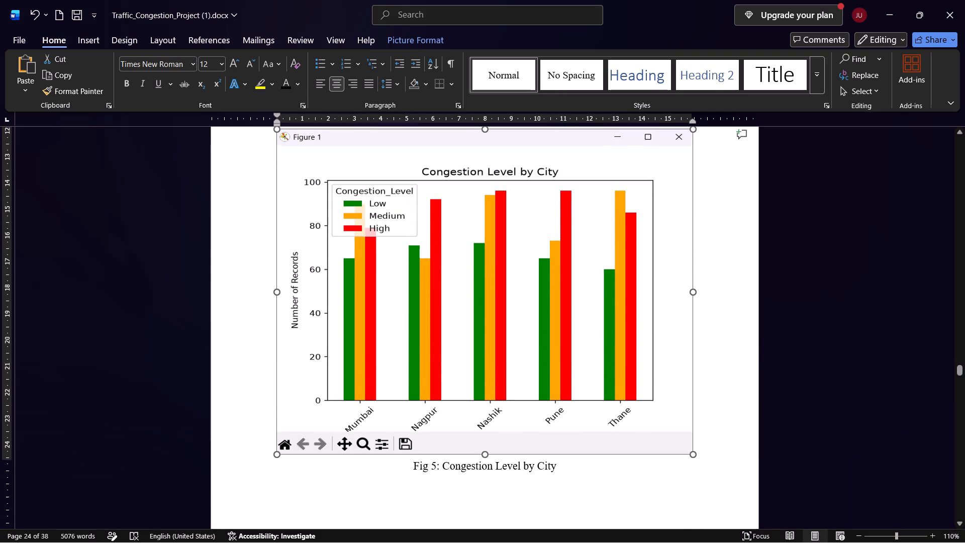
scroll(469, 260, "down", 3)
scroll(469, 260, "up", 11)
scroll(469, 260, "down", 8)
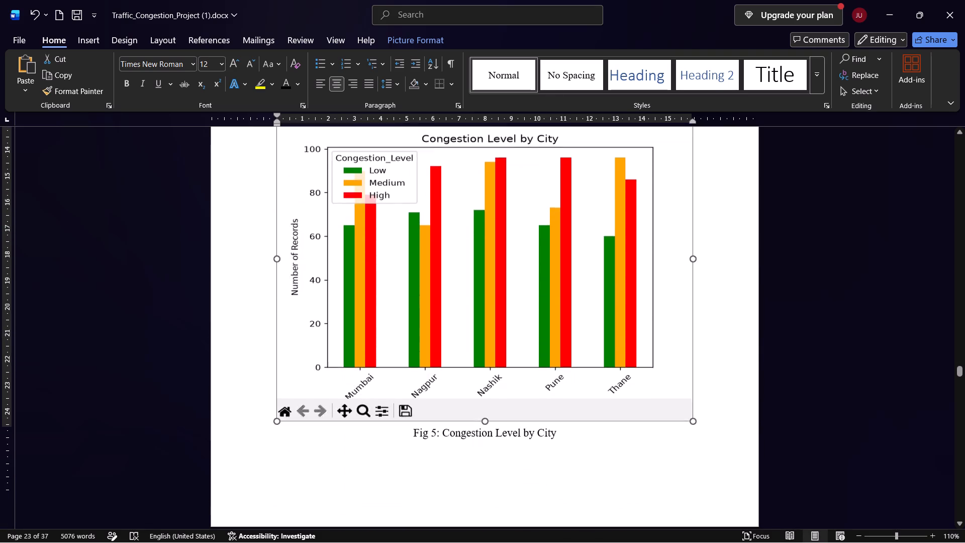
scroll(469, 260, "down", 13)
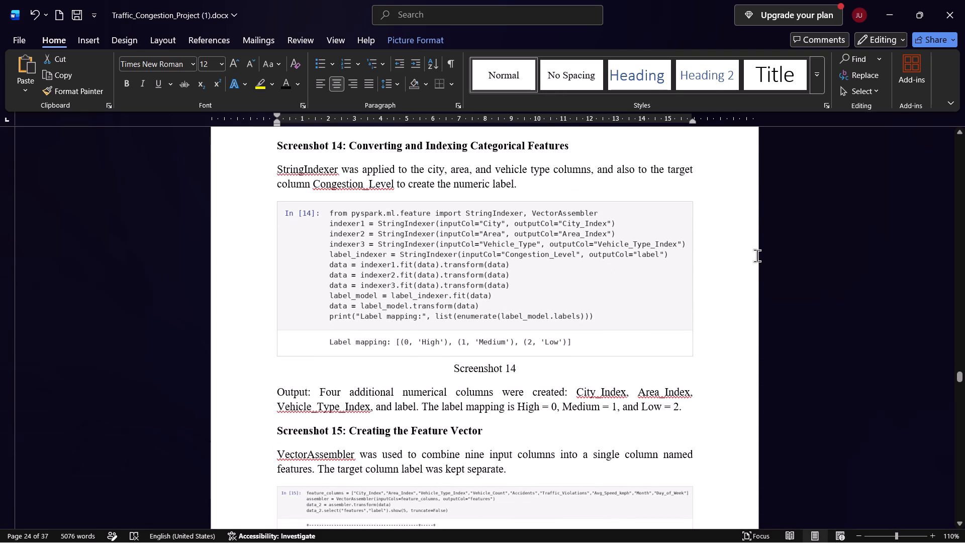
key("shift+super+s")
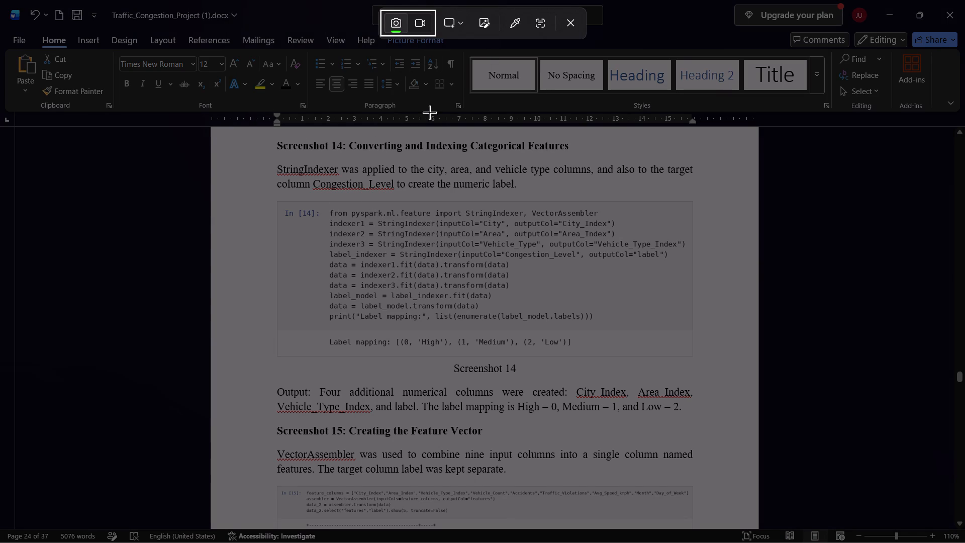
left_click(536, 27)
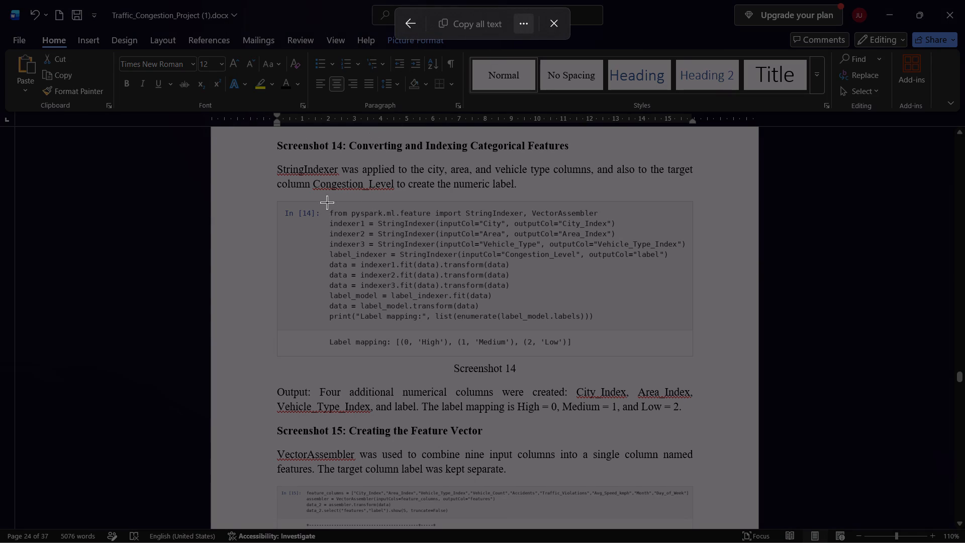
left_click_drag(324, 207, 633, 322)
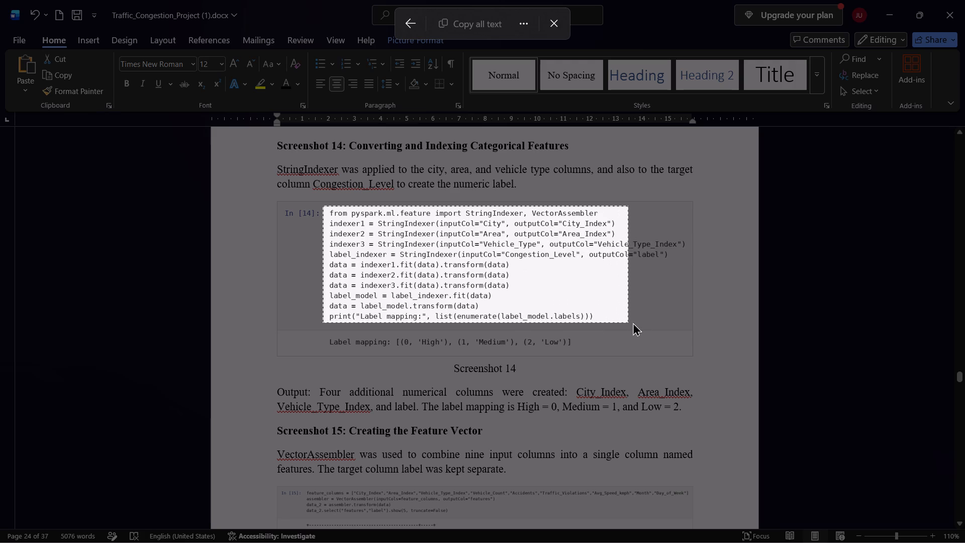
left_click_drag(633, 322, 693, 324)
key("ctrl+a")
key("ctrl+a")
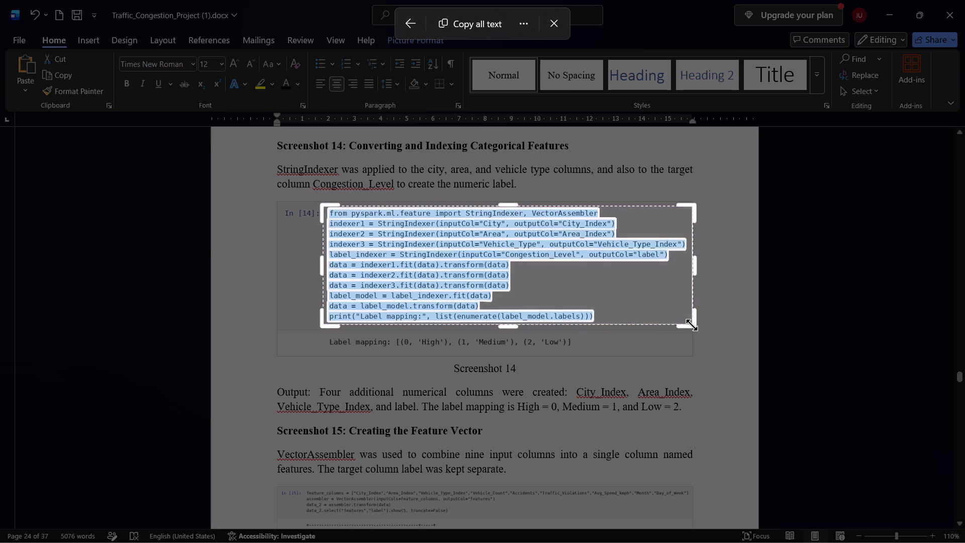
key("ctrl+c")
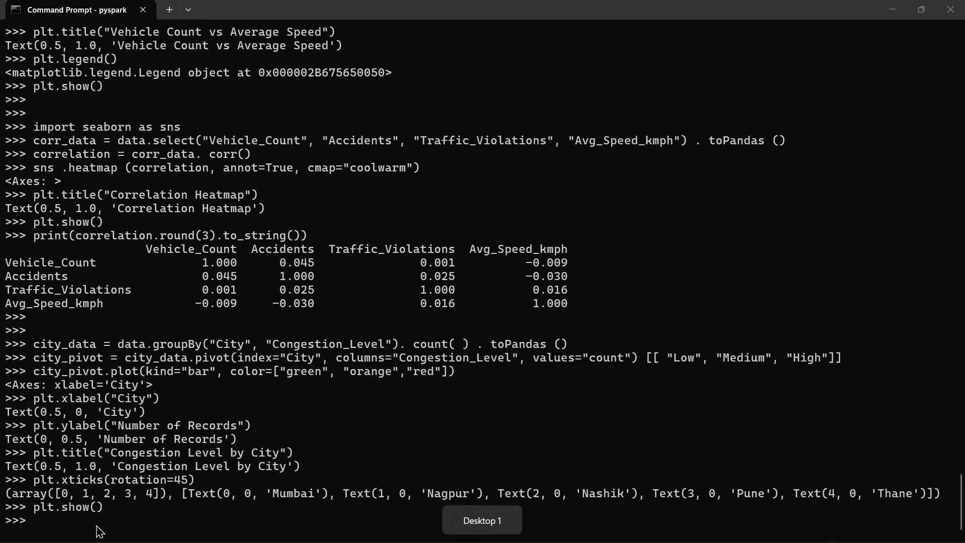
Switch to the PySpark terminal, leave blank prompt lines, and paste and run the copied StringIndexer code through the label mapping print.
left_click(45, 517)
key("Return")
key("Return")
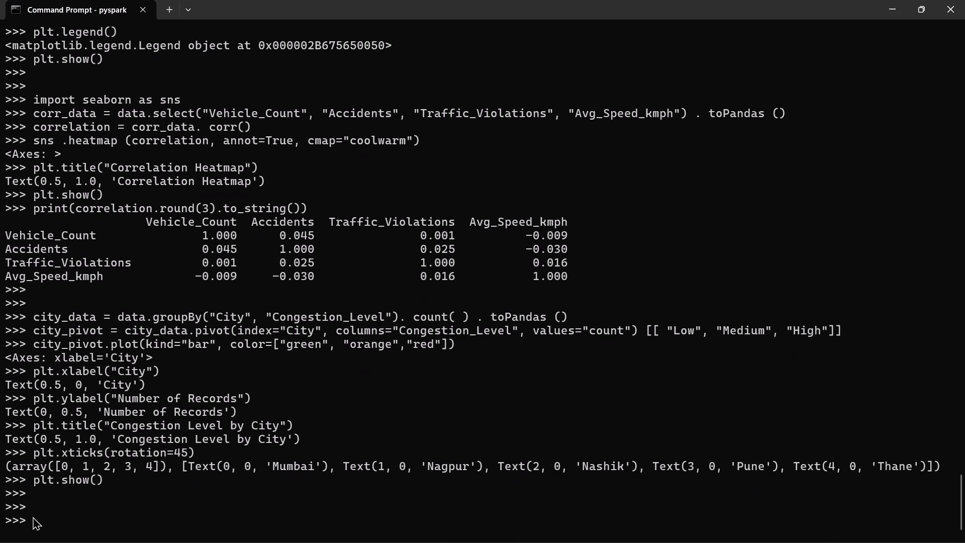
right_click(40, 518)
left_click(427, 366)
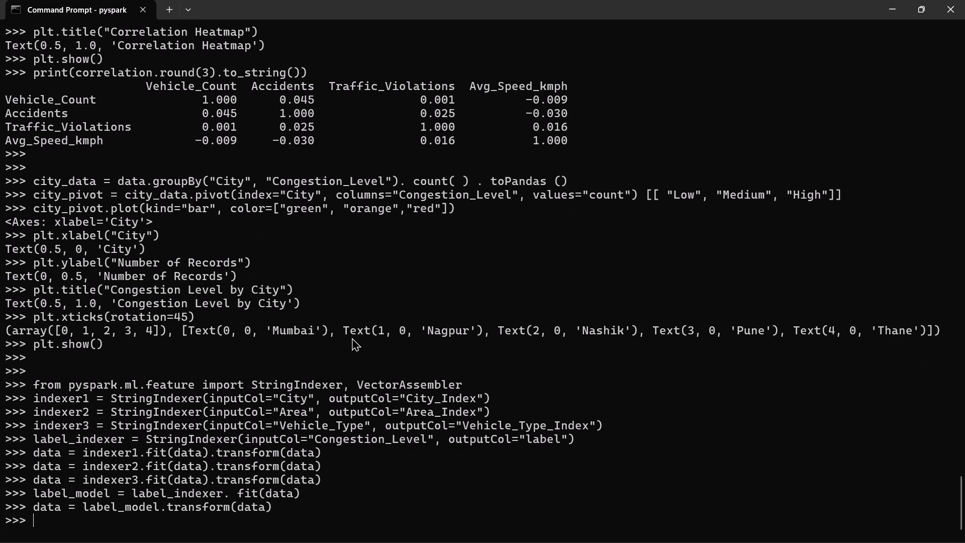
key("Return")
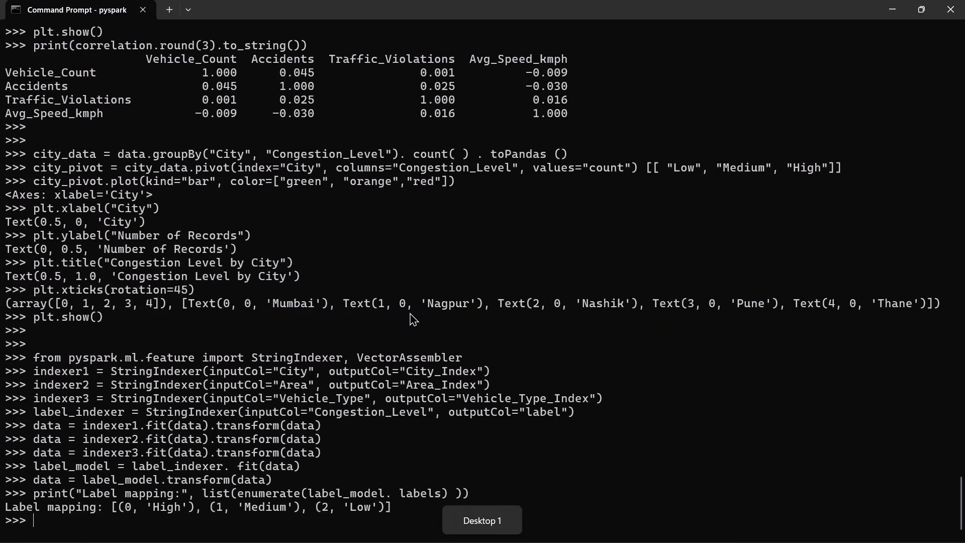
Capture the terminal area with the StringIndexer code and label mapping output, and paste it into Word above the In [14] notebook image.
key("shift+super+s")
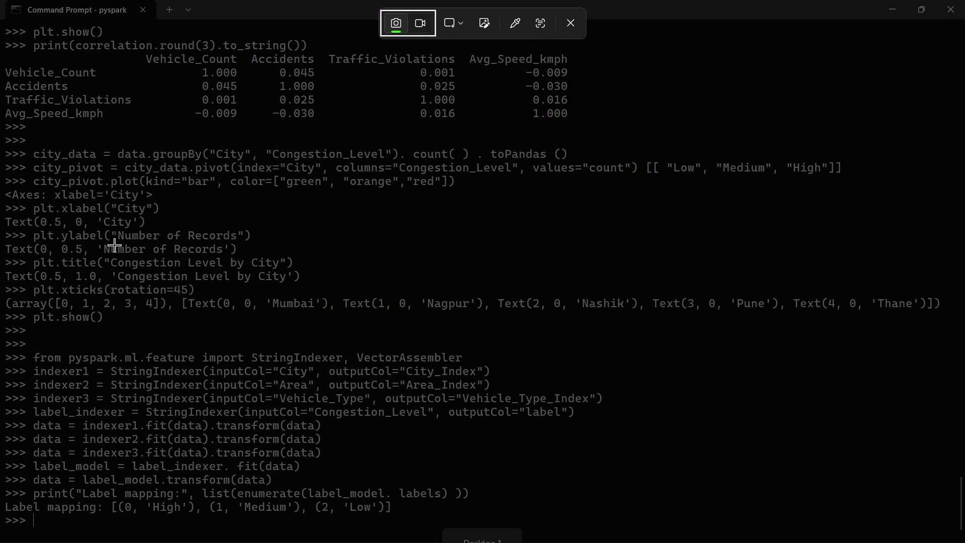
left_click_drag(0, 343, 735, 542)
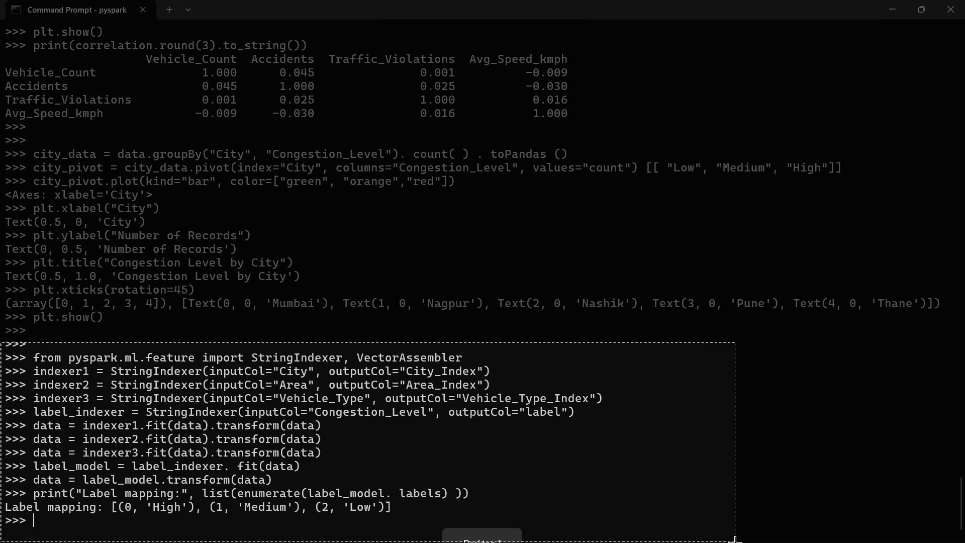
left_click_drag(735, 542, 964, 533)
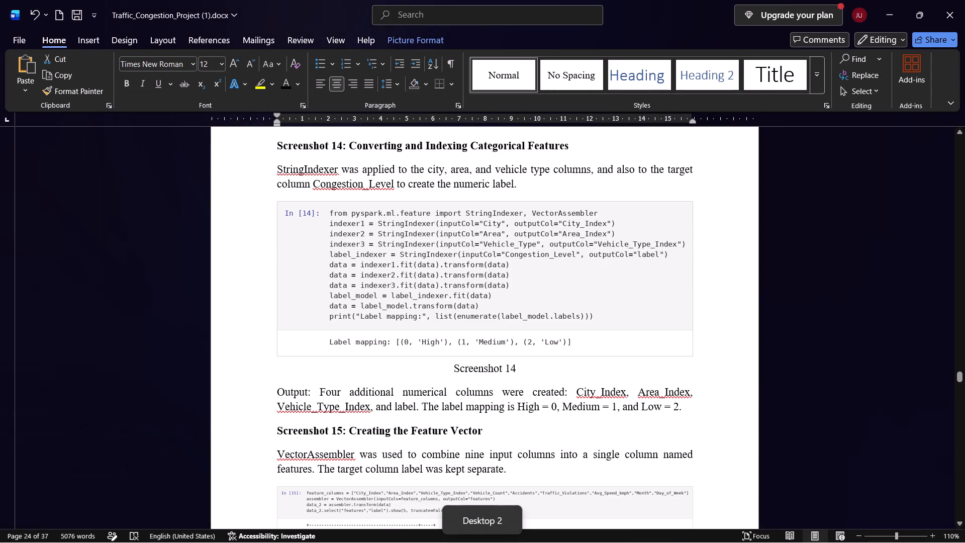
left_click(545, 286)
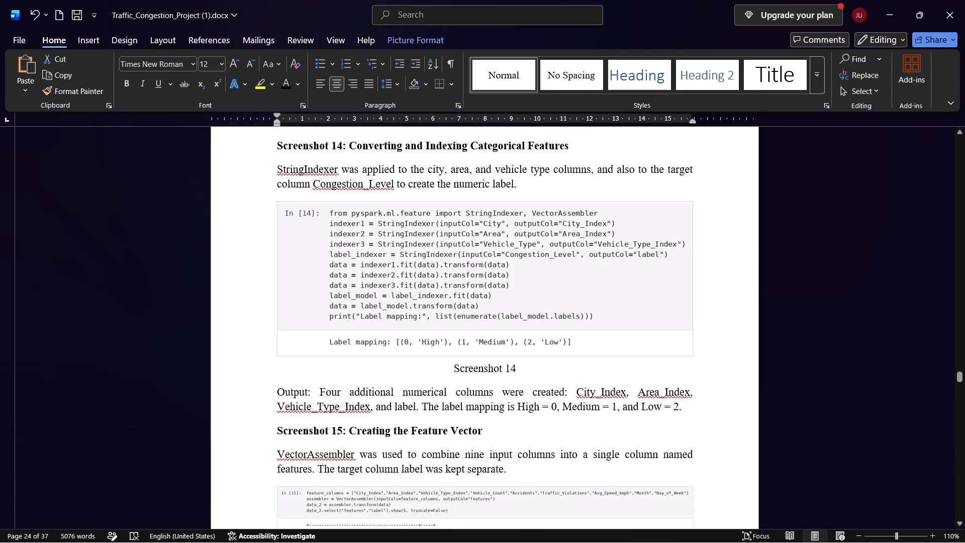
left_click(541, 287)
key("ctrl+v")
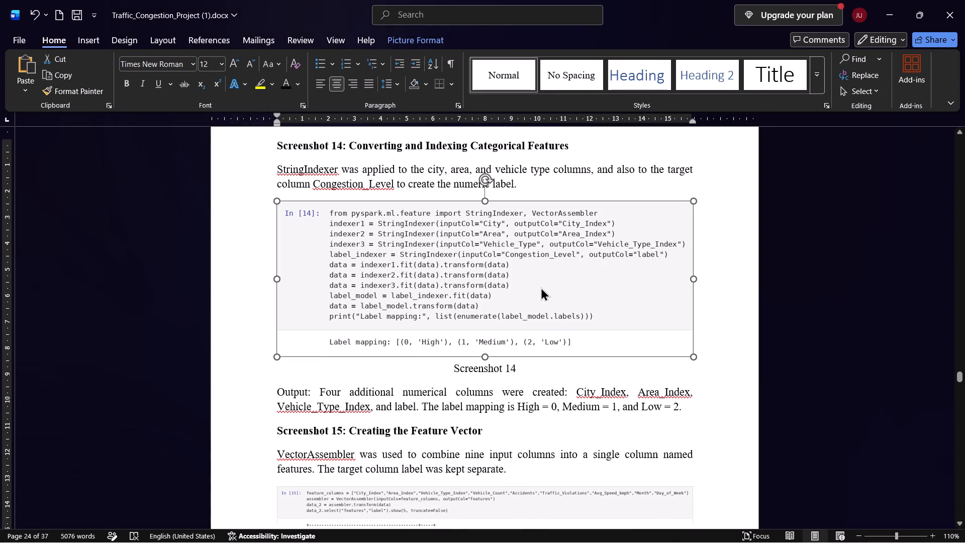
Widen the pasted Screenshot 14 terminal picture past the page's right edge and stretch it taller until its text is readable.
left_click(534, 248)
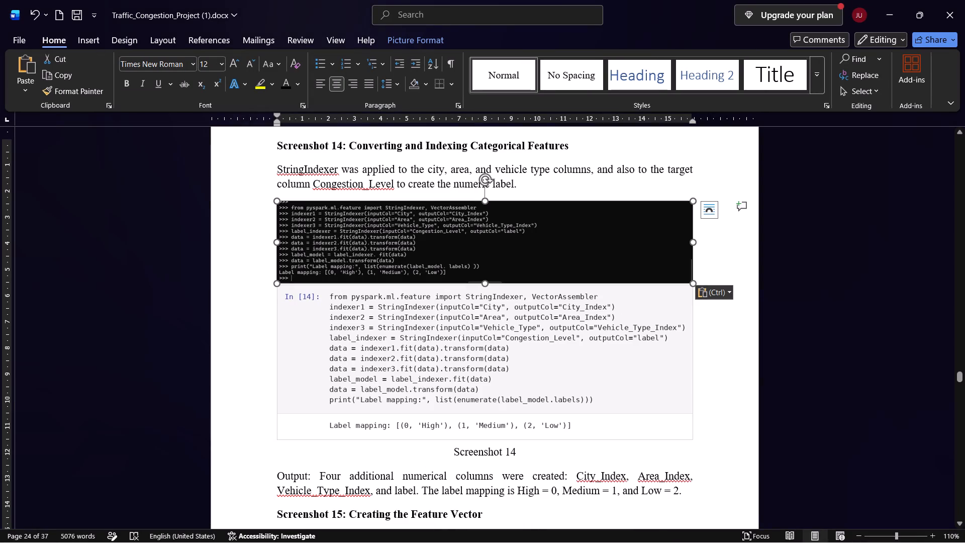
left_click_drag(695, 244, 906, 248)
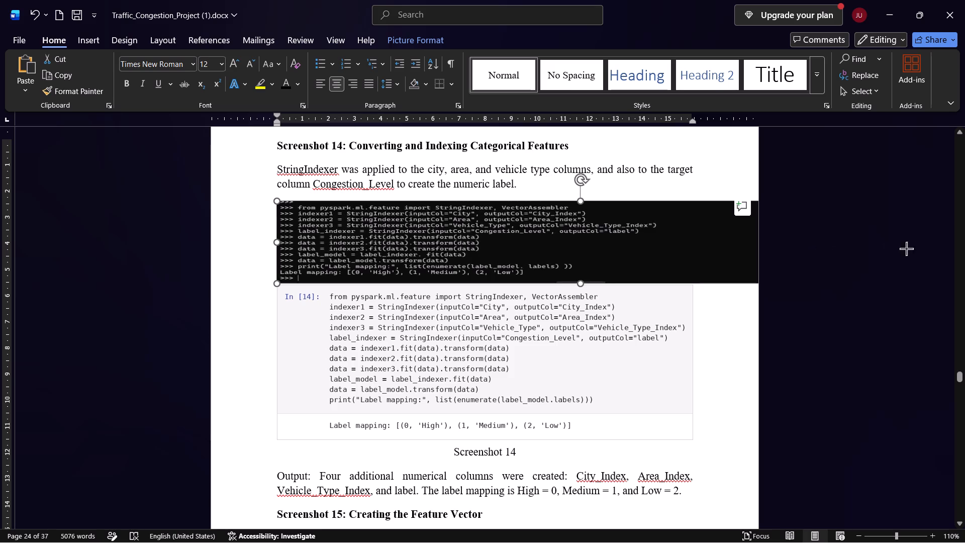
left_click_drag(906, 248, 959, 248)
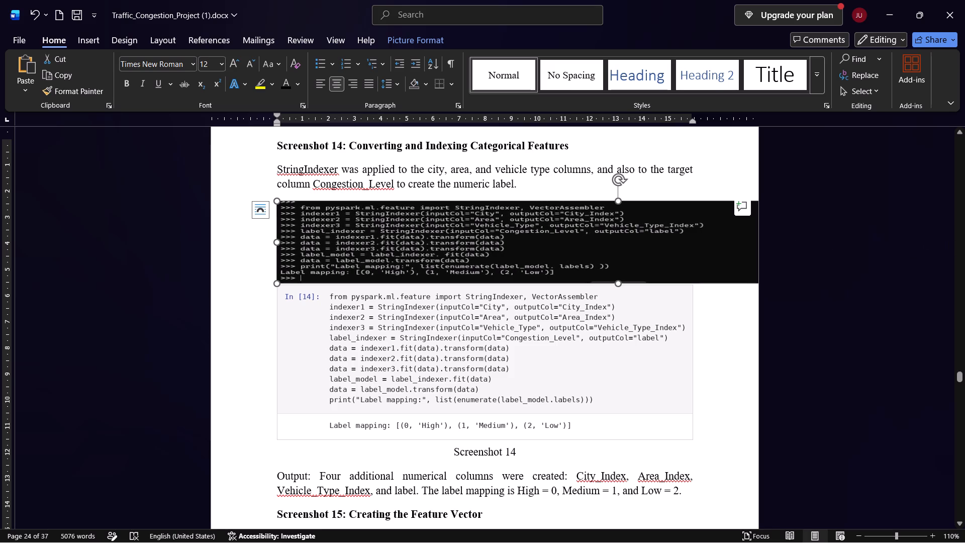
left_click_drag(616, 283, 637, 347)
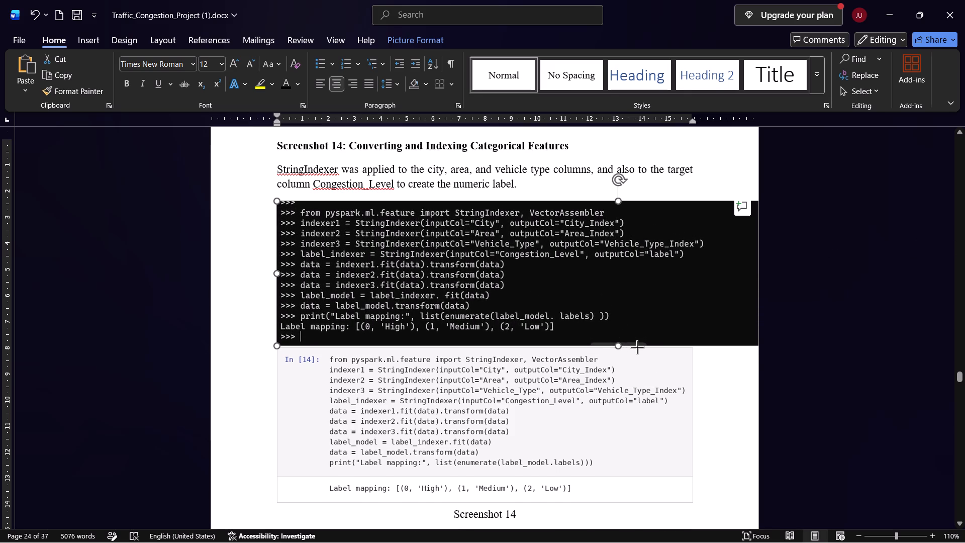
left_click_drag(637, 347, 639, 349)
left_click(263, 403)
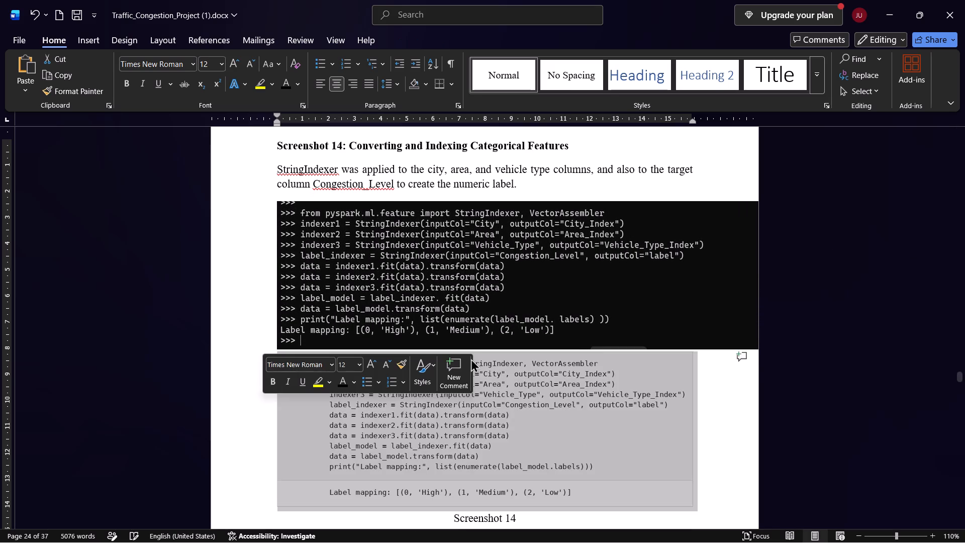
left_click(534, 288)
left_click_drag(619, 348, 620, 349)
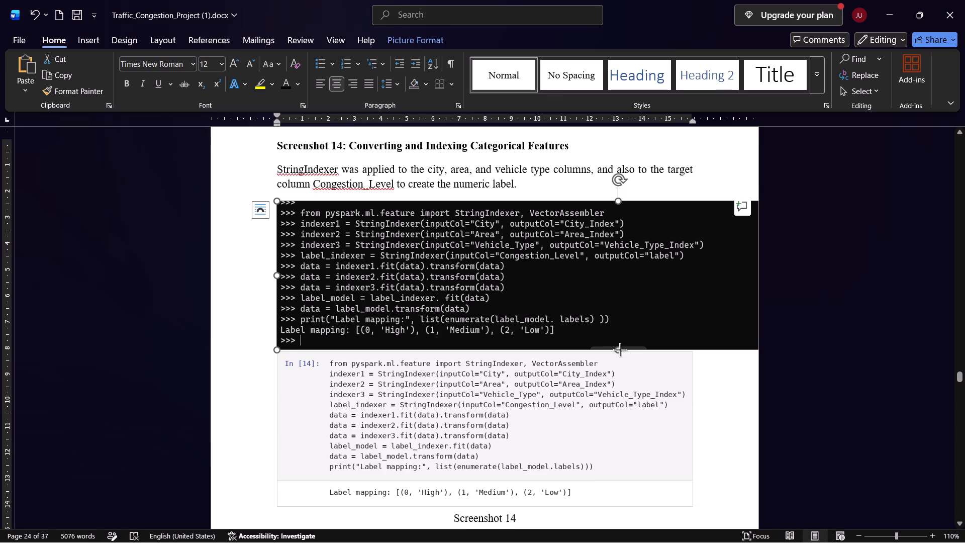
left_click_drag(620, 349, 620, 362)
Delete the old In [14] notebook code image above the Screenshot 14 caption.
left_click(277, 409)
left_click(396, 424)
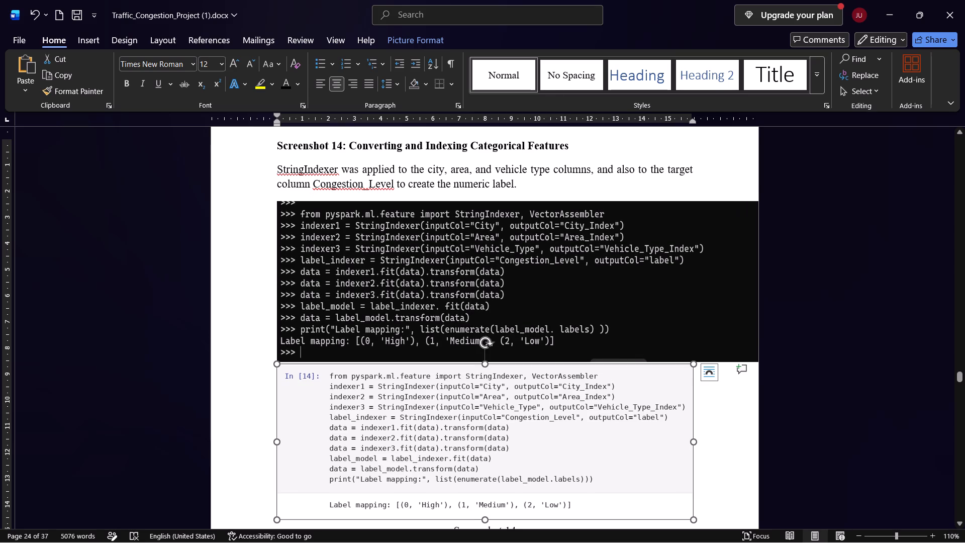
key("Delete")
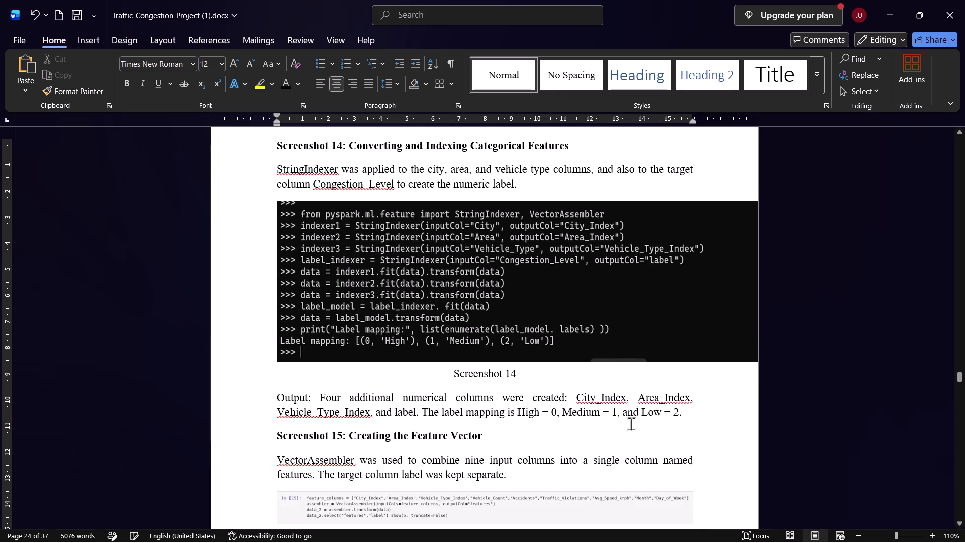
Enlarge the Screenshot 15 section and copy the feature vector code from the In [15] notebook image using on-screen text extraction.
scroll(582, 396, "down", 4)
scroll(469, 398, "down", 2)
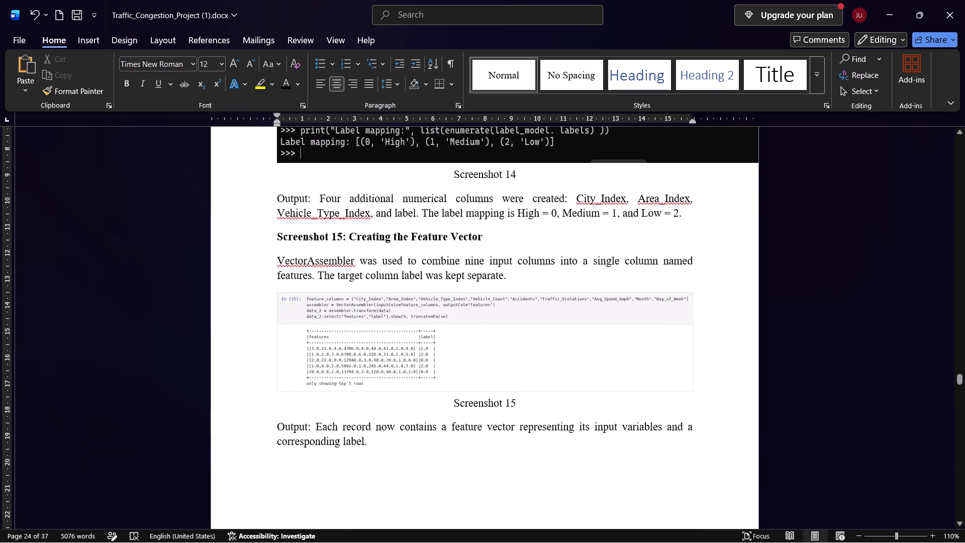
scroll(466, 341, "up", 4, "ctrl")
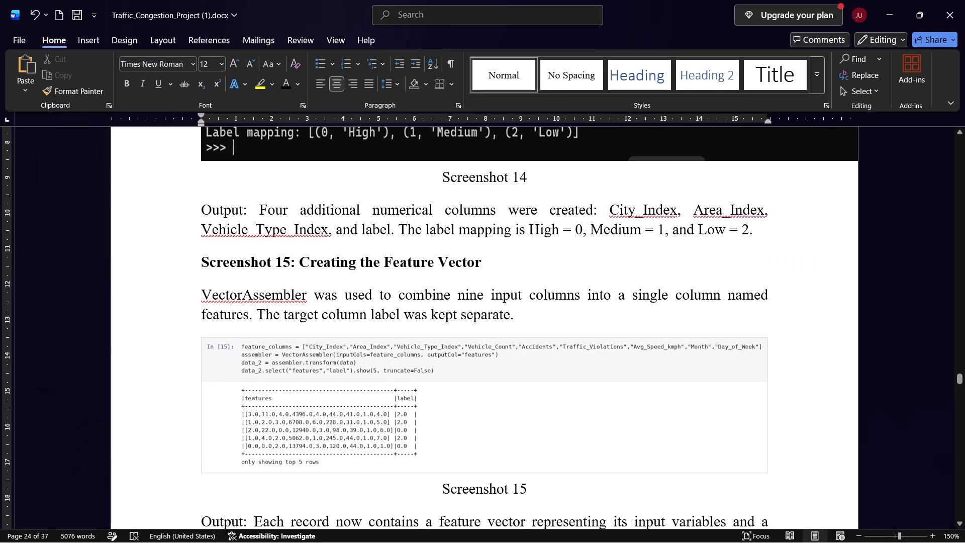
scroll(466, 341, "down", 1)
scroll(546, 318, "up", 2, "ctrl")
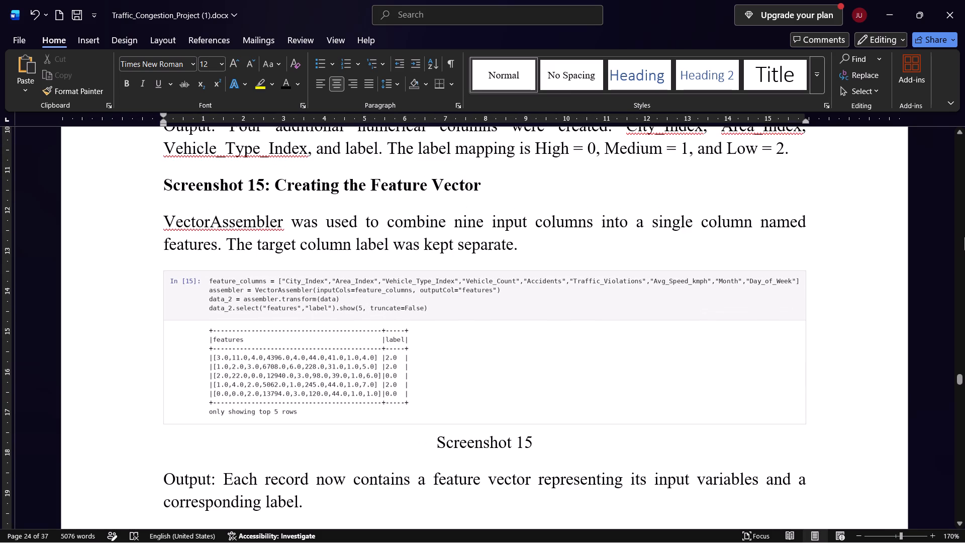
key("shift+super+s")
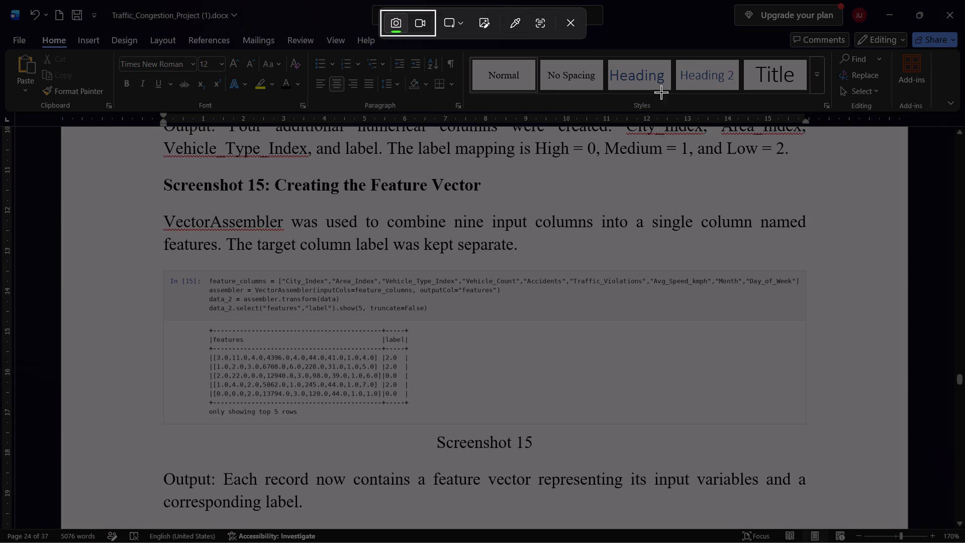
left_click(535, 20)
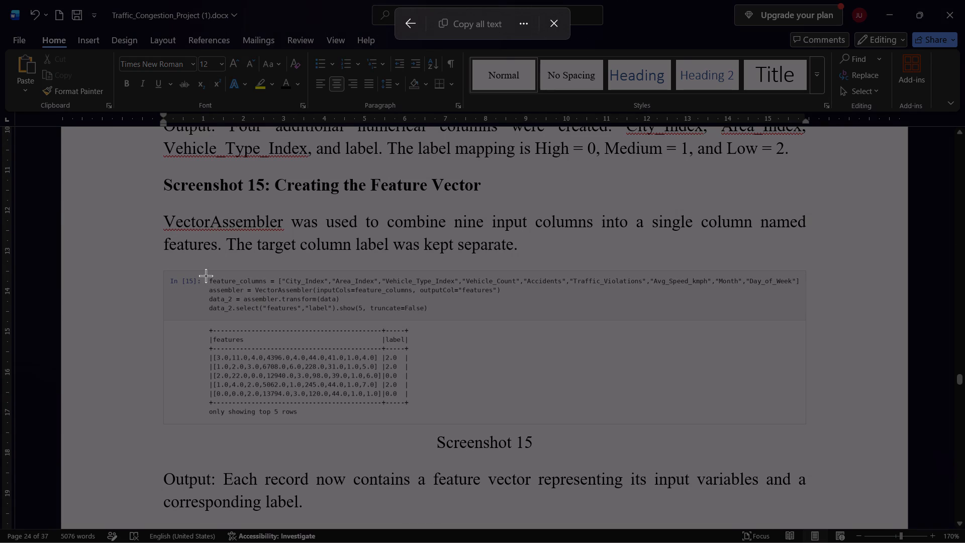
left_click_drag(206, 276, 791, 318)
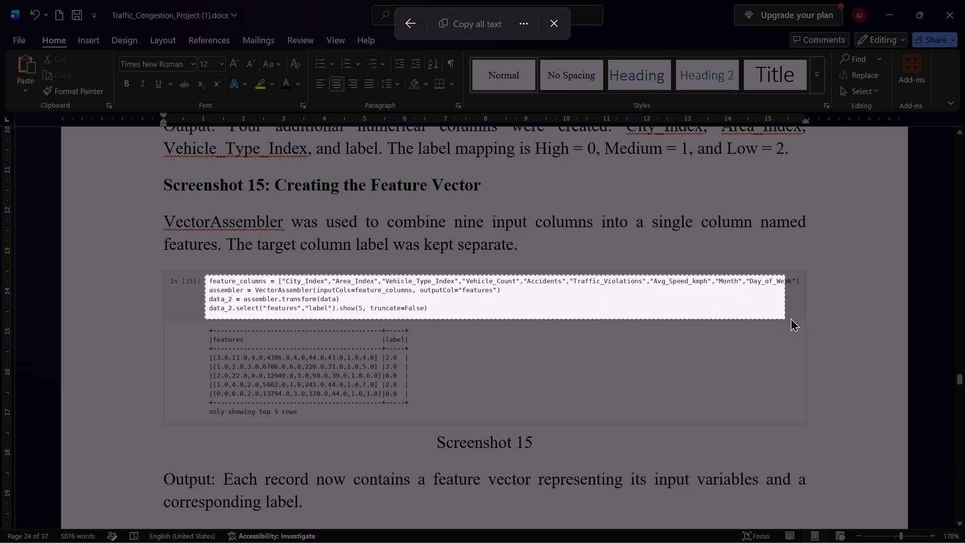
left_click_drag(791, 318, 812, 318)
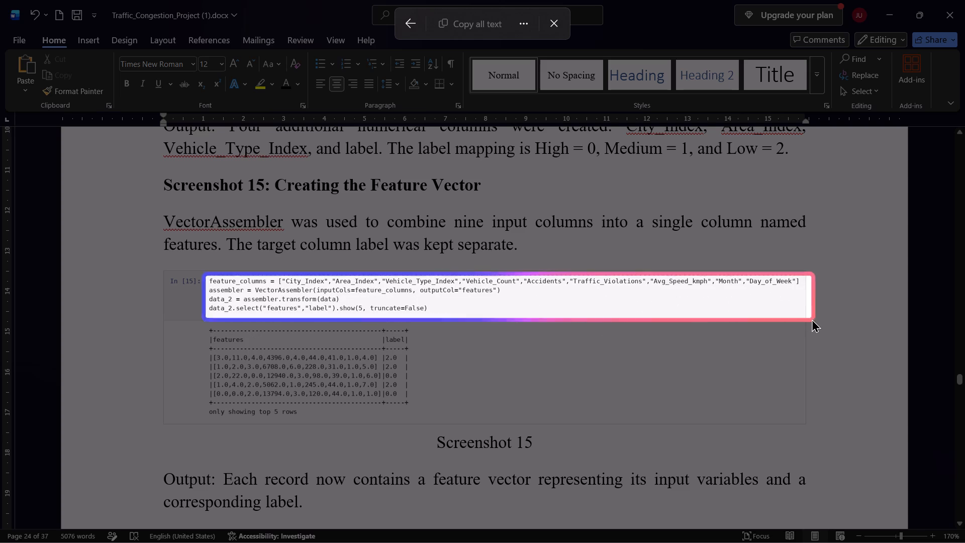
key("ctrl+a")
key("ctrl+a")
key("ctrl+c")
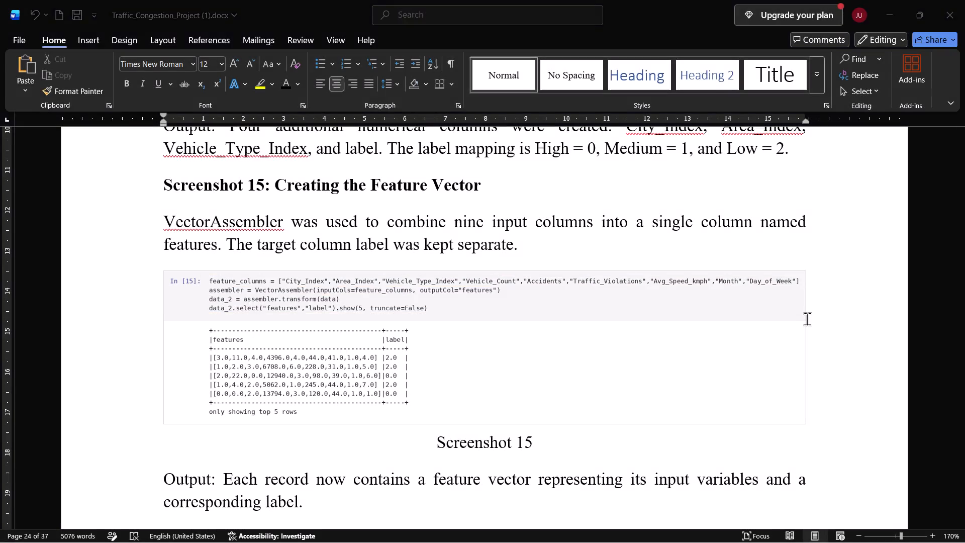
Switch to the PySpark terminal, add blank prompt lines, and run the copied VectorAssembler feature vector code.
scroll(259, 377, "down", 1)
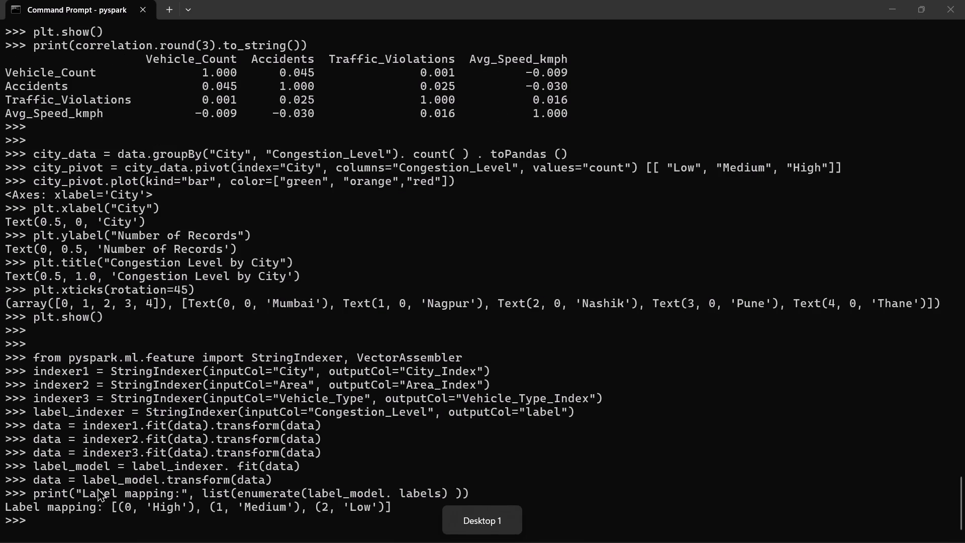
left_click(53, 523)
key("Return")
key("Return")
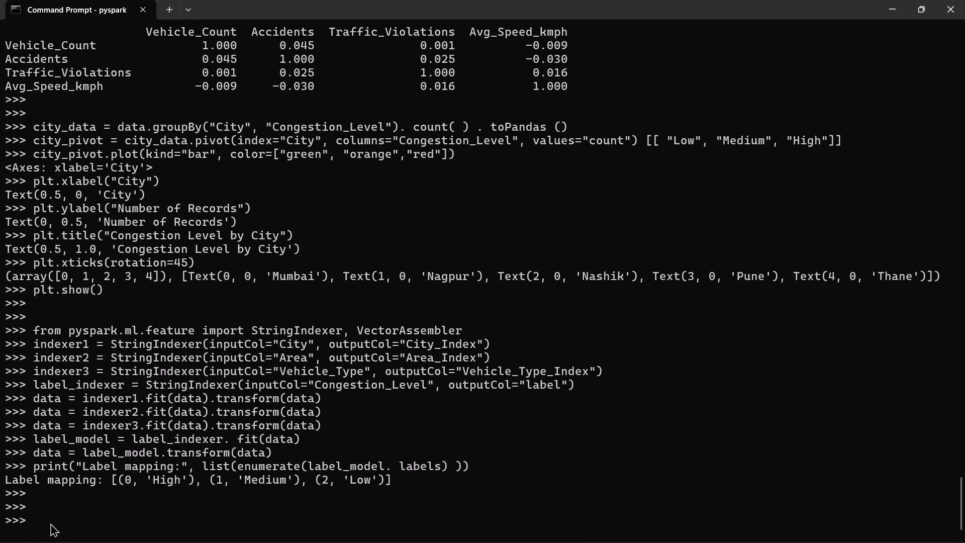
right_click(37, 518)
left_click(428, 358)
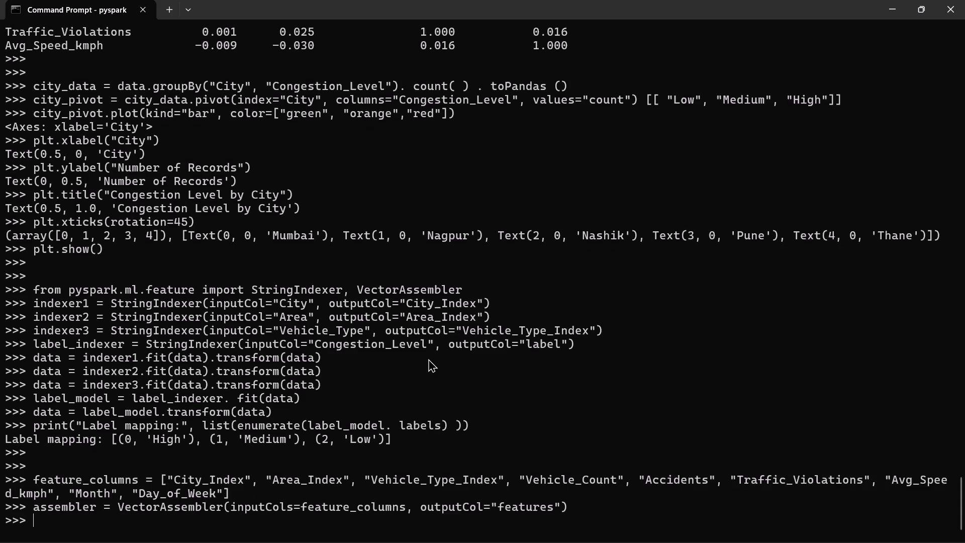
key("Return")
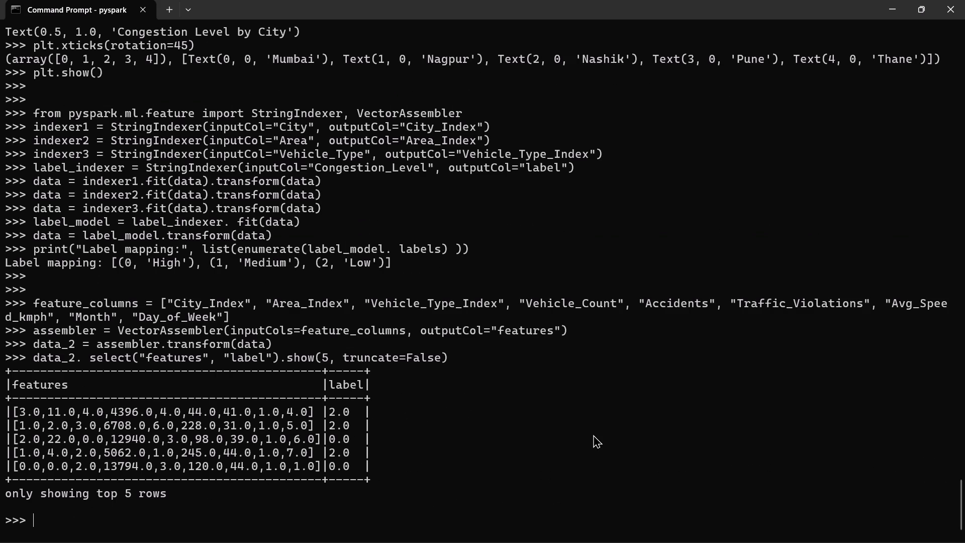
Capture the terminal area with the feature vector code and output table, and paste it into Word above the In [15] notebook image.
key("shift+super+s")
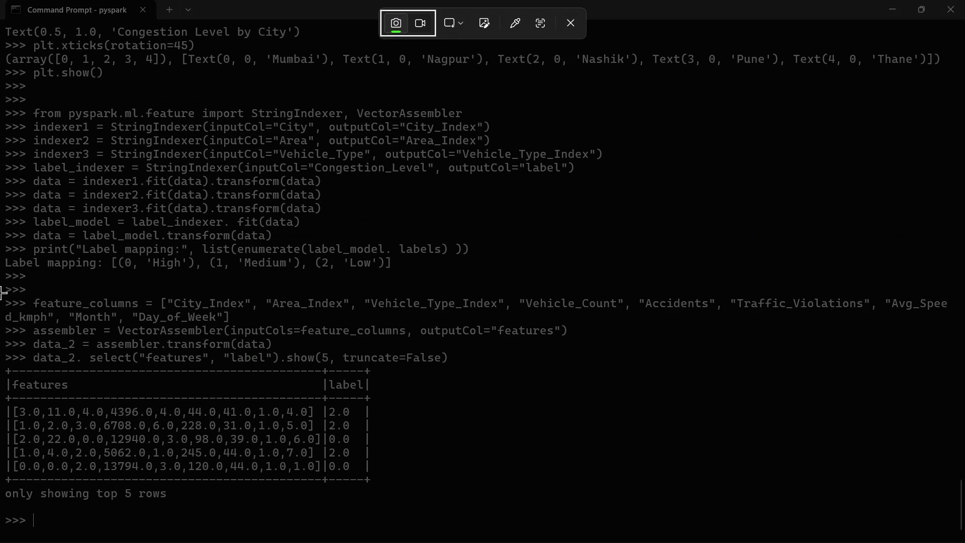
left_click_drag(0, 293, 964, 542)
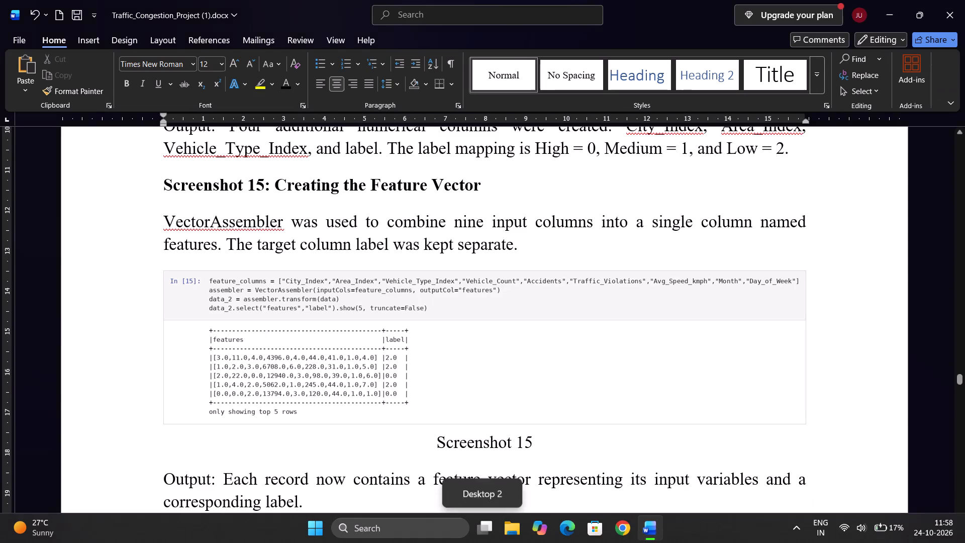
left_click(462, 353)
key("ctrl+v")
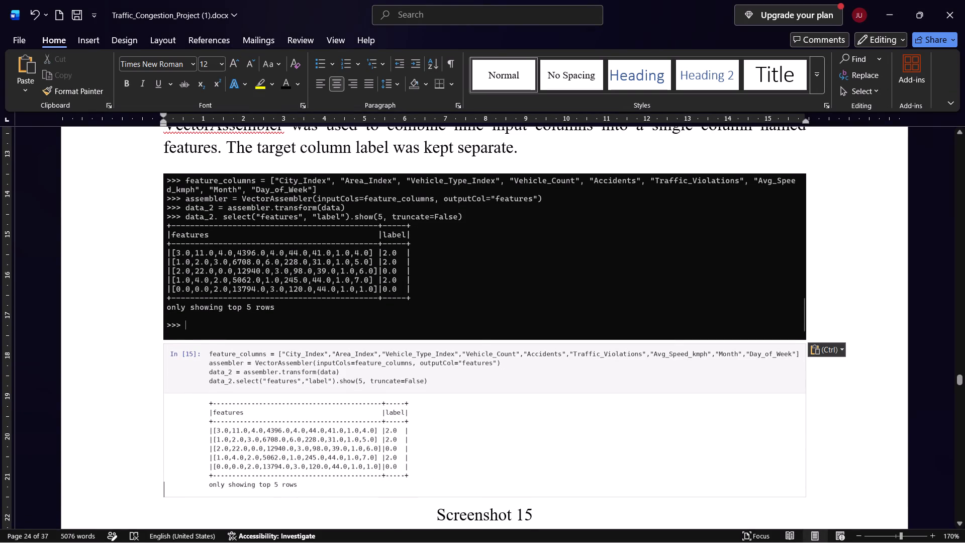
Widen the pasted Screenshot 15 terminal picture to near the page's right edge and stretch it slightly taller at its bottom edge.
left_click(543, 270)
left_click_drag(808, 258, 883, 247)
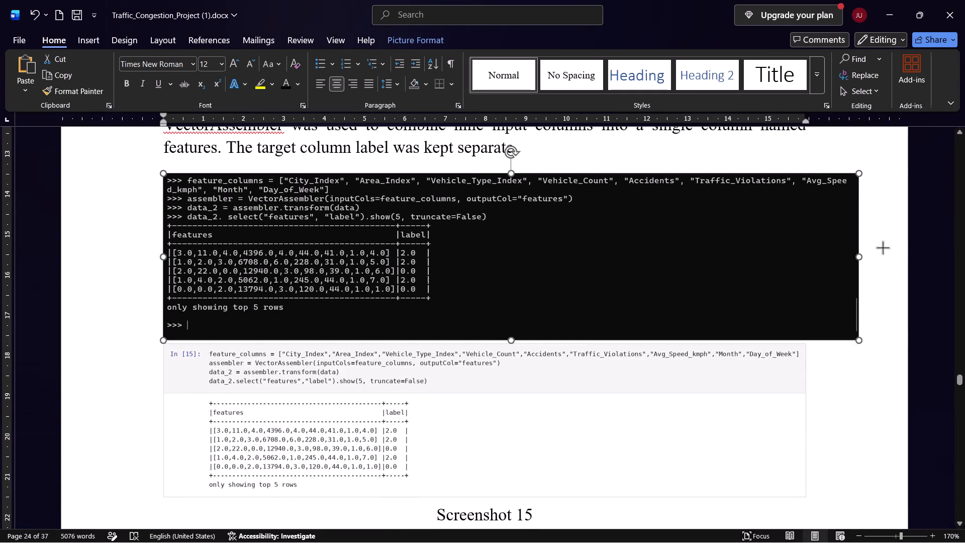
left_click_drag(883, 247, 900, 250)
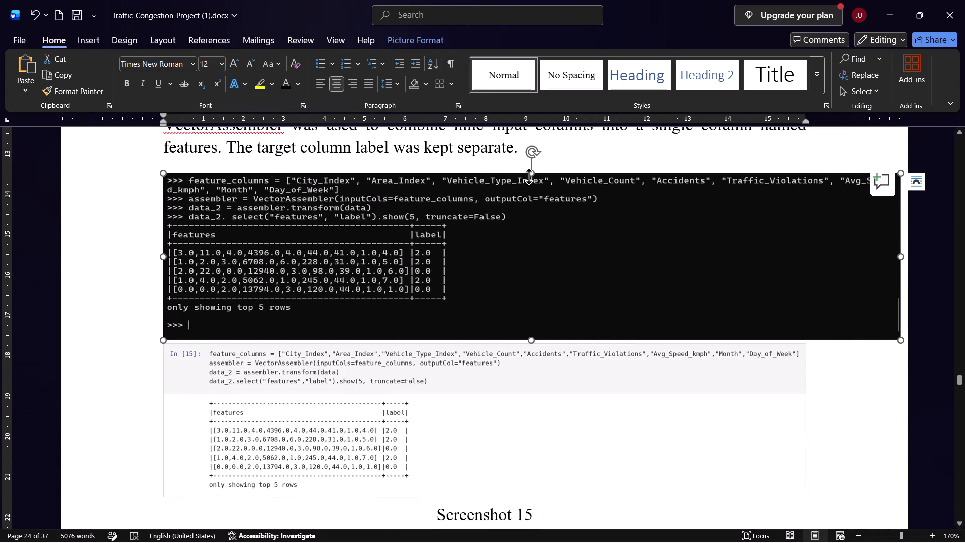
left_click_drag(536, 174, 529, 175)
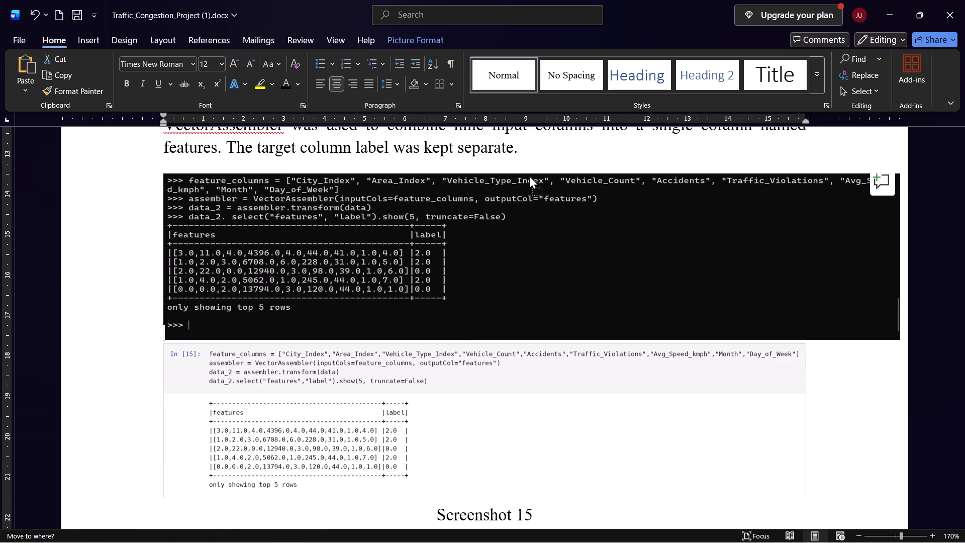
left_click_drag(529, 175, 506, 178)
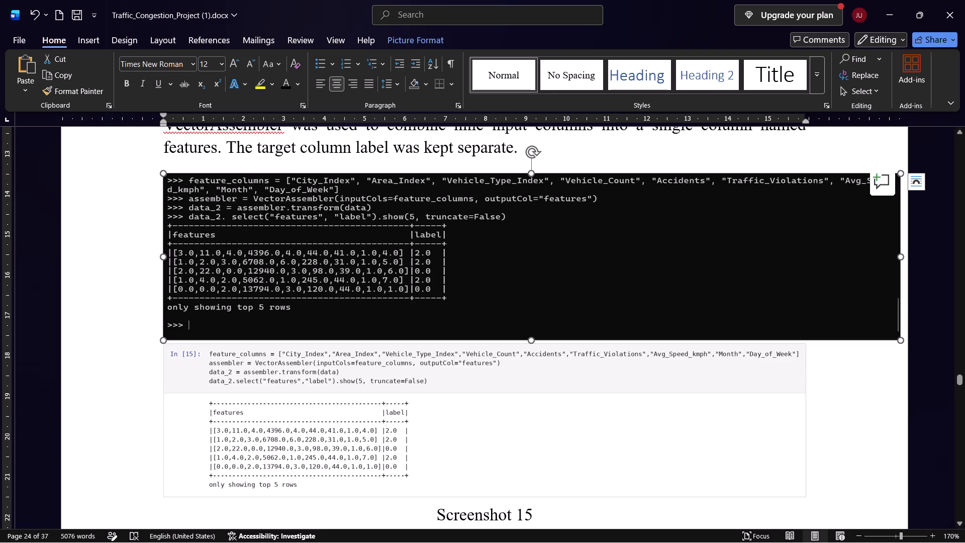
left_click_drag(531, 341, 543, 378)
Look over the report pages from the Fig 5 city congestion chart through the Screenshot 17 logistic regression section.
scroll(471, 382, "up", 7)
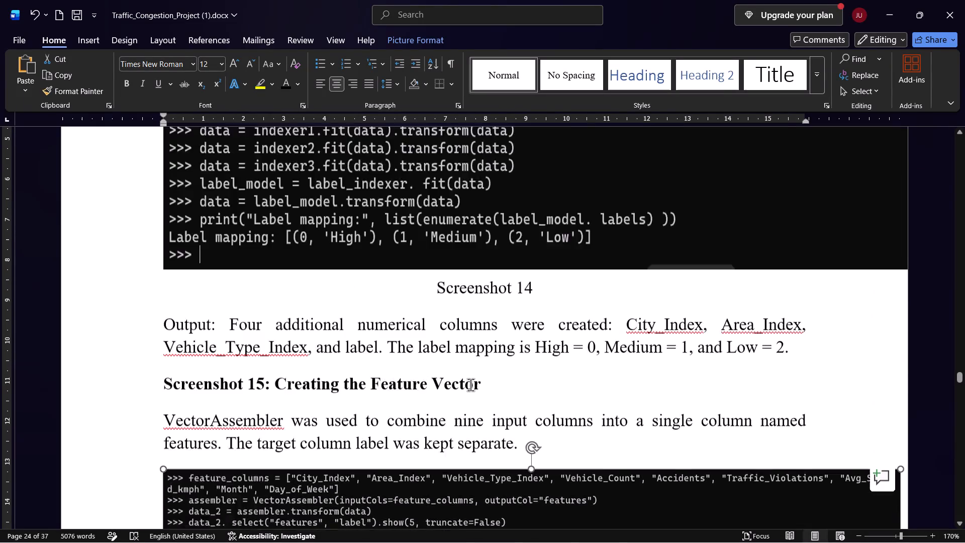
scroll(470, 385, "up", 10)
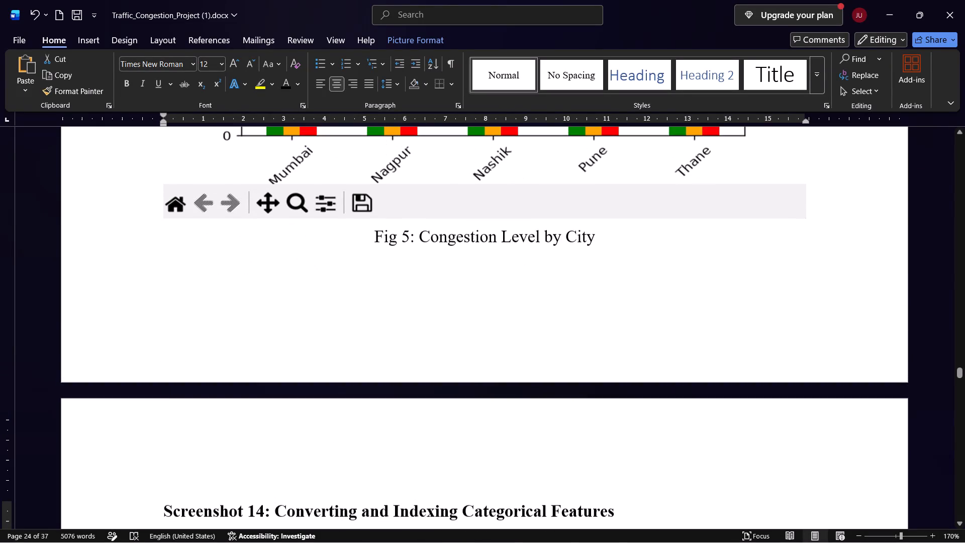
scroll(472, 387, "down", 9)
scroll(474, 387, "down", 13)
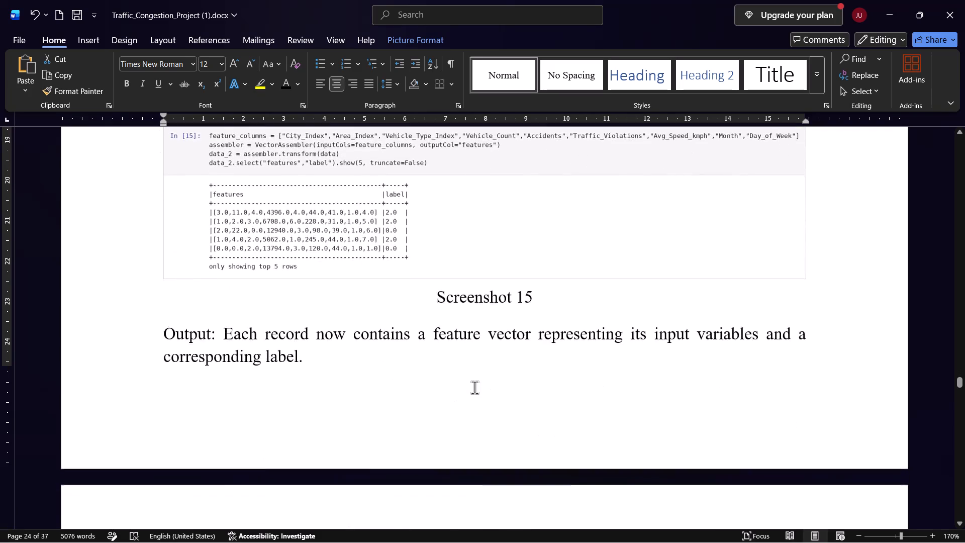
scroll(474, 387, "down", 15)
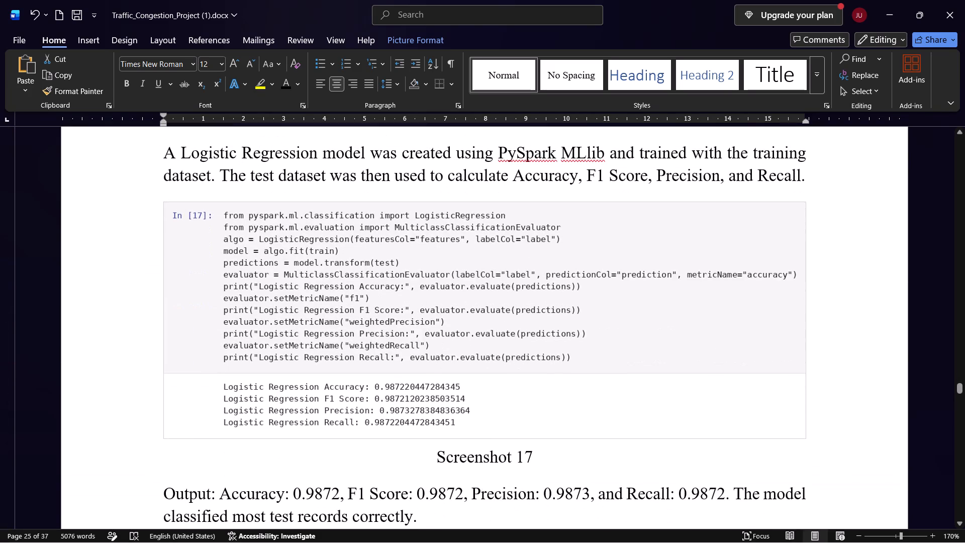
scroll(474, 387, "down", 5)
scroll(474, 387, "up", 19)
scroll(474, 387, "up", 5)
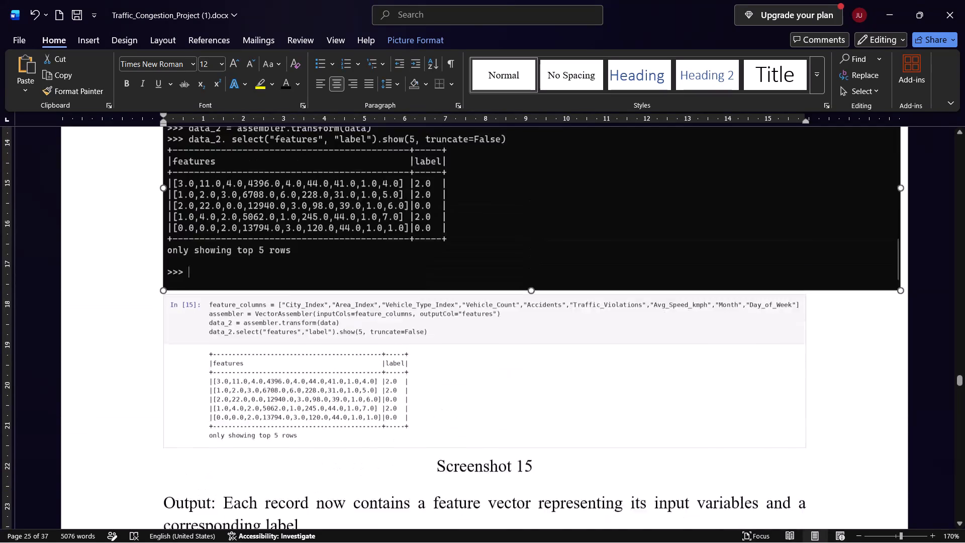
scroll(474, 387, "up", 6)
scroll(474, 387, "down", 7)
Delete the old In [15] notebook code image above the Screenshot 15 caption.
left_click(451, 381)
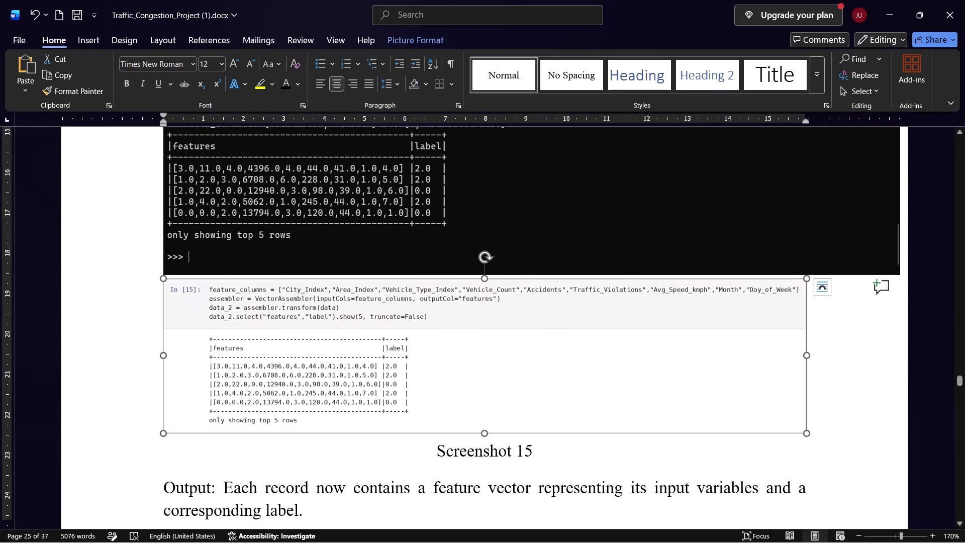
key("Delete")
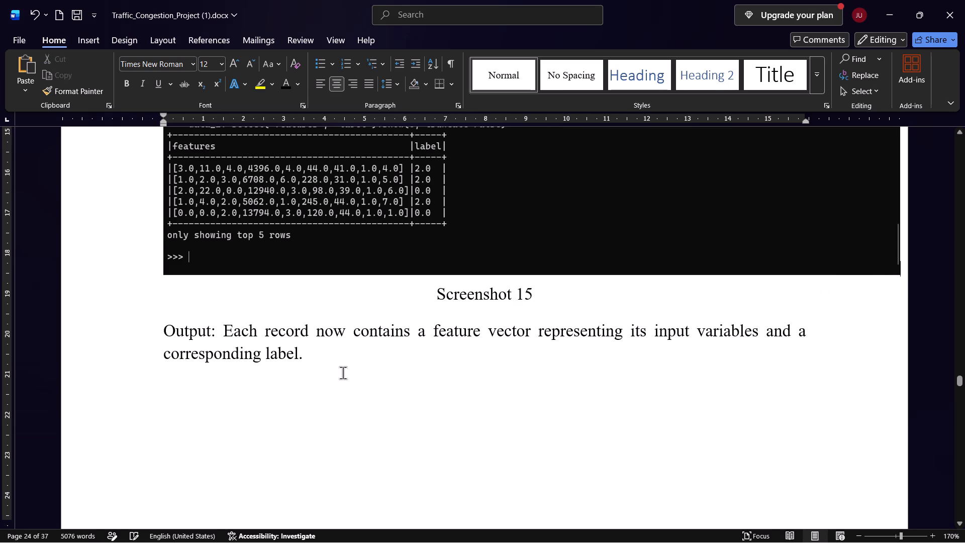
Copy the three randomSplit and record count code lines from the In [16] notebook image under Screenshot 16 using on-screen text extraction.
scroll(329, 358, "down", 12)
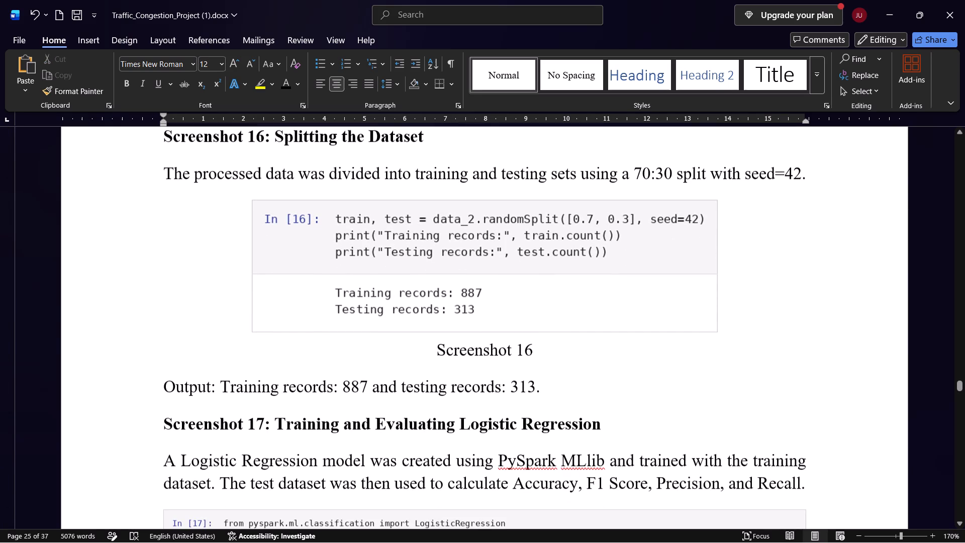
key("shift+super+s")
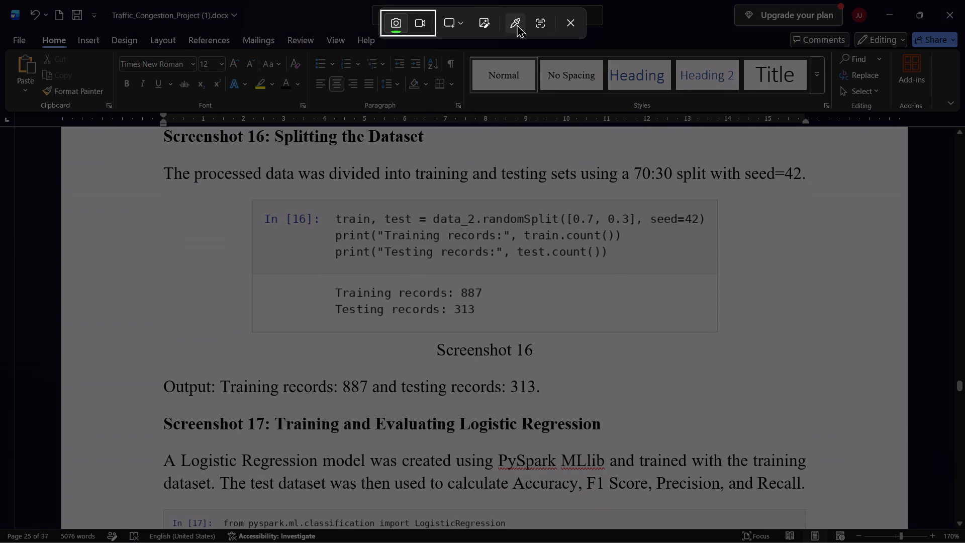
left_click(540, 24)
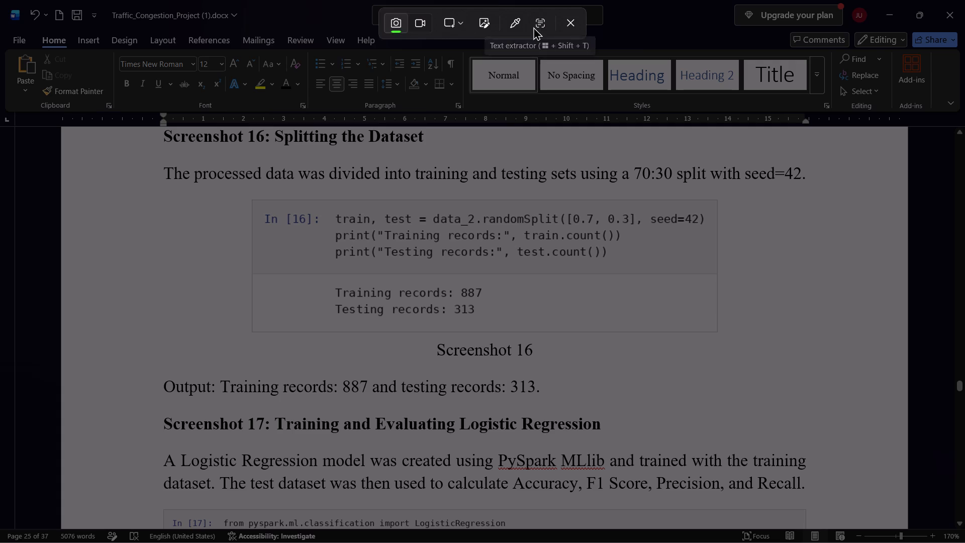
left_click_drag(327, 206, 351, 232)
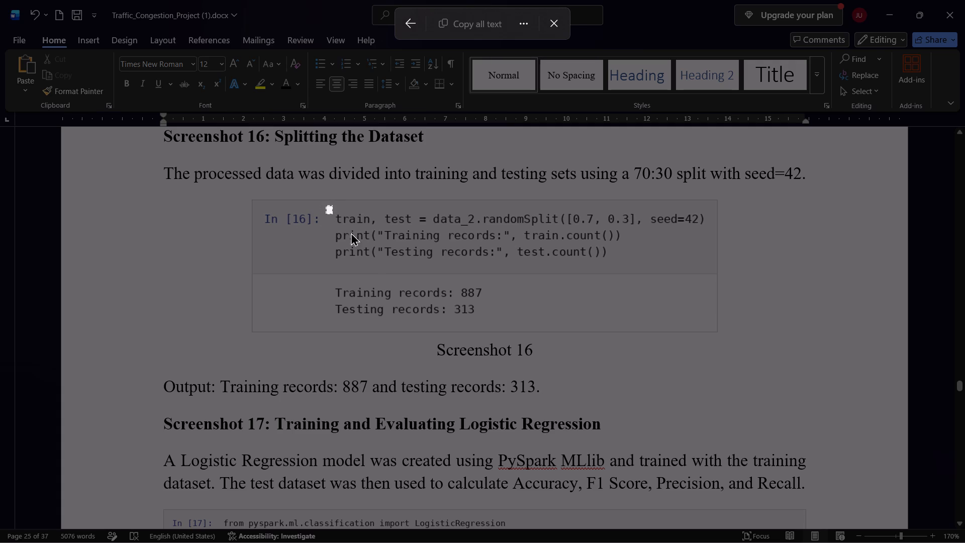
left_click_drag(351, 232, 707, 278)
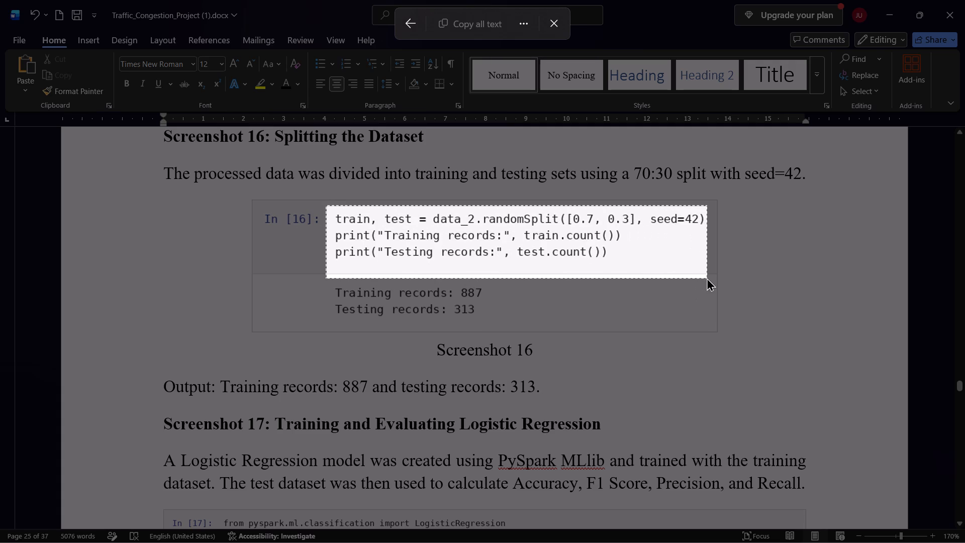
left_click_drag(707, 278, 711, 277)
key("ctrl+a")
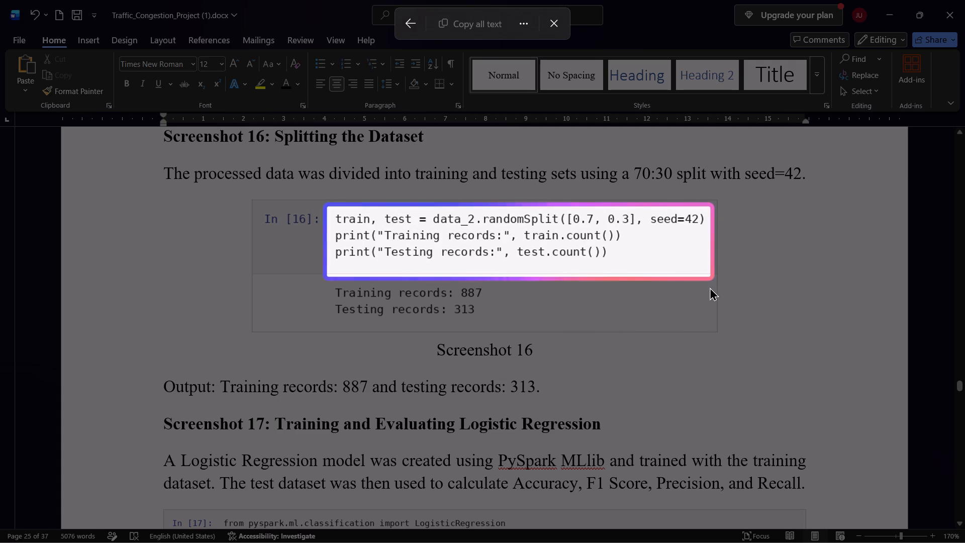
key("ctrl+a")
key("ctrl+c")
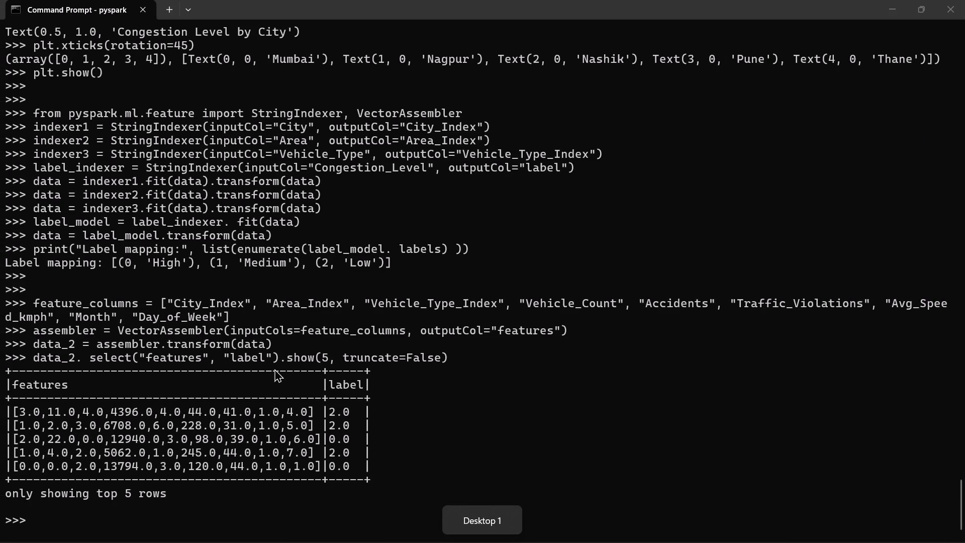
Run the copied dataset split code in the PySpark terminal with ratios 0.7 and 0.3 and seed 42, including both record count prints.
right_click(39, 512)
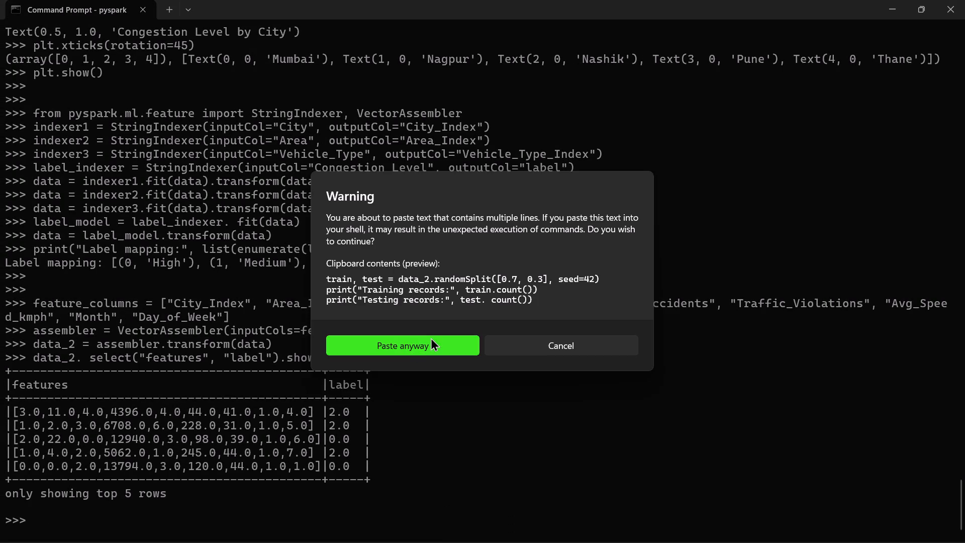
left_click(431, 337)
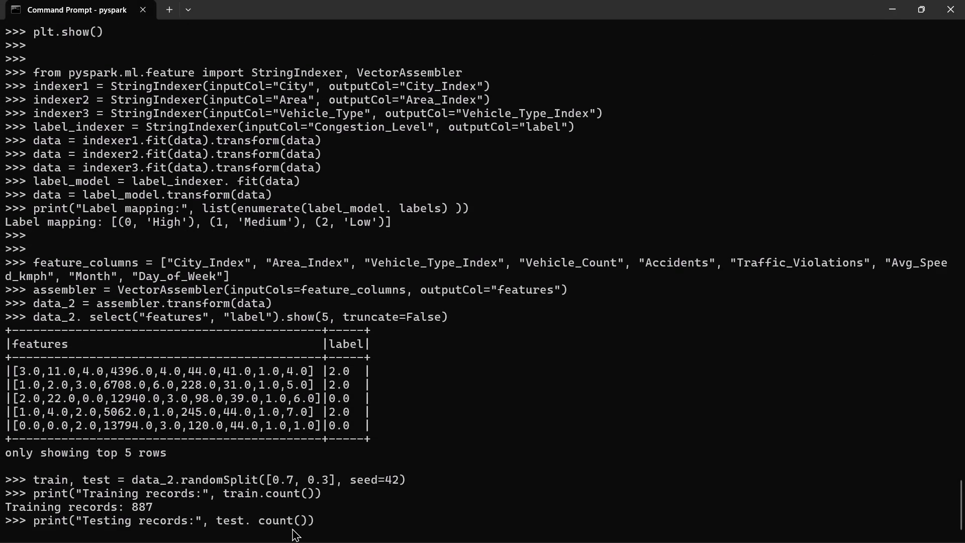
key("Return")
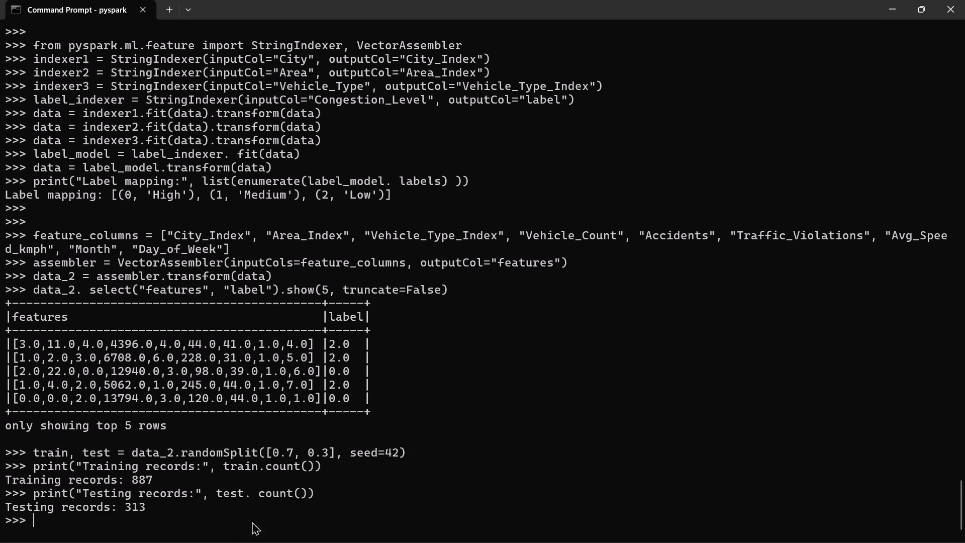
Capture the terminal area with the dataset split code and record counts, and paste it into Word above the In [16] notebook image.
key("shift+super+s")
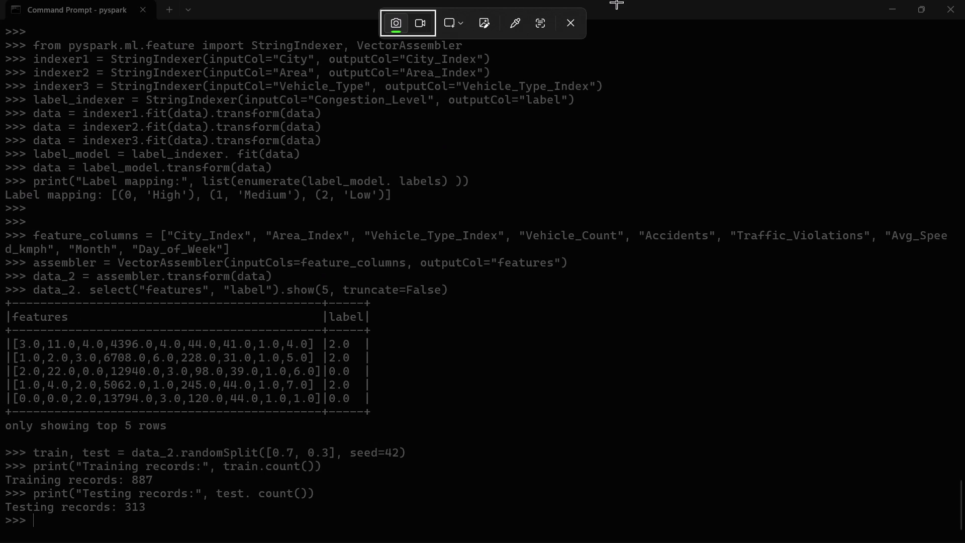
scroll(616, 2, "up", 2, "ctrl")
left_click_drag(0, 436, 628, 542)
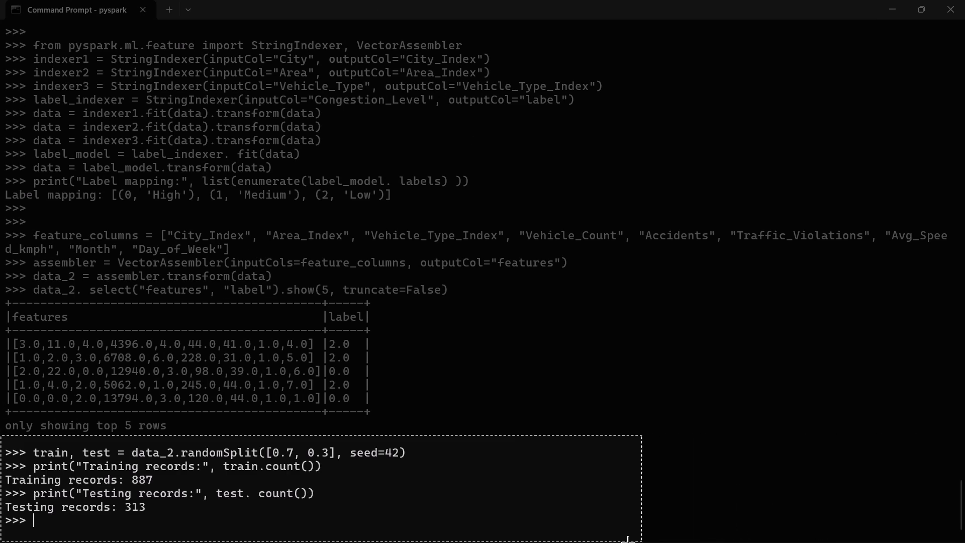
left_click_drag(628, 542, 480, 542)
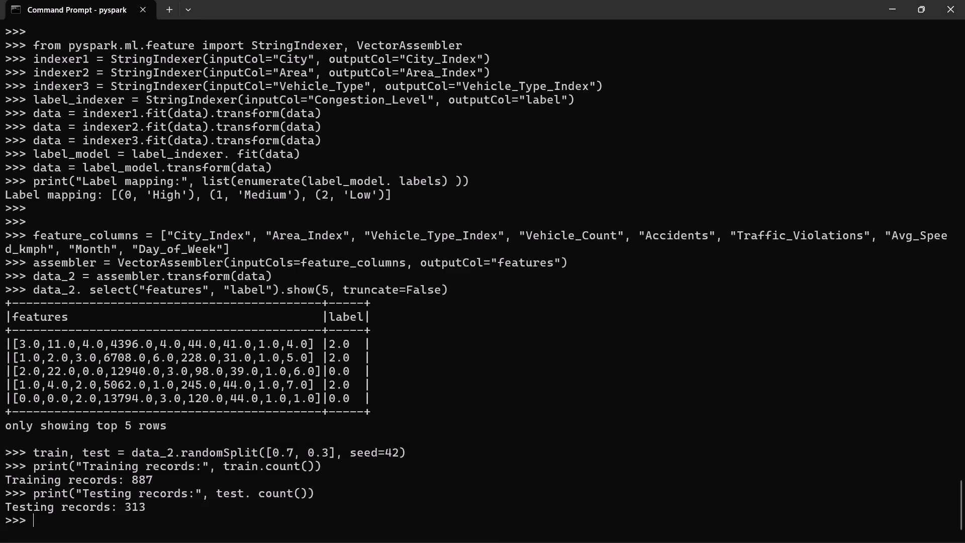
left_click(489, 243)
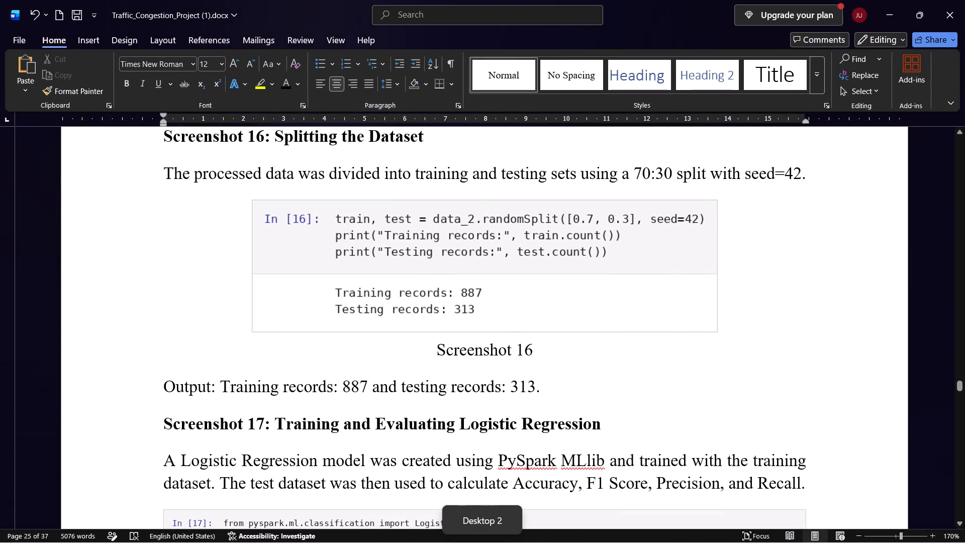
key("ctrl+v")
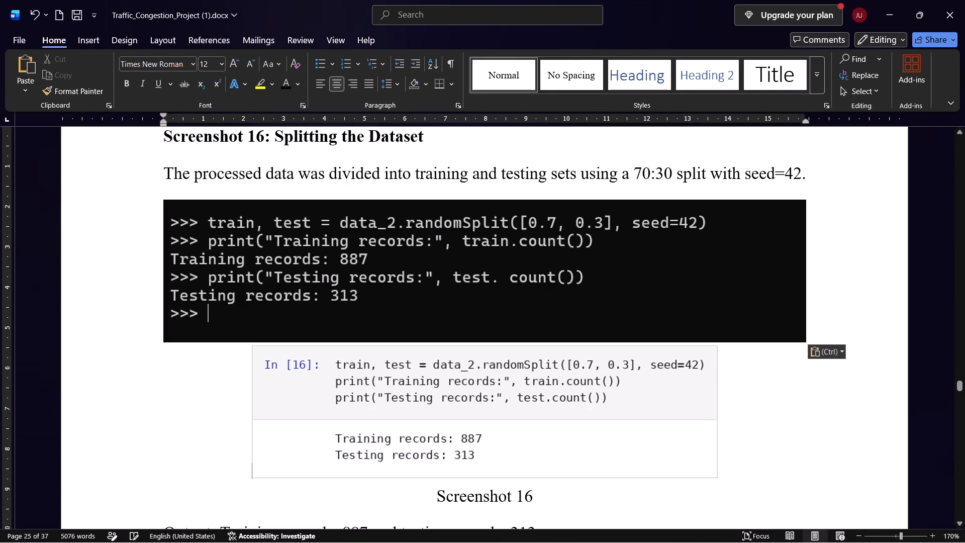
Delete the old In [16] notebook code image above the Screenshot 16 caption.
left_click(521, 277)
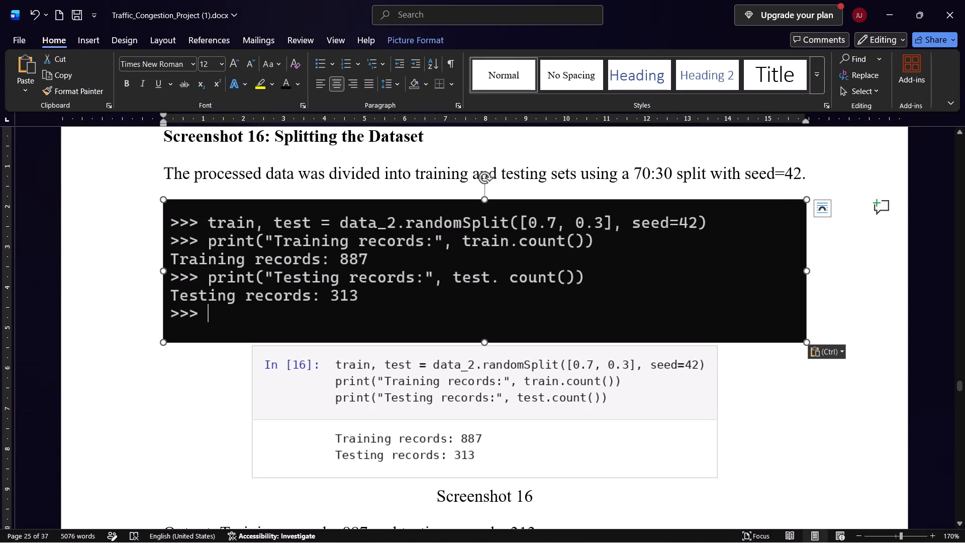
left_click(441, 398)
key("Delete")
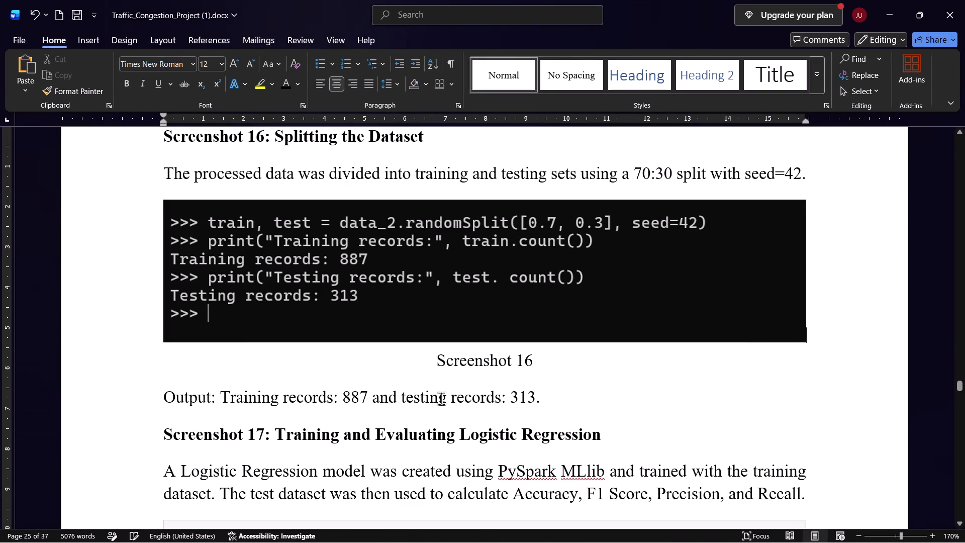
Stretch the dataset split terminal image vertically so it is slightly taller above the Screenshot 16 caption.
left_click(444, 252)
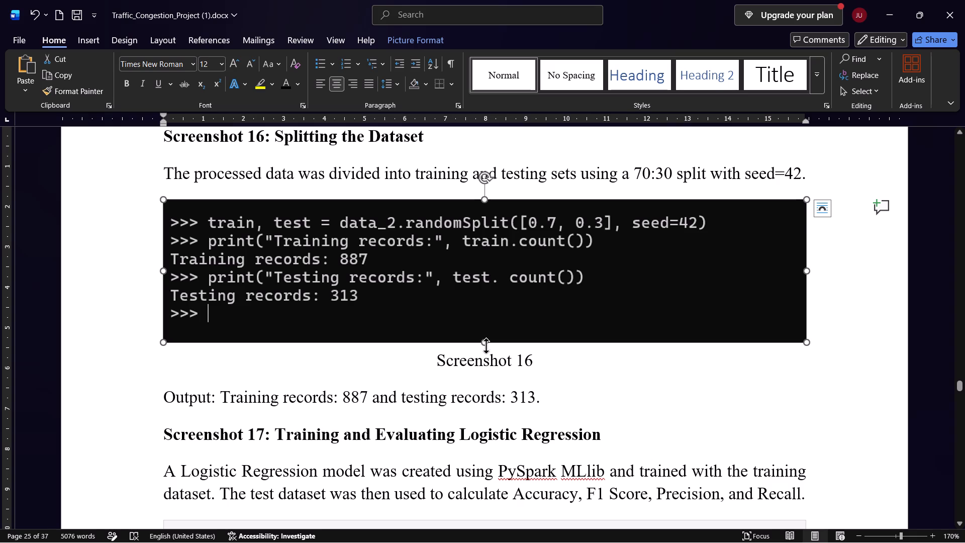
left_click_drag(481, 340, 486, 376)
left_click(494, 275)
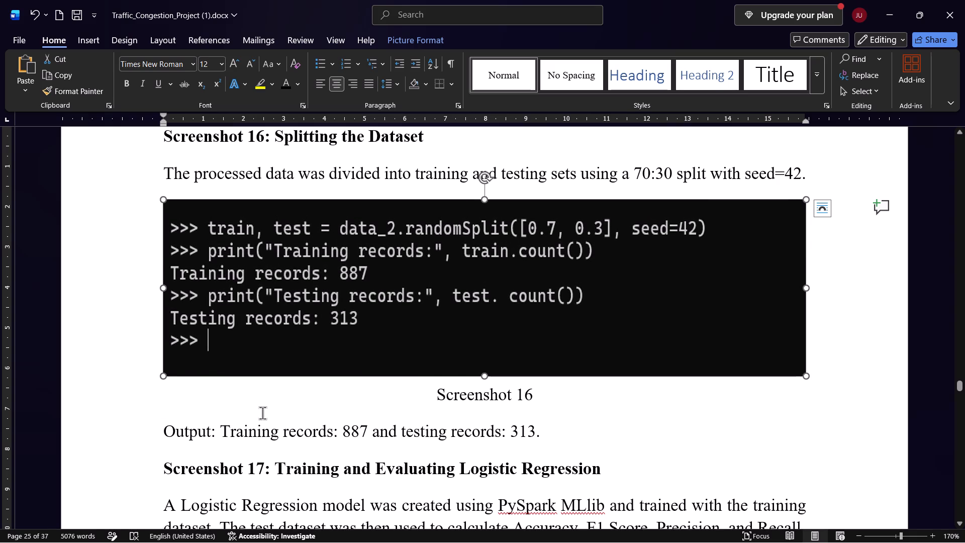
Copy the logistic regression training and evaluation code from the In [17] notebook image under Screenshot 17 using on-screen text extraction.
scroll(265, 413, "down", 4)
left_click(362, 424)
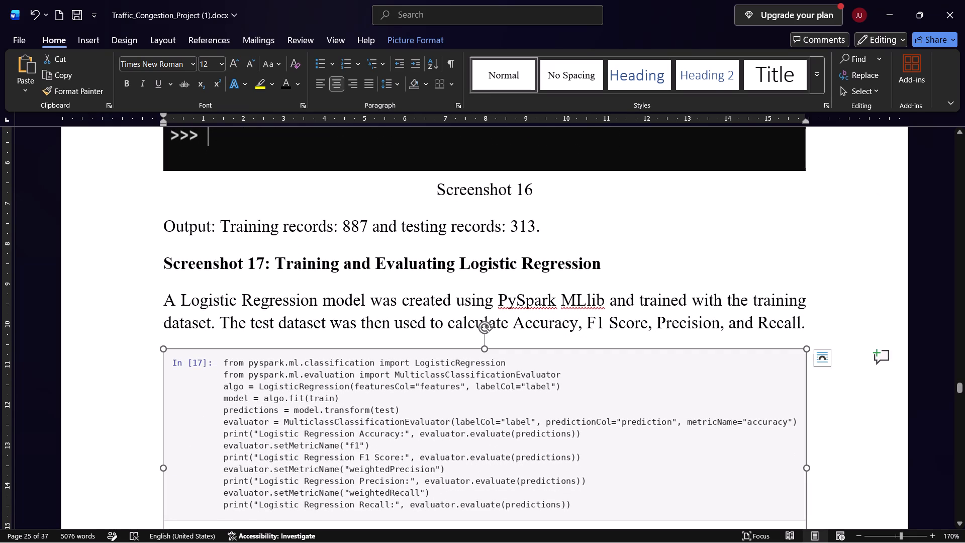
scroll(362, 424, "down", 3)
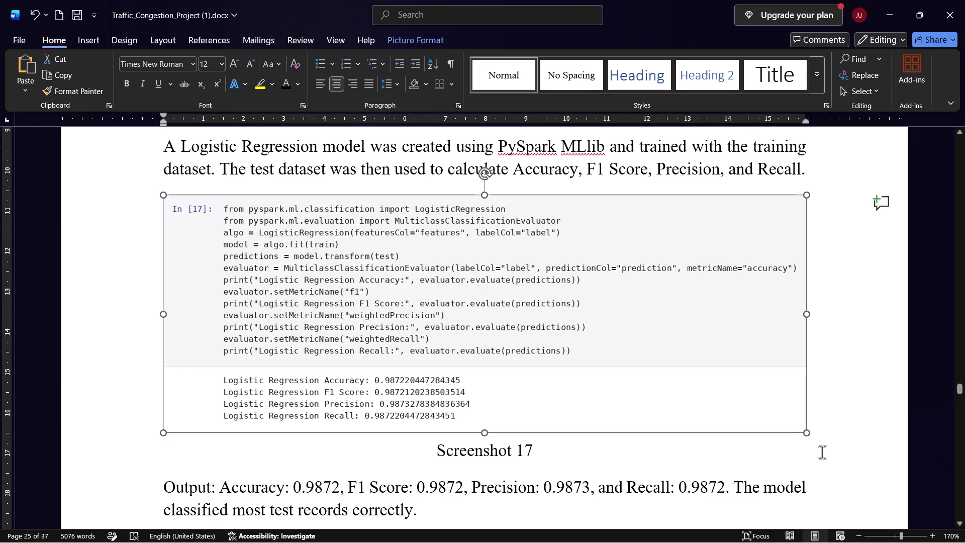
key("shift+super+s")
left_click(540, 26)
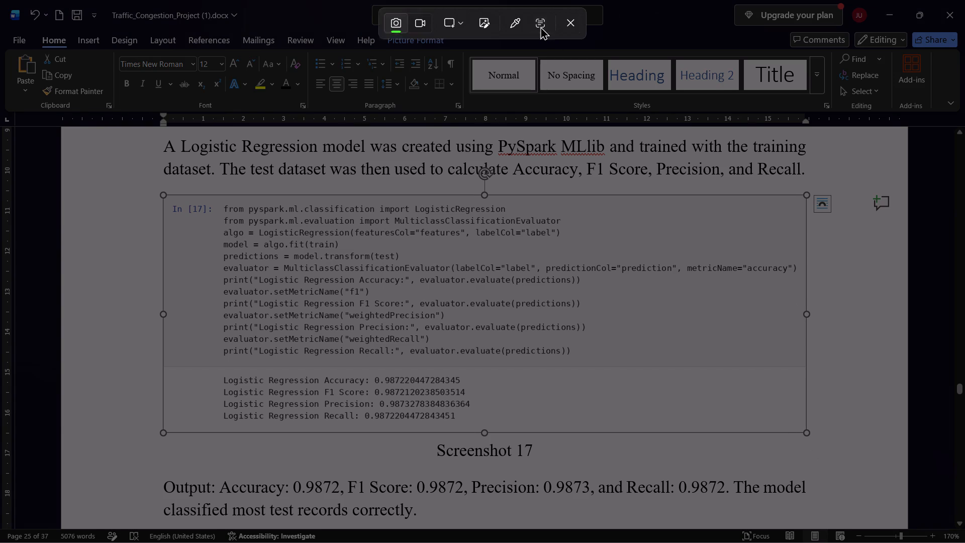
left_click_drag(216, 200, 248, 245)
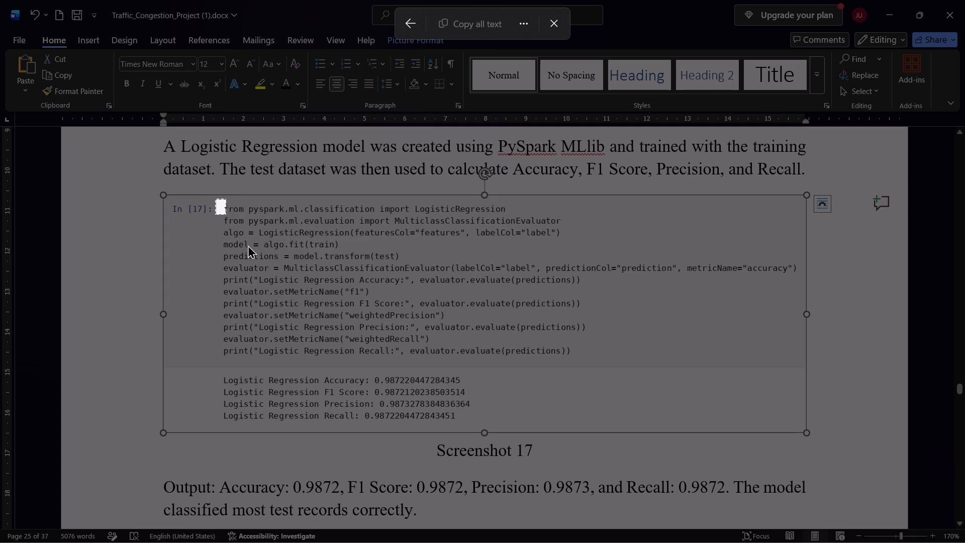
left_click_drag(248, 245, 811, 371)
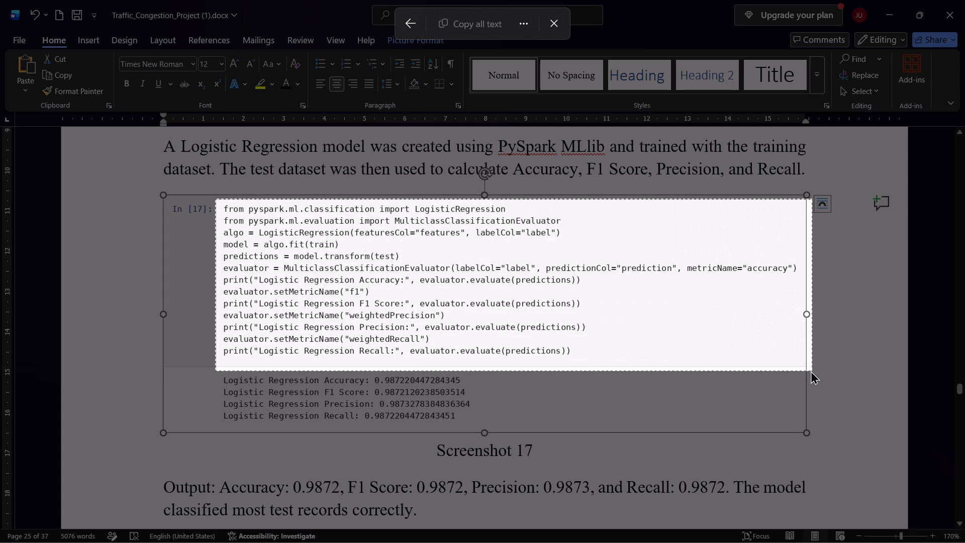
left_click_drag(811, 371, 801, 363)
key("ctrl+a")
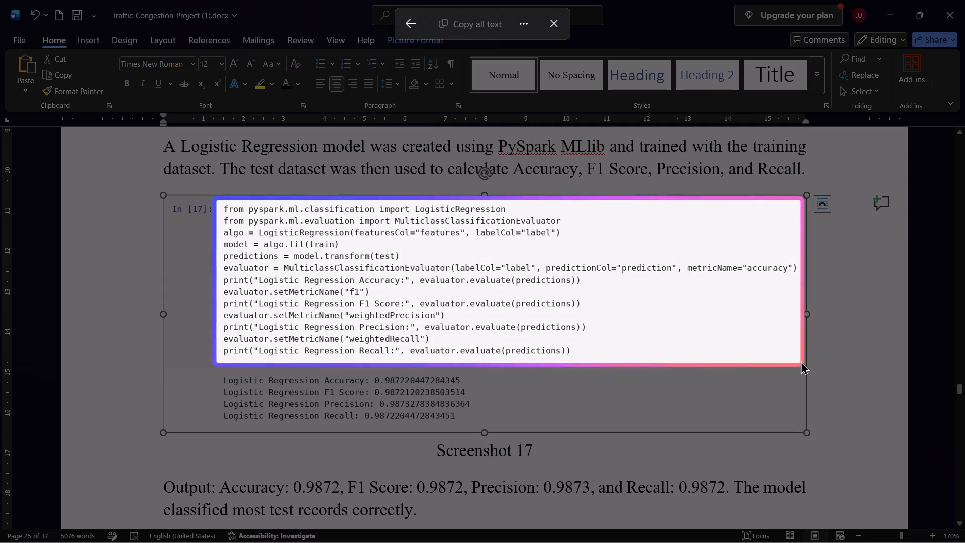
key("ctrl+a")
key("ctrl+c")
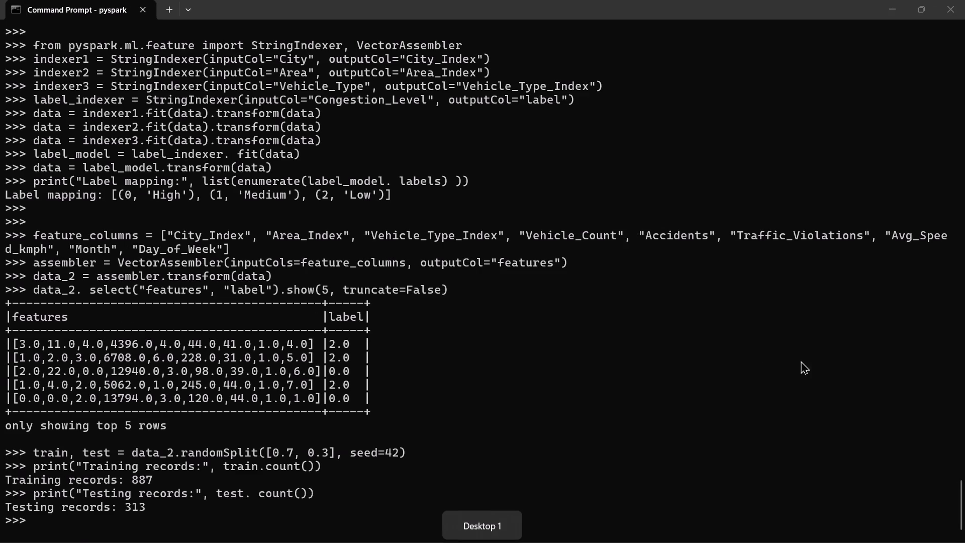
Run the copied logistic regression code in the PySpark terminal, including the accuracy, F1 score, precision and recall prints.
scroll(219, 399, "down", 1)
left_click(68, 522)
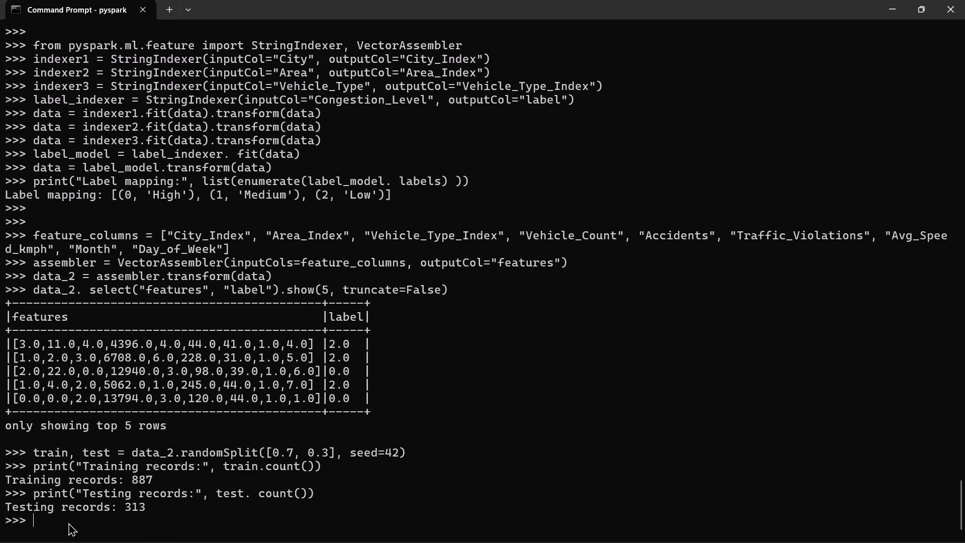
key("Return")
key("Return")
right_click(46, 524)
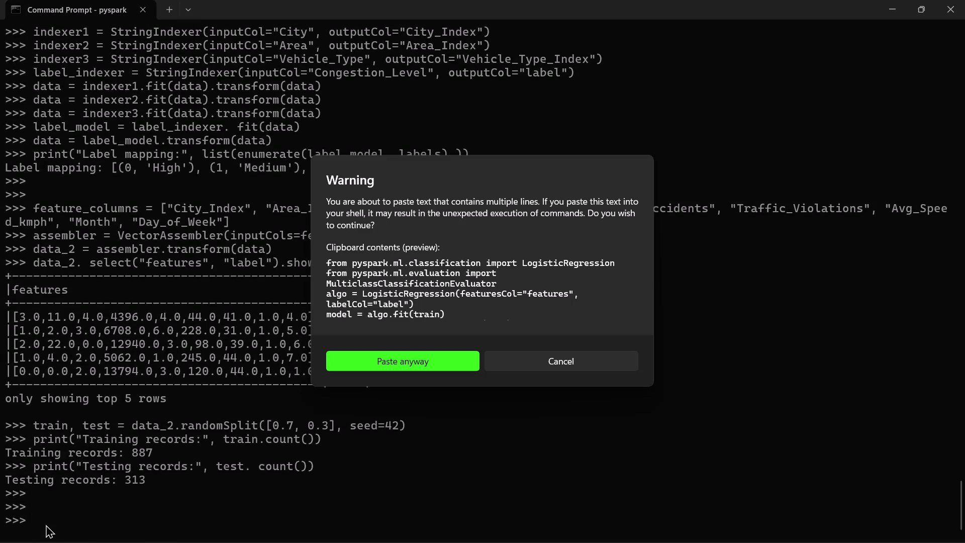
left_click(392, 366)
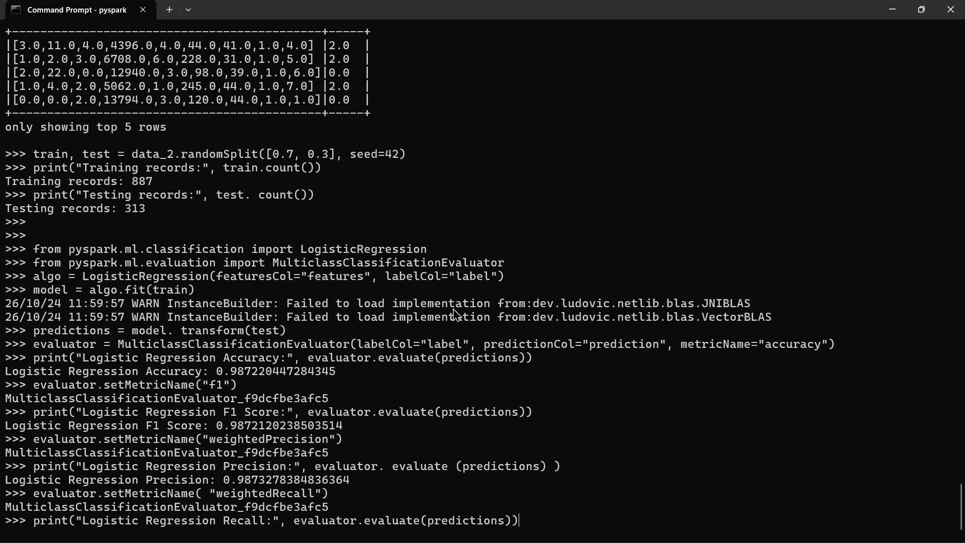
key("Return")
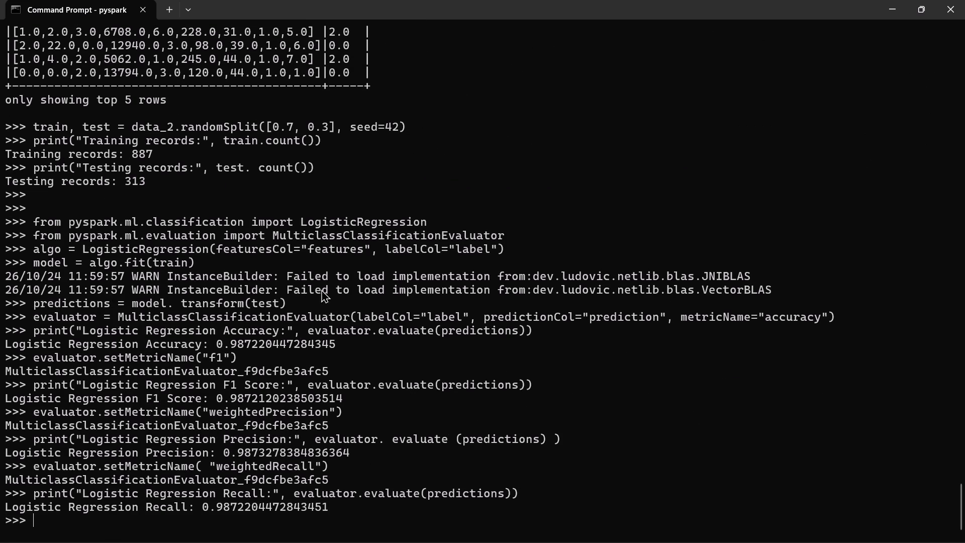
left_click_drag(36, 518, 18, 461)
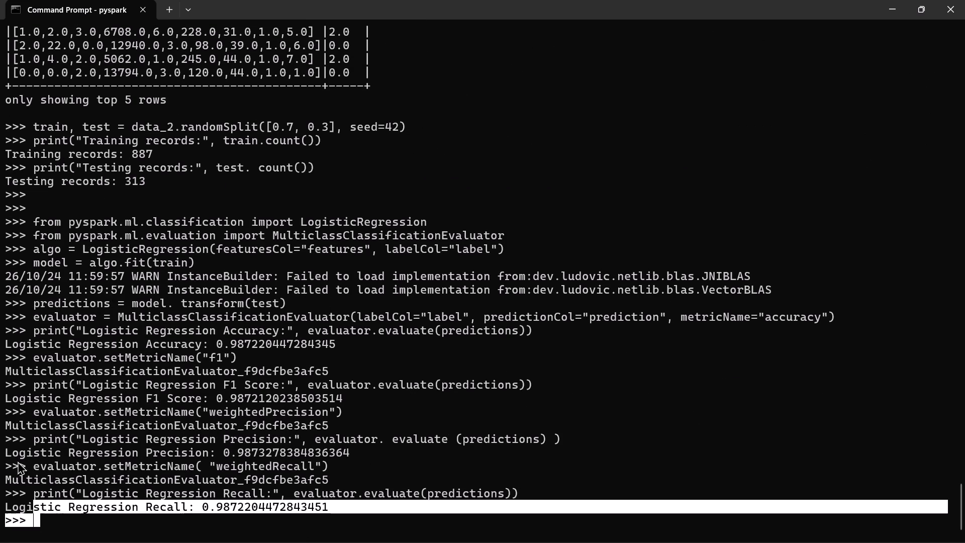
left_click_drag(18, 461, 3, 128)
key("ctrl+c")
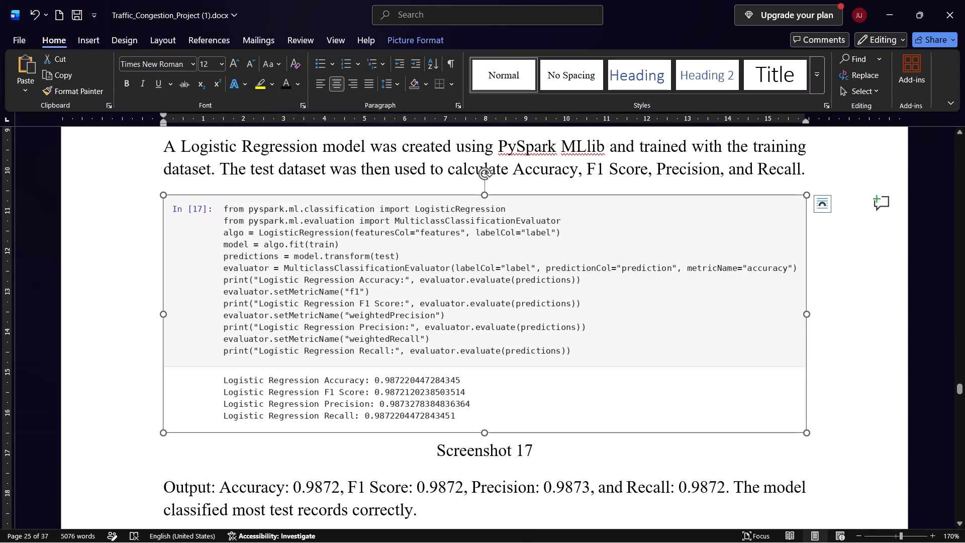
Copy the logistic regression code from the In [17] notebook image in Word again using on-screen text extraction.
key("shift+super+s")
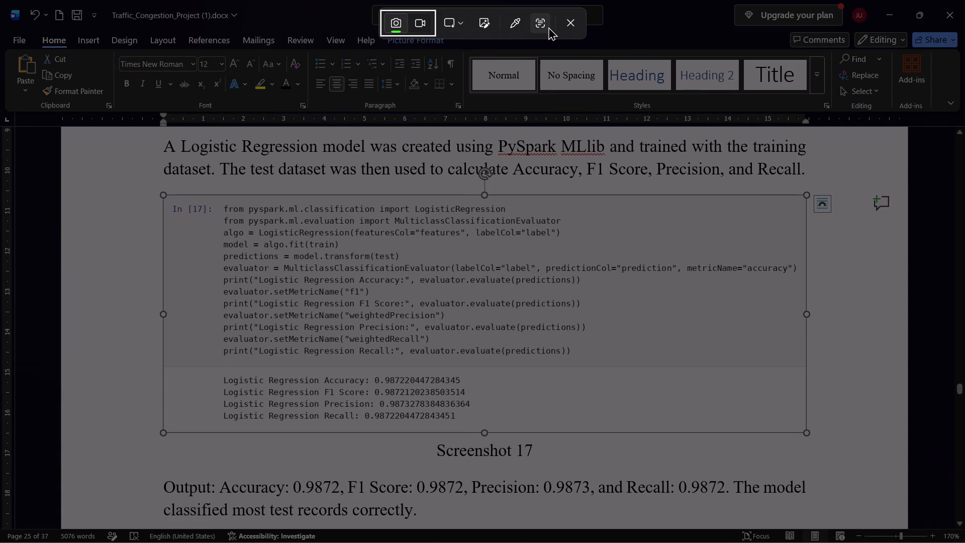
left_click(548, 25)
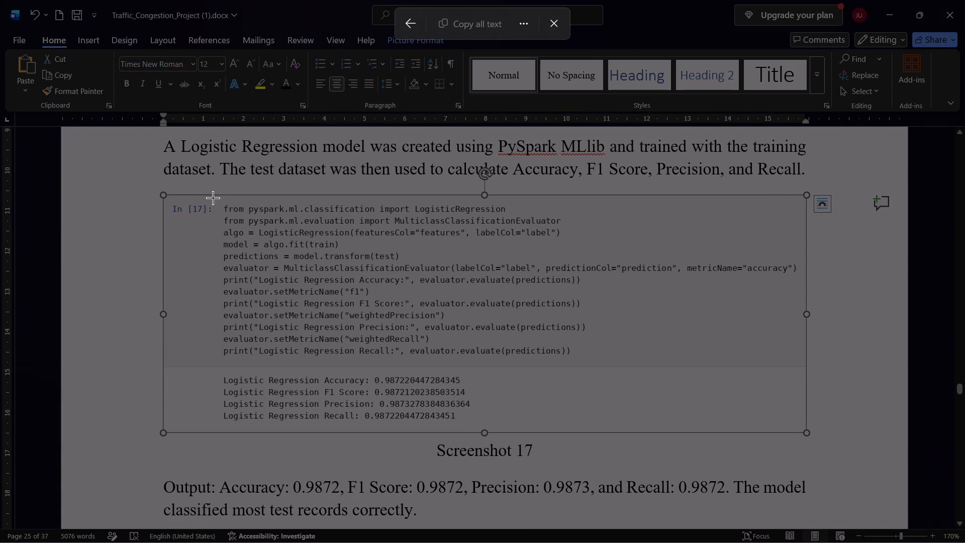
left_click_drag(215, 198, 804, 372)
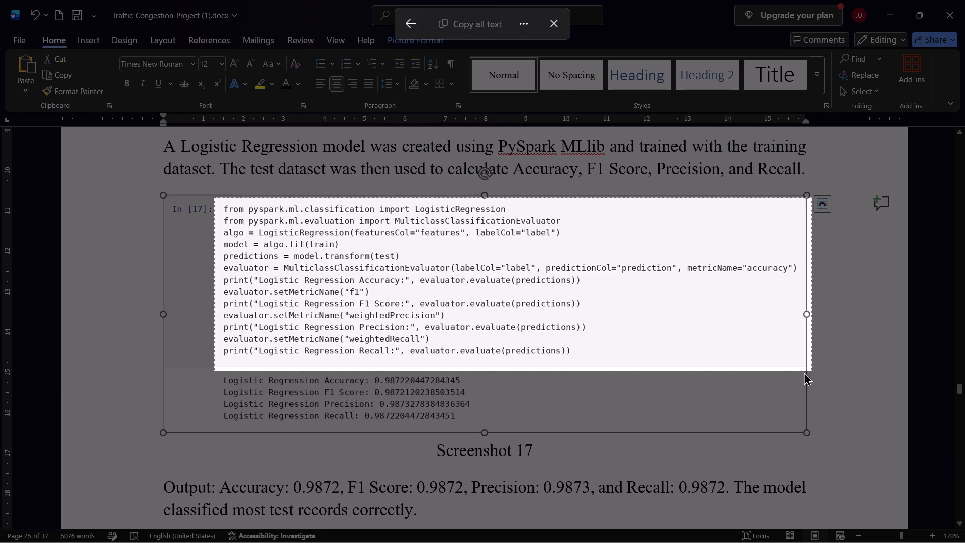
left_click_drag(804, 372, 802, 374)
key("ctrl+a")
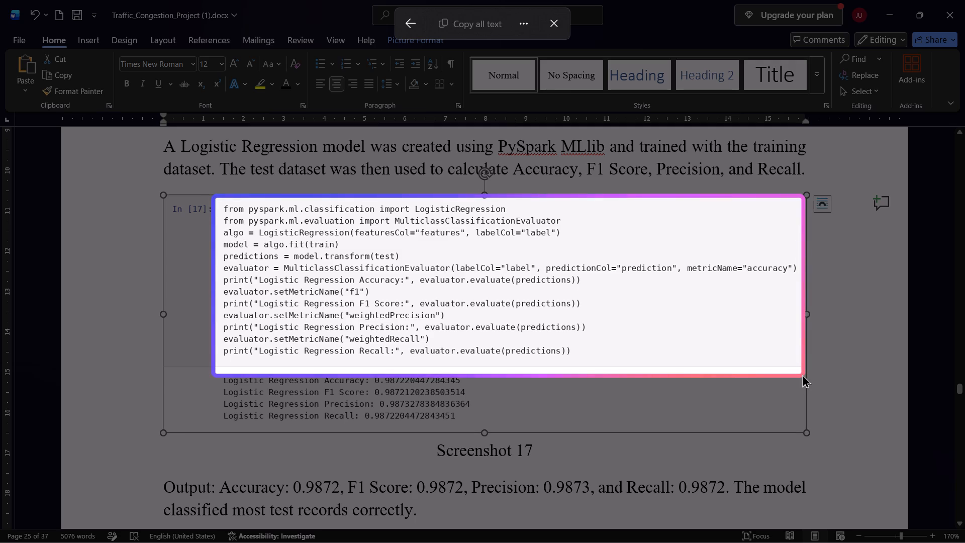
key("ctrl+a")
key("ctrl+c")
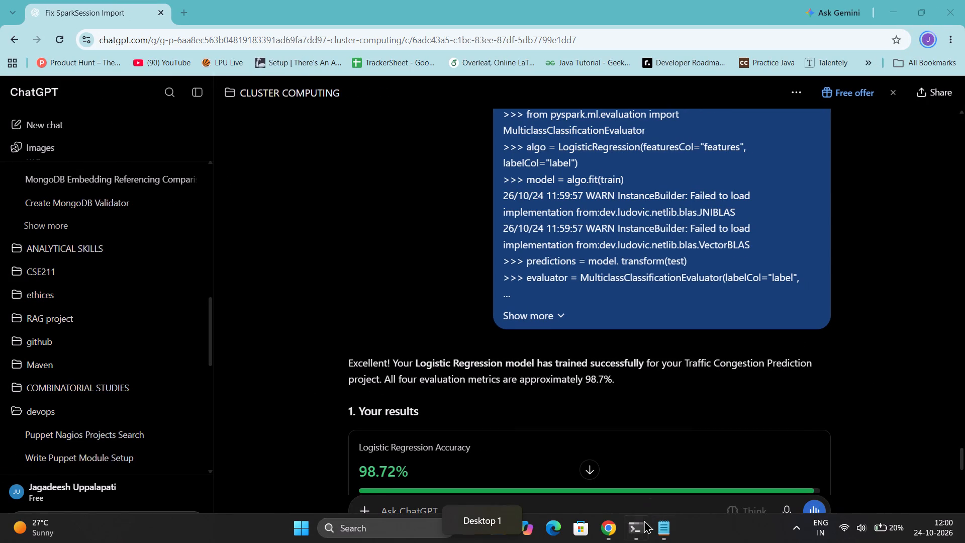
Rerun the copied logistic regression training and evaluation code in the PySpark terminal below a few blank prompts, through the recall print.
left_click(665, 530)
scroll(141, 384, "down", 2)
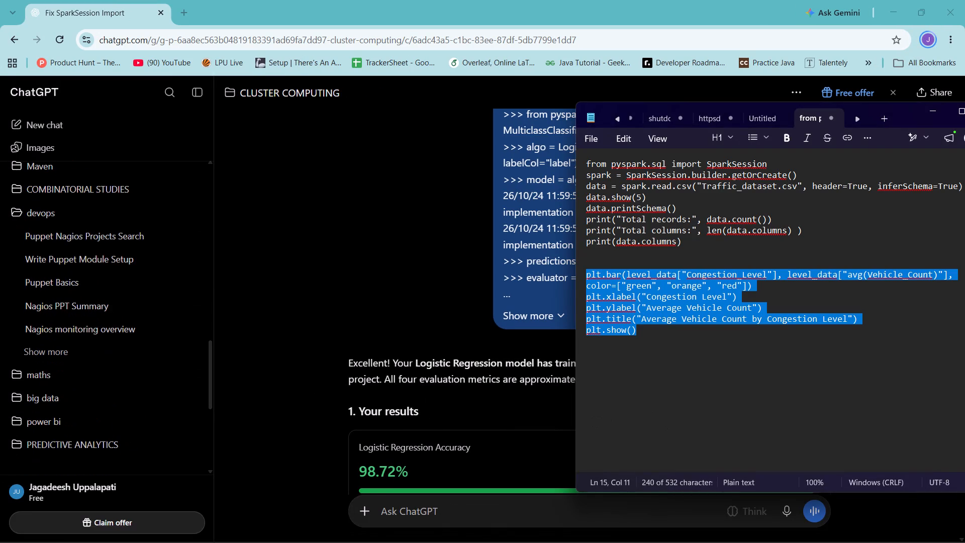
left_click(637, 535)
scroll(242, 309, "down", 2)
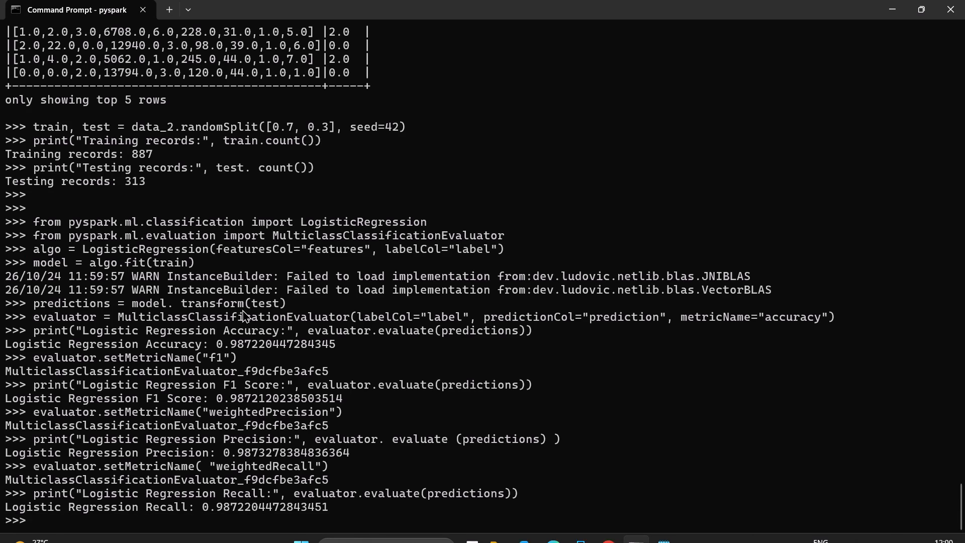
key("Return")
key("Return")
key("Return")
key("Return")
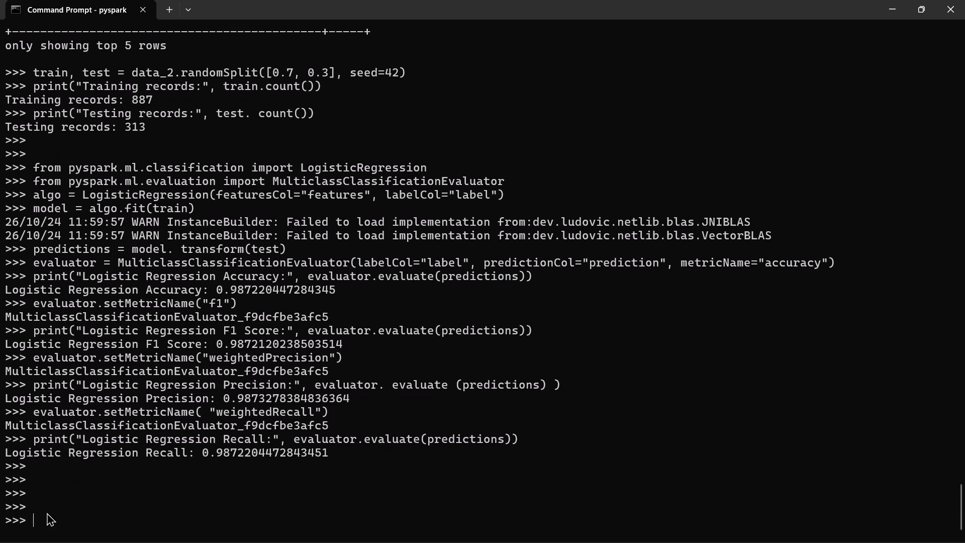
right_click(47, 513)
left_click(408, 367)
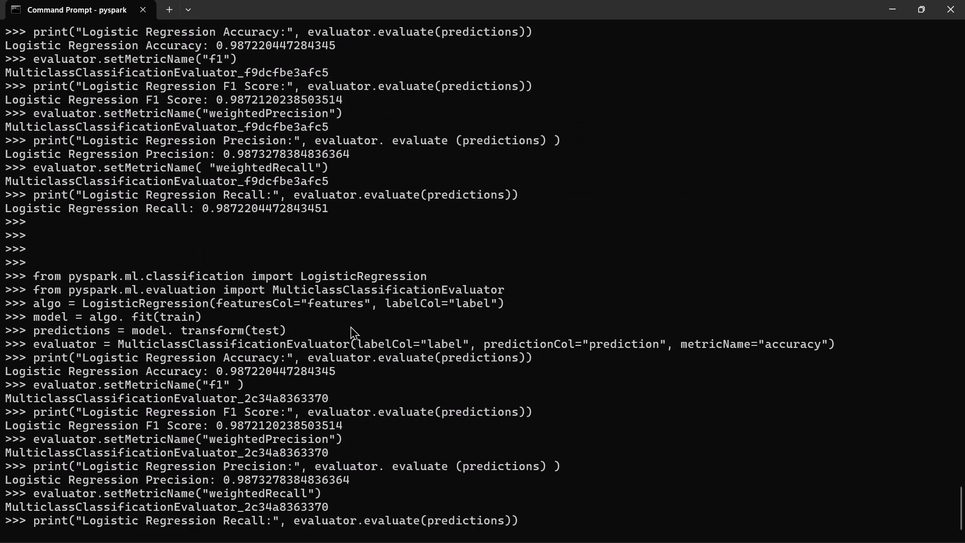
key("Return")
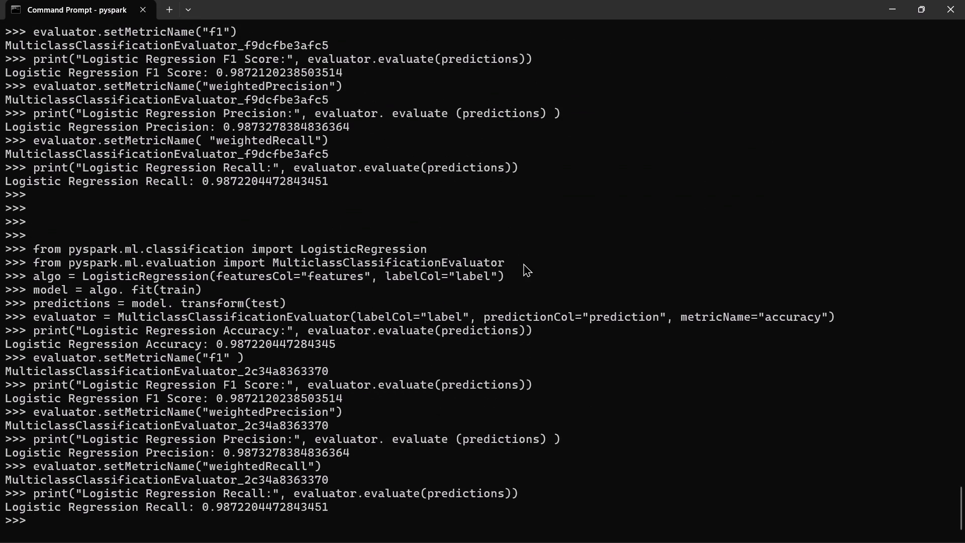
Capture the terminal's second logistic regression run, from the import lines to the recall output, and paste it into Word above the In [17] image.
key("shift+super+s")
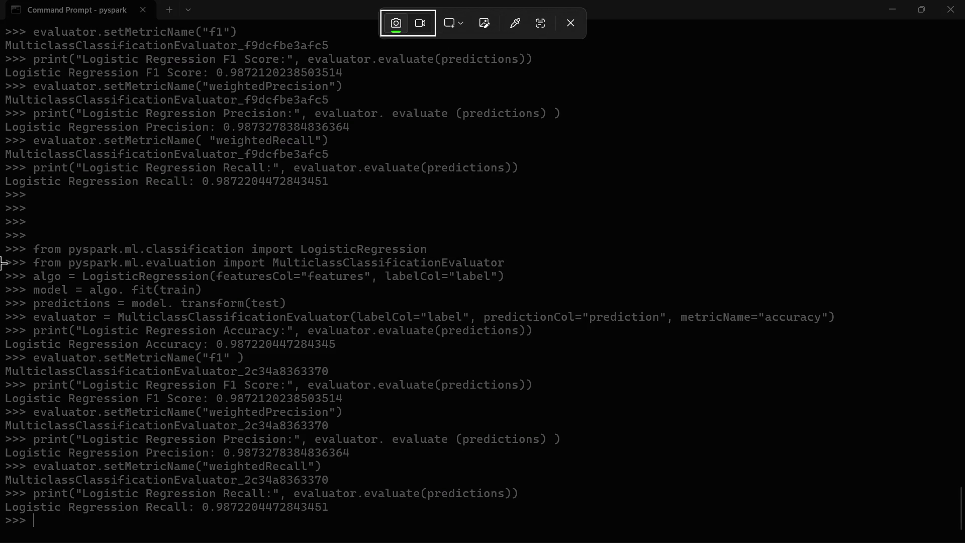
left_click_drag(0, 237, 964, 542)
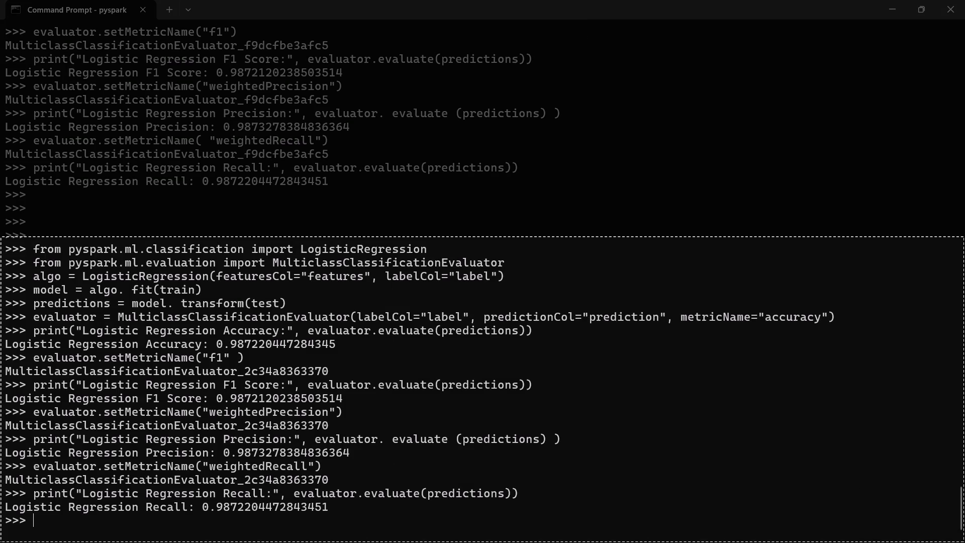
left_click_drag(964, 542, 902, 542)
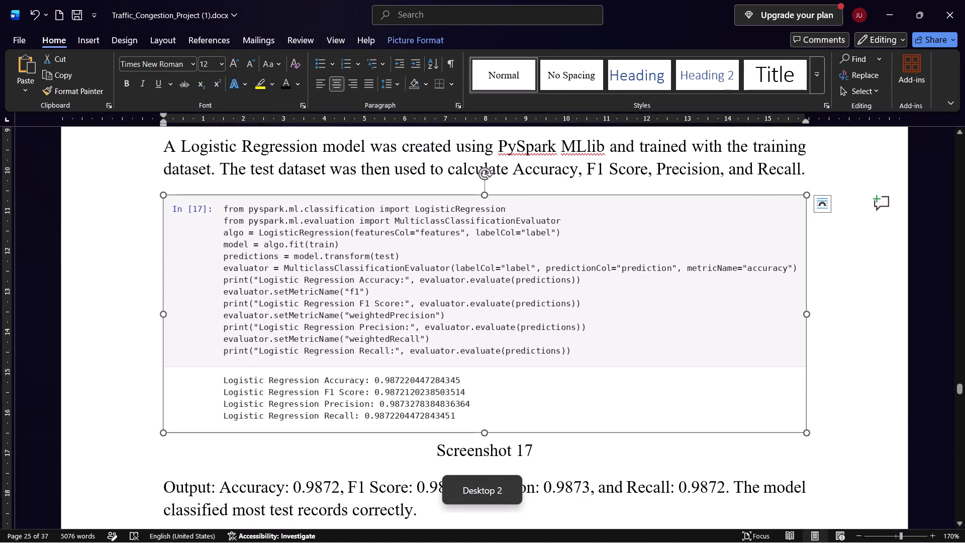
left_click(441, 387)
key("ctrl+v")
scroll(485, 328, "up", 1)
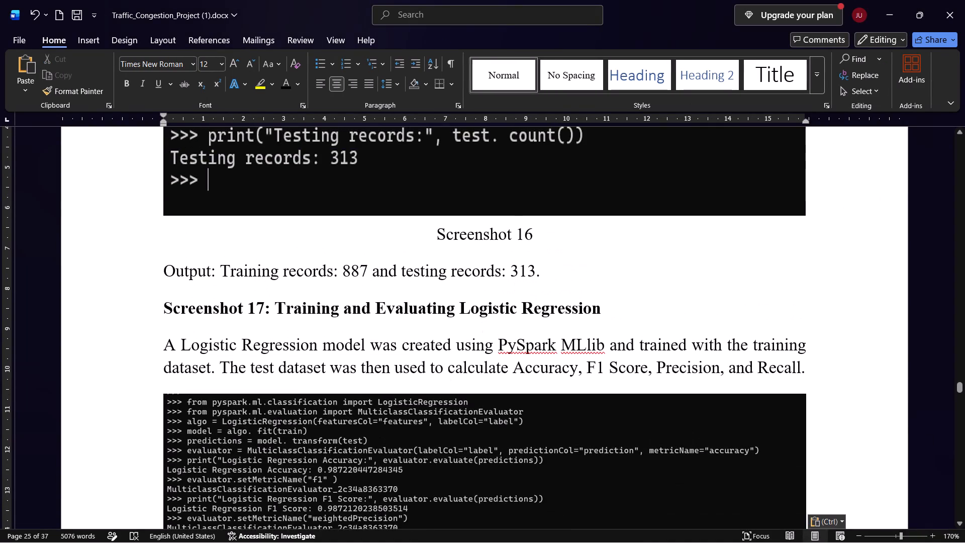
scroll(428, 413, "down", 1)
Stretch the pasted logistic regression terminal image slightly taller while keeping its width.
left_click(488, 393)
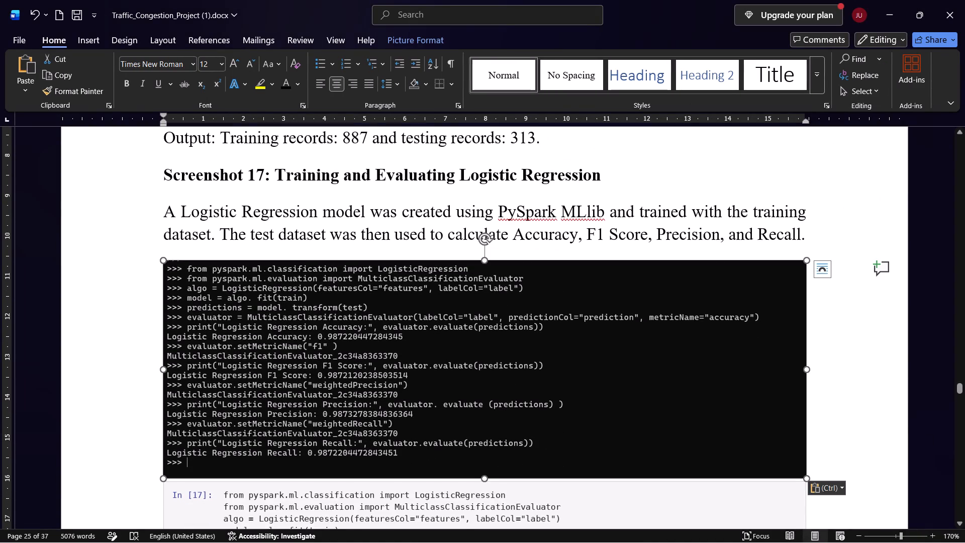
left_click_drag(483, 478, 482, 503)
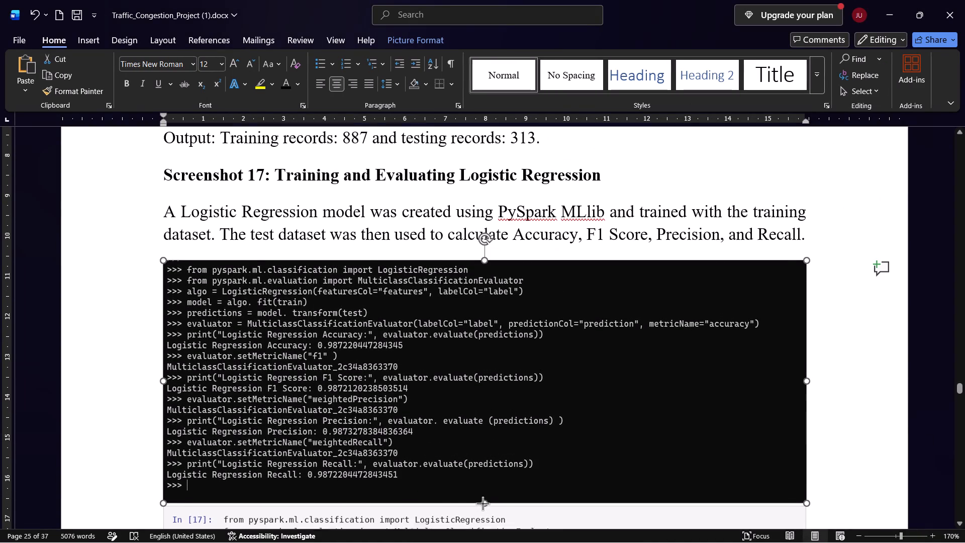
left_click_drag(482, 503, 482, 512)
left_click(358, 436)
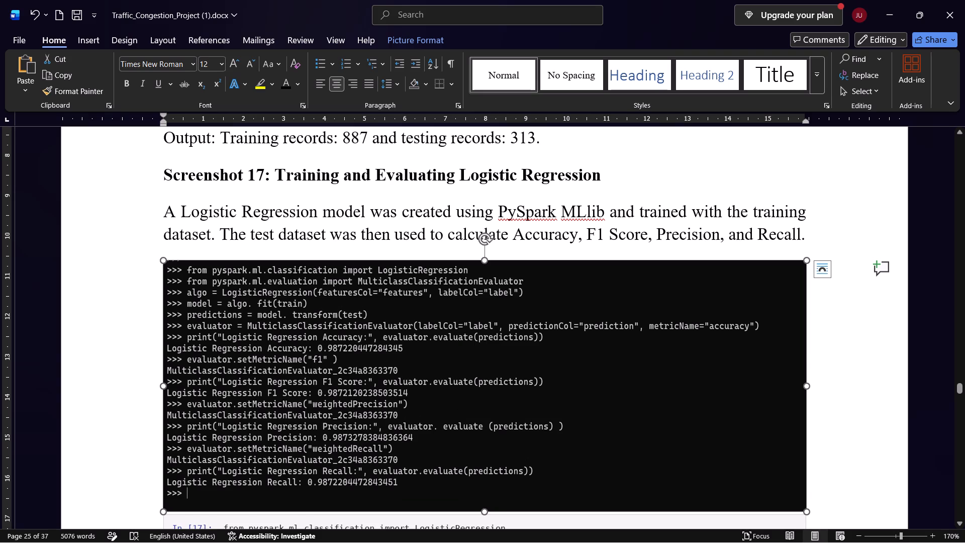
Delete the old In [17] notebook image above the Screenshot 17 caption.
scroll(303, 363, "down", 2)
left_click(362, 369)
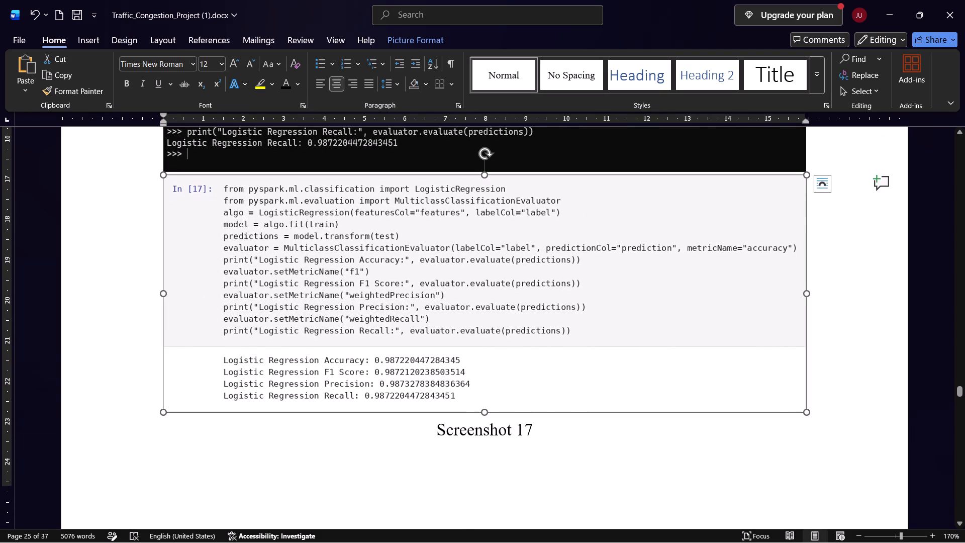
key("Delete")
scroll(301, 267, "up", 4)
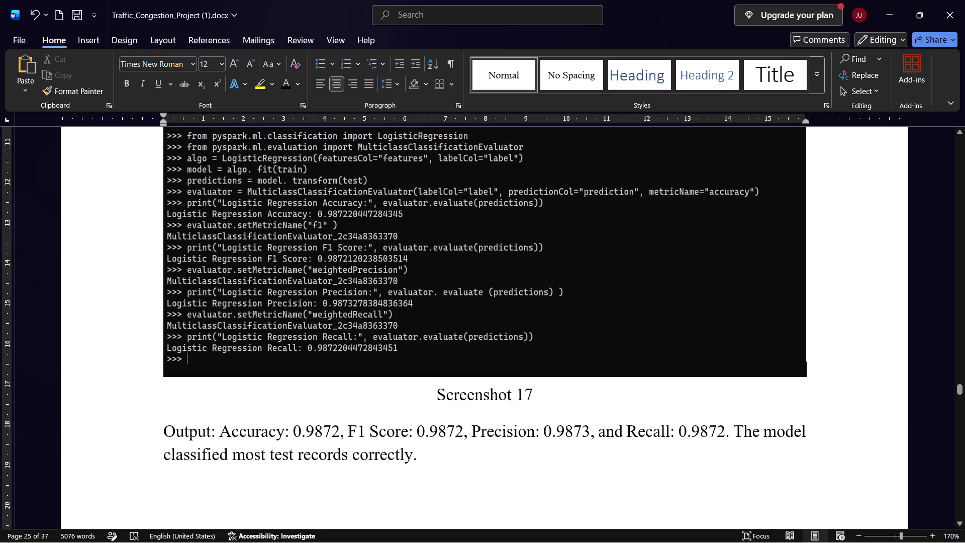
scroll(303, 284, "up", 3)
Copy the predictions.select("Congestion_Level","label","prediction").show(10) line from the In [18] notebook image using on-screen text extraction.
scroll(335, 365, "down", 9)
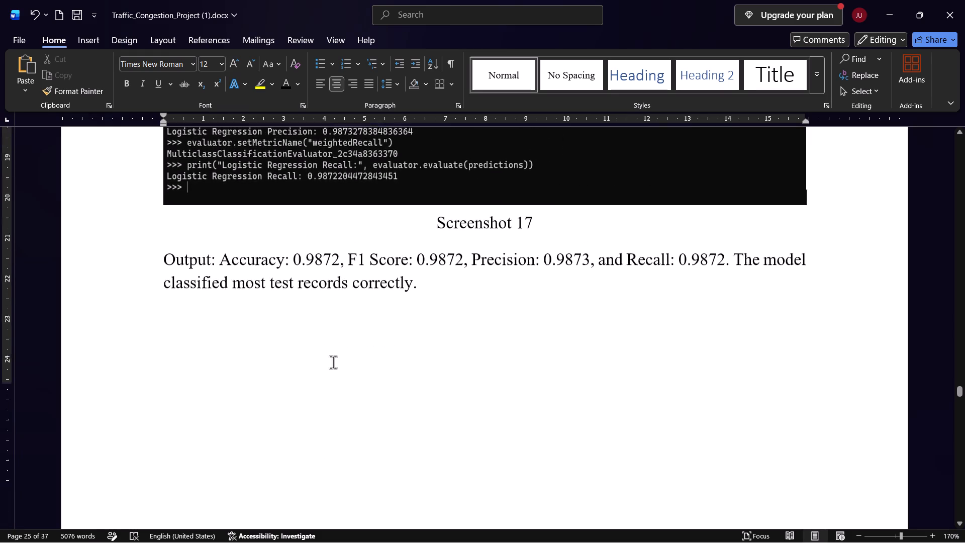
scroll(333, 362, "down", 11)
left_click(392, 327)
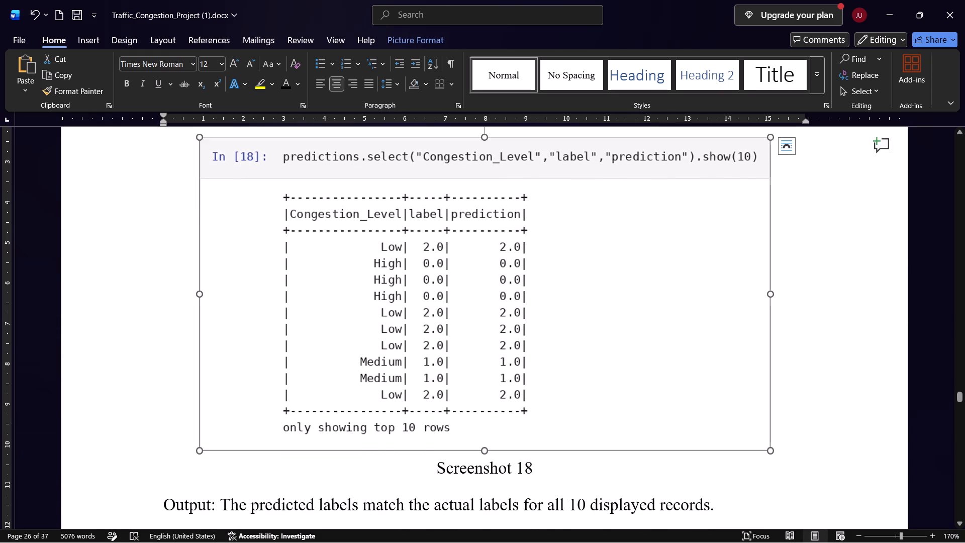
scroll(301, 344, "up", 2)
scroll(303, 347, "down", 1)
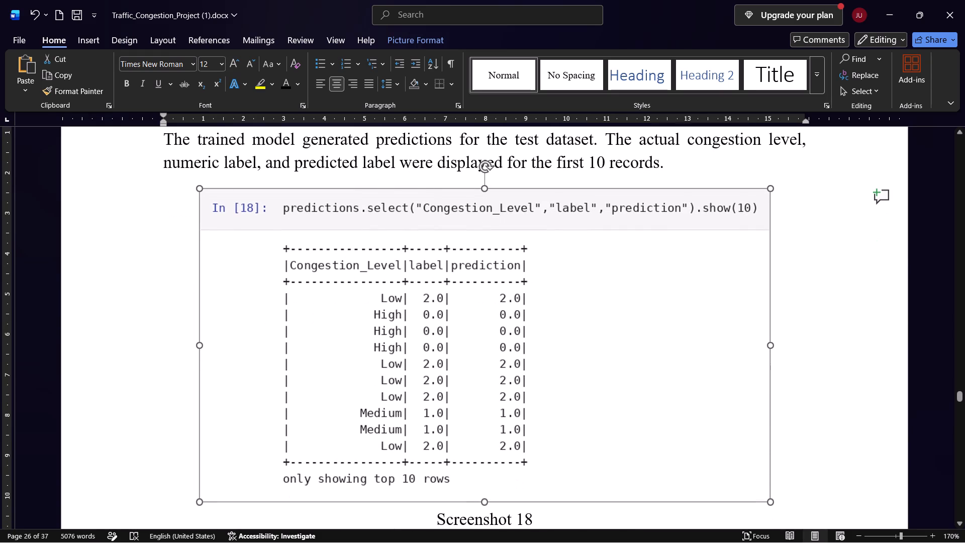
key("shift+super+s")
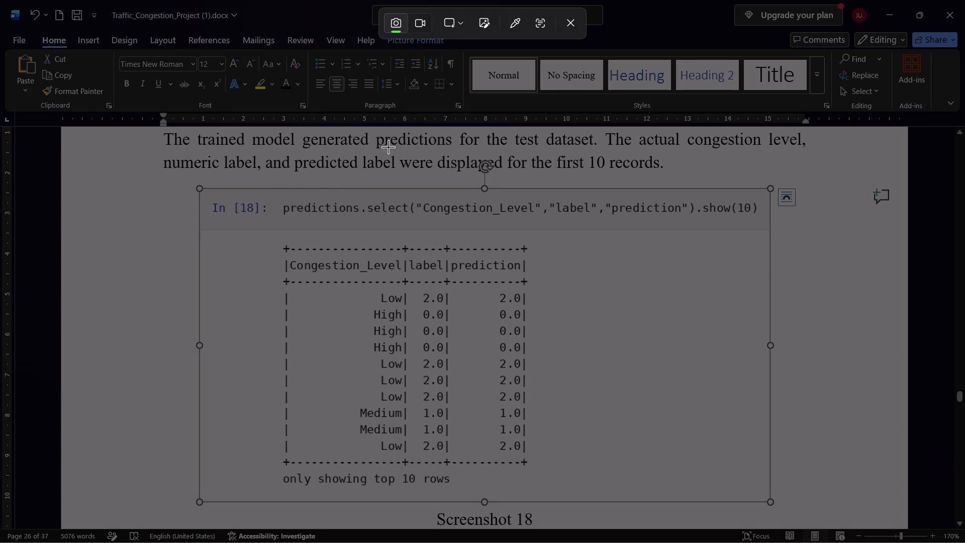
left_click(537, 28)
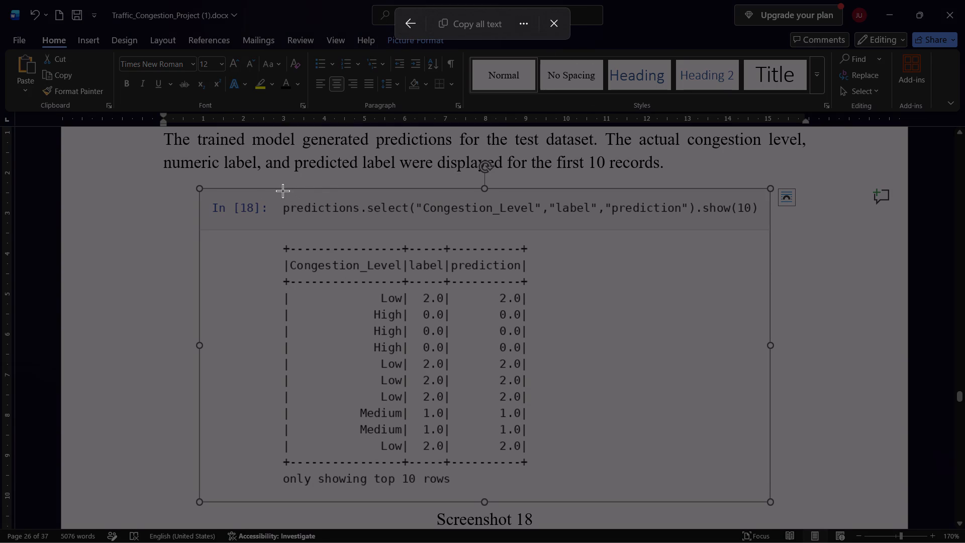
left_click_drag(275, 192, 770, 236)
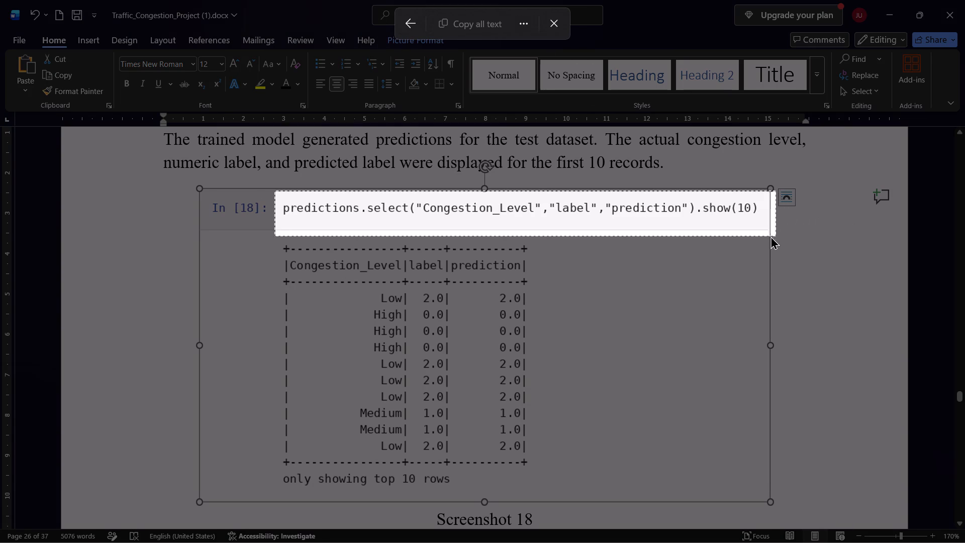
left_click_drag(770, 236, 769, 228)
key("ctrl+a")
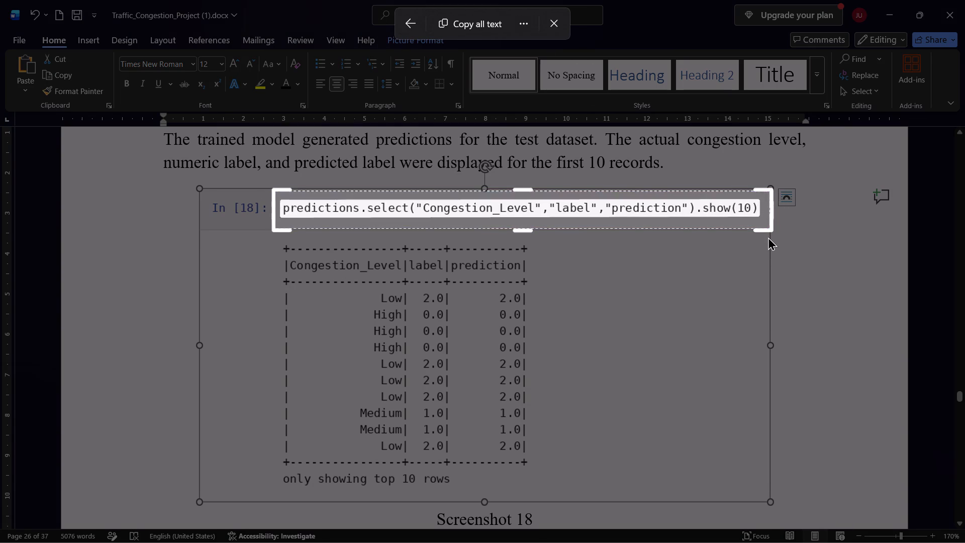
key("ctrl+c")
key("ctrl+a")
key("ctrl+c")
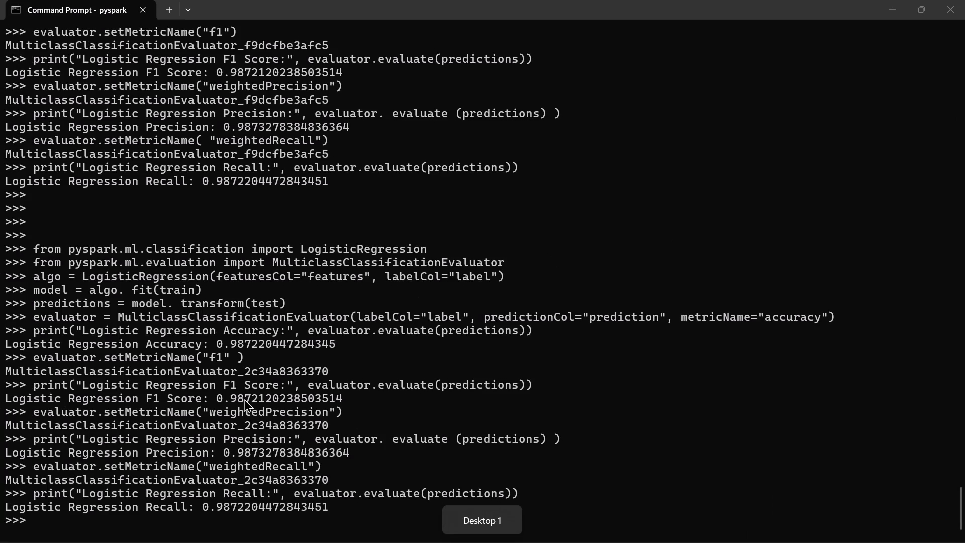
Run the copied predictions.select line in the PySpark terminal below two blank prompts to show 10 prediction rows.
scroll(244, 399, "down", 3)
left_click(79, 523)
key("Return")
key("Return")
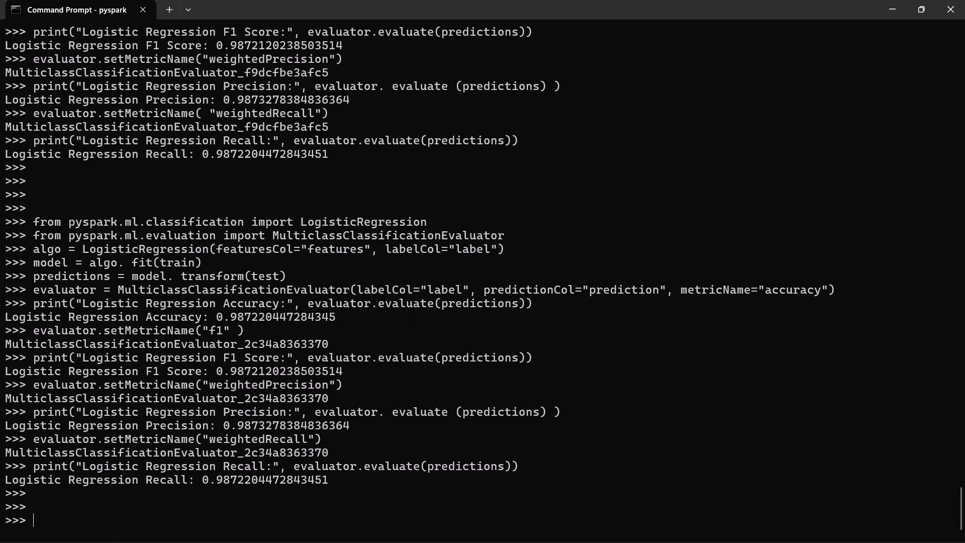
right_click(57, 523)
key("Return")
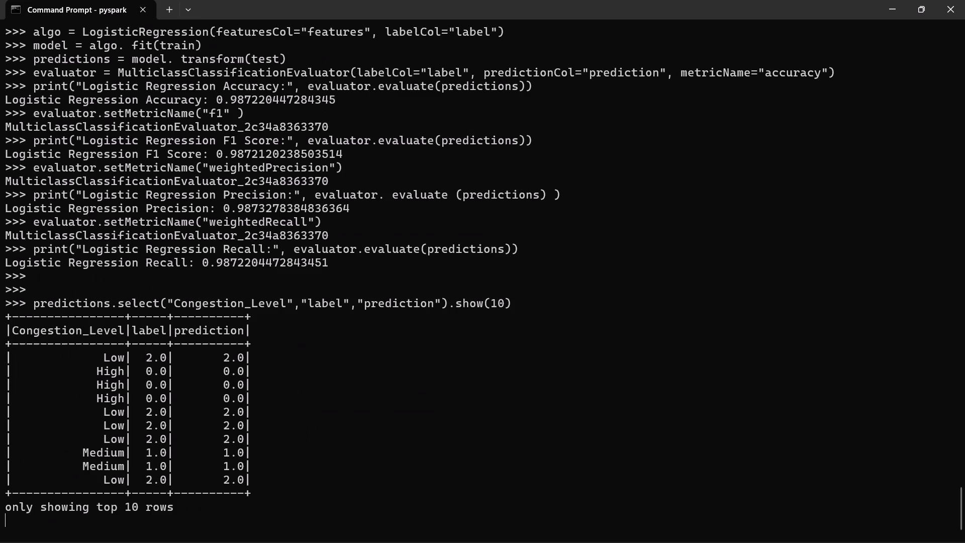
Capture the terminal's predictions command with its 10-row table and paste it into Word above the In [18] image.
key("shift+super+s")
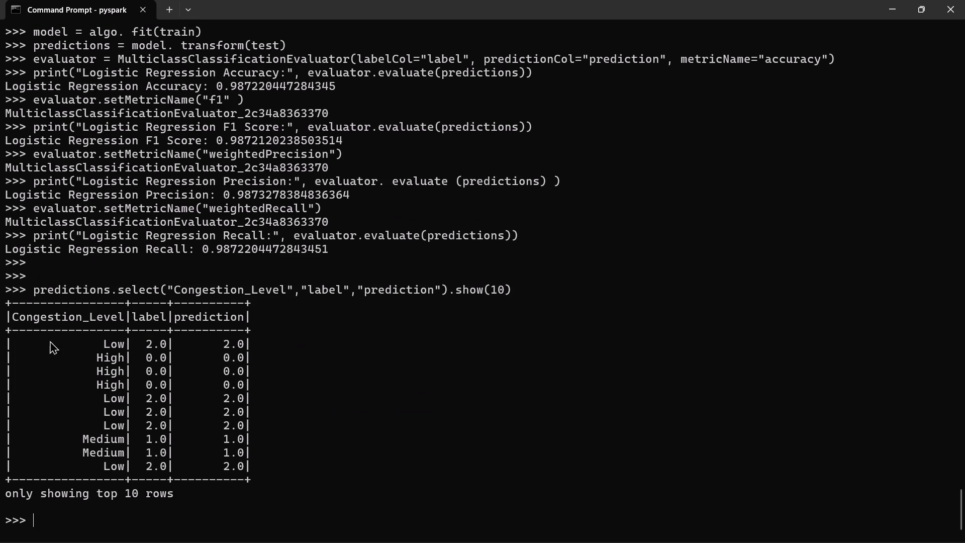
left_click_drag(0, 278, 635, 542)
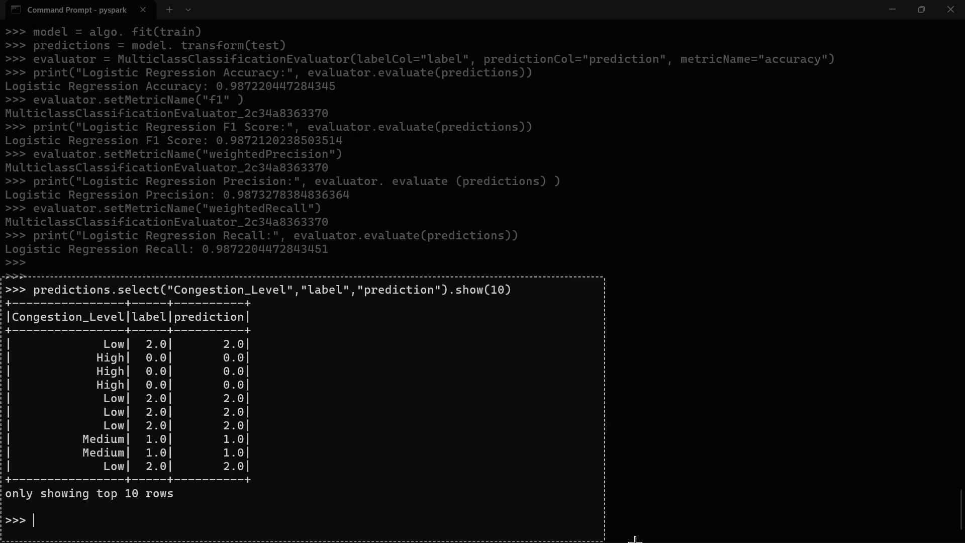
left_click_drag(635, 542, 636, 541)
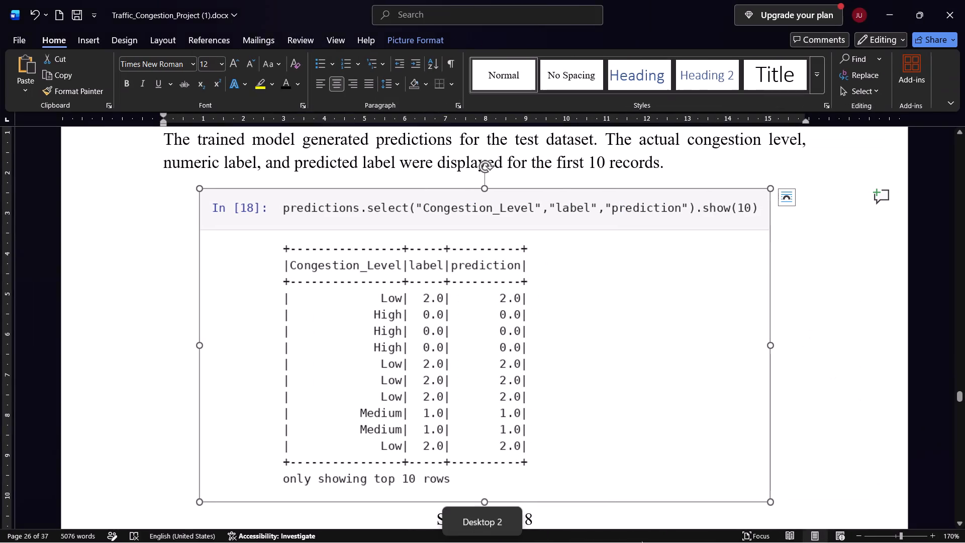
left_click(638, 383)
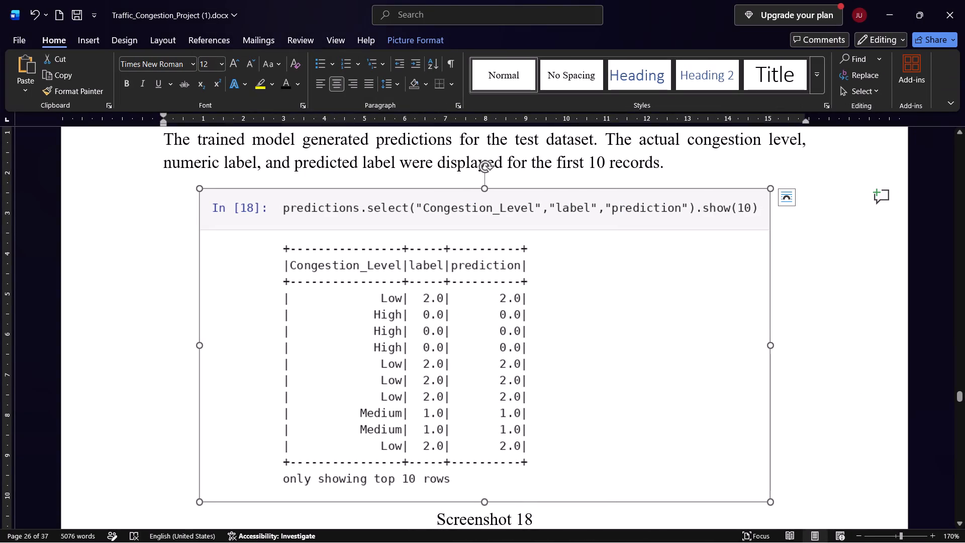
key("ctrl+v")
scroll(627, 337, "up", 1)
scroll(627, 337, "down", 1)
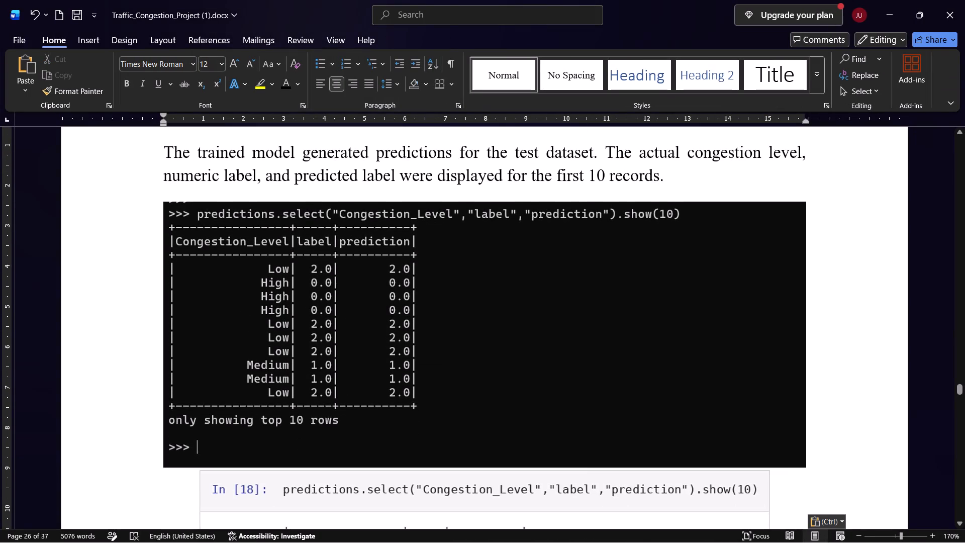
Delete the old In [18] notebook image above the Screenshot 18 caption.
scroll(516, 416, "down", 1)
left_click(473, 428)
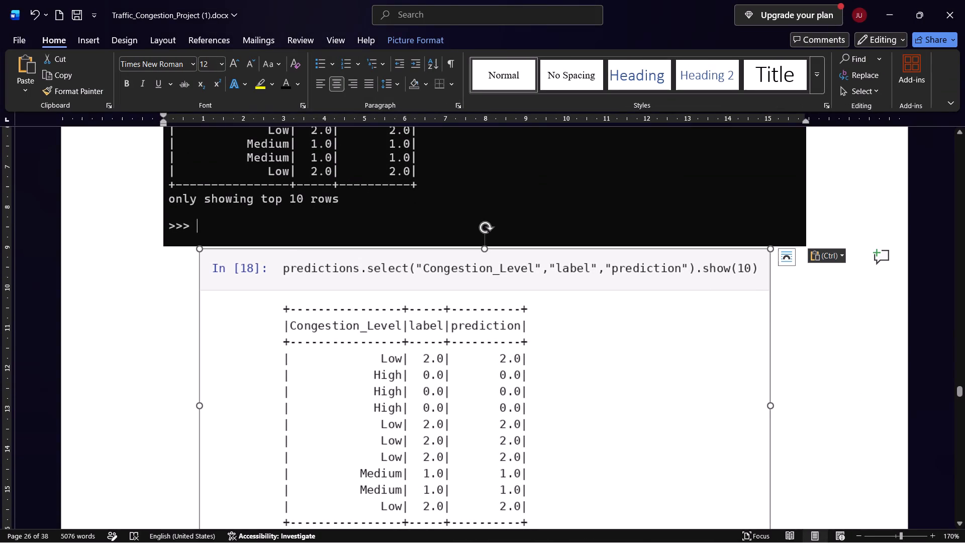
key("Delete")
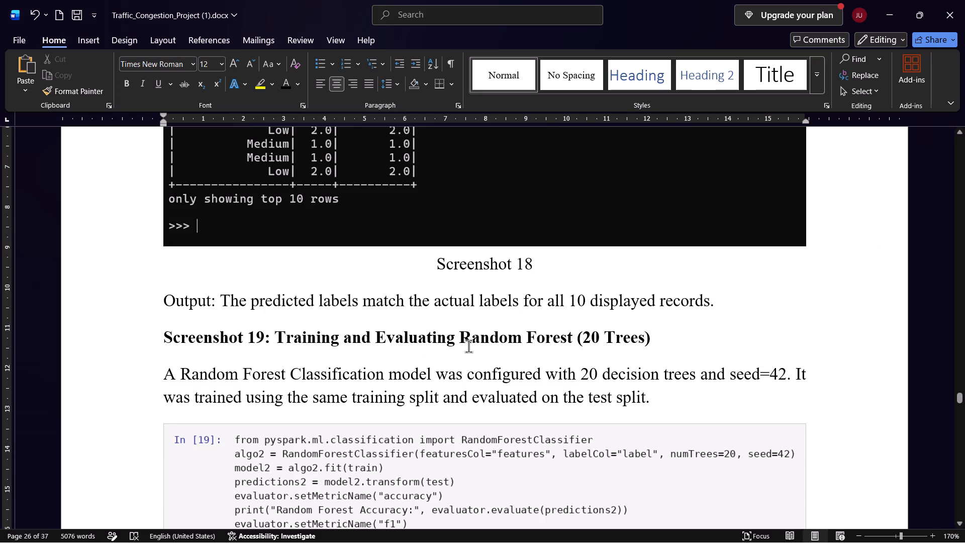
Look through the remaining notebook code images and result figures in the report, from Screenshot 19 to the Result Analysis section.
scroll(468, 346, "down", 4)
left_click(417, 405)
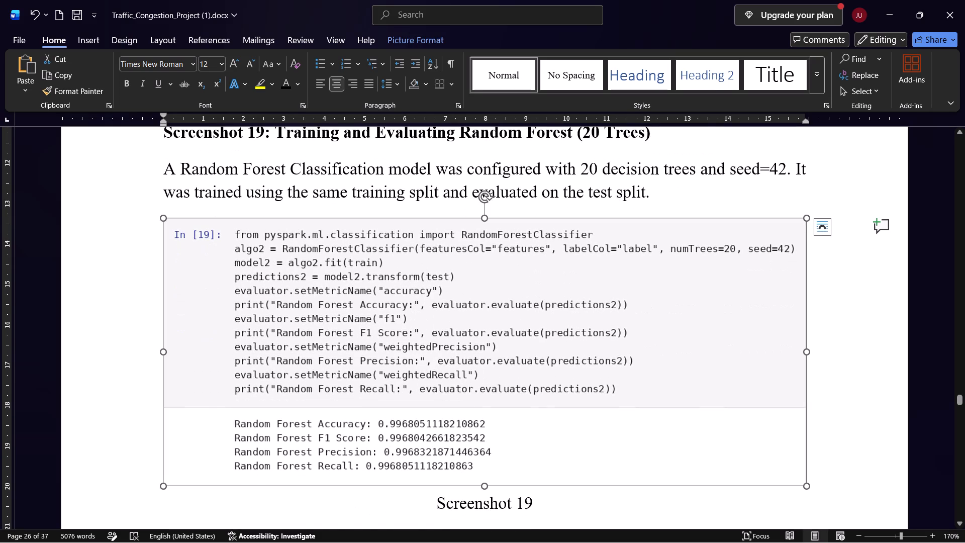
scroll(409, 413, "up", 2)
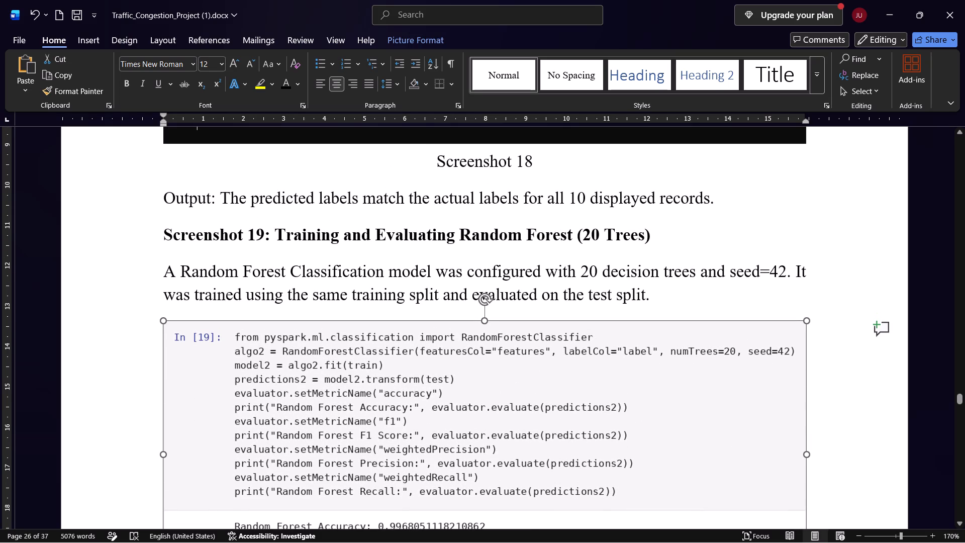
scroll(419, 423, "down", 9)
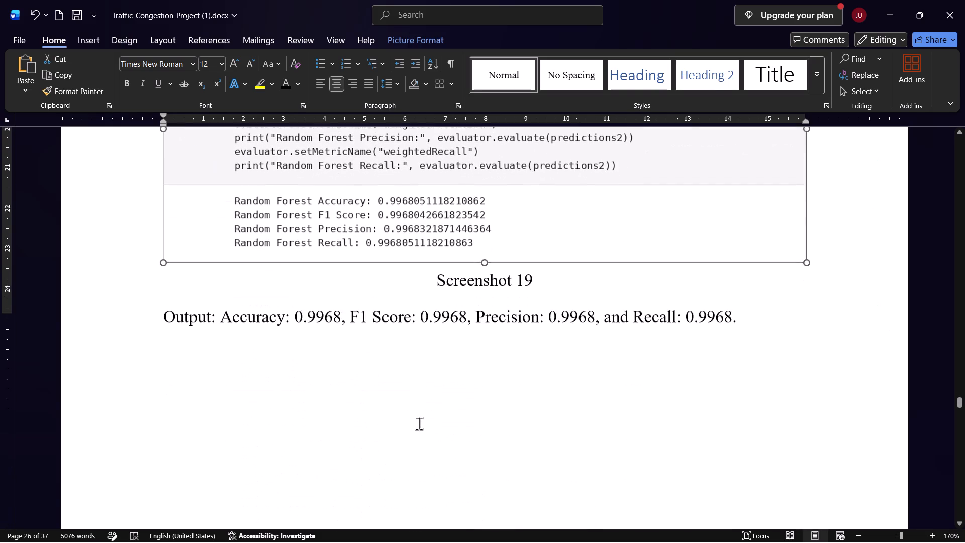
scroll(419, 423, "down", 14)
scroll(419, 423, "up", 6)
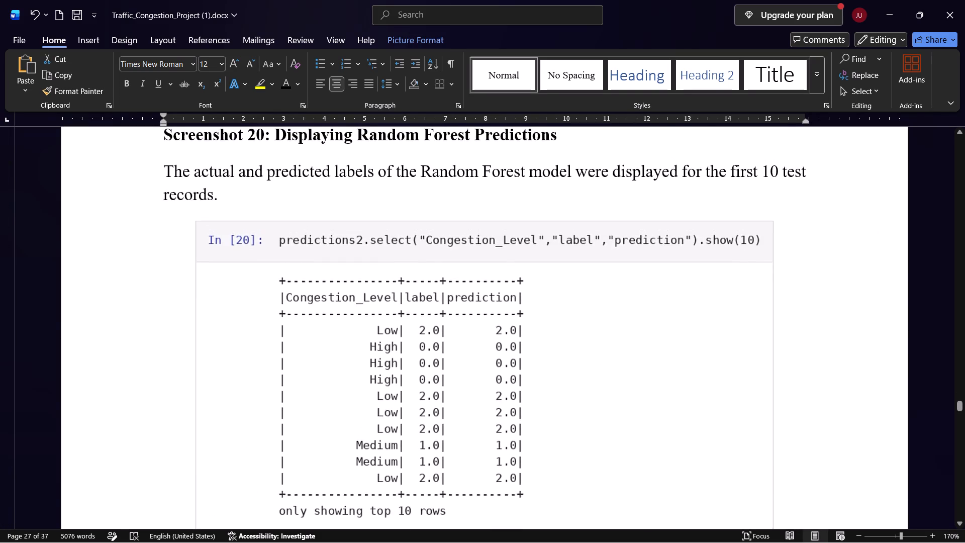
scroll(419, 423, "down", 16)
scroll(419, 424, "down", 20)
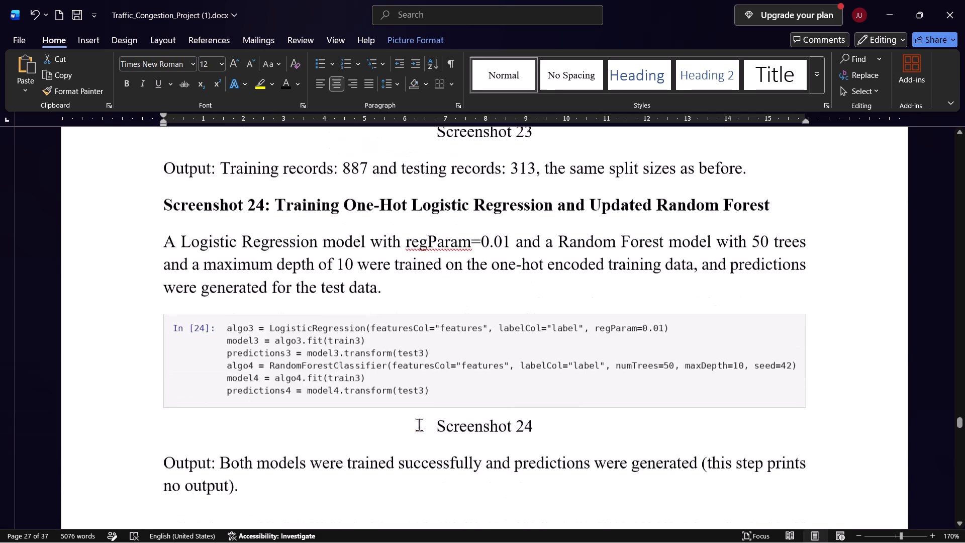
scroll(419, 424, "down", 20)
scroll(419, 424, "down", 20)
scroll(419, 424, "down", 3)
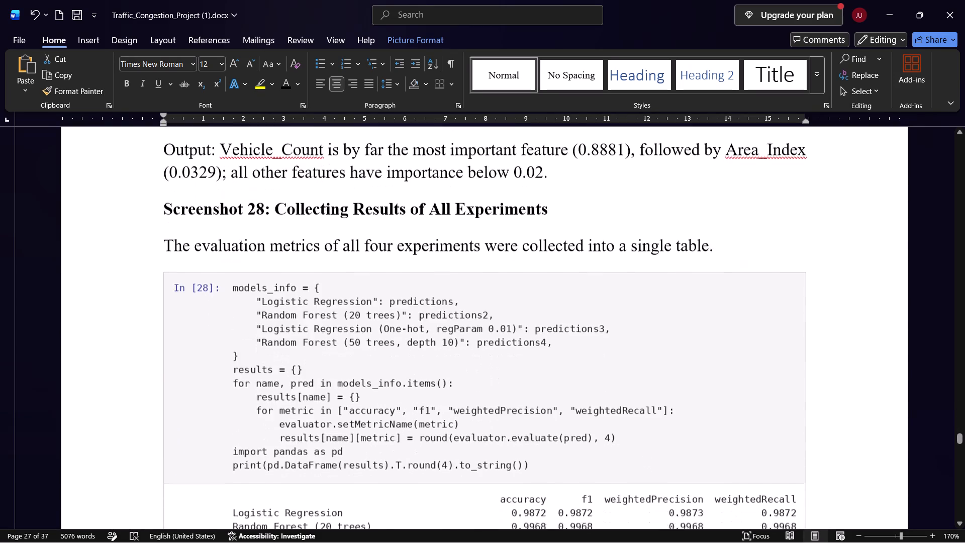
scroll(419, 424, "down", 19)
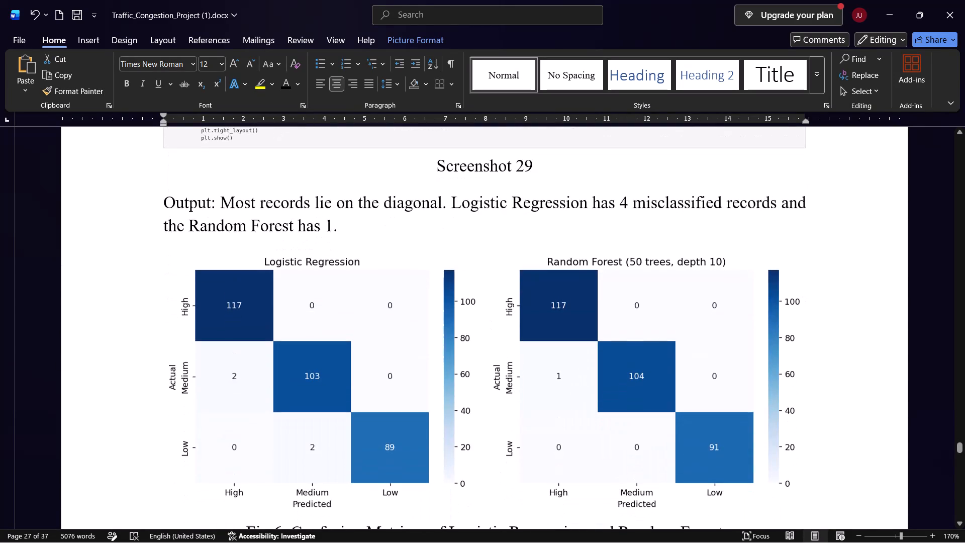
scroll(419, 424, "down", 9)
scroll(419, 425, "down", 20)
scroll(419, 425, "down", 7)
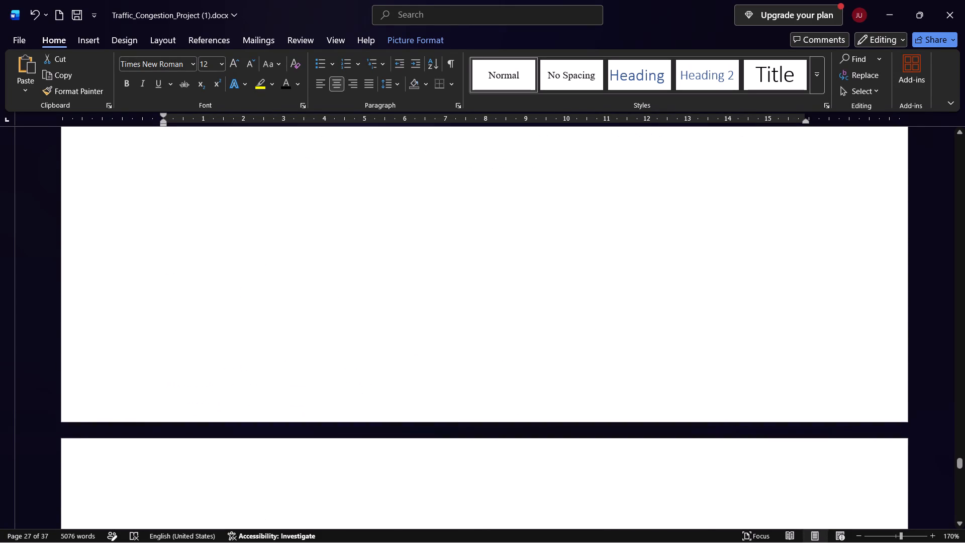
scroll(419, 425, "down", 20)
scroll(419, 425, "down", 20)
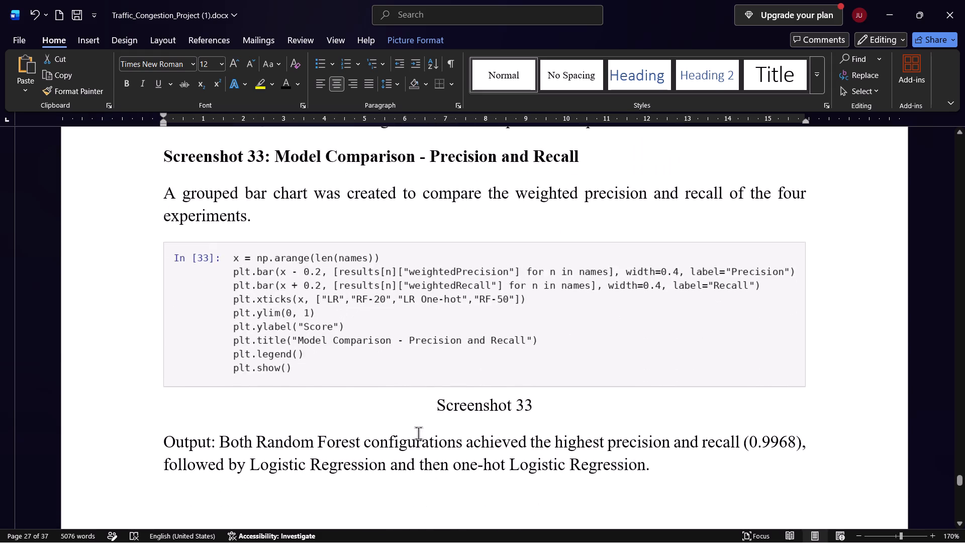
scroll(418, 433, "down", 20)
scroll(418, 433, "down", 16)
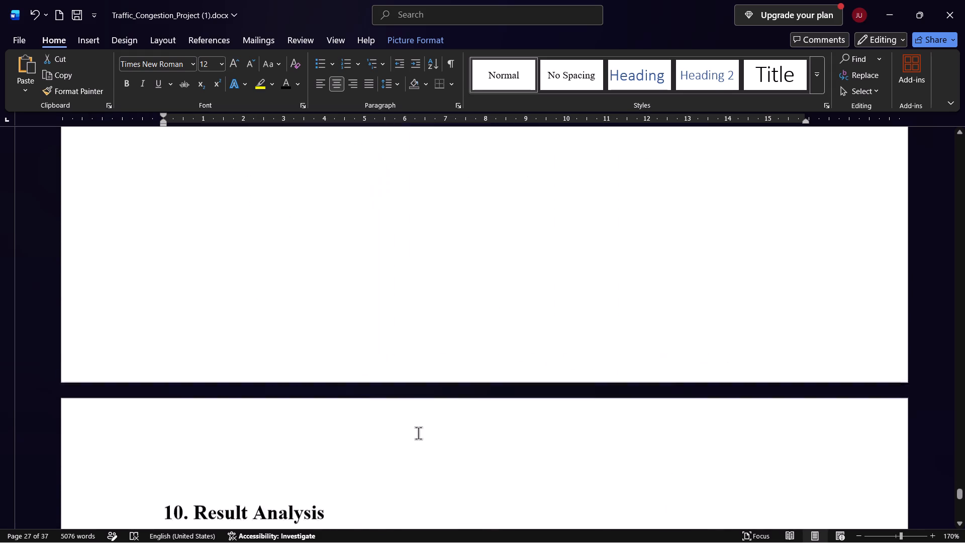
scroll(418, 433, "down", 3)
scroll(713, 258, "down", 4, "ctrl")
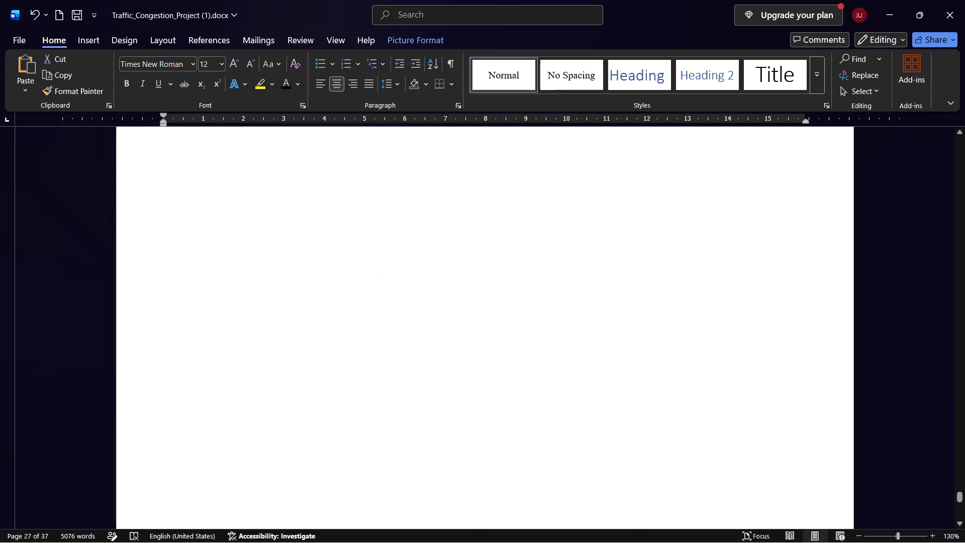
scroll(500, 322, "down", 2, "ctrl")
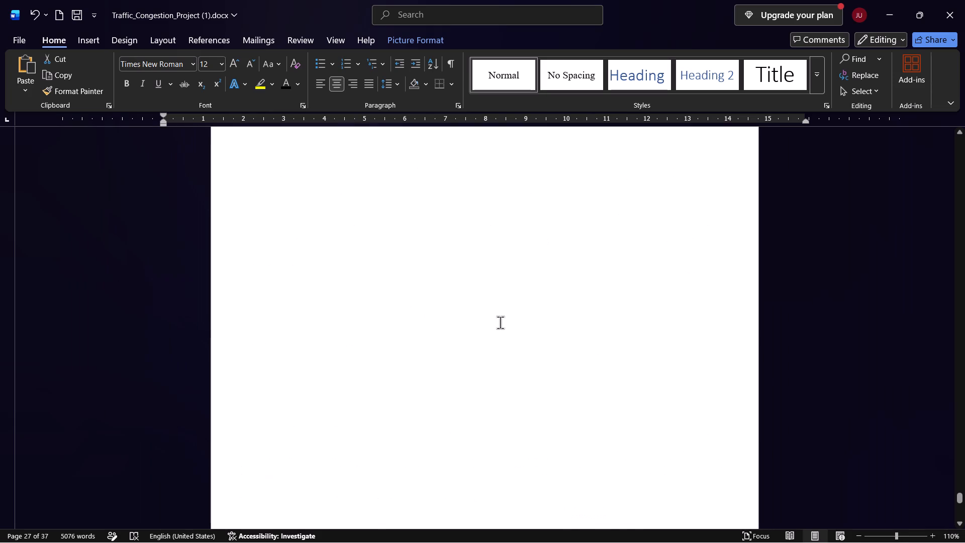
Review the remaining report sections backwards from the Fig 10 comparison graph to the In [19] Random Forest image.
scroll(500, 322, "up", 5)
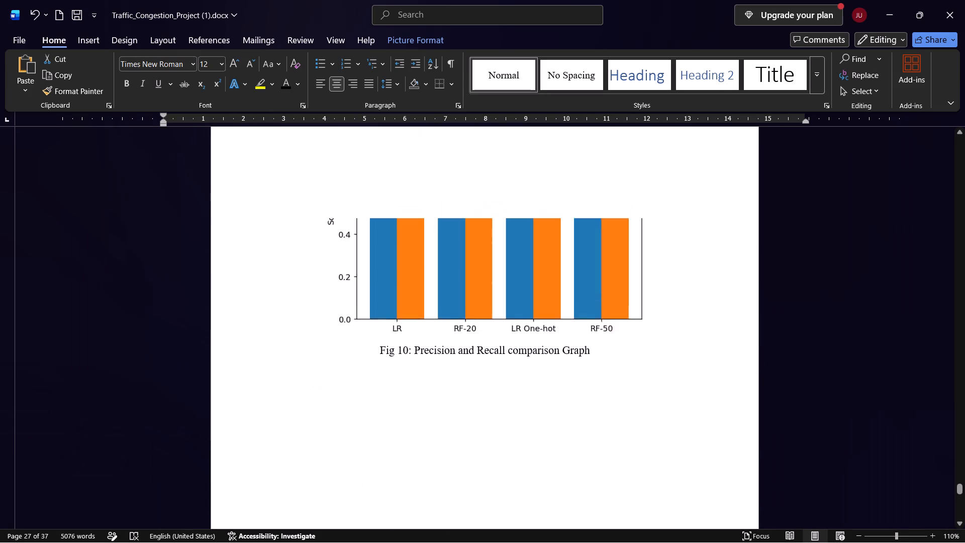
scroll(500, 322, "up", 5)
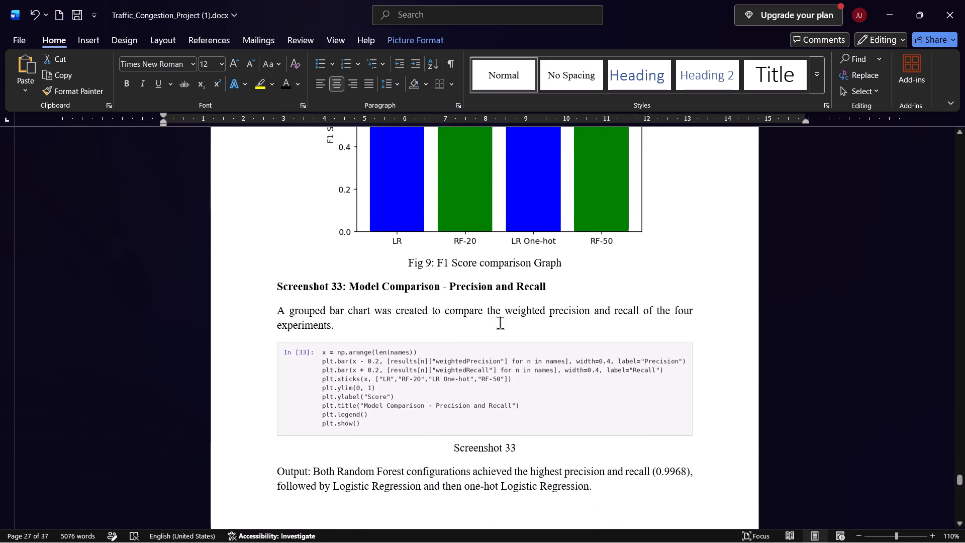
scroll(500, 322, "up", 5)
scroll(500, 322, "down", 1)
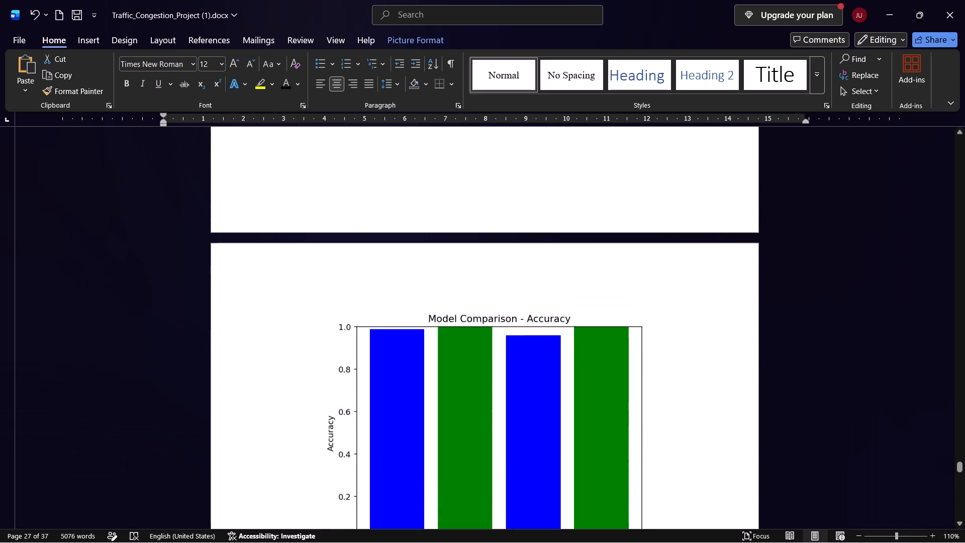
scroll(500, 322, "down", 3)
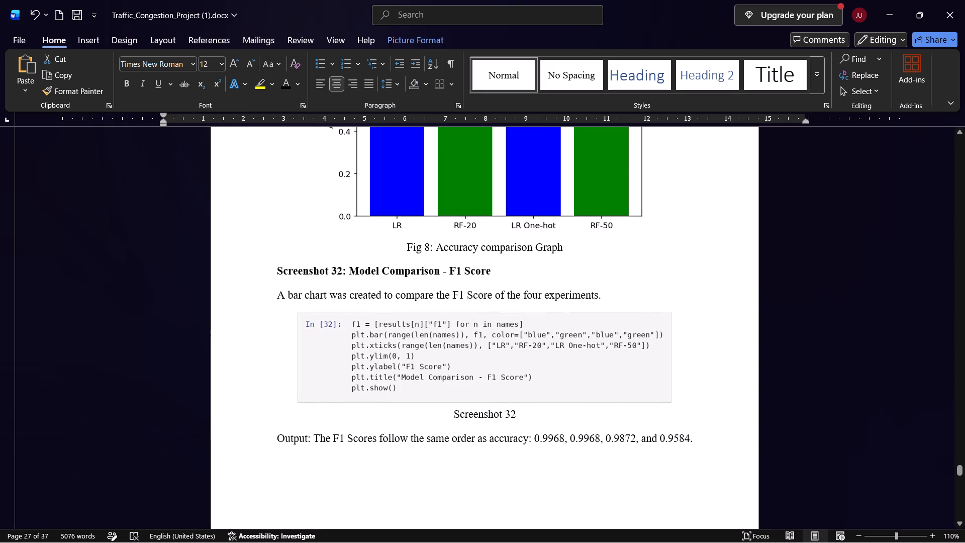
scroll(500, 322, "up", 3)
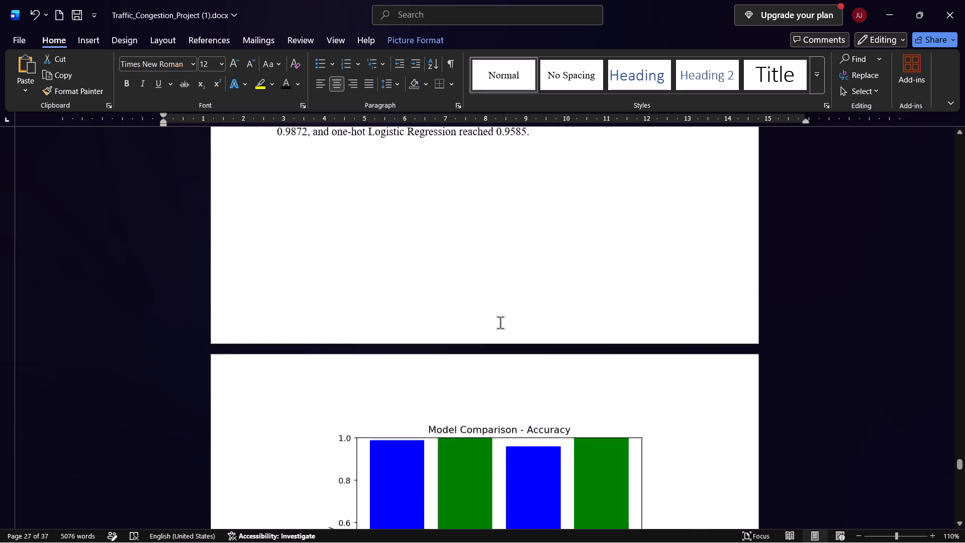
scroll(500, 322, "up", 3)
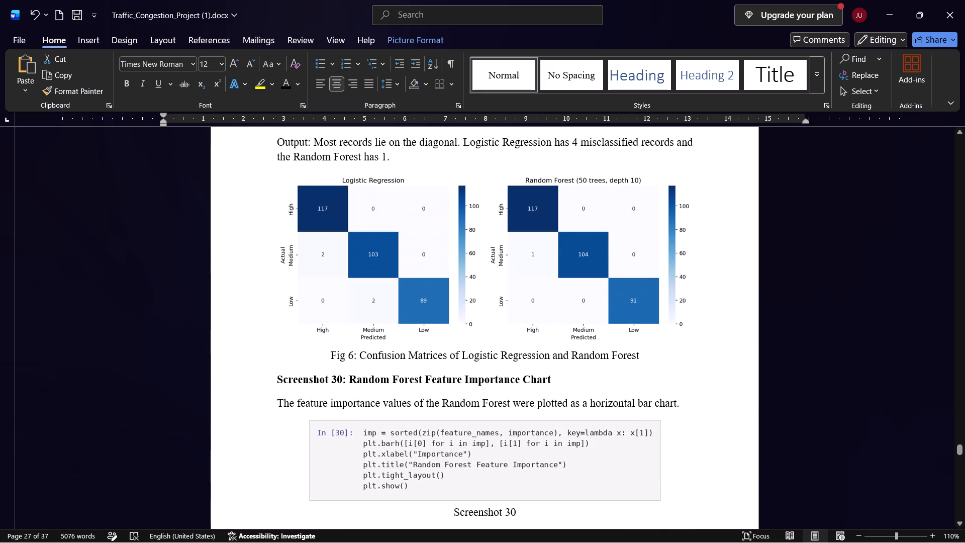
scroll(500, 322, "up", 6)
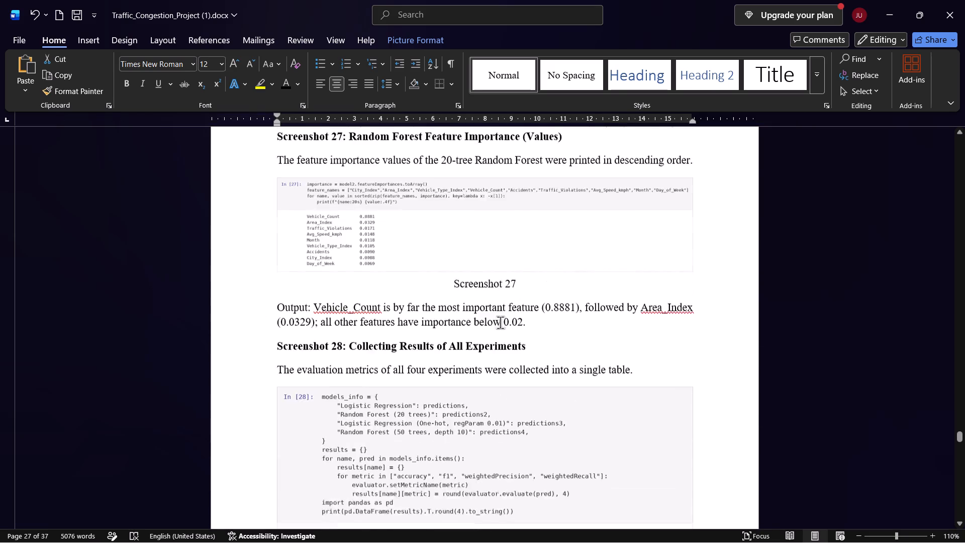
scroll(500, 322, "up", 11)
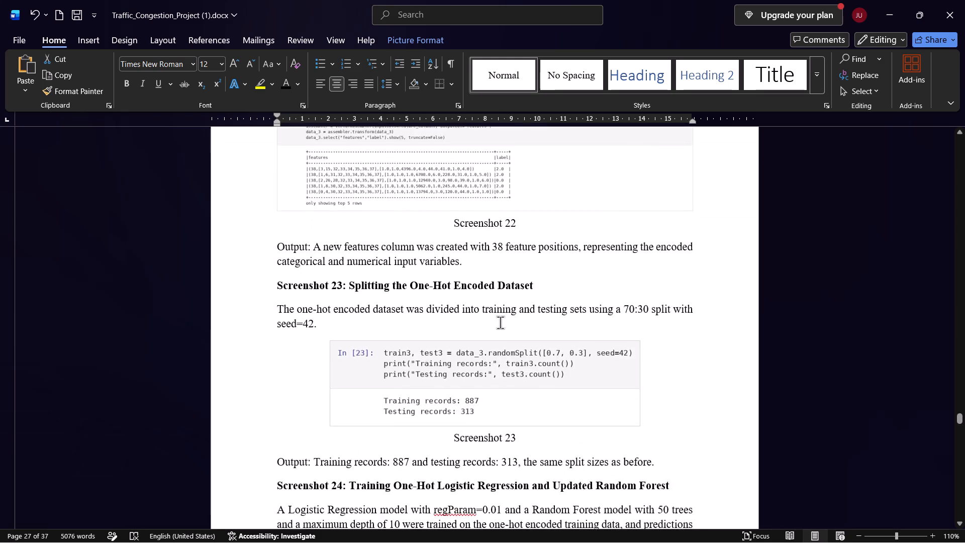
scroll(500, 322, "up", 4)
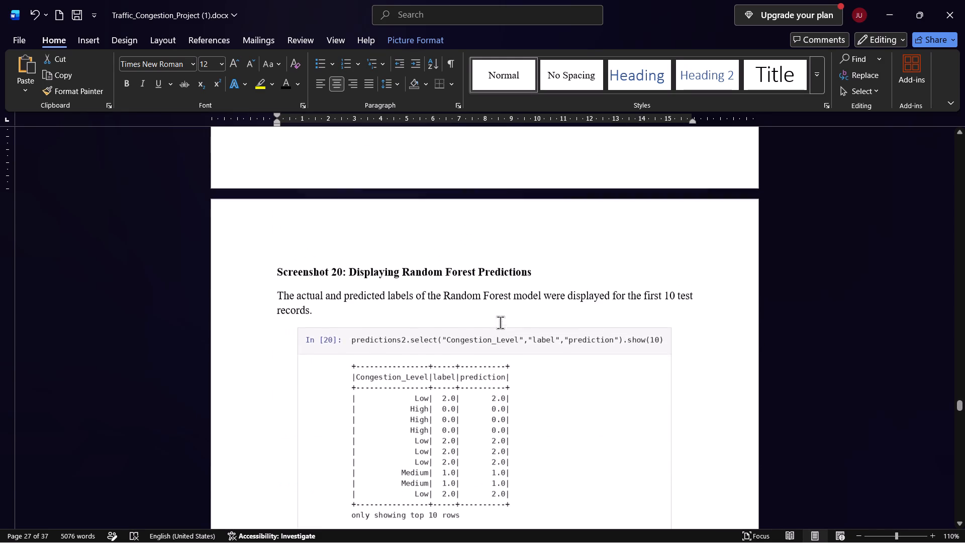
scroll(500, 322, "up", 4)
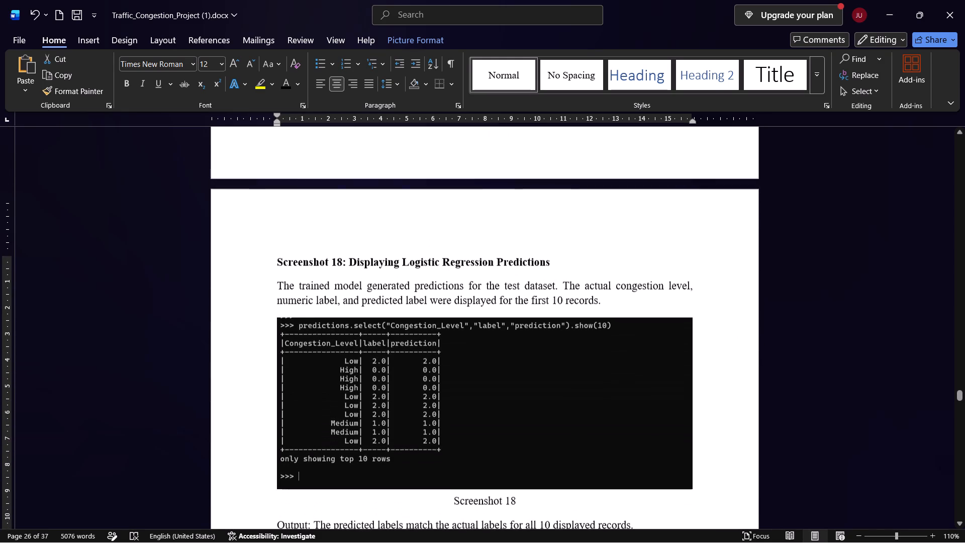
scroll(500, 322, "down", 2)
left_click(430, 341)
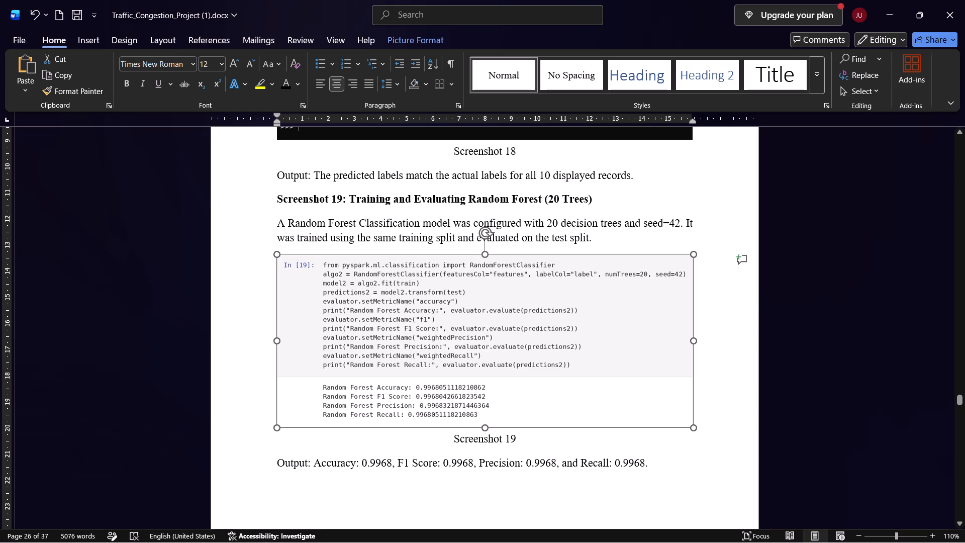
Read through the rest of the report from Screenshot 19 to the end of the Conclusion section.
scroll(546, 374, "down", 1)
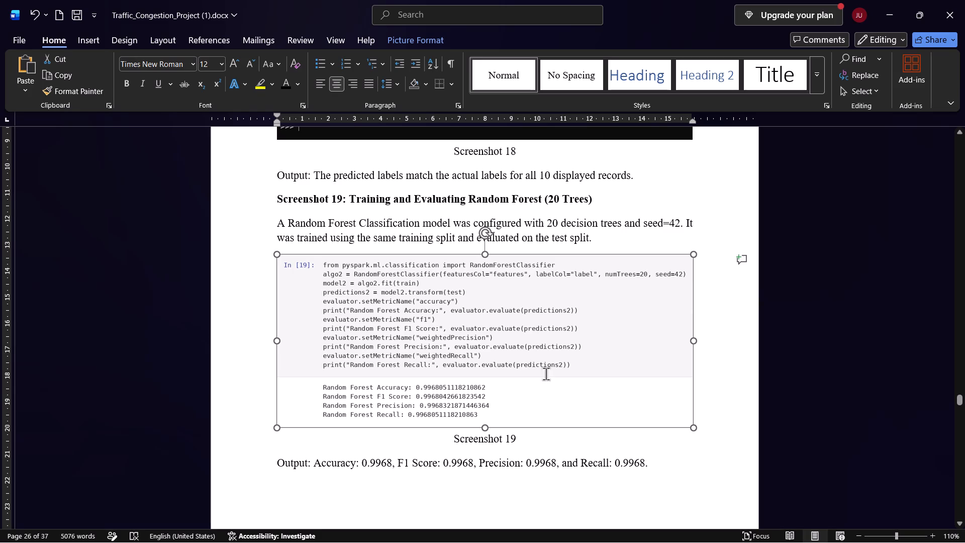
scroll(546, 374, "down", 15)
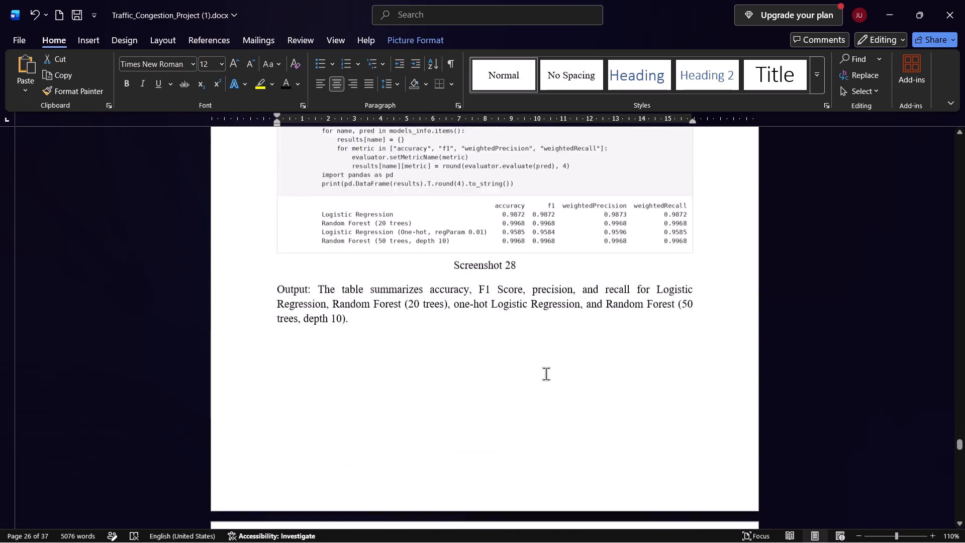
scroll(546, 374, "down", 8)
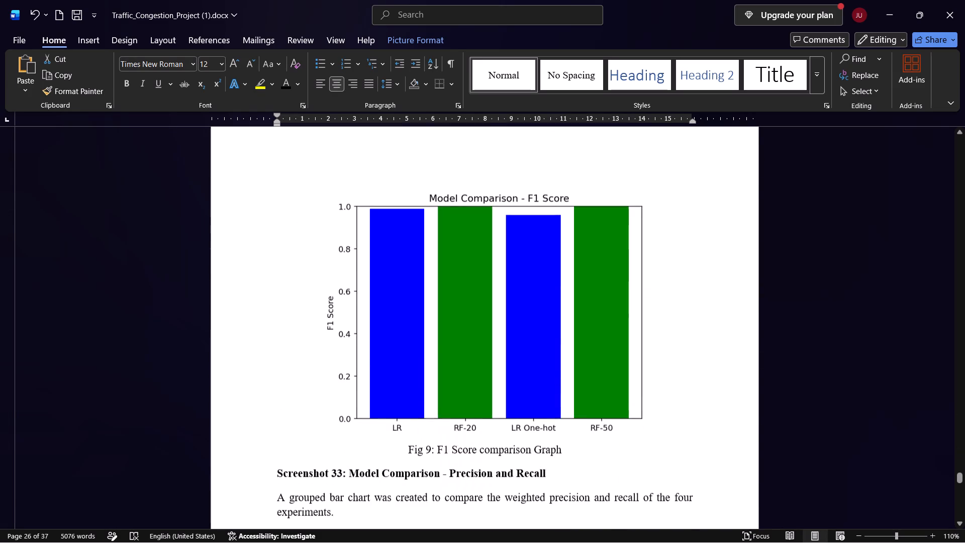
scroll(546, 374, "down", 9)
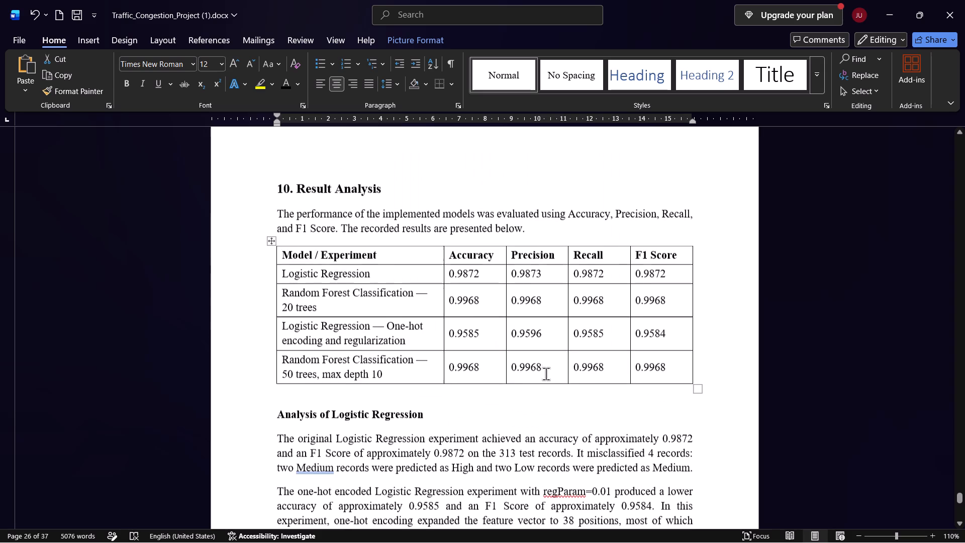
scroll(546, 374, "down", 6)
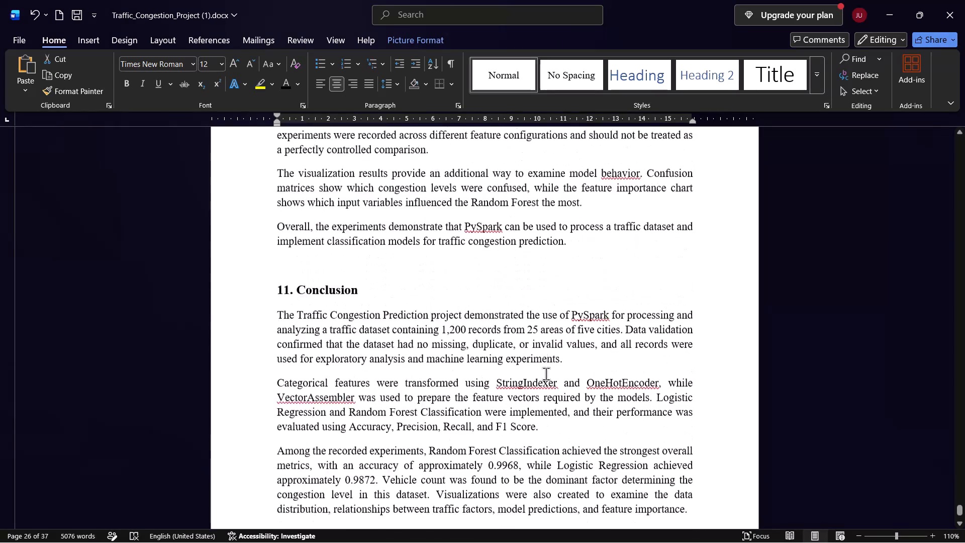
scroll(546, 374, "down", 1)
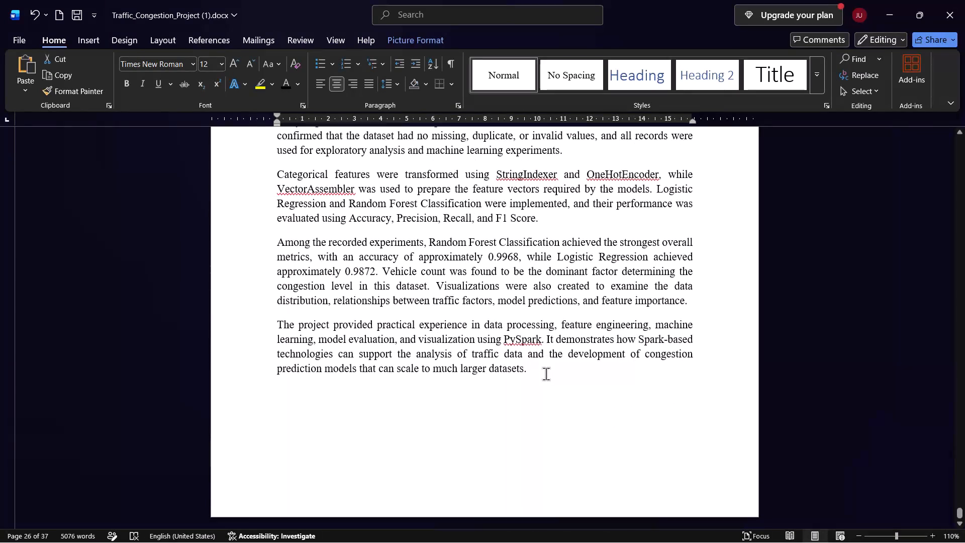
scroll(679, 404, "up", 11)
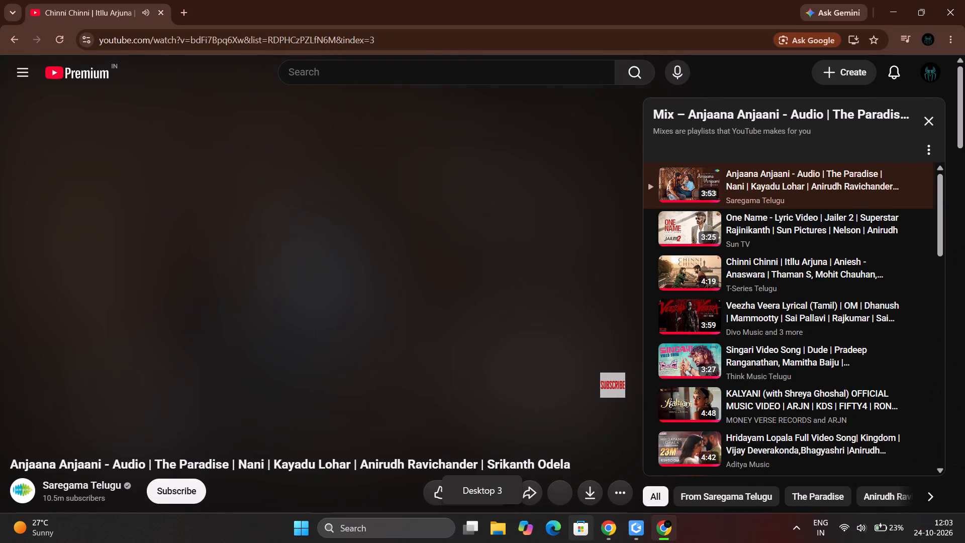
Open the recent SparkProject.docx report and look through its closing sections, from the model comparison graphs to the Conclusion.
left_click(501, 527)
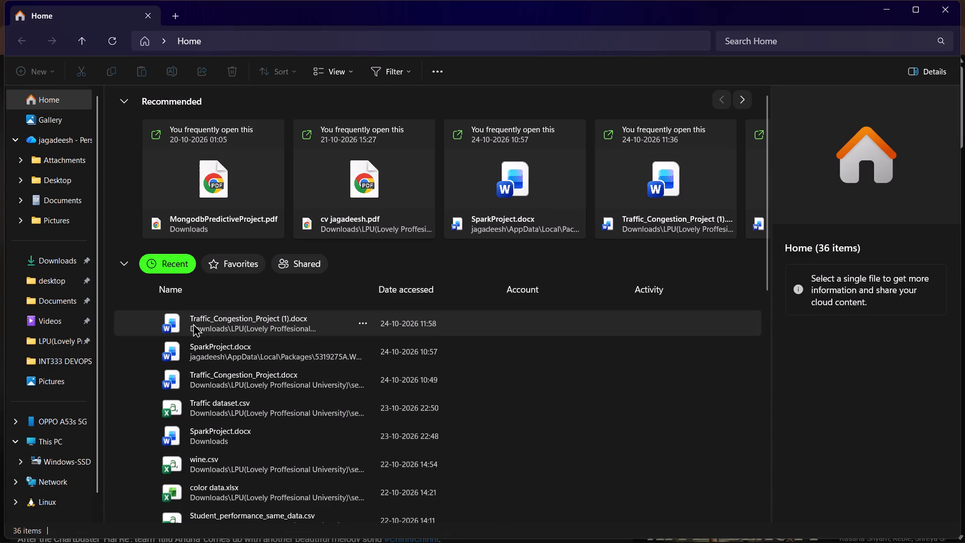
double_click(250, 350)
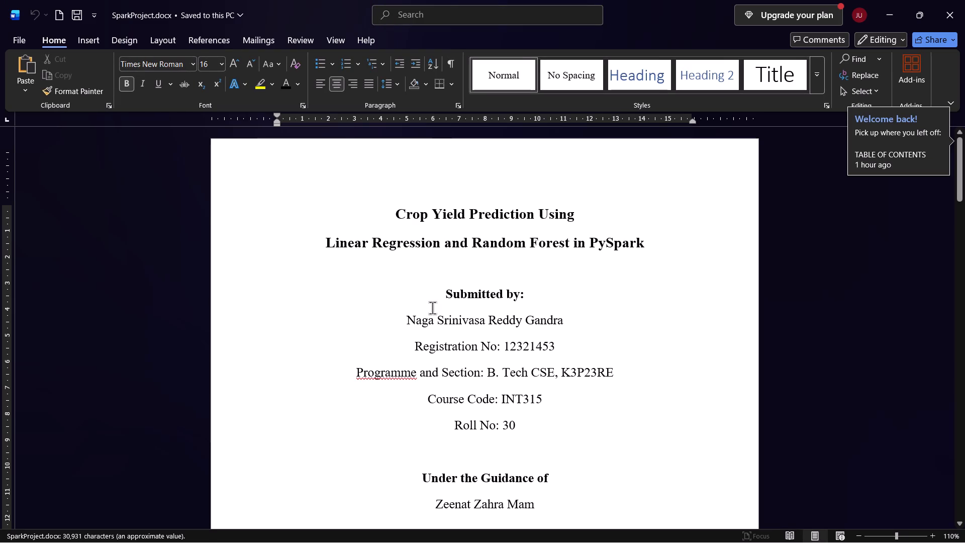
scroll(441, 309, "down", 20)
scroll(441, 309, "down", 4)
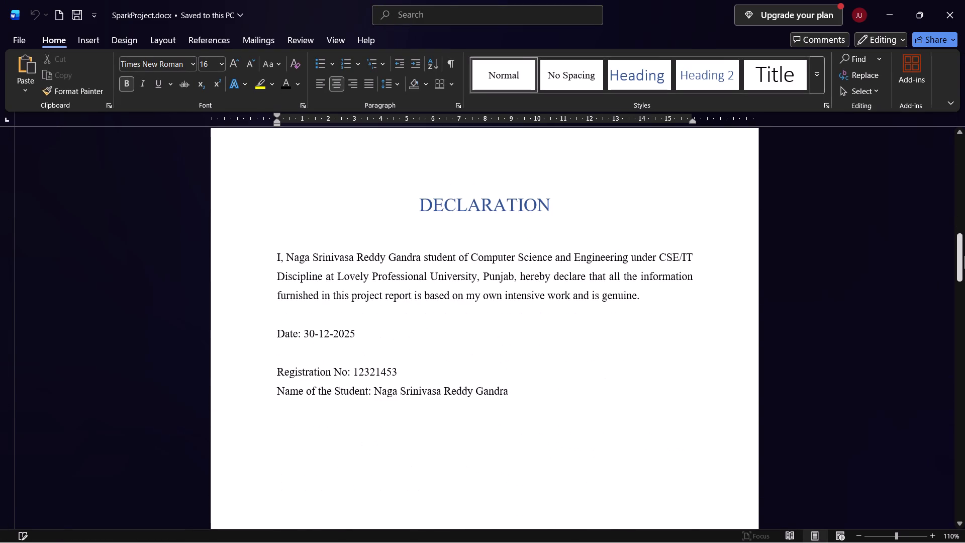
left_click_drag(961, 146, 964, 360)
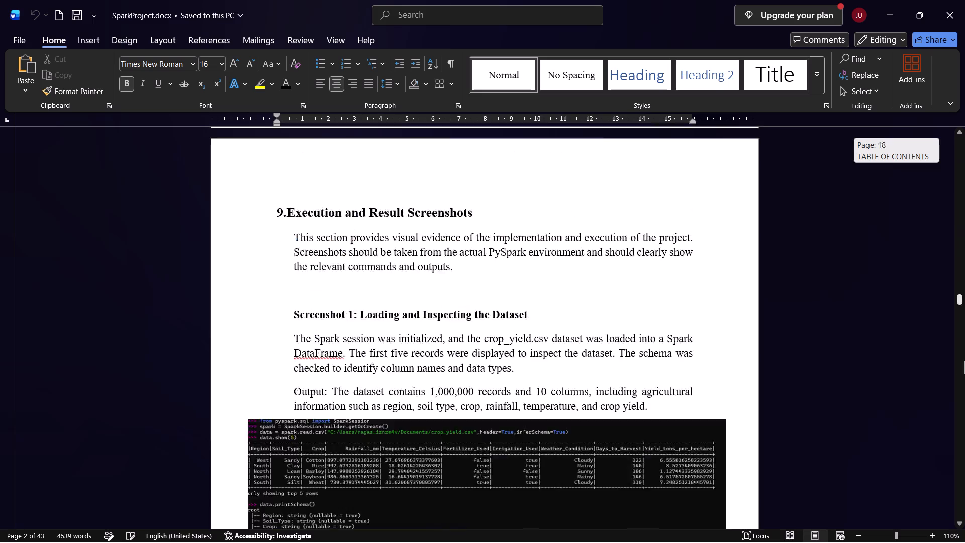
left_click_drag(964, 360, 964, 443)
scroll(603, 375, "down", 11)
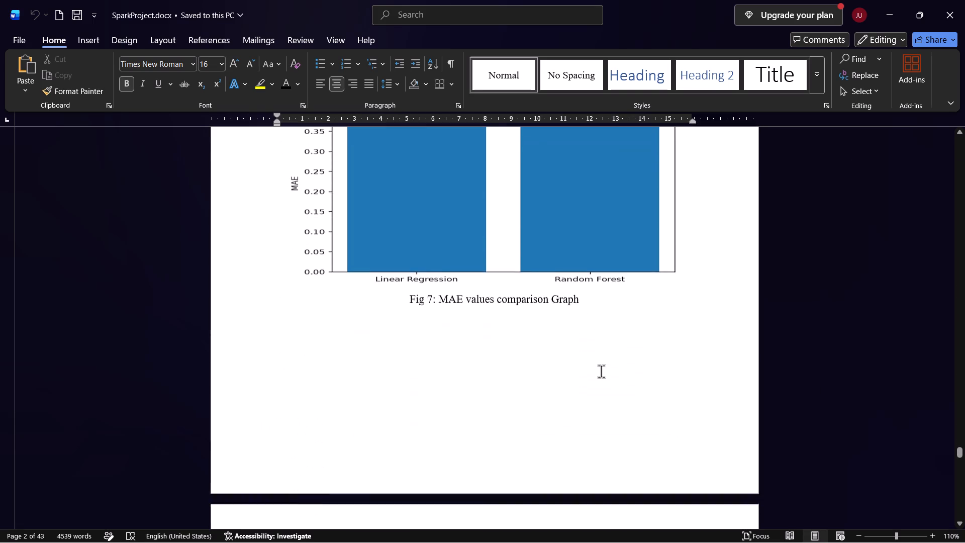
scroll(601, 371, "down", 12)
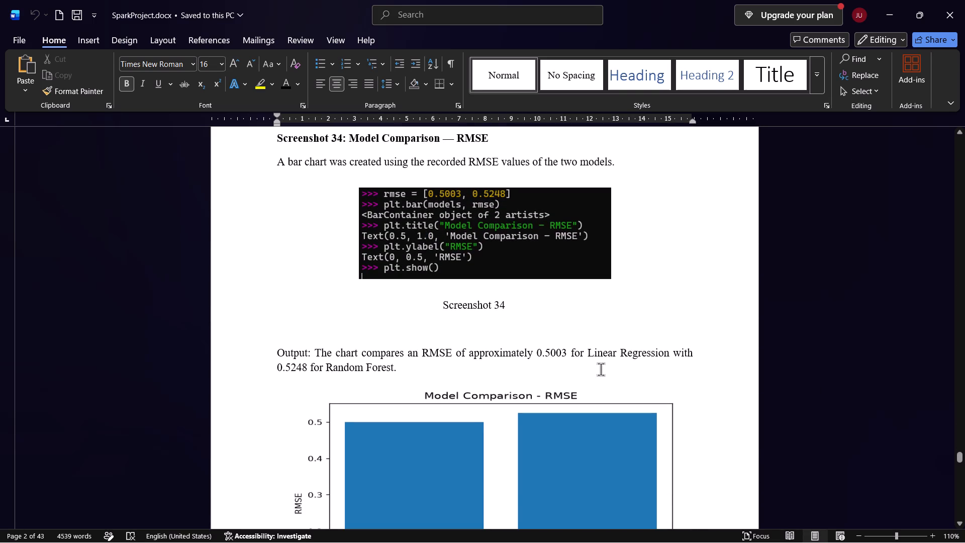
scroll(601, 369, "down", 20)
scroll(601, 369, "down", 3)
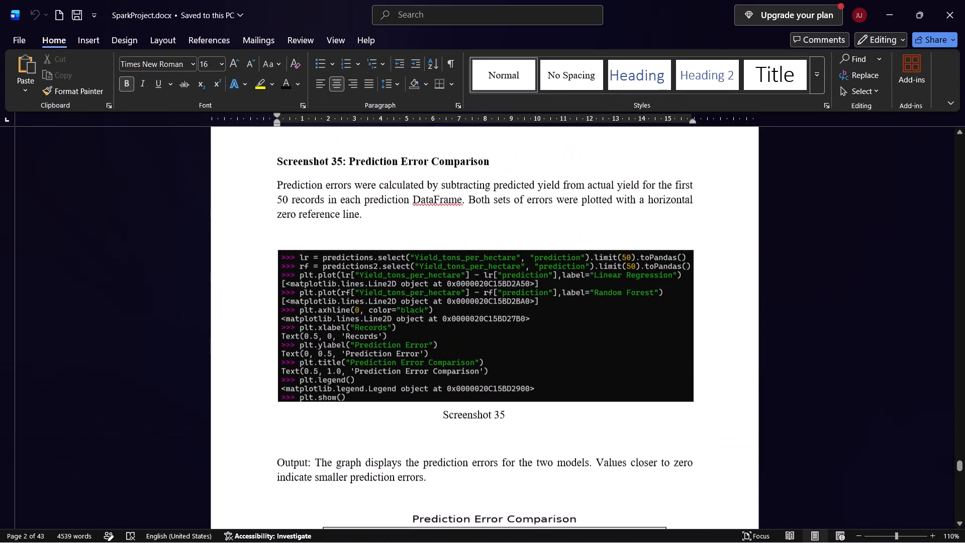
scroll(601, 368, "down", 20)
scroll(601, 368, "down", 12)
scroll(601, 365, "down", 9)
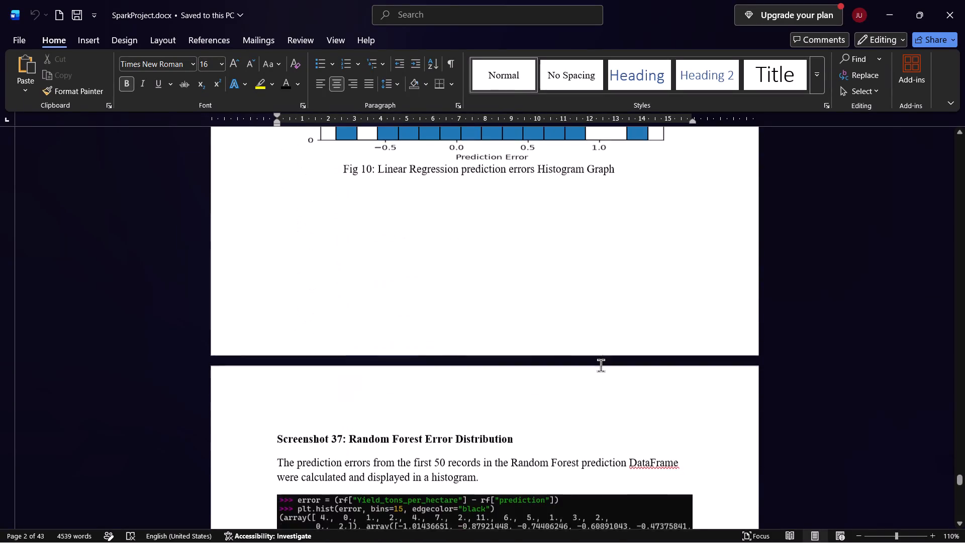
scroll(601, 365, "down", 20)
scroll(601, 365, "down", 20)
scroll(601, 365, "down", 8)
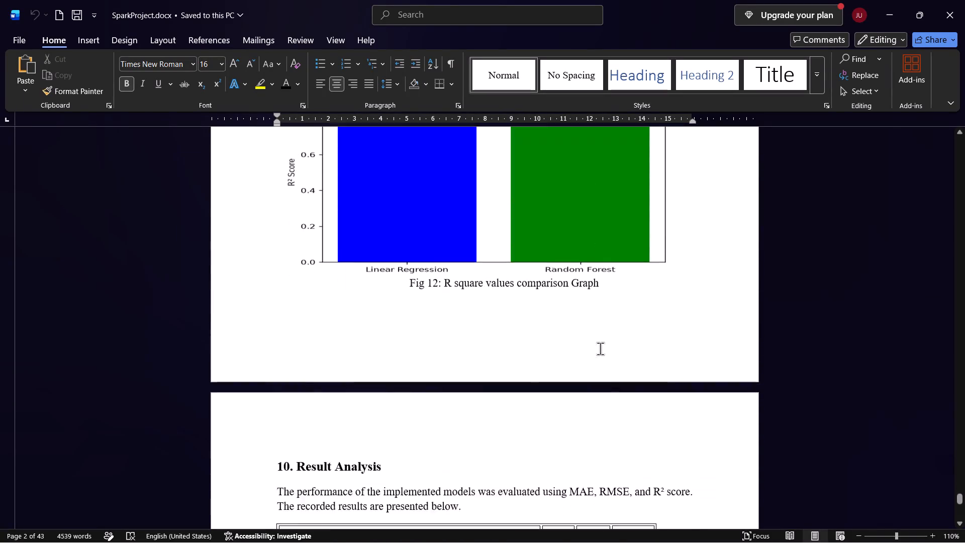
scroll(600, 348, "down", 20)
scroll(600, 348, "down", 20)
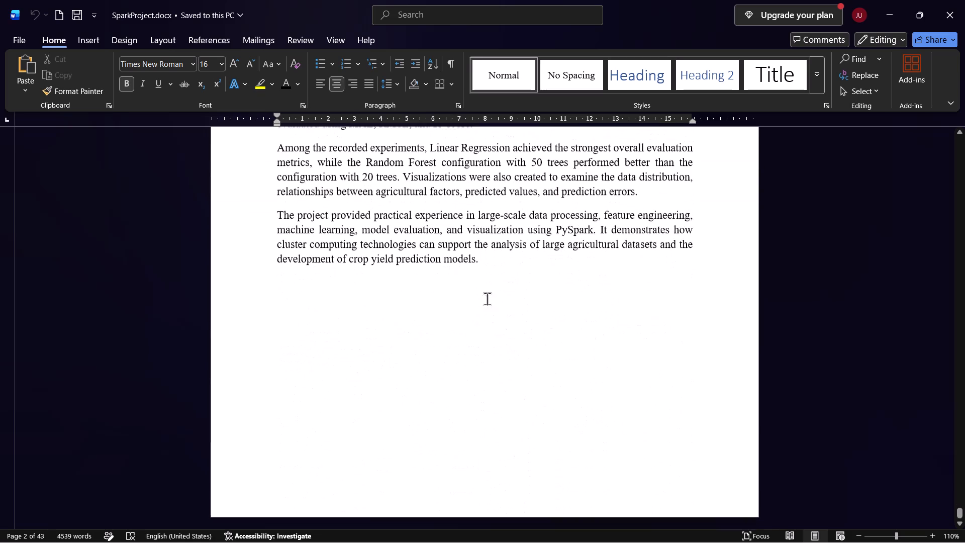
left_click(948, 15)
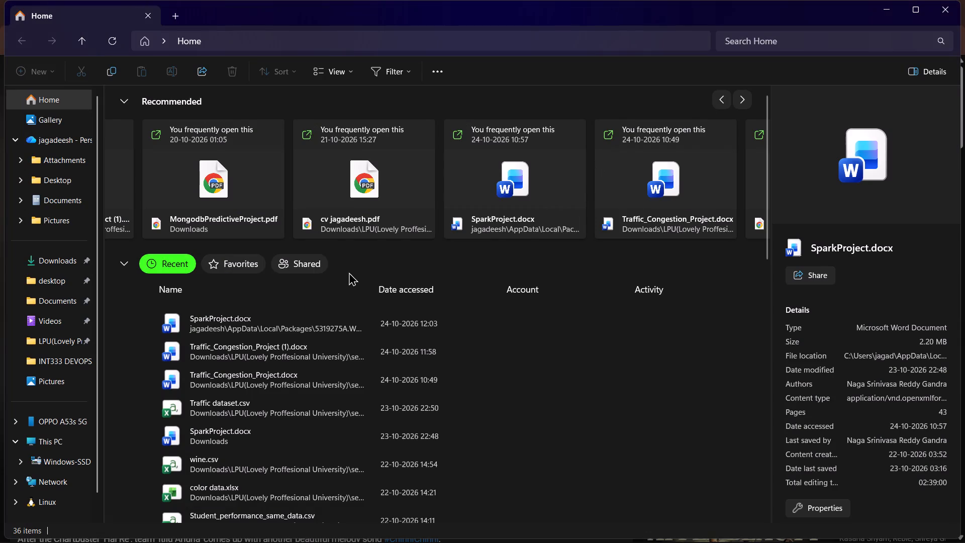
left_click(891, 15)
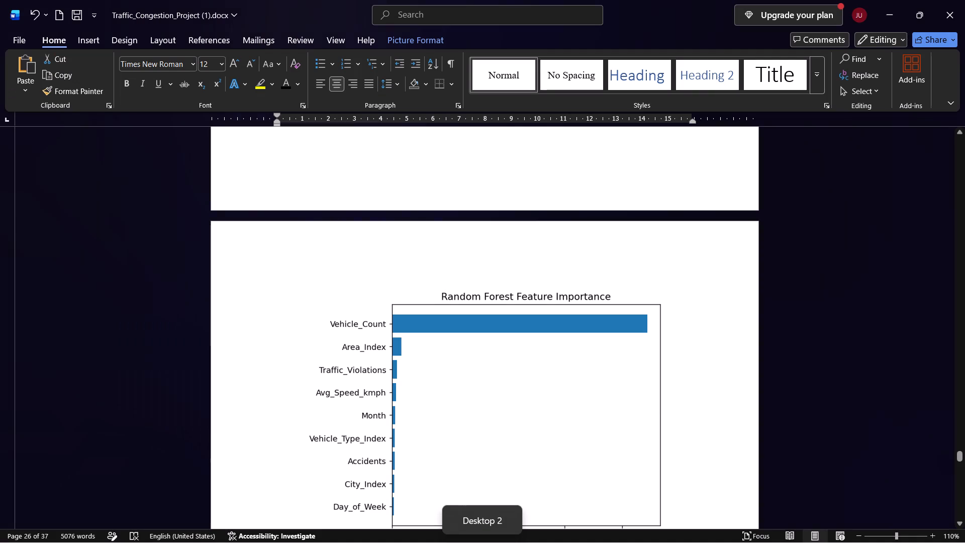
In the Traffic_Congestion_Project (1) report, review the pages from the Random Forest Feature Importance graph to past the Fig 10 comparison graph.
scroll(491, 297, "down", 6)
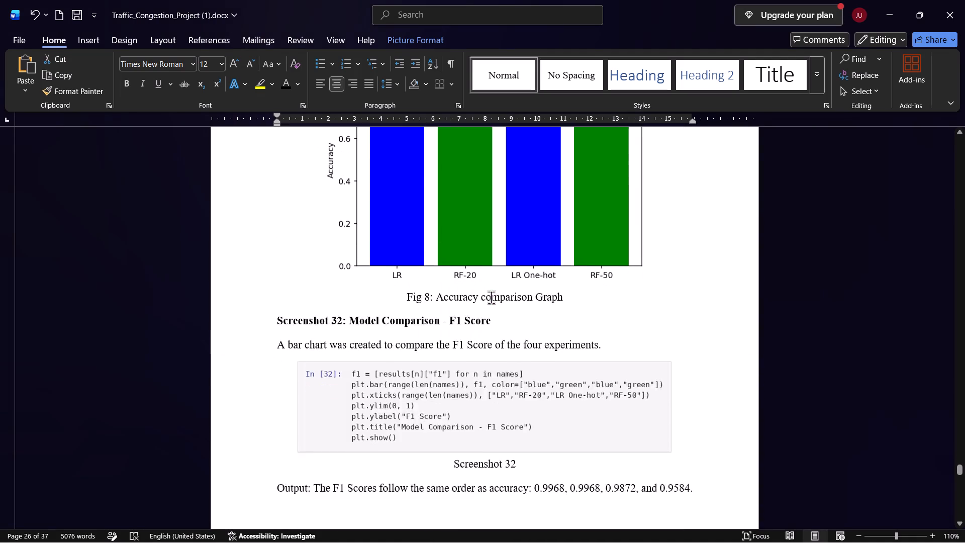
scroll(491, 297, "down", 13)
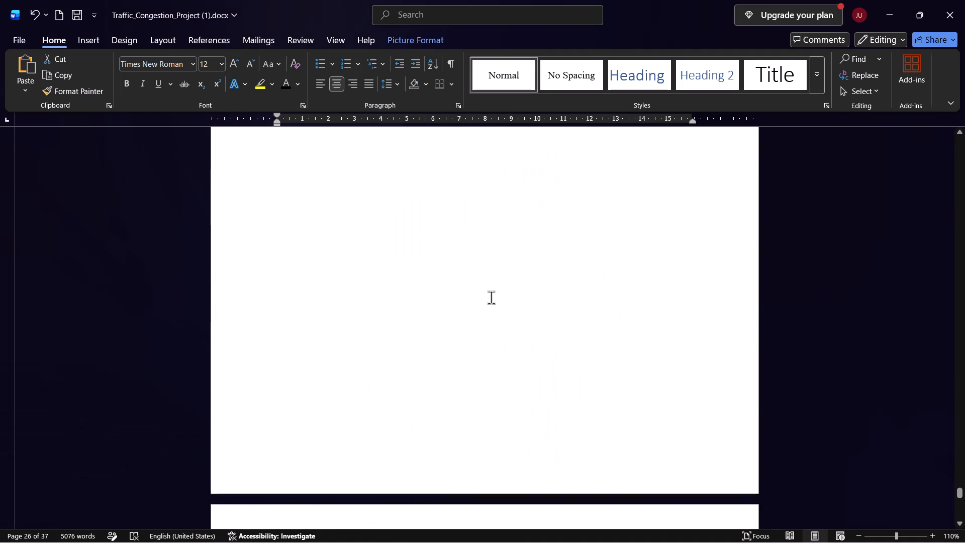
scroll(491, 297, "down", 1)
scroll(491, 297, "up", 12)
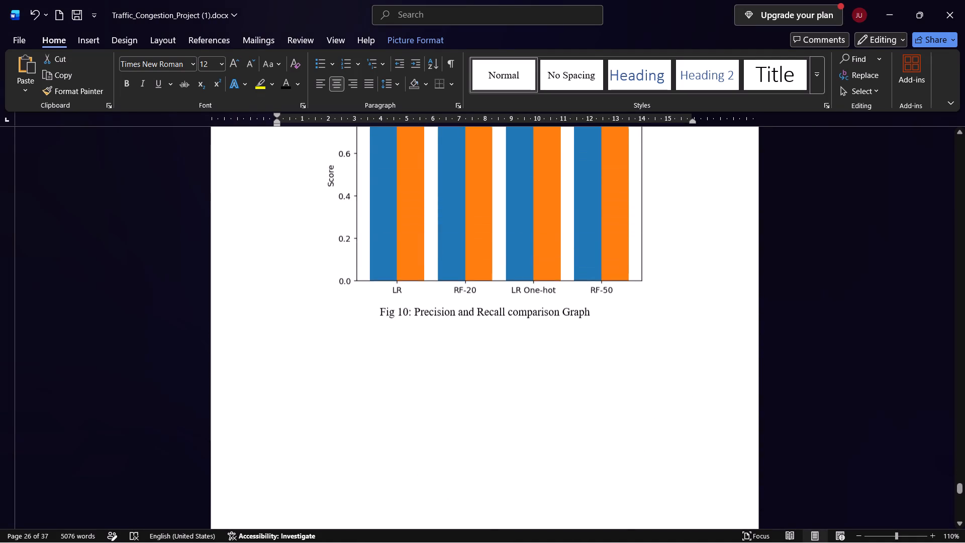
scroll(491, 297, "up", 19)
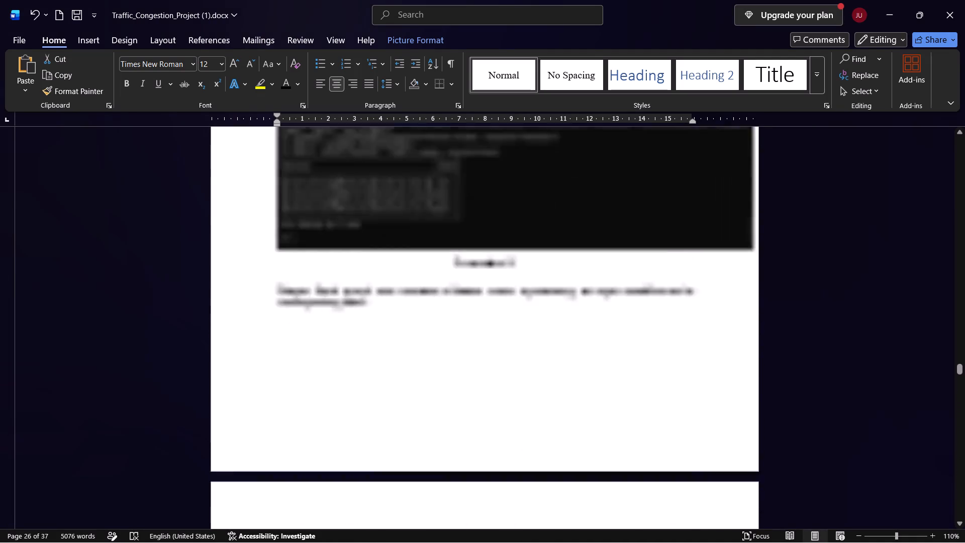
Check the replaced terminal screenshots and figures from the Fig 3 scatter plot through to the In [19] Random Forest image.
scroll(491, 297, "up", 1)
scroll(491, 297, "down", 8)
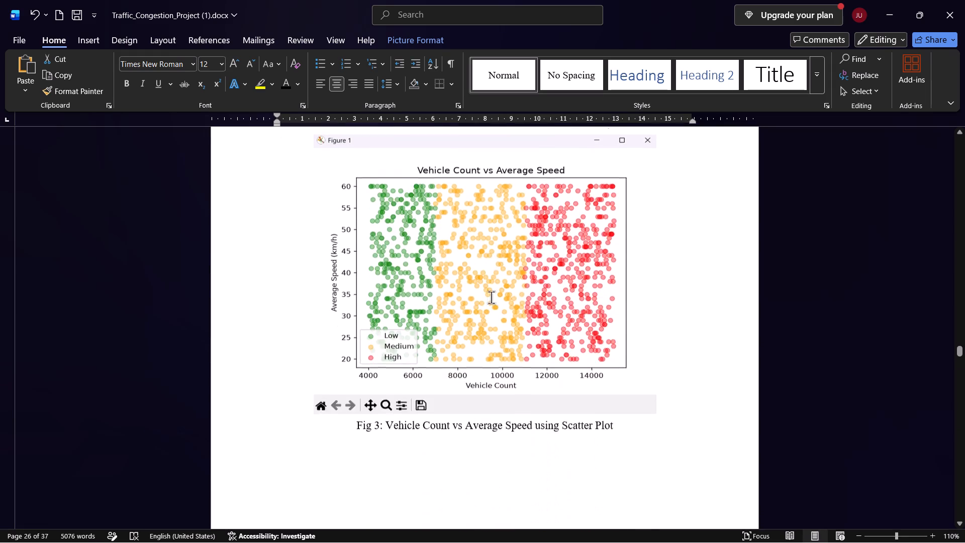
scroll(491, 297, "down", 6)
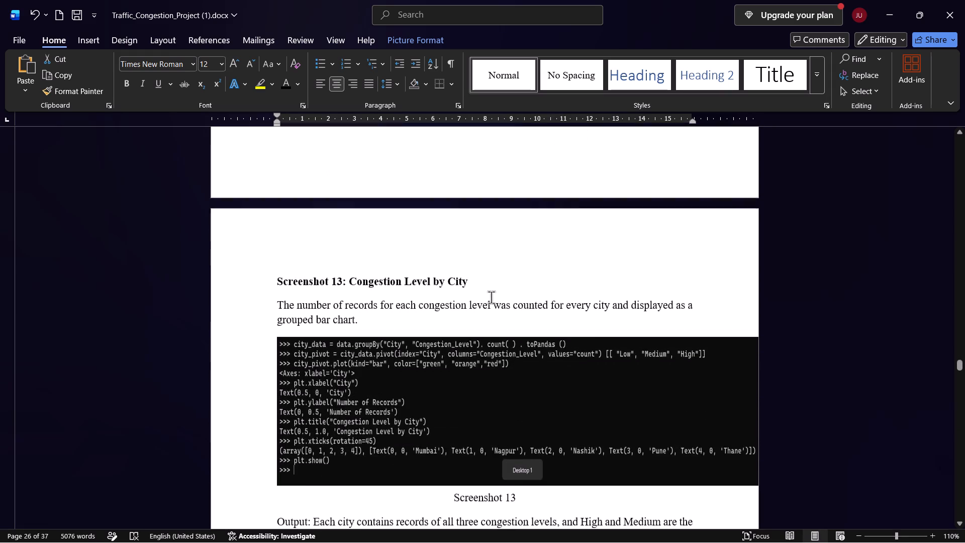
scroll(431, 351, "down", 4)
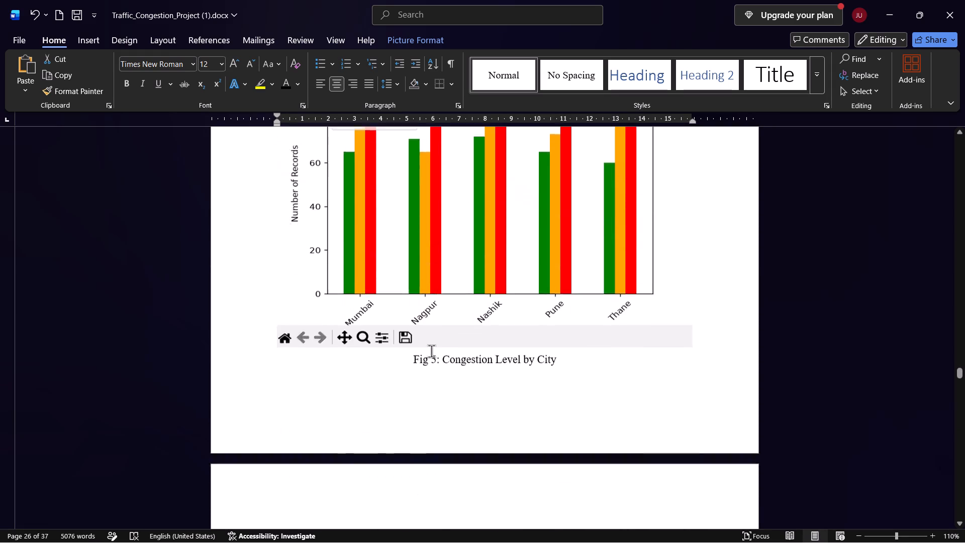
scroll(431, 351, "down", 3)
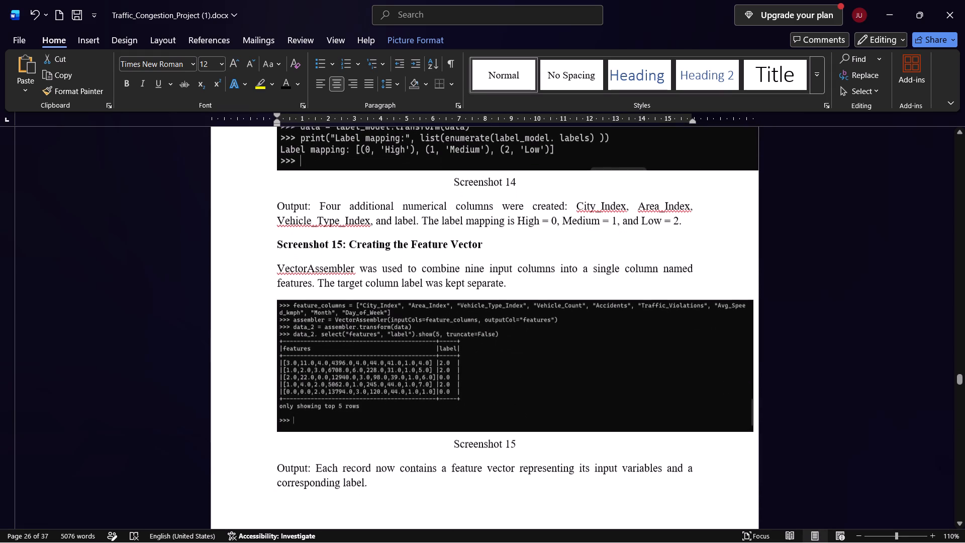
scroll(424, 353, "down", 2)
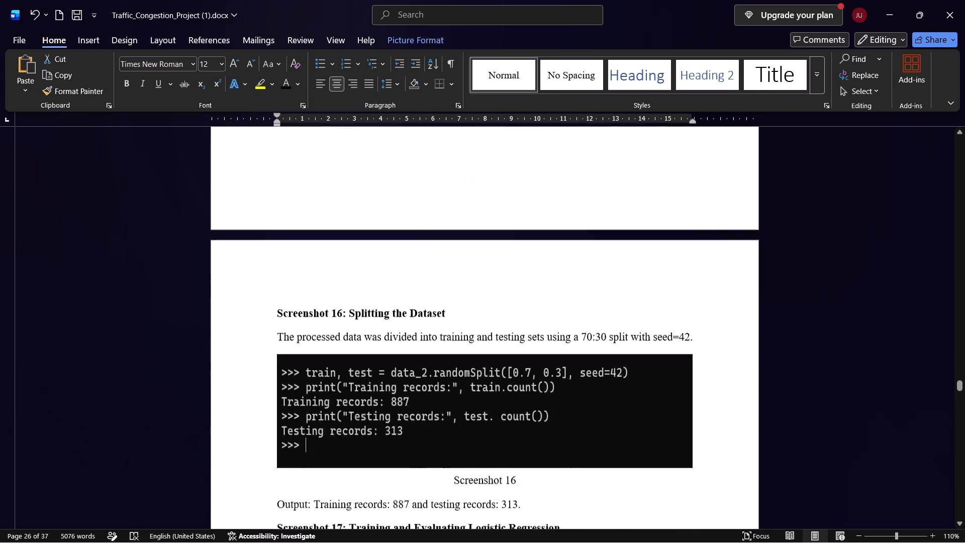
scroll(424, 353, "down", 7)
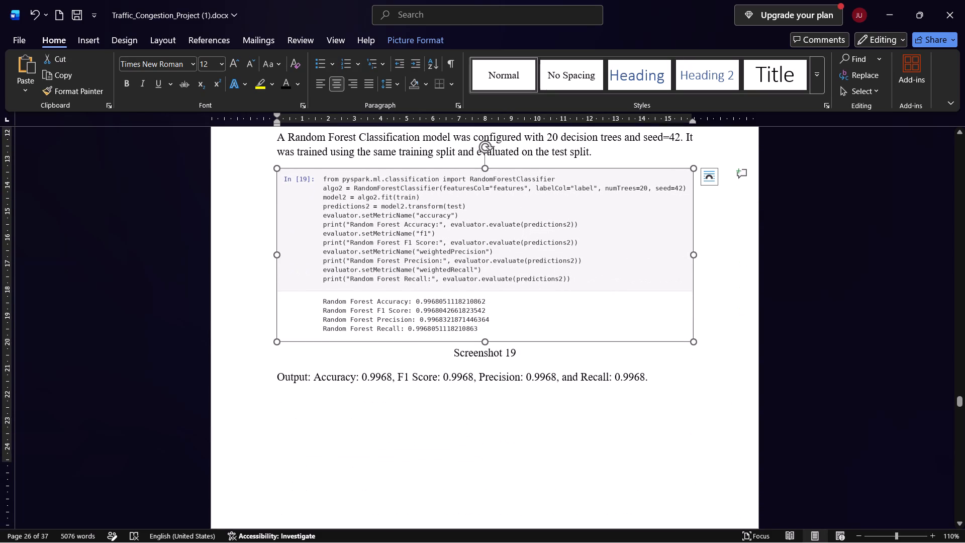
Extract and copy the In [19] Random Forest code text from the Screenshot 19 image, leaving out its printed results.
key("shift+super+s")
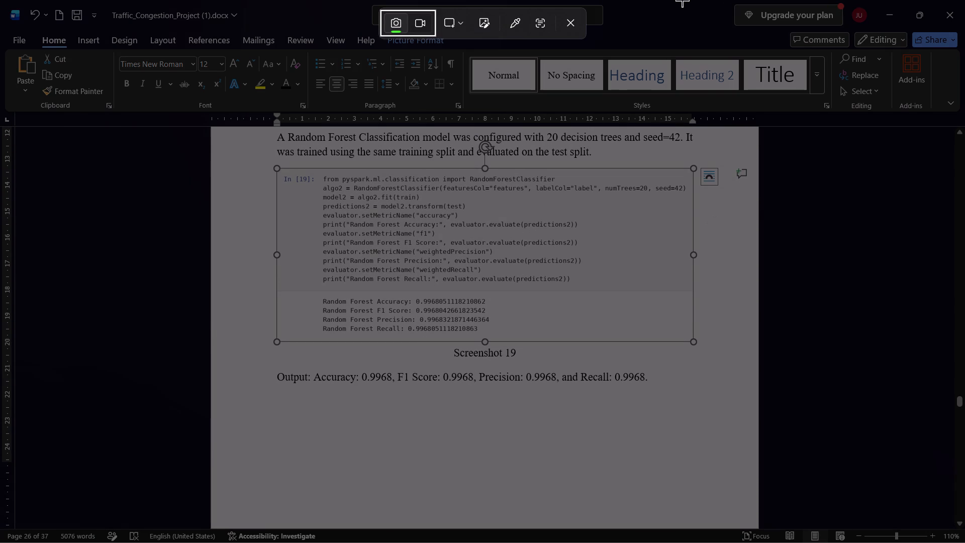
left_click(535, 29)
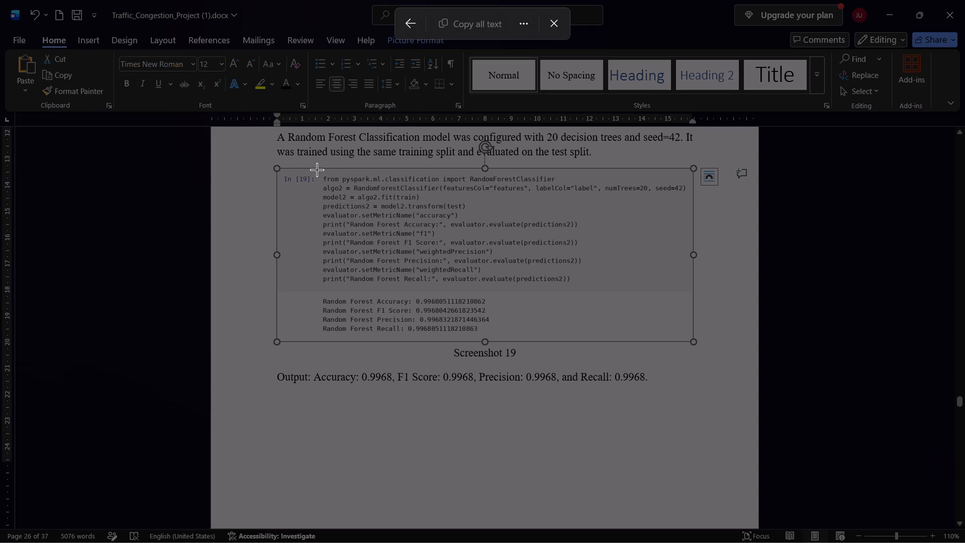
left_click_drag(318, 171, 617, 293)
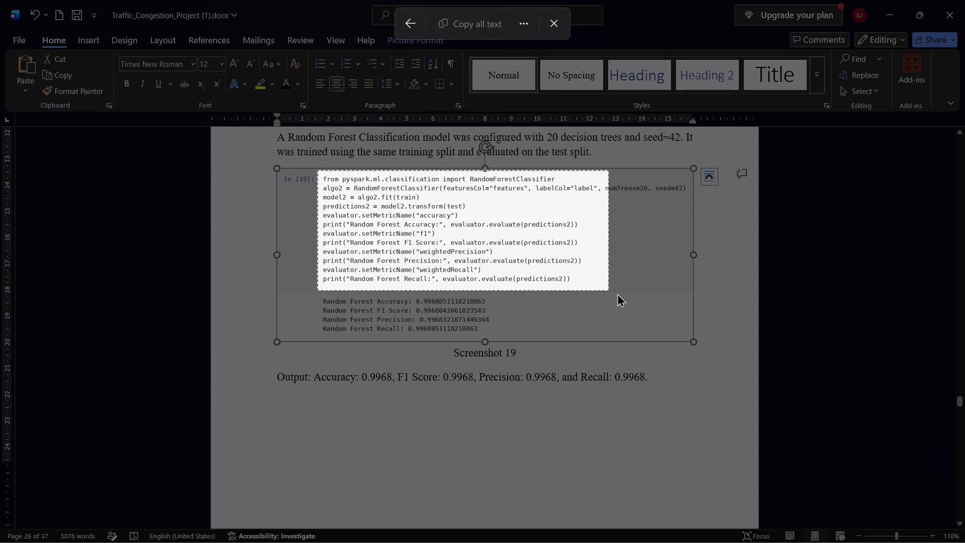
left_click_drag(617, 293, 688, 300)
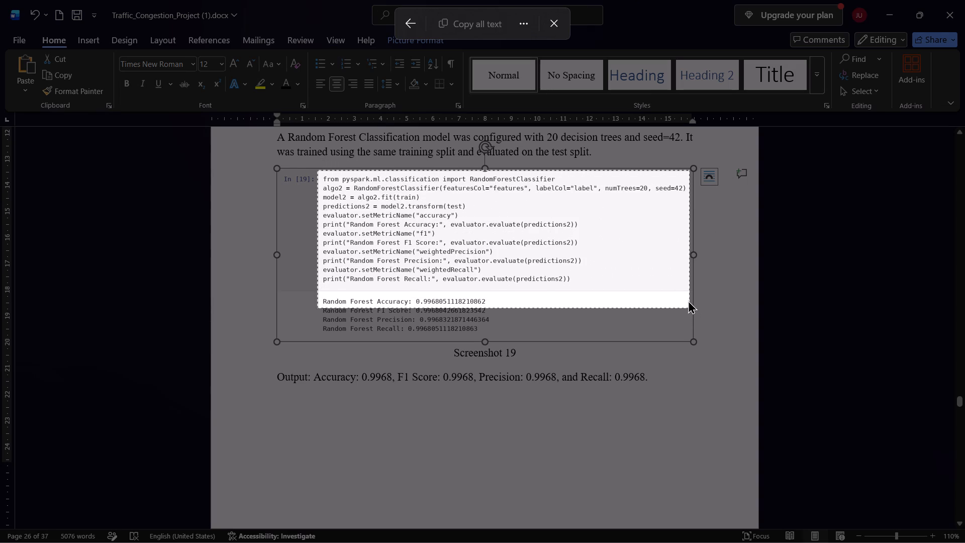
left_click_drag(688, 300, 688, 288)
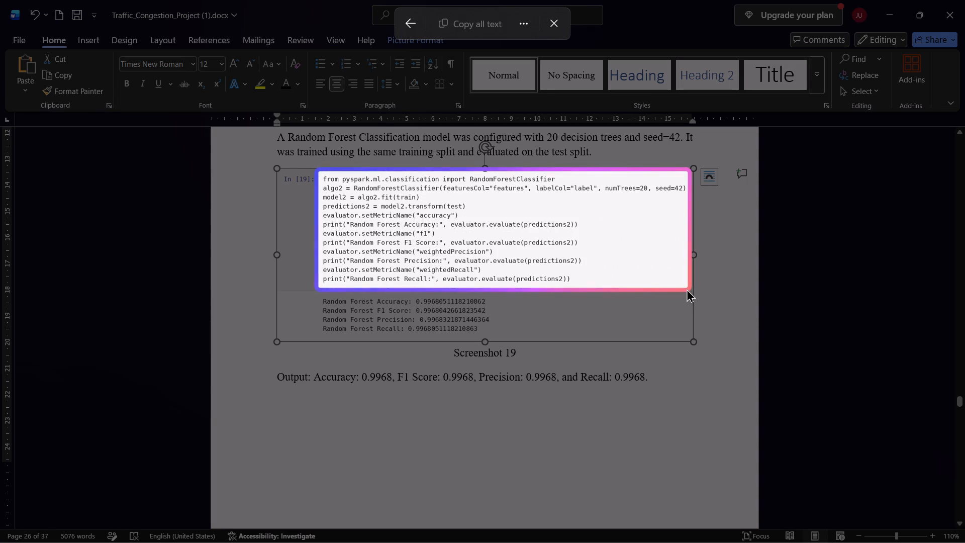
key("ctrl+a")
key("ctrl+c")
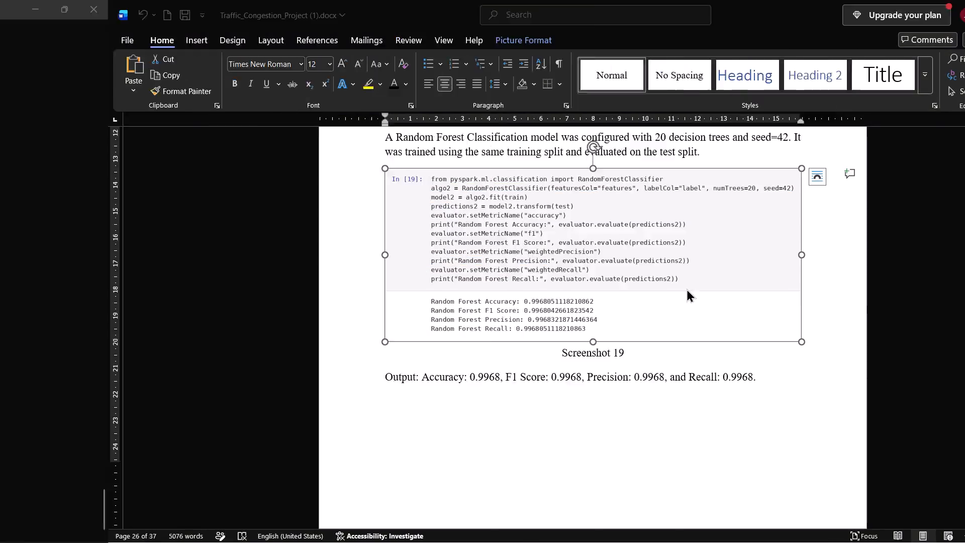
Paste the copied Random Forest training and evaluation code into the PySpark terminal and run it through the Recall line.
left_click(54, 517)
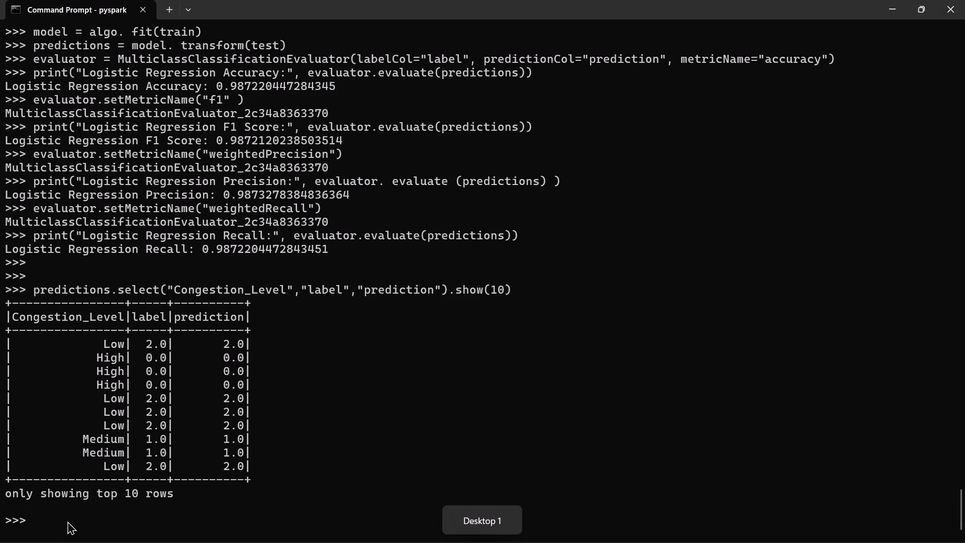
right_click(67, 521)
left_click(403, 366)
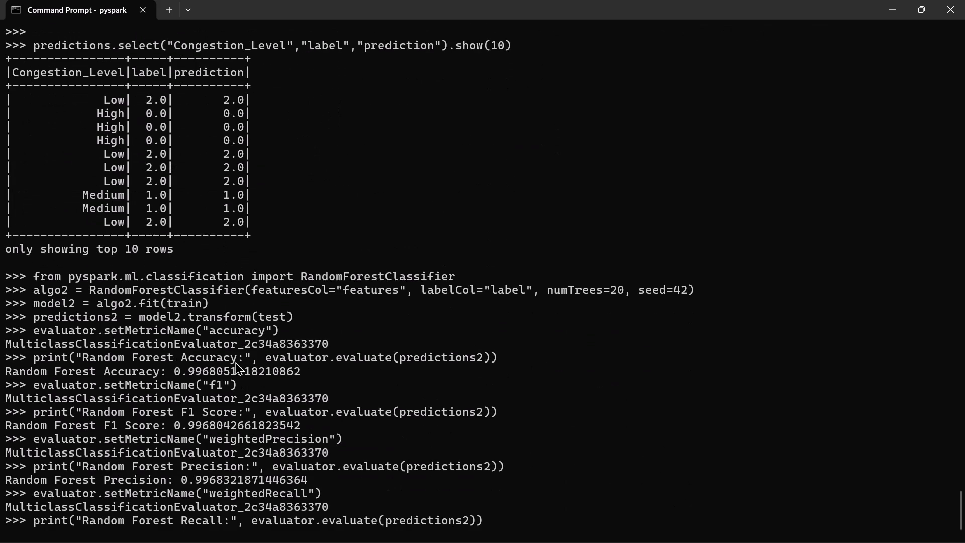
key("Return")
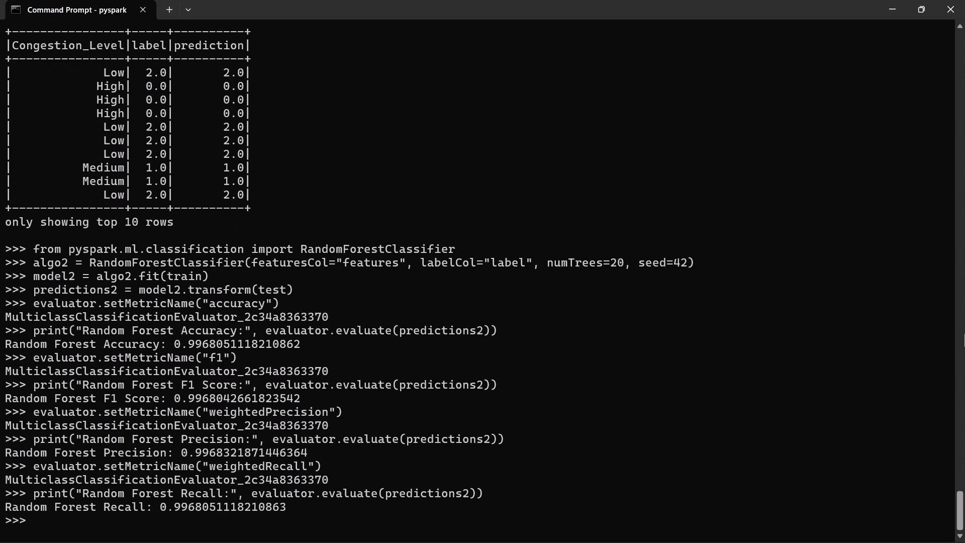
Capture a screenshot of the terminal's Random Forest code and output, from the RandomForestClassifier import to the last prompt.
key("shift+super+s")
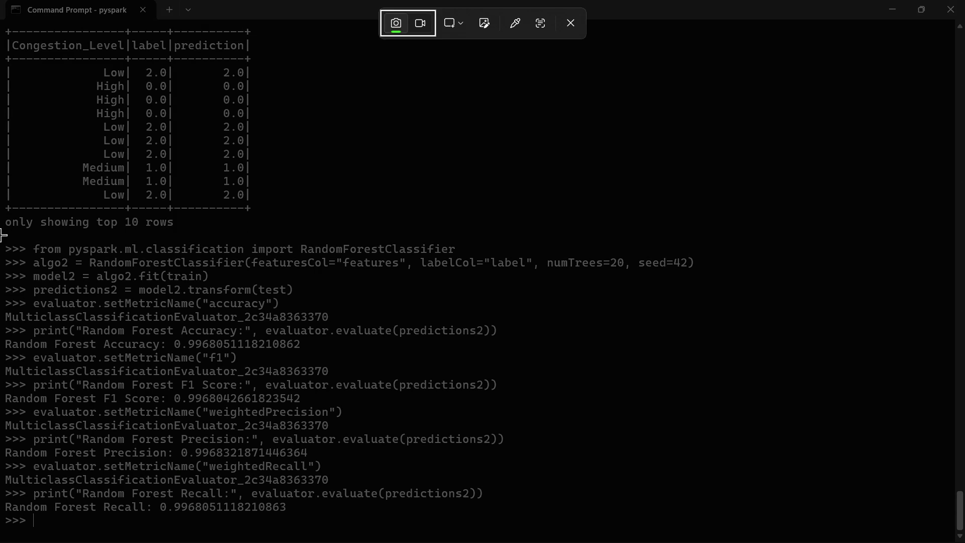
left_click_drag(0, 235, 823, 542)
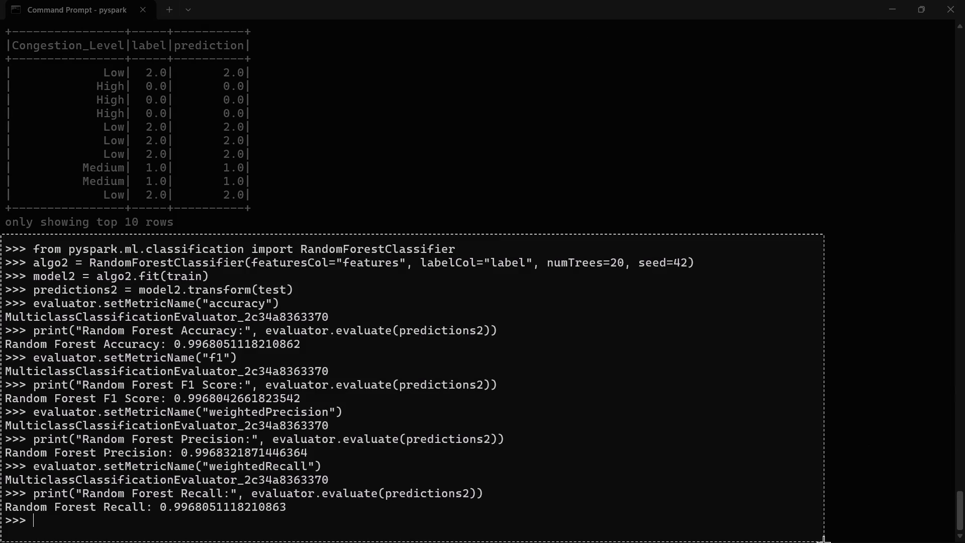
left_click_drag(823, 542, 769, 539)
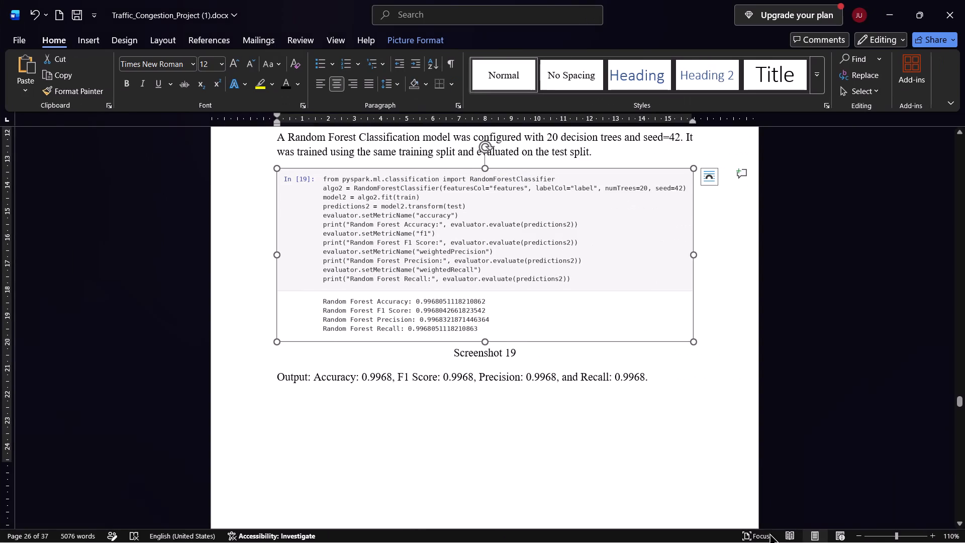
Paste the captured Random Forest terminal screenshot above the Screenshot 19 caption and delete the old In [19] notebook image.
left_click(461, 264)
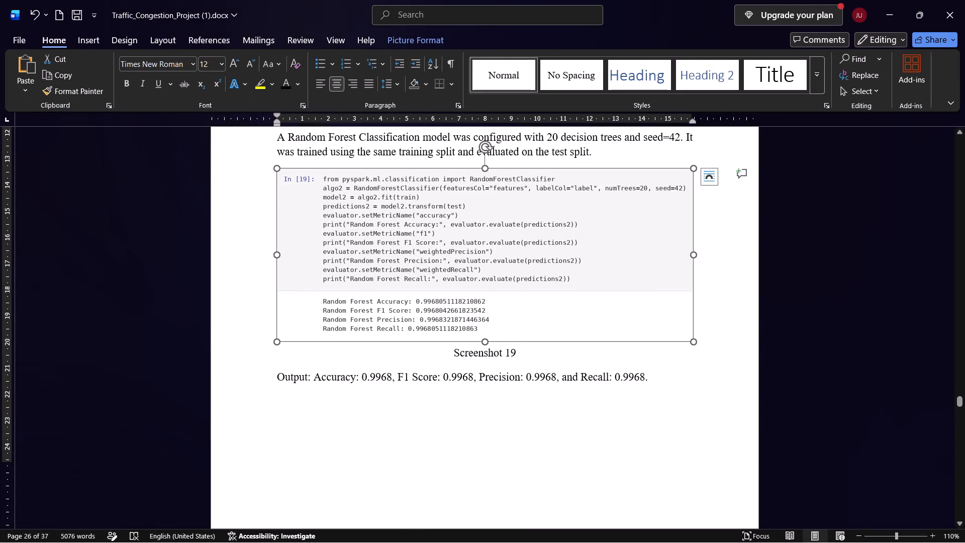
left_click(471, 309)
key("ctrl+v")
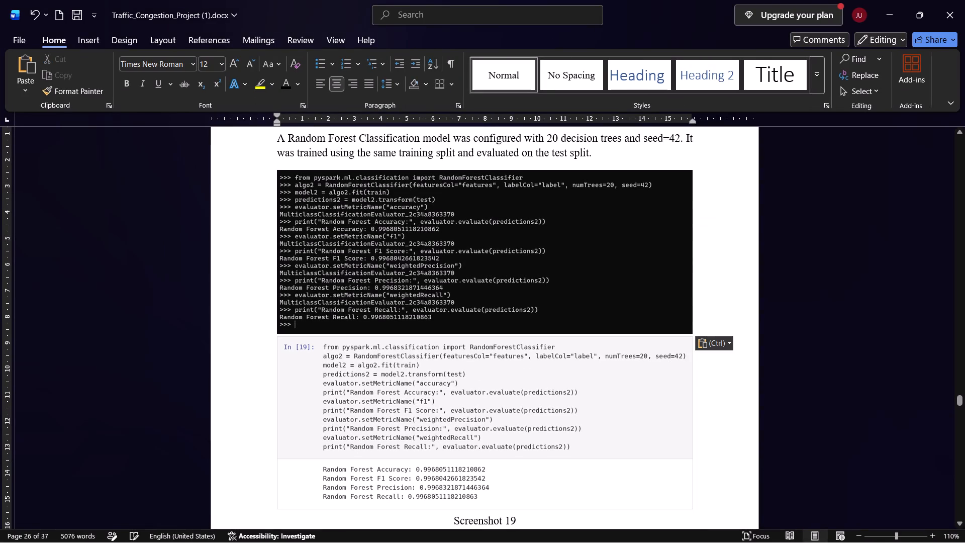
left_click(426, 297)
scroll(406, 390, "down", 1)
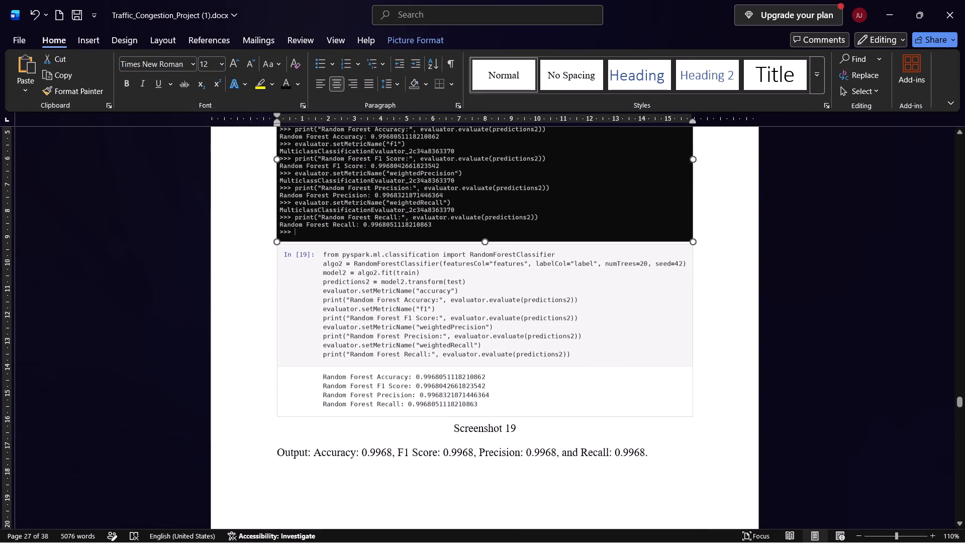
left_click(446, 361)
key("Delete")
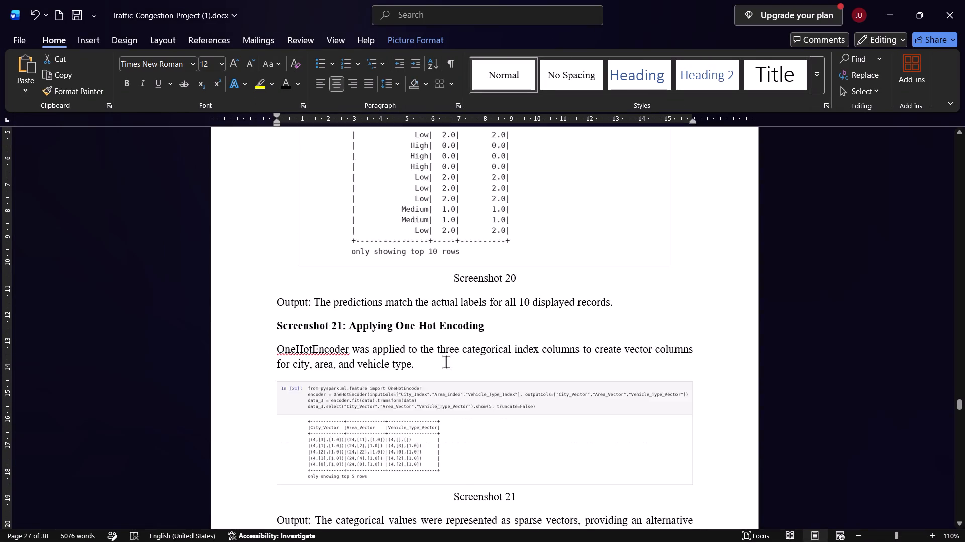
scroll(476, 386, "up", 4)
scroll(415, 346, "up", 2)
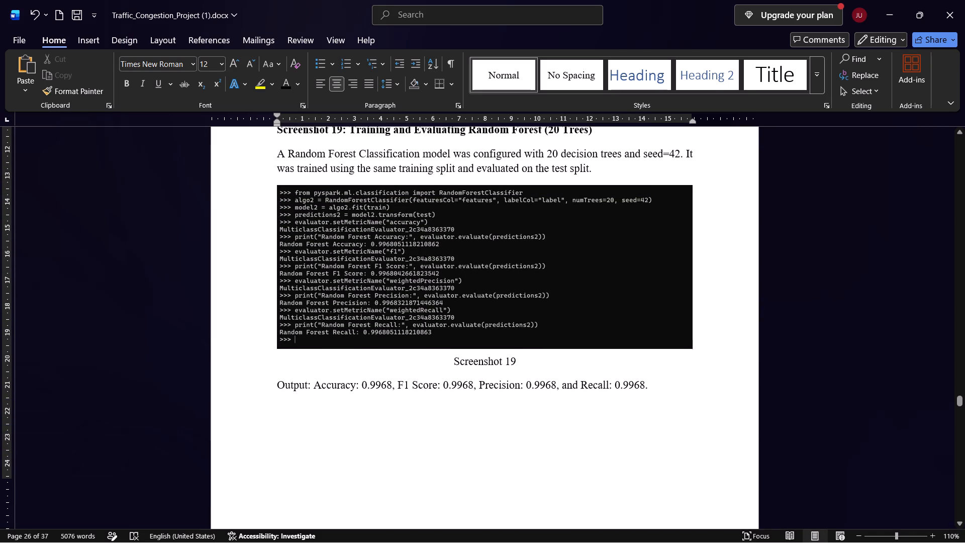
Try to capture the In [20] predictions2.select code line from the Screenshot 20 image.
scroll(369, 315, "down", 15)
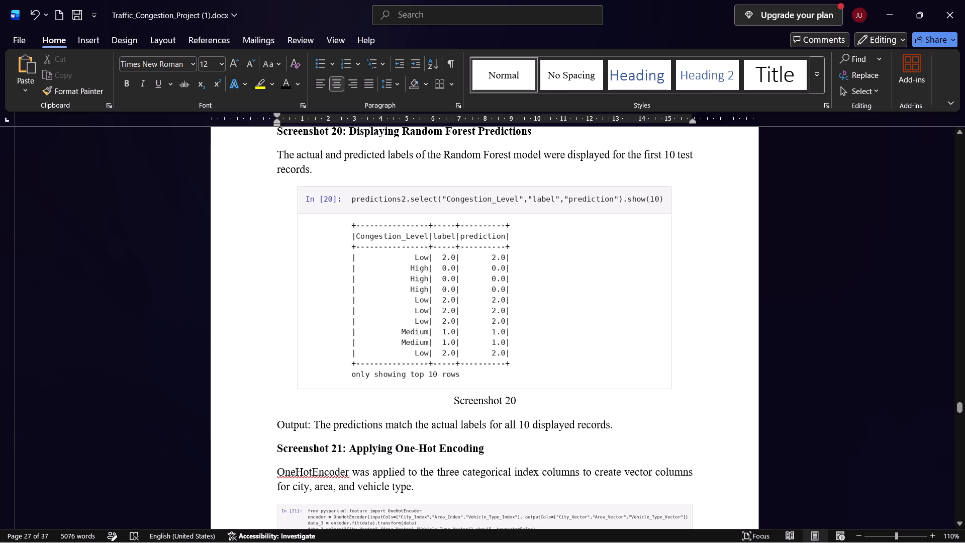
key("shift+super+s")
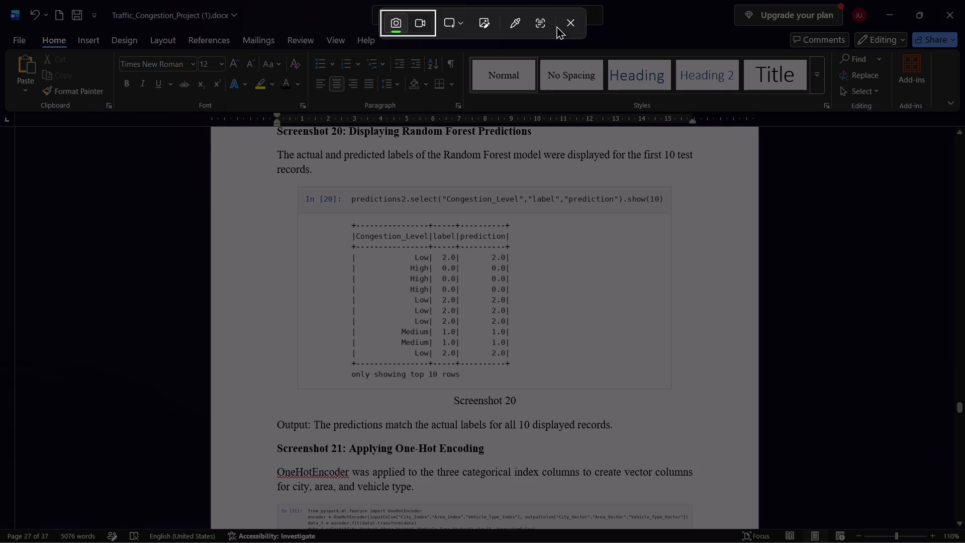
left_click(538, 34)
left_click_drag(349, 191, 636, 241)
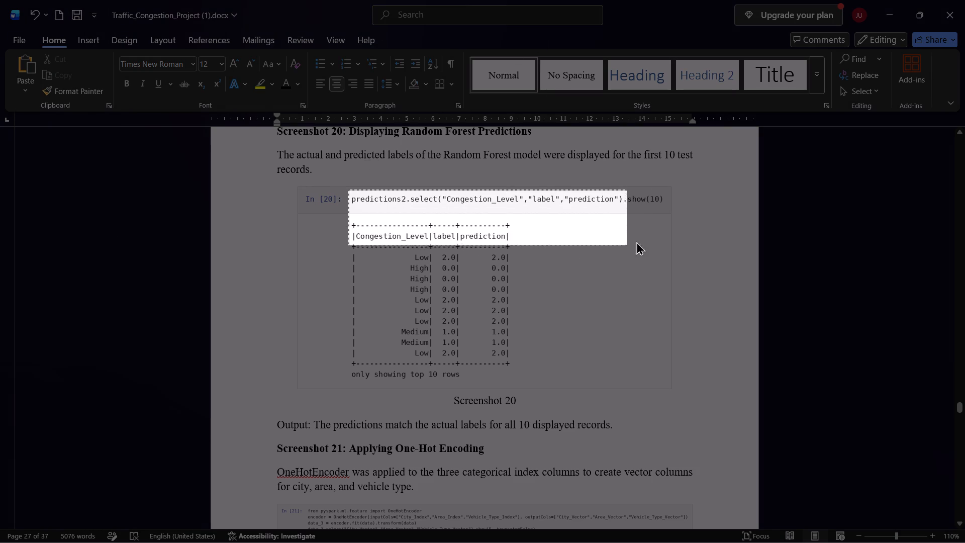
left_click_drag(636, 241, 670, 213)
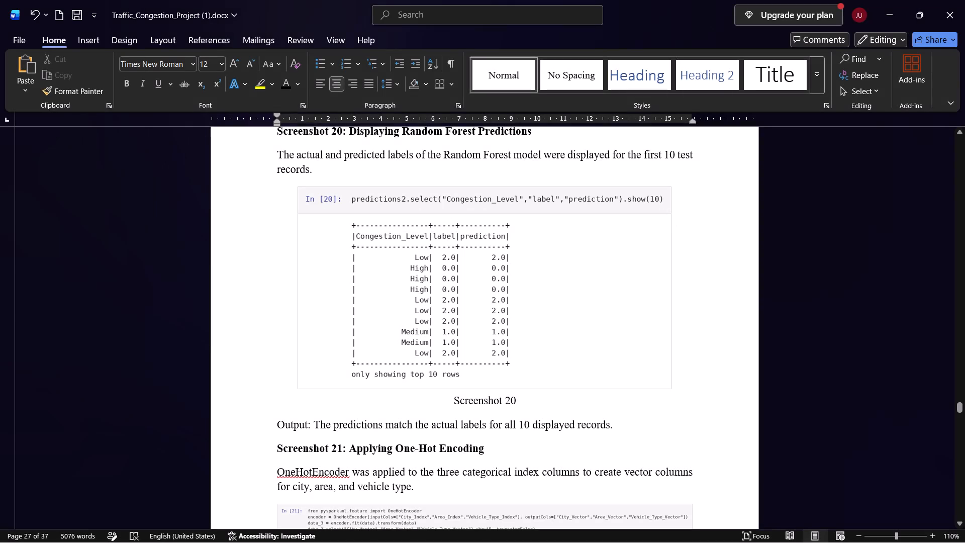
Extract and copy the In [20] predictions2.select code text from the Screenshot 20 image, leaving out its output table.
key("shift+super+s")
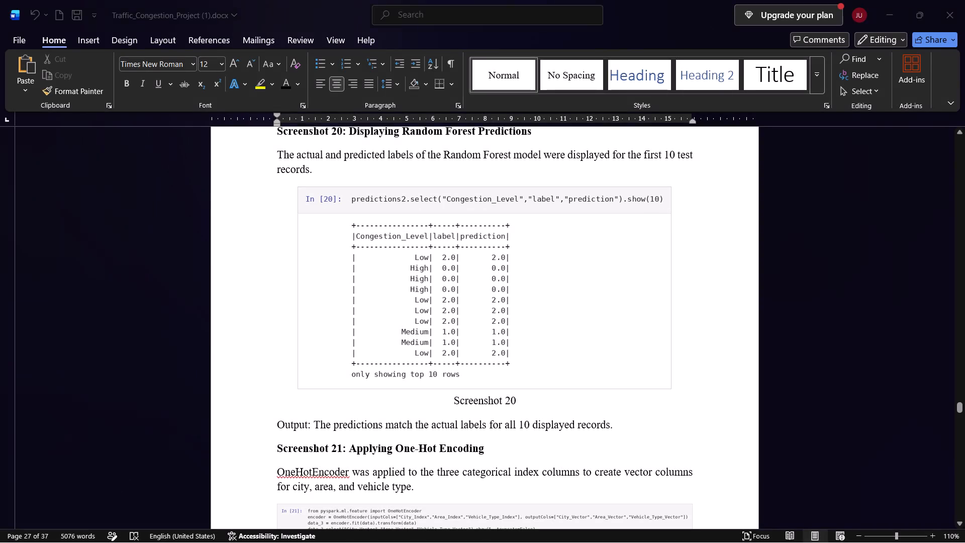
left_click(549, 23)
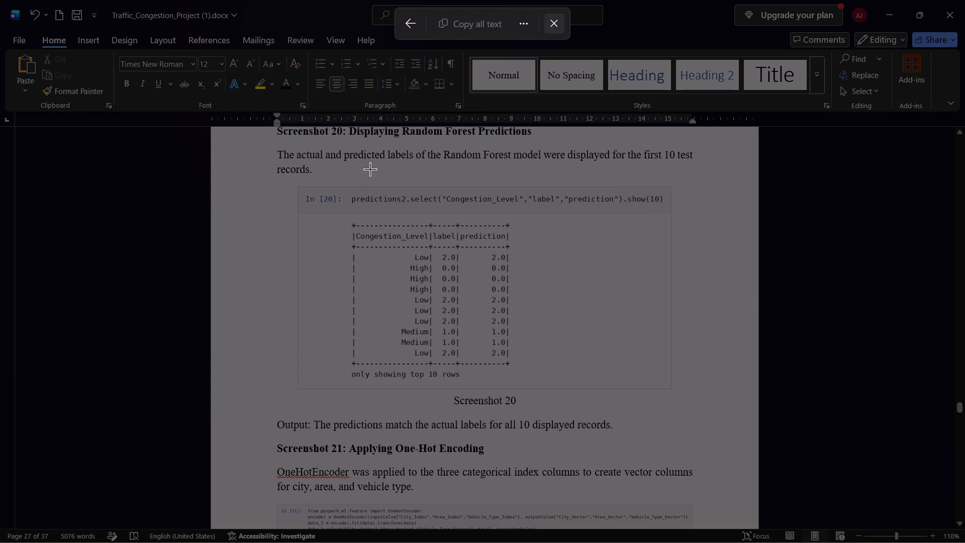
left_click_drag(347, 190, 594, 225)
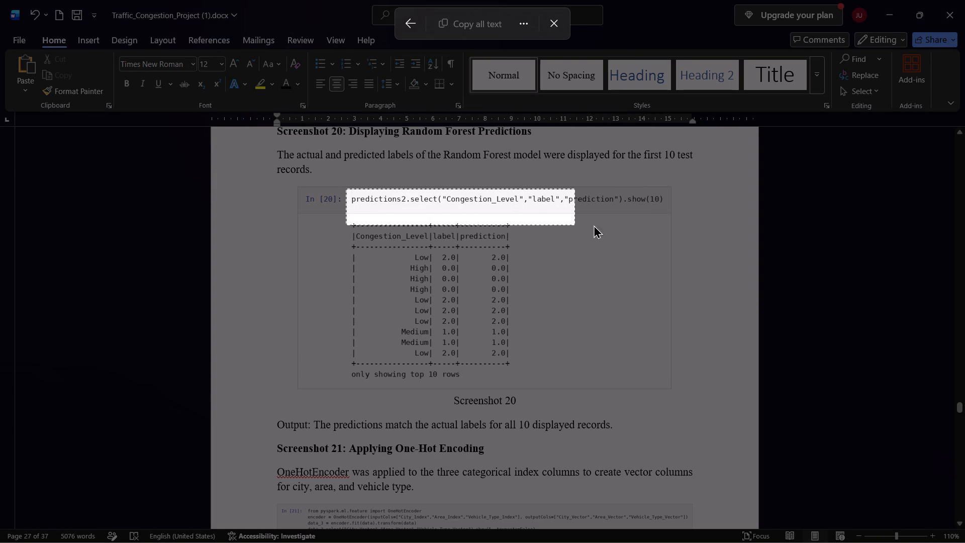
left_click_drag(594, 225, 668, 212)
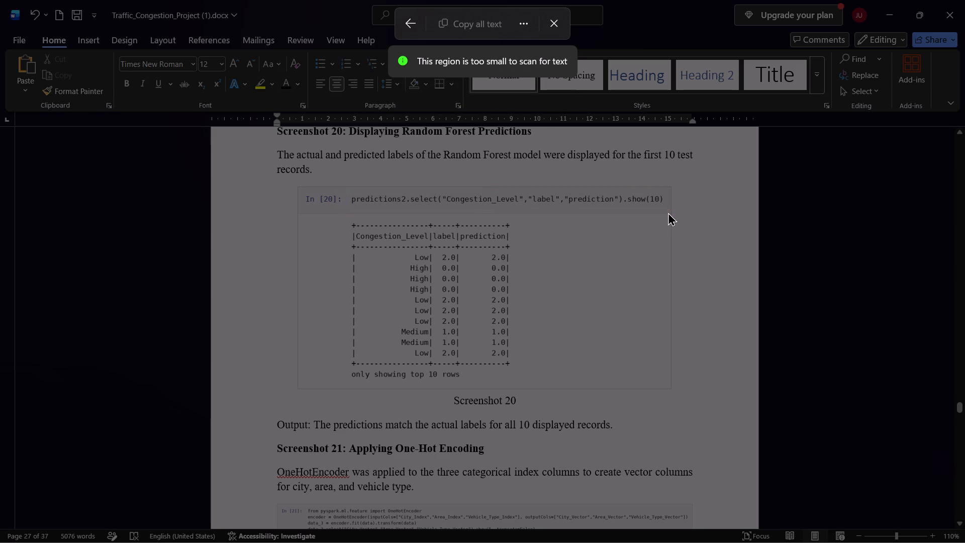
left_click_drag(350, 185, 353, 189)
left_click_drag(353, 189, 693, 210)
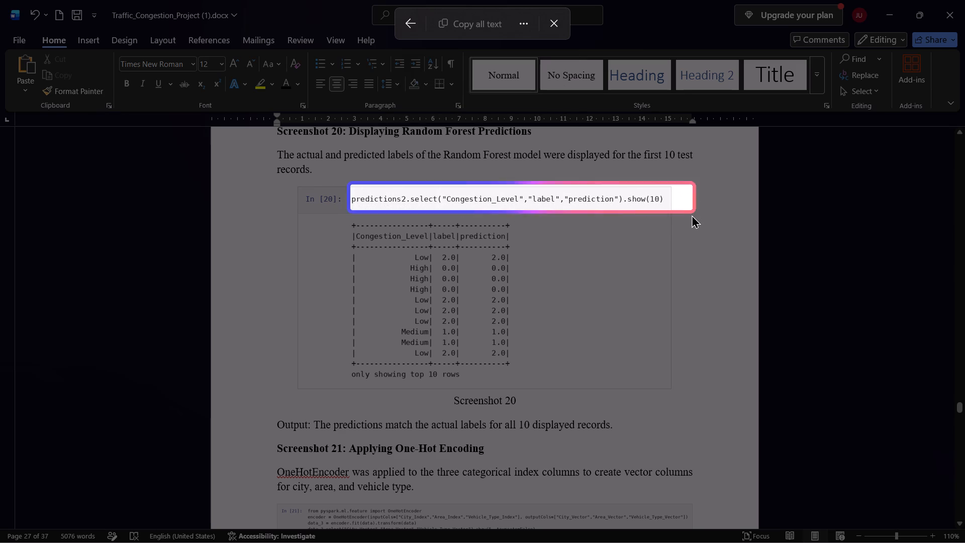
key("ctrl+a")
key("ctrl+a")
key("ctrl+c")
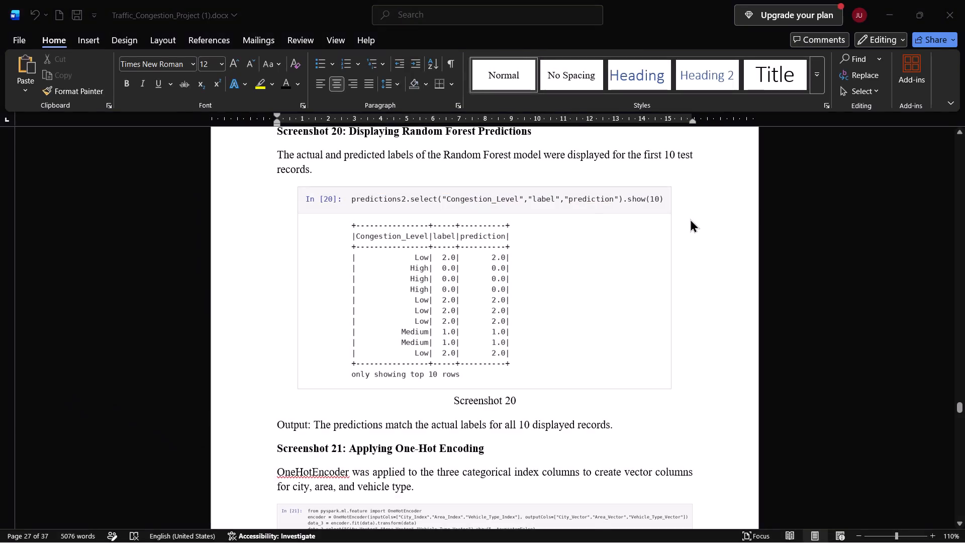
Paste the copied predictions2.select("Congestion_Level", "label","prediction").show(10) line into the PySpark terminal and run it.
left_click(68, 523)
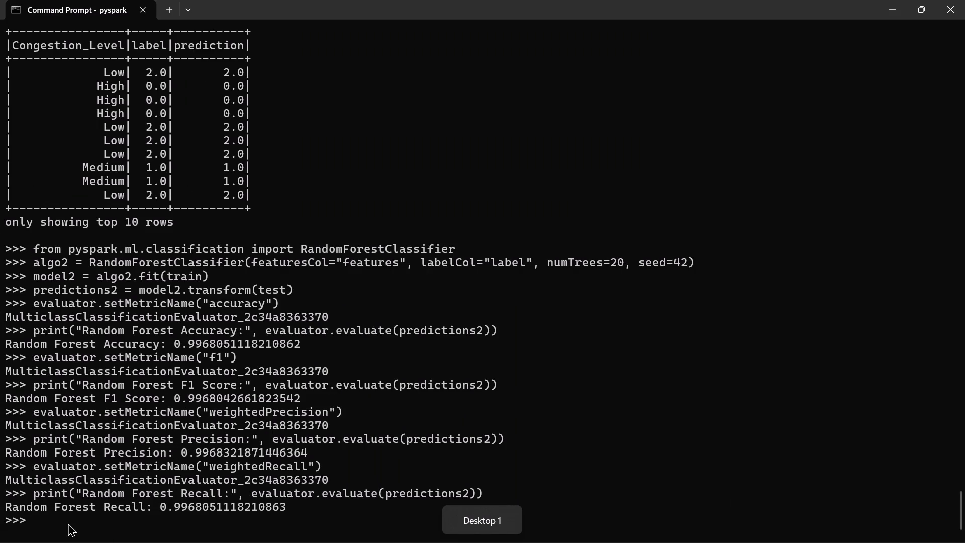
key("Return")
key("Return")
right_click(32, 526)
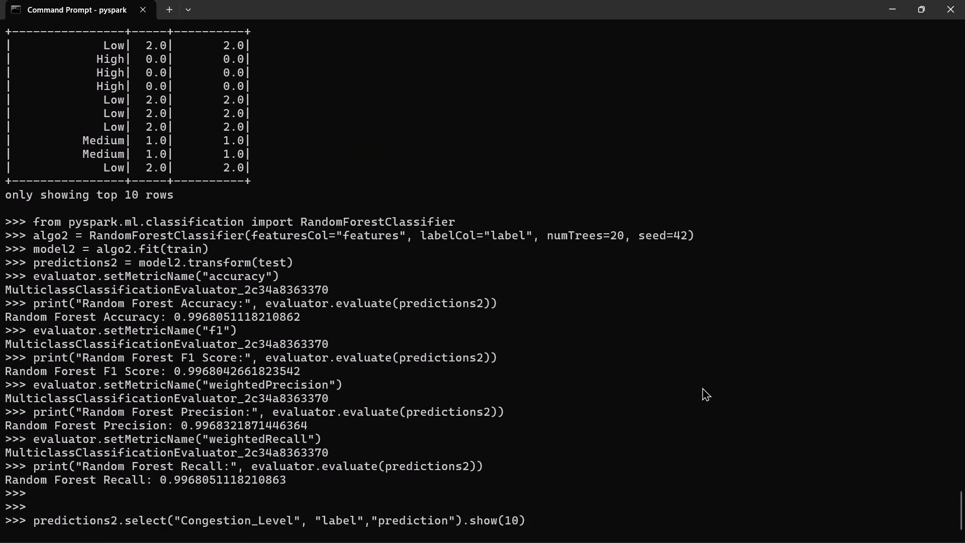
key("Return")
scroll(785, 313, "down", 1)
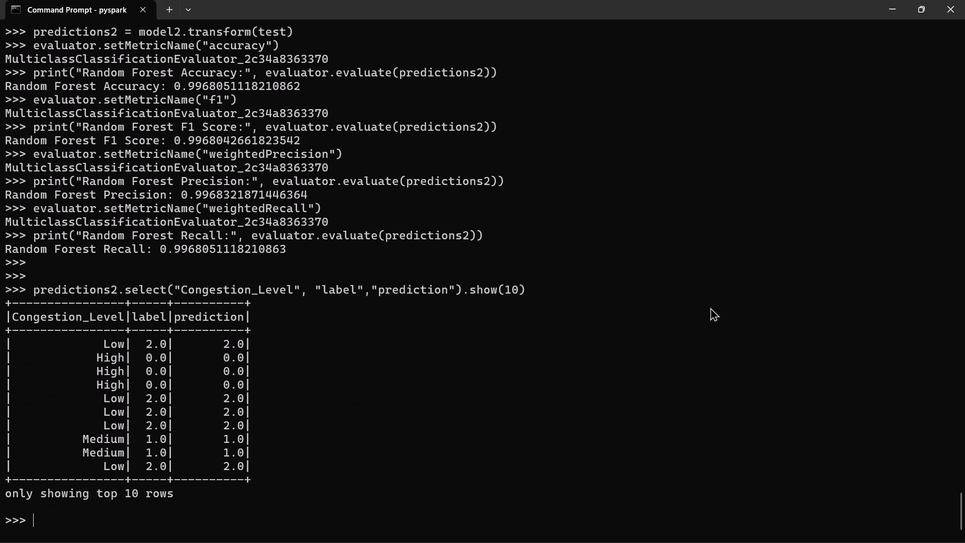
Capture a screenshot of the terminal from the predictions2.select line through its output table to the last prompt.
key("shift+super+s")
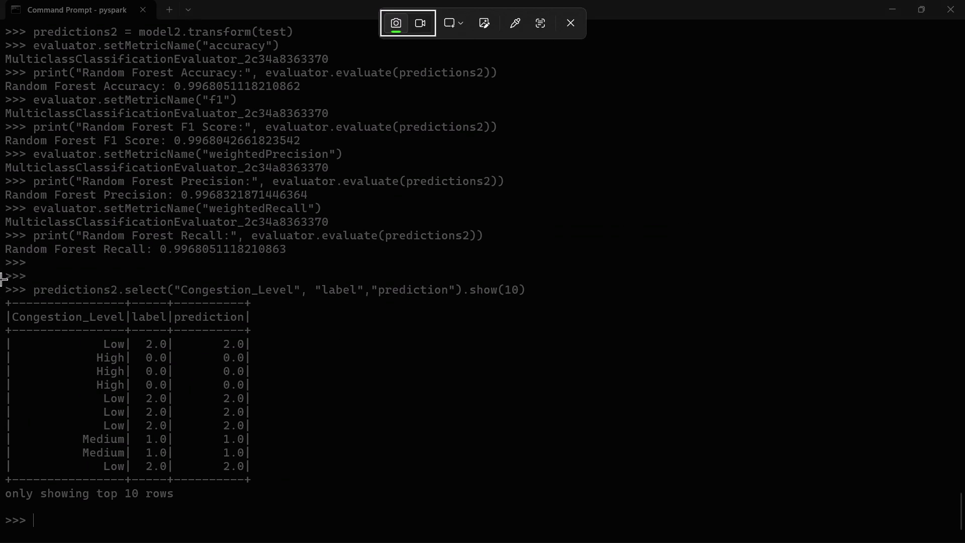
left_click_drag(0, 278, 784, 540)
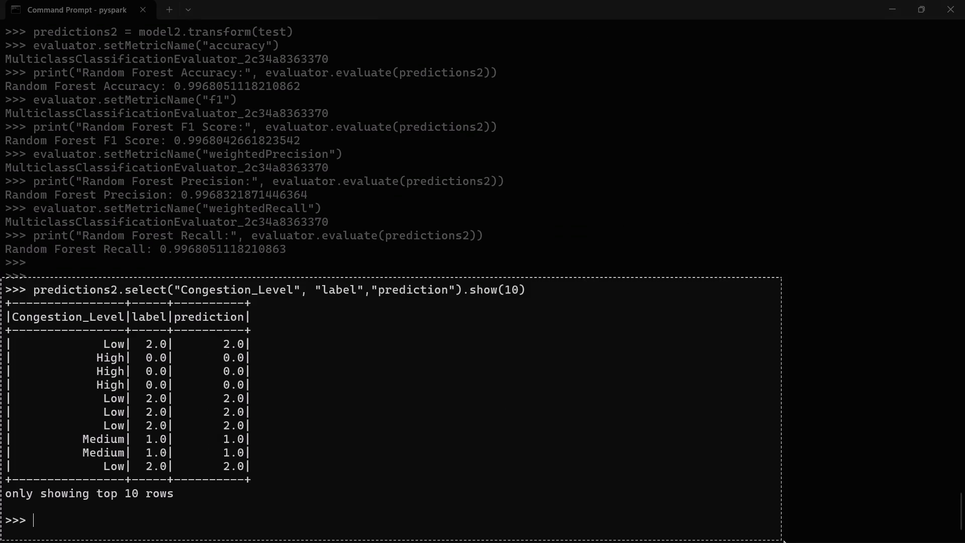
left_click_drag(784, 540, 592, 533)
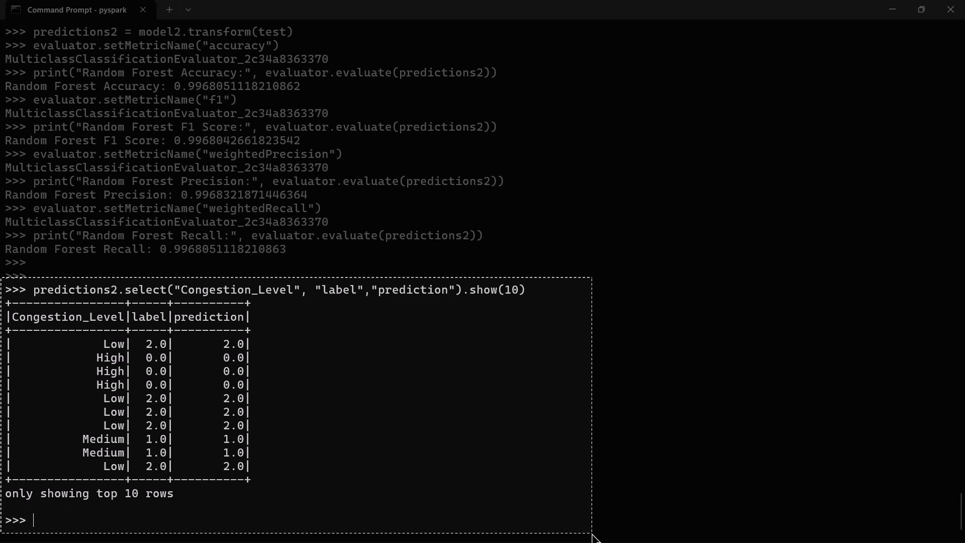
left_click_drag(592, 533, 593, 536)
Back in Word, paste the predictions terminal screenshot above the Screenshot 20 caption and delete the old In [20] notebook image.
left_click(482, 309)
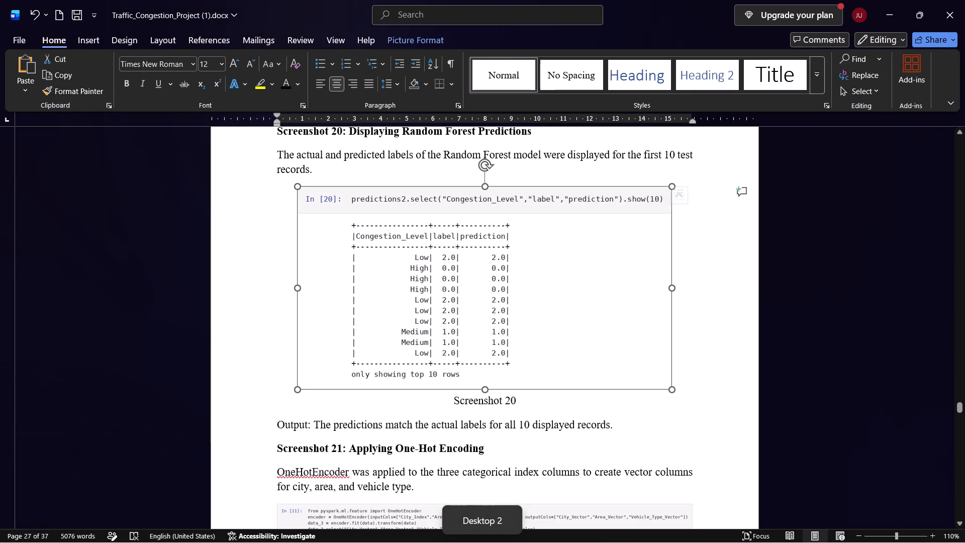
key("ctrl+v")
left_click(508, 327)
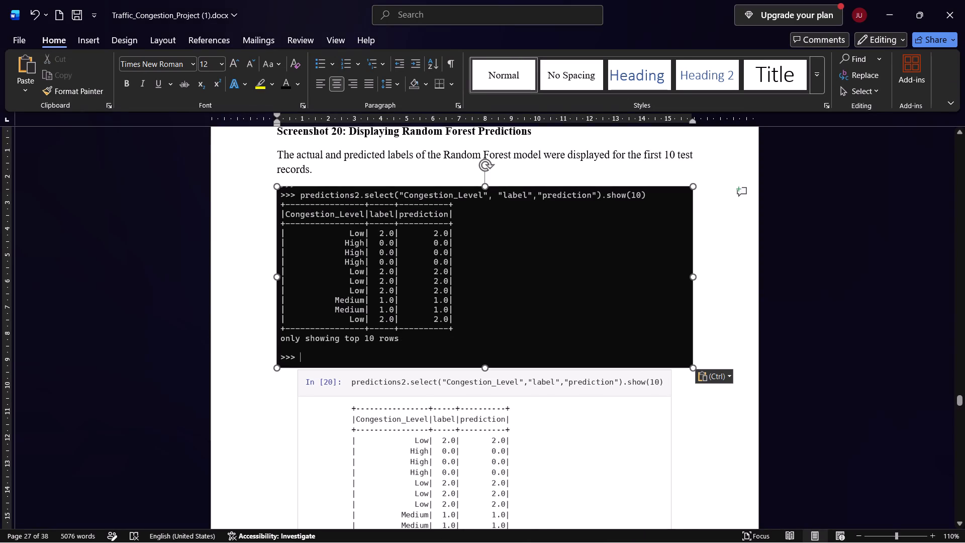
left_click(454, 437)
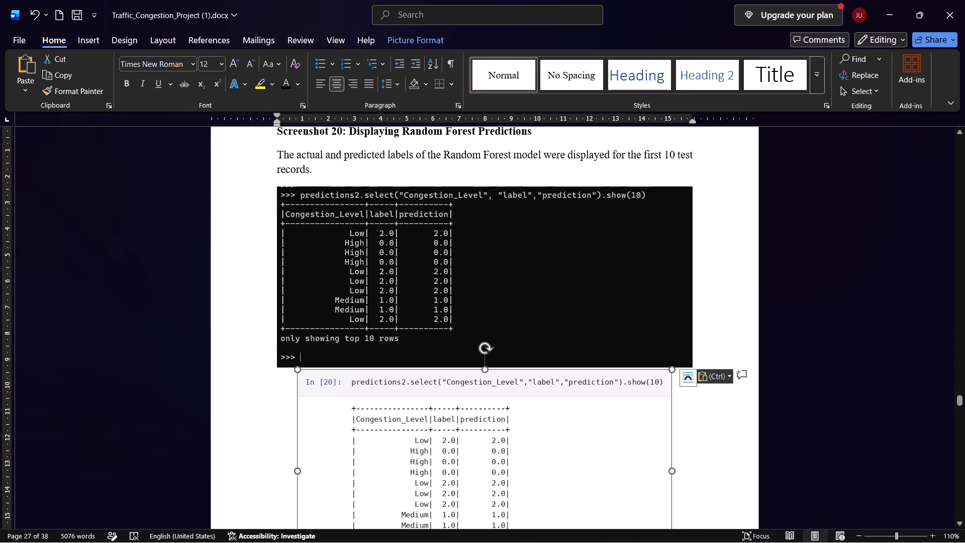
key("Delete")
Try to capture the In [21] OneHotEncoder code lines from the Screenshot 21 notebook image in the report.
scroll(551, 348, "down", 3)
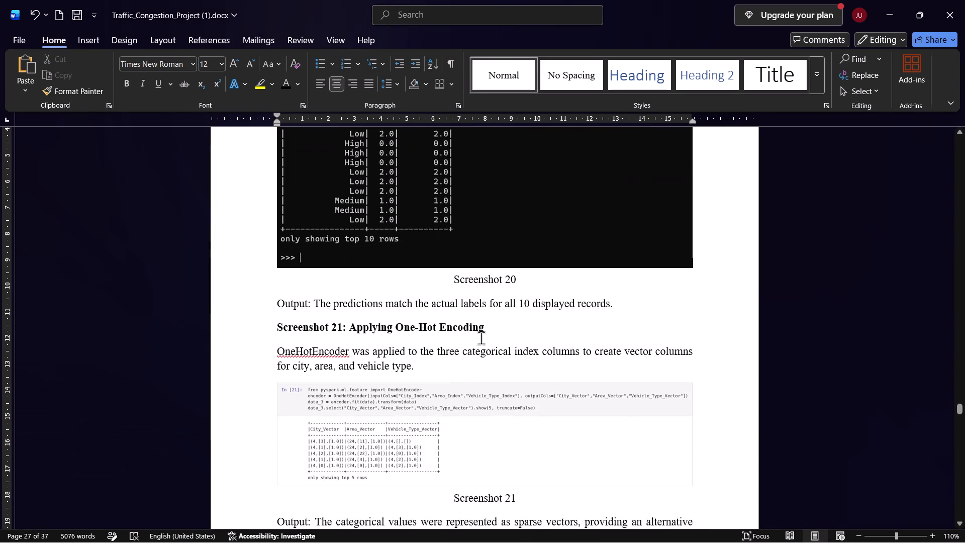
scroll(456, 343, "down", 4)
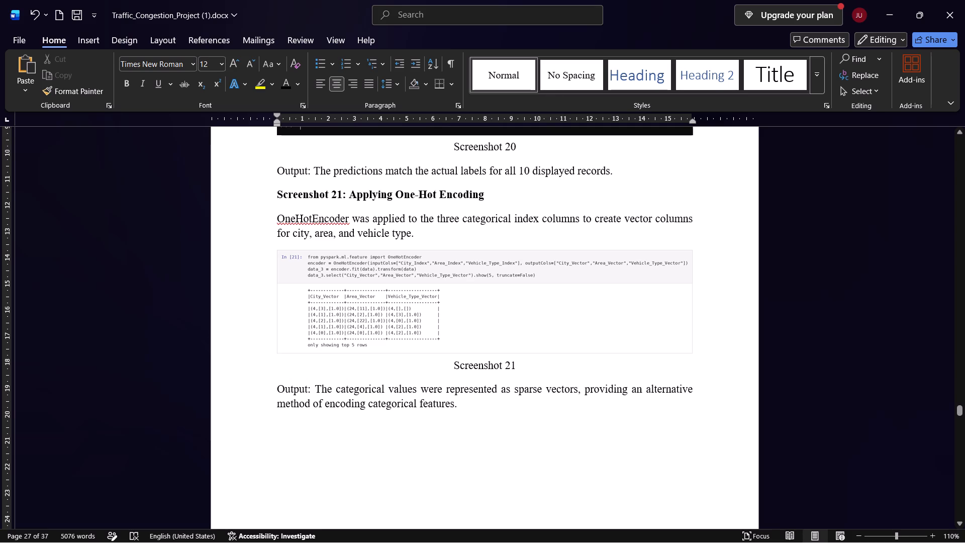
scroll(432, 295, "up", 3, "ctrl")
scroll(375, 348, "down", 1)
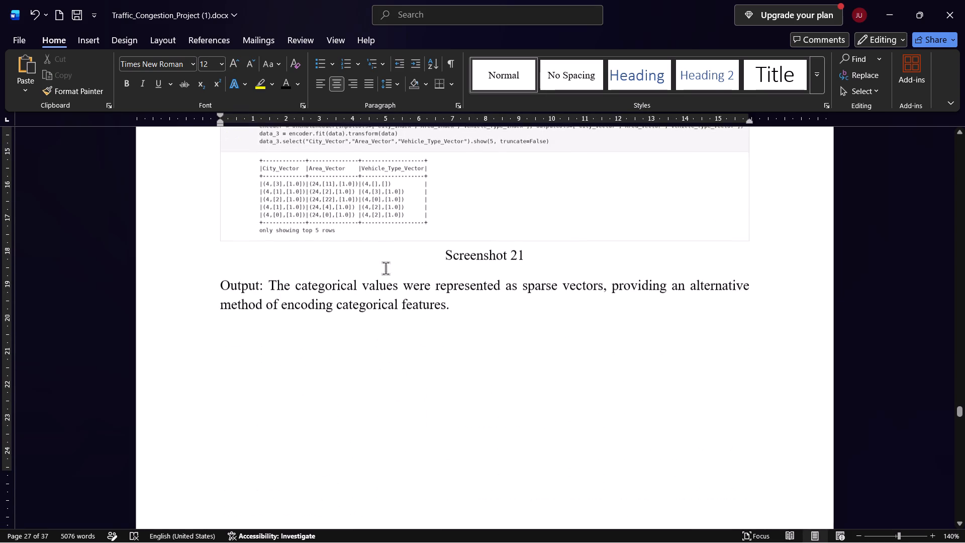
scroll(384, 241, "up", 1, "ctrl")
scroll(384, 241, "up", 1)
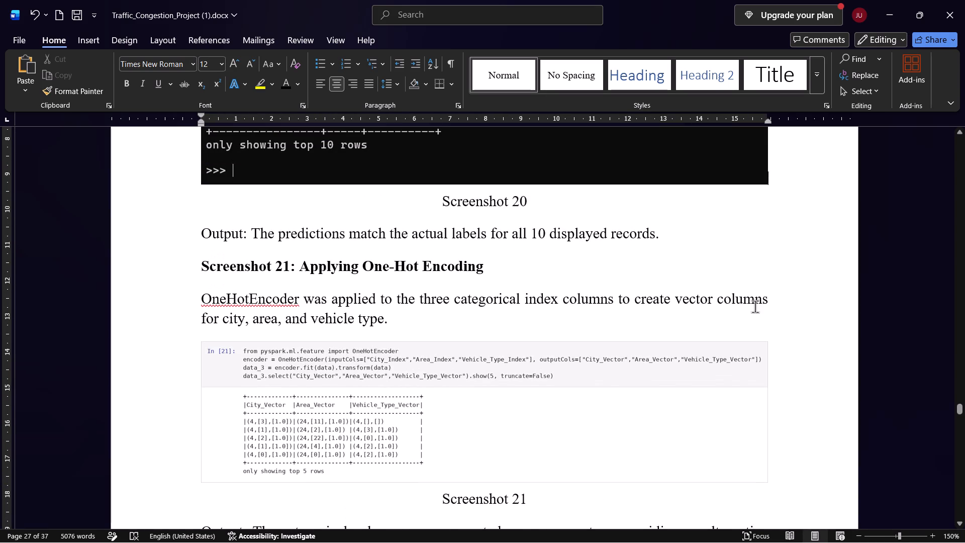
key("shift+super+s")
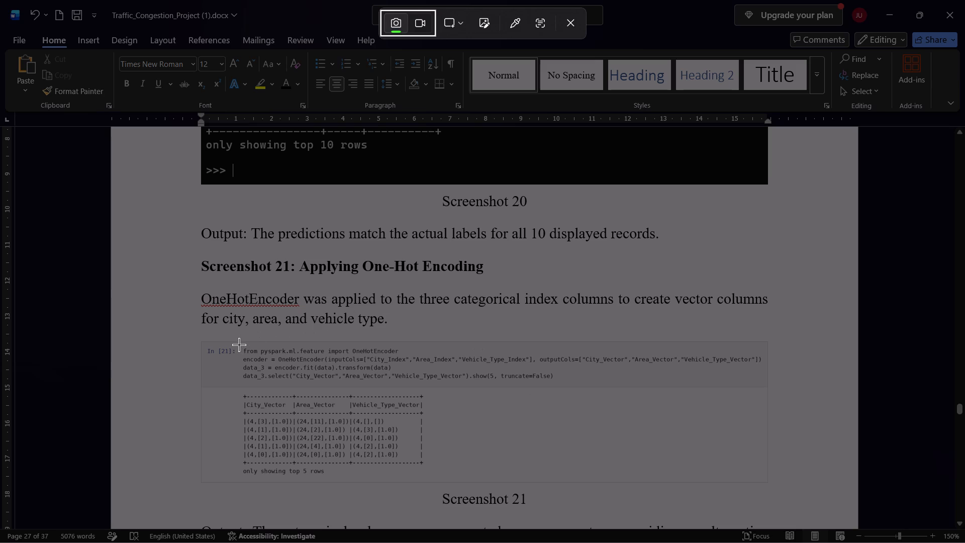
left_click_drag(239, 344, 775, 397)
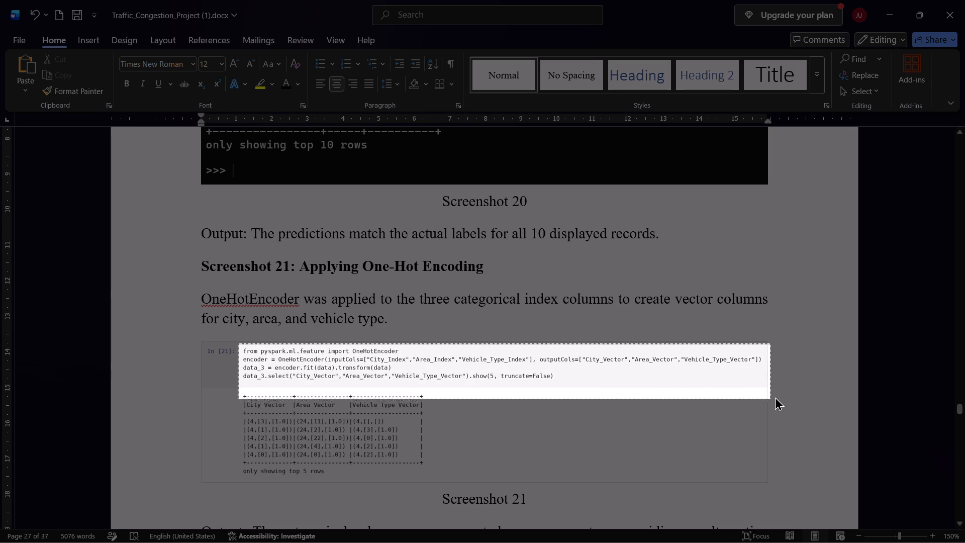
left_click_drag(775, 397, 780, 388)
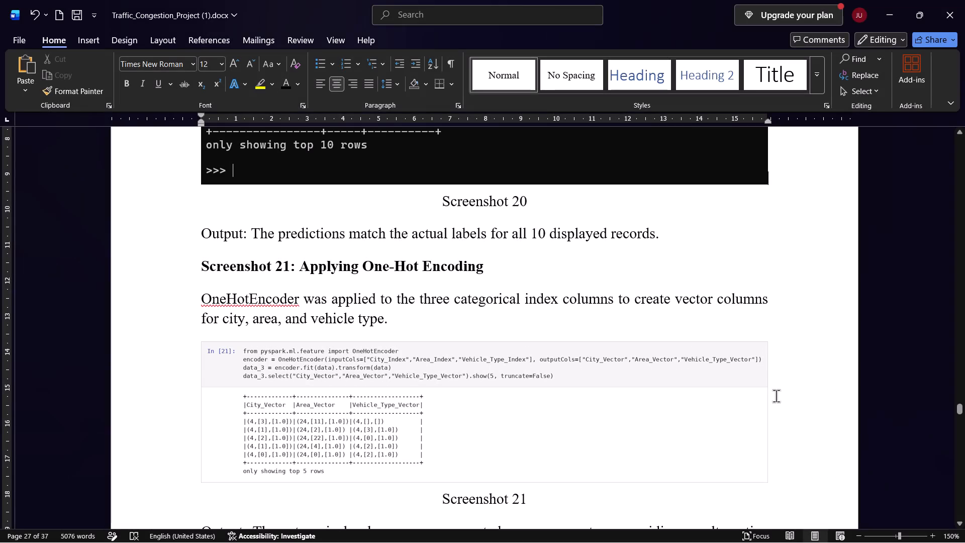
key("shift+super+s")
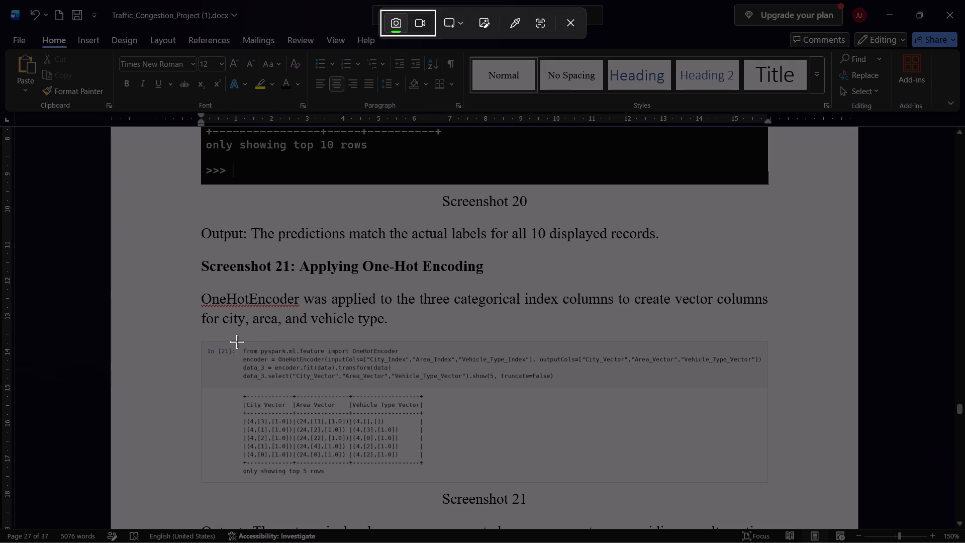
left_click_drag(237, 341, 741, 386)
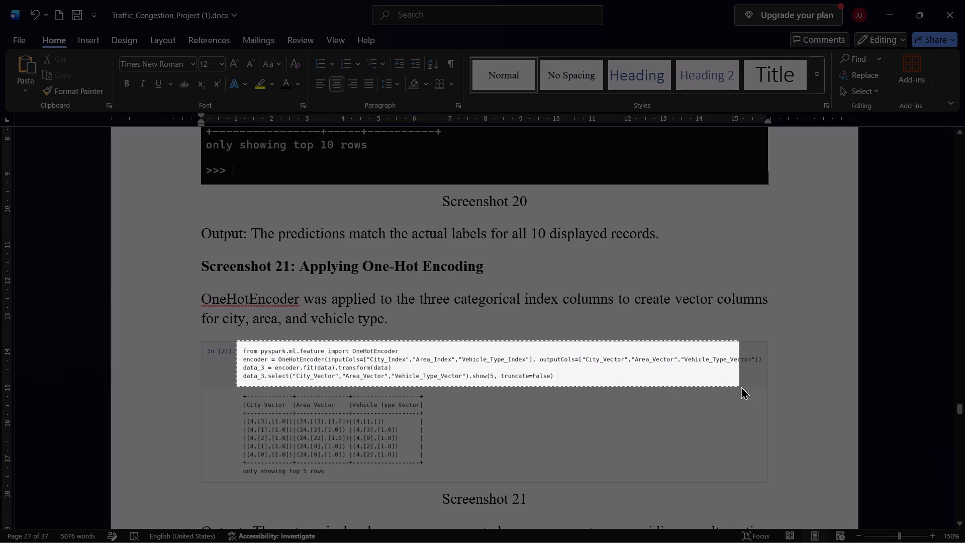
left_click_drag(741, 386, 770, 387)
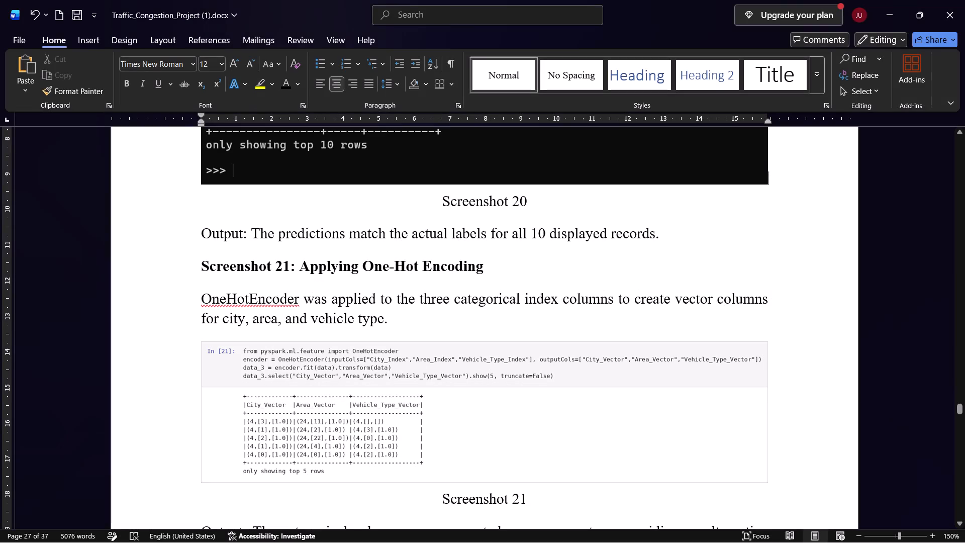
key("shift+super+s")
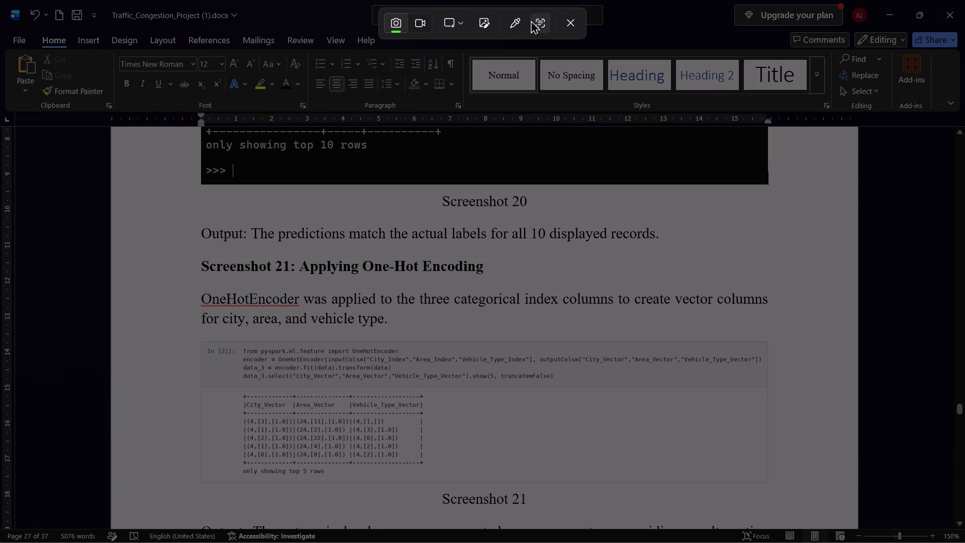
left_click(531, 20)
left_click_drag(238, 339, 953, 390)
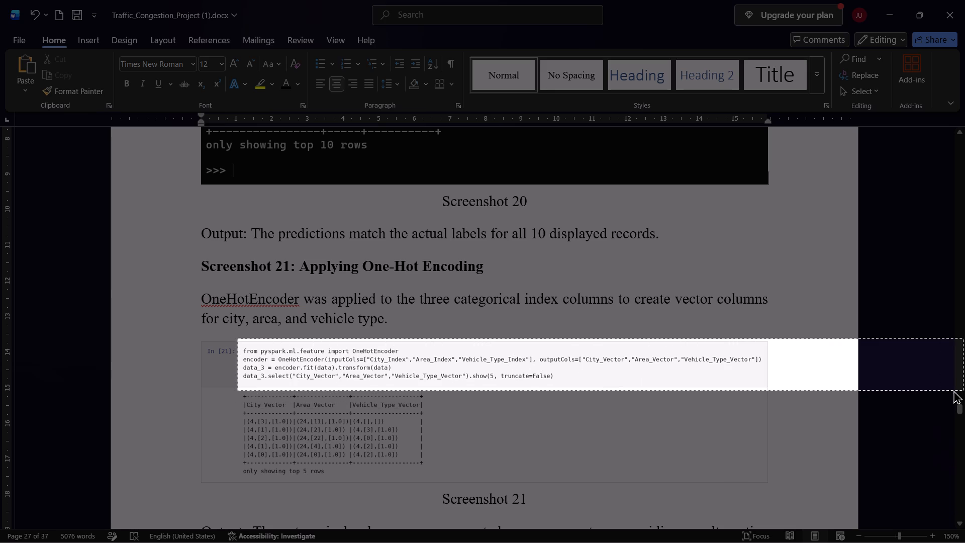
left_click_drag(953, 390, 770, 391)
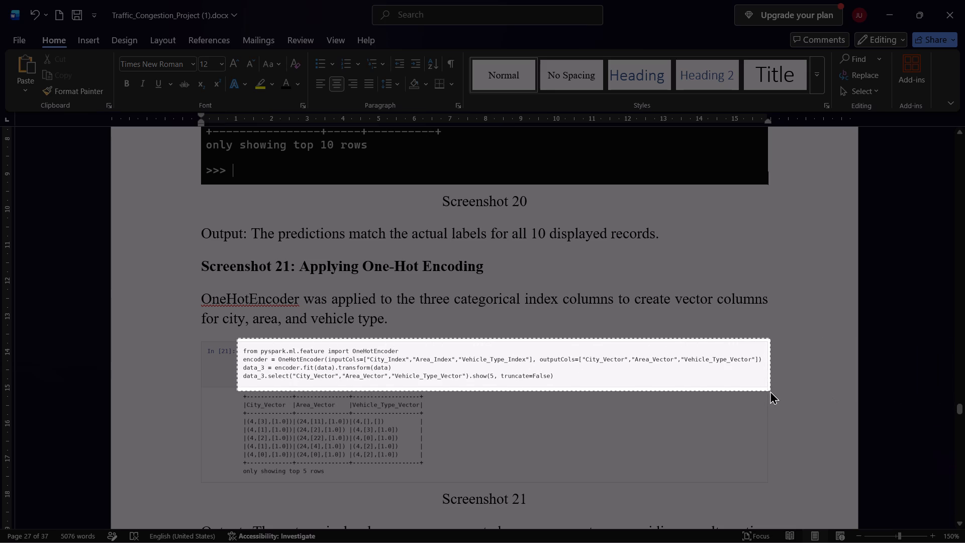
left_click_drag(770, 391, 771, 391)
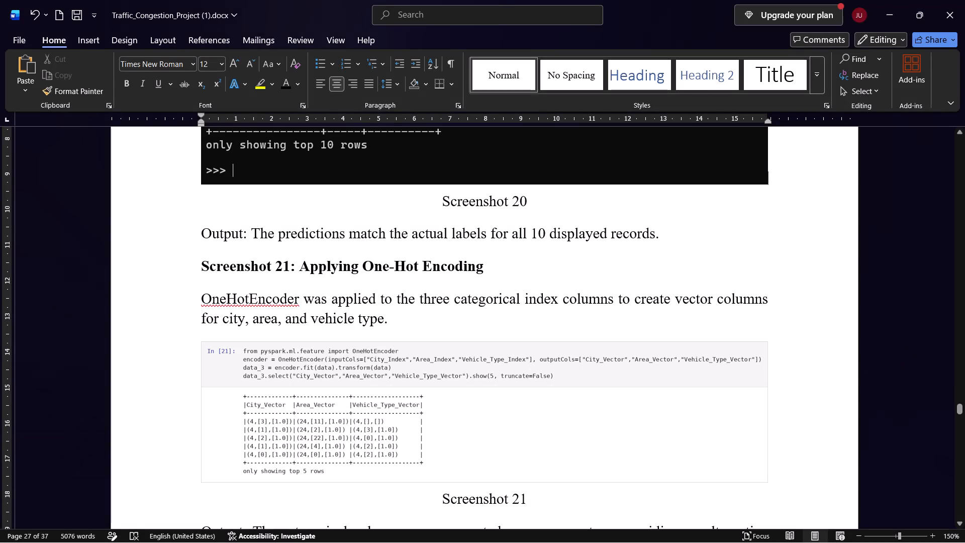
Extract and copy the four In [21] OneHotEncoder code lines as text from the Screenshot 21 image, leaving out the output table.
key("shift+super+s")
left_click(534, 27)
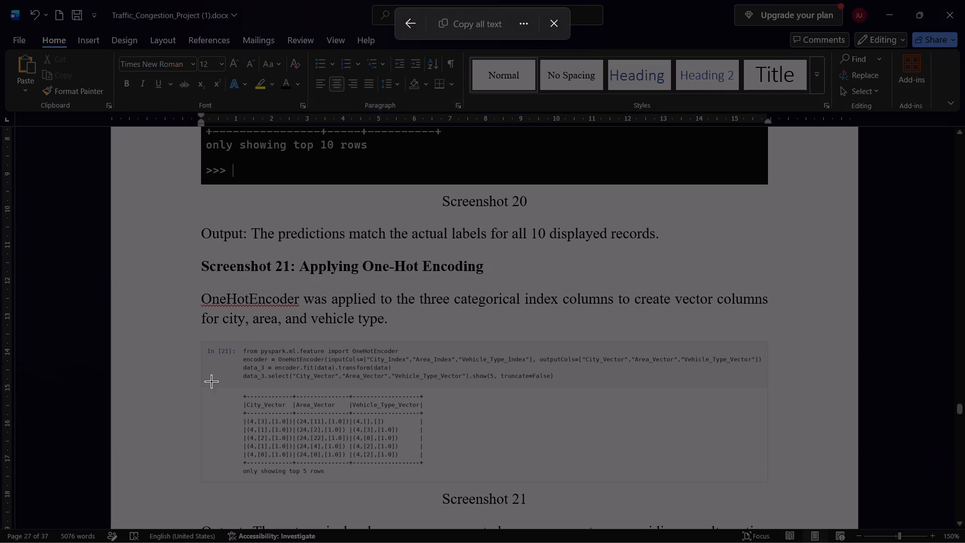
left_click_drag(240, 339, 777, 387)
key("ctrl+a")
key("ctrl+a")
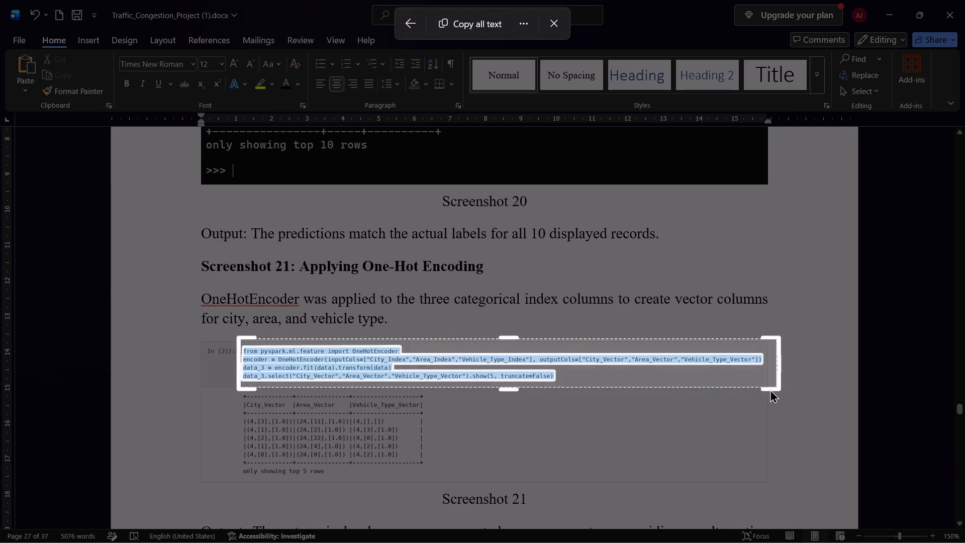
key("ctrl+c")
In the PySpark terminal, add blank prompt lines, paste the multi-line OneHotEncoder code and run it through data_3.select(...).show(5, truncate=False).
left_click(53, 528)
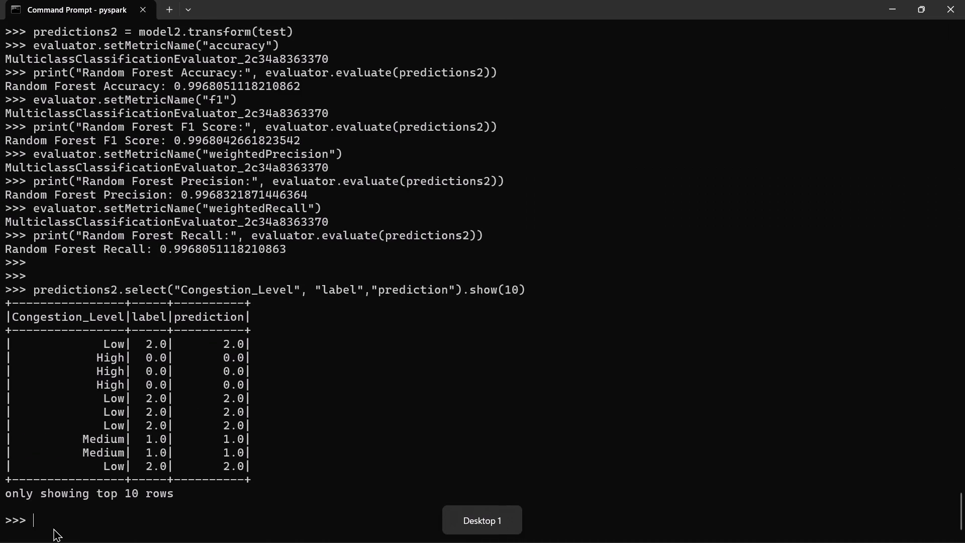
key("Return")
key("Return")
right_click(33, 518)
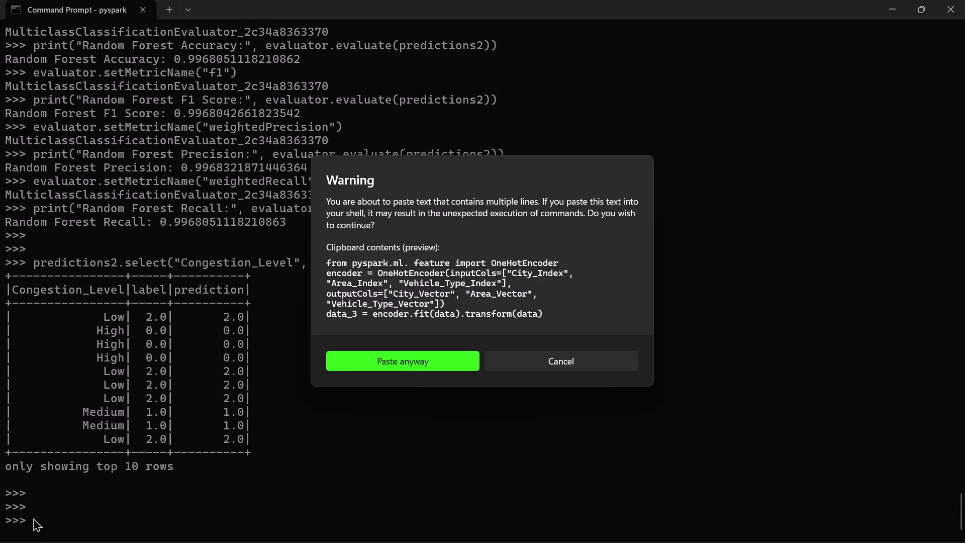
left_click(423, 366)
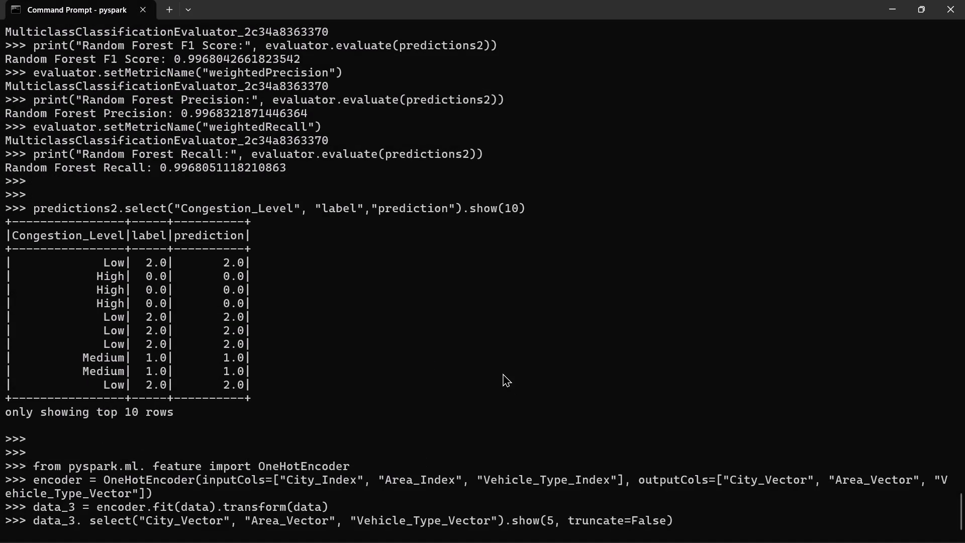
key("Return")
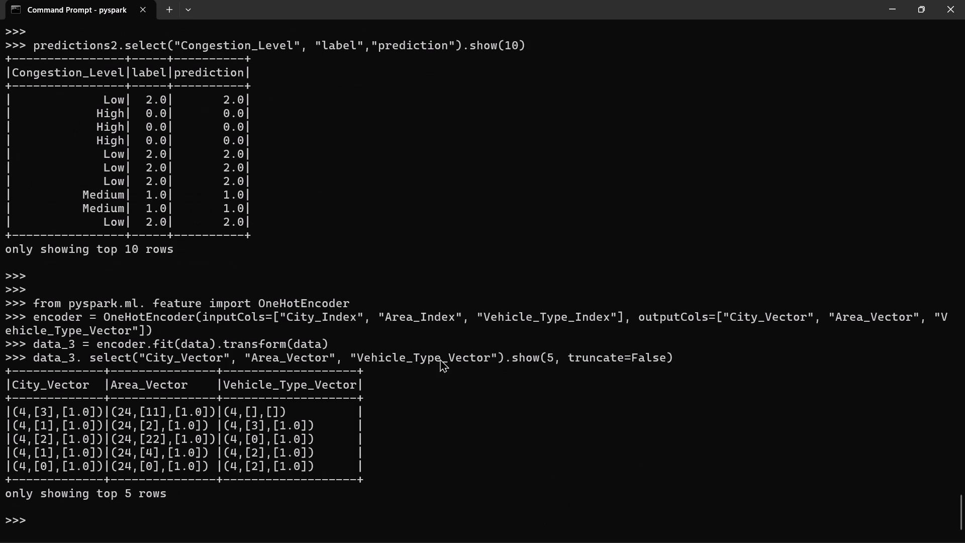
Capture a screenshot of the terminal from the OneHotEncoder import line through the vector output table to the last prompt.
key("shift+super+s")
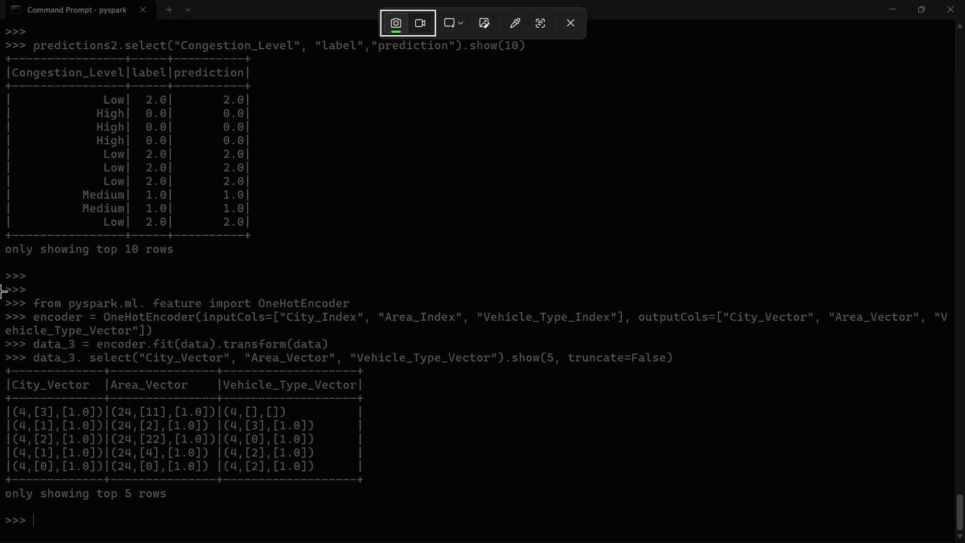
left_click_drag(0, 292, 961, 540)
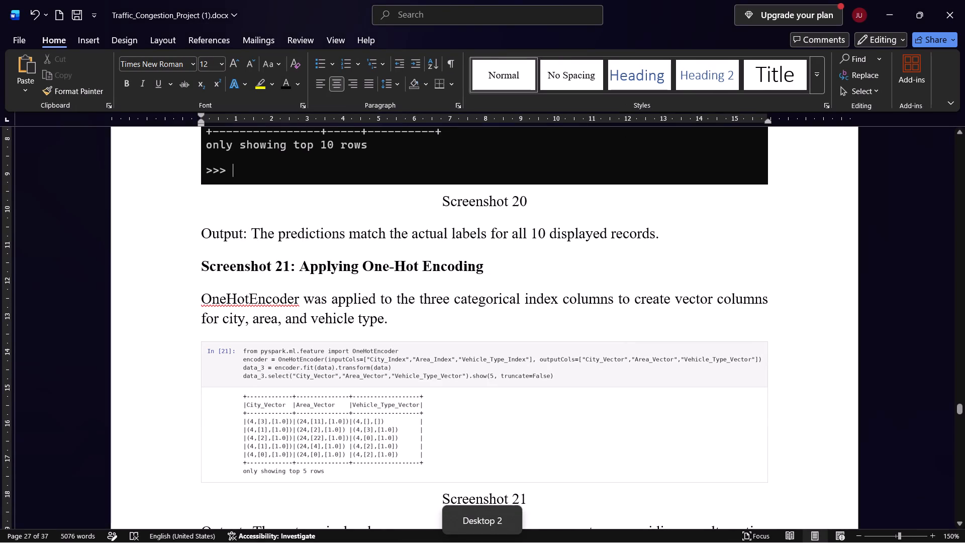
Back in Word, paste the one-hot encoding terminal screenshot above the Screenshot 21 caption and delete the old In [21] notebook image.
left_click(385, 408)
key("ctrl+v")
left_click(400, 422)
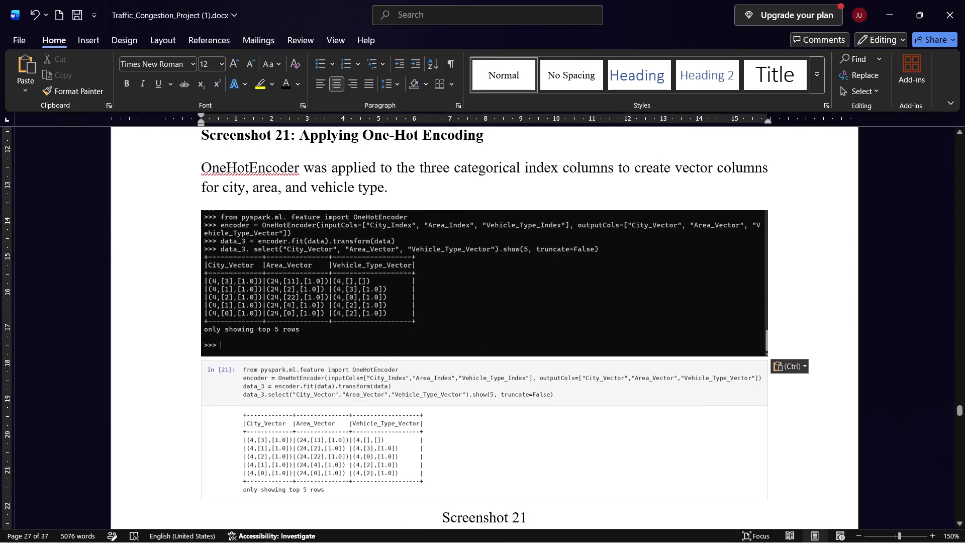
key("Delete")
Extract and copy the In [22] feature_columns and VectorAssembler code as text from the Screenshot 22 image, leaving out its output table.
scroll(400, 422, "down", 1)
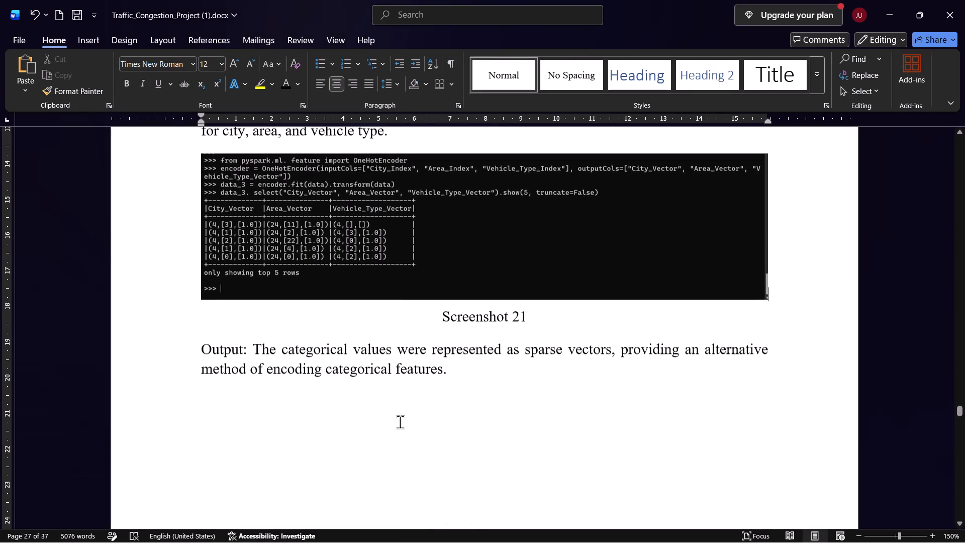
scroll(392, 342, "down", 1)
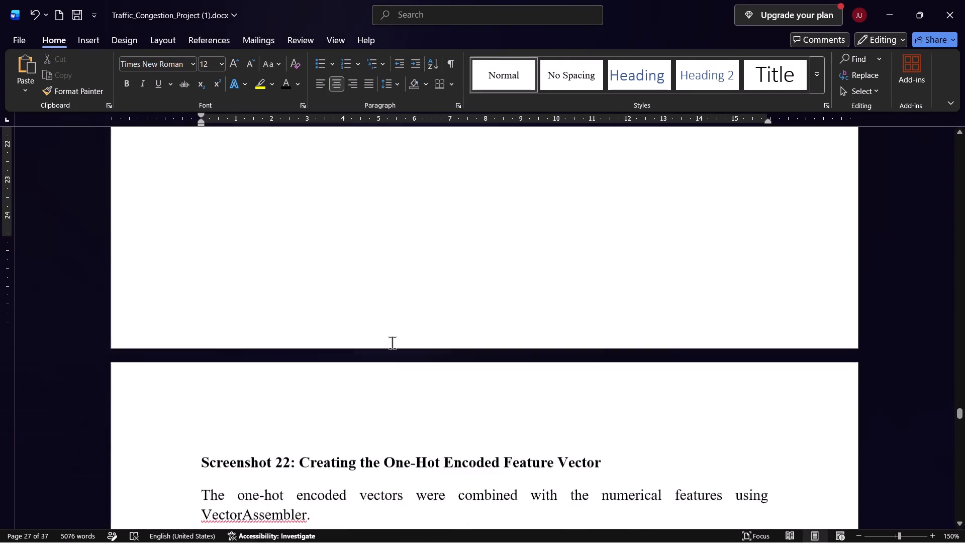
scroll(392, 342, "down", 1)
scroll(392, 342, "up", 1)
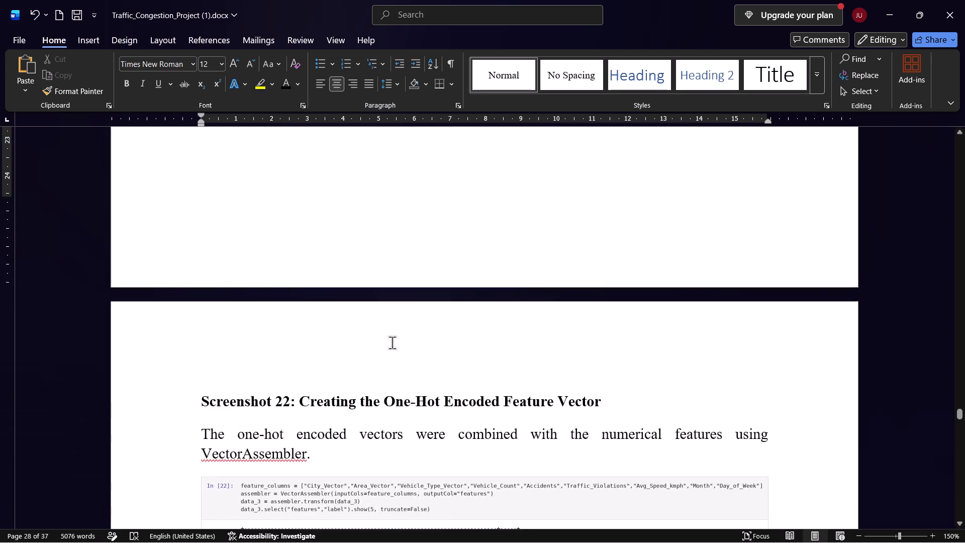
scroll(392, 342, "up", 1)
scroll(392, 342, "down", 2)
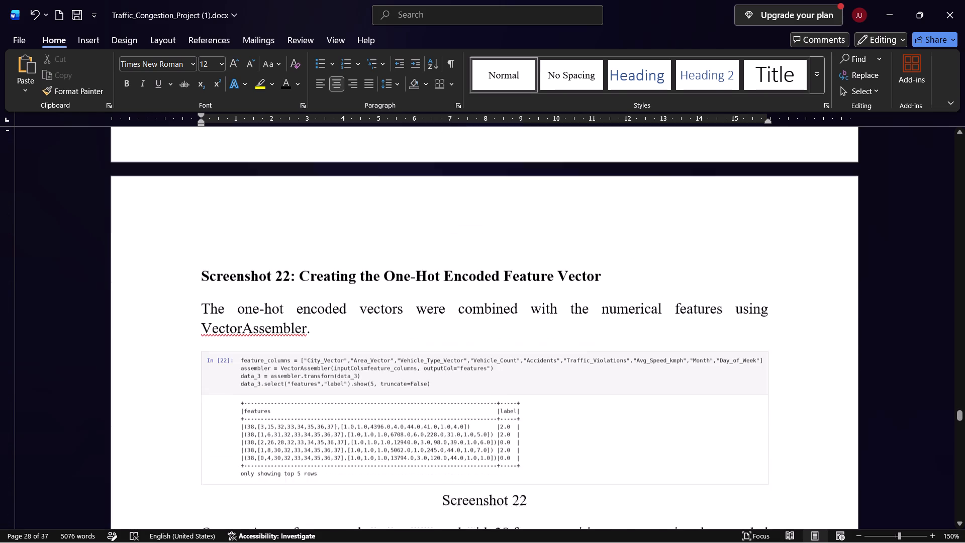
left_click(354, 400)
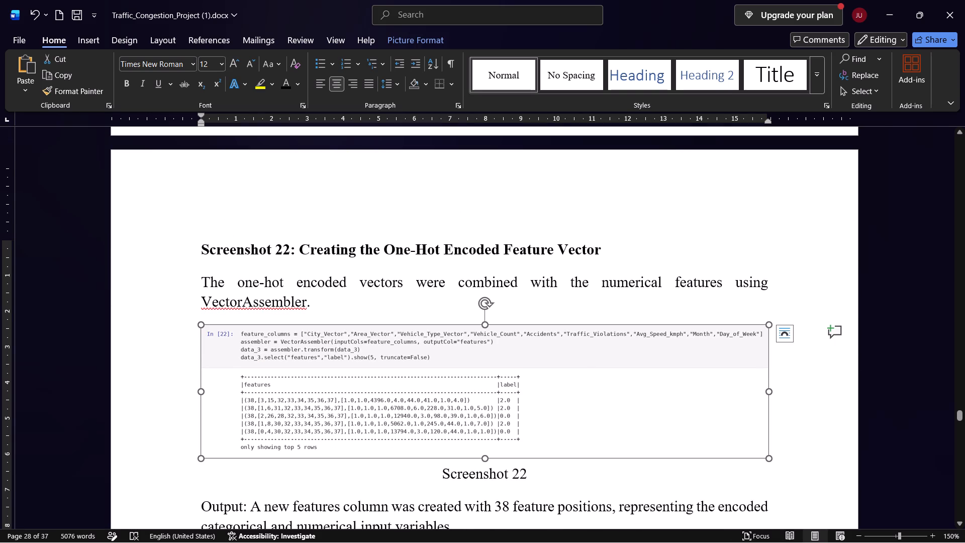
key("shift+super+s")
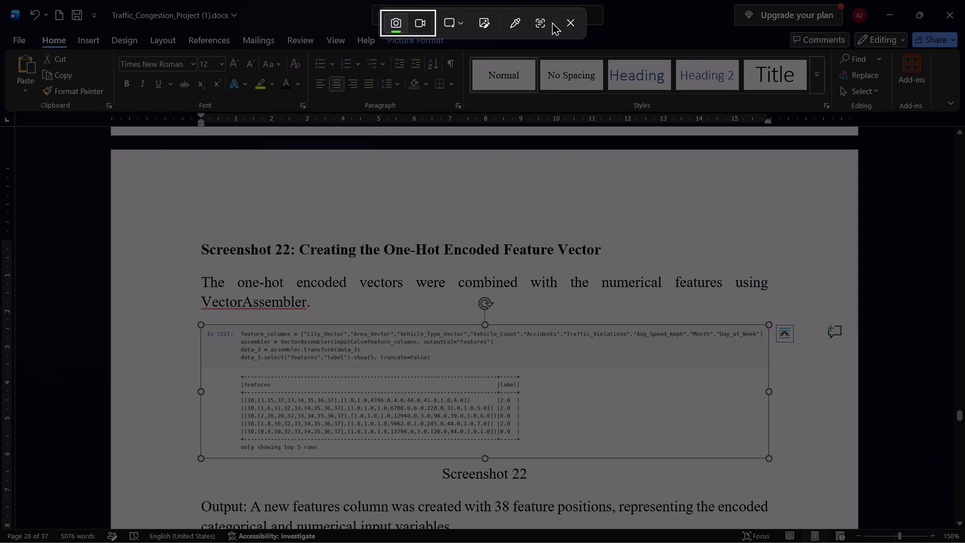
left_click(552, 22)
left_click(541, 24)
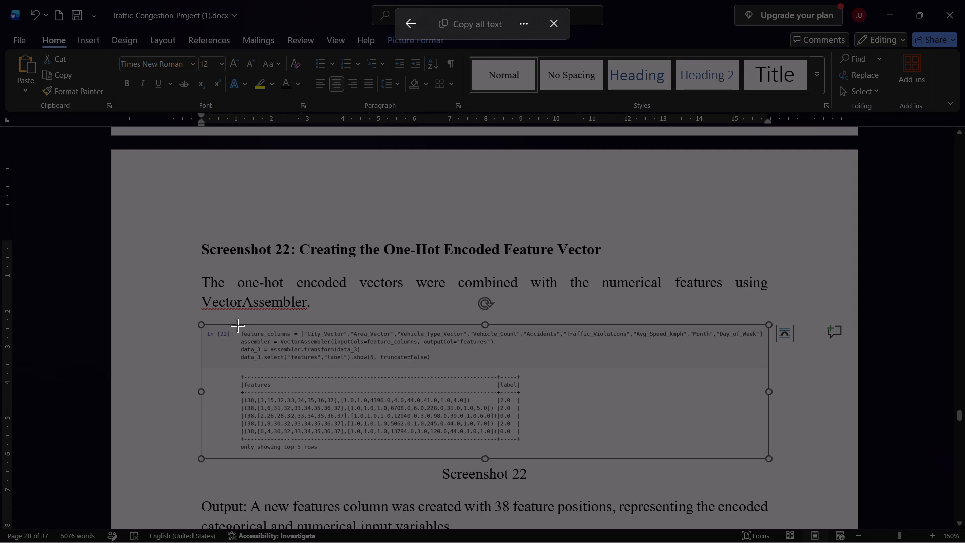
left_click_drag(235, 326, 765, 380)
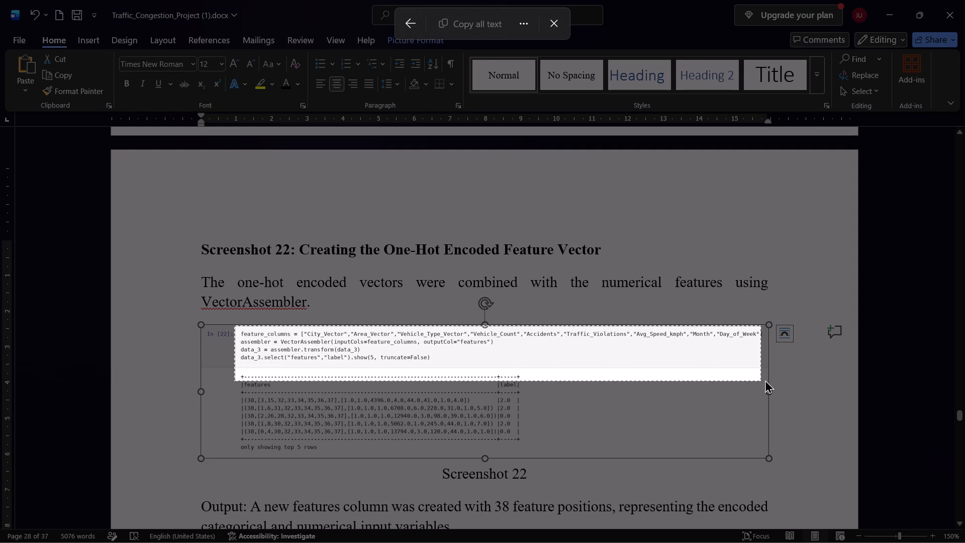
left_click_drag(765, 380, 766, 375)
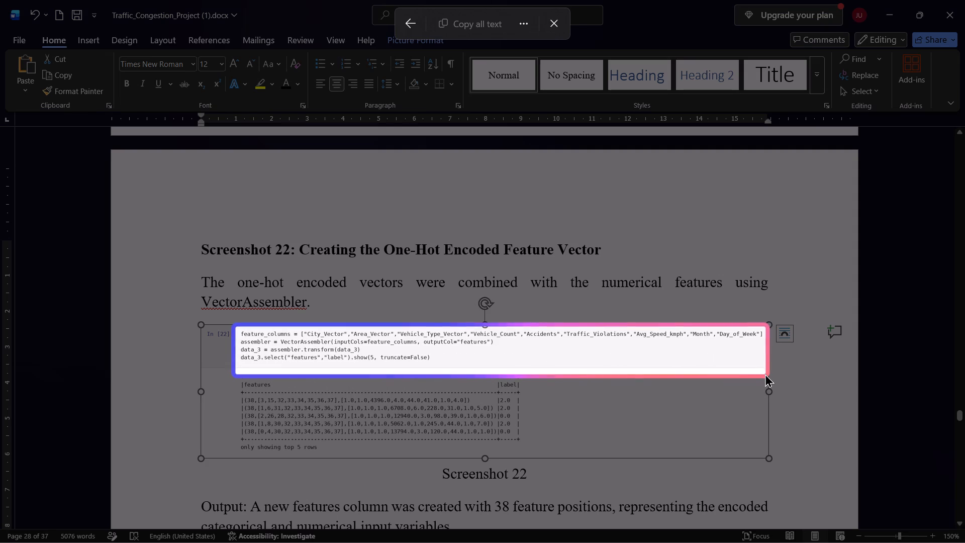
key("ctrl+a")
key("ctrl+a")
key("ctrl+c")
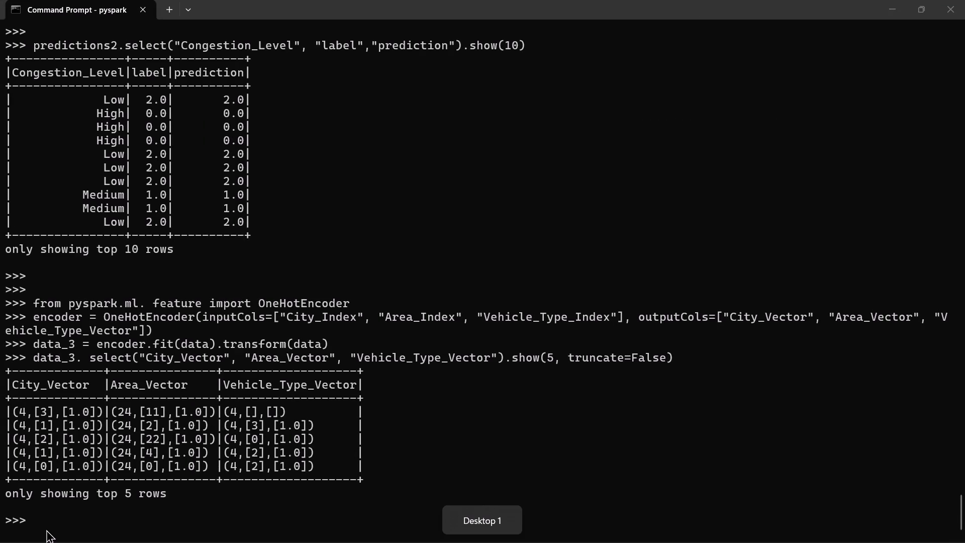
In the PySpark terminal, paste the copied feature_columns and VectorAssembler code and run it through data_3.select("features", "label").show(5, truncate=False).
right_click(46, 529)
left_click(384, 357)
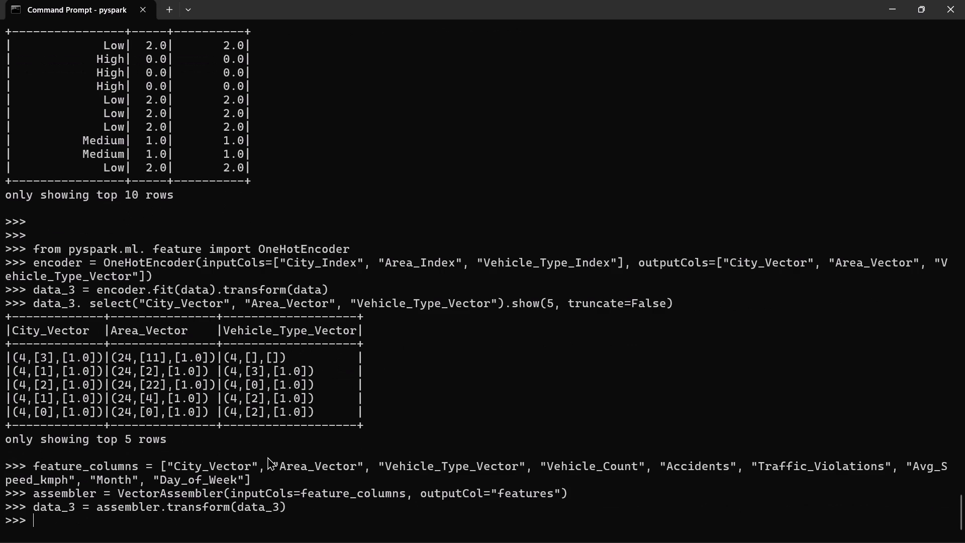
key("Return")
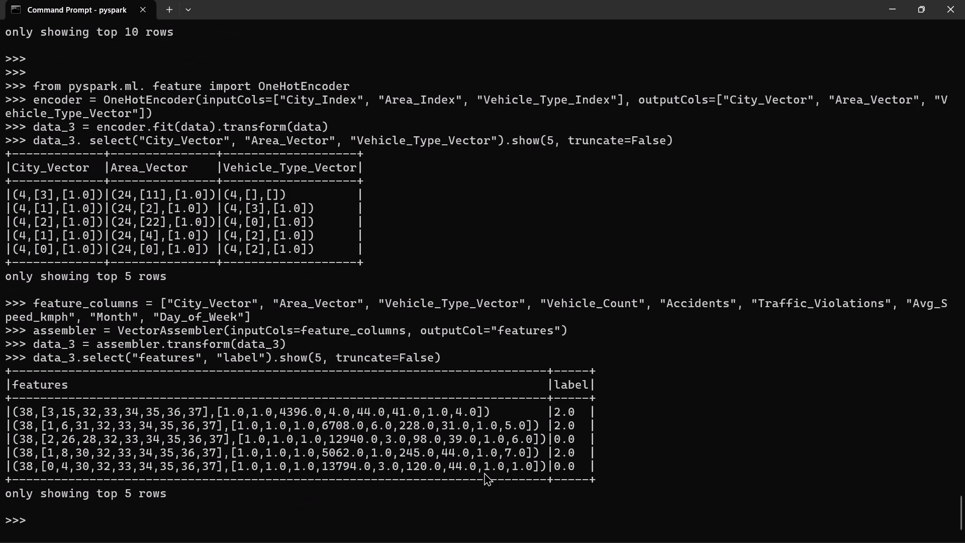
Capture a full-width screenshot of the terminal from the feature_columns line through the end of the features and label table output.
key("shift+super+s")
left_click_drag(0, 292, 964, 477)
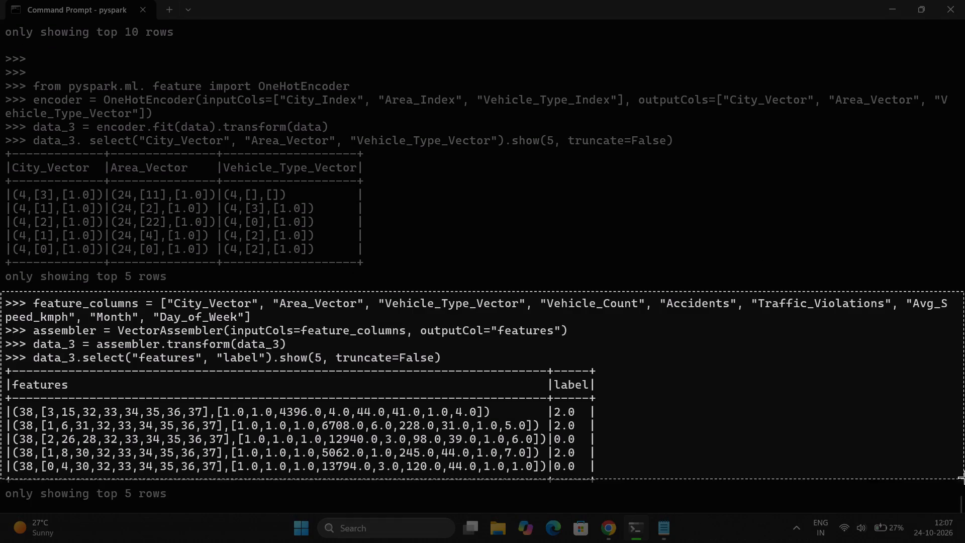
left_click_drag(964, 477, 964, 506)
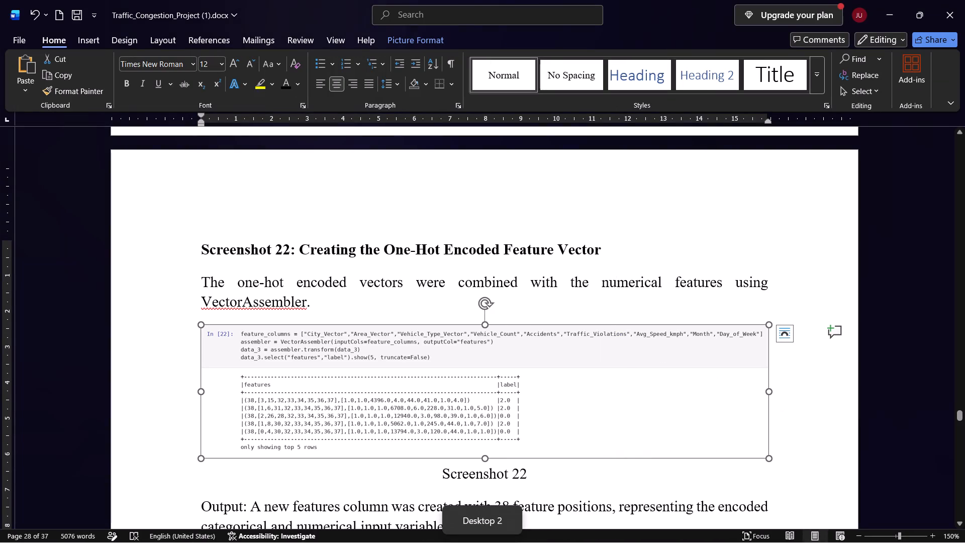
Back in Word, paste the feature vector terminal screenshot above the Screenshot 22 caption and delete the old In [22] notebook image.
left_click(461, 424)
key("ctrl+v")
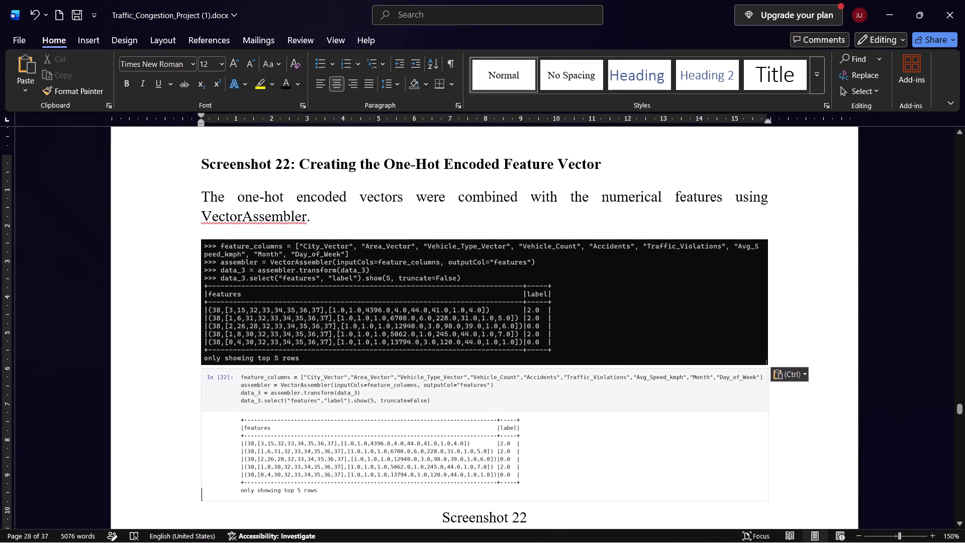
left_click(388, 458)
key("Delete")
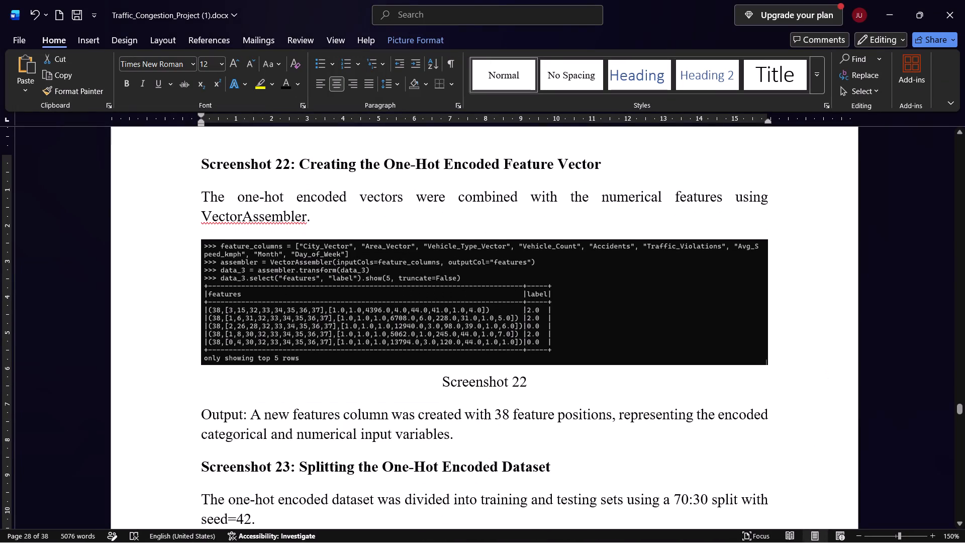
Stretch the new Screenshot 22 terminal picture slightly taller, keeping its width.
left_click(424, 290)
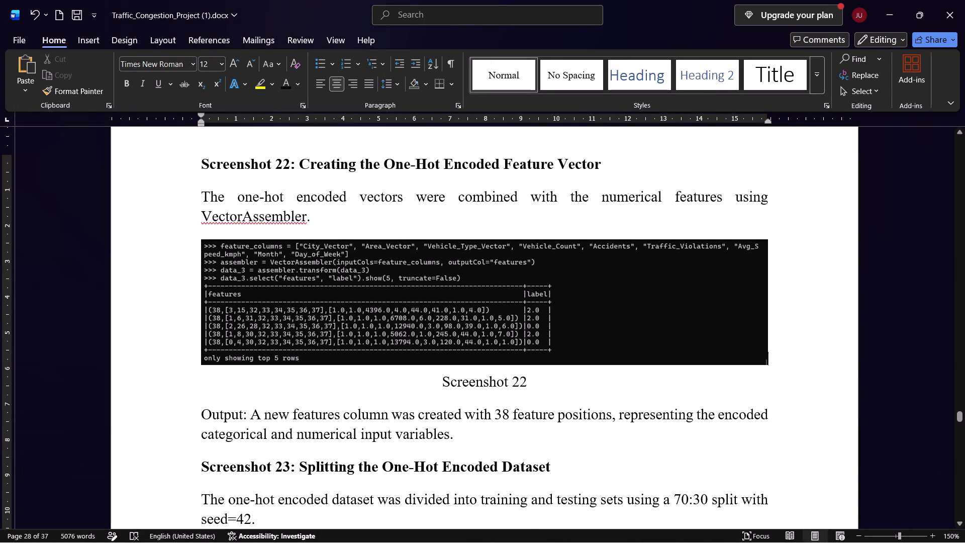
left_click_drag(484, 366, 488, 389)
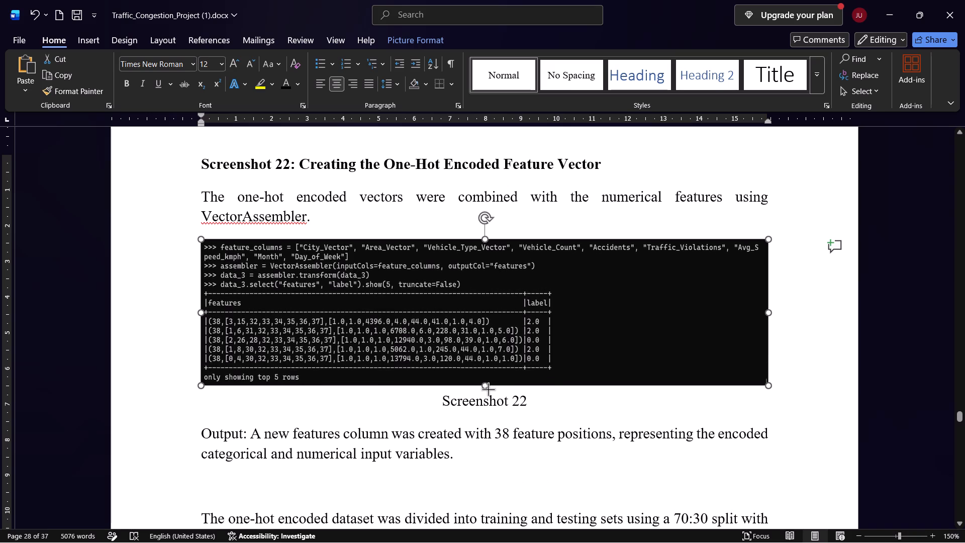
left_click_drag(488, 389, 488, 390)
Extract and copy the In [23] randomSplit and record-count print code as text from the Screenshot 23 image, leaving out its output.
scroll(375, 377, "down", 7)
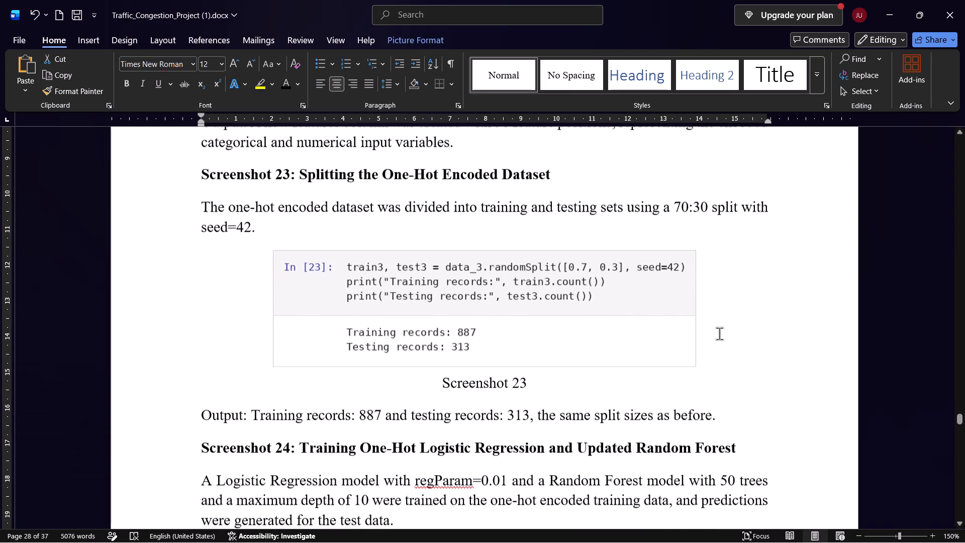
key("shift+super+s")
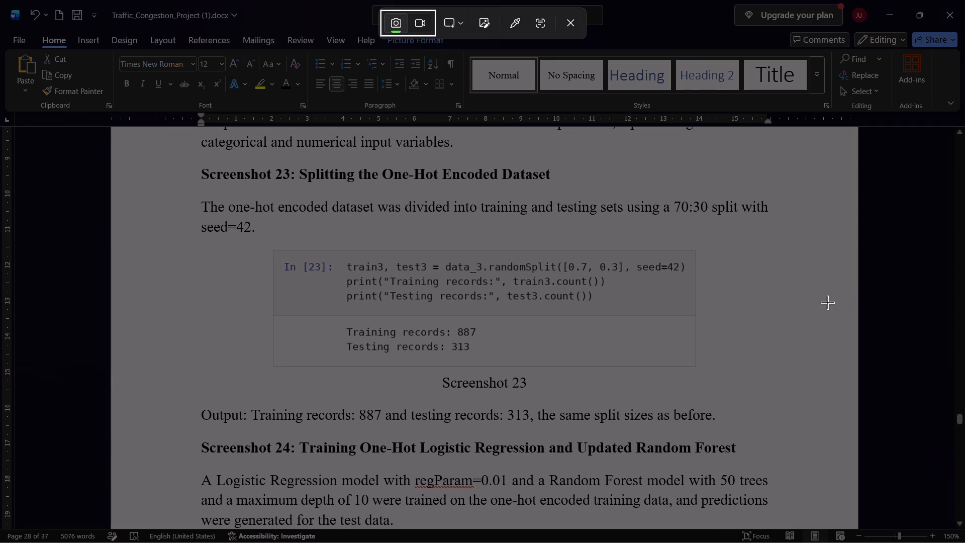
left_click(539, 23)
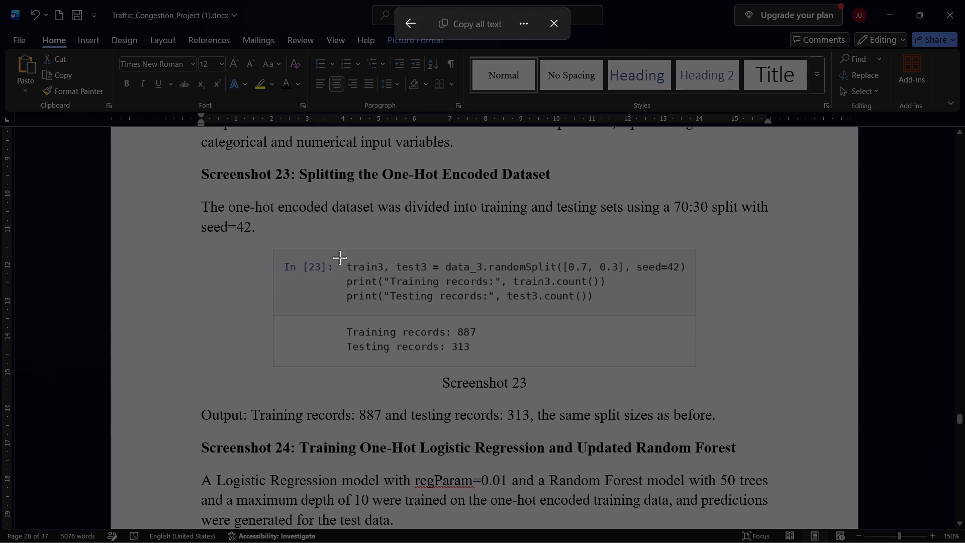
left_click_drag(344, 258, 641, 329)
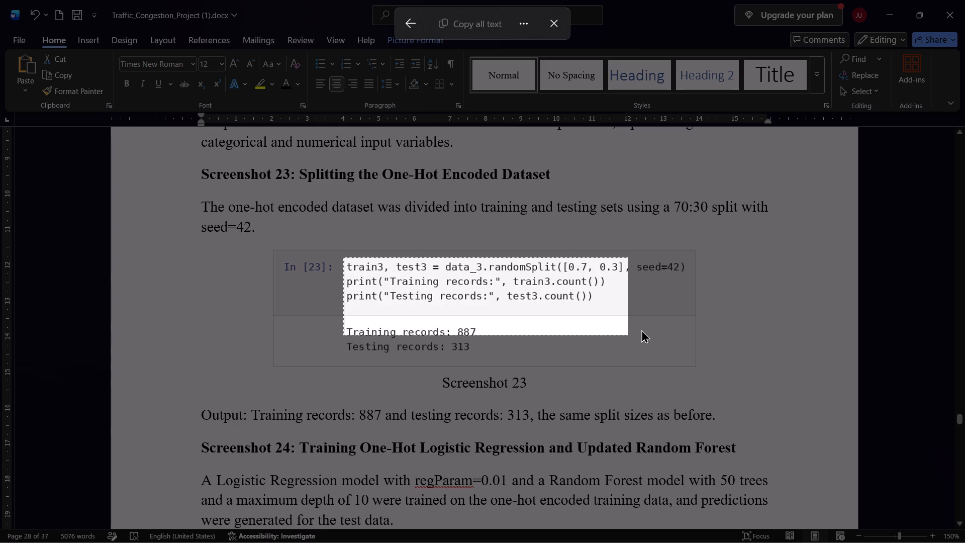
left_click_drag(641, 329, 689, 309)
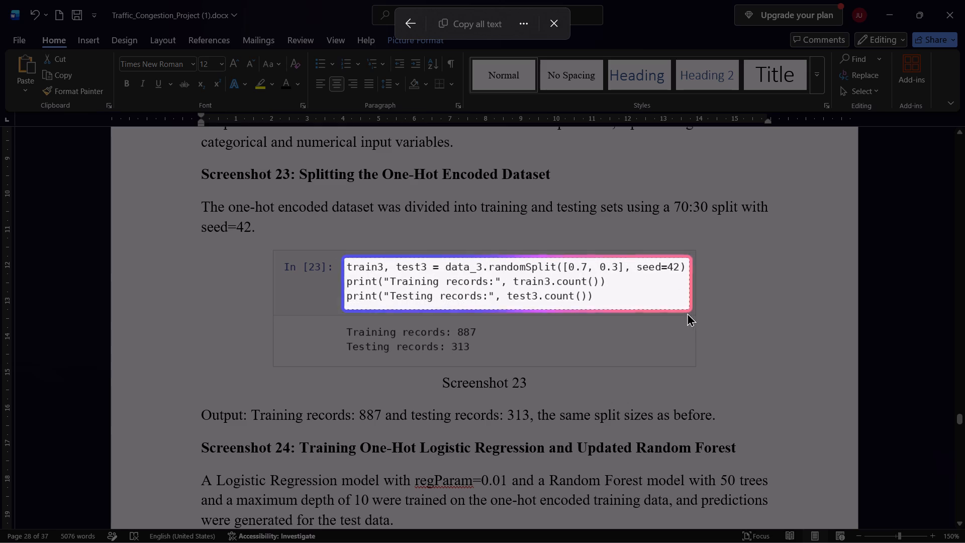
key("ctrl+a")
key("ctrl+a")
key("ctrl+c")
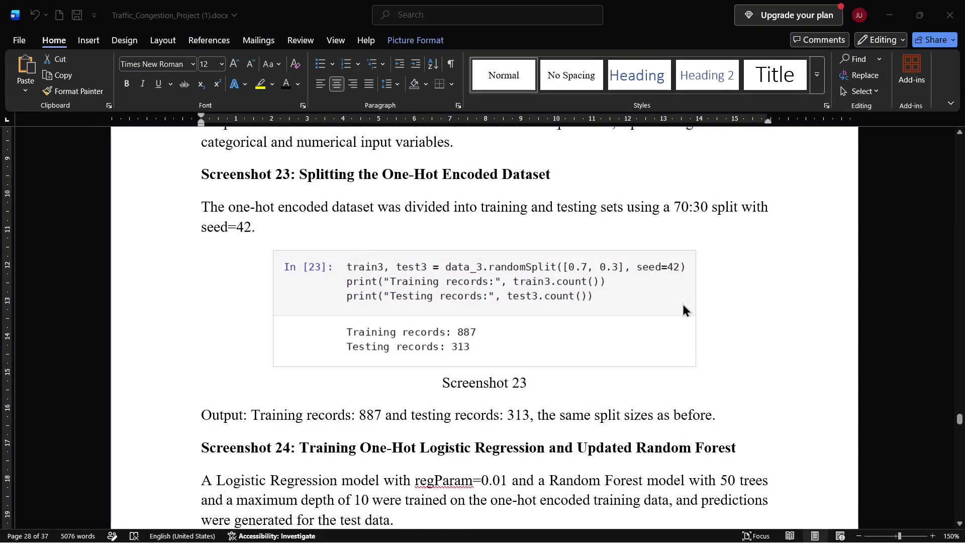
In the PySpark terminal, paste and run the data_3.randomSplit([0.7, 0.3], seed=42) code with the training and testing record prints.
right_click(29, 518)
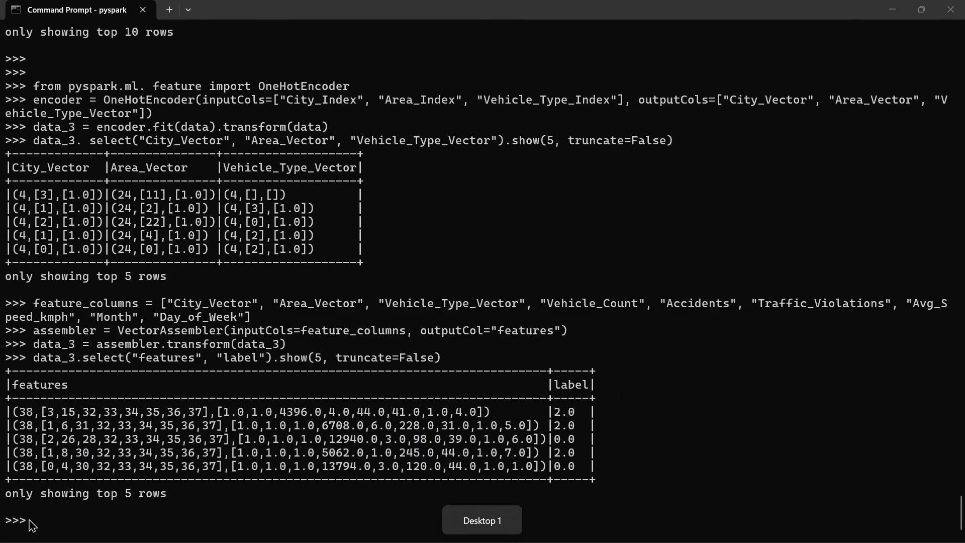
left_click(394, 344)
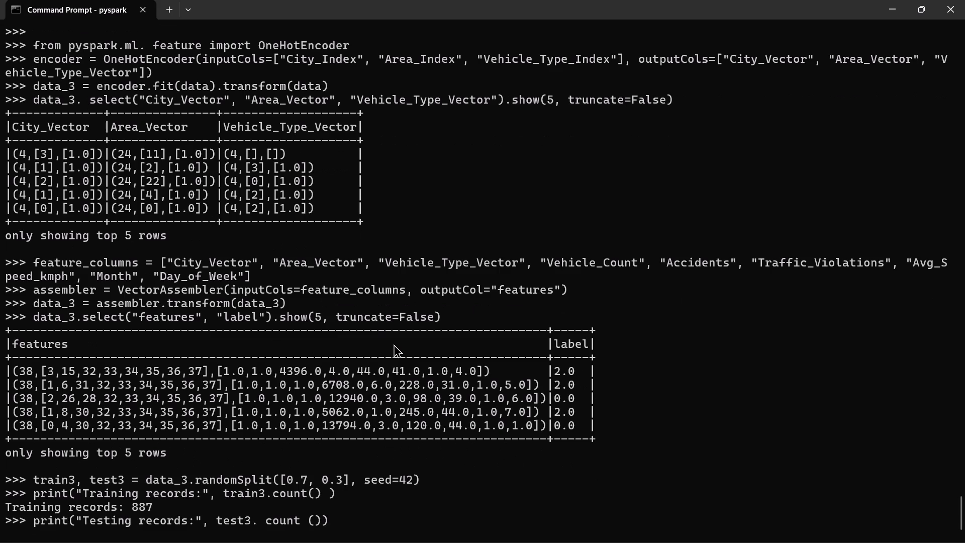
key("Return")
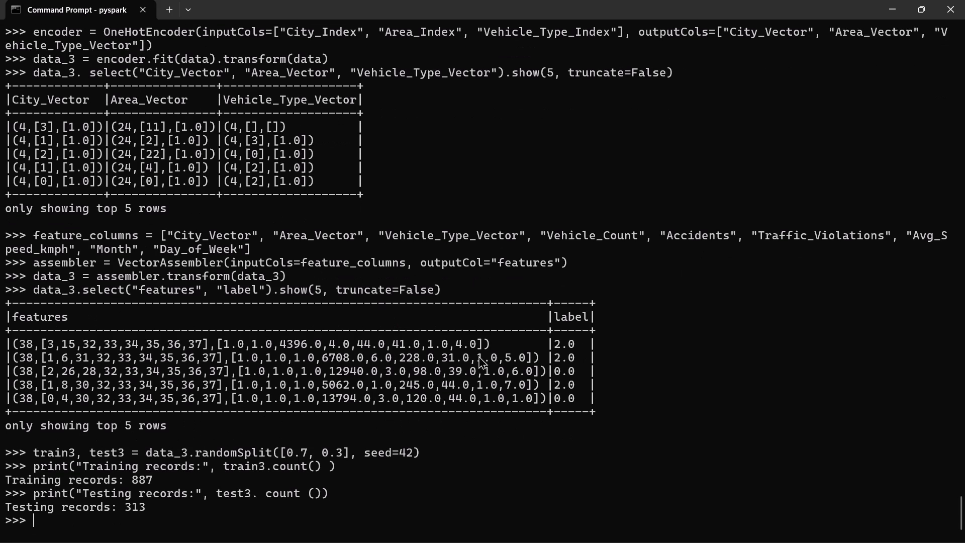
Capture a screenshot of the terminal from the train3, test3 split line through the last prompt.
key("shift+super+s")
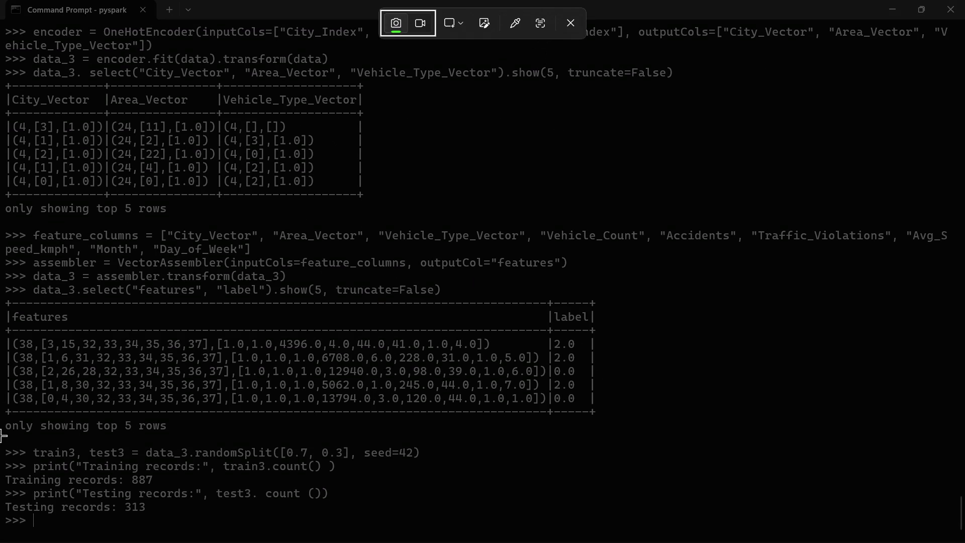
left_click_drag(0, 432, 824, 542)
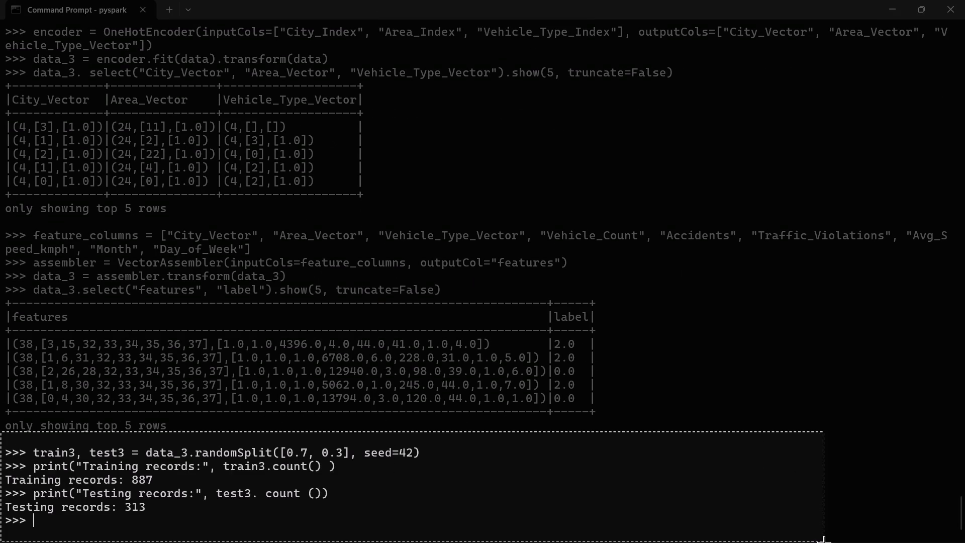
left_click_drag(824, 542, 756, 542)
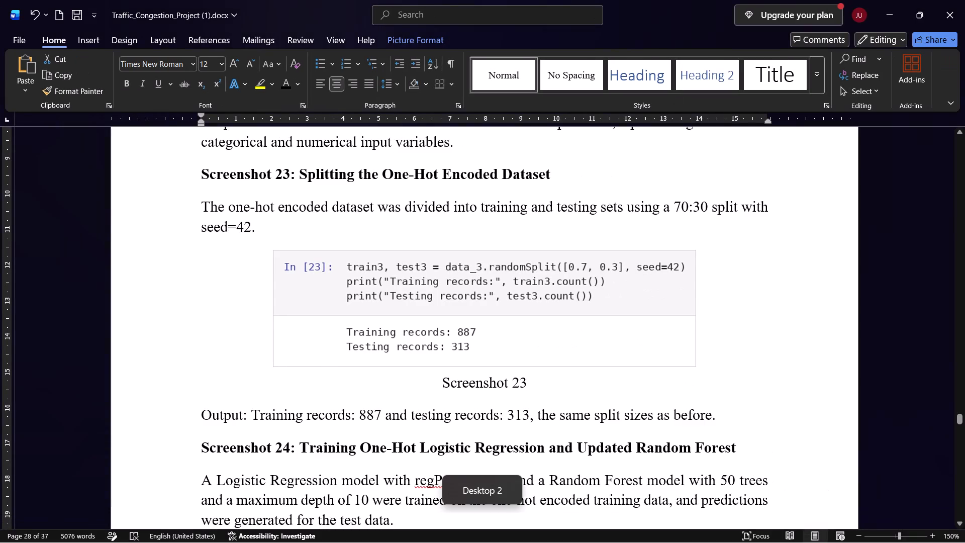
Back in Word, paste the dataset split terminal screenshot above the Screenshot 23 caption and delete the old In [23] notebook image.
left_click(474, 320)
key("ctrl+v")
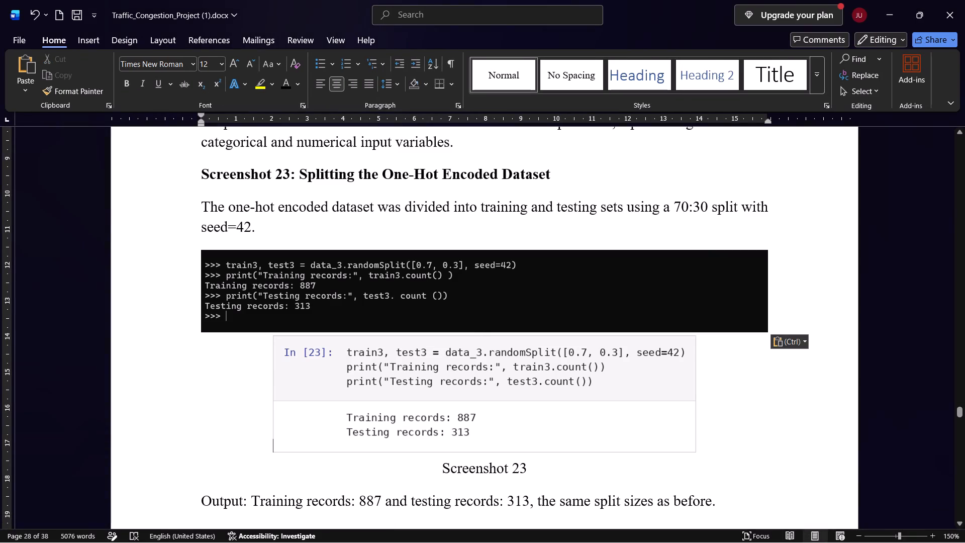
left_click(500, 321)
left_click(489, 396)
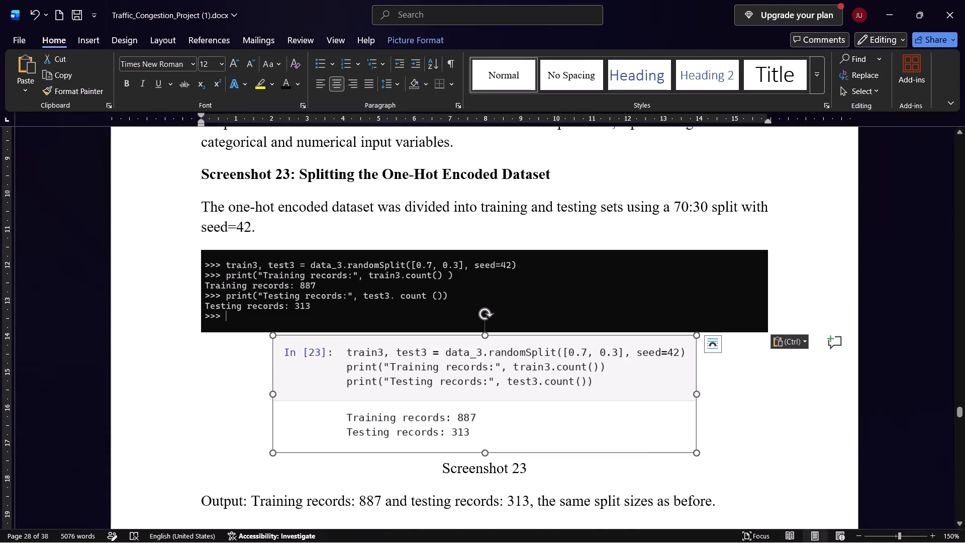
key("Delete")
Stretch the new Screenshot 23 terminal picture to about one and a half times its height, keeping its width.
left_click(573, 307)
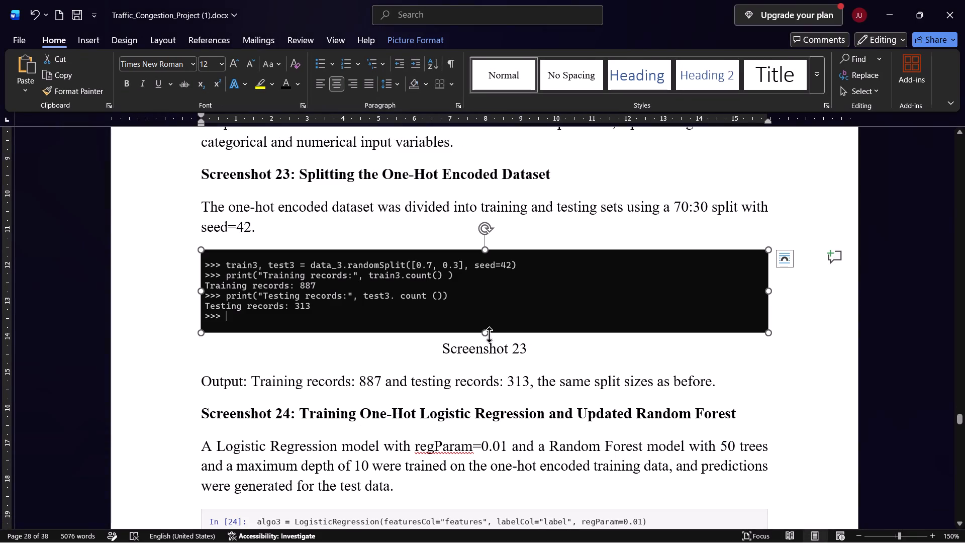
scroll(438, 451, "down", 3)
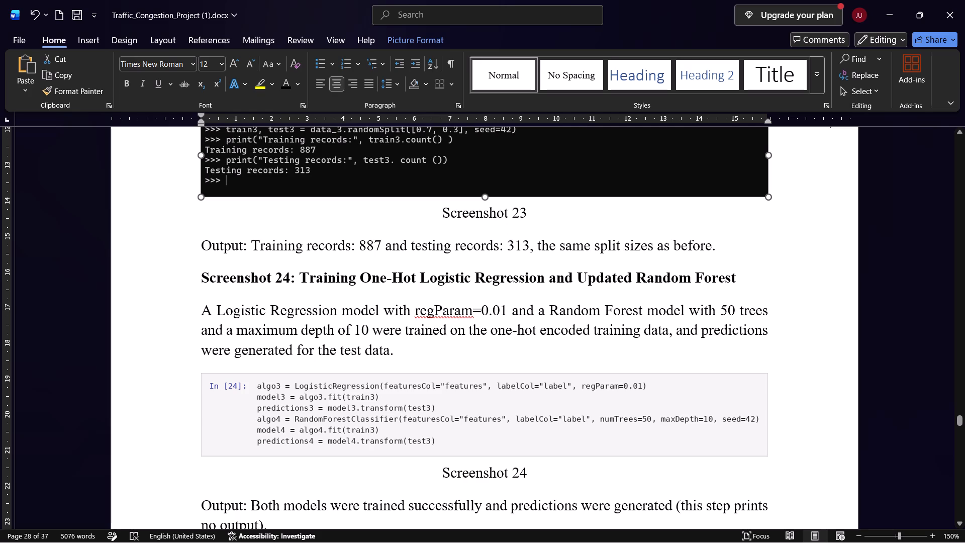
left_click_drag(485, 197, 497, 237)
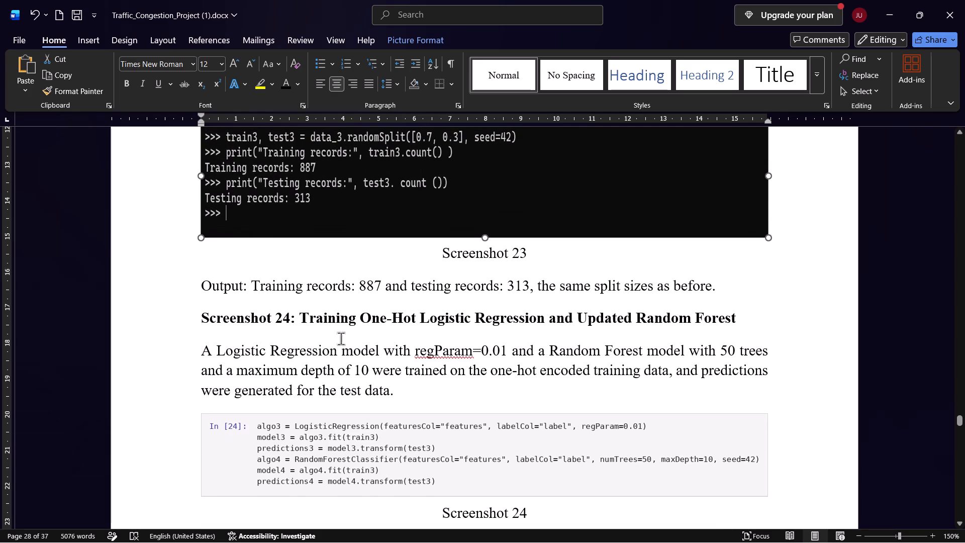
Extract and copy the In [24] LogisticRegression and RandomForestClassifier training code as text from the Screenshot 24 image.
scroll(348, 380, "down", 2)
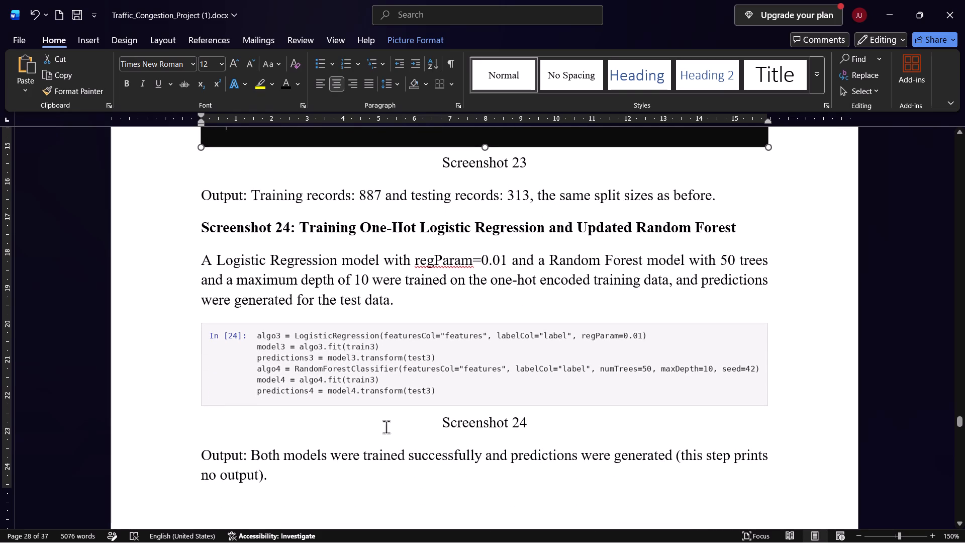
scroll(278, 432, "down", 8)
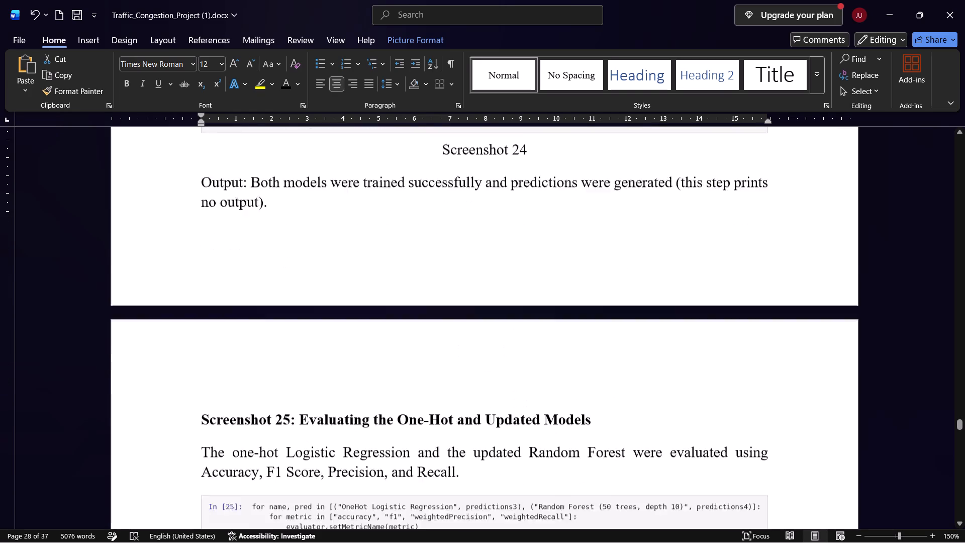
scroll(278, 432, "up", 7)
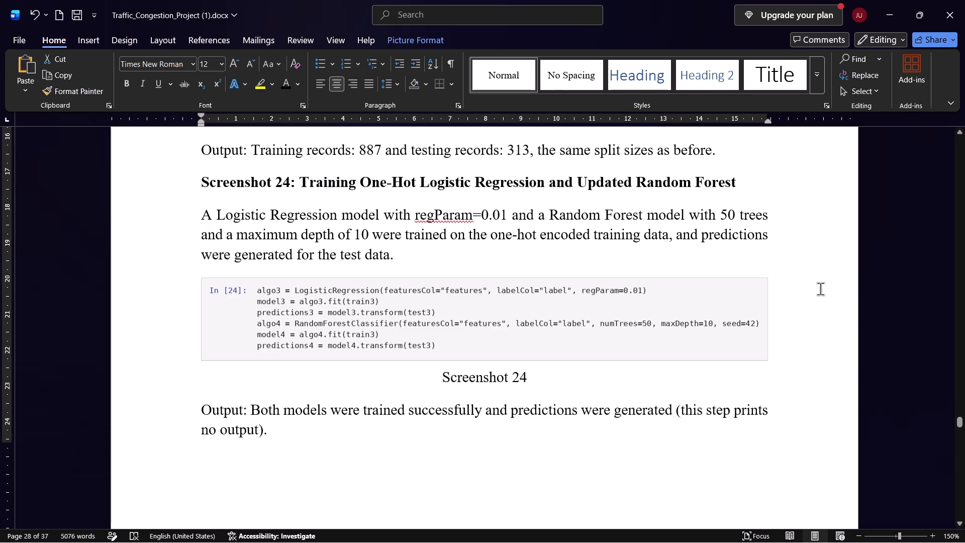
key("shift+super+s")
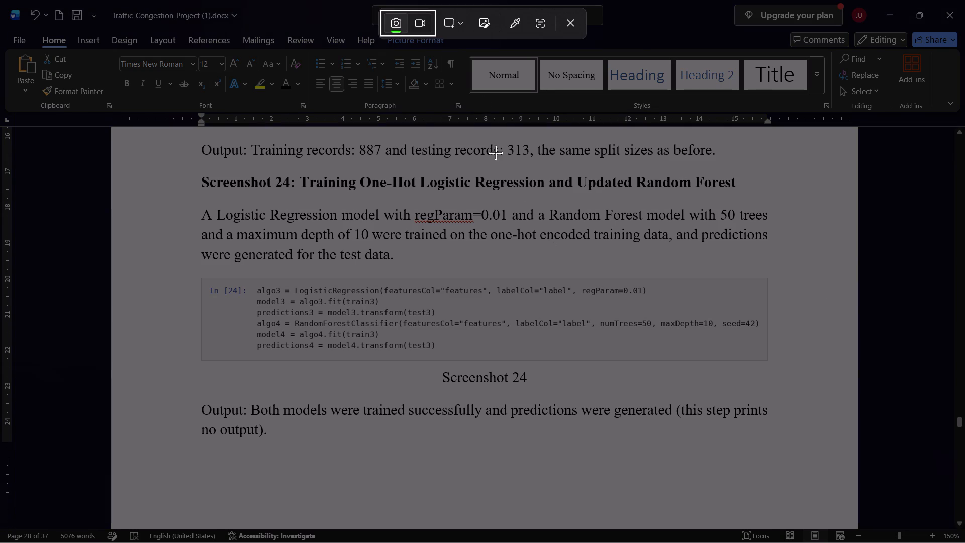
left_click(544, 21)
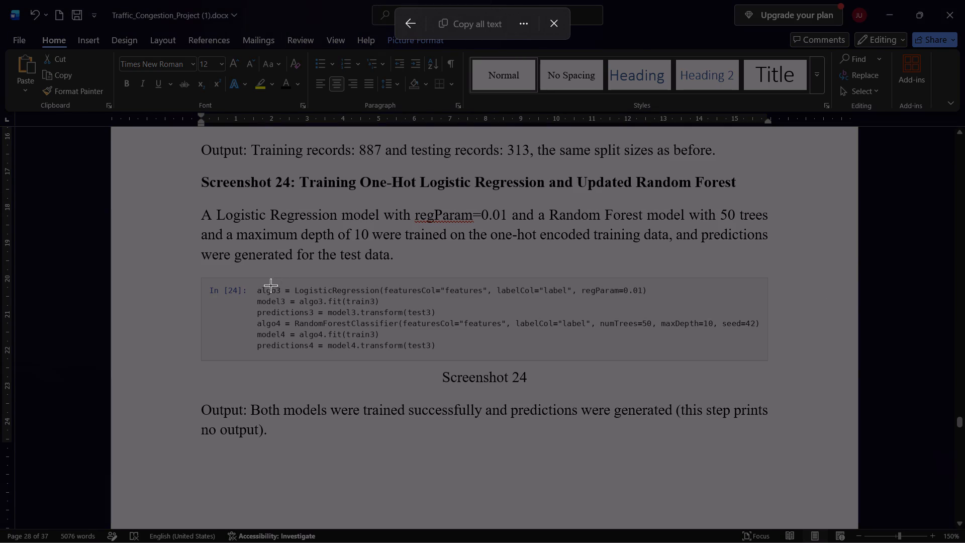
left_click_drag(254, 282, 515, 337)
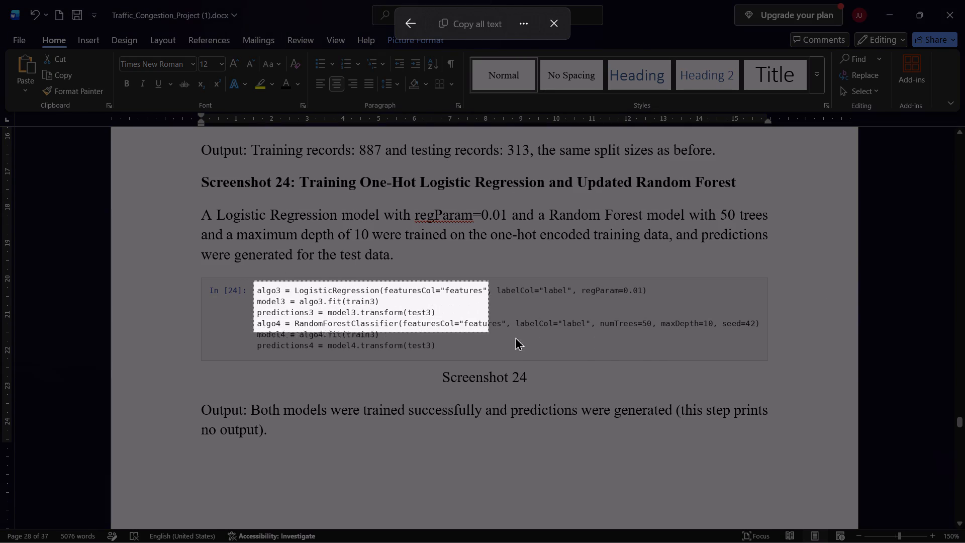
left_click_drag(515, 337, 763, 357)
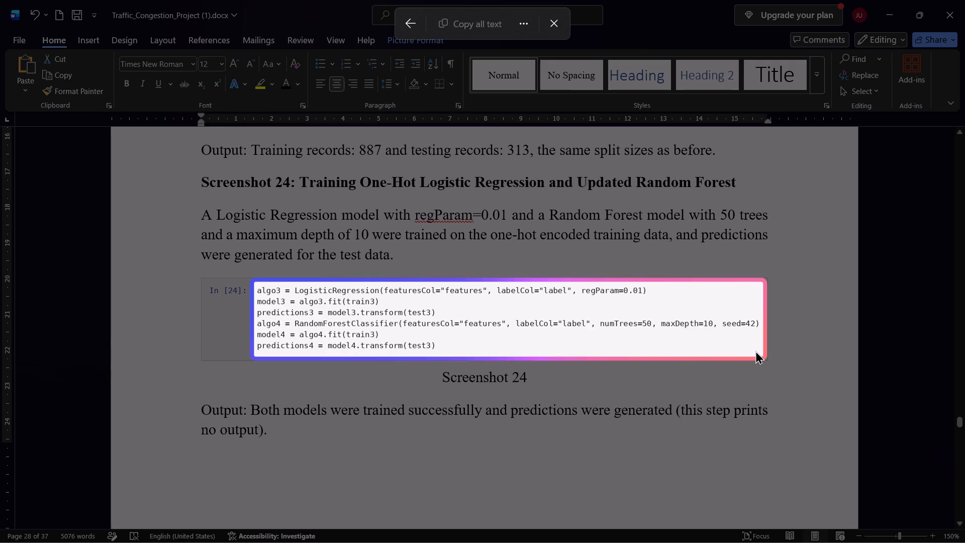
key("ctrl+a")
key("ctrl+a")
key("ctrl+c")
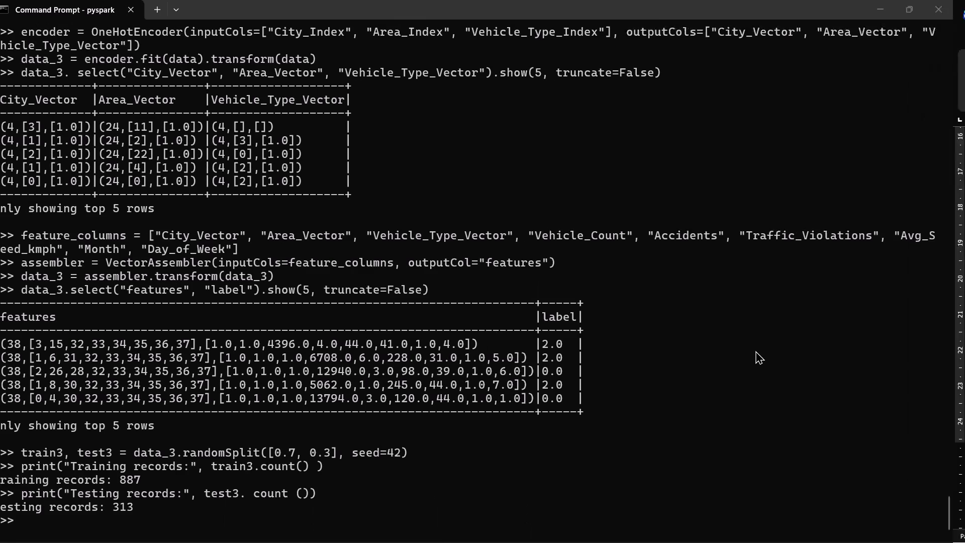
Paste and run the copied LogisticRegression (regParam=0.01) and RandomForestClassifier (50 trees, depth 10) training code at the PySpark prompt.
left_click(72, 531)
key("Return")
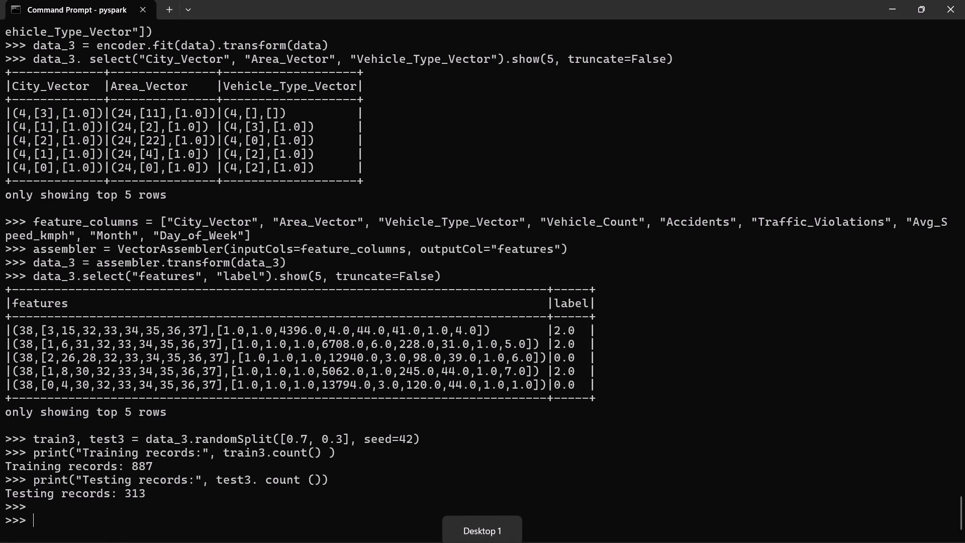
right_click(55, 521)
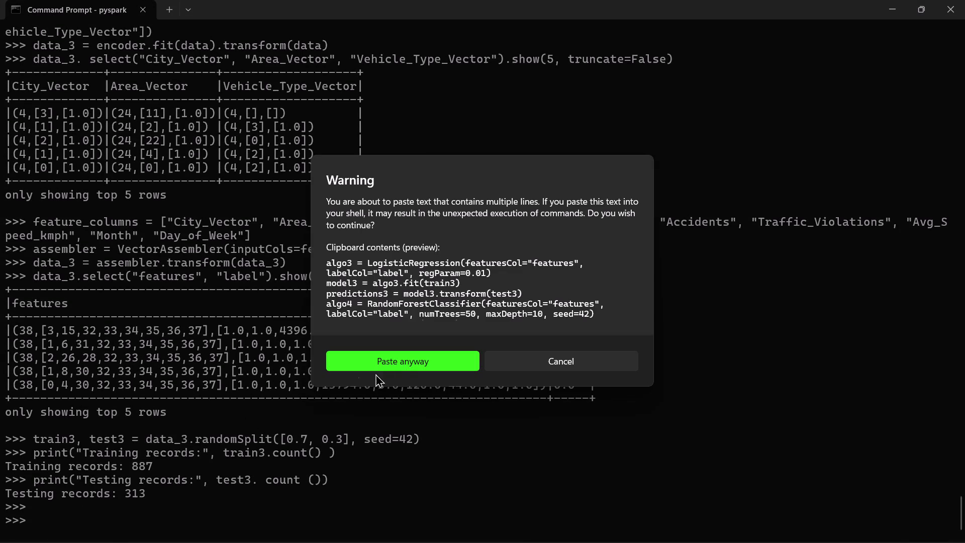
left_click(408, 363)
key("Return")
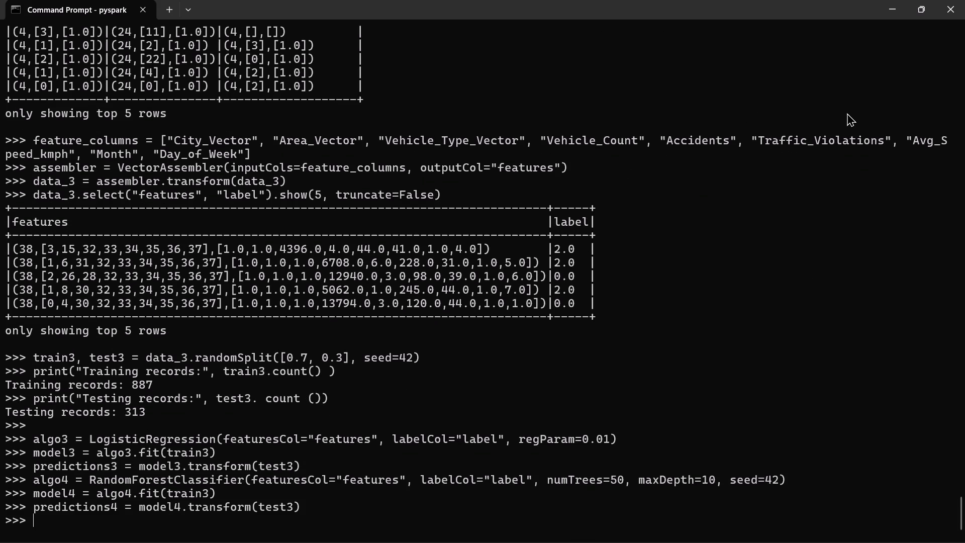
Capture a full-width screenshot of the terminal from the train3, test3 split line through the last prompt.
key("shift+super+s")
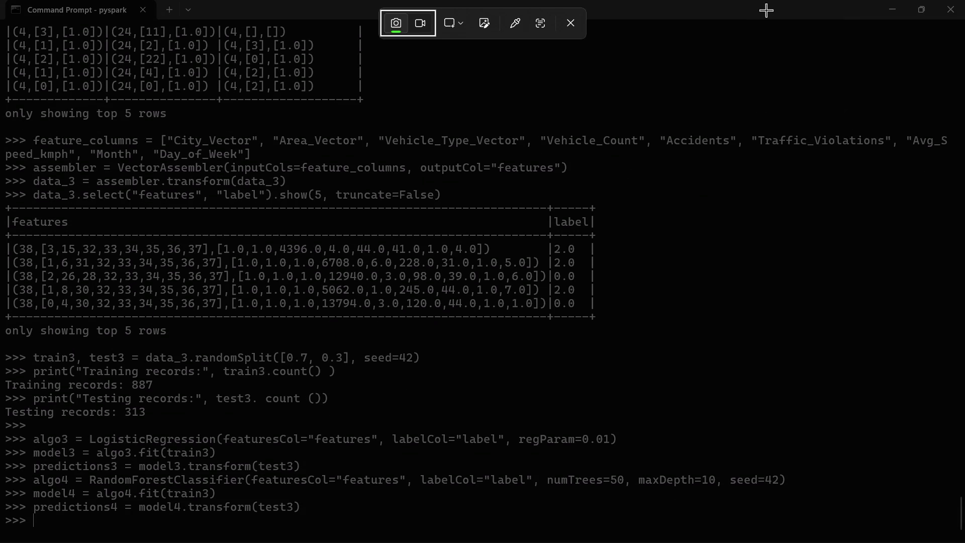
left_click_drag(0, 341, 964, 540)
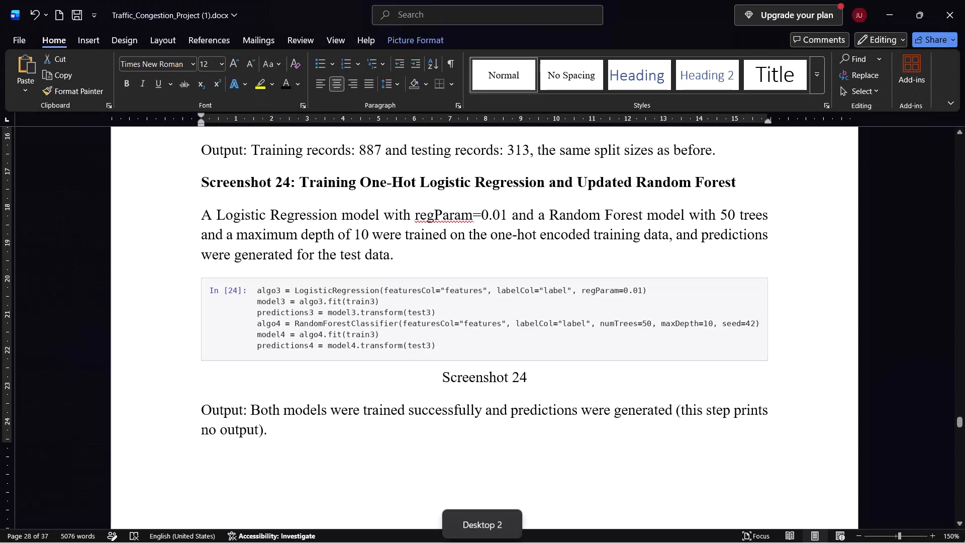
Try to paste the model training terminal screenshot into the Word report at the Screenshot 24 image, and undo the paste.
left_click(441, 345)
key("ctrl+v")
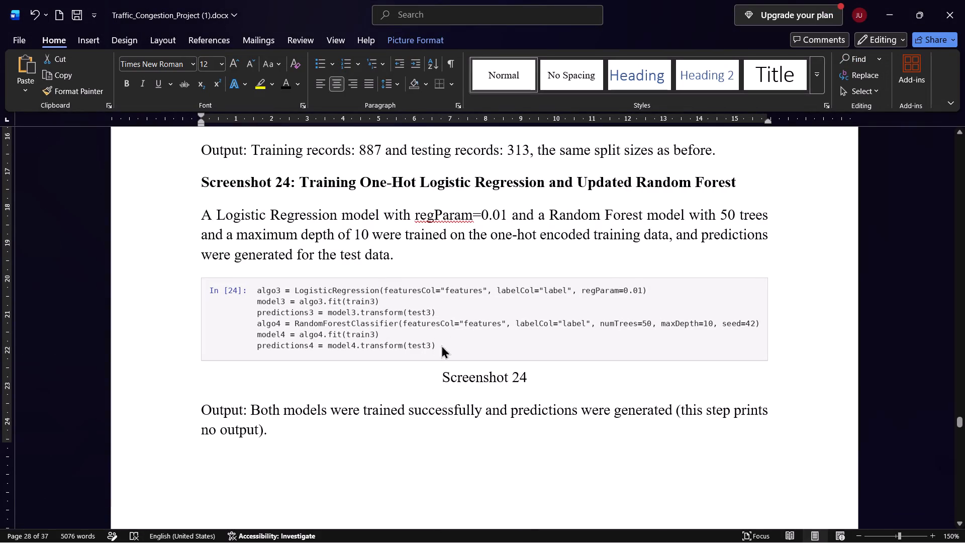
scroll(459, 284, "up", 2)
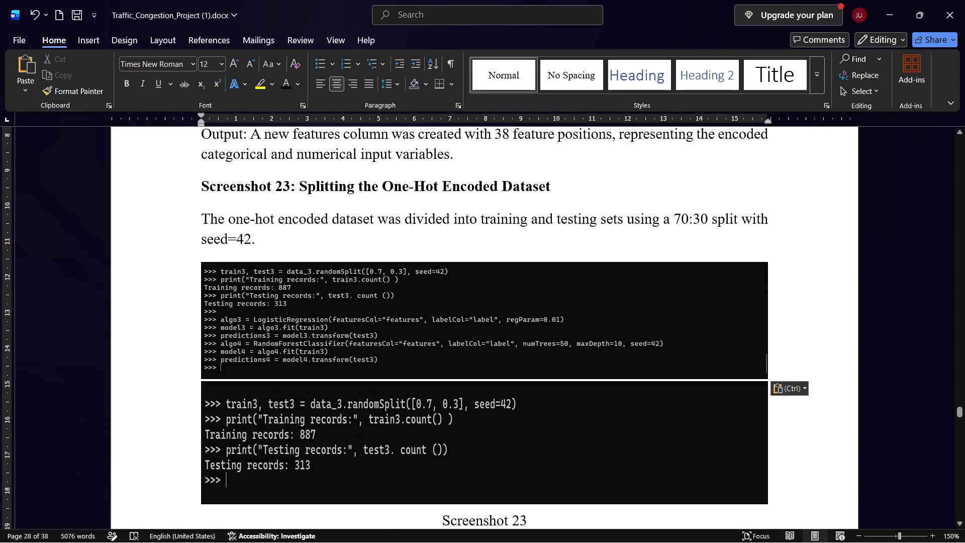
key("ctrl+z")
Paste the model training terminal screenshot above the Screenshot 24 caption and delete the old In [24] notebook image.
scroll(339, 402, "down", 1)
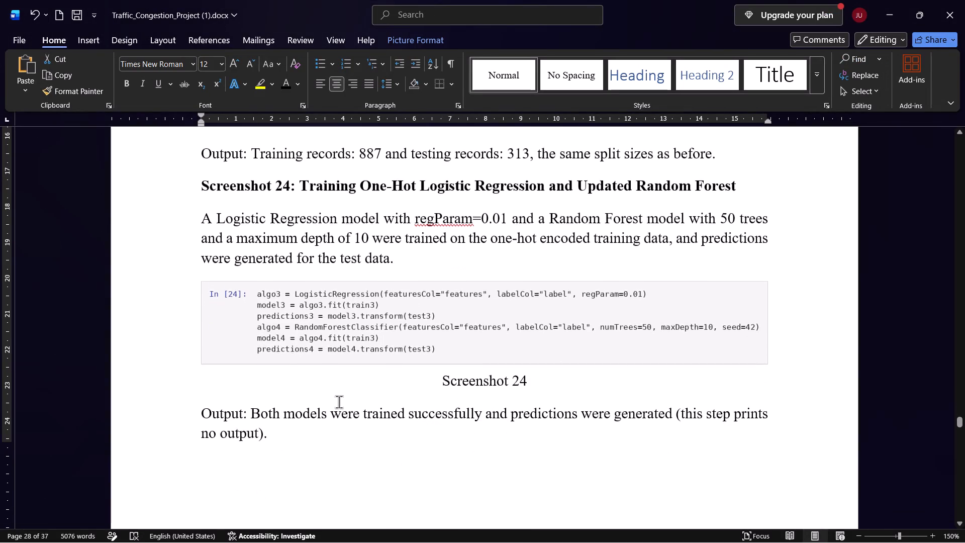
left_click(411, 340)
key("ctrl+v")
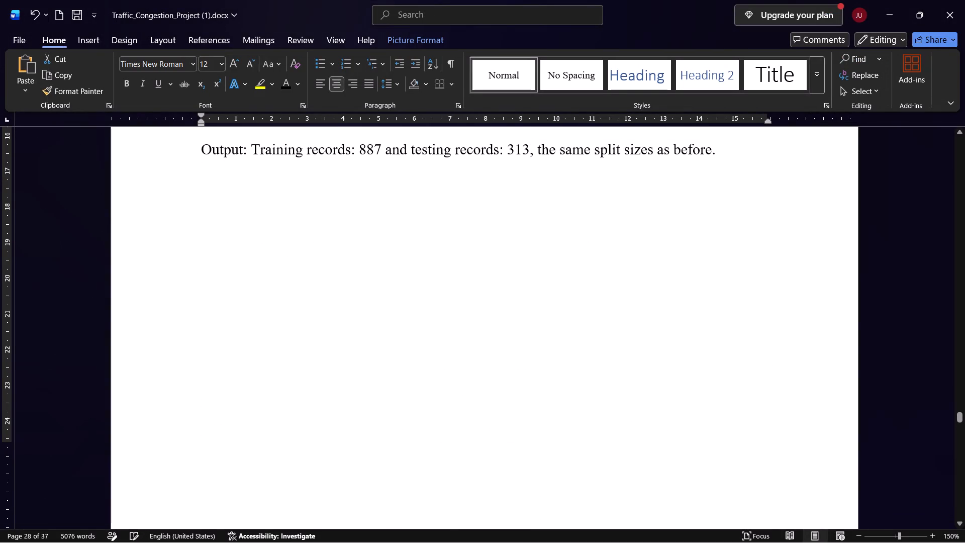
left_click(352, 407)
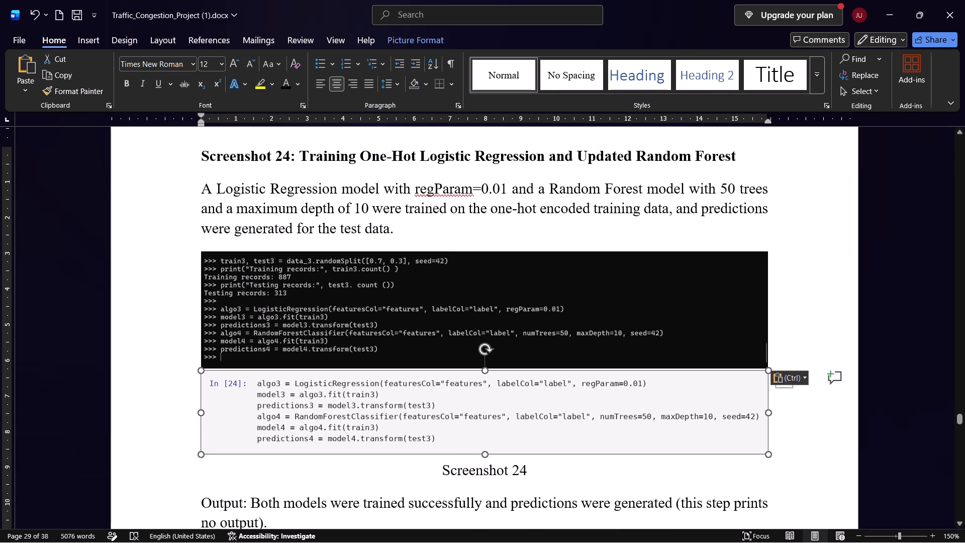
key("Delete")
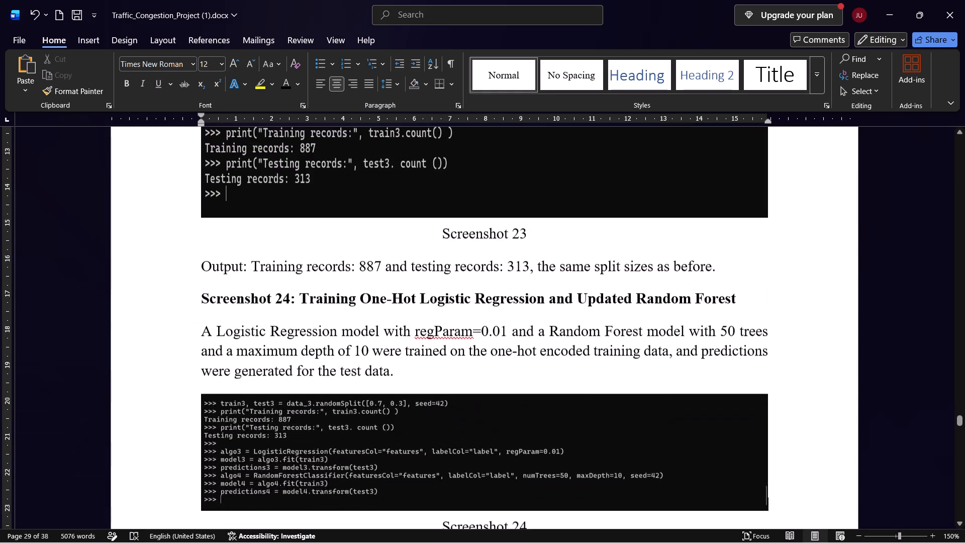
Stretch the new Screenshot 24 terminal picture to about 1.2 times its height, keeping its width.
scroll(352, 407, "down", 3)
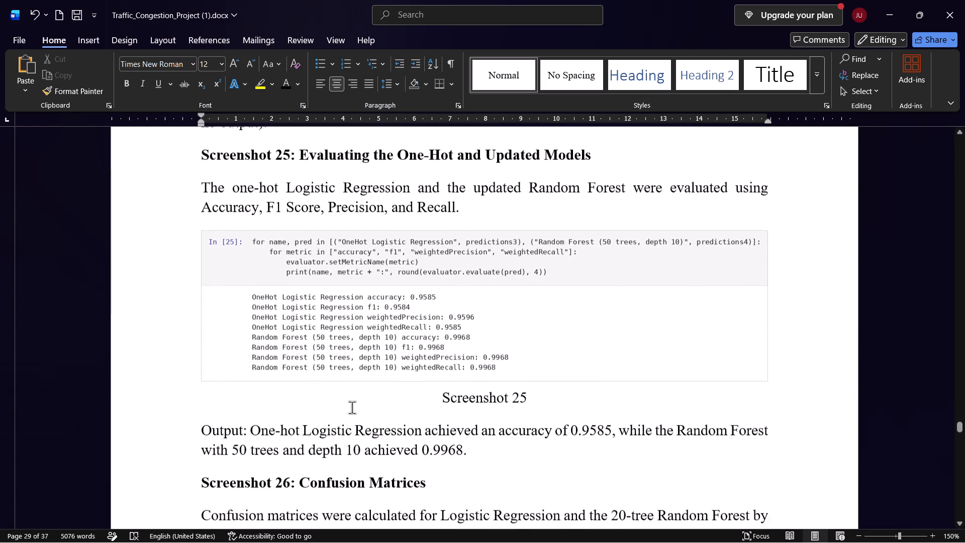
scroll(352, 407, "up", 3)
left_click(465, 332)
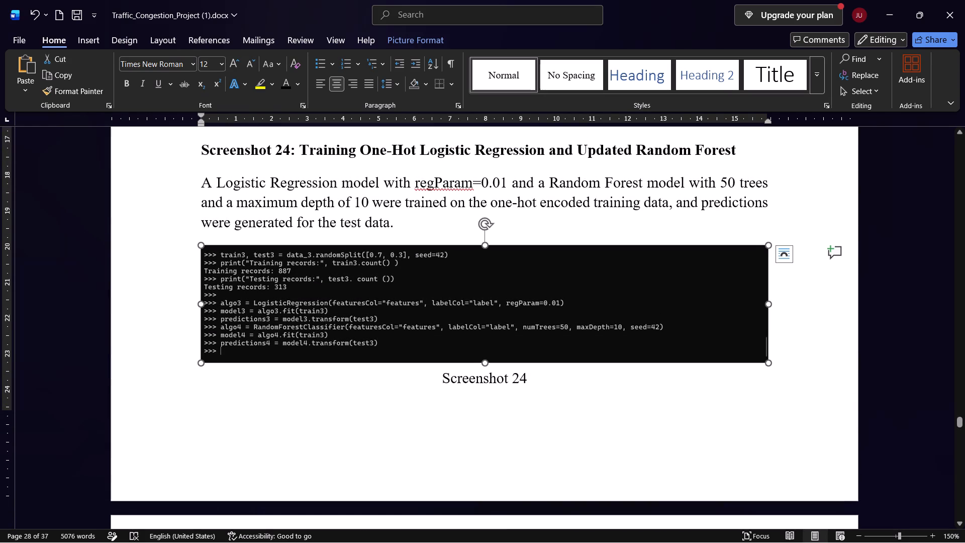
left_click_drag(488, 363, 487, 381)
left_click(486, 381)
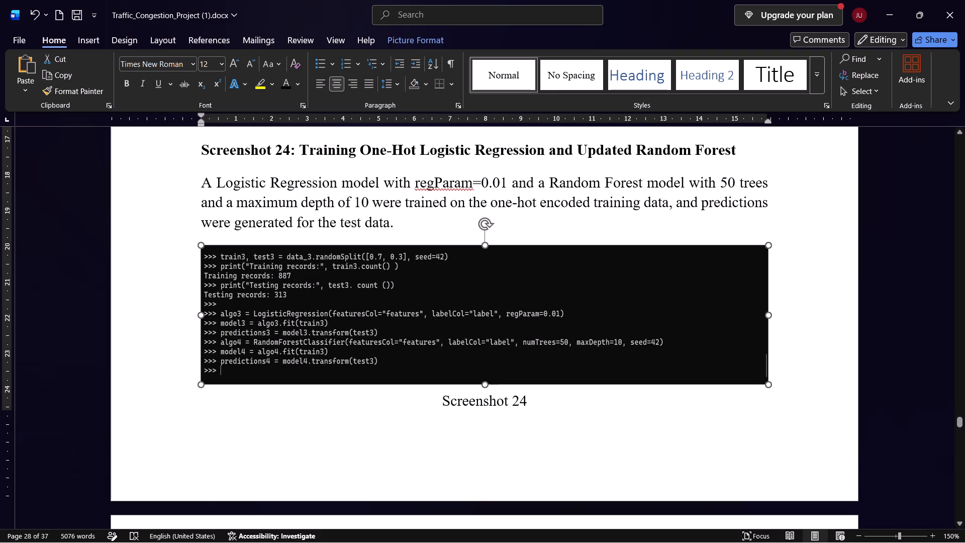
left_click(284, 445)
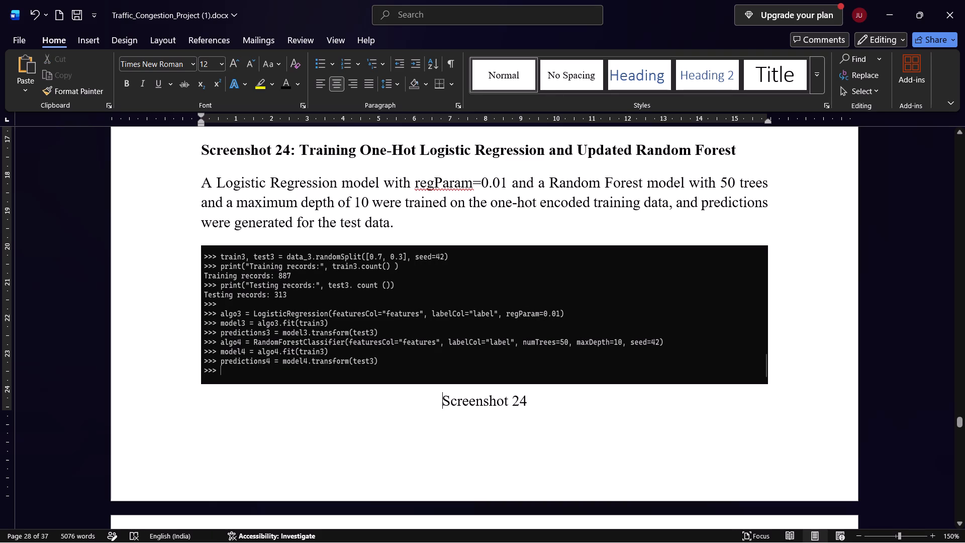
scroll(553, 342, "down", 1)
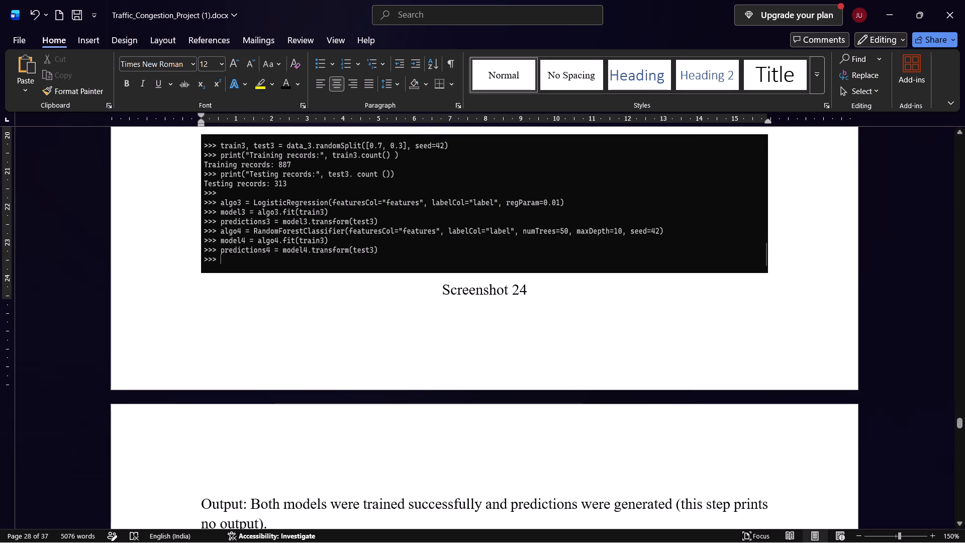
scroll(537, 227, "down", 2)
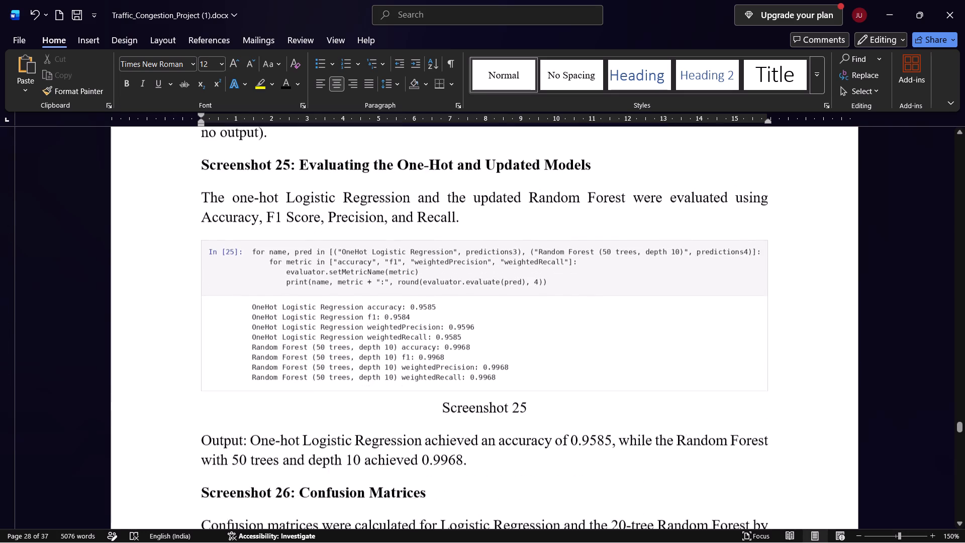
scroll(537, 227, "down", 1)
left_click(443, 228)
scroll(443, 228, "up", 1)
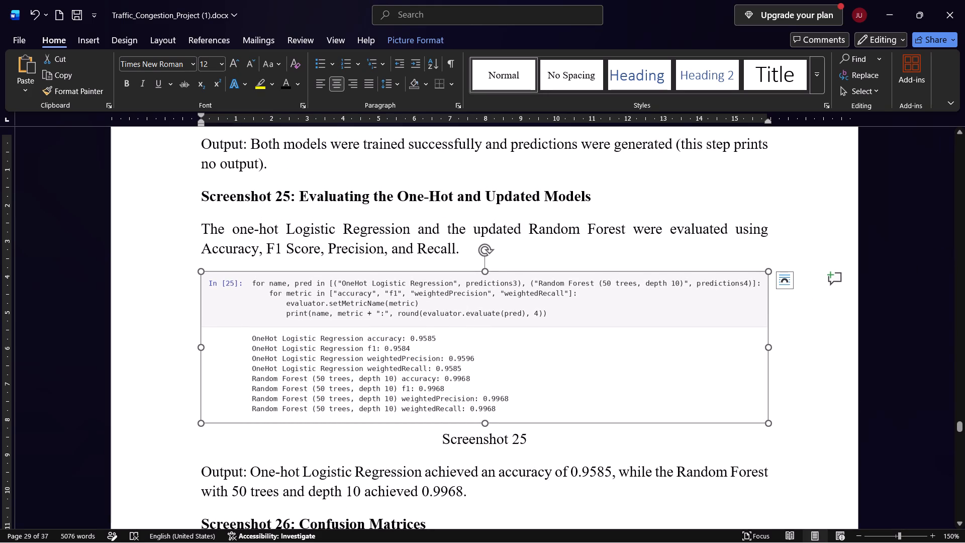
key("shift+super+s")
left_click(540, 24)
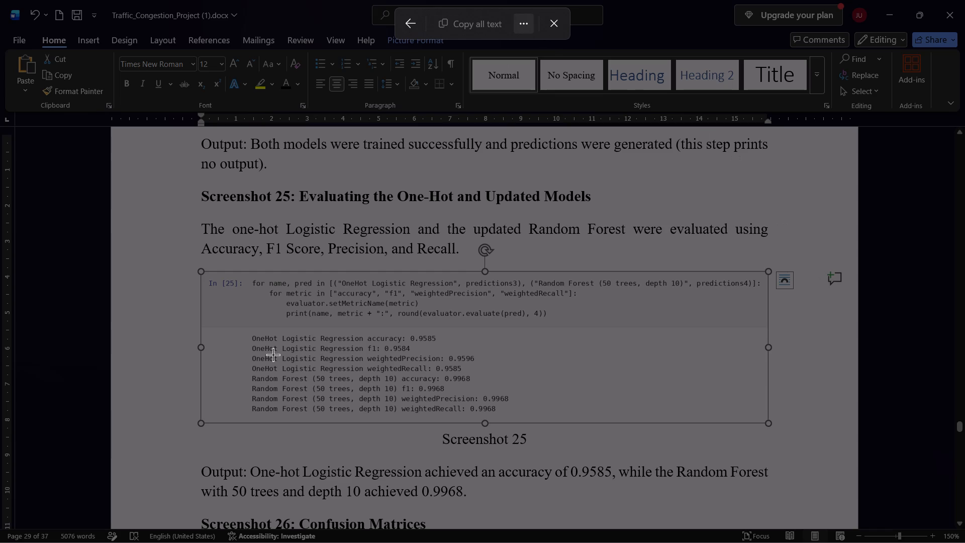
left_click_drag(250, 272, 671, 359)
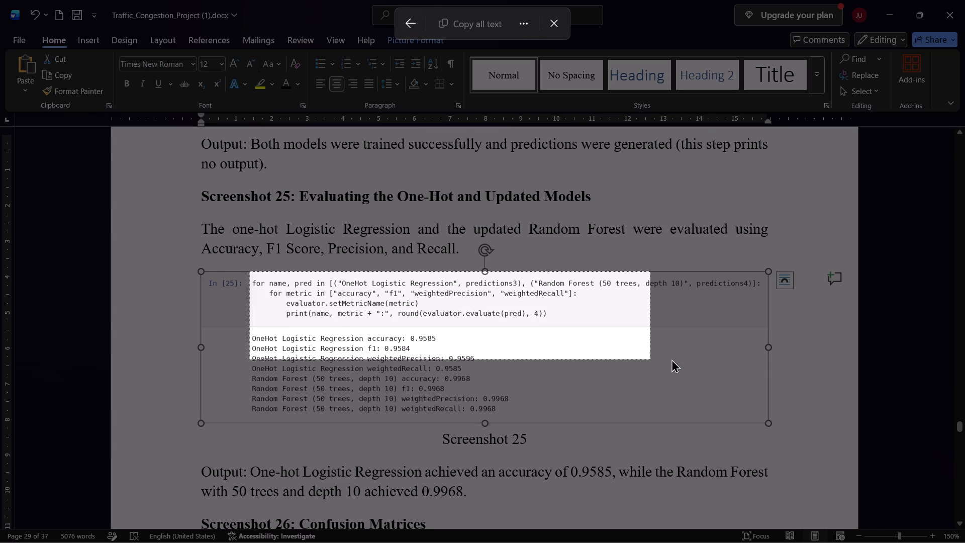
left_click_drag(671, 359, 765, 330)
key("ctrl+a")
key("ctrl+a")
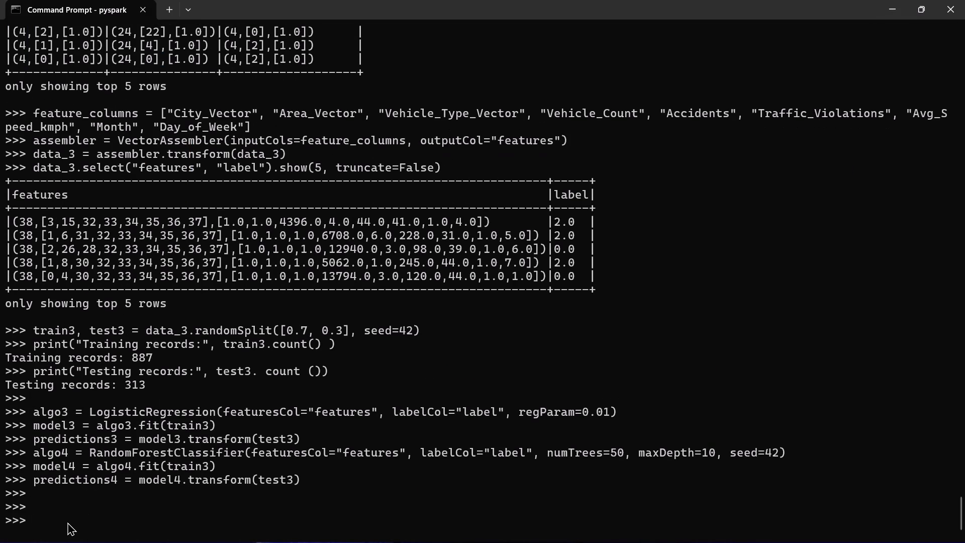
right_click(61, 524)
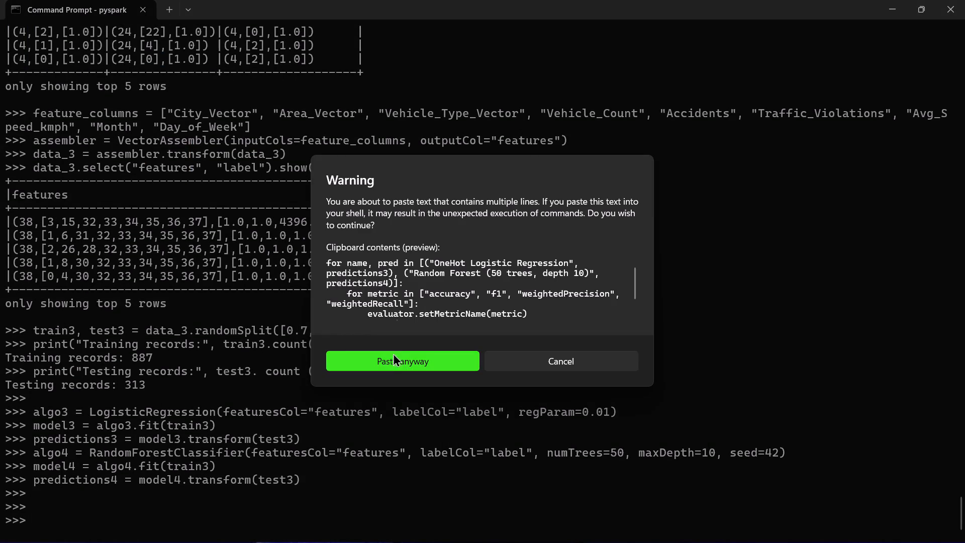
left_click(396, 361)
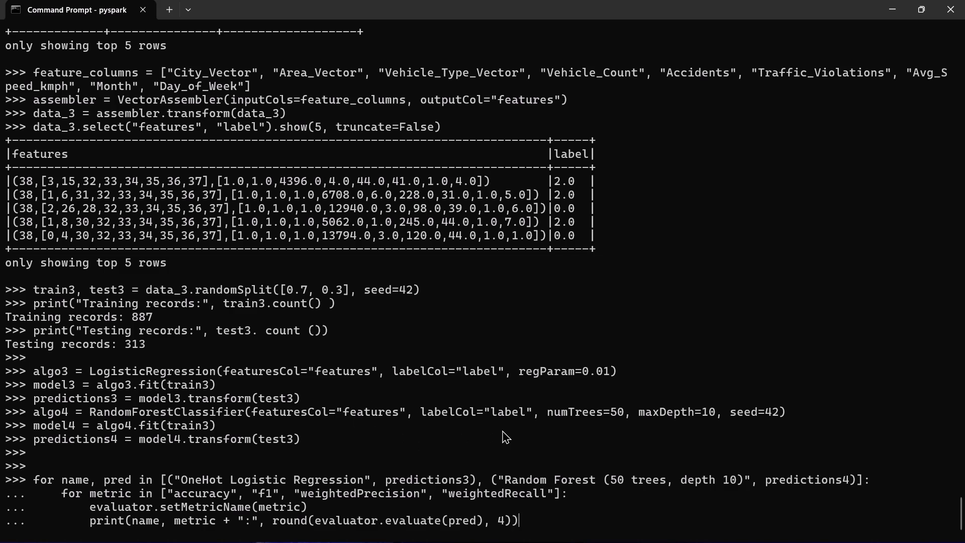
key("Return")
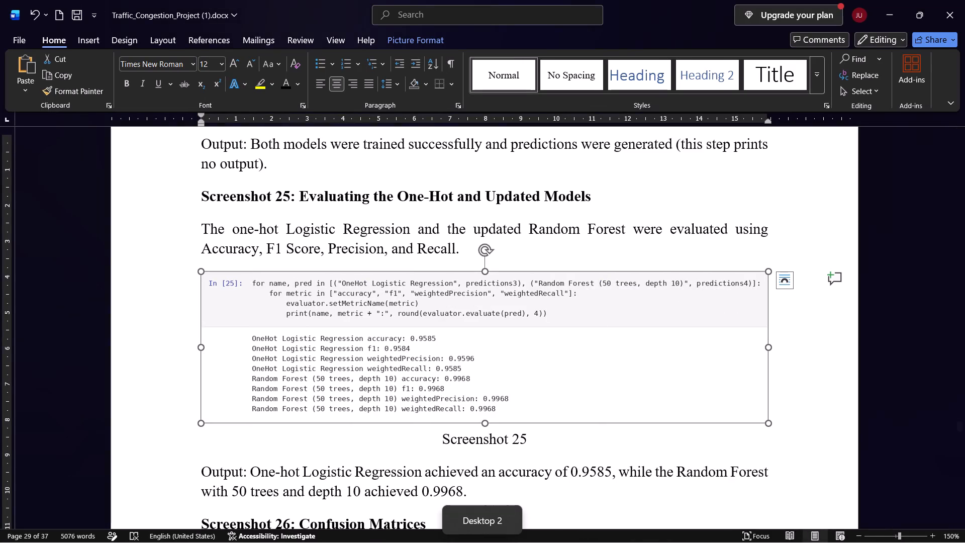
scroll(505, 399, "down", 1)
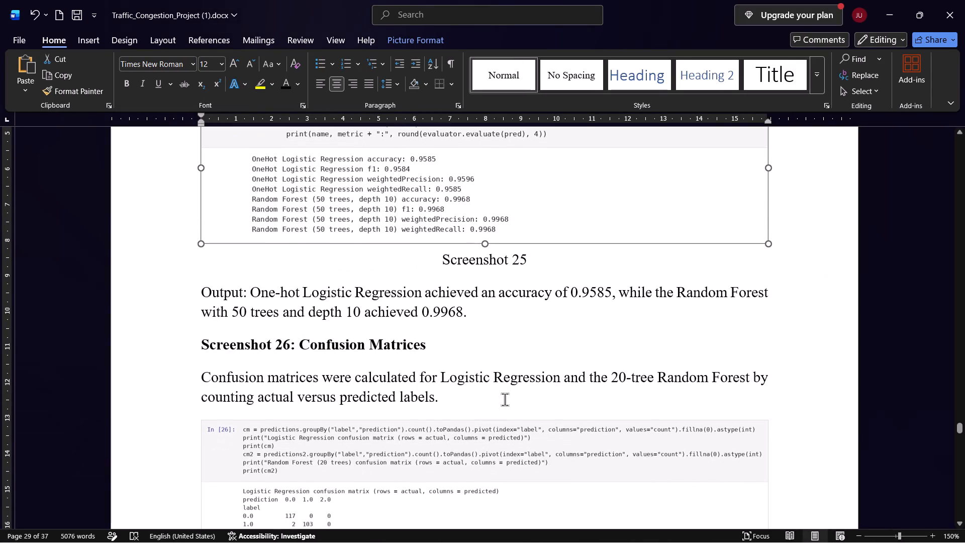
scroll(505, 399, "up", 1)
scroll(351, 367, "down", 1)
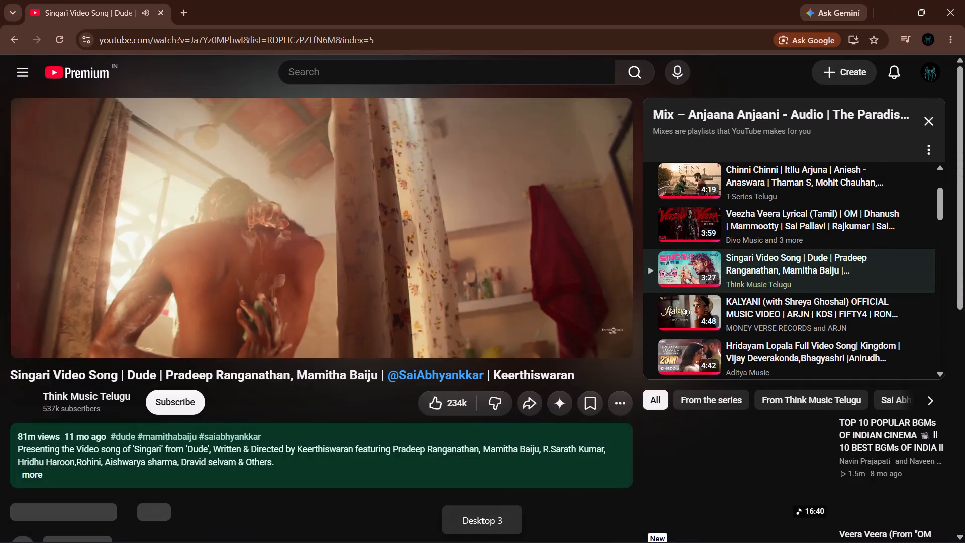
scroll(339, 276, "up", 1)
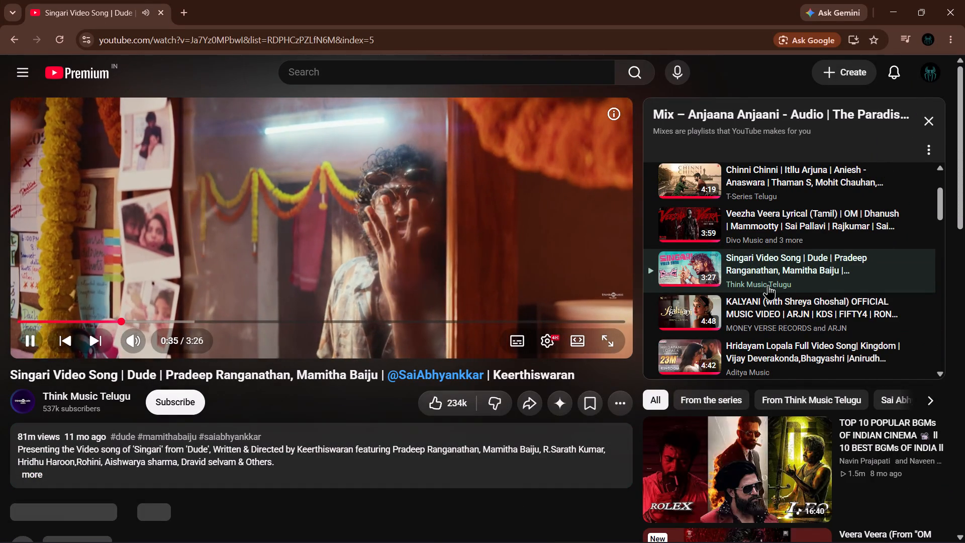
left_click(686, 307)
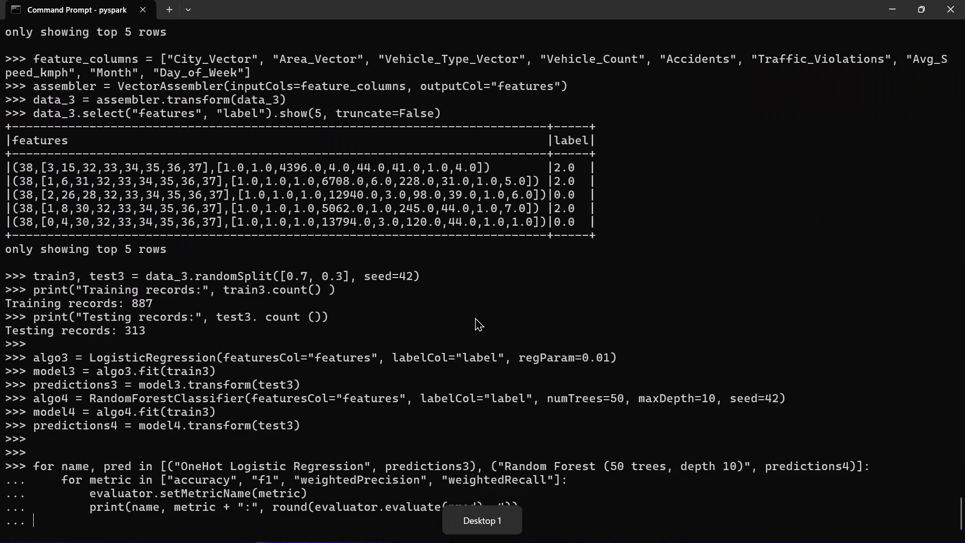
Return to the PySpark terminal and close the pending evaluation loop with an empty line so that it runs.
scroll(300, 296, "down", 1)
left_click(912, 6)
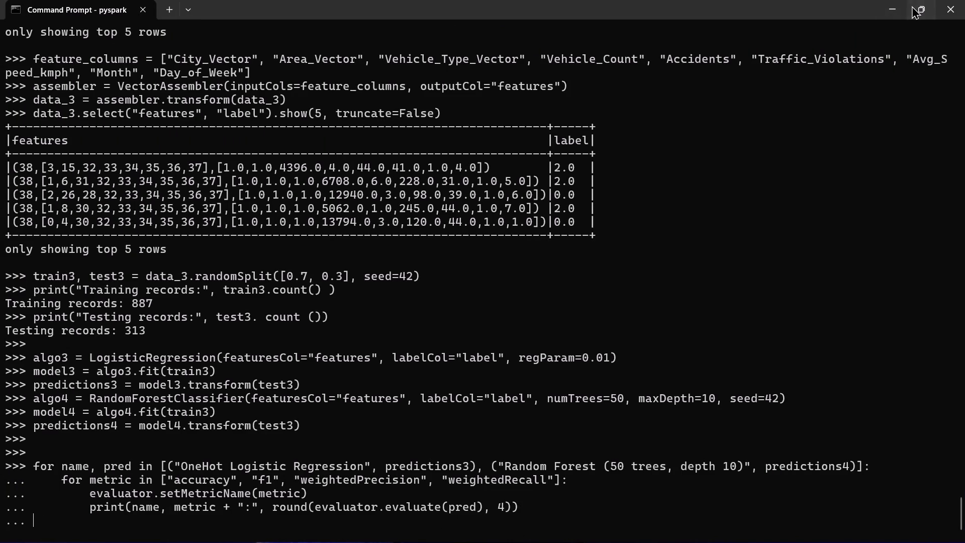
left_click(727, 49)
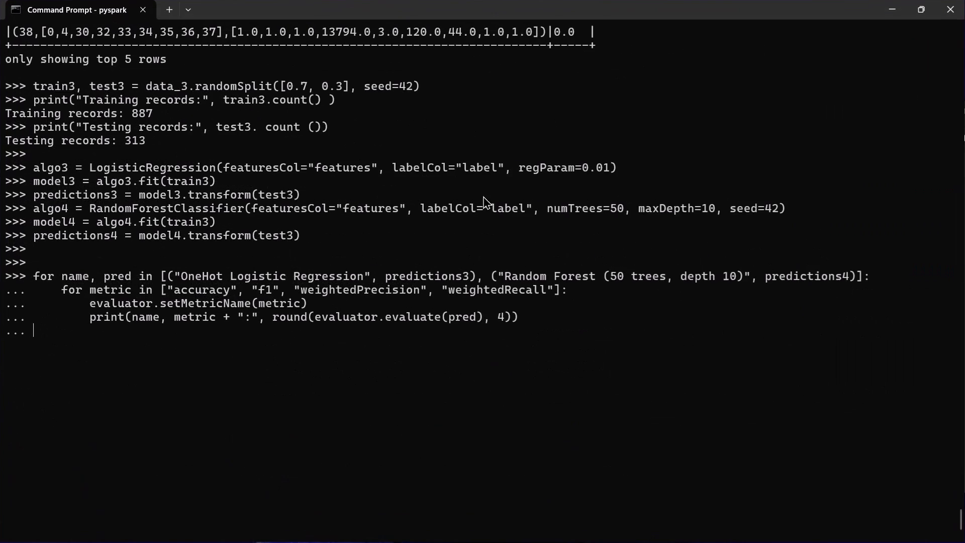
key("Return")
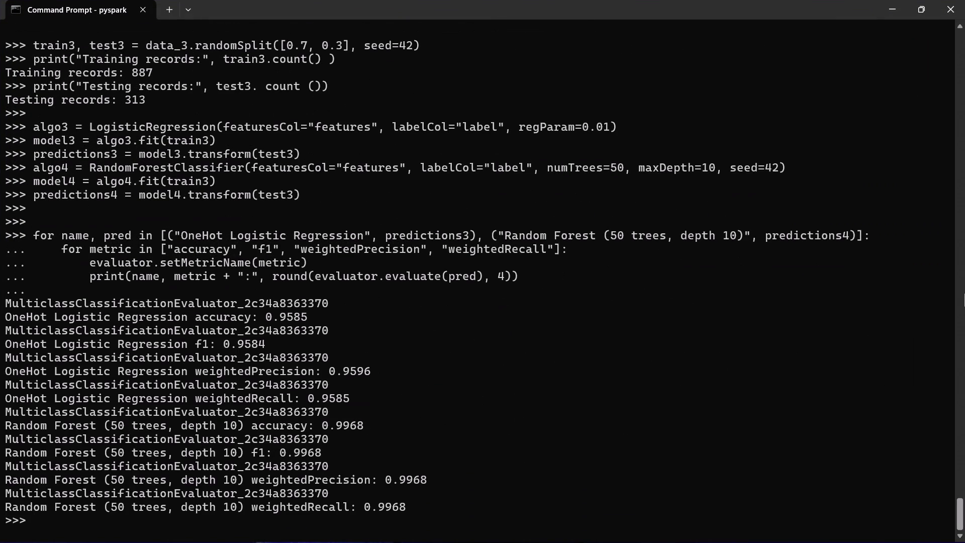
Capture the terminal area from the algo3 line to the last prompt and paste it in Word above the old Screenshot 25 image.
key("shift+super+s")
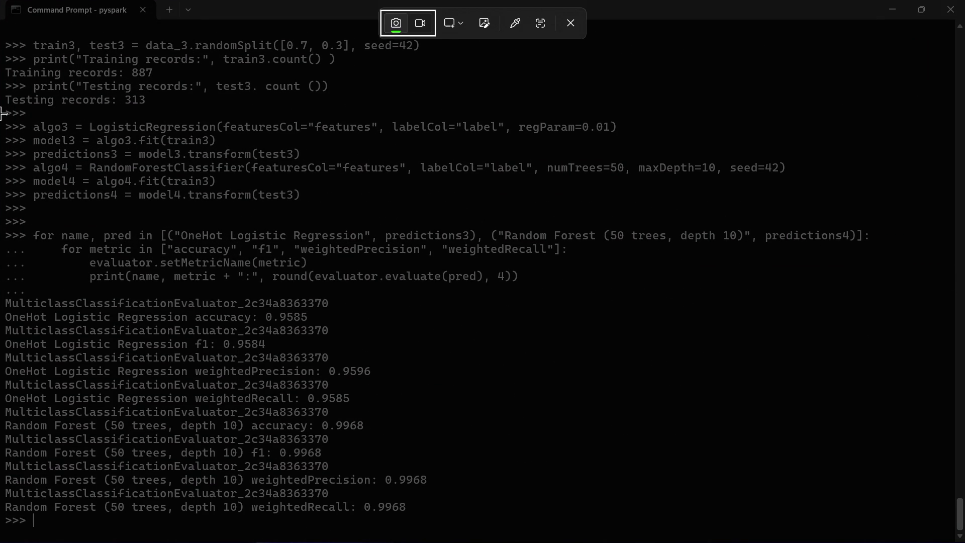
left_click_drag(0, 117, 964, 542)
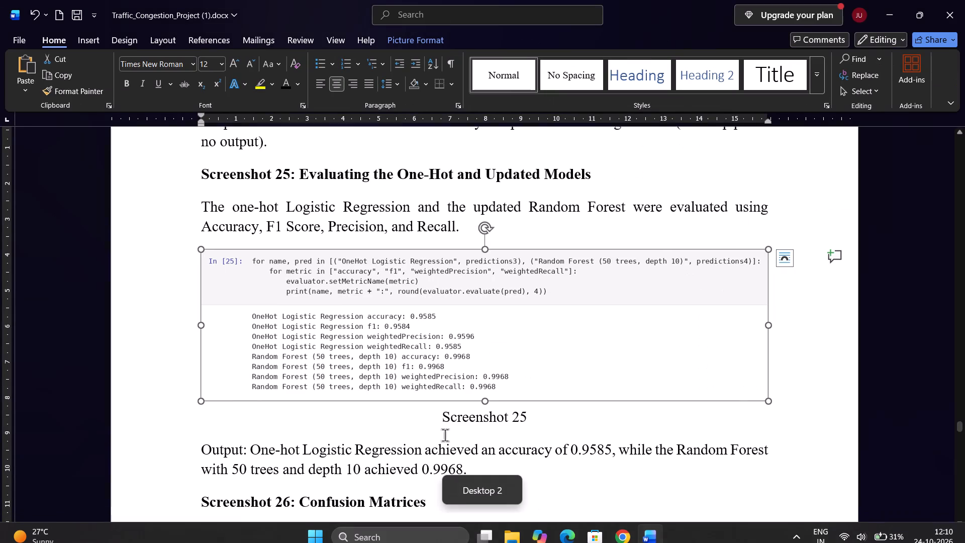
left_click(431, 345)
key("ctrl+v")
scroll(484, 315, "up", 1)
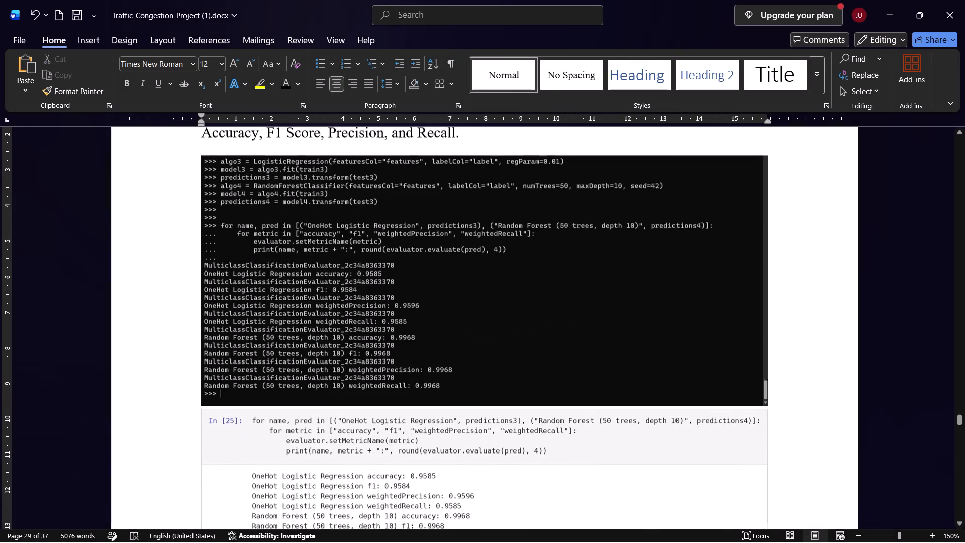
Stretch the new Screenshot 25 terminal picture to about 1.07 times its height, keeping its width.
left_click(563, 316)
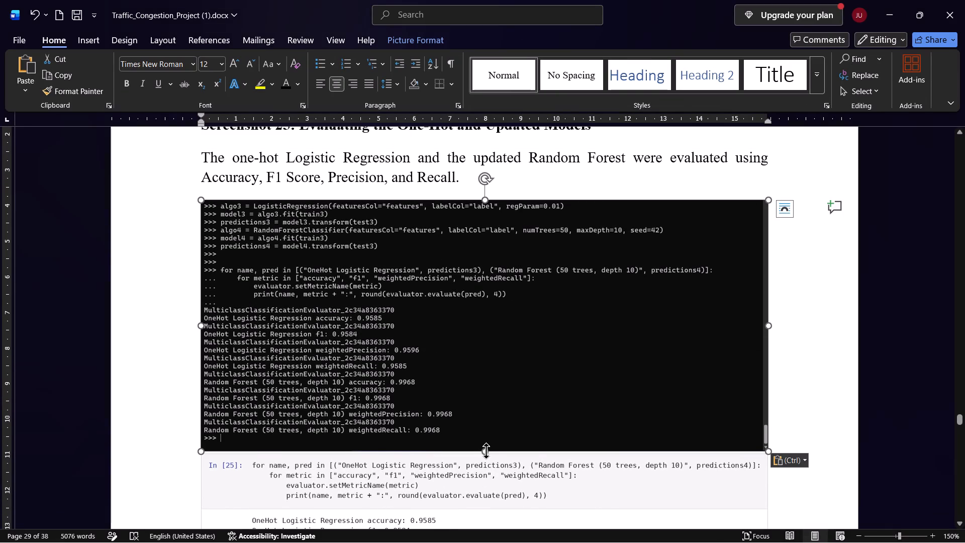
left_click_drag(487, 451, 486, 480)
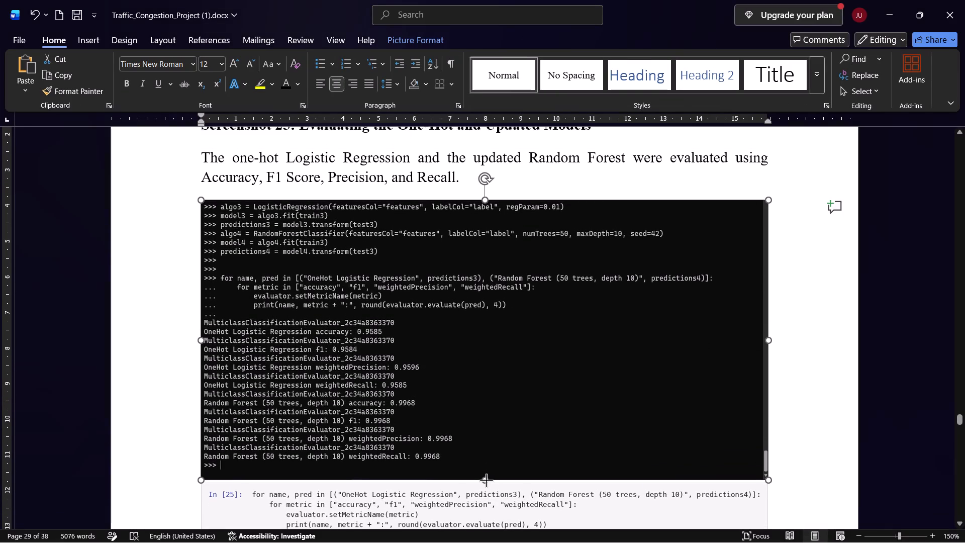
left_click_drag(486, 480, 493, 469)
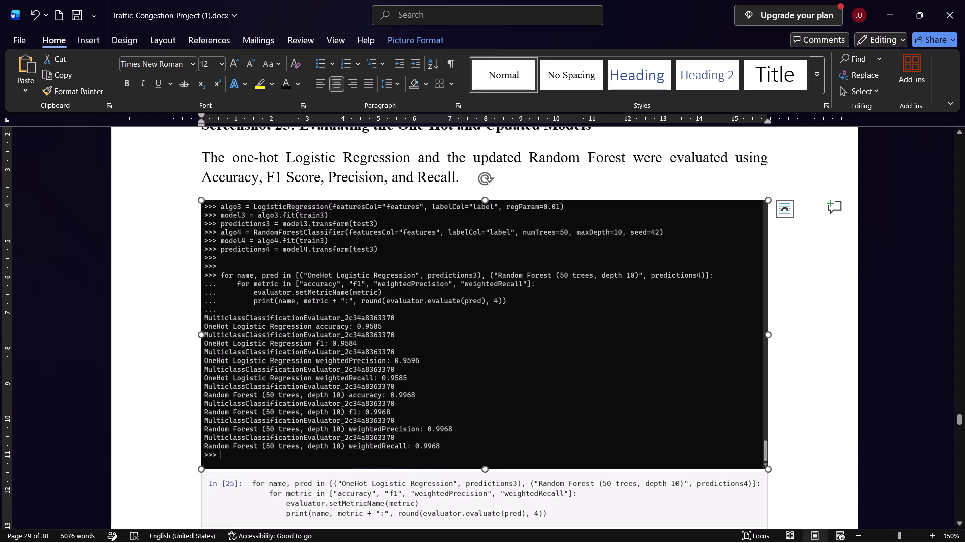
Delete the old In [25] notebook image below the new terminal picture.
left_click(453, 515)
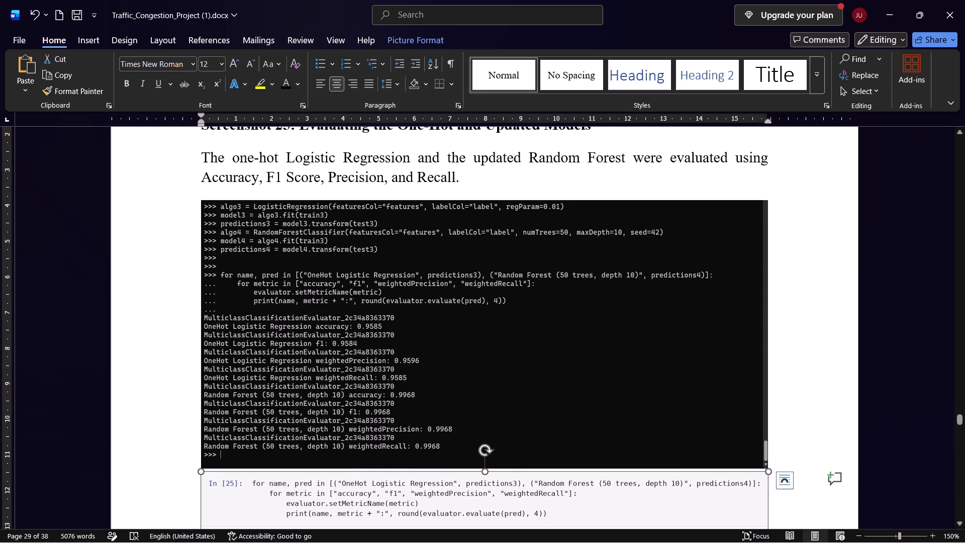
key("Delete")
Review the remaining notebook images and charts up to the Result Analysis section, then return to the Screenshot 26 confusion matrices.
scroll(527, 481, "down", 1)
scroll(576, 363, "down", 1)
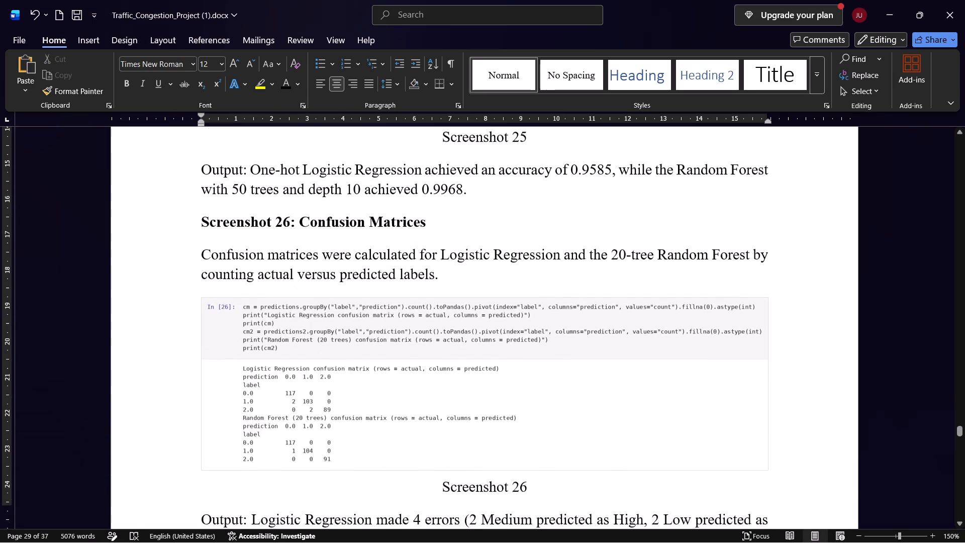
scroll(576, 363, "down", 1)
scroll(481, 323, "down", 8)
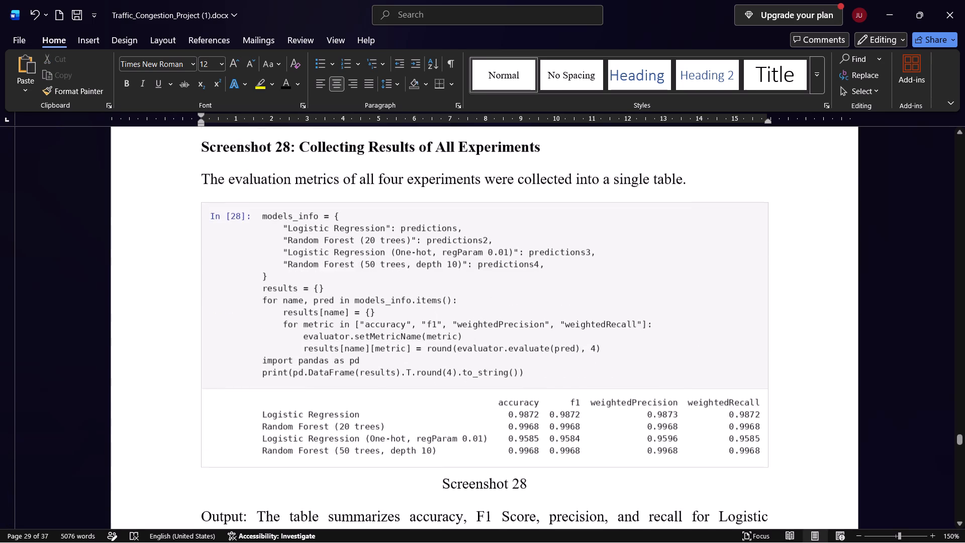
scroll(481, 323, "down", 7)
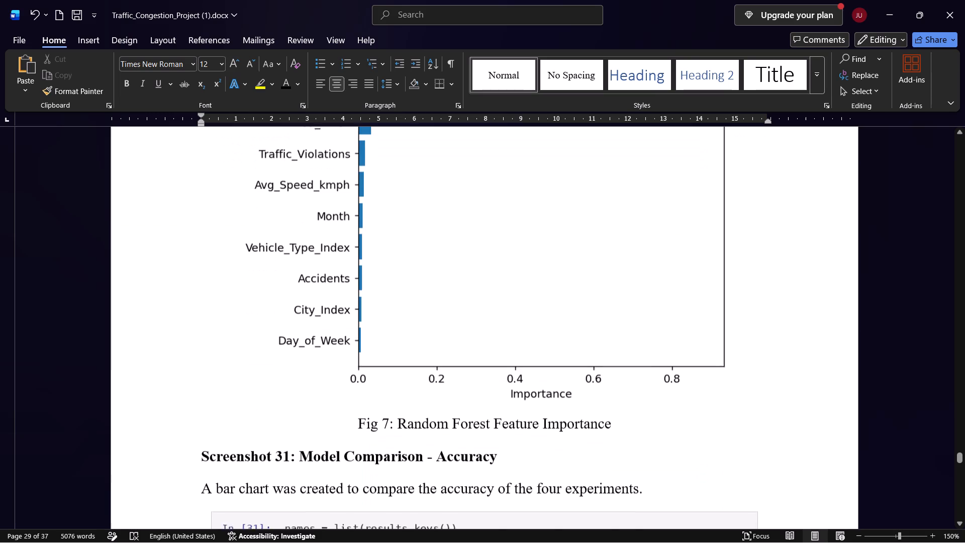
scroll(481, 323, "down", 2)
scroll(481, 323, "up", 2)
scroll(481, 323, "down", 5)
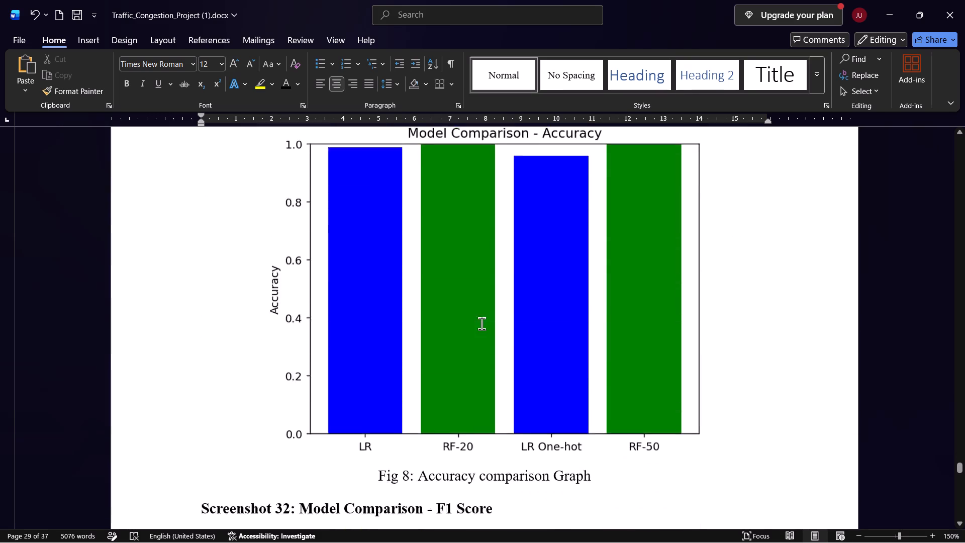
scroll(481, 323, "down", 5)
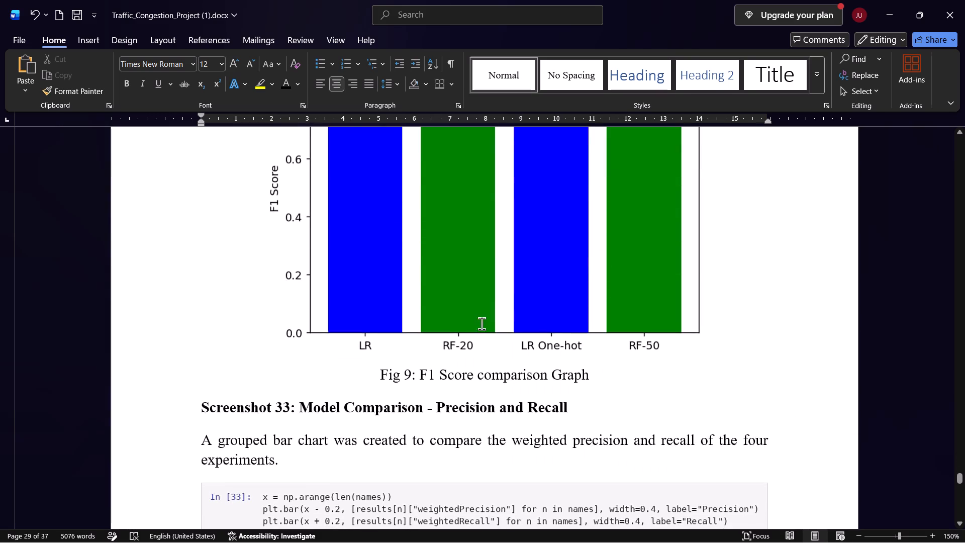
scroll(481, 323, "down", 5)
scroll(481, 323, "right", 1)
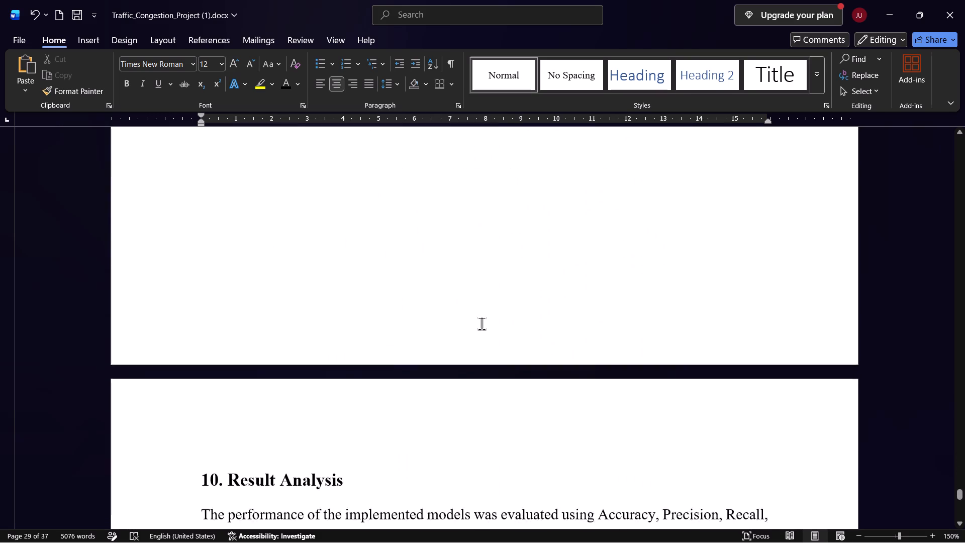
scroll(481, 323, "right", 1)
scroll(481, 323, "up", 1)
scroll(481, 323, "right", 1)
scroll(481, 323, "up", 3)
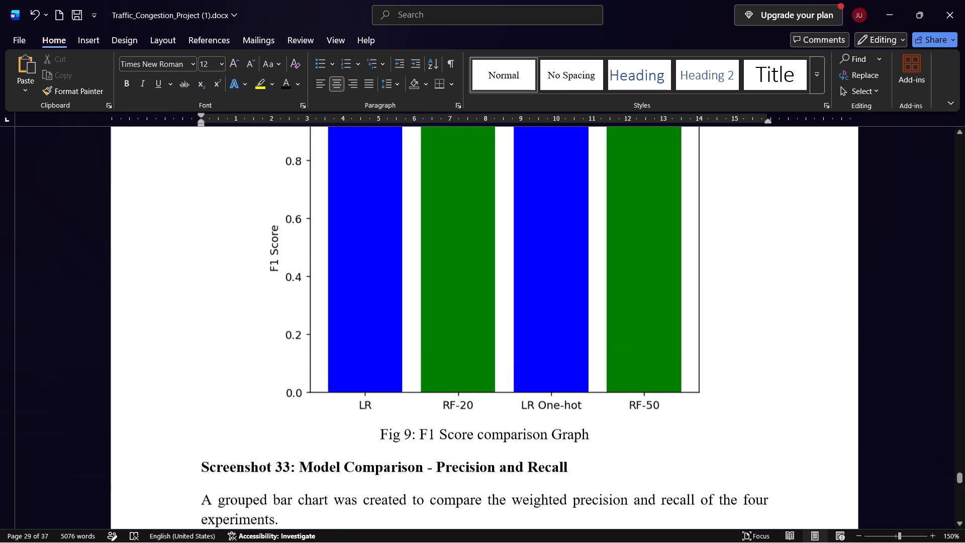
scroll(481, 323, "up", 18)
scroll(481, 323, "down", 1)
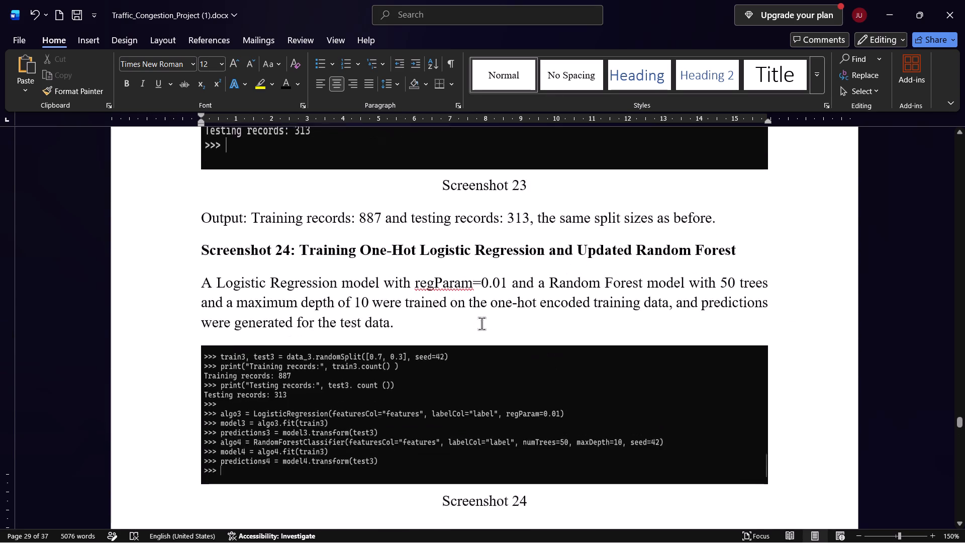
scroll(481, 323, "down", 3)
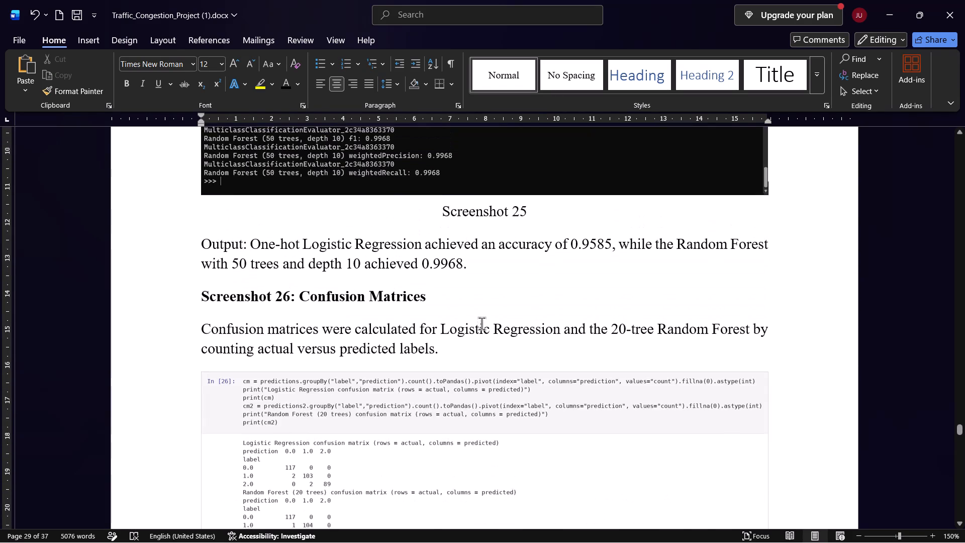
scroll(481, 323, "down", 2)
scroll(481, 323, "up", 2)
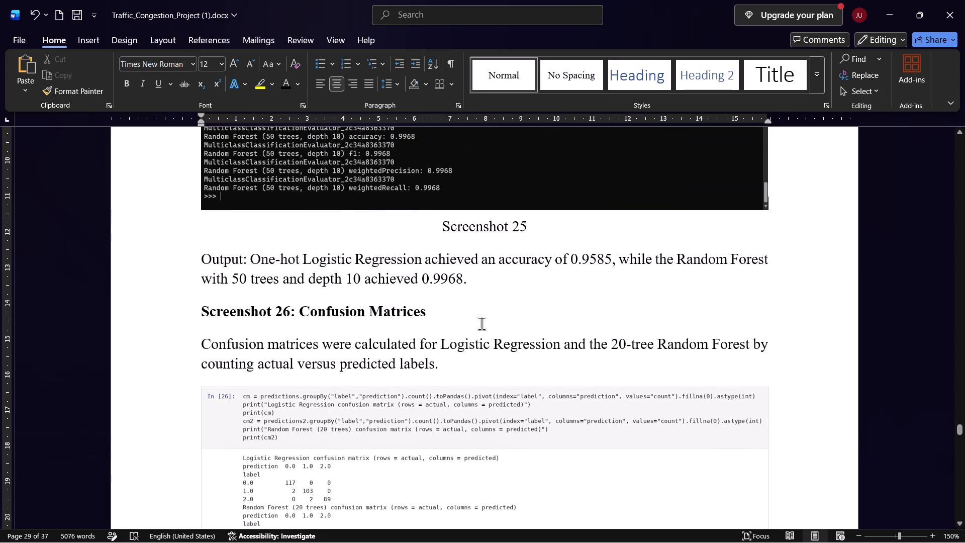
scroll(481, 323, "down", 2)
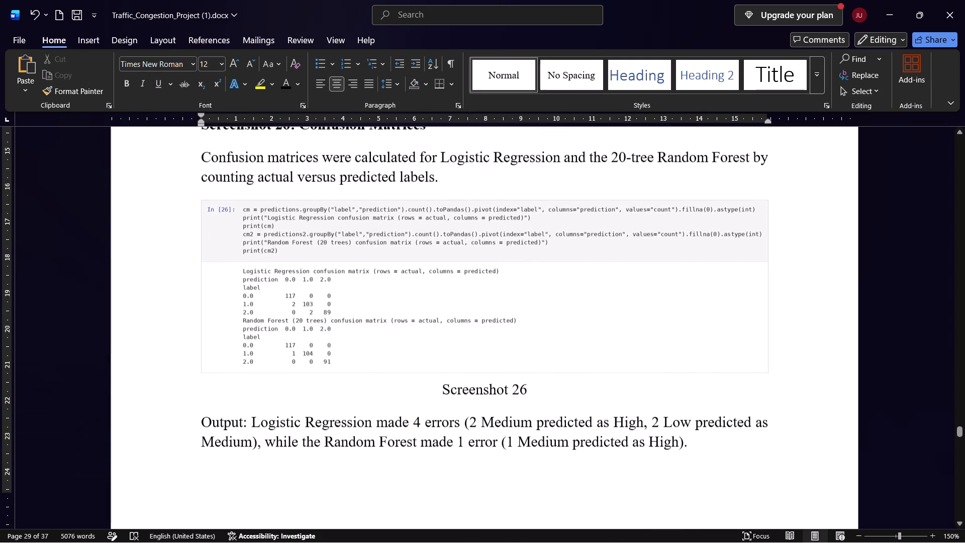
scroll(621, 286, "up", 1)
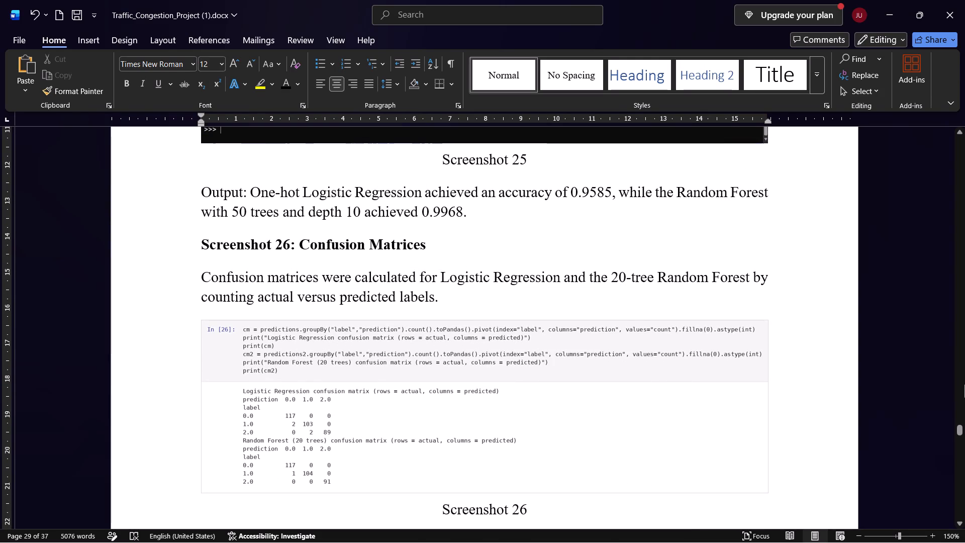
Start screen text extraction over the Screenshot 26 page.
key("shift+super+s")
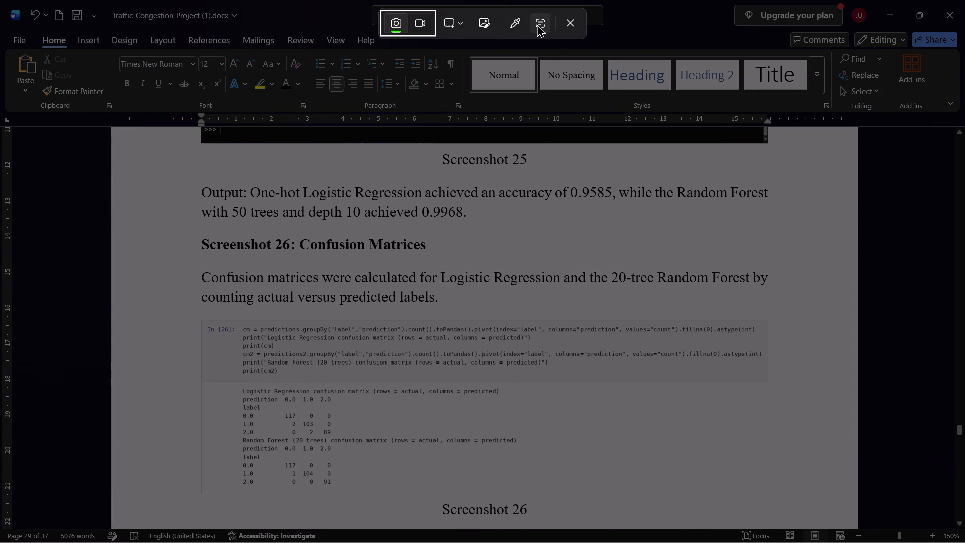
left_click(537, 24)
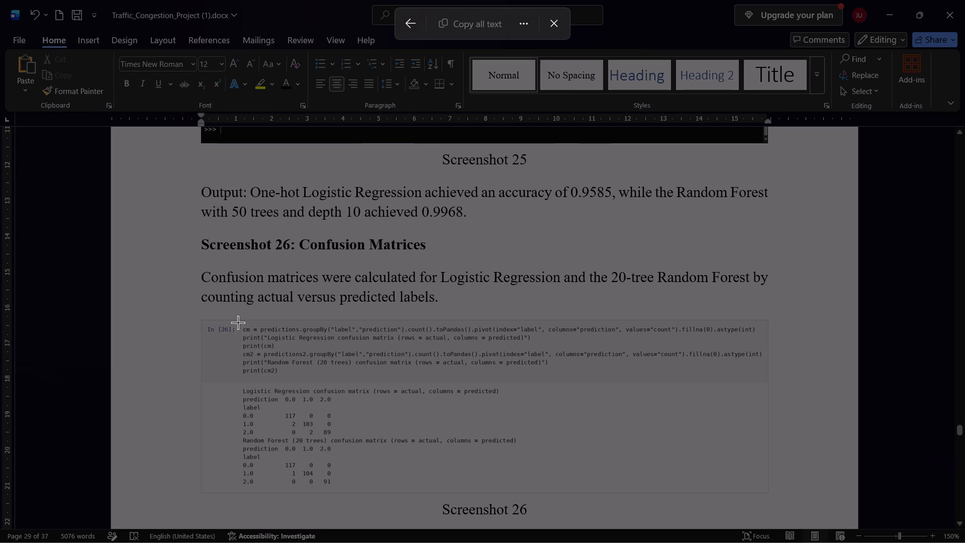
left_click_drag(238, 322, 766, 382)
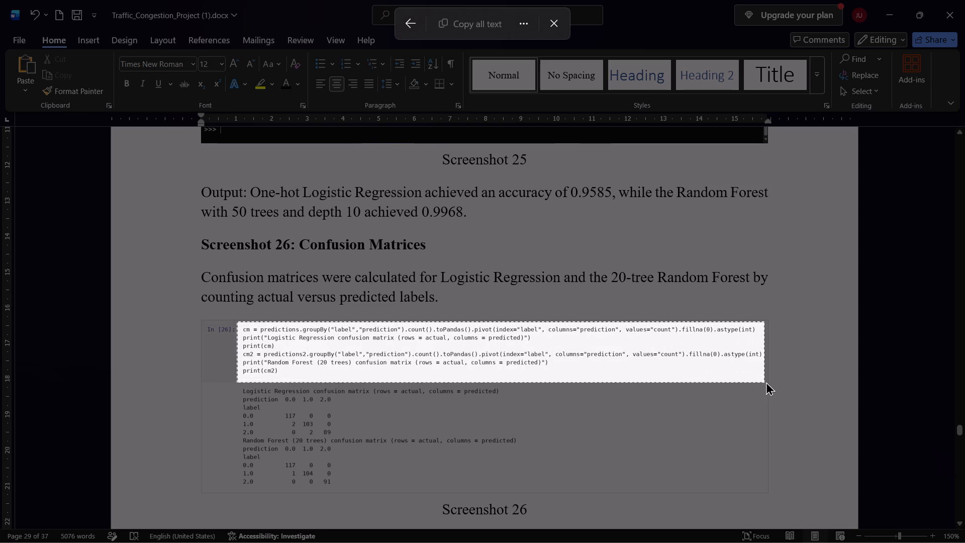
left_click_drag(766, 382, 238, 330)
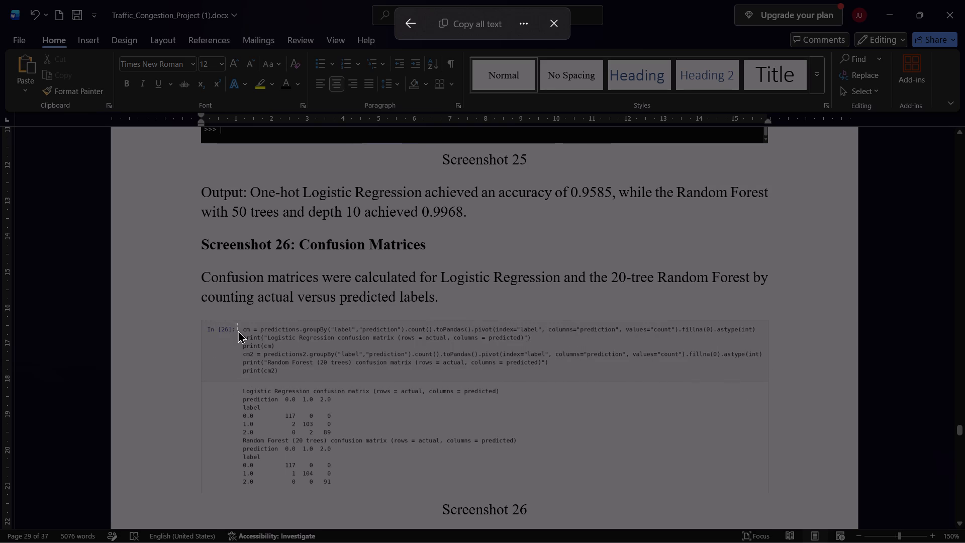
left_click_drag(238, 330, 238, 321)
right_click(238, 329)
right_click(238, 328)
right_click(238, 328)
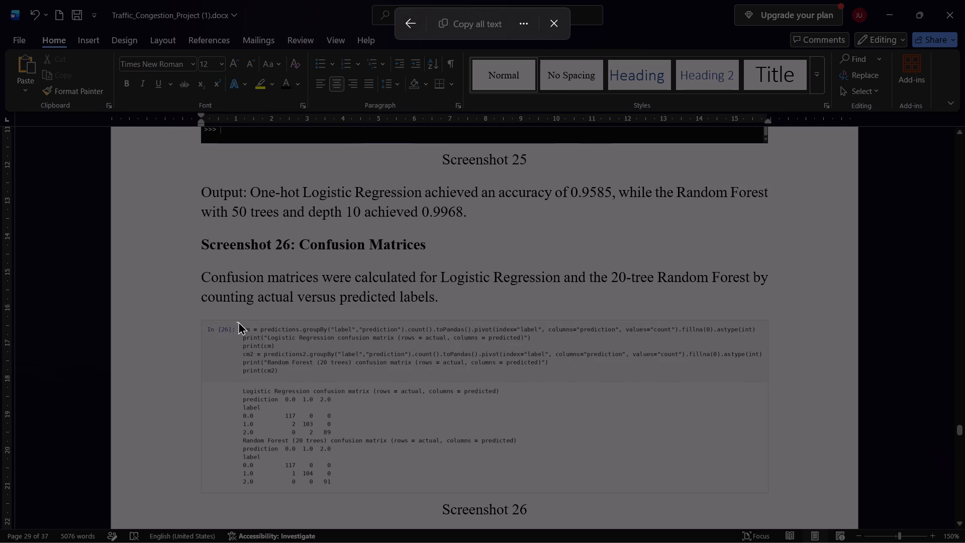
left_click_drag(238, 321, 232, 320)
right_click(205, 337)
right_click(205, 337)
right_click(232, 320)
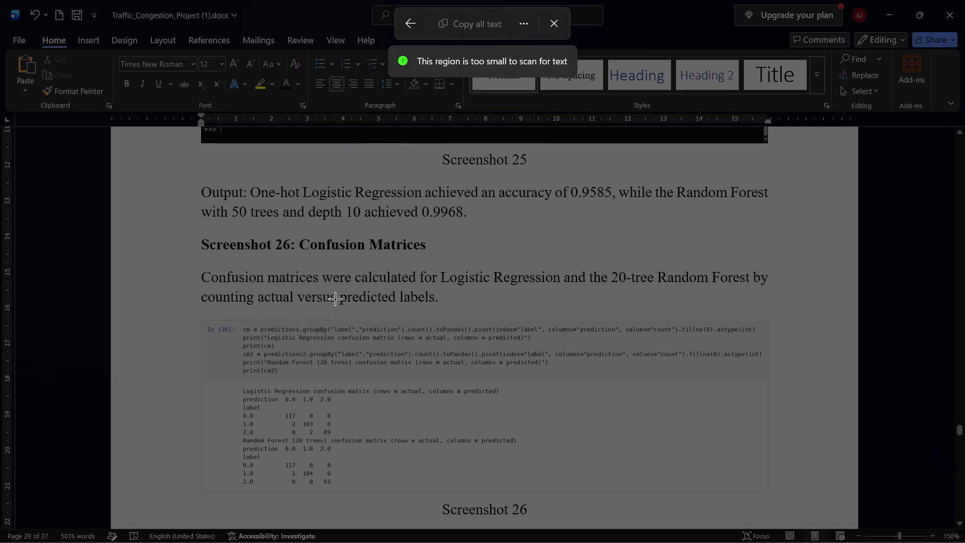
Extract and copy only the In [26] confusion matrix code as text from the Screenshot 26 image.
left_click_drag(239, 322, 465, 371)
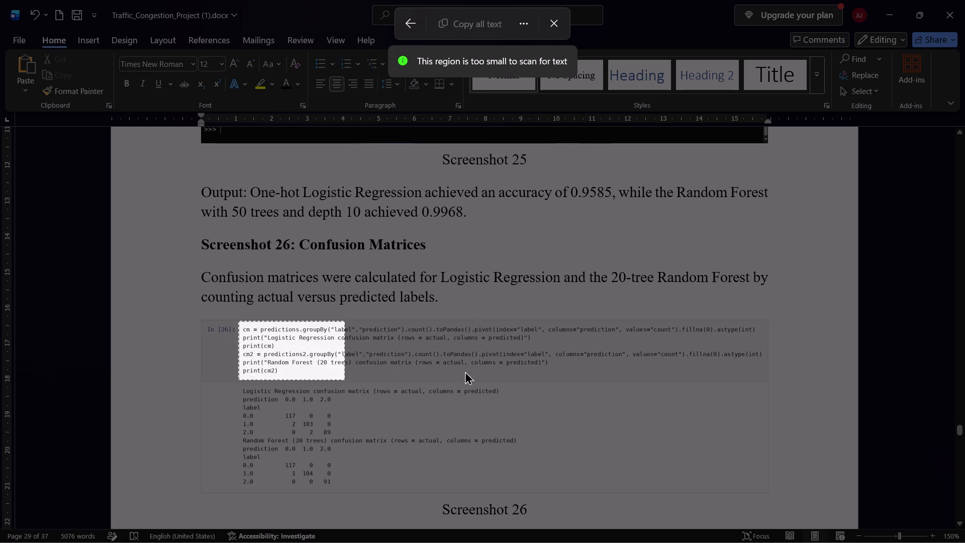
left_click_drag(465, 371, 771, 380)
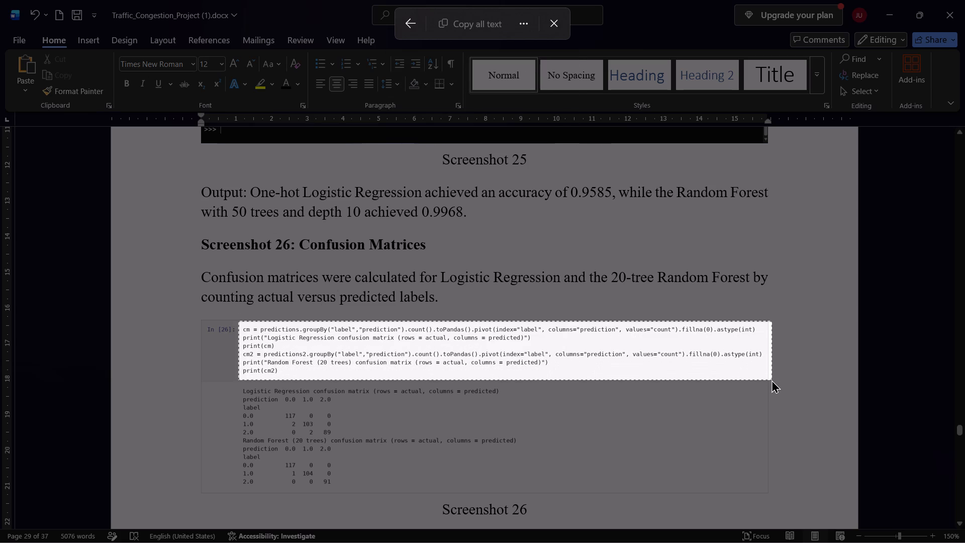
left_click_drag(771, 380, 771, 380)
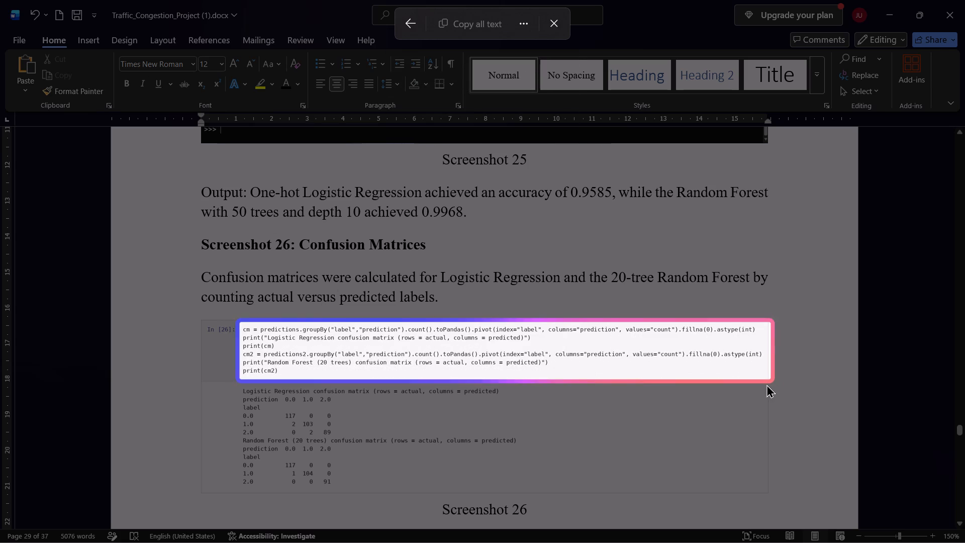
key("ctrl+a")
key("ctrl+a")
key("ctrl+a")
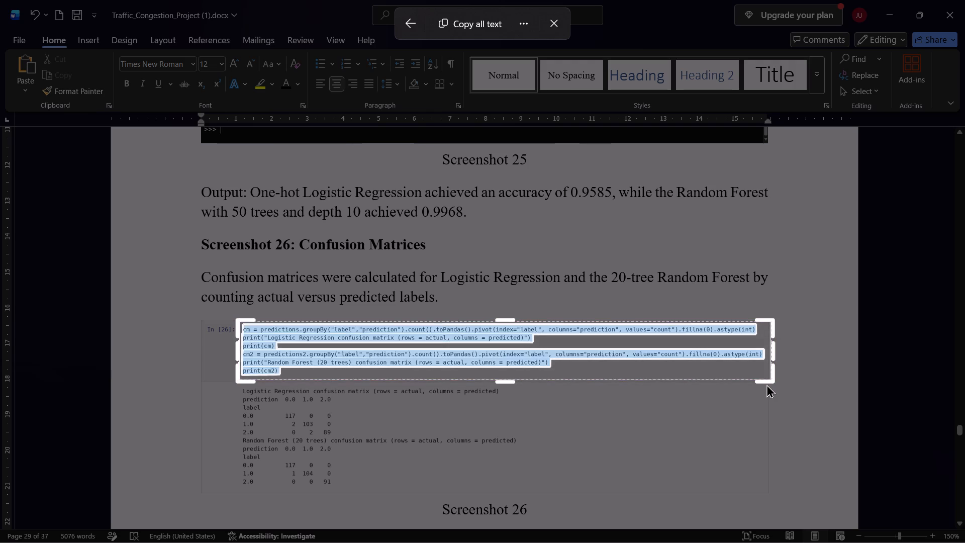
key("ctrl+c")
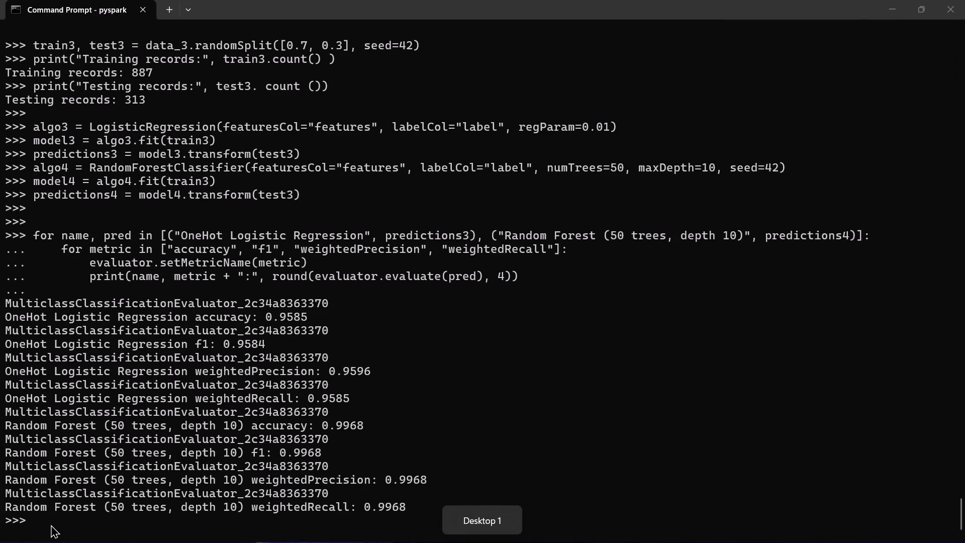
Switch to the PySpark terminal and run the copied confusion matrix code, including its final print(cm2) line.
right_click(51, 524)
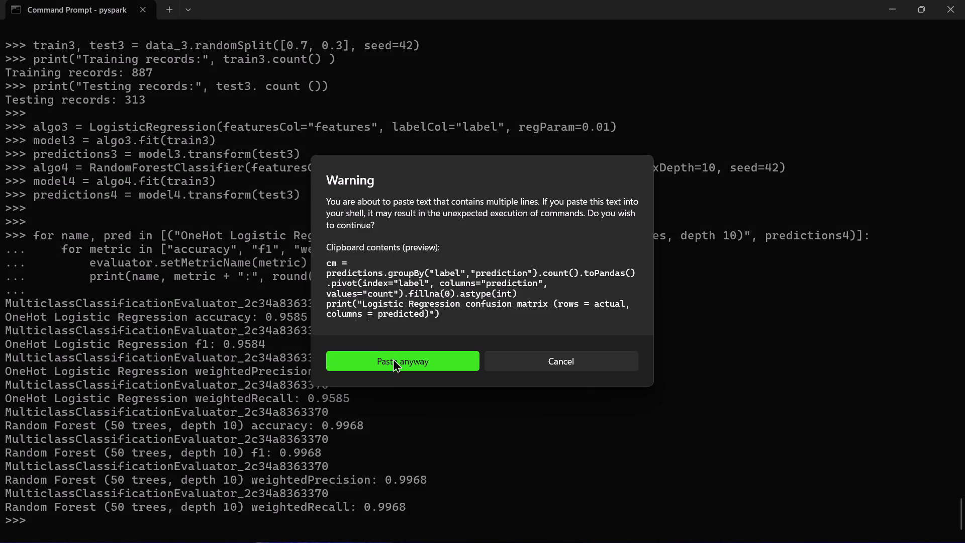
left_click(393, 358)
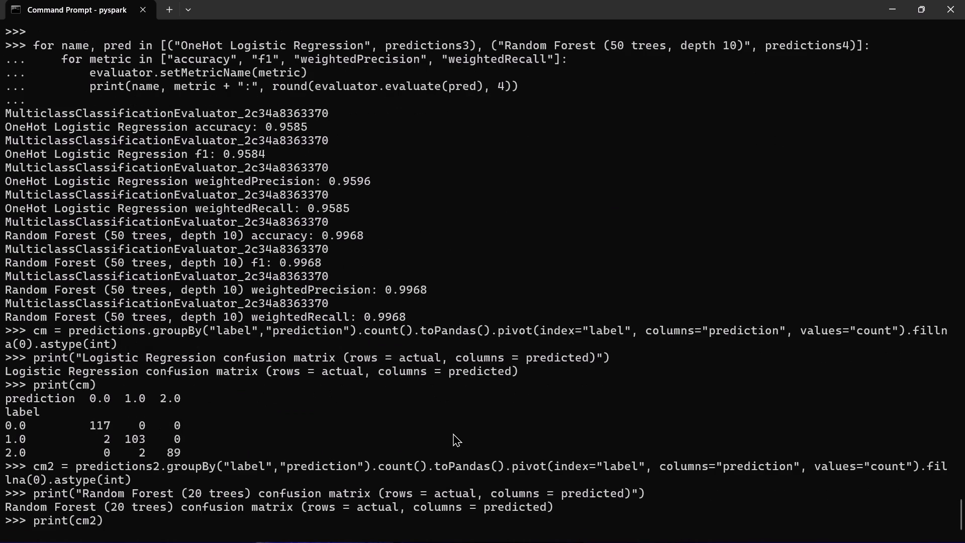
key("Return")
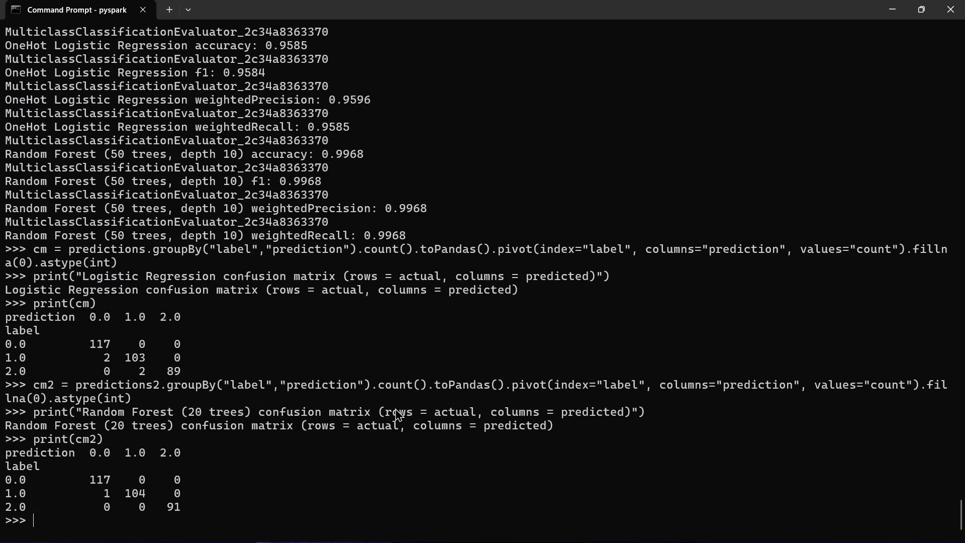
Add two blank prompts in the PySpark shell and rerun the complete confusion matrix code below them.
key("Return")
key("Return")
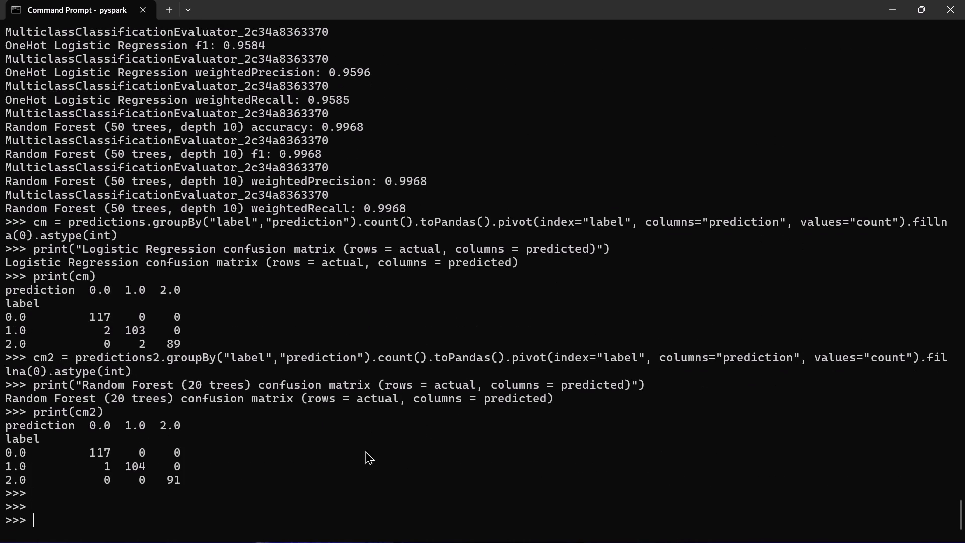
right_click(43, 523)
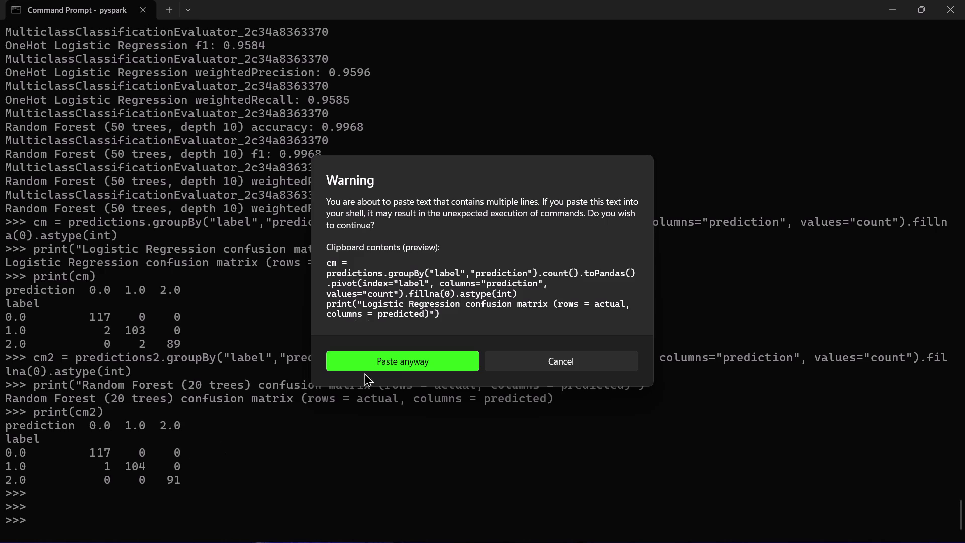
left_click(379, 356)
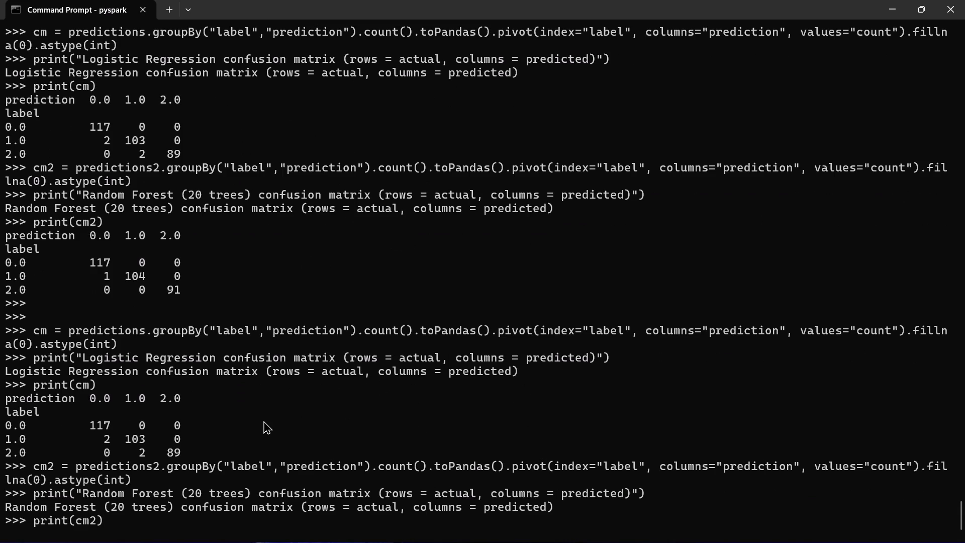
scroll(263, 420, "down", 1)
key("Return")
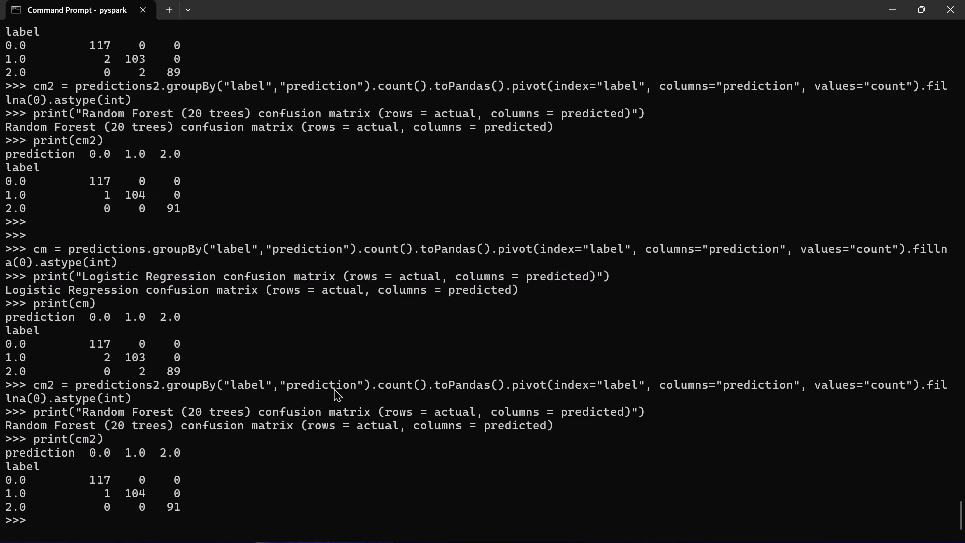
scroll(274, 351, "down", 4)
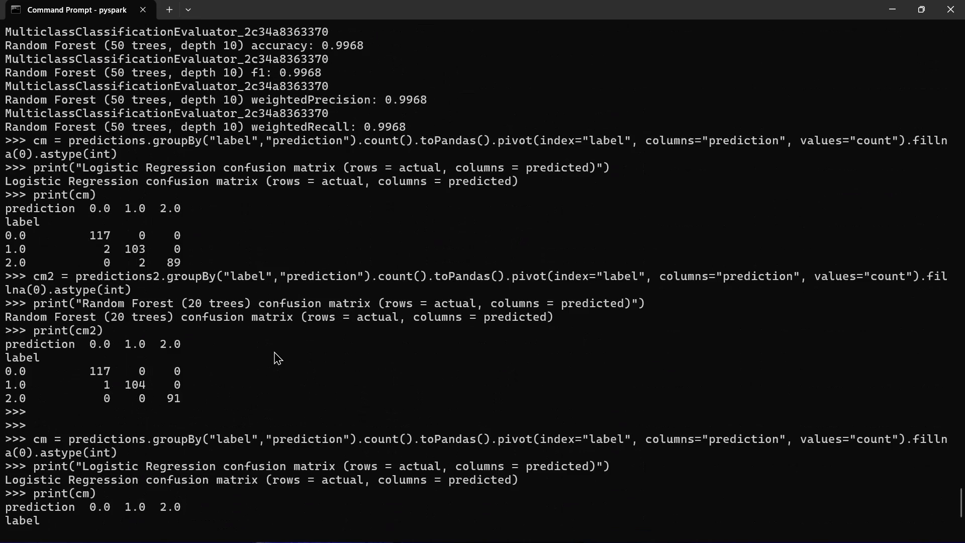
scroll(274, 351, "down", 6)
Capture the rerun confusion matrix code and output, and insert the picture above the old In [26] image in the Word report.
key("shift+super+s")
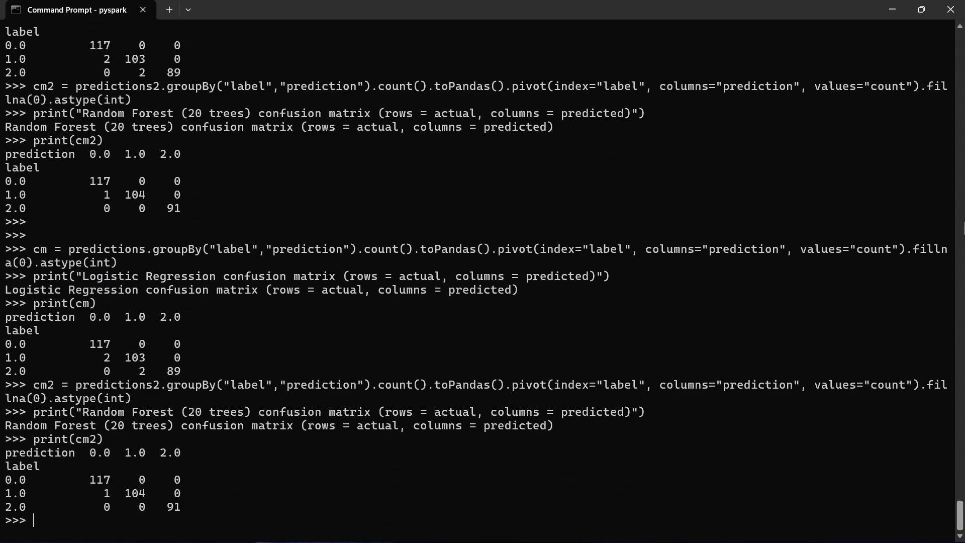
left_click_drag(0, 240, 964, 542)
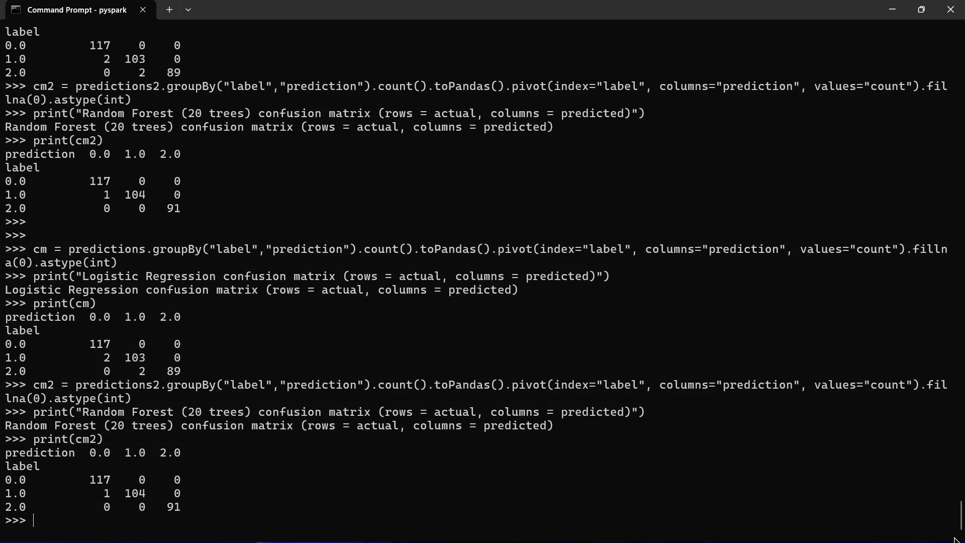
left_click(424, 402)
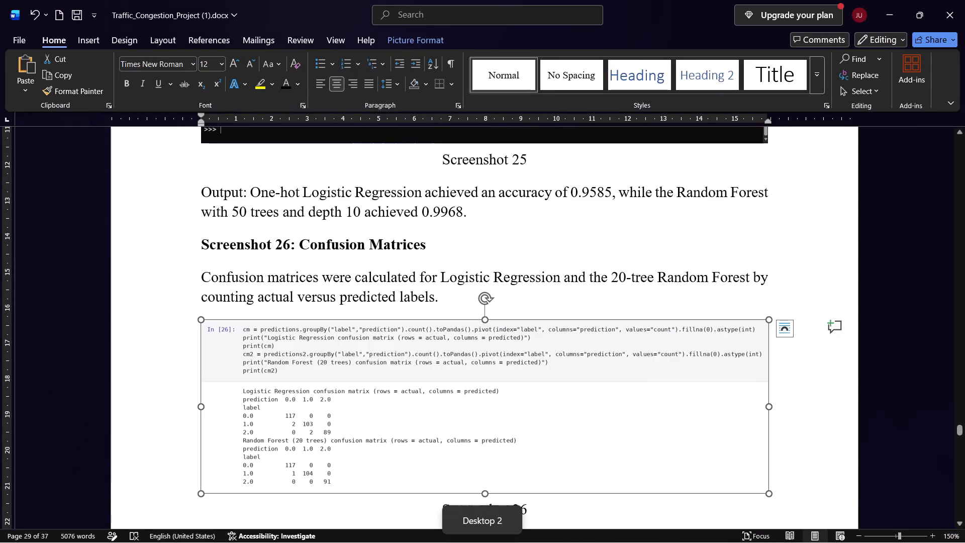
key("ctrl+v")
Delete the old In [26] notebook image below the new terminal picture.
left_click(382, 393)
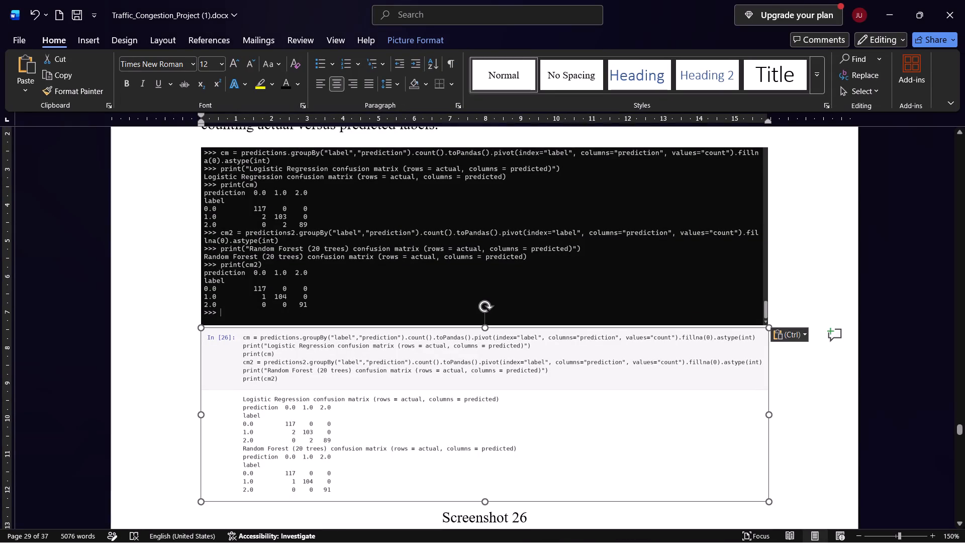
key("Delete")
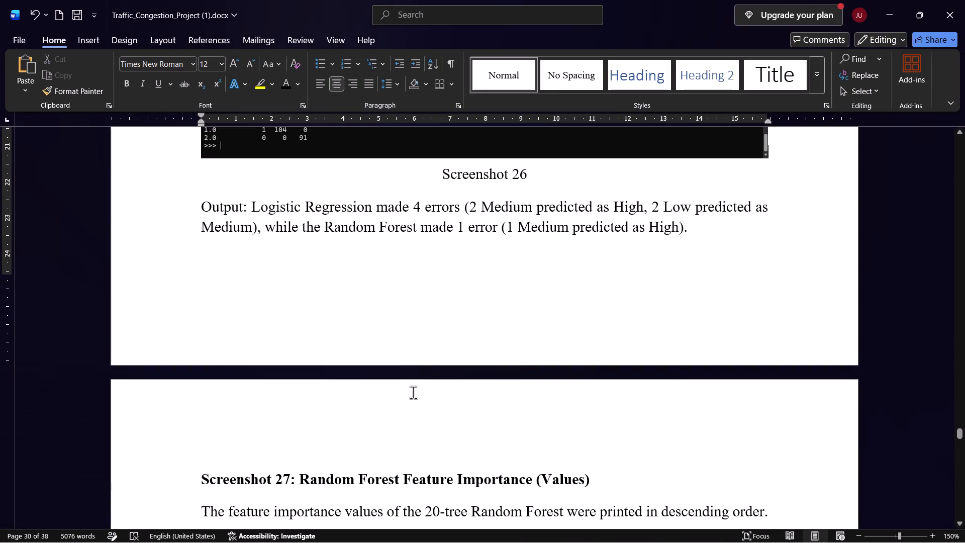
Check the new Screenshot 26 picture, its caption and the page layout through to the Screenshot 27 section.
scroll(387, 281, "up", 4)
scroll(372, 351, "up", 1)
scroll(372, 351, "down", 8)
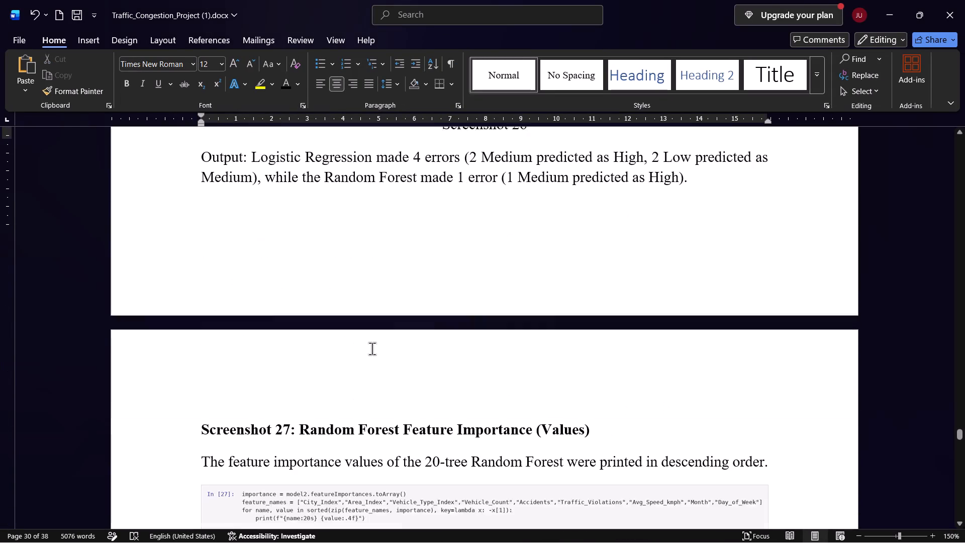
scroll(372, 348, "down", 4)
scroll(372, 348, "up", 10)
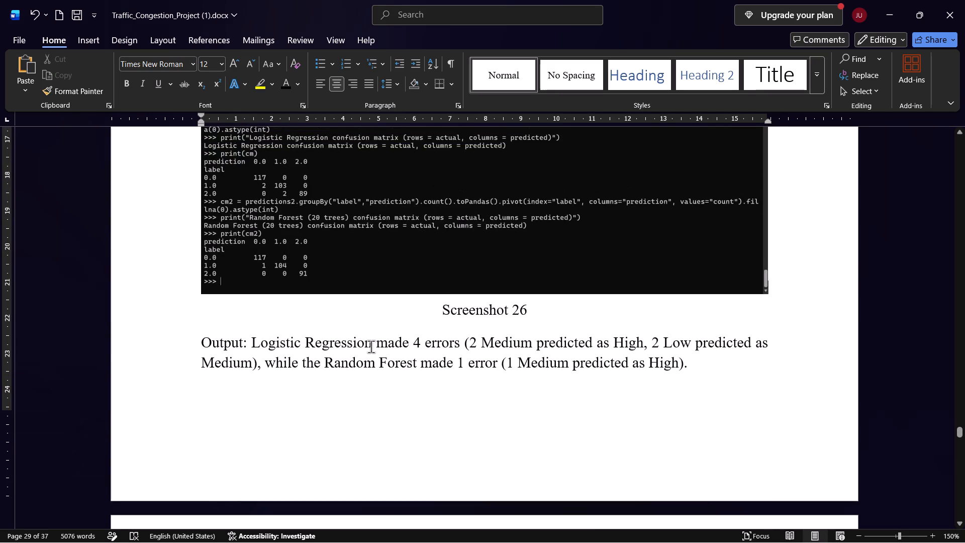
scroll(371, 346, "up", 5)
scroll(371, 346, "down", 6)
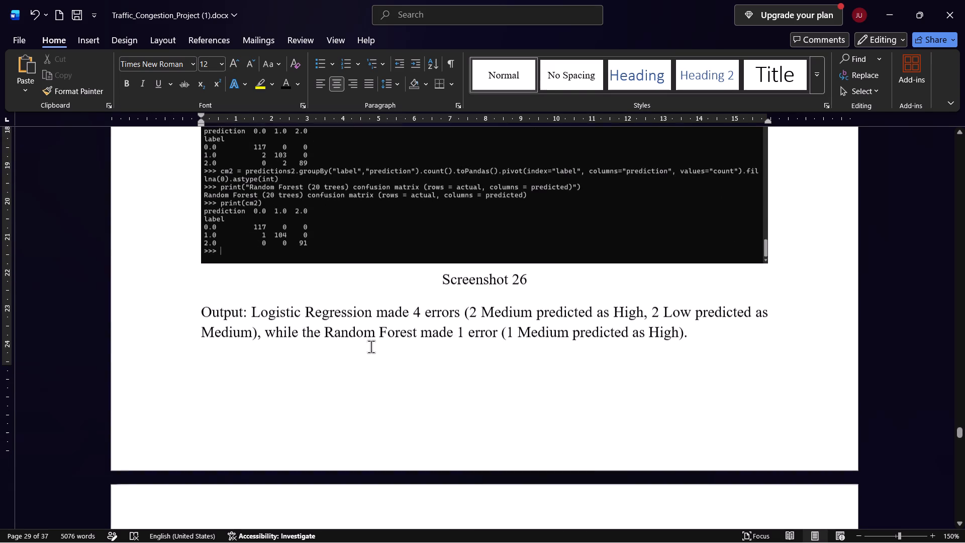
scroll(371, 346, "down", 7)
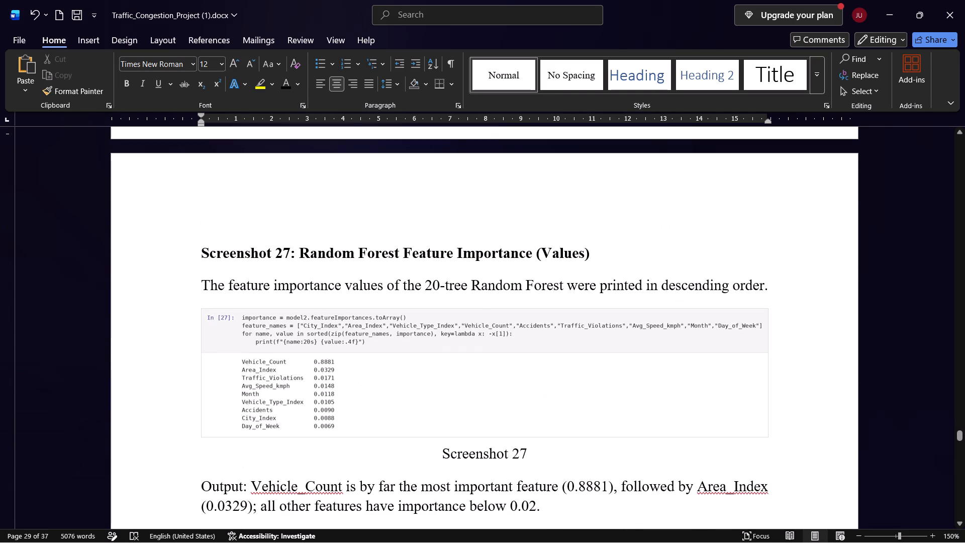
Extract and copy only the In [27] feature importance code as text from the Screenshot 27 image.
left_click(355, 355)
scroll(422, 341, "up", 1, "ctrl")
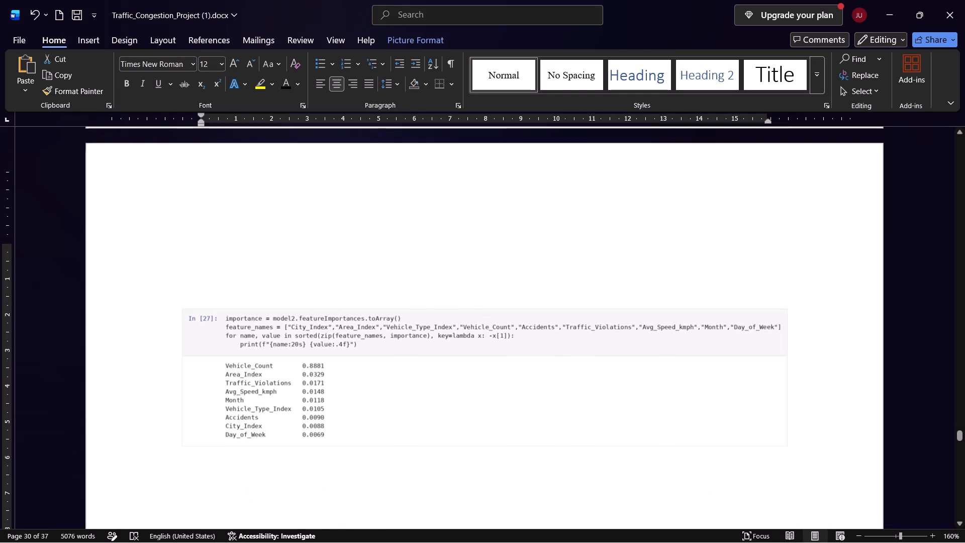
key("shift+super+s")
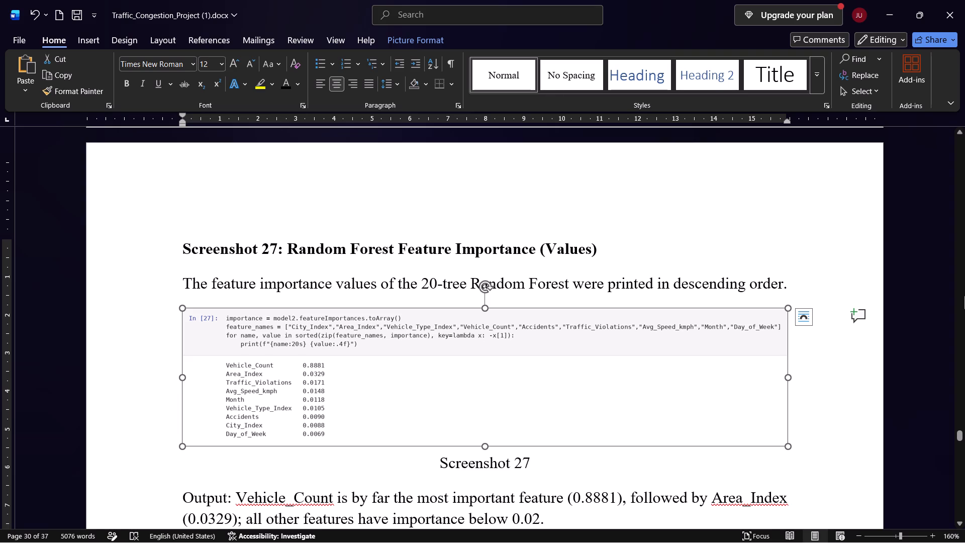
left_click(546, 17)
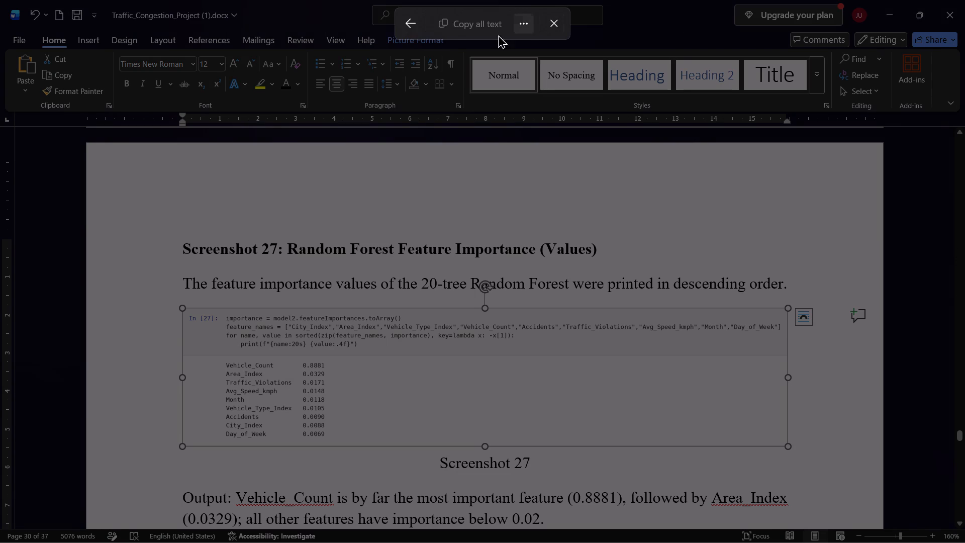
left_click_drag(223, 310, 330, 339)
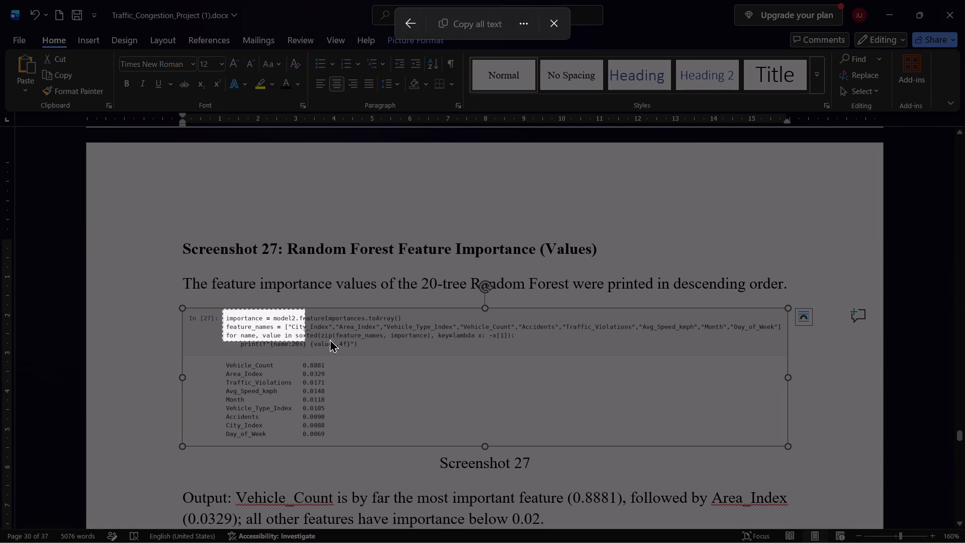
left_click_drag(330, 339, 797, 359)
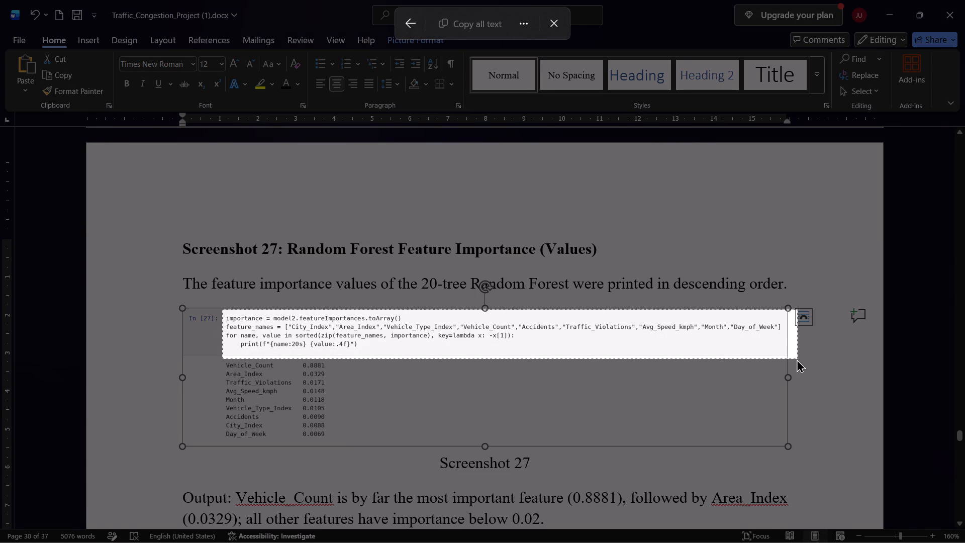
left_click_drag(797, 359, 794, 354)
key("ctrl+a")
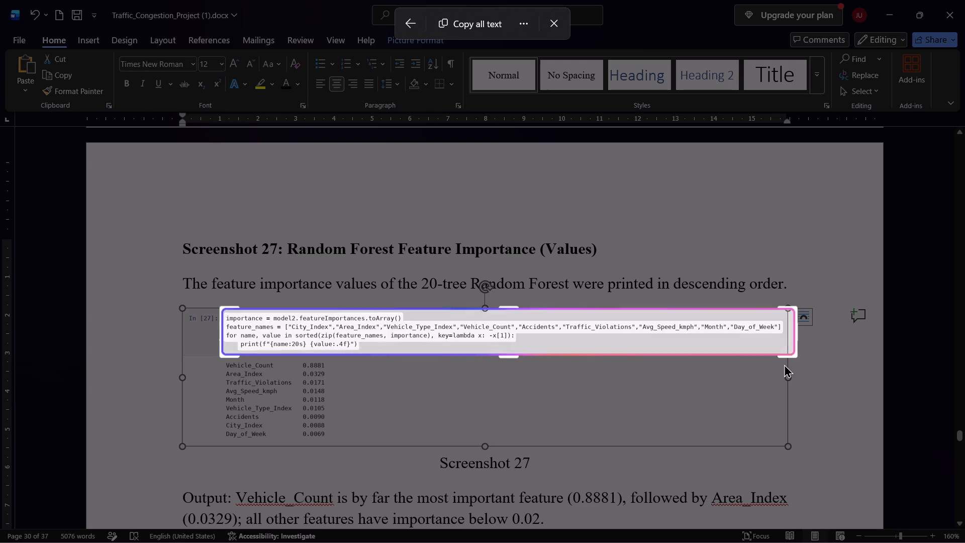
key("ctrl+a")
key("ctrl+c")
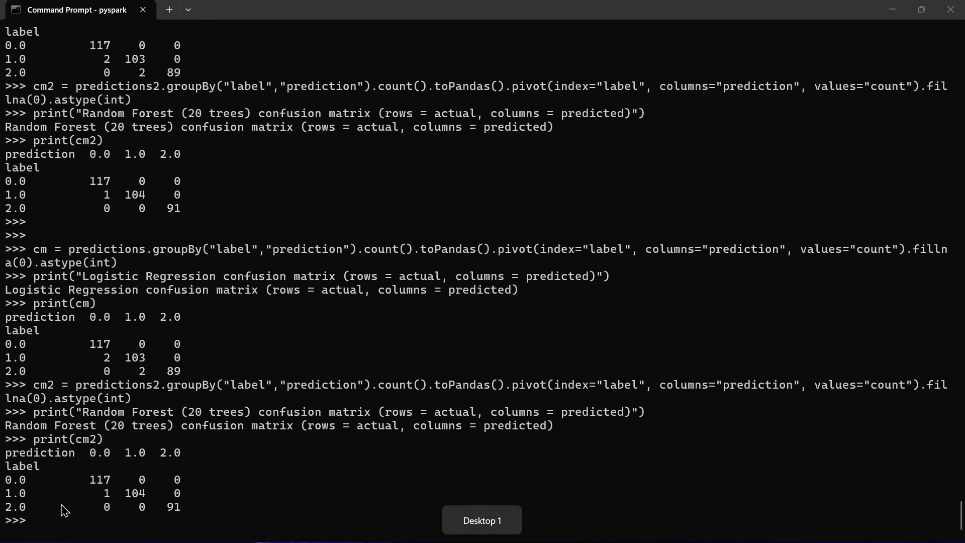
Try to run the copied feature importance code in the PySpark shell below two blank prompts.
left_click(47, 518)
key("Return")
key("Return")
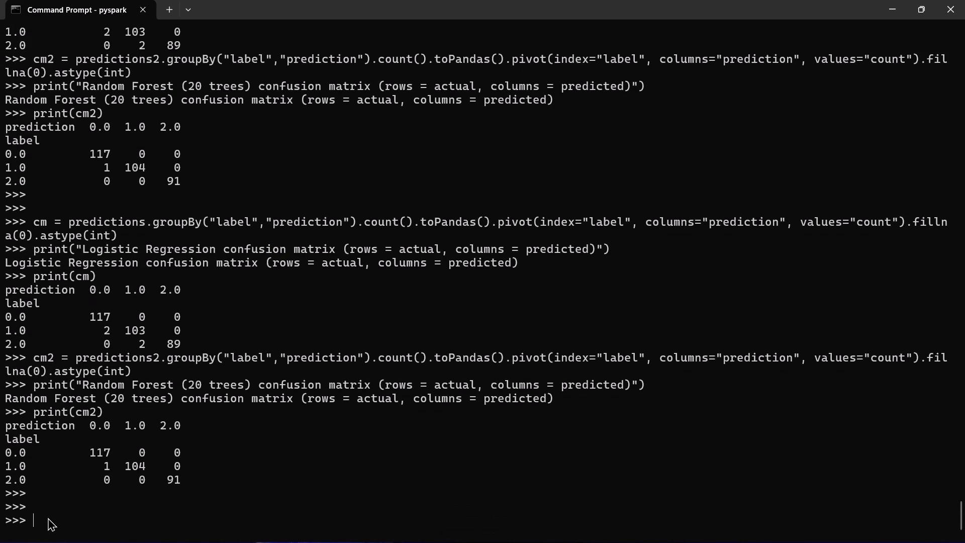
right_click(31, 523)
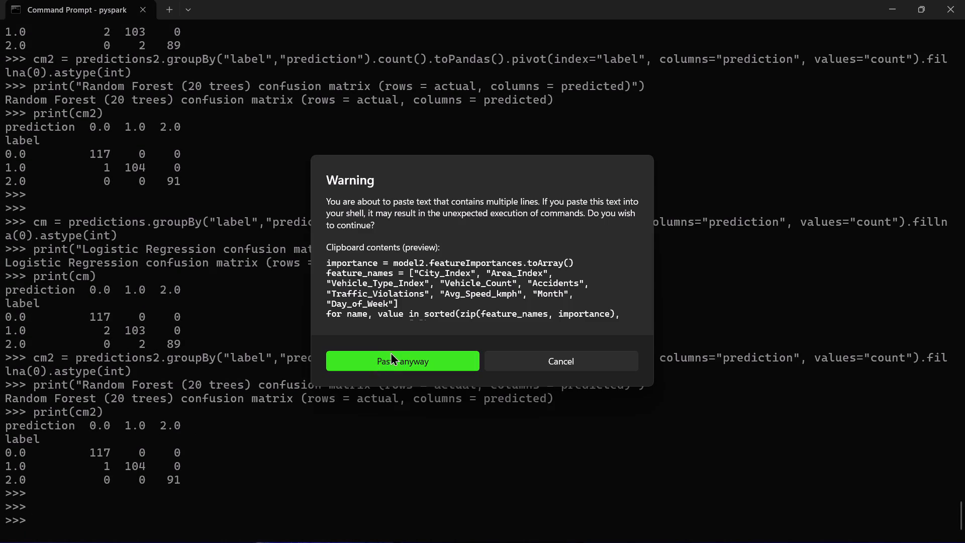
left_click(391, 353)
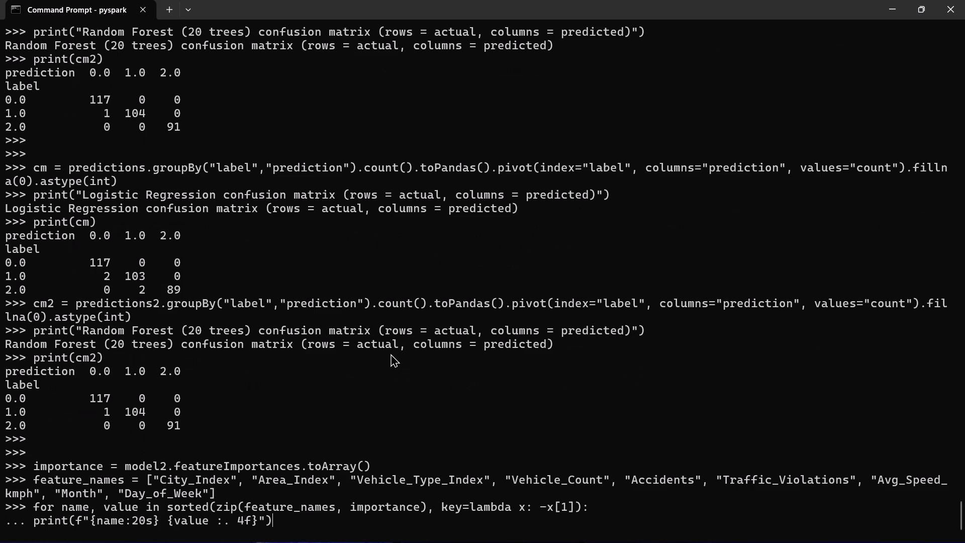
key("Return")
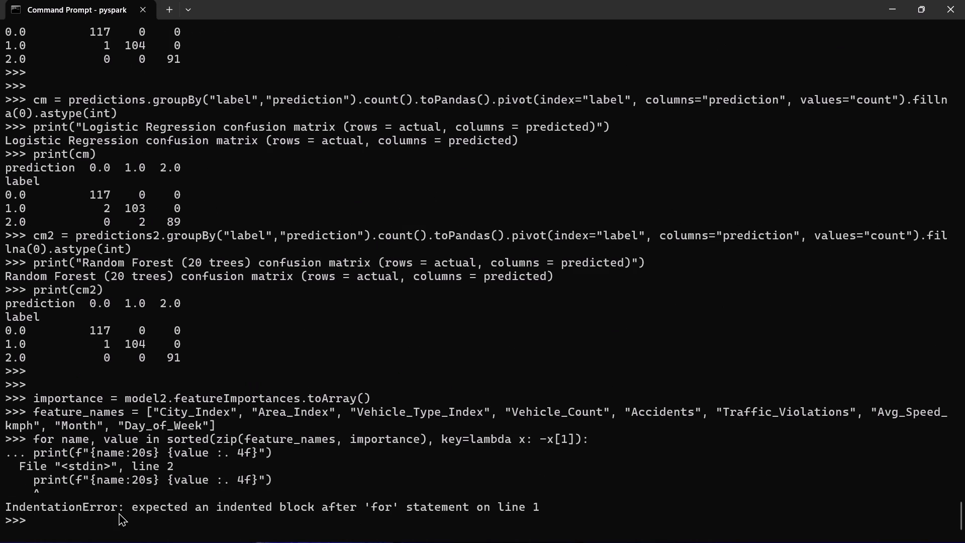
left_click_drag(46, 517, 0, 399)
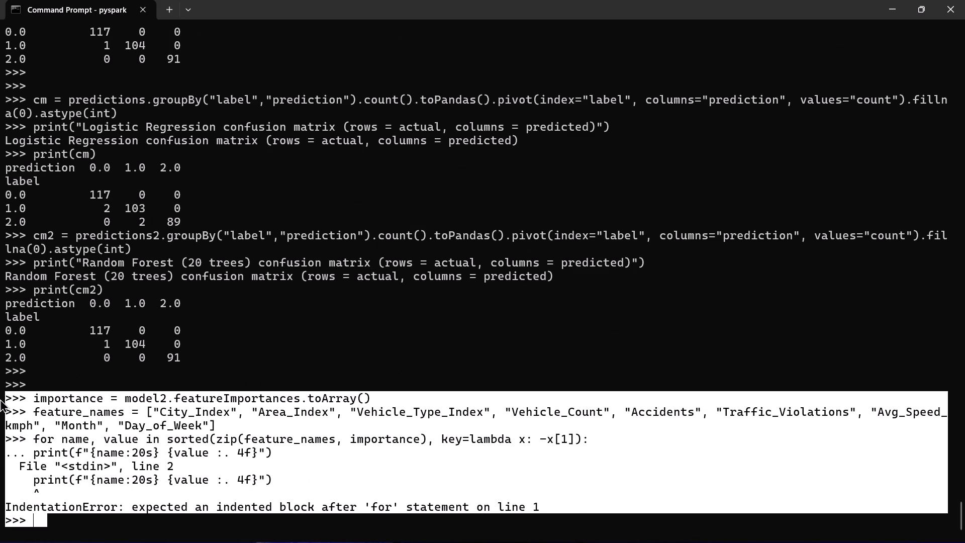
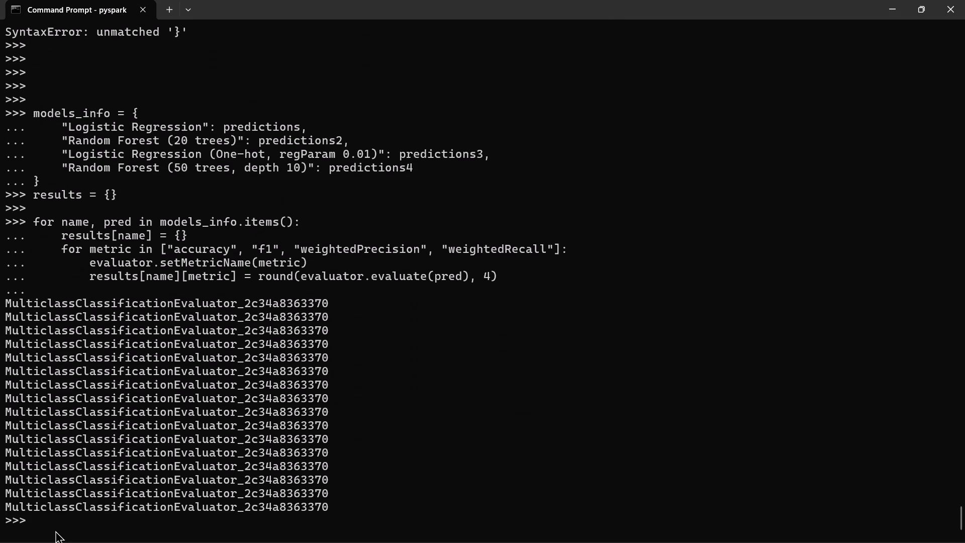
Run the copied pandas code at the pyspark prompt to print the results comparison table.
right_click(55, 530)
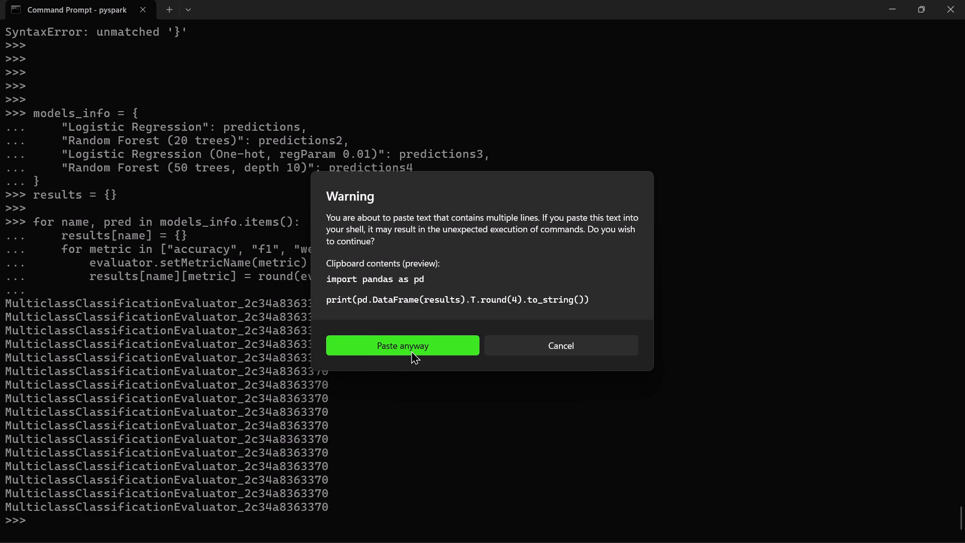
left_click(411, 350)
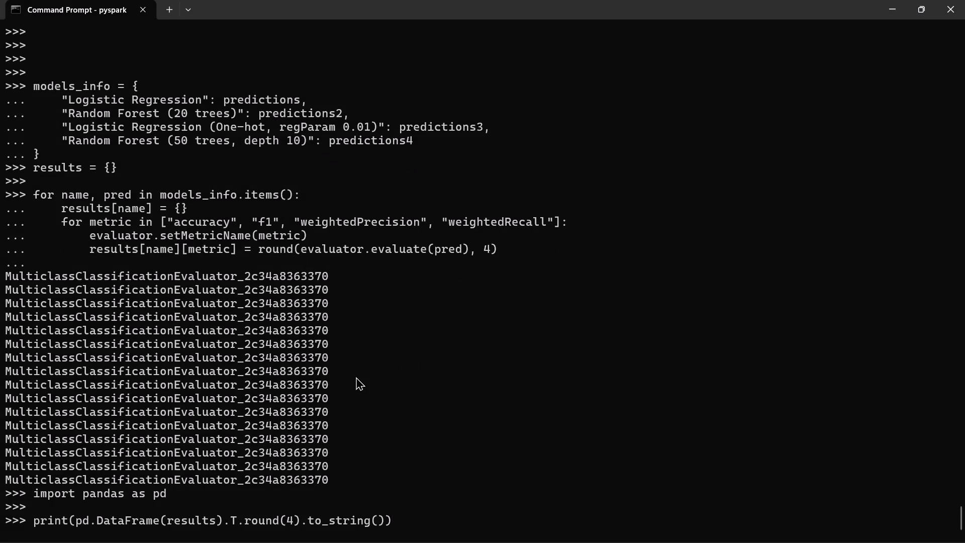
key("Return")
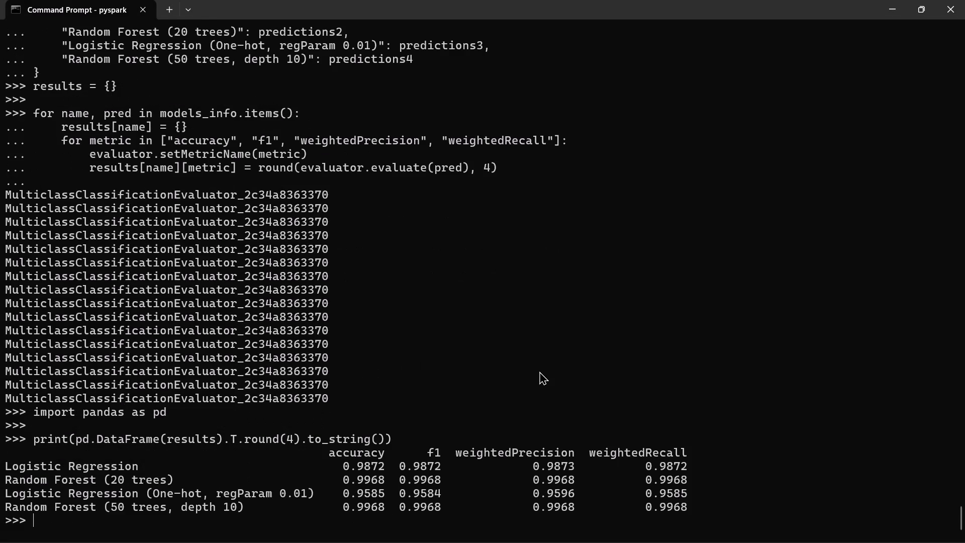
Snip the terminal from the models_info definition to the last prompt, retaking it without most of the empty space beside the output.
scroll(539, 371, "up", 1)
scroll(539, 371, "down", 1)
scroll(539, 371, "down", 1, "ctrl")
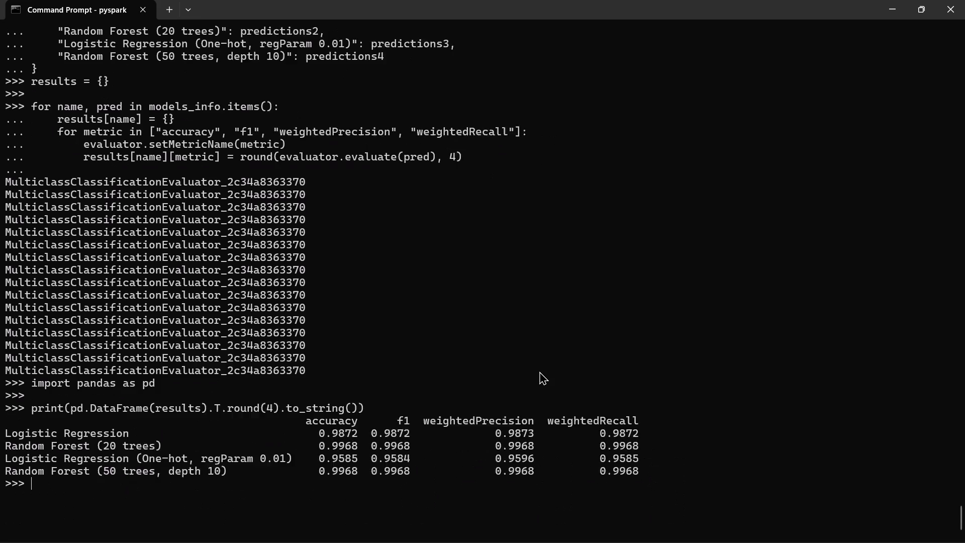
scroll(539, 371, "down", 1, "ctrl")
scroll(539, 371, "up", 1)
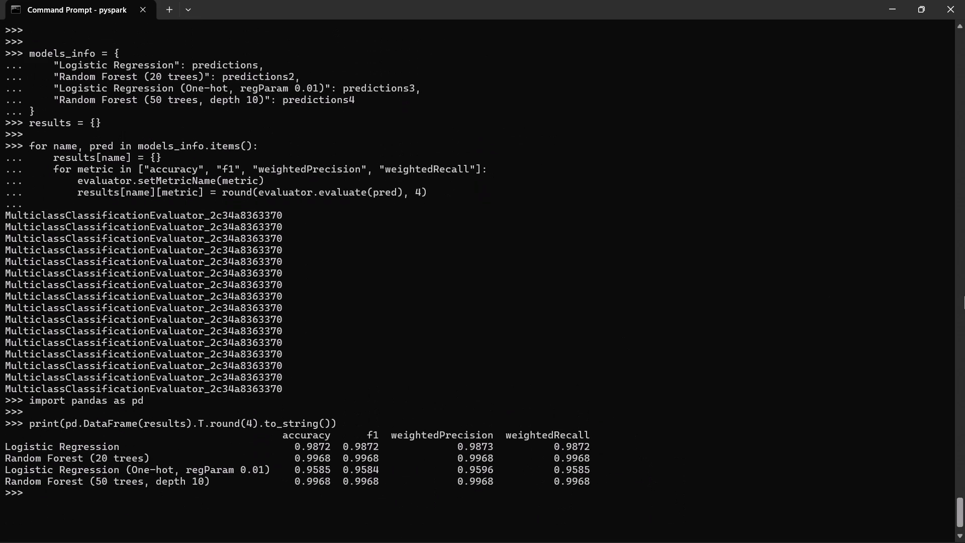
key("shift+super+s")
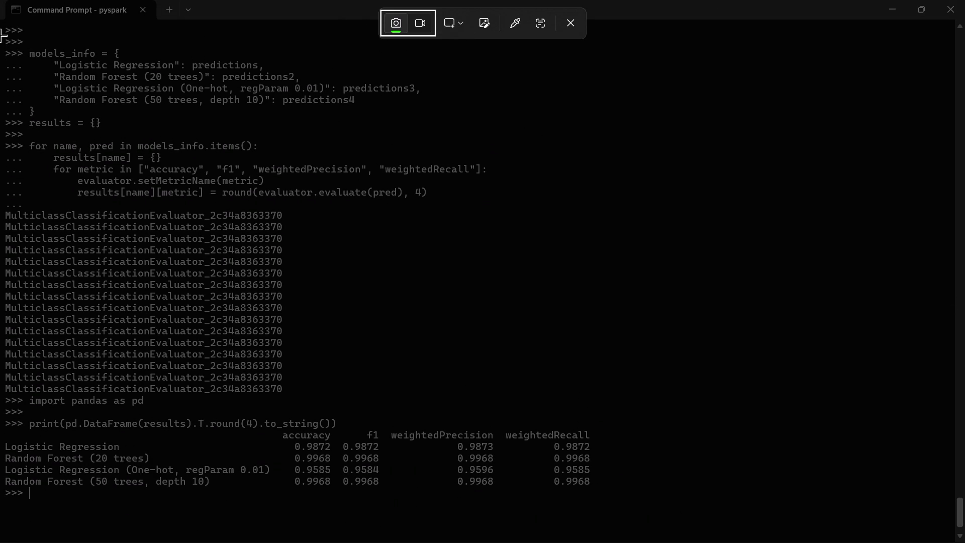
left_click_drag(0, 42, 857, 490)
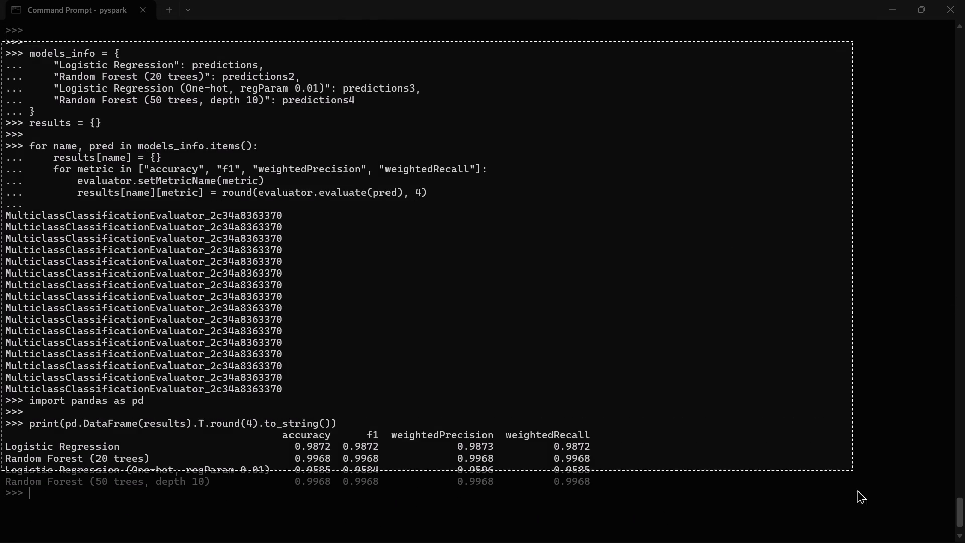
left_click_drag(857, 490, 964, 513)
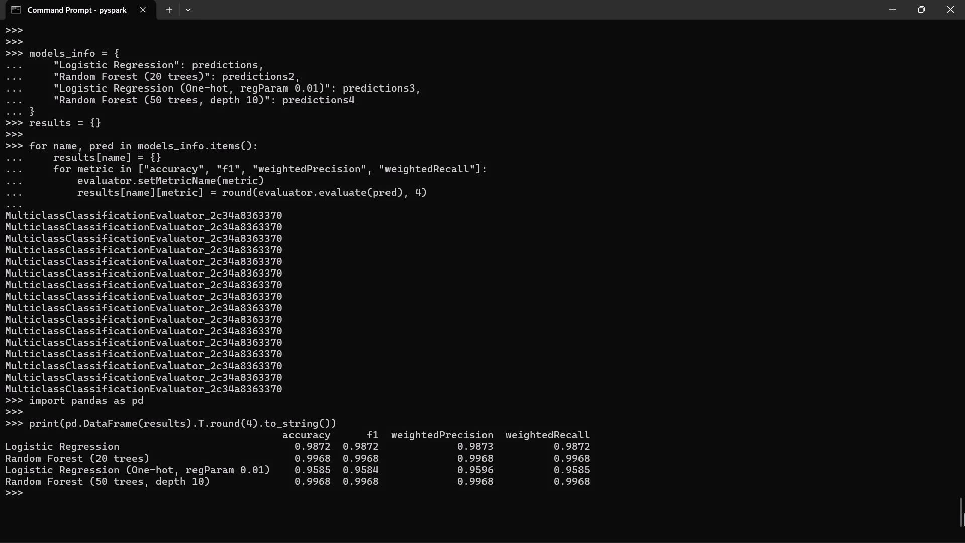
key("shift+super+s")
left_click_drag(0, 44, 652, 516)
In the Word report, paste the terminal snip above the Screenshot 28 caption and delete the old code image there.
left_click(379, 379)
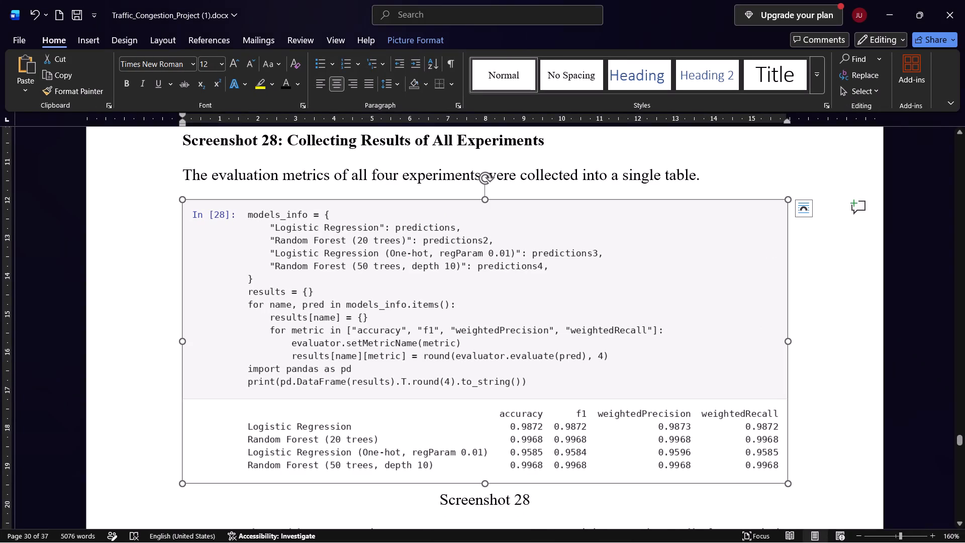
key("ctrl+v")
scroll(427, 315, "up", 1)
left_click(390, 355)
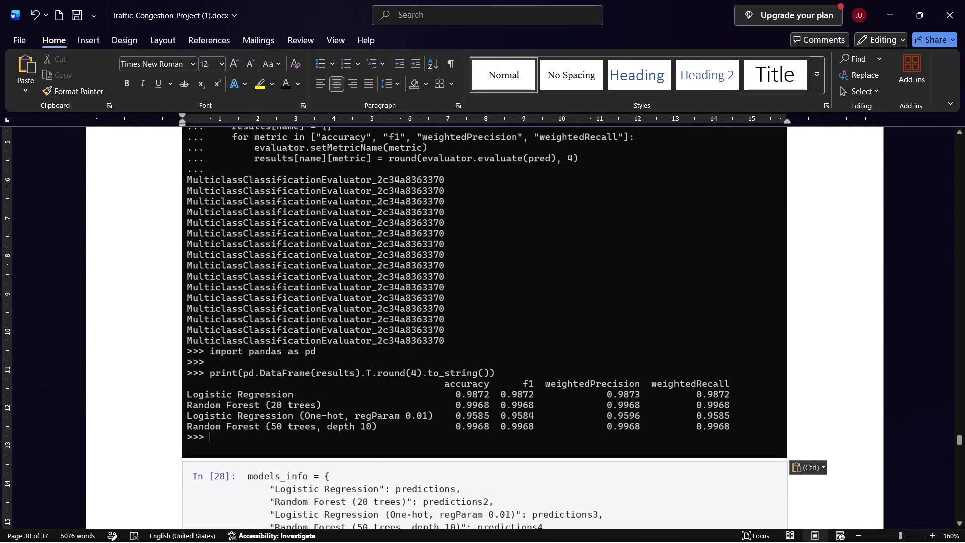
scroll(390, 355, "down", 1)
left_click(444, 419)
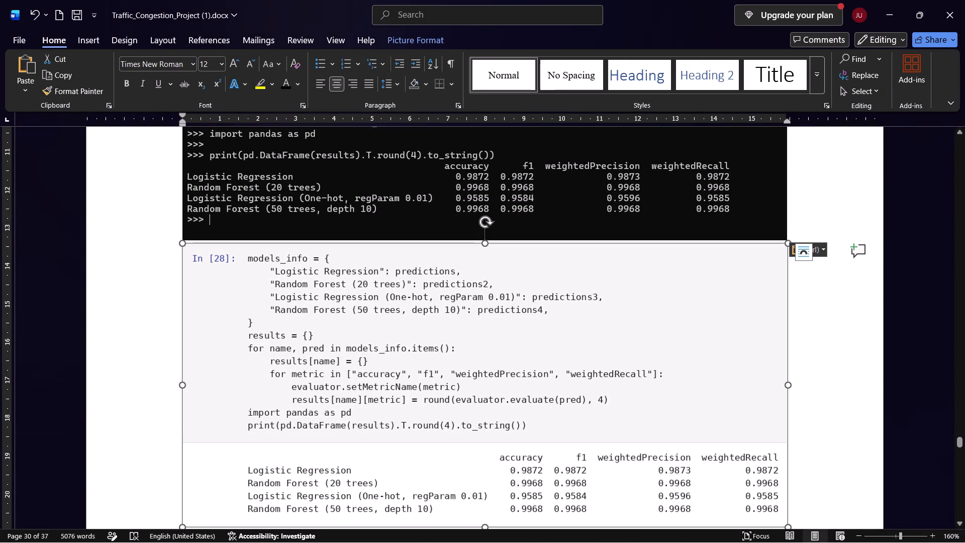
key("Delete")
scroll(356, 293, "up", 4)
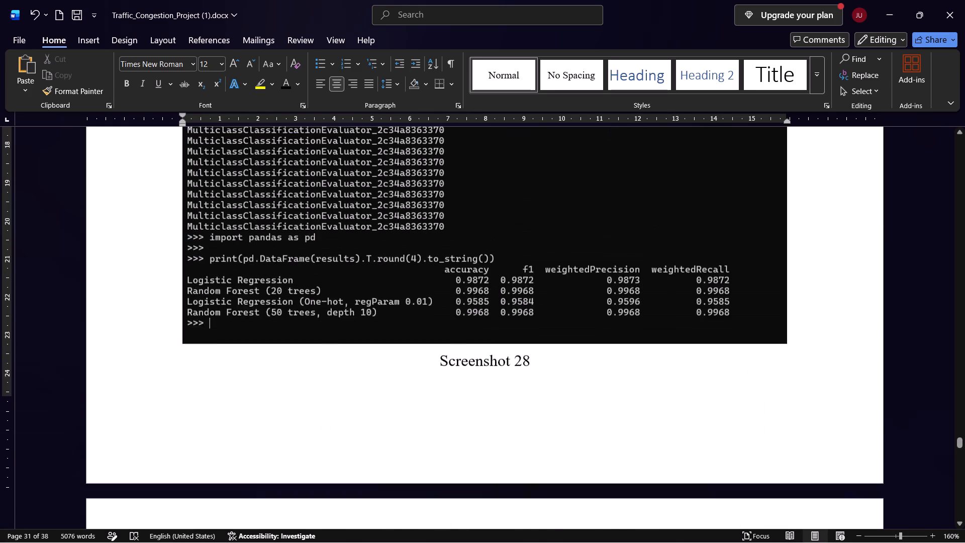
scroll(371, 321, "up", 6)
scroll(382, 334, "down", 6)
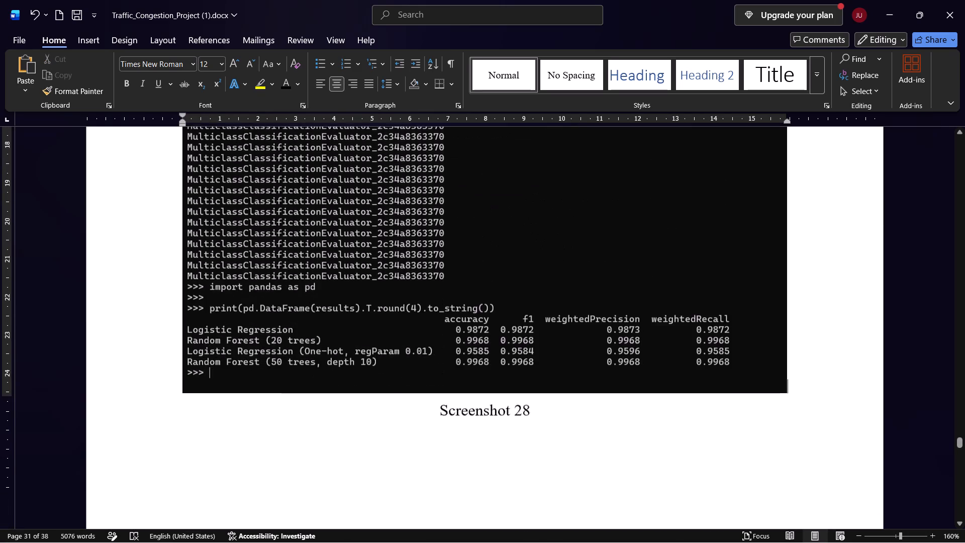
Copy the confusion matrix plotting code as text from the Screenshot 29 code image in the Word report.
scroll(382, 334, "down", 11)
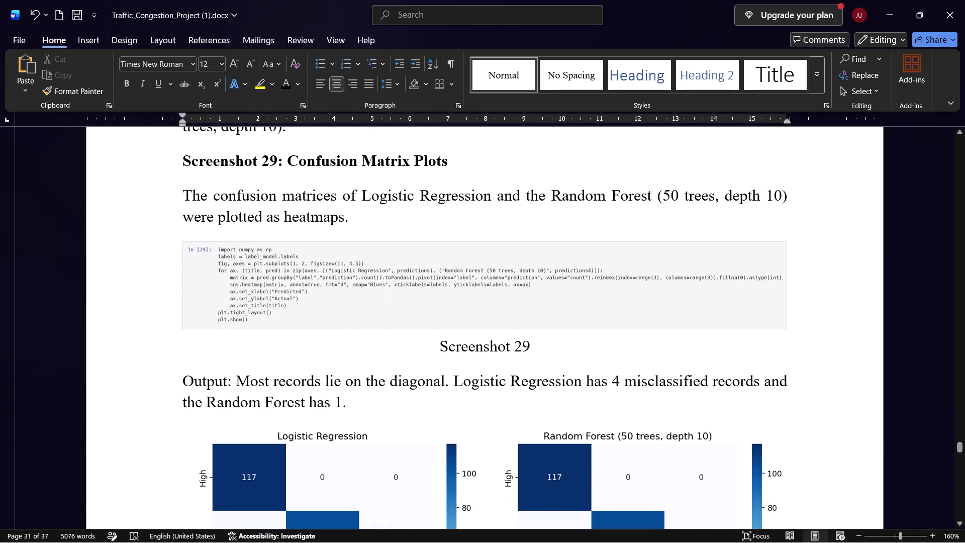
scroll(372, 257, "up", 3, "ctrl")
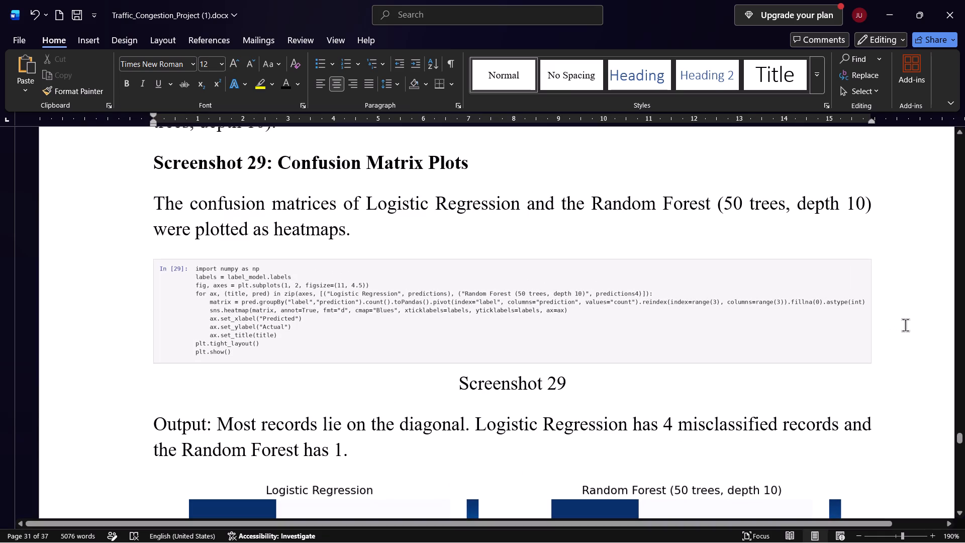
key("shift+super+s")
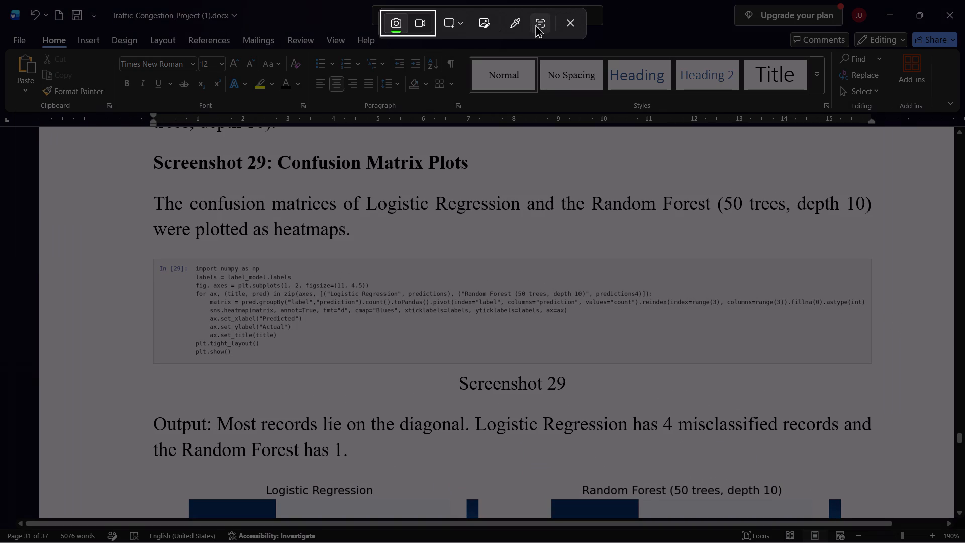
left_click(538, 24)
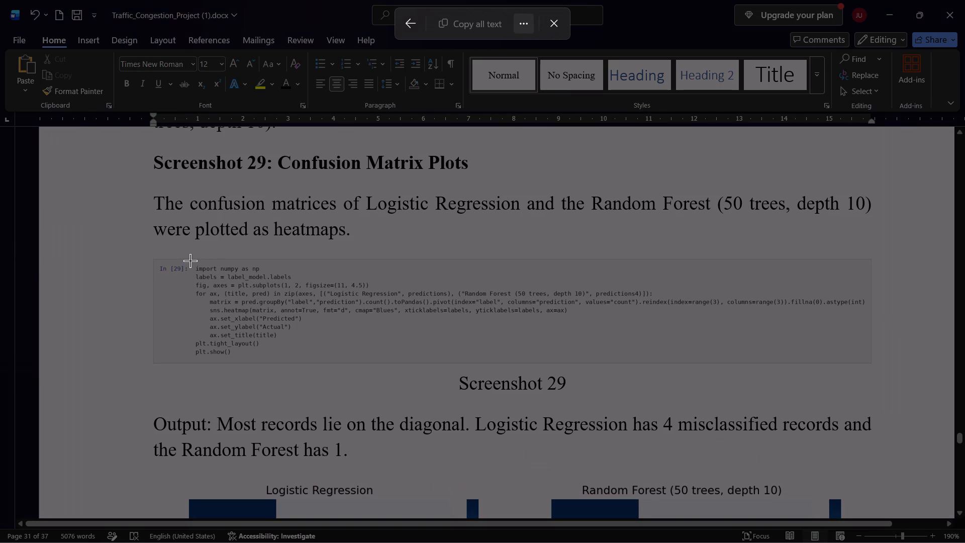
left_click_drag(190, 260, 884, 359)
key("ctrl+a")
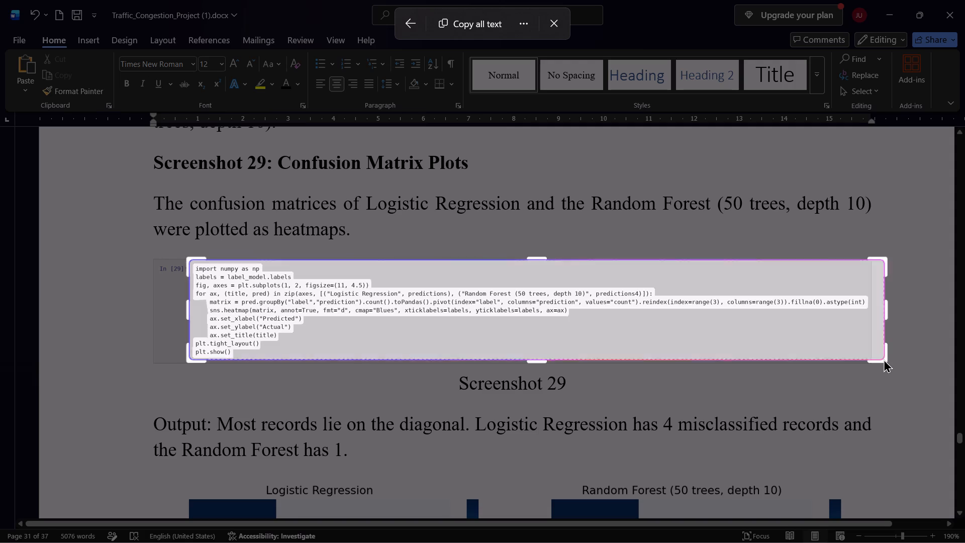
key("ctrl+a")
key("ctrl+c")
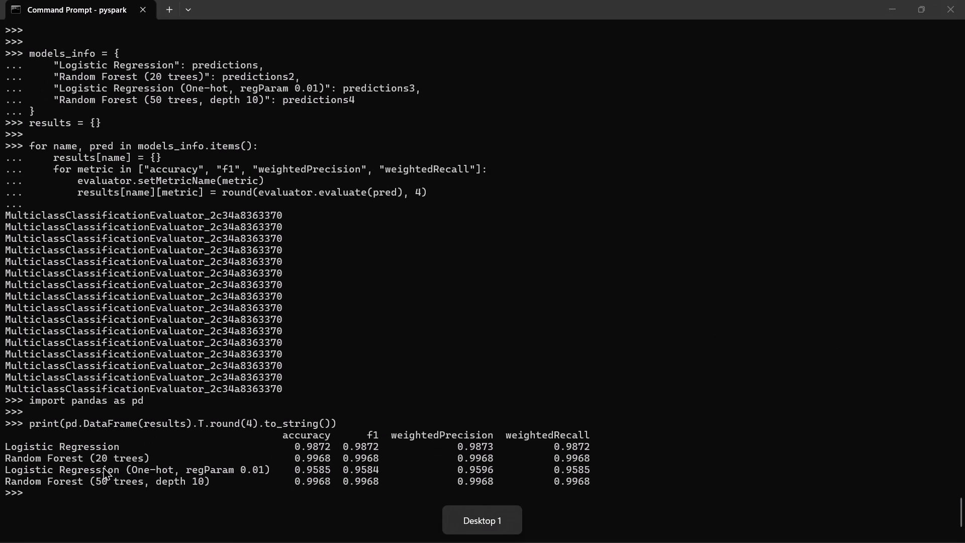
Run the copied confusion matrix code at the pyspark prompt and close the figure window it opens.
left_click(57, 494)
key("Return")
key("Return")
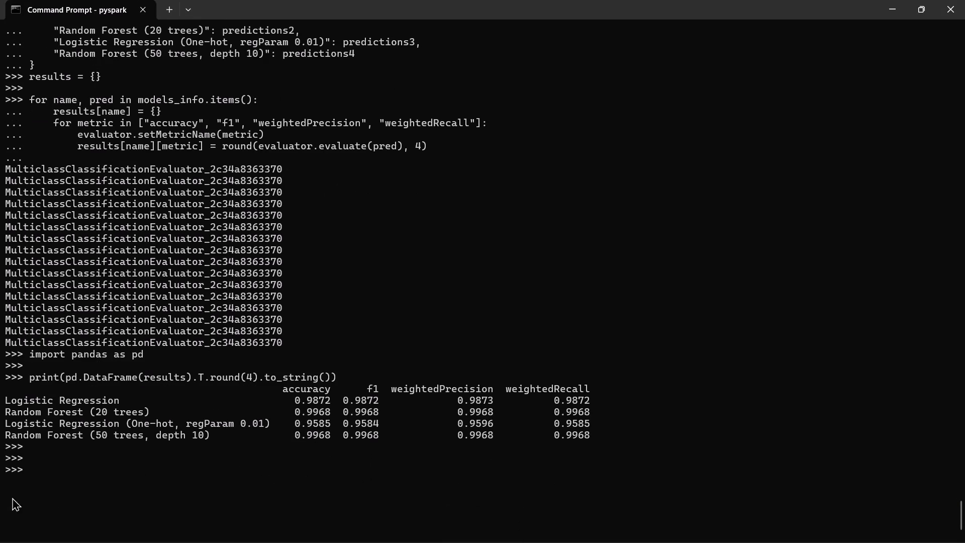
right_click(28, 470)
left_click(425, 362)
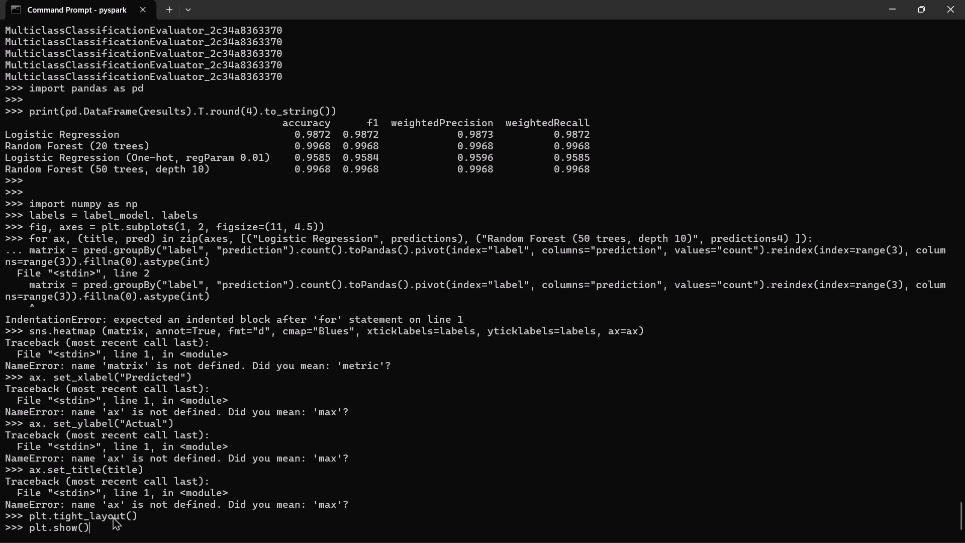
key("Return")
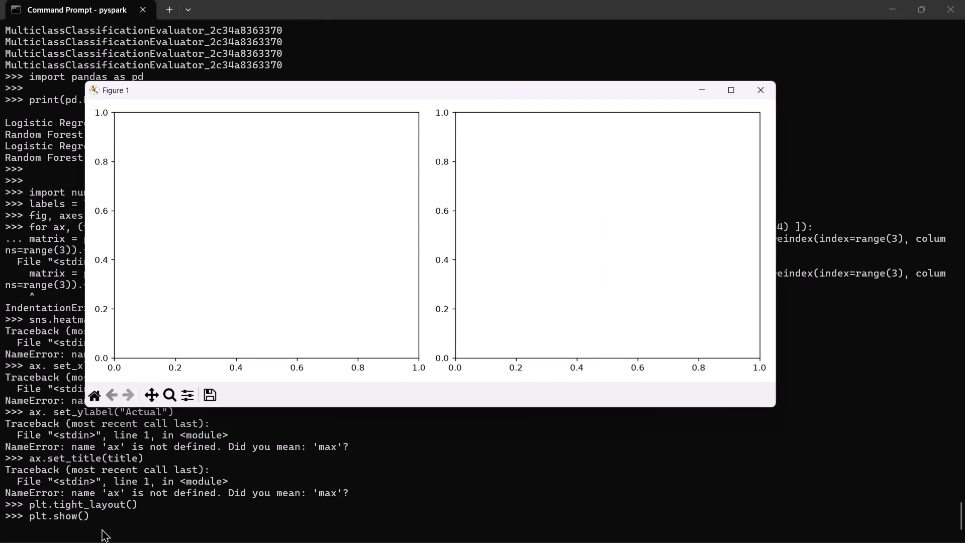
left_click(756, 96)
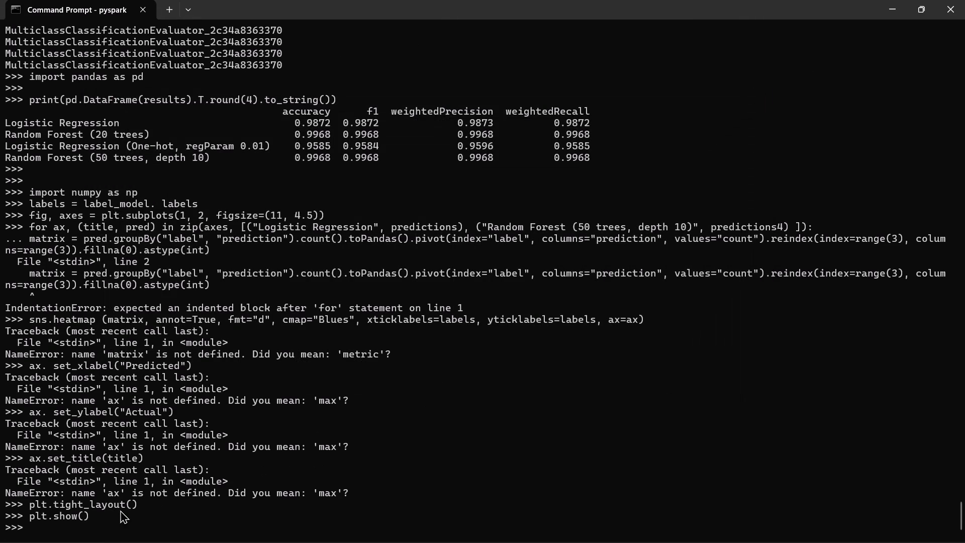
left_click_drag(40, 521, 0, 296)
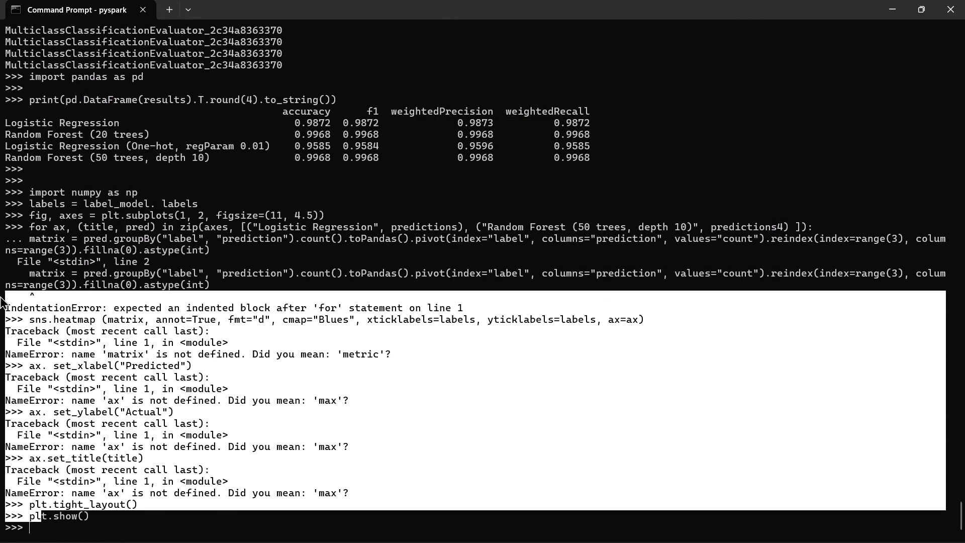
left_click_drag(0, 296, 6, 193)
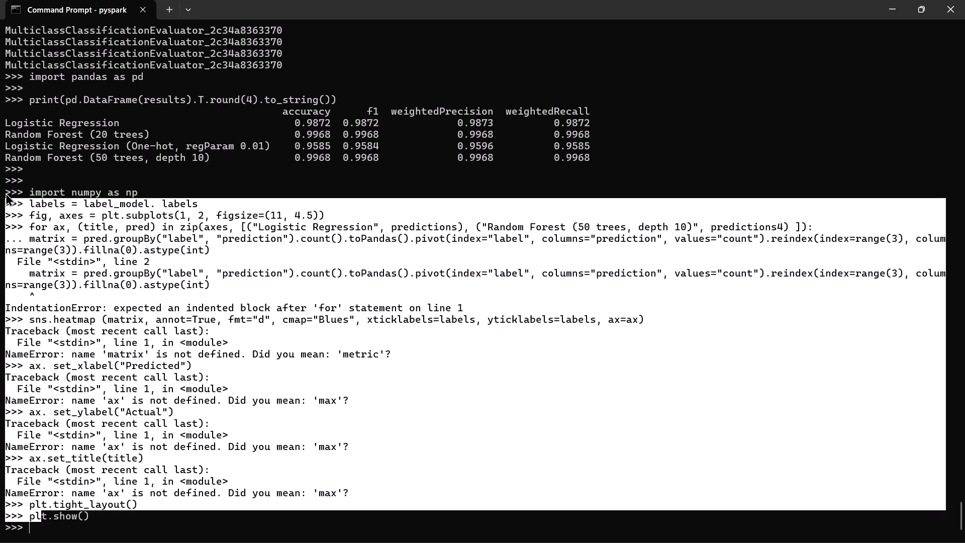
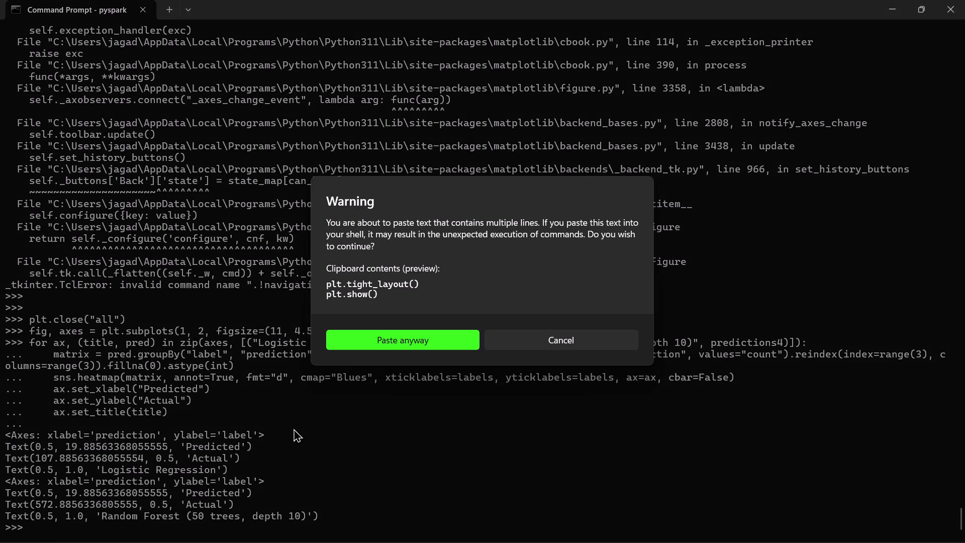
left_click(425, 337)
key("Return")
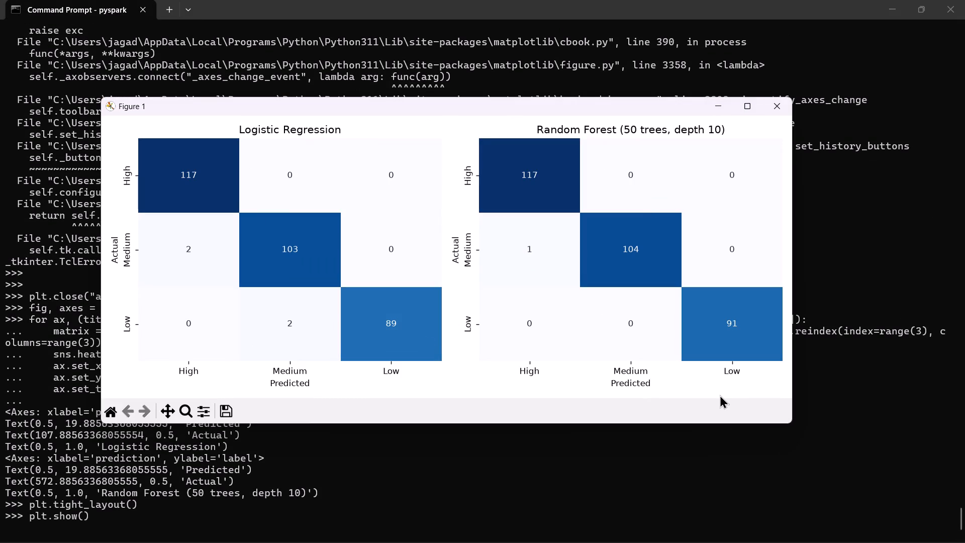
Capture a screen snip of the whole Figure 1 window with both confusion matrix heatmaps.
key("shift+super+s")
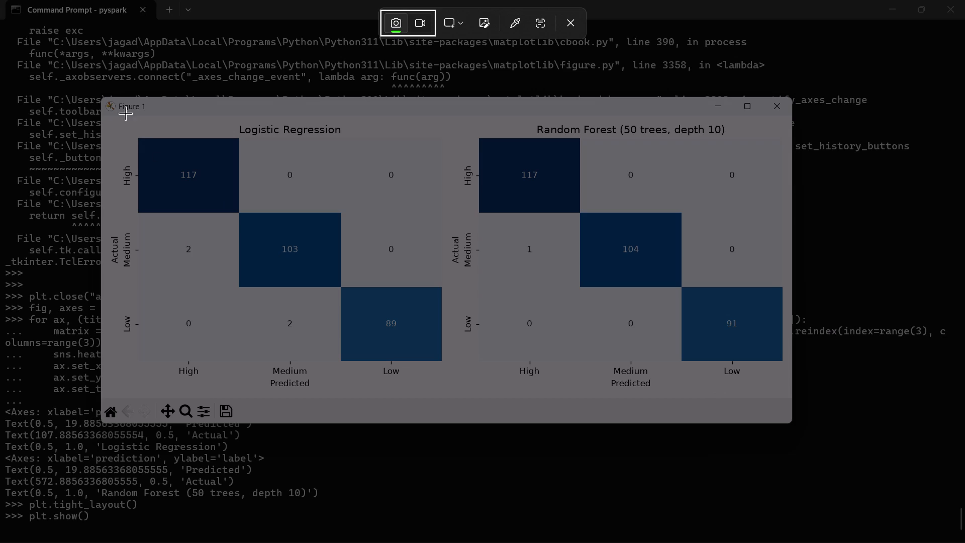
left_click_drag(103, 98, 630, 321)
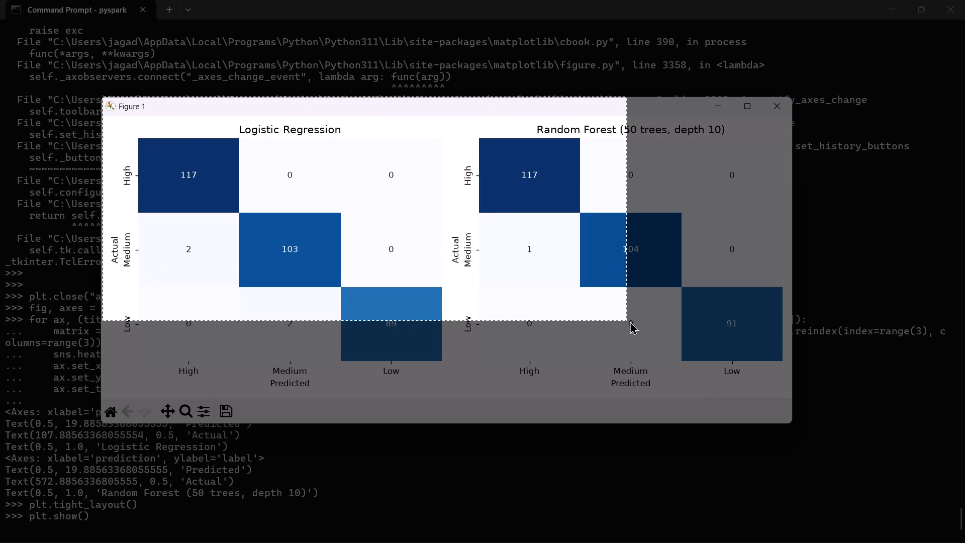
left_click_drag(630, 321, 791, 400)
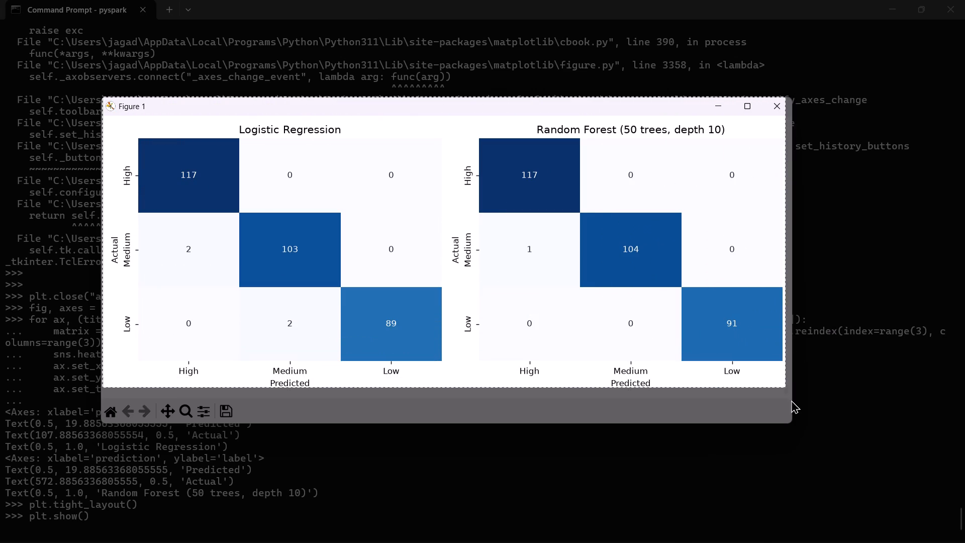
left_click_drag(791, 400, 793, 424)
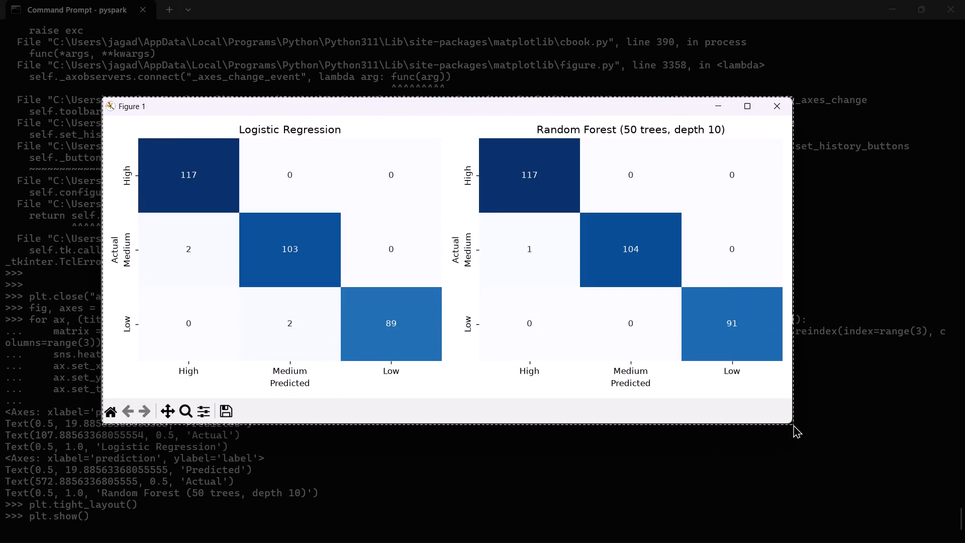
left_click_drag(793, 424, 793, 423)
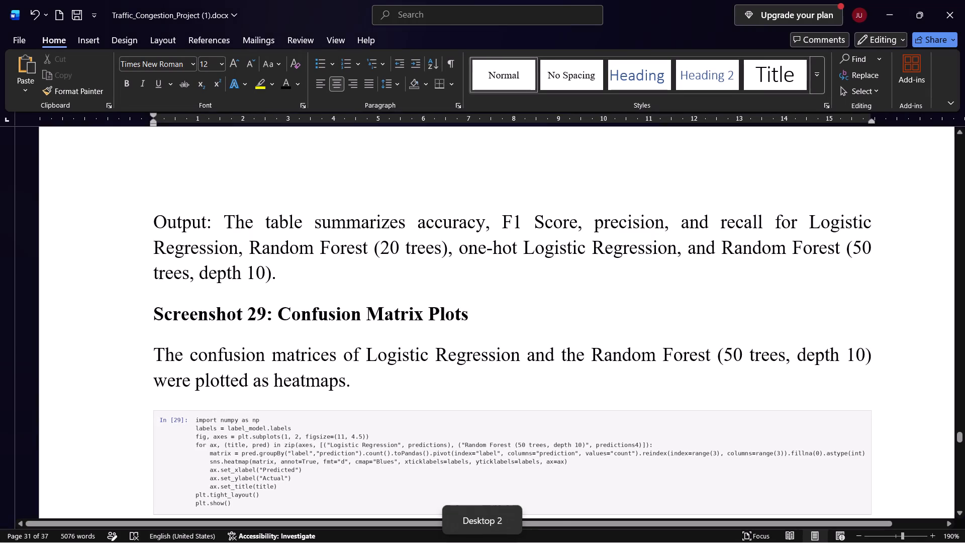
In the Word report, paste the Figure 1 snip above the Fig 6 caption and delete the old confusion matrix image.
scroll(326, 449, "down", 2)
left_click(397, 376)
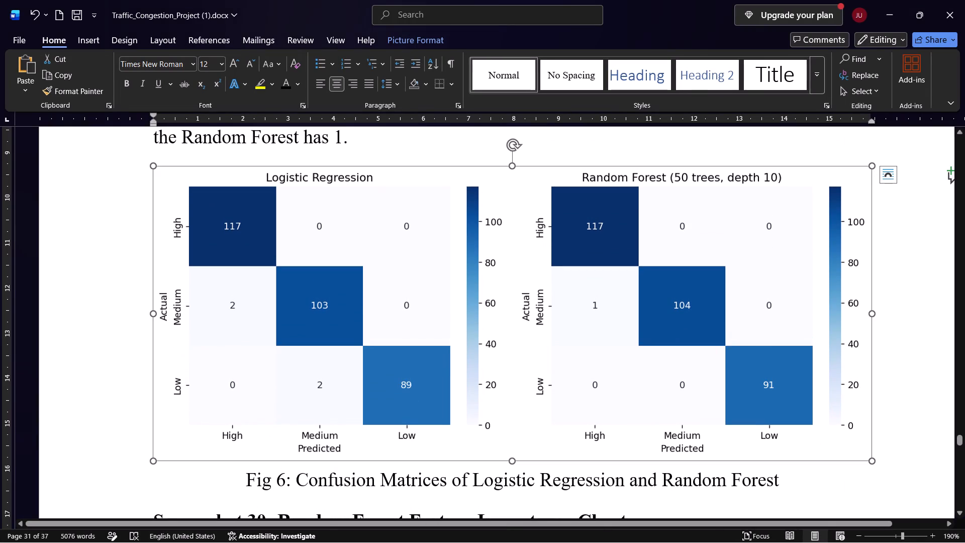
key("ctrl+v")
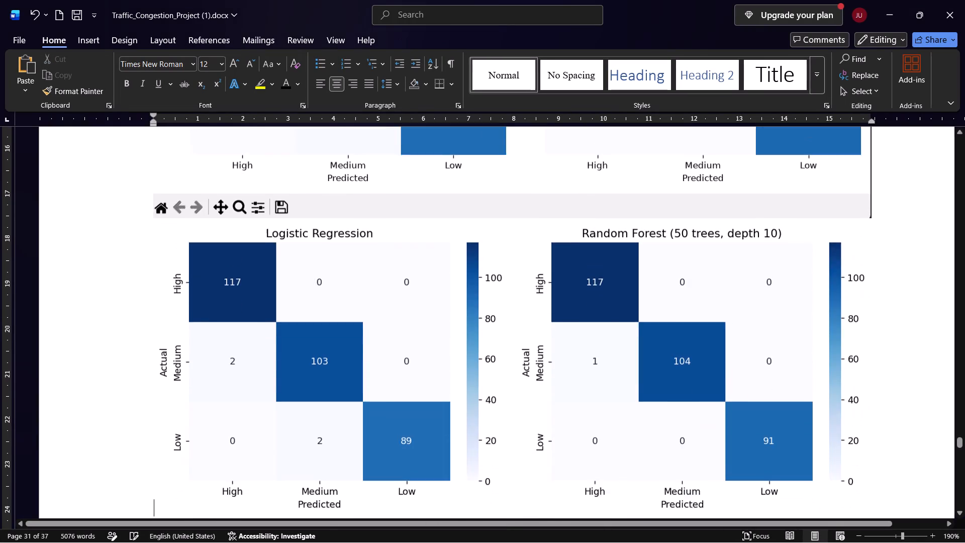
scroll(397, 376, "up", 1)
left_click(417, 481)
scroll(417, 481, "down", 1)
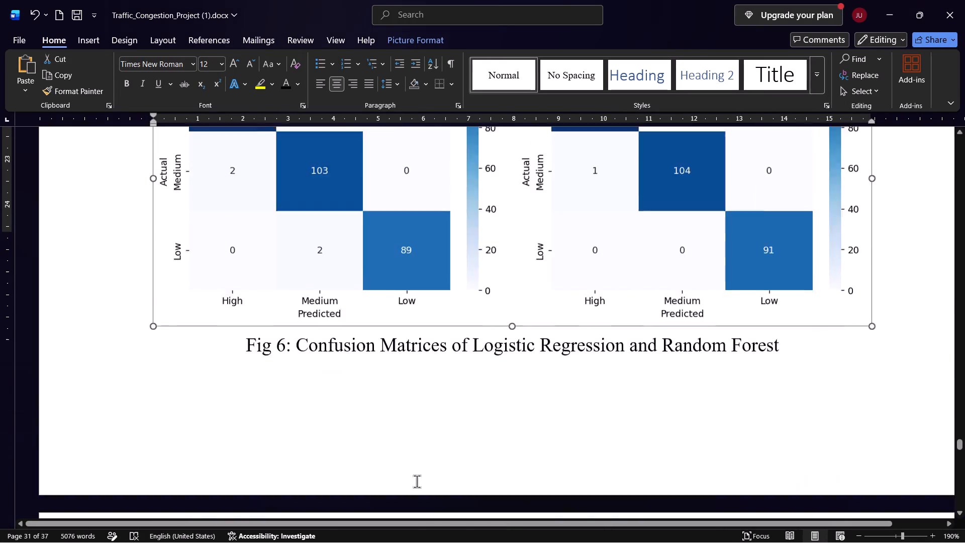
scroll(417, 481, "down", 1)
scroll(417, 481, "up", 3)
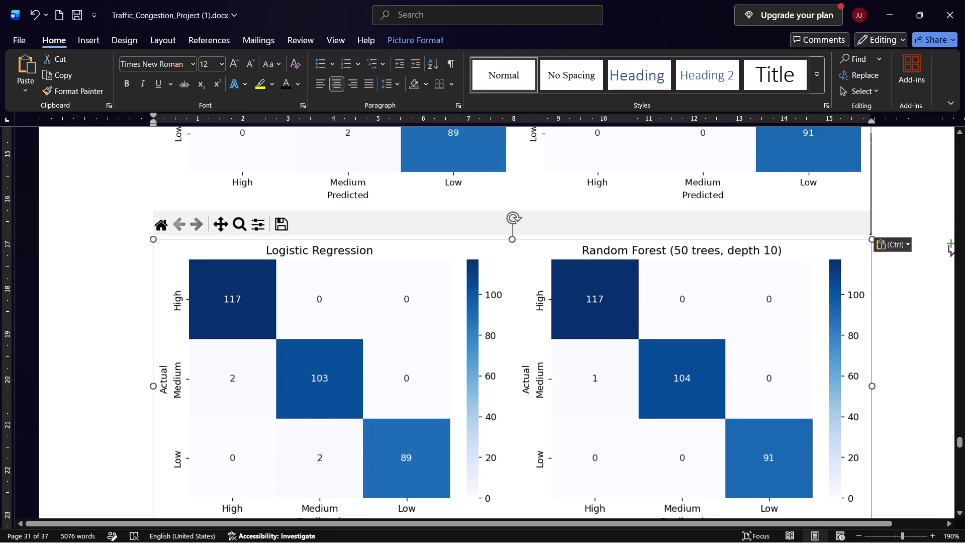
key("Delete")
Close the Figure 1 window and capture a terminal snip from plt.close("all") through the prompt after plt.show().
scroll(417, 481, "up", 2)
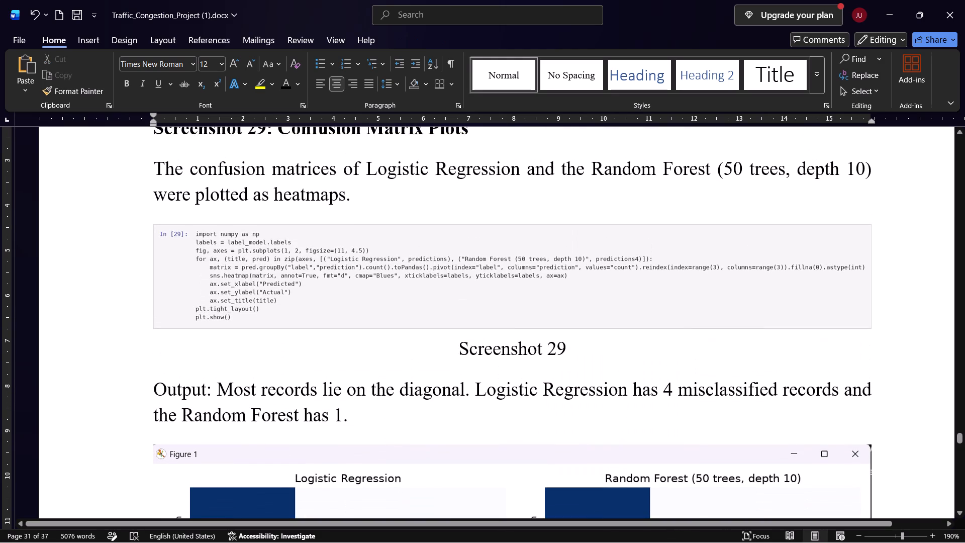
left_click(358, 298)
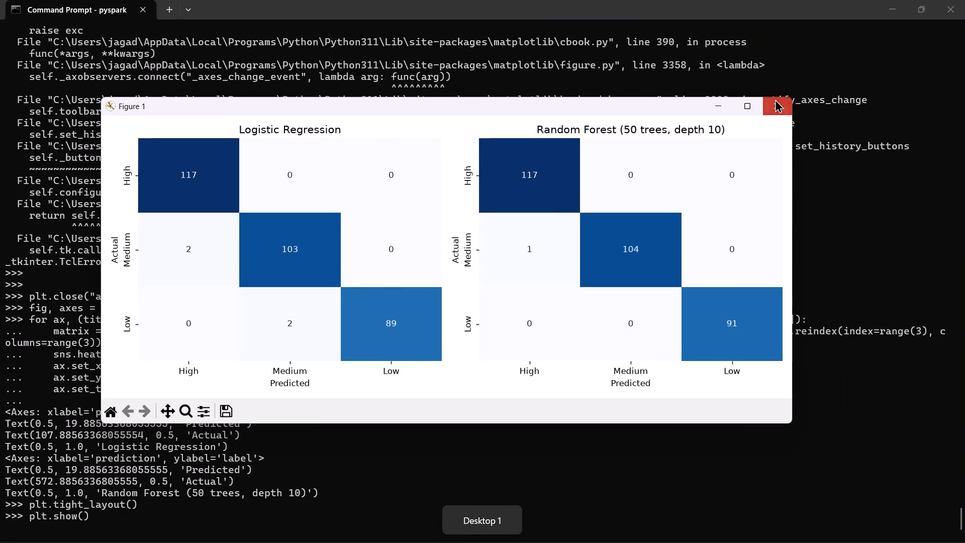
left_click(775, 99)
scroll(450, 295, "down", 1)
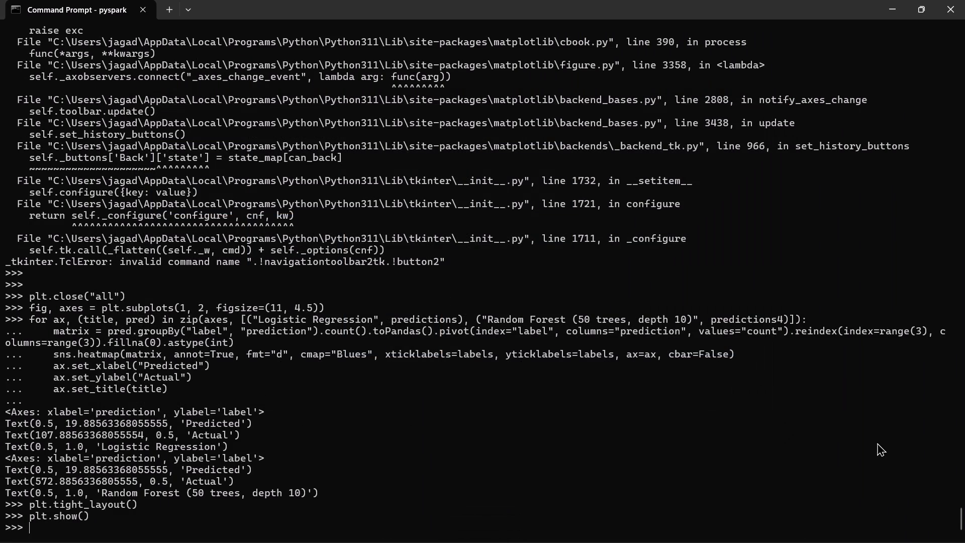
key("shift+super+s")
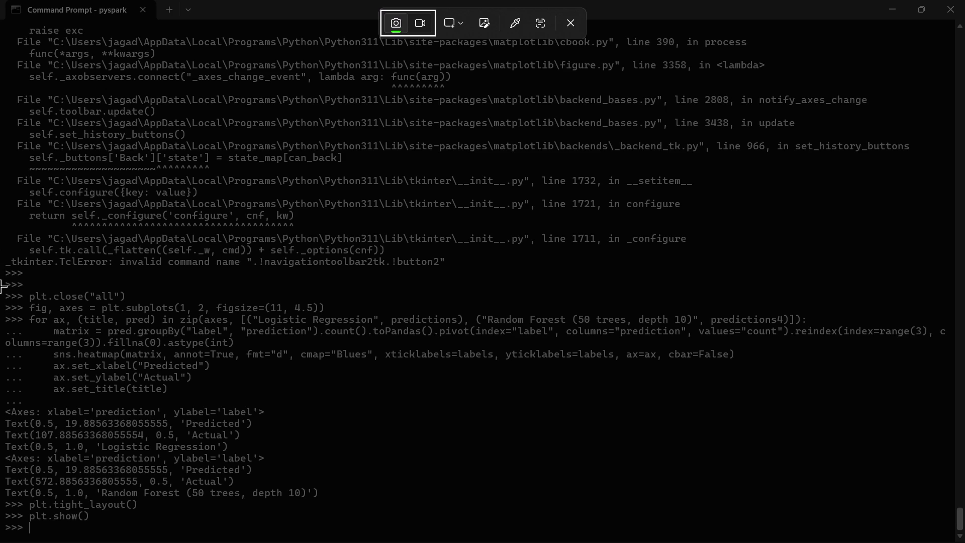
left_click_drag(0, 286, 964, 542)
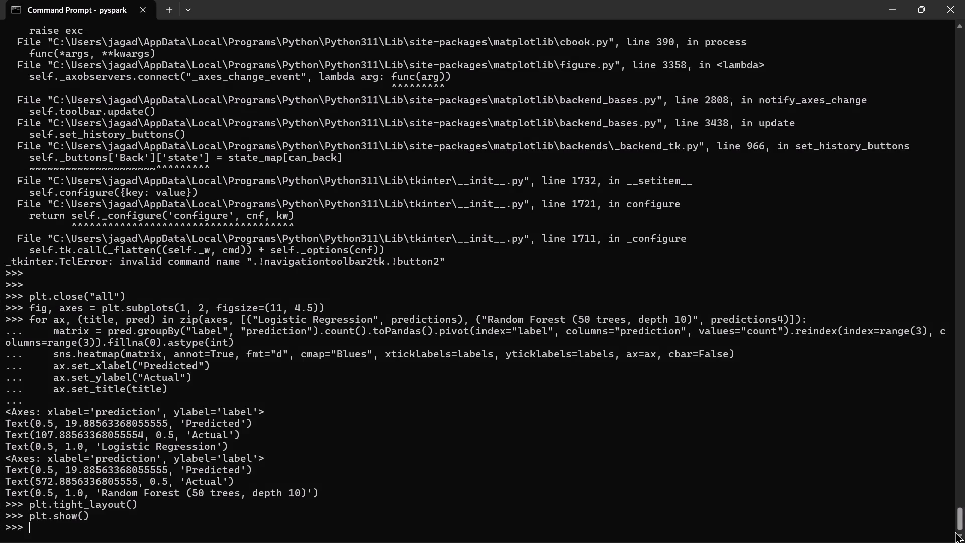
Paste the terminal snip above the old Screenshot 29 code image in Word, widening it slightly past the text margin and making it a little taller.
left_click(409, 285)
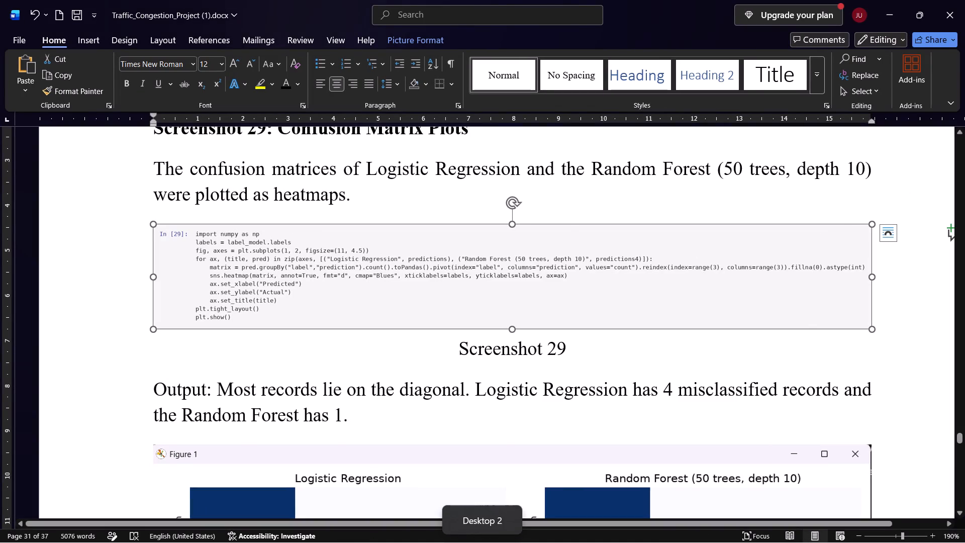
key("ctrl+v")
left_click(443, 340)
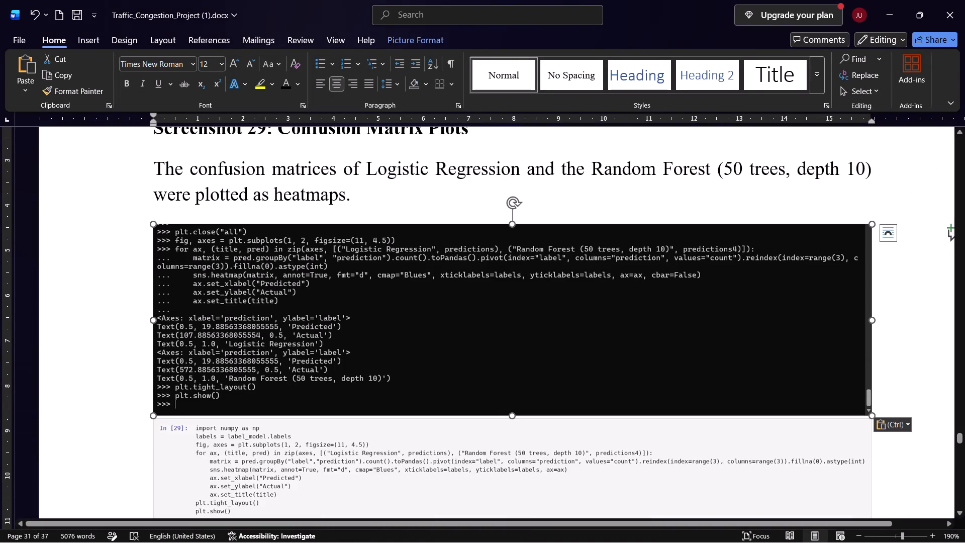
left_click_drag(871, 322, 876, 322)
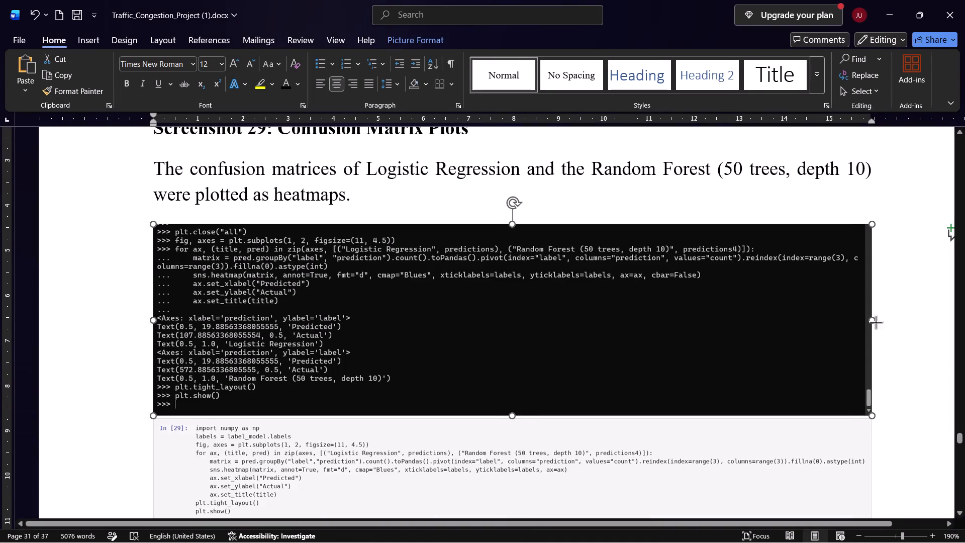
left_click_drag(876, 322, 897, 324)
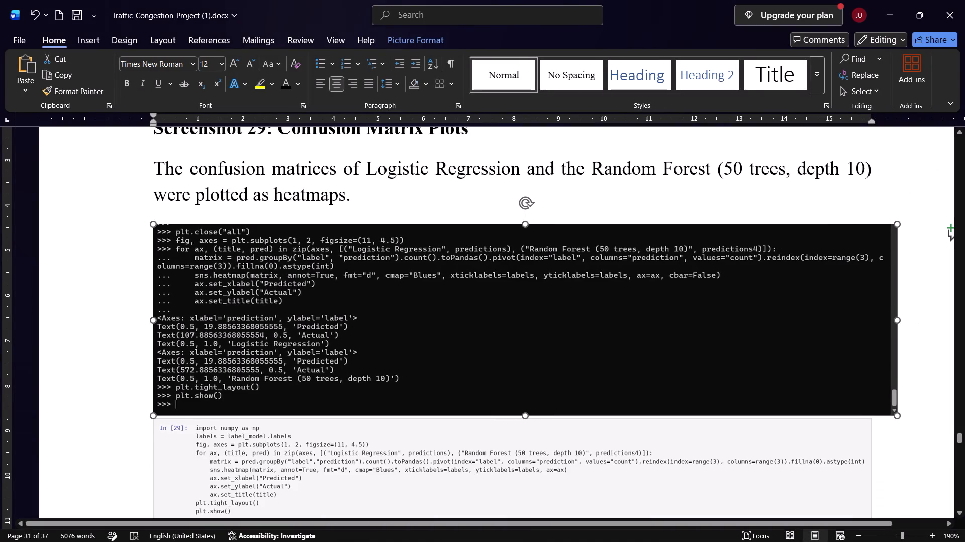
left_click_drag(526, 415, 525, 421)
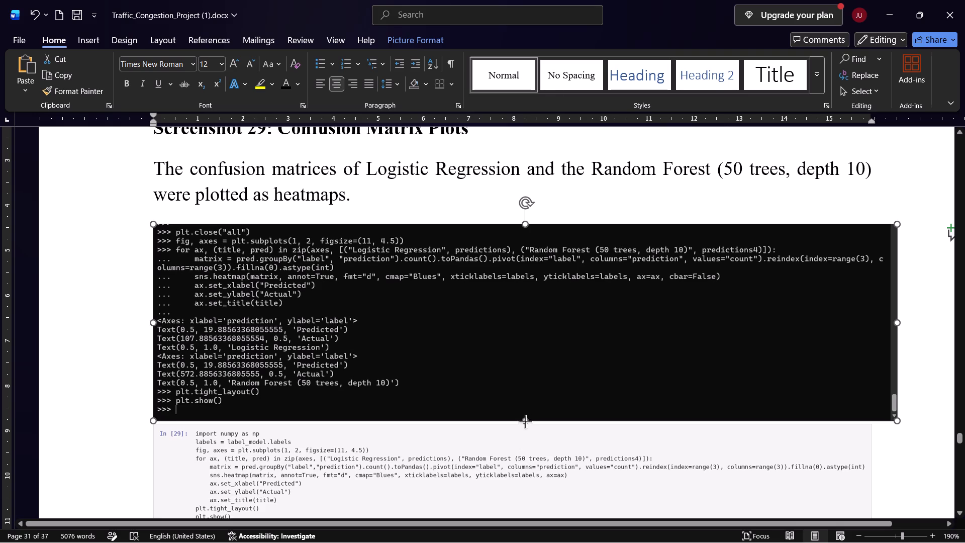
left_click_drag(525, 421, 527, 431)
Delete the old In [29] code image above the Screenshot 29 caption.
scroll(434, 361, "down", 1)
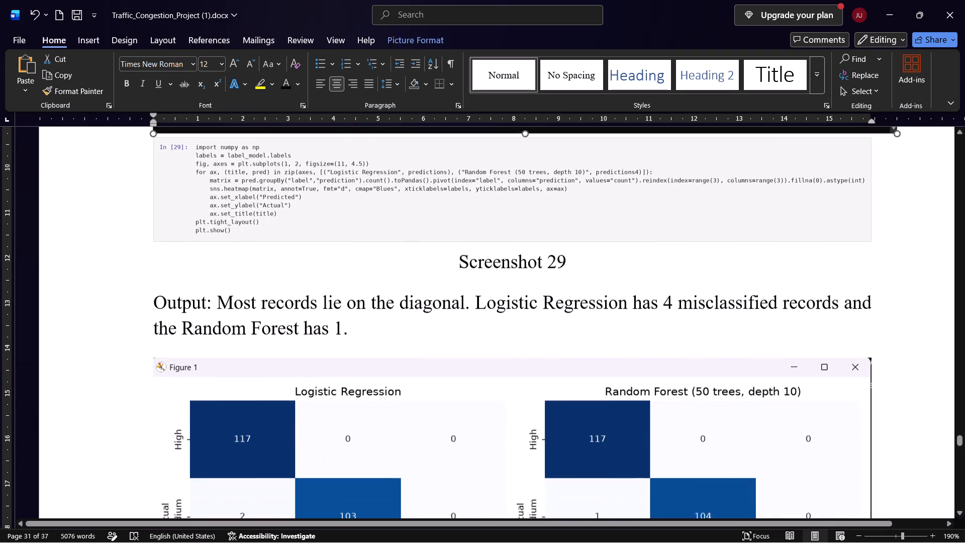
left_click(434, 207)
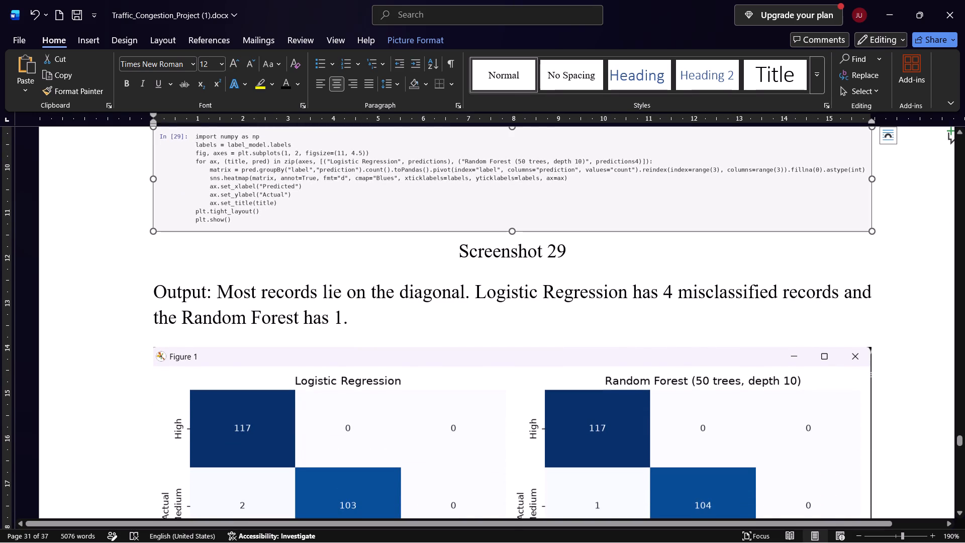
key("shift+super+s")
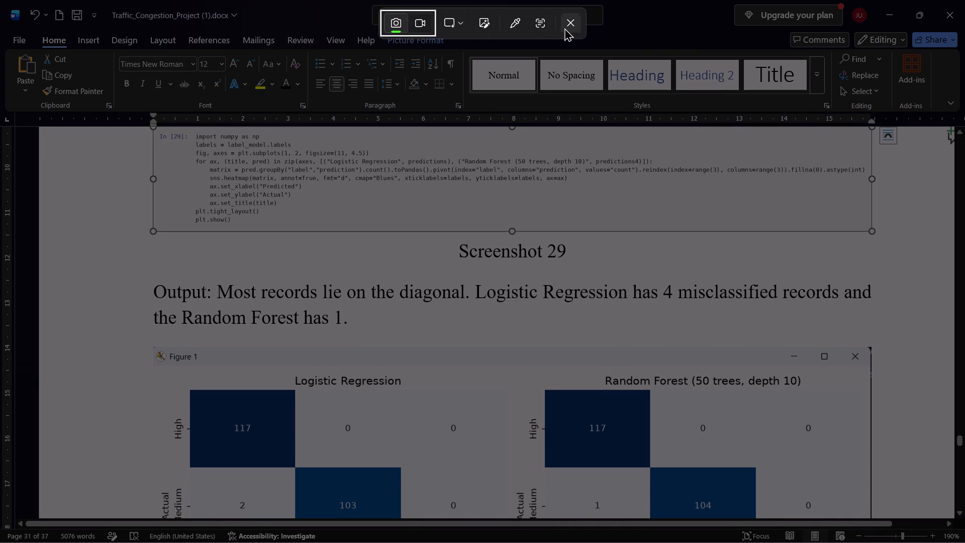
left_click(564, 28)
left_click(383, 174)
key("Delete")
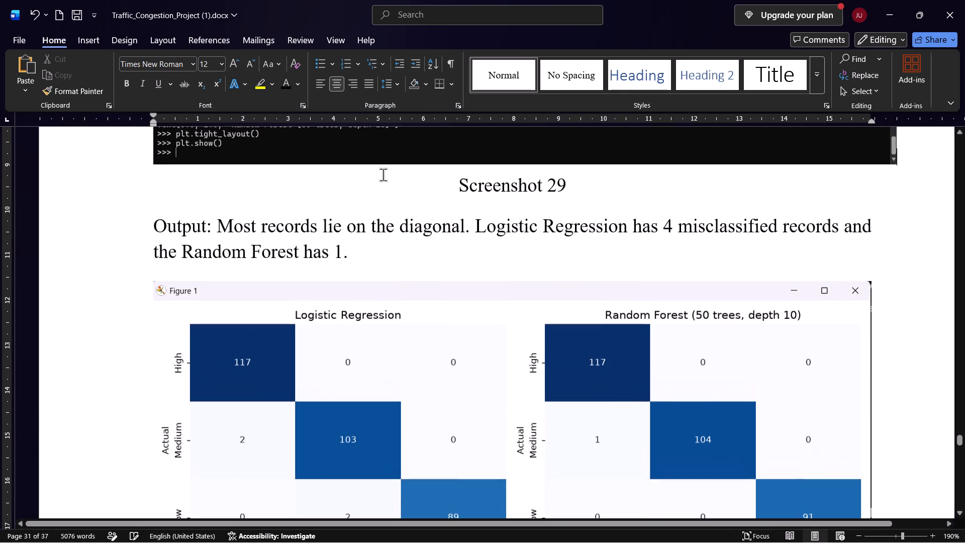
Extract and copy the feature importance code text from the In [30] image under the Screenshot 30 heading.
scroll(383, 174, "up", 2)
scroll(383, 174, "down", 1)
scroll(346, 194, "up", 1)
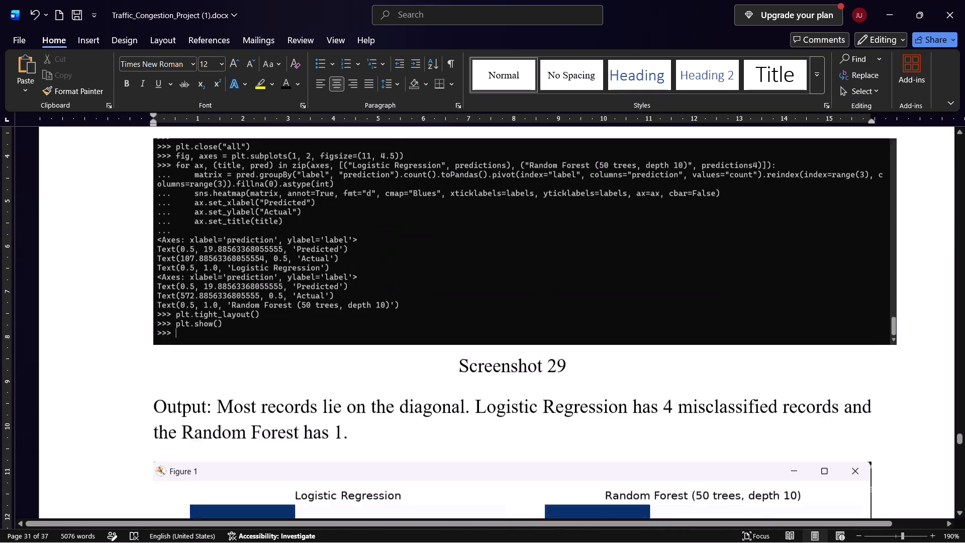
scroll(346, 194, "up", 1)
scroll(346, 194, "down", 3)
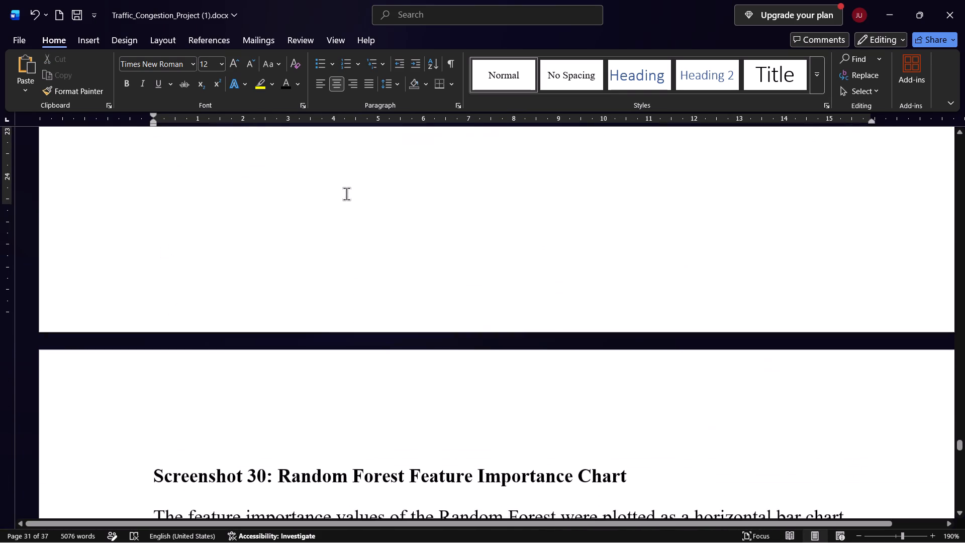
scroll(346, 194, "down", 1)
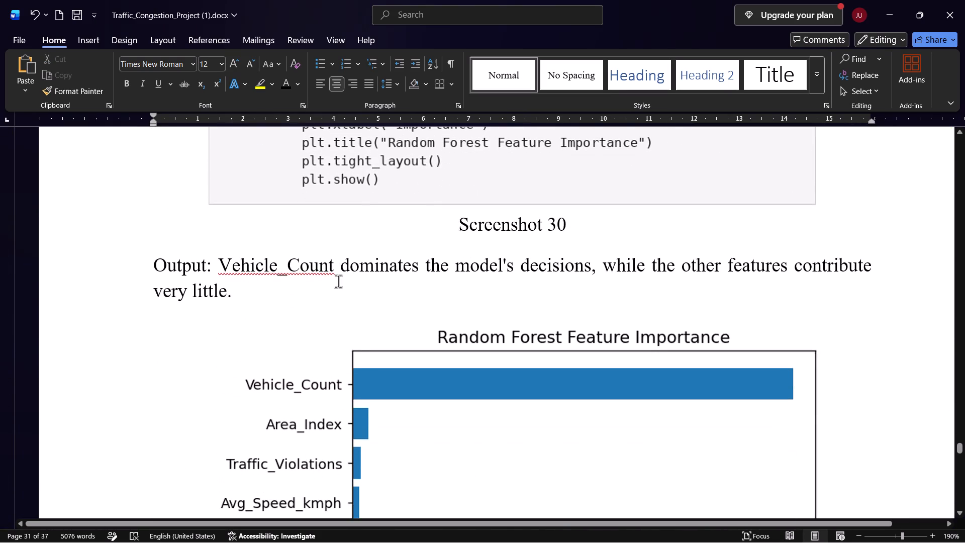
scroll(338, 281, "up", 1)
scroll(338, 281, "down", 1)
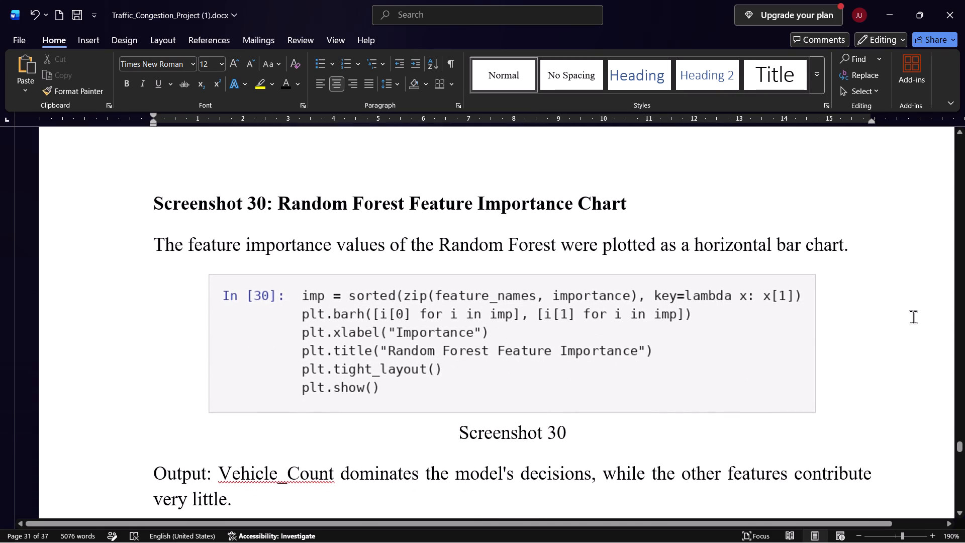
key("shift+super+s")
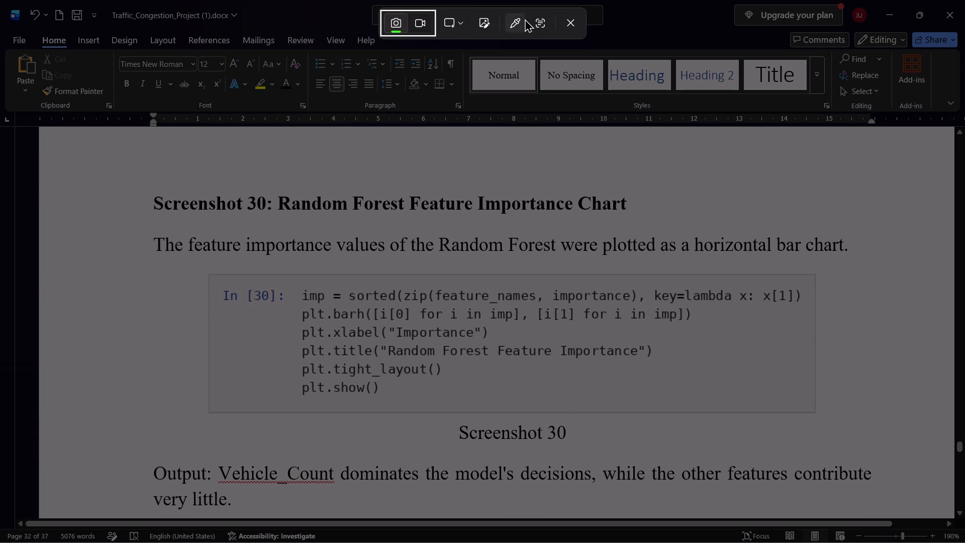
left_click(533, 21)
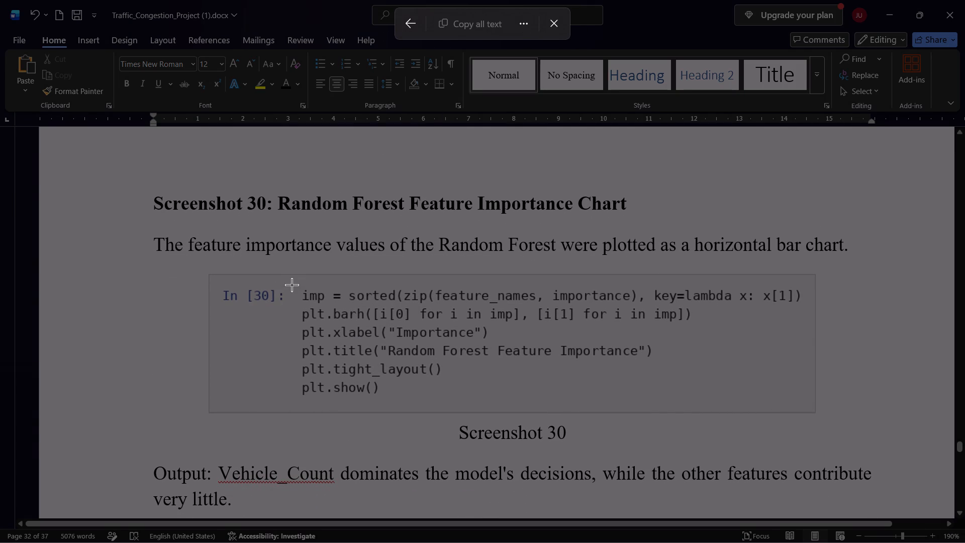
left_click_drag(292, 280, 801, 414)
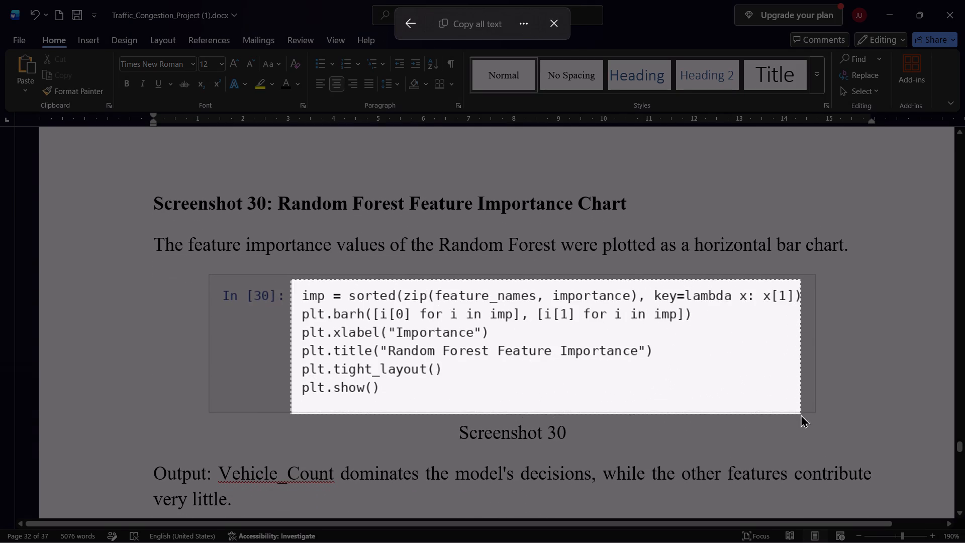
left_click_drag(801, 414, 681, 404)
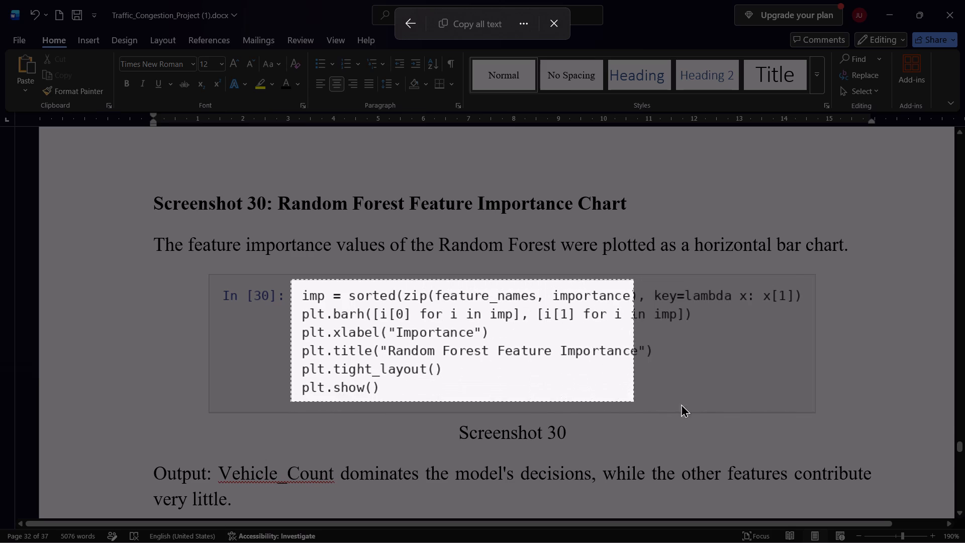
left_click_drag(681, 404, 818, 412)
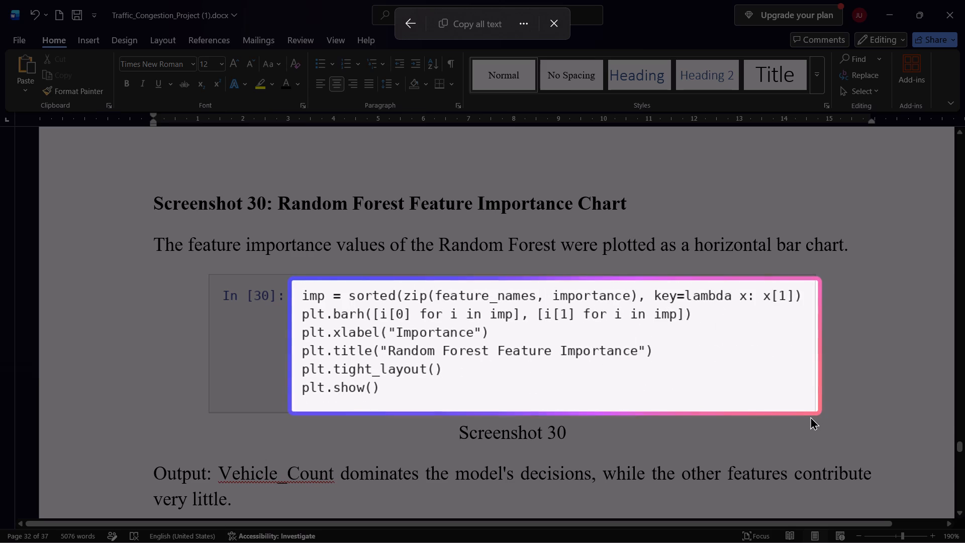
key("ctrl+a")
key("ctrl+a")
key("ctrl+c")
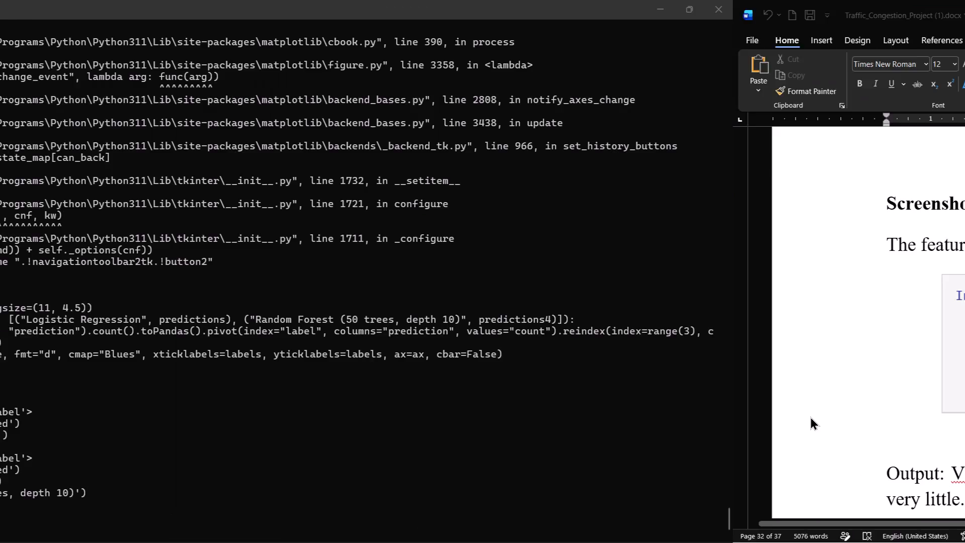
In the pyspark terminal, paste the copied feature importance code at a fresh prompt and run it through plt.show().
left_click(28, 542)
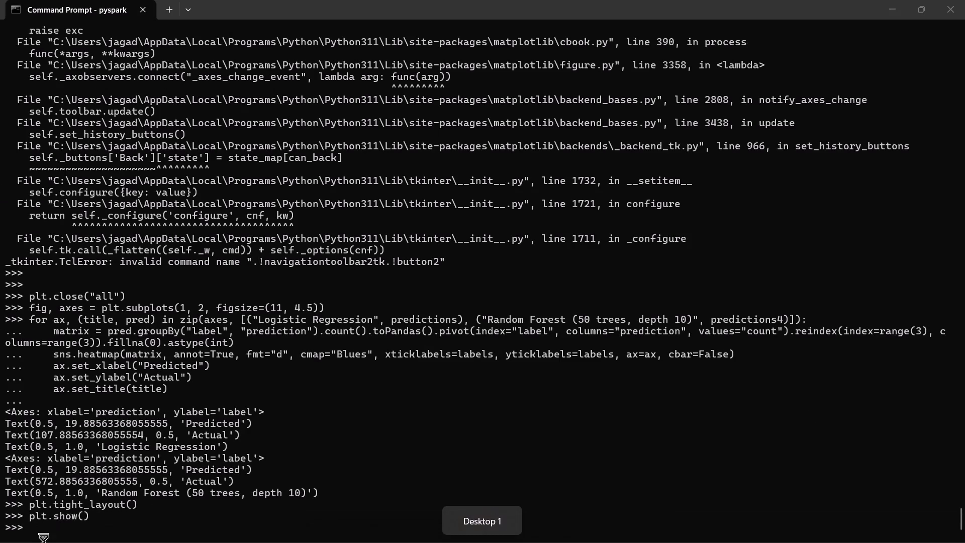
left_click(44, 542)
left_click(40, 531)
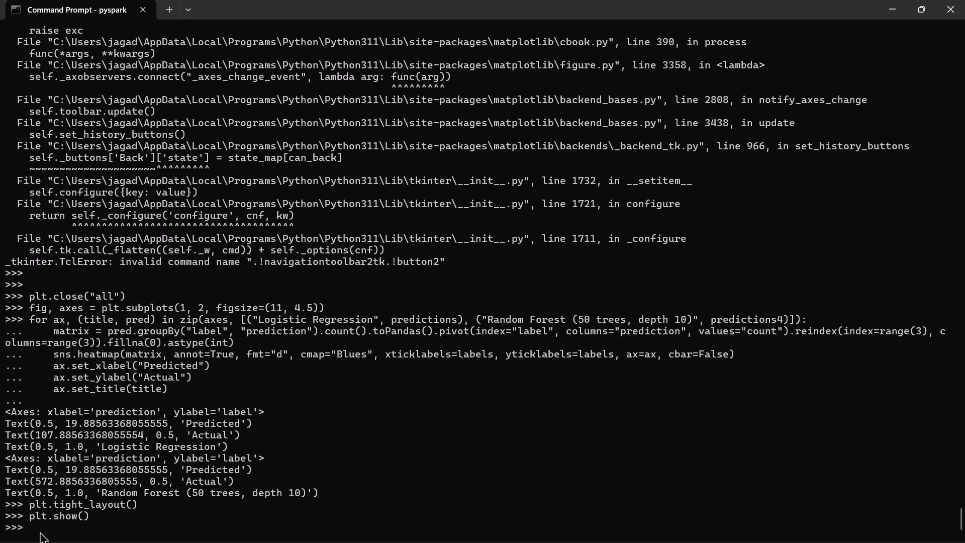
key("Return")
key("Return")
right_click(42, 526)
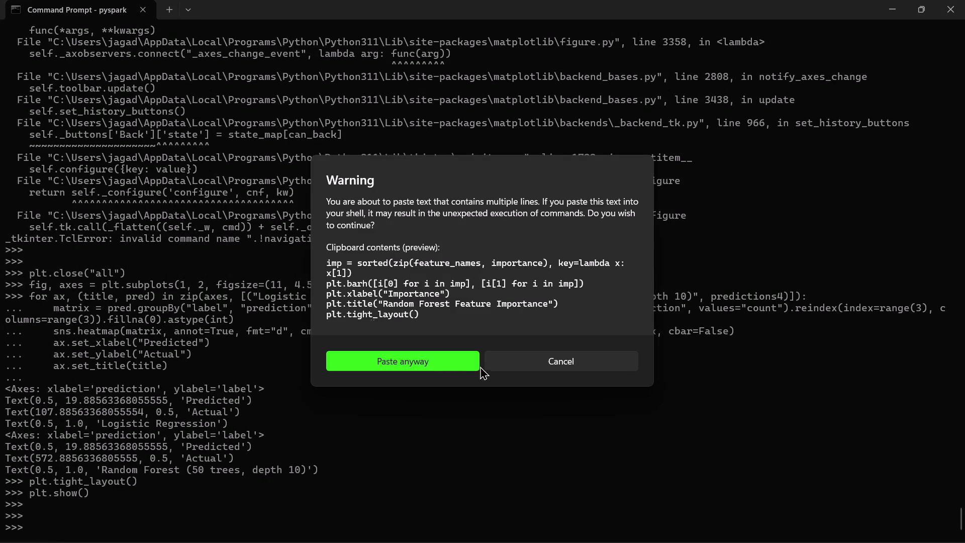
left_click(445, 357)
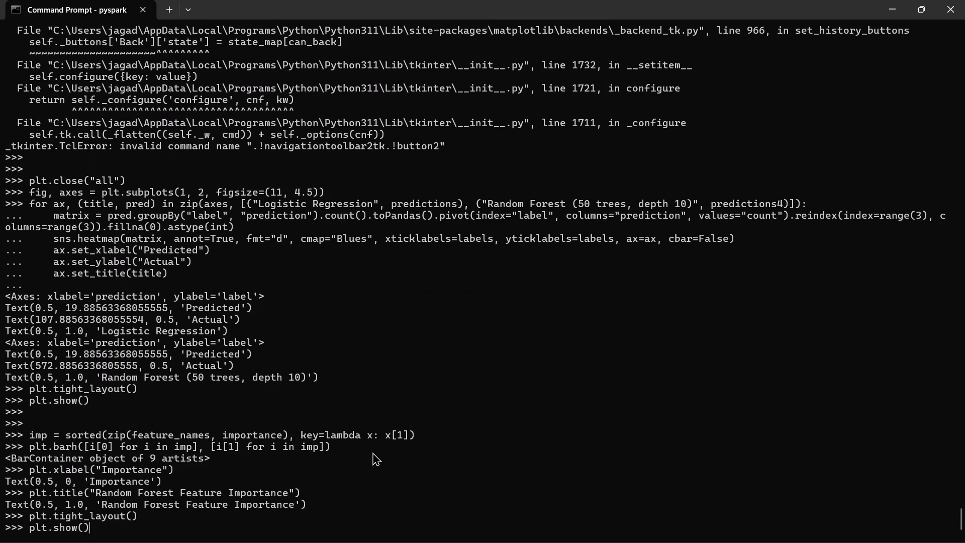
key("Return")
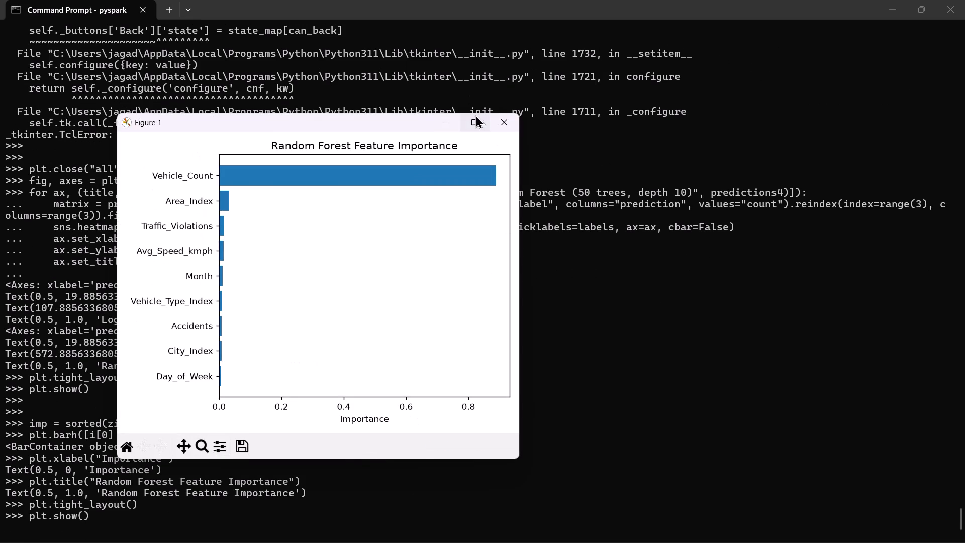
Capture a snip of the Figure 1 window showing the Random Forest Feature Importance chart at its normal size.
left_click(479, 120)
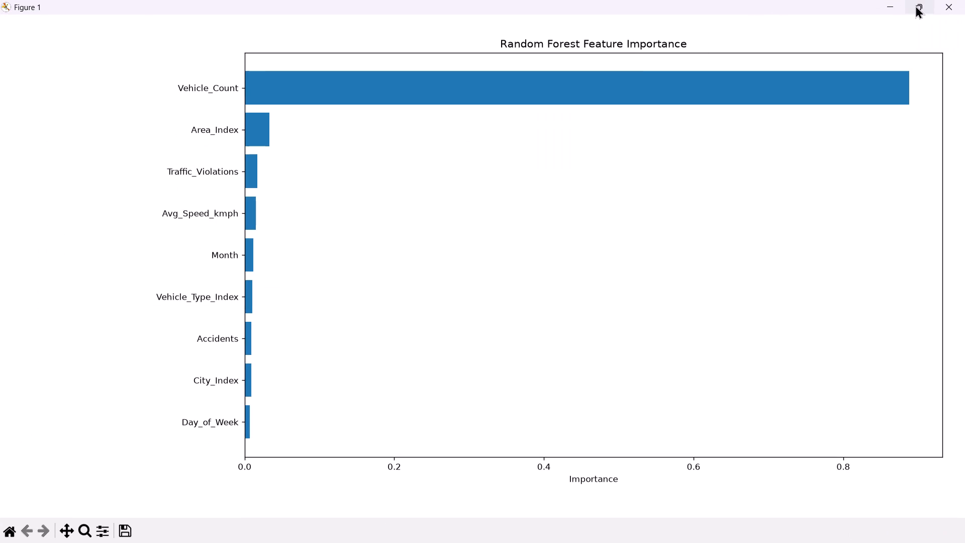
left_click(915, 5)
key("shift+super+s")
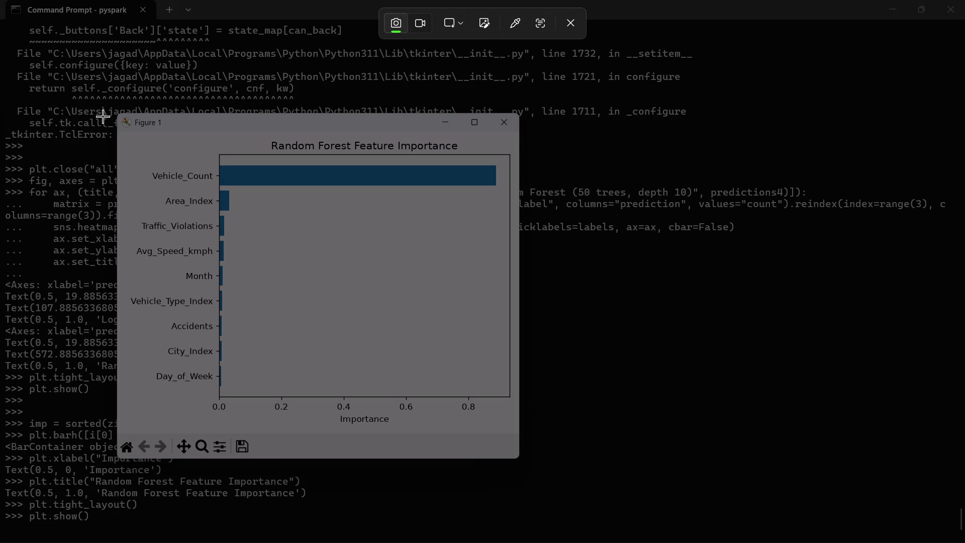
left_click_drag(119, 116, 230, 230)
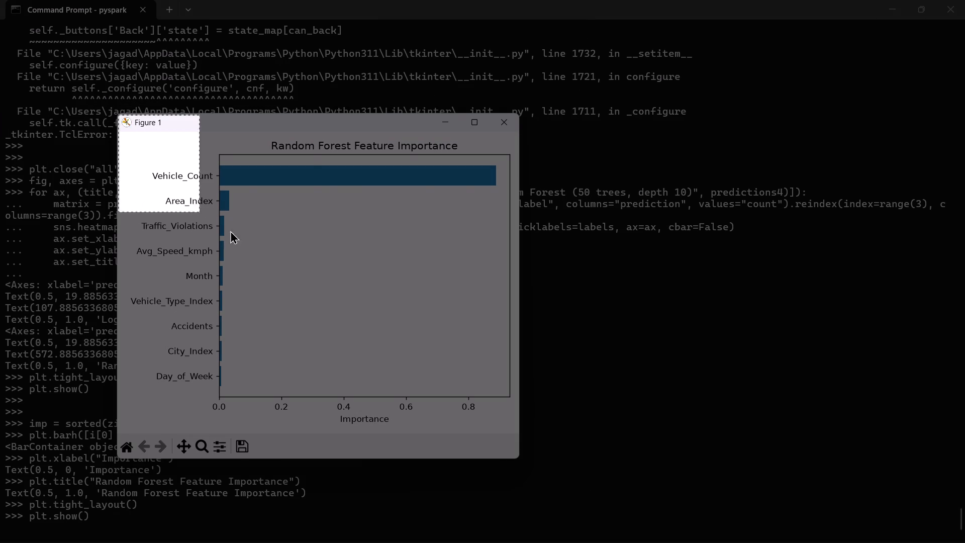
left_click_drag(230, 230, 518, 454)
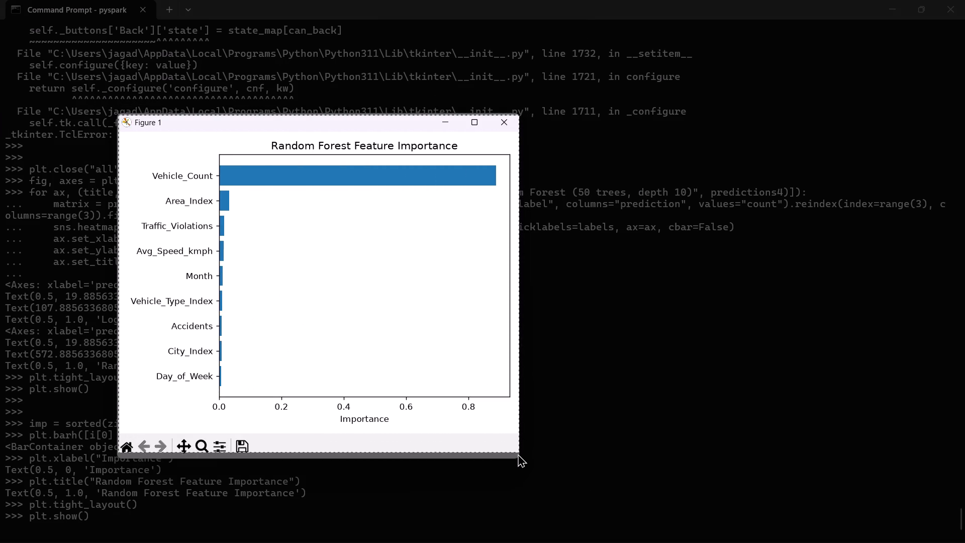
left_click_drag(518, 454, 518, 457)
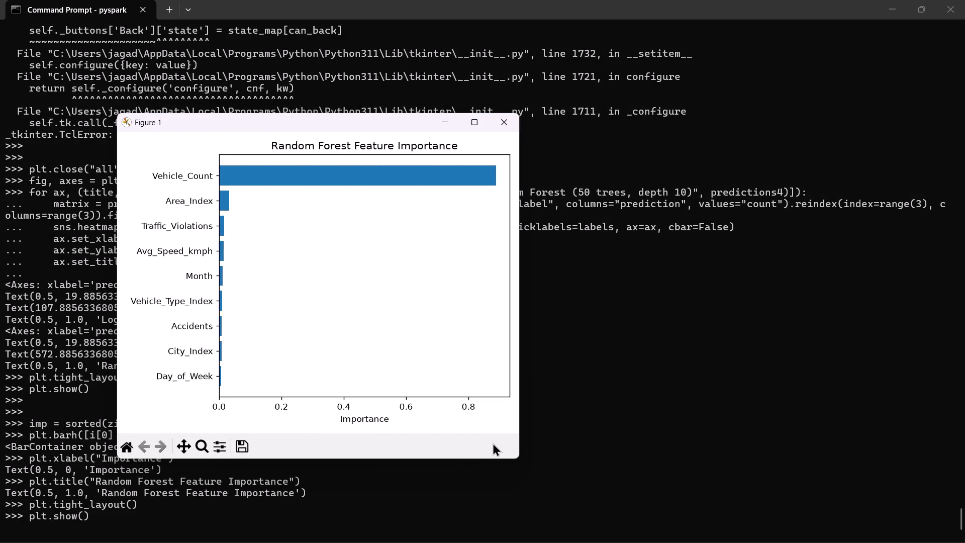
In the Word report, paste the Figure 1 snip above the Fig 7 caption and delete the old feature importance chart.
scroll(355, 357, "down", 1)
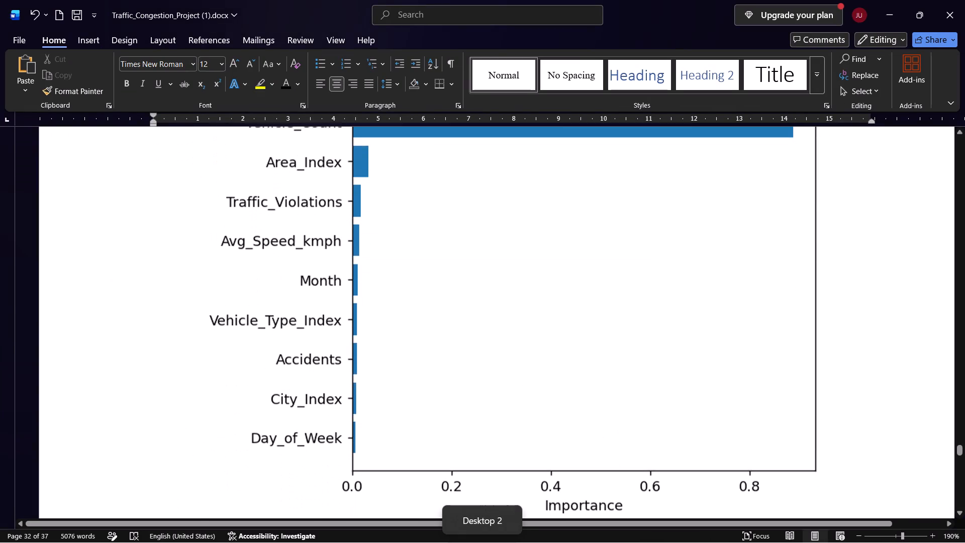
left_click(468, 330)
key("ctrl+v")
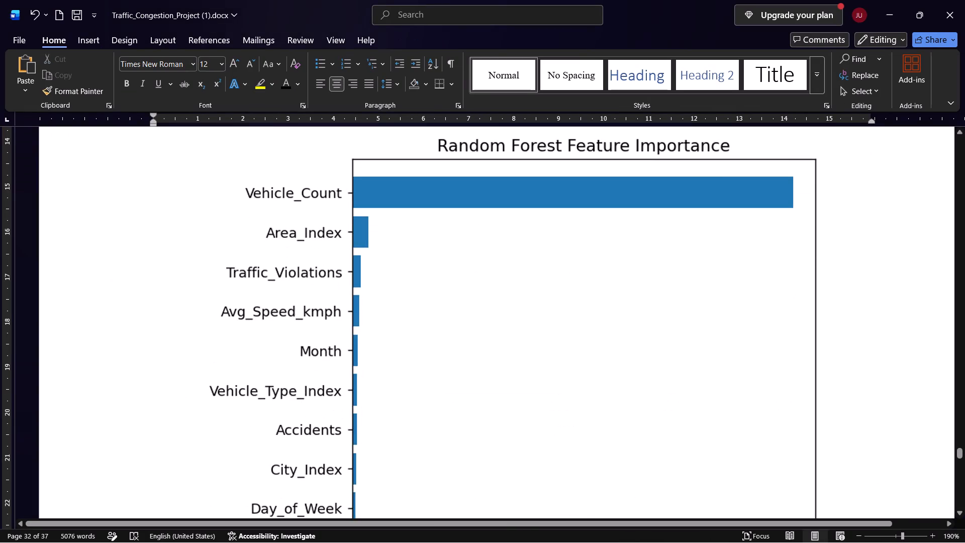
scroll(468, 330, "up", 2)
scroll(468, 330, "down", 1)
left_click(451, 375)
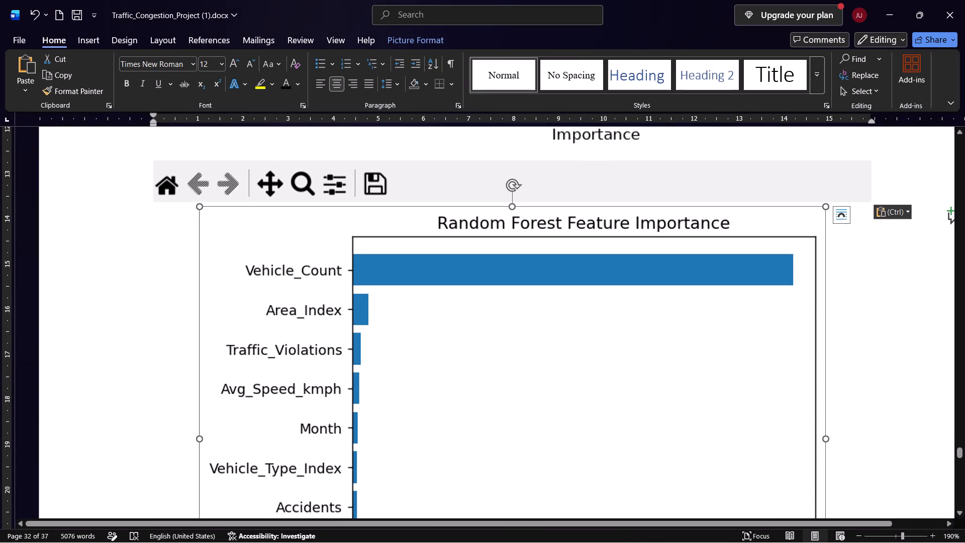
key("Delete")
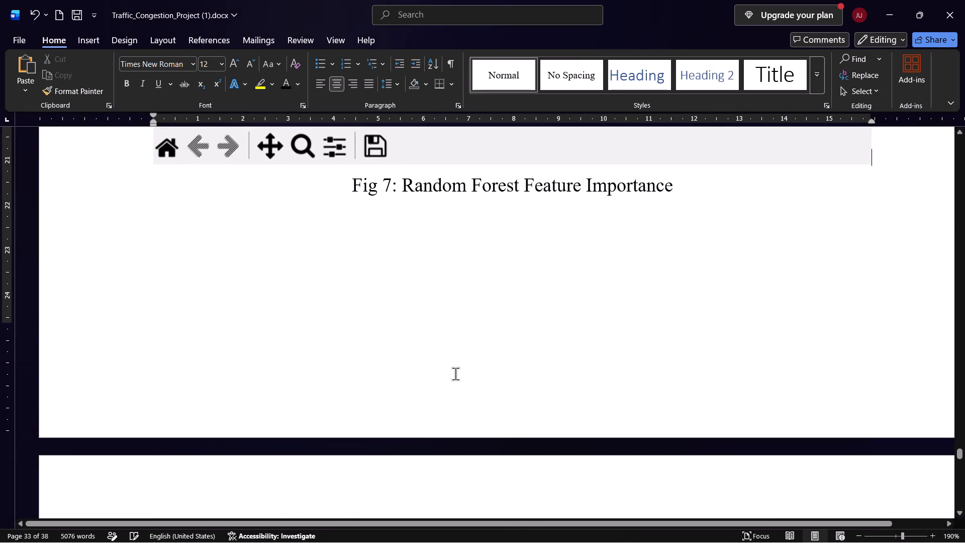
Close the Figure 1 window and capture a terminal snip from the imp = sorted line through the prompt after plt.show().
scroll(394, 363, "up", 9)
scroll(405, 408, "up", 5)
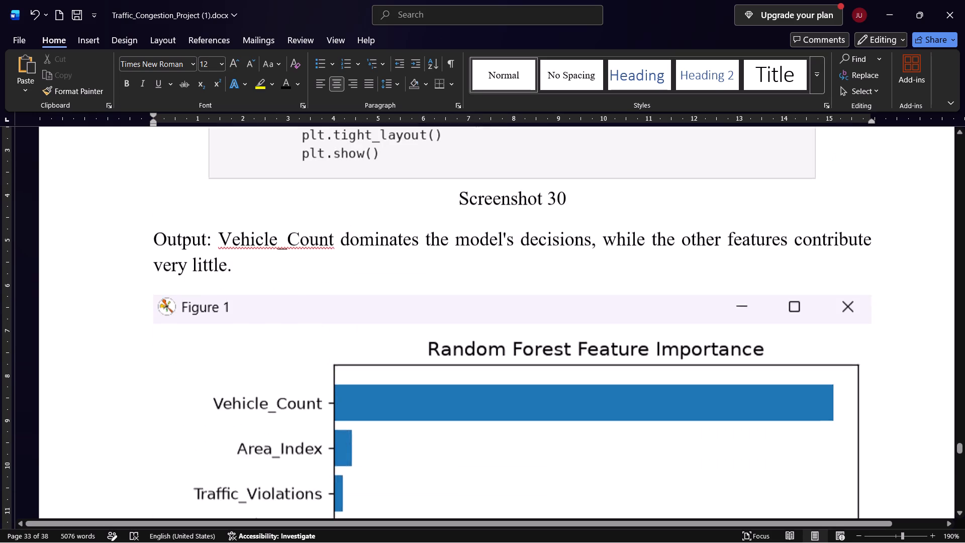
scroll(405, 408, "up", 3)
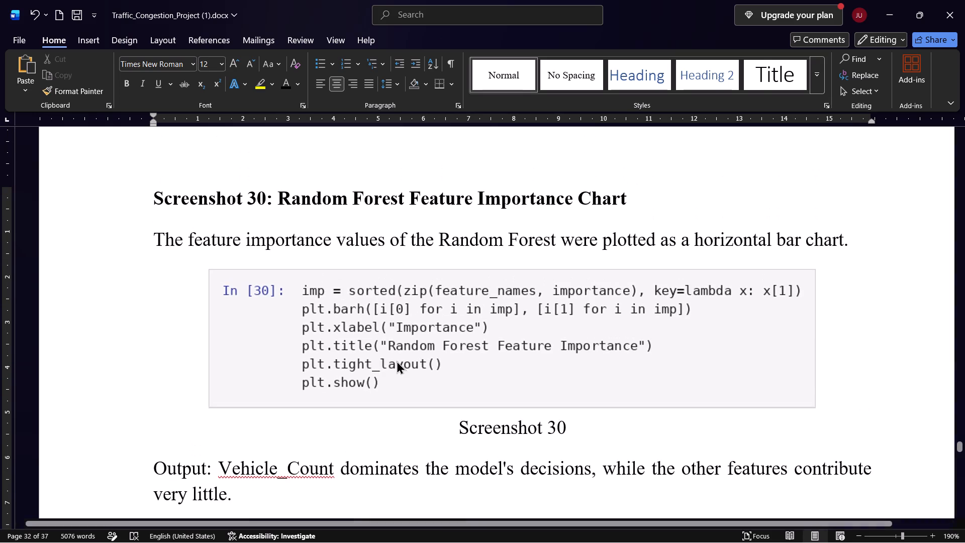
left_click(495, 127)
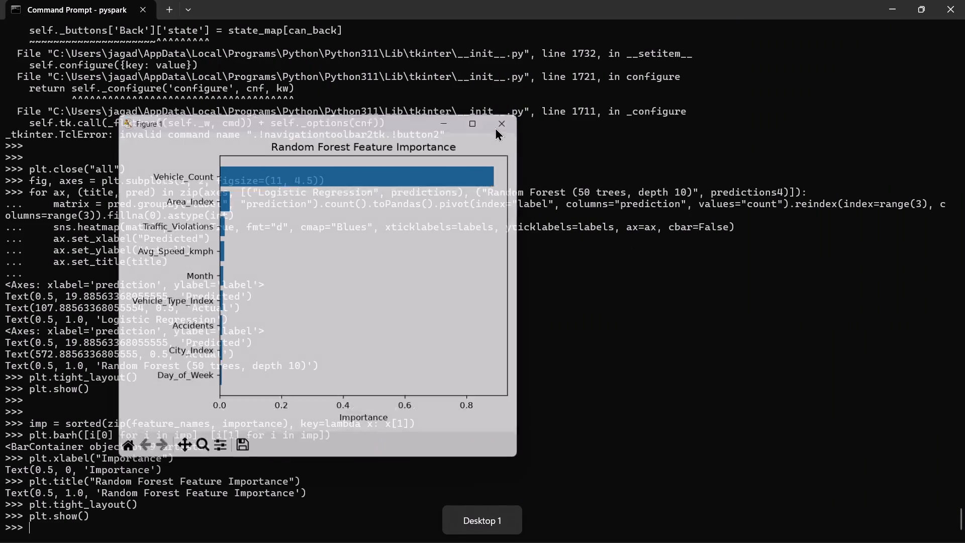
scroll(127, 476, "down", 1)
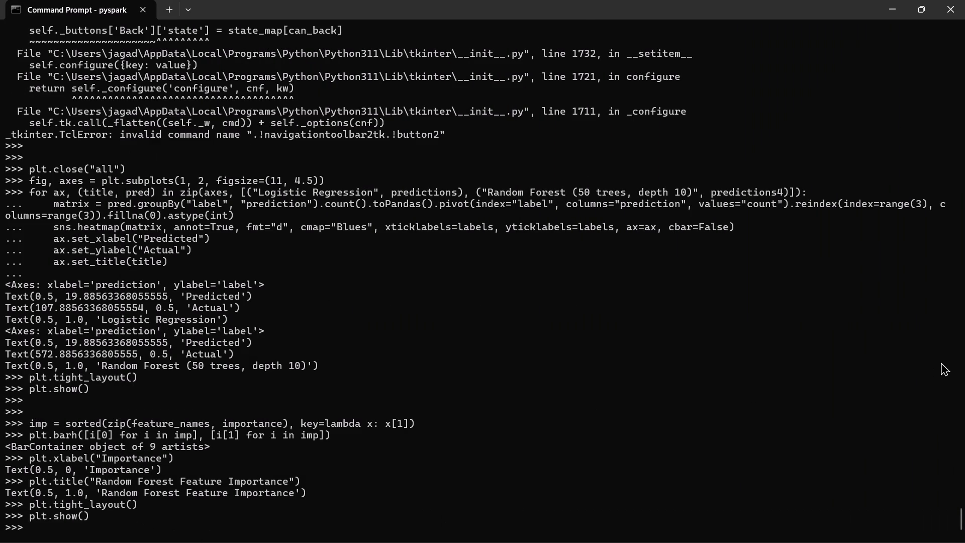
key("shift+super+s")
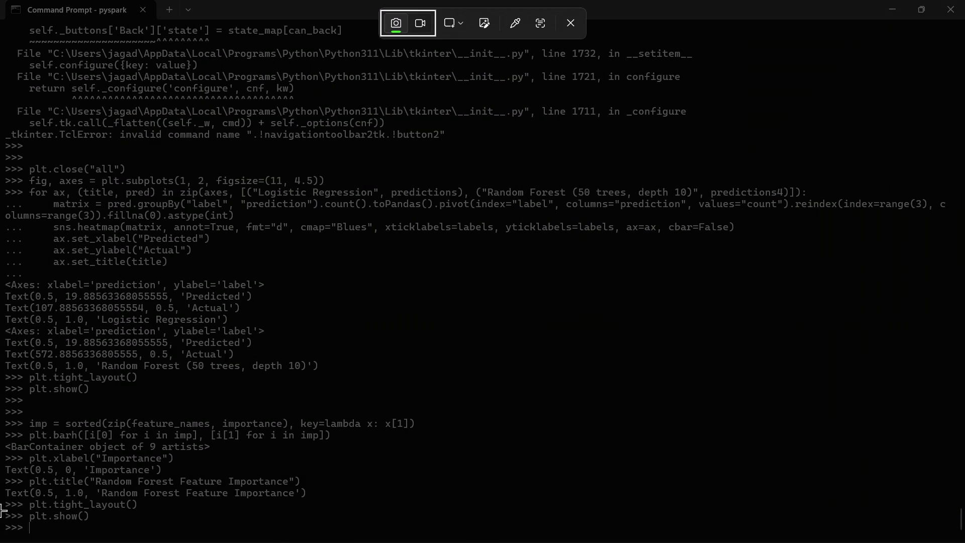
left_click_drag(0, 414, 719, 540)
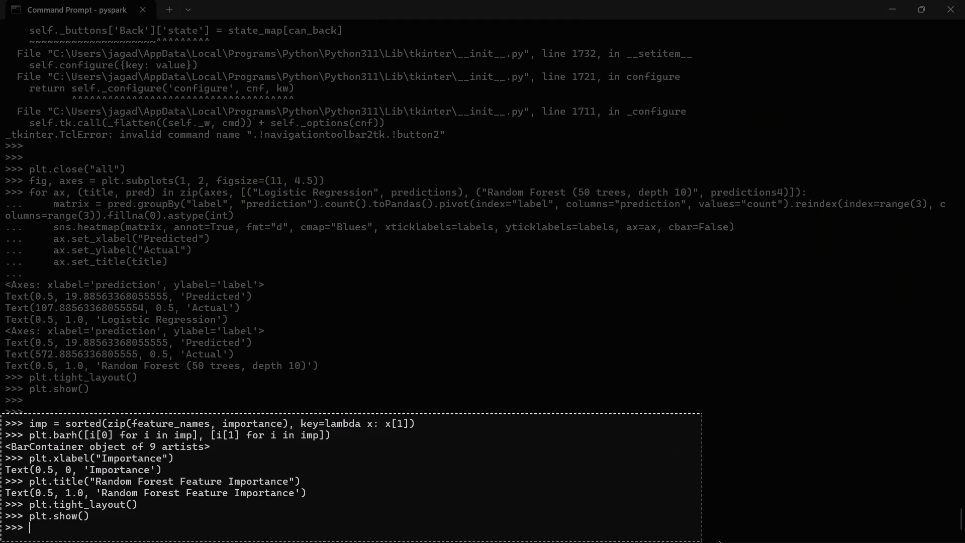
left_click_drag(719, 540, 570, 542)
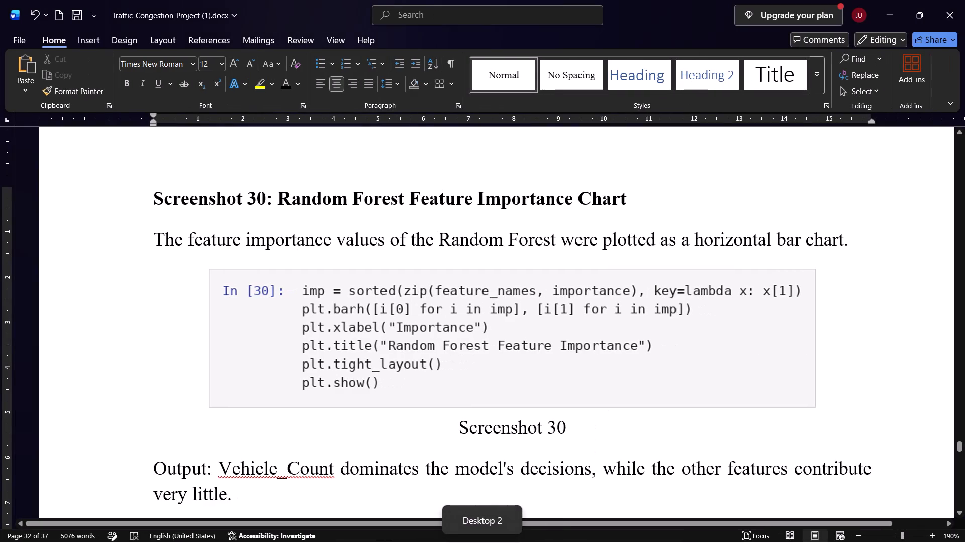
In the Word report, paste the terminal snip above the Screenshot 30 caption and delete the old In [30] code image.
left_click(491, 316)
key("ctrl+v")
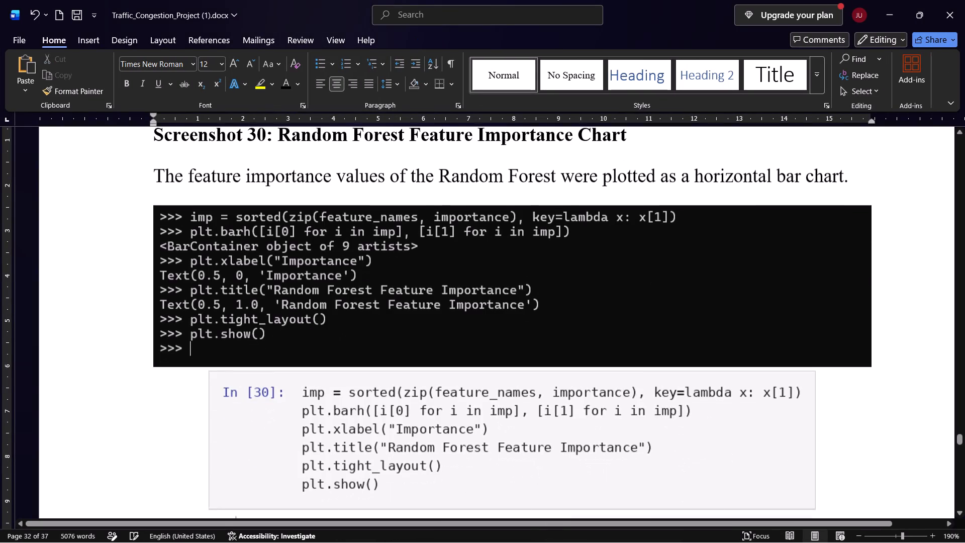
left_click(539, 418)
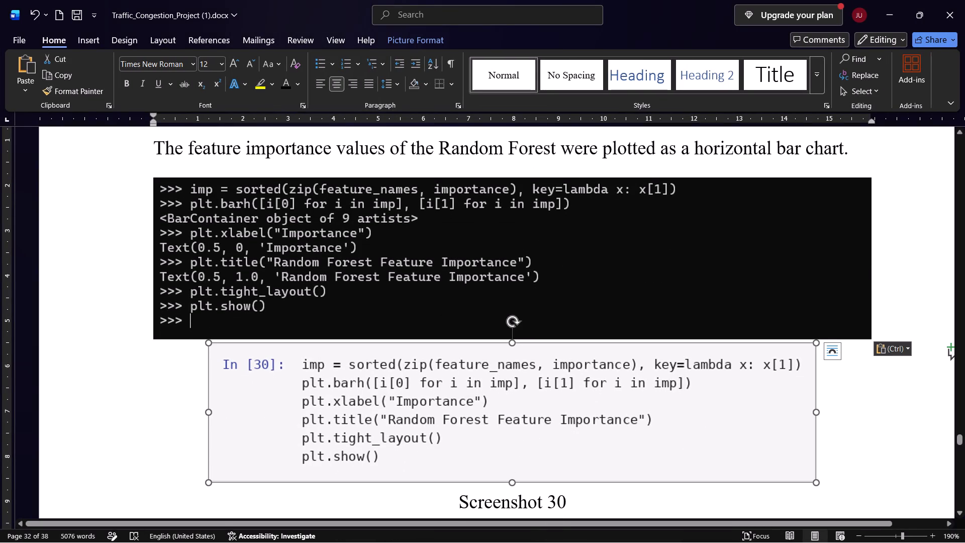
key("Delete")
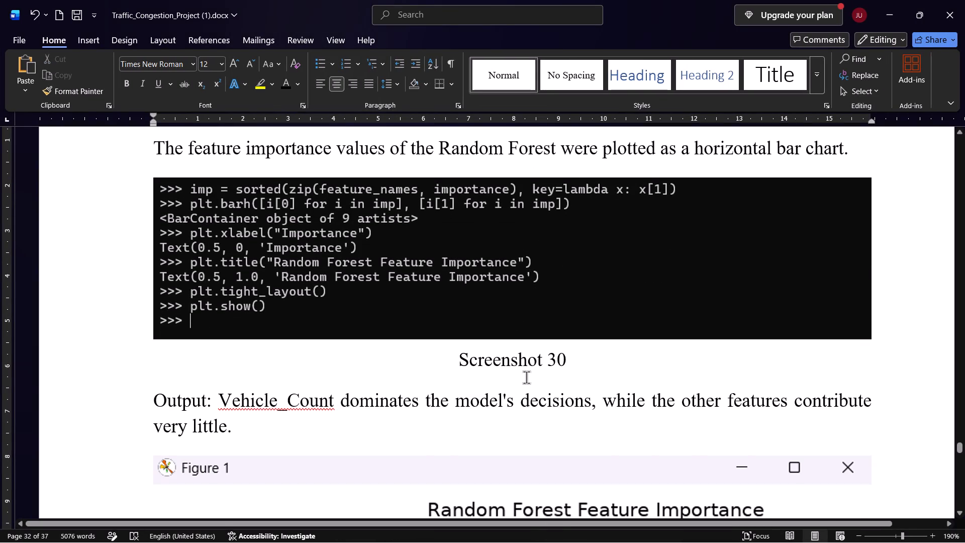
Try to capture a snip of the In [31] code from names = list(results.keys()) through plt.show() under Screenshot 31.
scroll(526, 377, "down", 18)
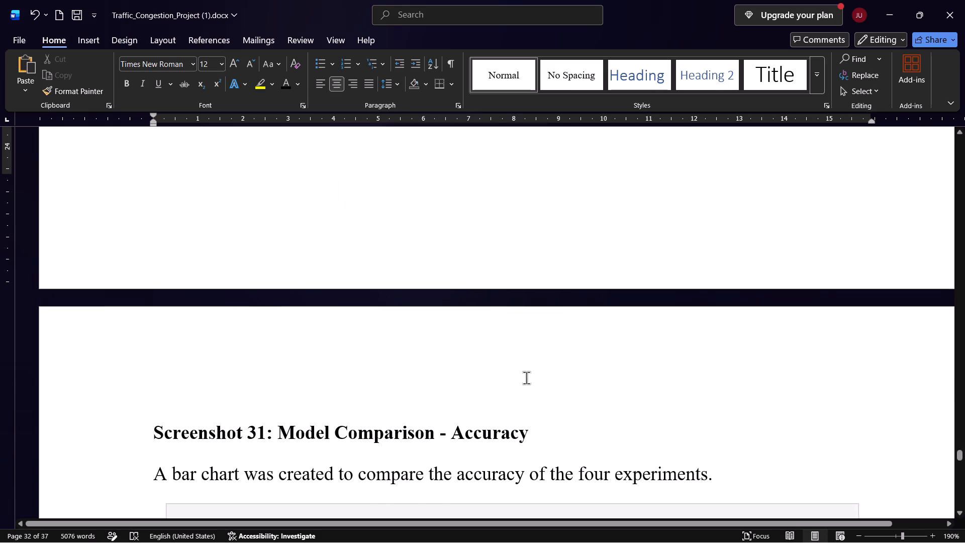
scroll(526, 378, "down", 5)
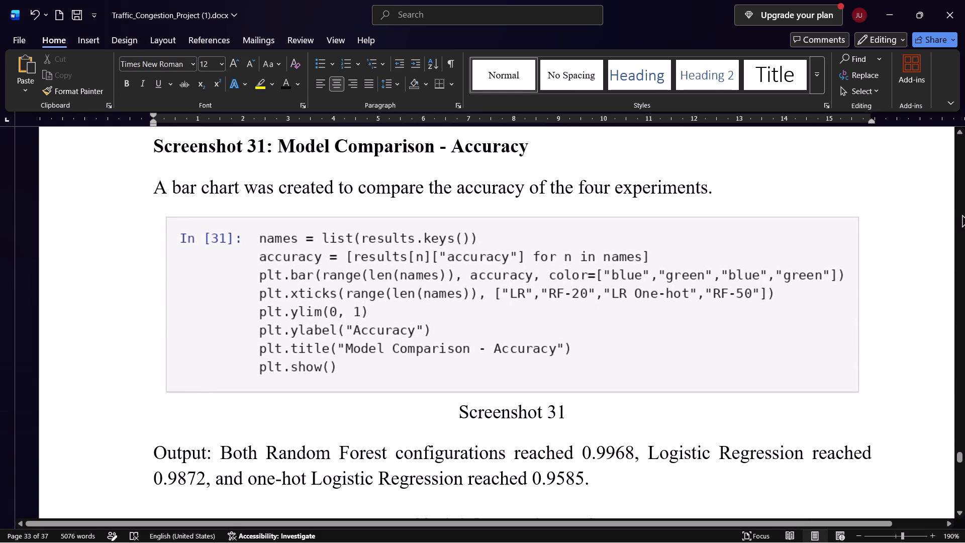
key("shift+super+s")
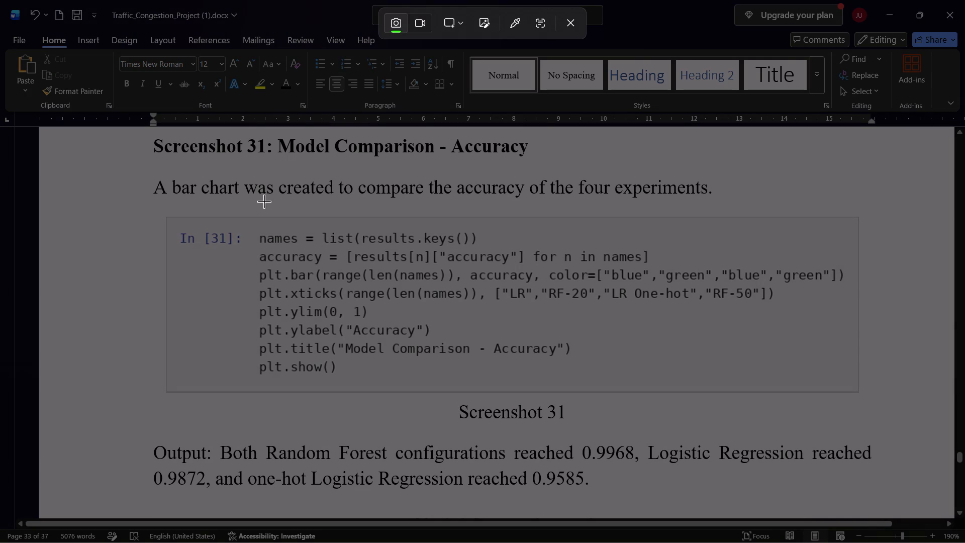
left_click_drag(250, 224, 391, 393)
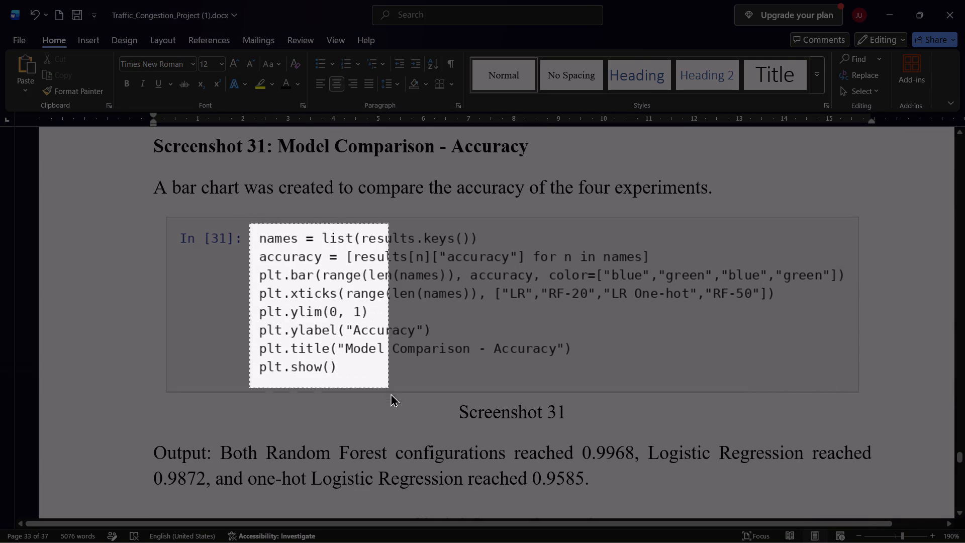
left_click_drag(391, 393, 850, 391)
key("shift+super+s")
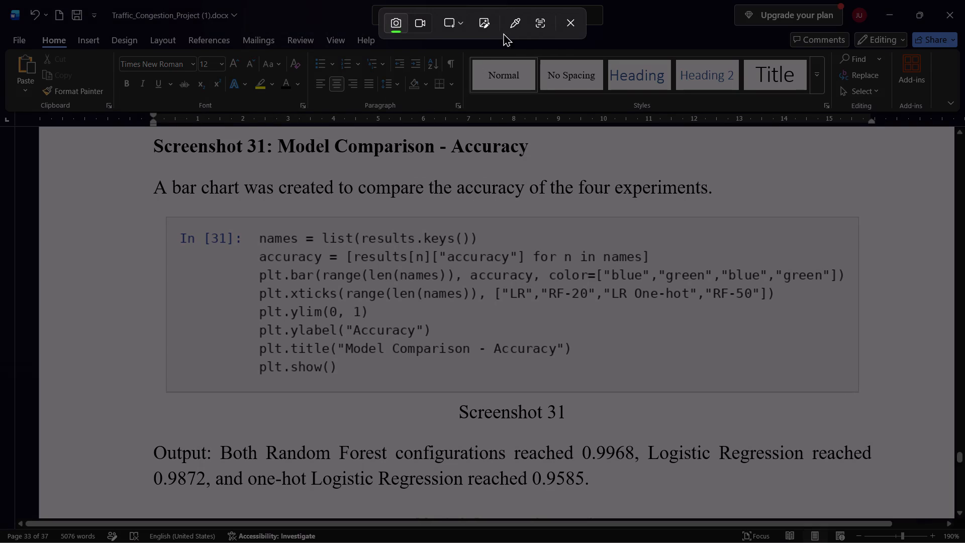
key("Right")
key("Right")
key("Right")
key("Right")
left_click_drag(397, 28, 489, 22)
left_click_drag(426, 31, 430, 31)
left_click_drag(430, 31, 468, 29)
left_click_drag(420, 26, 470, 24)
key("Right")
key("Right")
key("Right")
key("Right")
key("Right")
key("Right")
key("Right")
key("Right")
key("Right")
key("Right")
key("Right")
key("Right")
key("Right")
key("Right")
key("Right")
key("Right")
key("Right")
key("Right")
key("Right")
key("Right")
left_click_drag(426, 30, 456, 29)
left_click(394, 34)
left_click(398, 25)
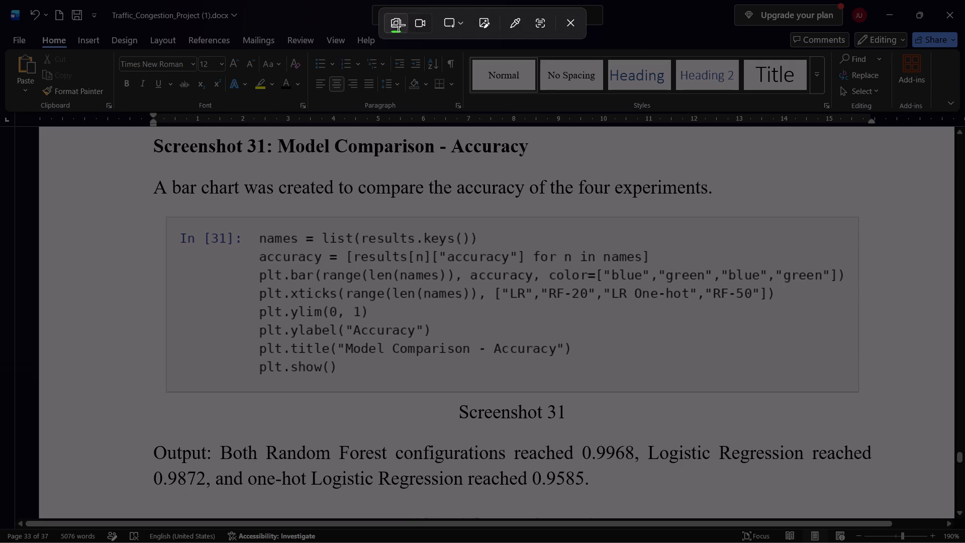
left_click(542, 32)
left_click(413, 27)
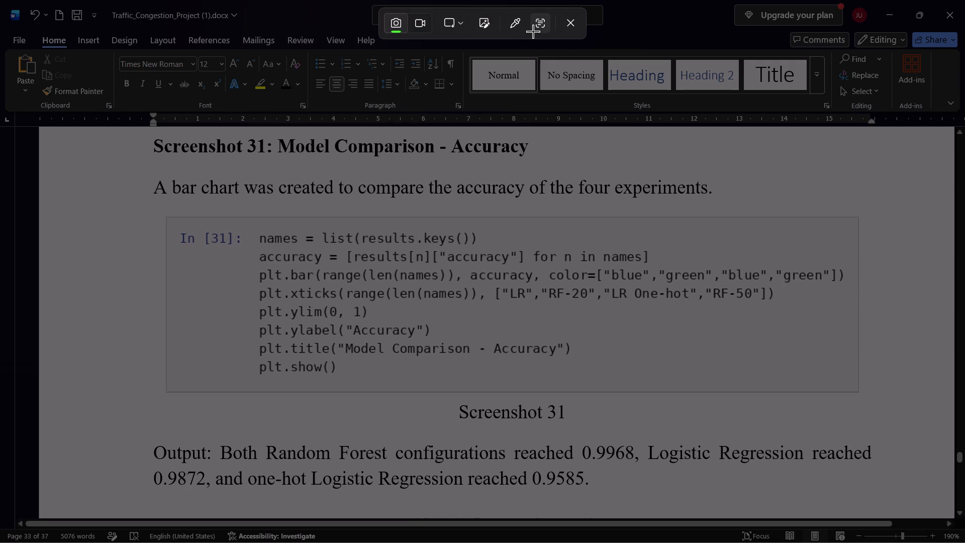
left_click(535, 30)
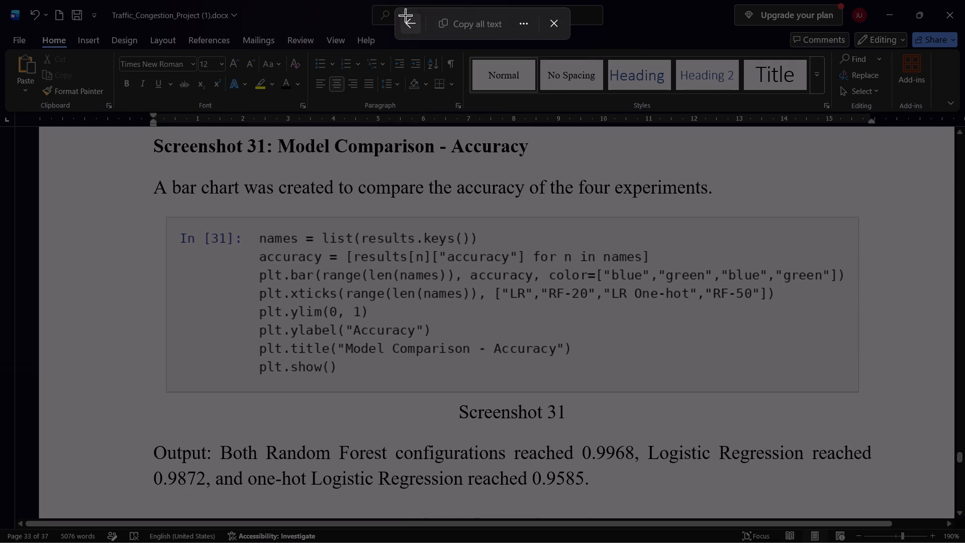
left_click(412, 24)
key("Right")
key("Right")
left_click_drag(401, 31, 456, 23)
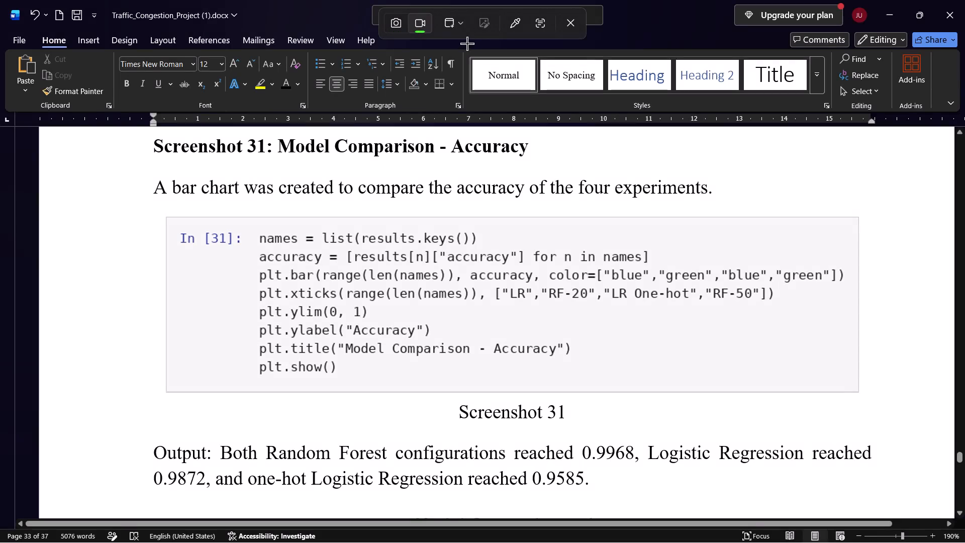
Use text extraction on the In [31] code image under Screenshot 31 and copy all its code lines through plt.show().
left_click(548, 28)
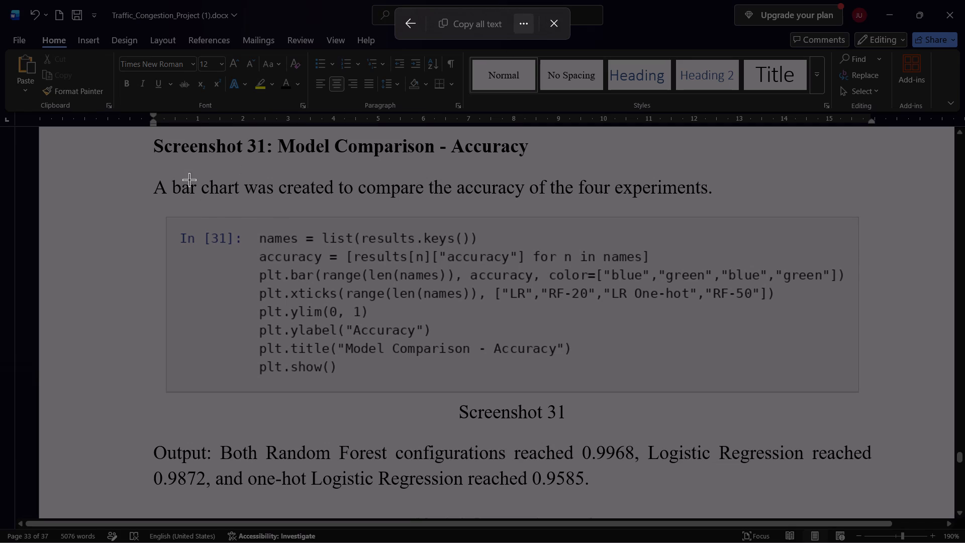
left_click_drag(253, 228, 421, 307)
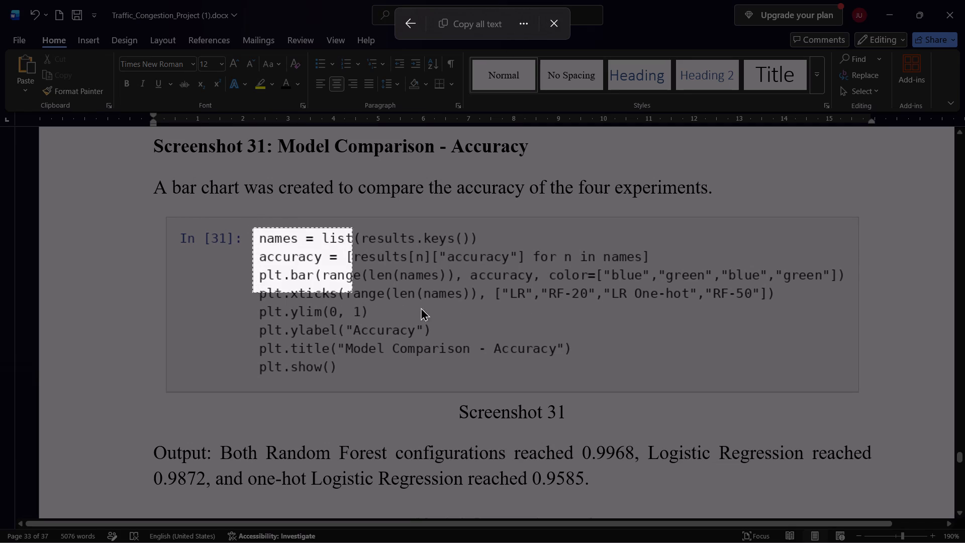
left_click_drag(421, 307, 849, 380)
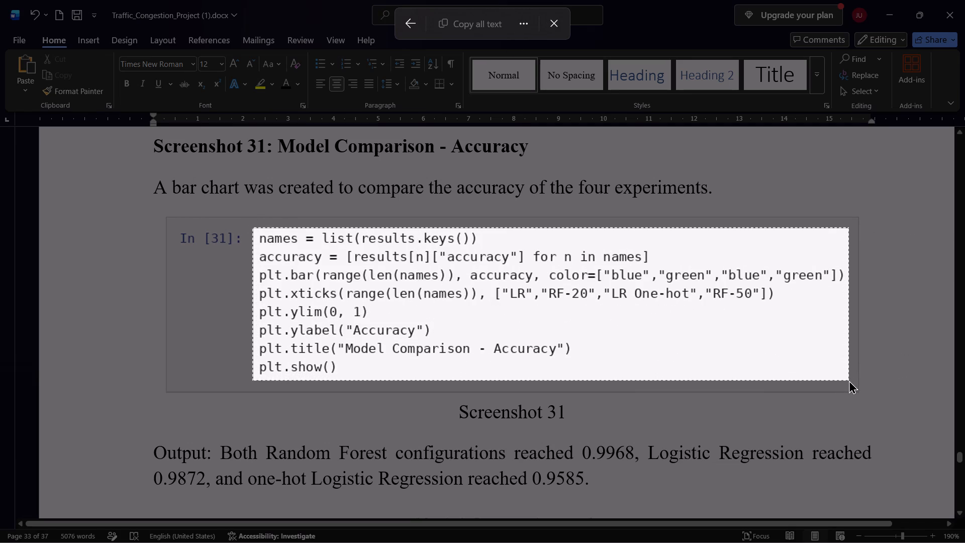
left_click_drag(849, 380, 851, 381)
key("ctrl+a")
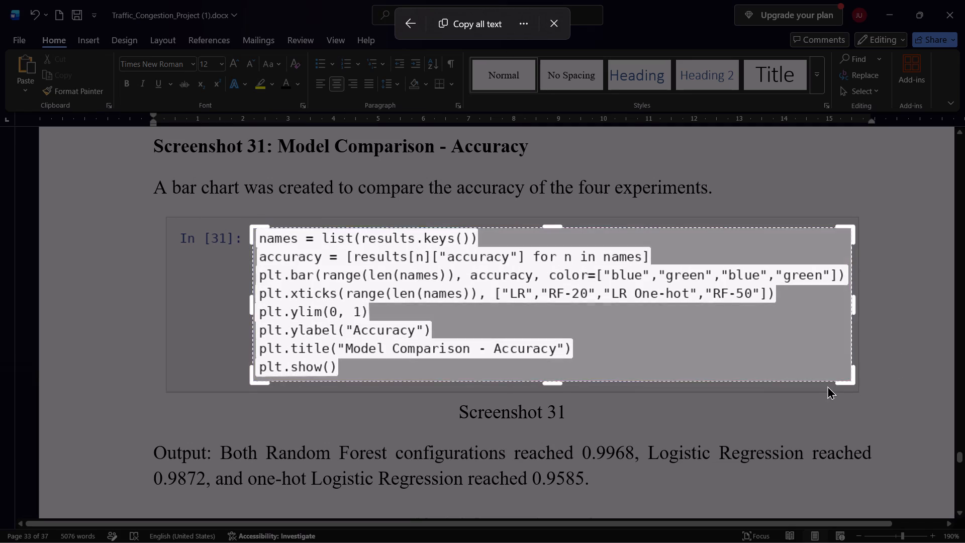
key("ctrl+a")
key("ctrl+c")
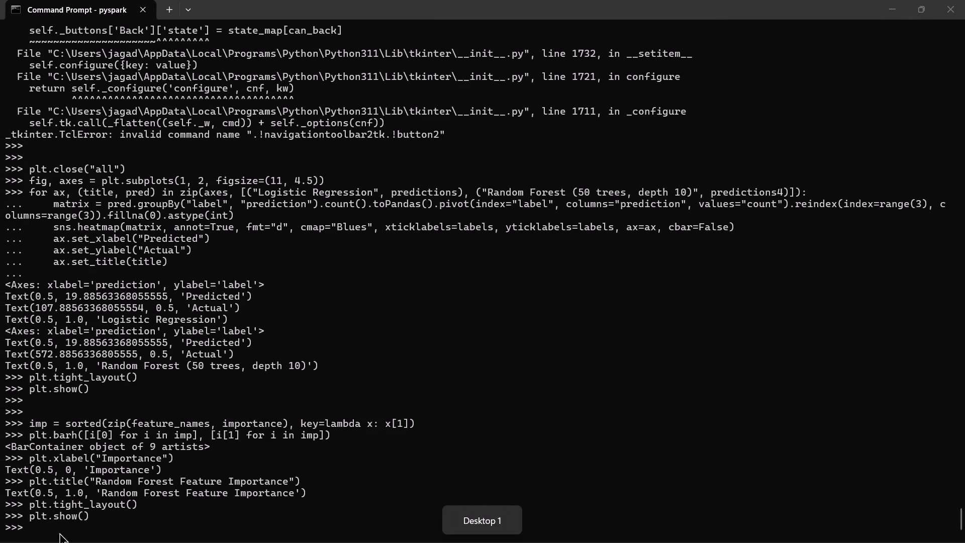
In the pyspark terminal, add blank prompt lines, paste the copied Model Comparison - Accuracy code and run it through plt.show().
left_click(55, 533)
key("Return")
key("Return")
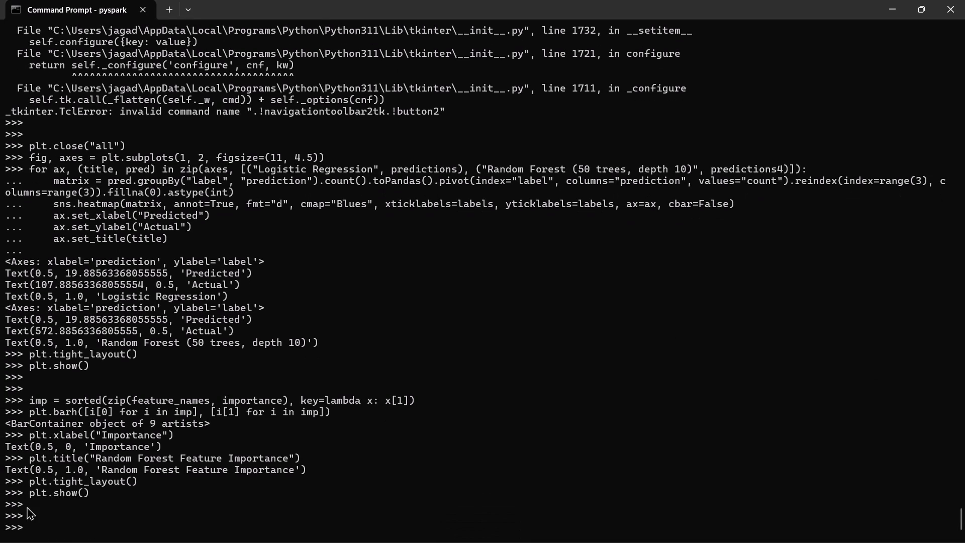
right_click(39, 528)
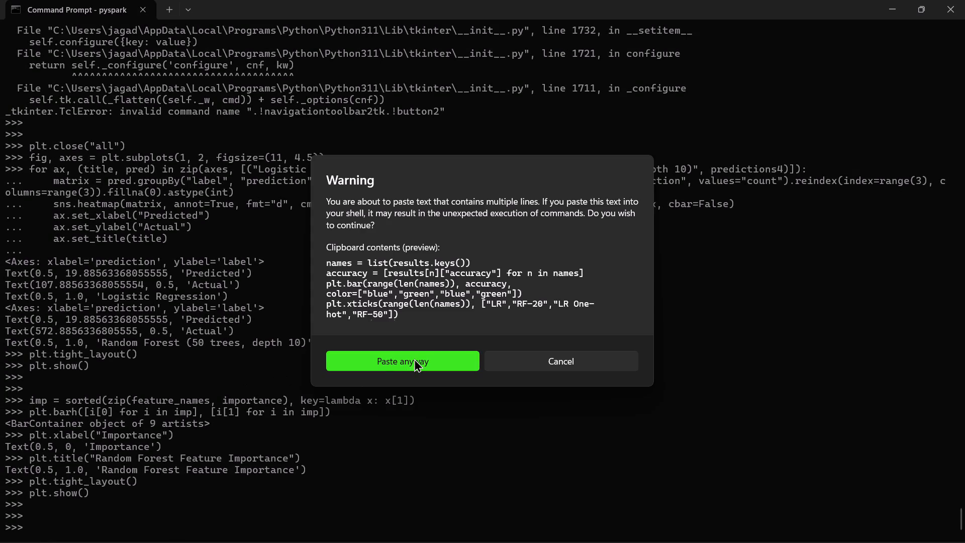
left_click(414, 358)
key("Return")
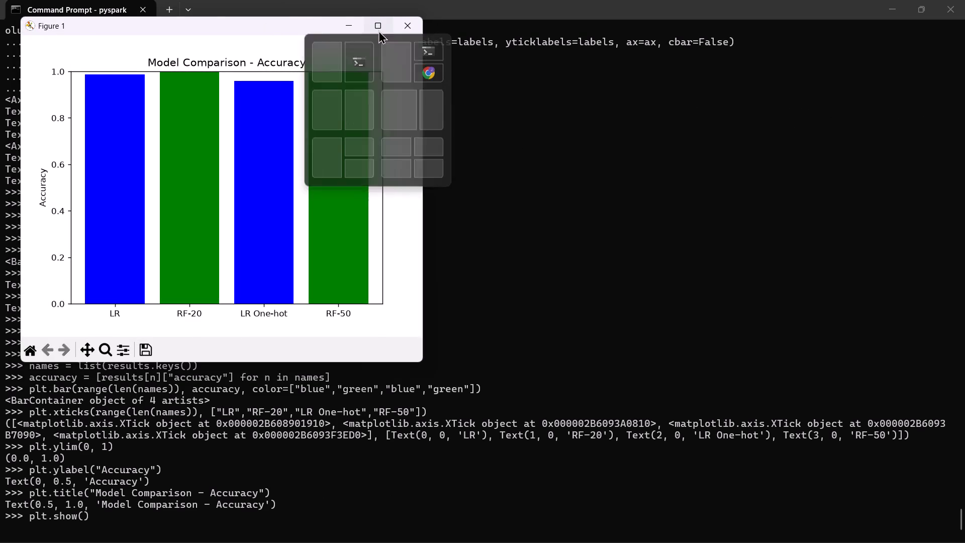
Capture a snip of the Figure 1 window showing the Model Comparison - Accuracy bar chart at its normal size.
key("shift+super+s")
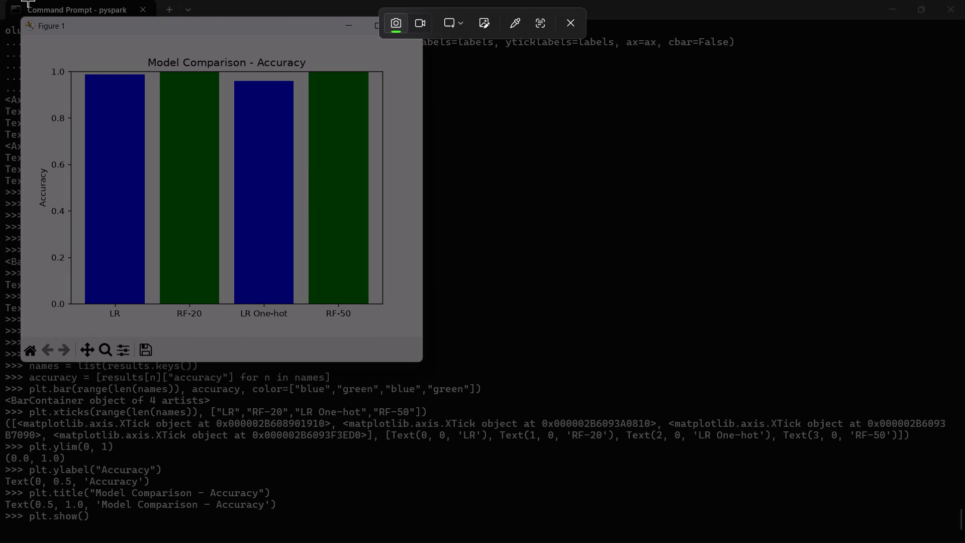
left_click_drag(23, 18, 60, 103)
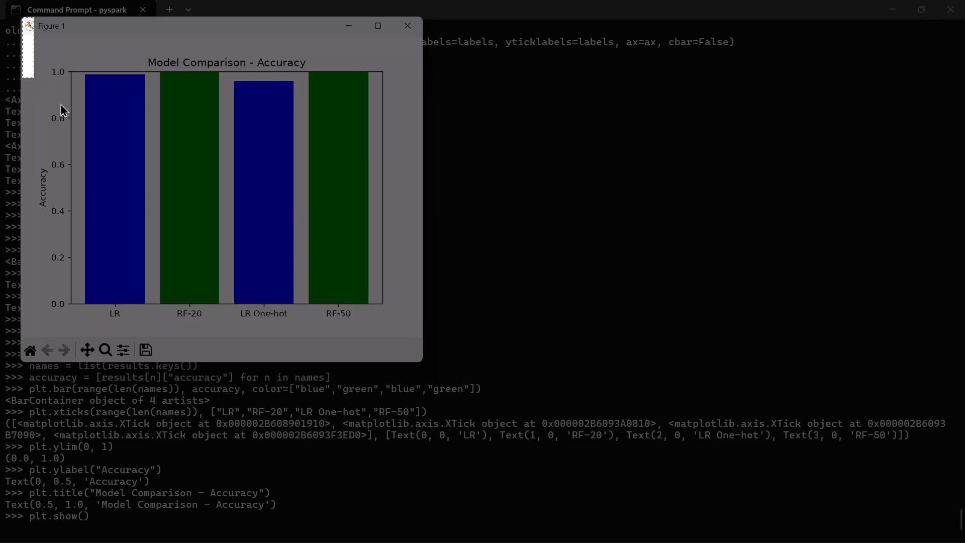
left_click_drag(60, 103, 421, 354)
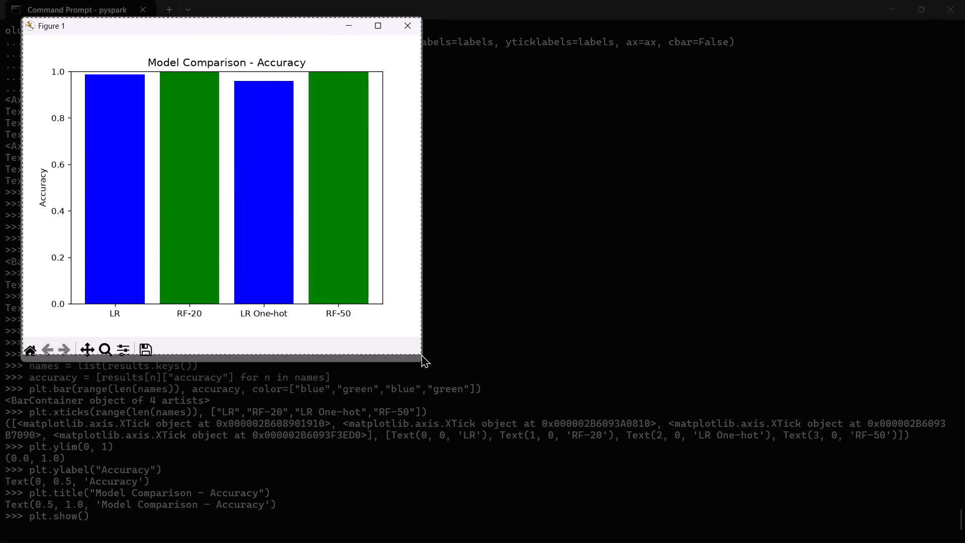
left_click_drag(421, 354, 417, 360)
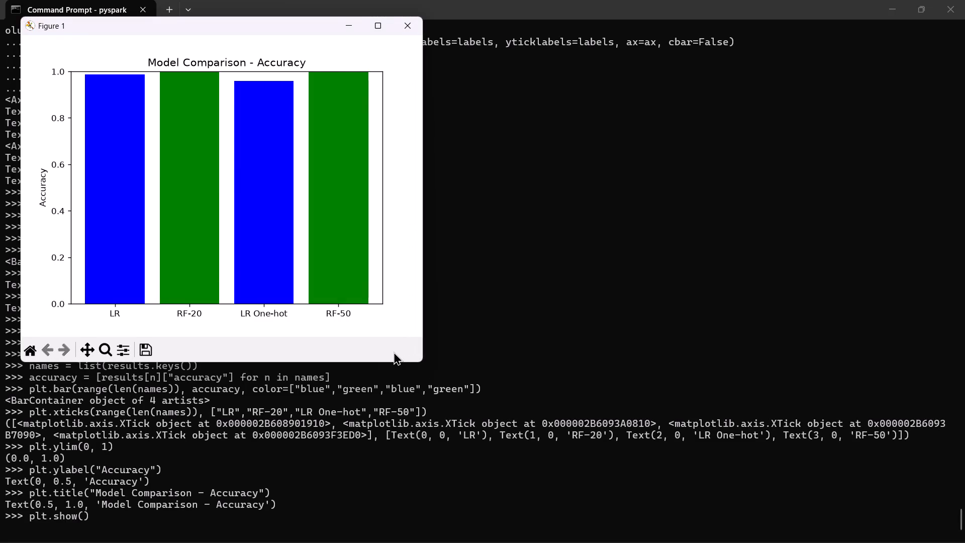
In the Word report, paste the Figure 1 snip above the Fig 8 caption and delete the old accuracy comparison chart.
scroll(573, 297, "down", 3)
scroll(539, 292, "up", 1)
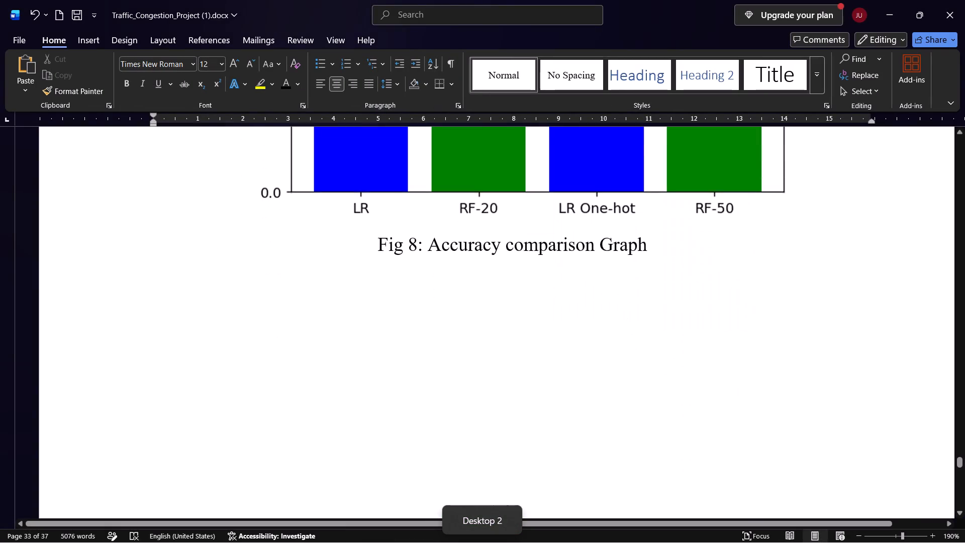
scroll(539, 292, "up", 1)
left_click(504, 298)
key("ctrl+v")
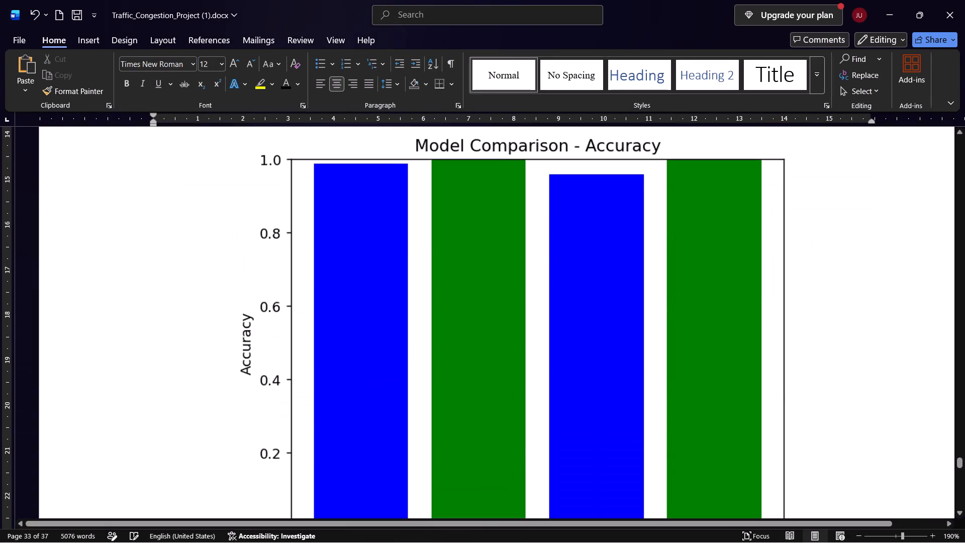
scroll(504, 298, "up", 1)
left_click(460, 379)
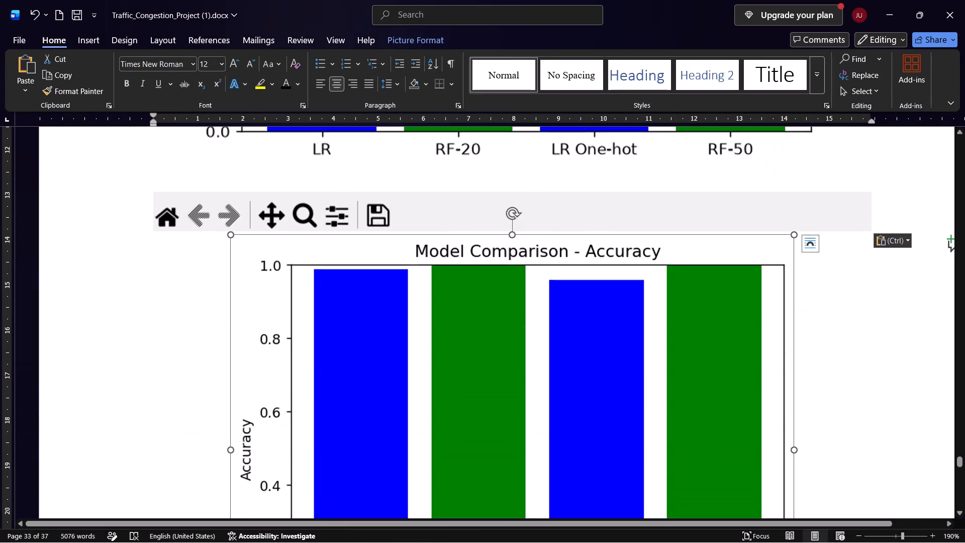
key("Delete")
Bring the pyspark terminal in front of Figure 1 and capture a full-width snip from the names = list line through plt.show().
scroll(483, 352, "up", 5)
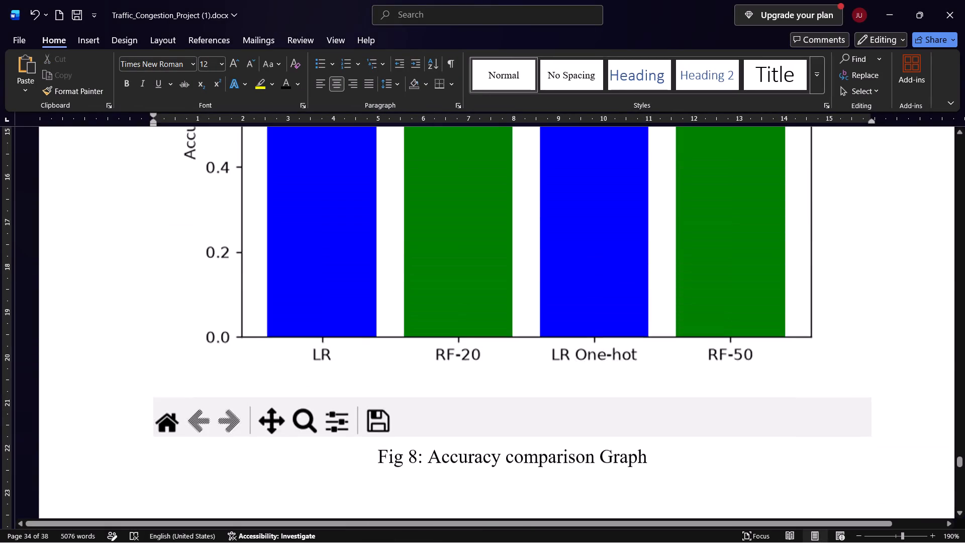
scroll(480, 353, "up", 13)
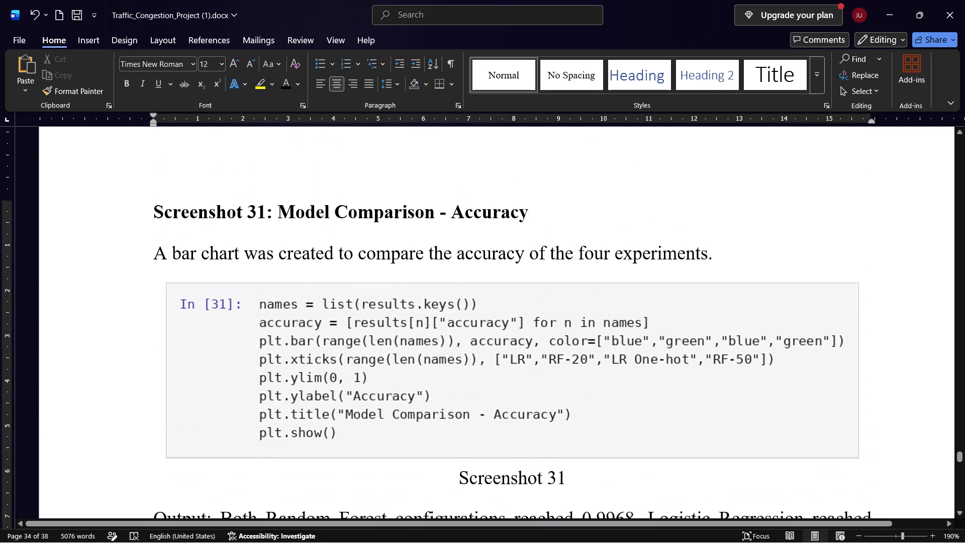
left_click(645, 246)
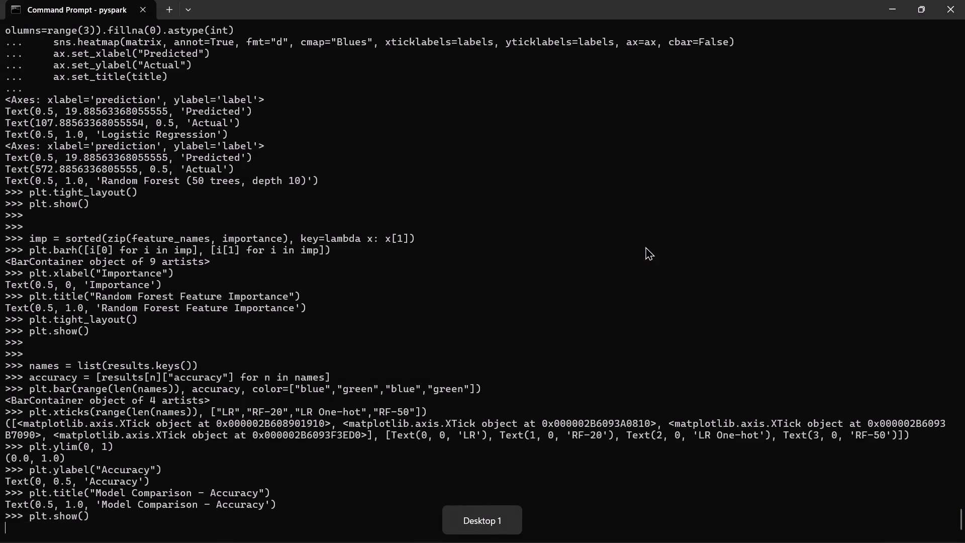
key("shift+super+s")
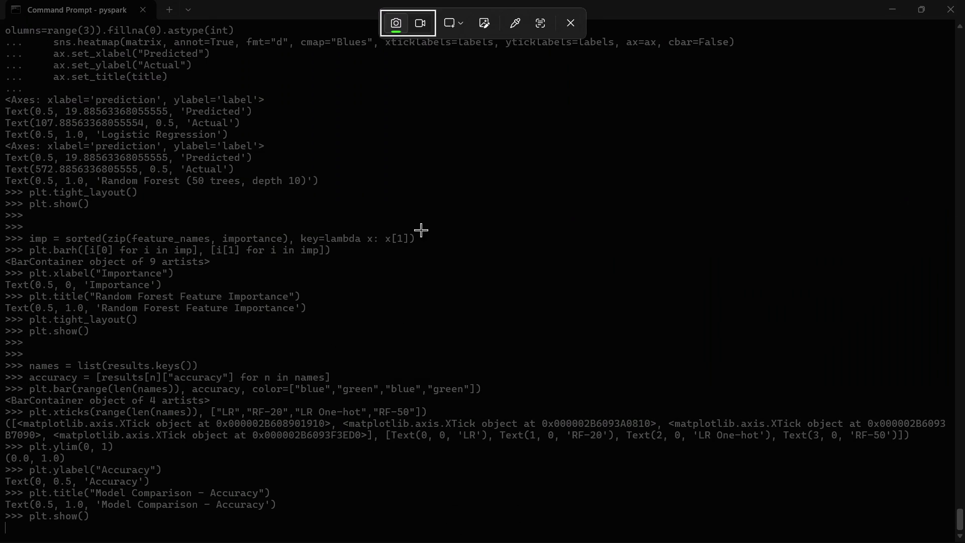
left_click_drag(0, 359, 888, 542)
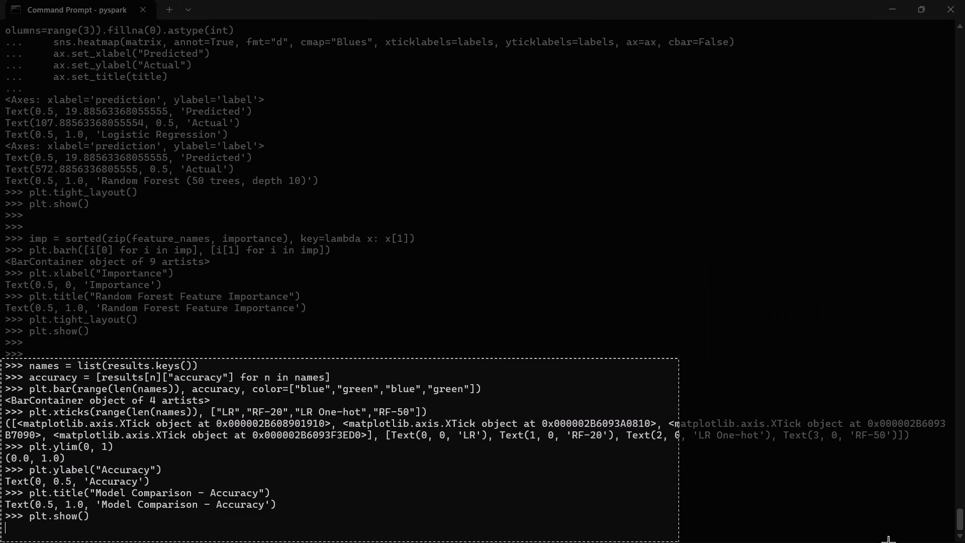
left_click_drag(888, 542, 964, 542)
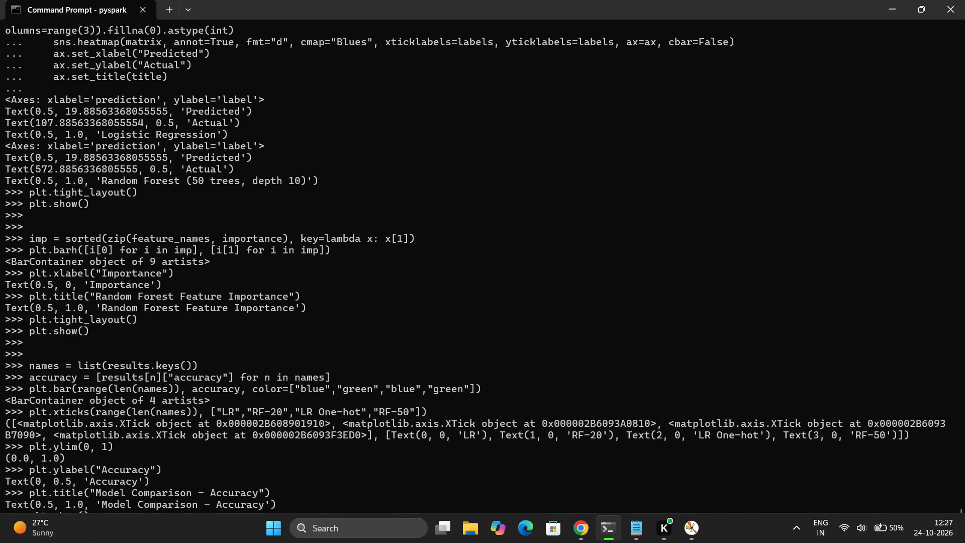
In the Word report, paste the terminal snip above the Screenshot 31 caption and delete the old In [31] code image.
left_click(636, 380)
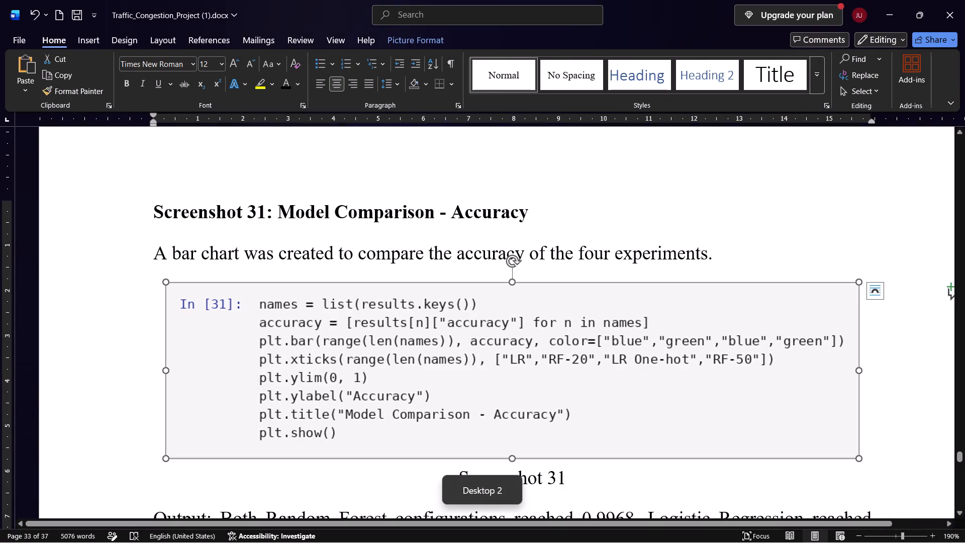
key("ctrl+v")
left_click(543, 374)
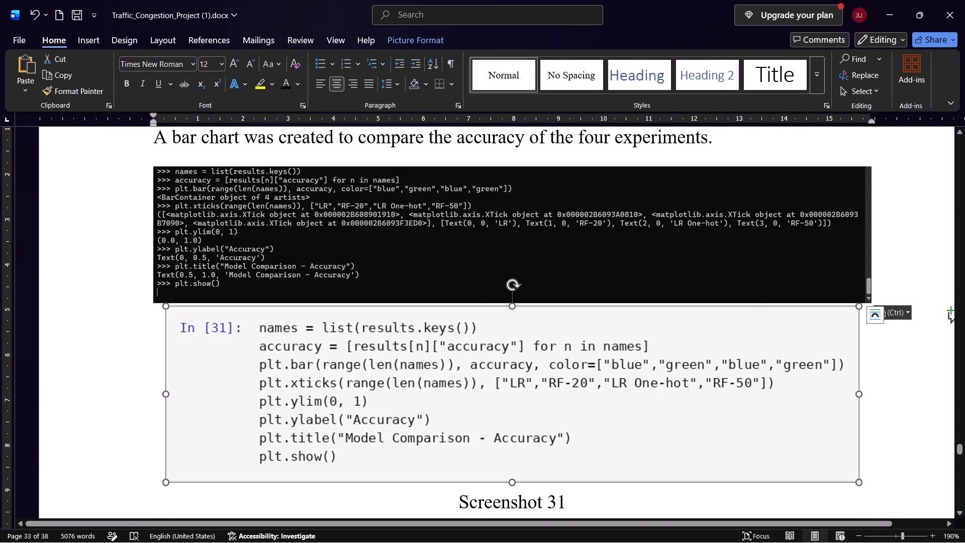
key("Delete")
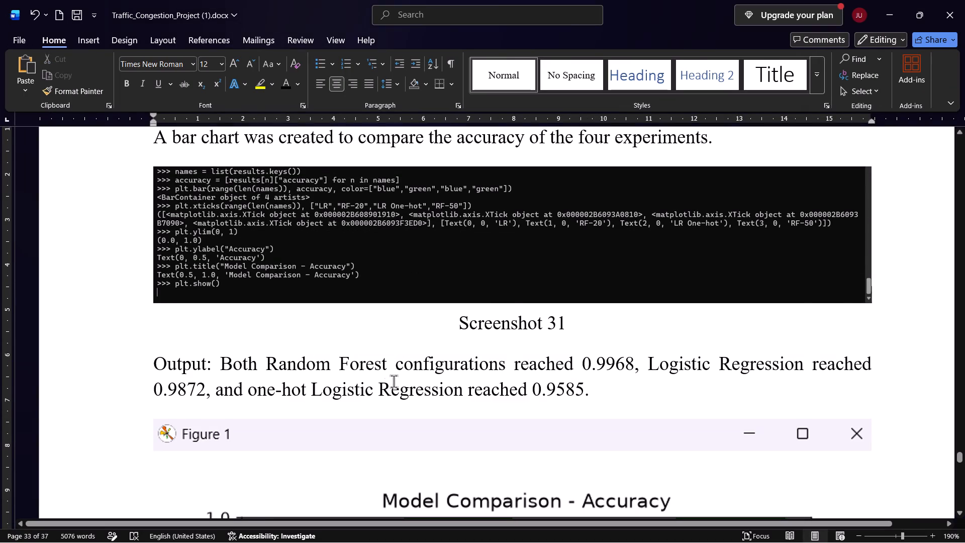
Look through the Screenshot 32 and Screenshot 33 sections to locate the next code image and chart to replace.
scroll(395, 380, "down", 18)
scroll(398, 380, "down", 6)
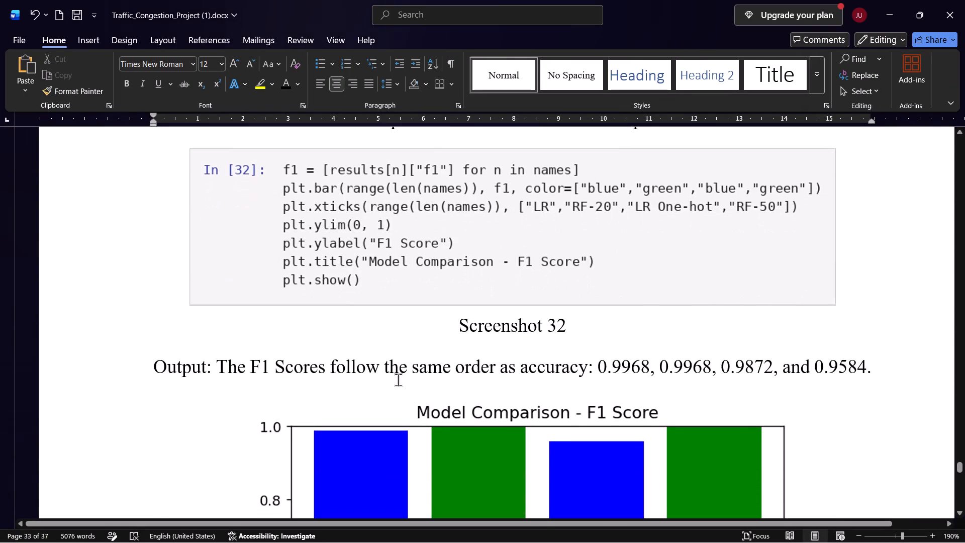
scroll(398, 380, "down", 15)
scroll(398, 380, "up", 5)
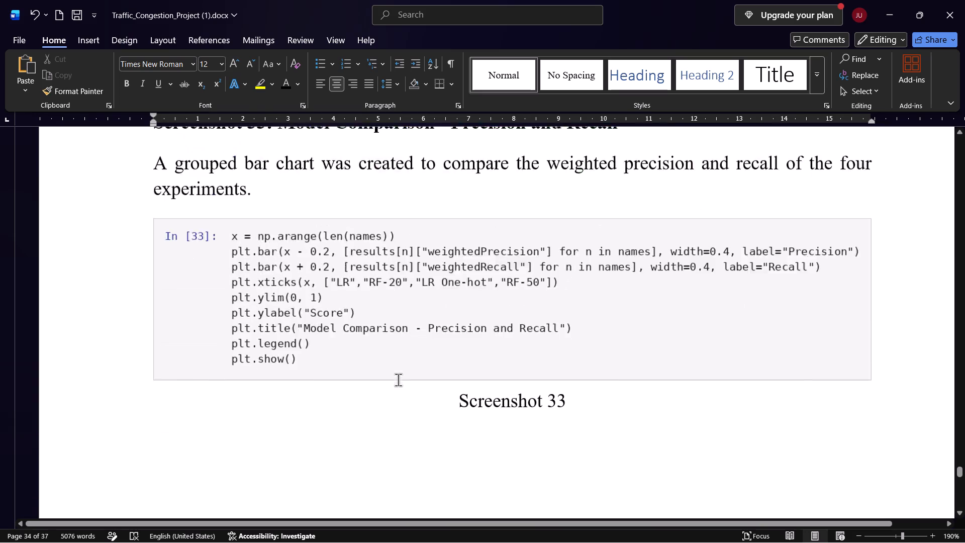
scroll(398, 380, "up", 17)
scroll(398, 380, "down", 5)
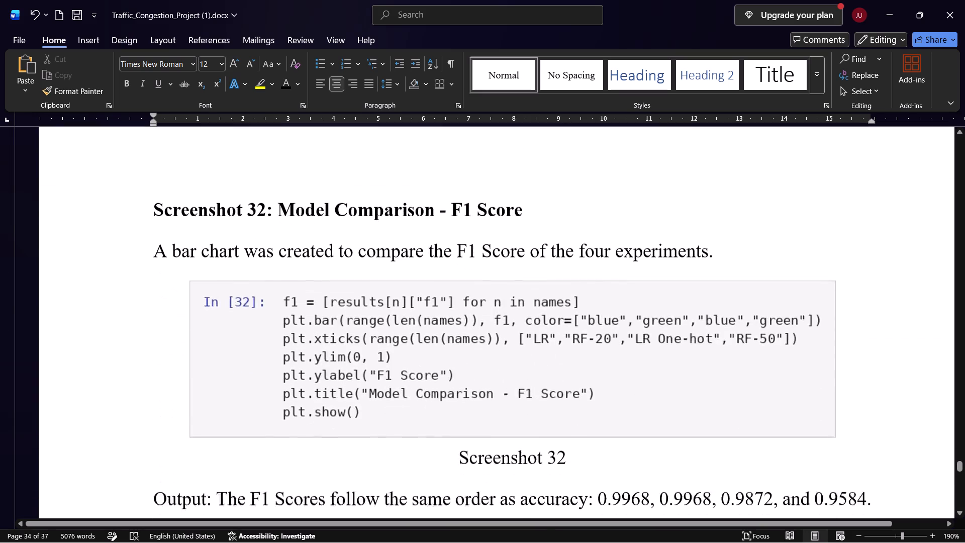
scroll(398, 380, "down", 1)
scroll(434, 354, "up", 12)
scroll(434, 354, "down", 4)
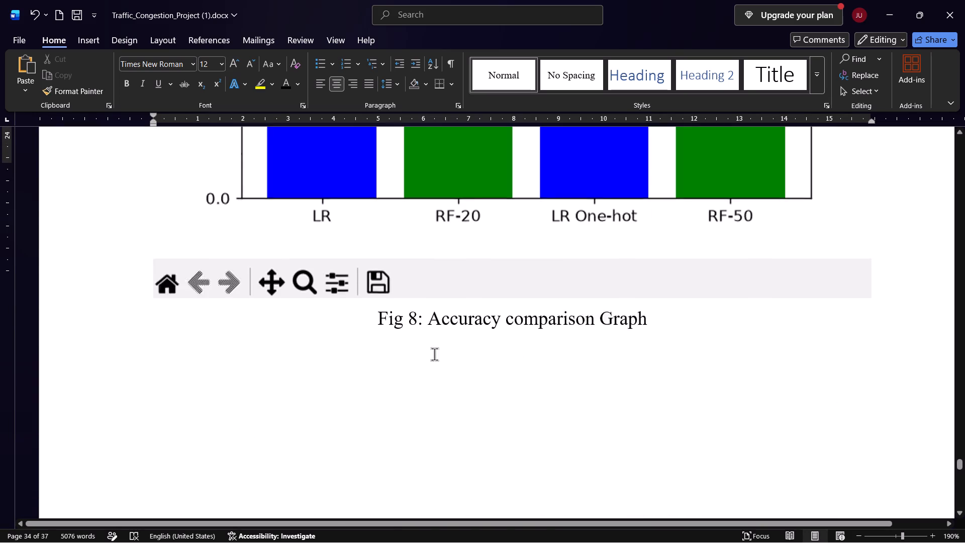
scroll(434, 354, "down", 8)
scroll(434, 354, "up", 2)
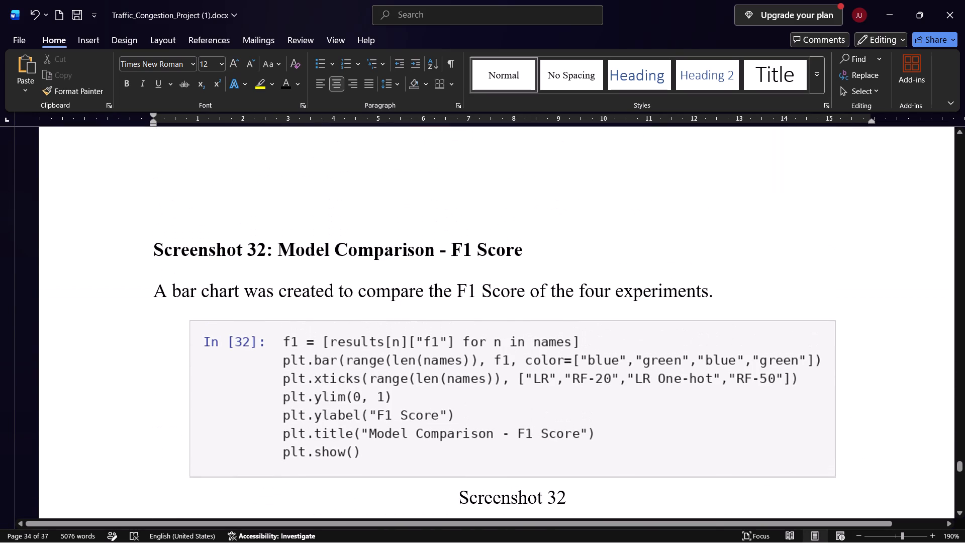
Extract the text of the F1 Score code in the In [32] image, from f1 = through plt.show(), and copy it.
key("shift+super+s")
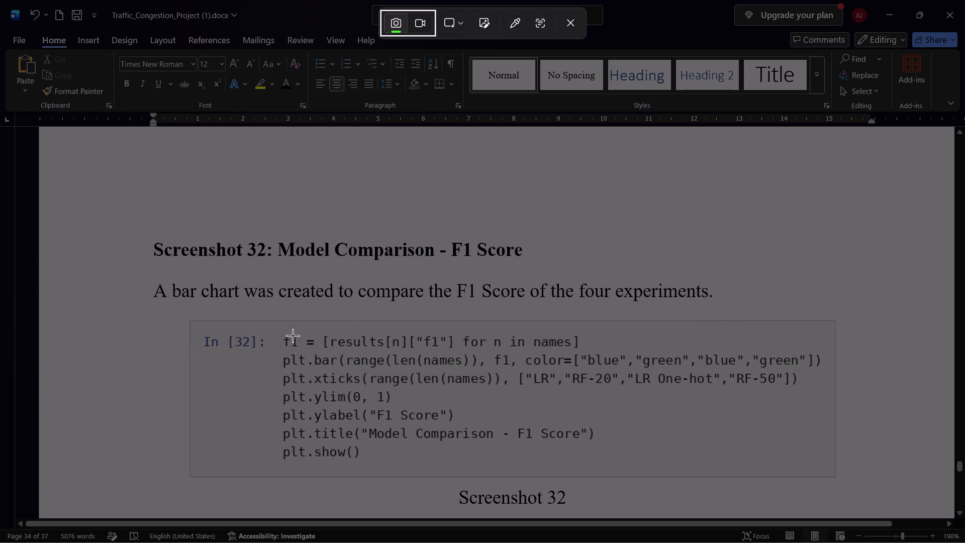
left_click(272, 327)
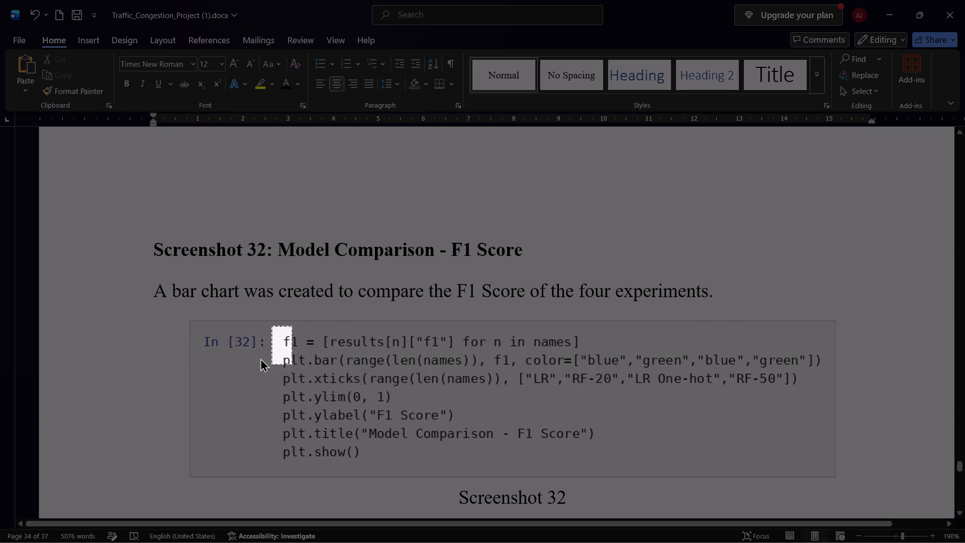
right_click(277, 346)
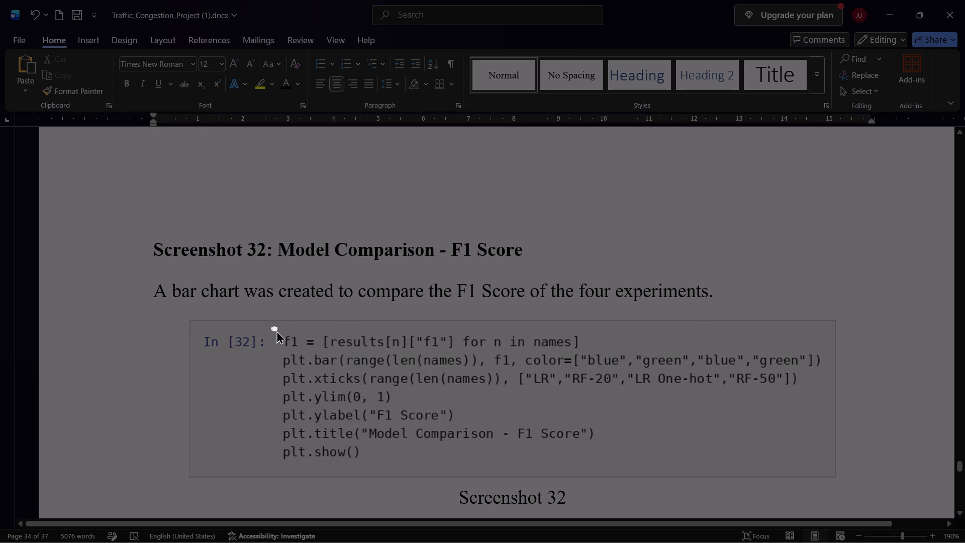
right_click(274, 327)
right_click(272, 326)
right_click(272, 326)
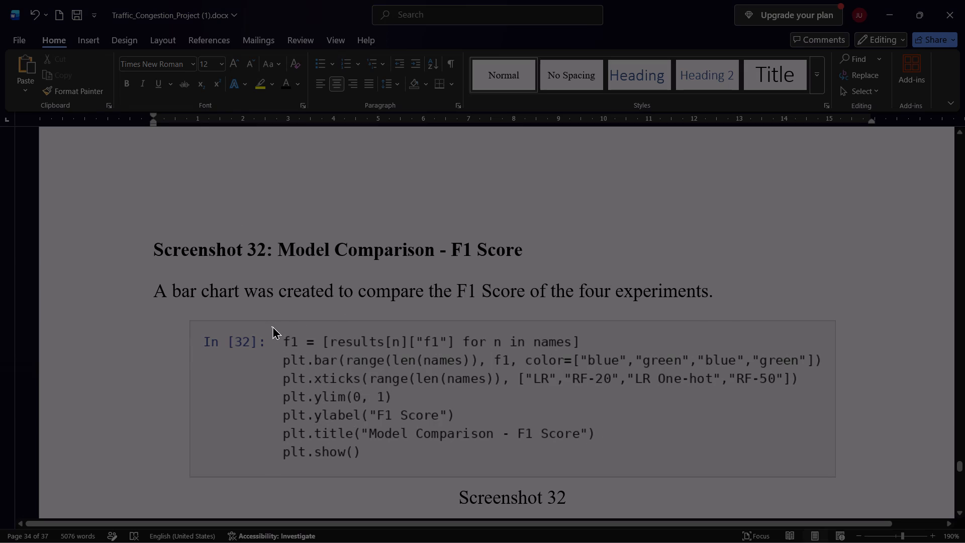
right_click(272, 326)
right_click(272, 326)
left_click(539, 29)
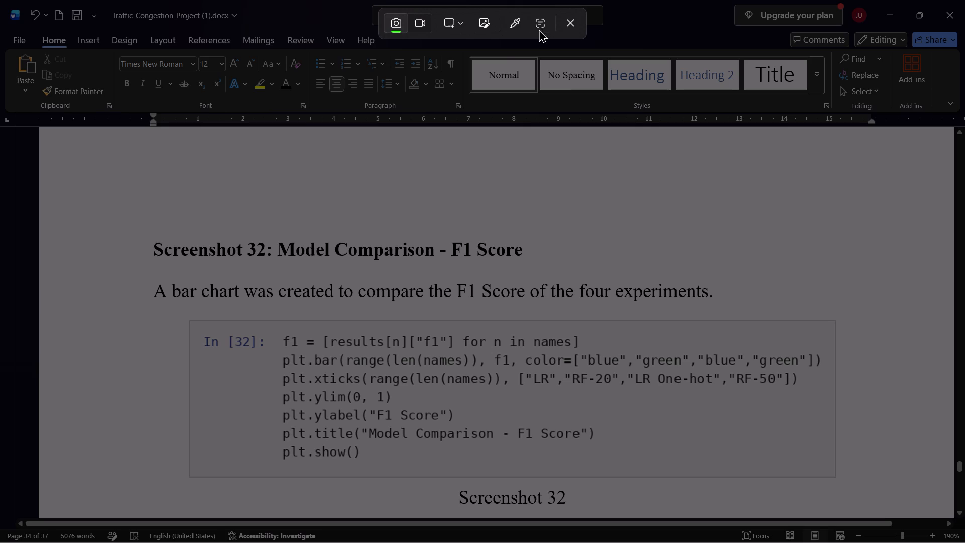
left_click_drag(275, 326, 845, 473)
key("ctrl+a")
key("ctrl+a")
key("ctrl+a")
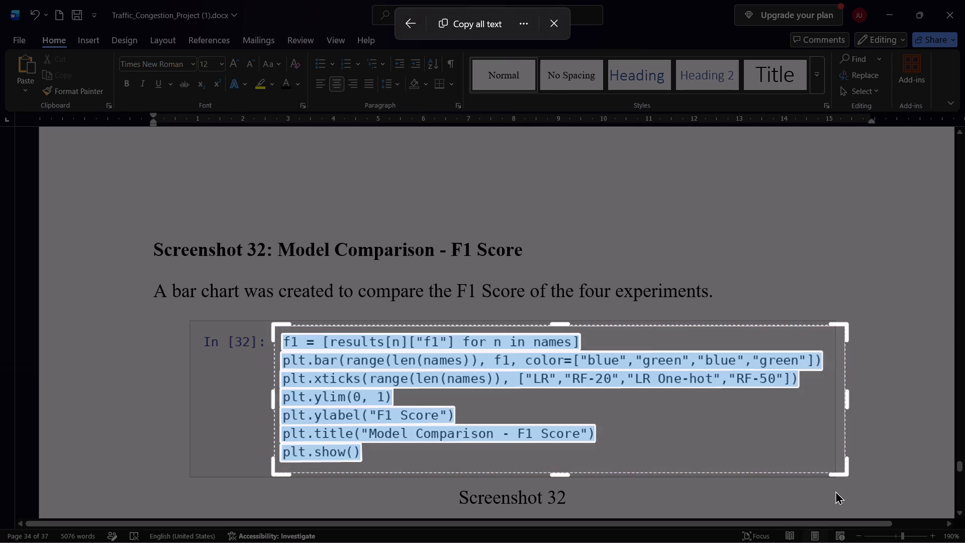
key("ctrl+c")
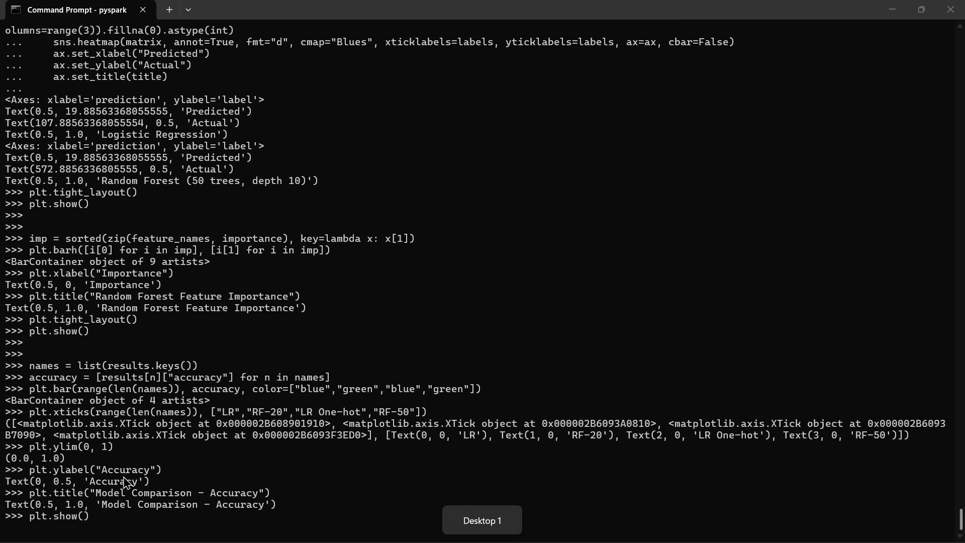
In the pyspark terminal, close the accuracy figure, paste the copied Model Comparison - F1 Score code and run it through plt.show().
left_click(90, 508)
key("Return")
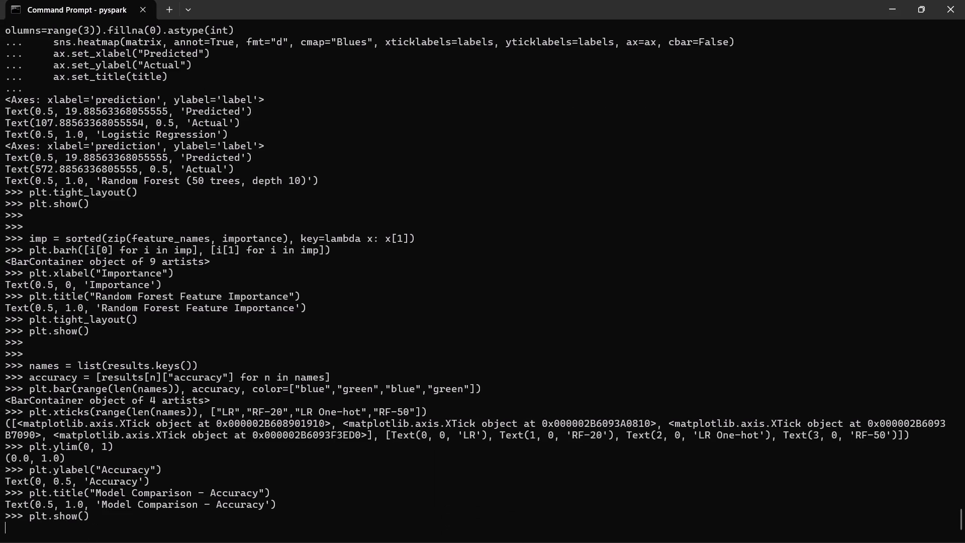
left_click(691, 534)
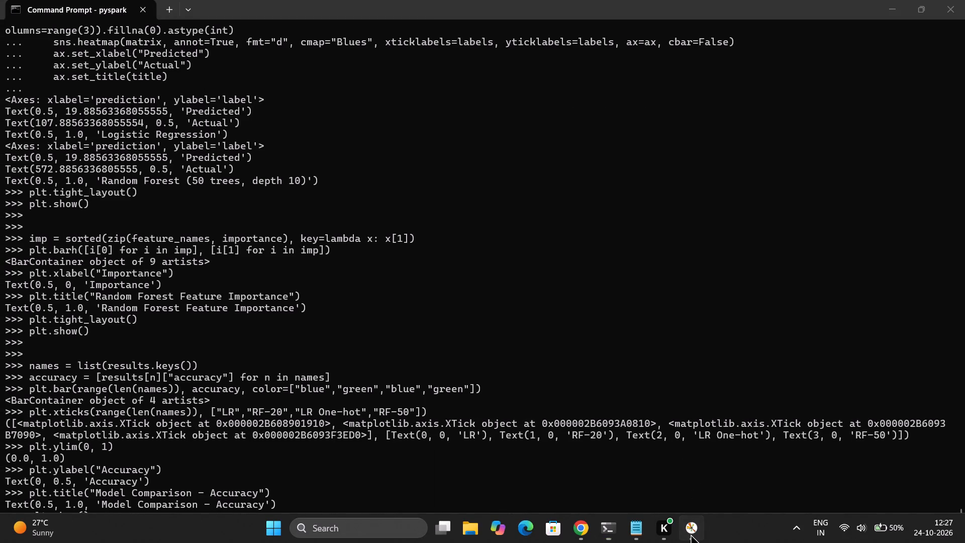
left_click(417, 32)
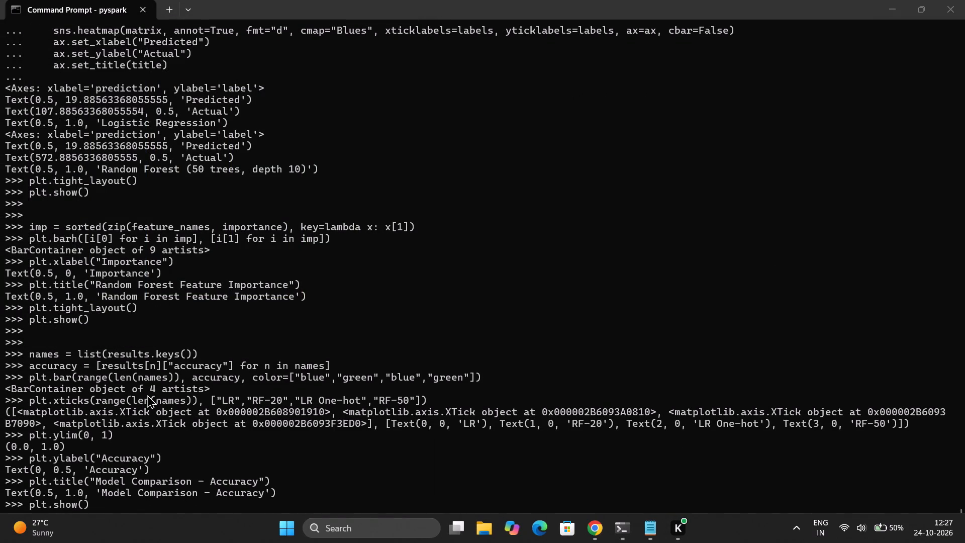
scroll(147, 424, "down", 1)
left_click(53, 488)
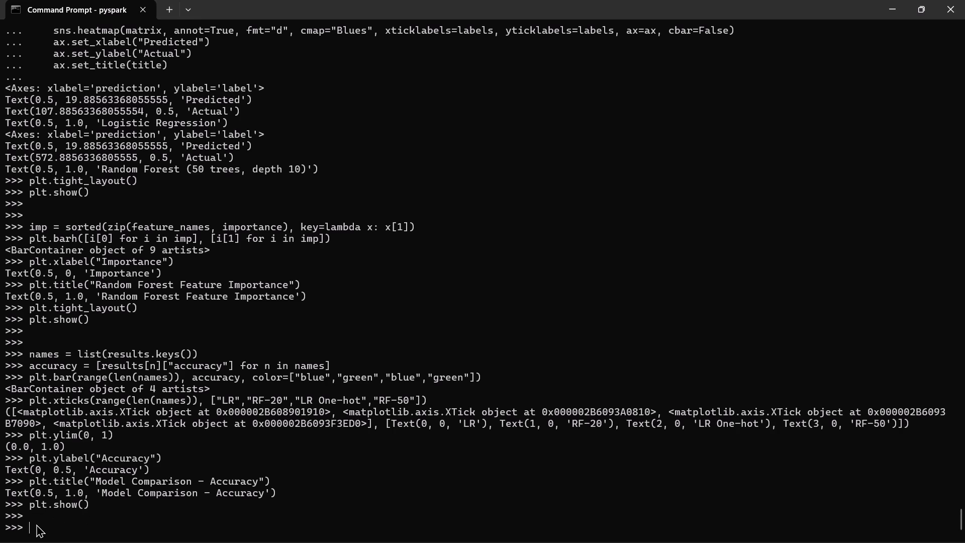
right_click(36, 524)
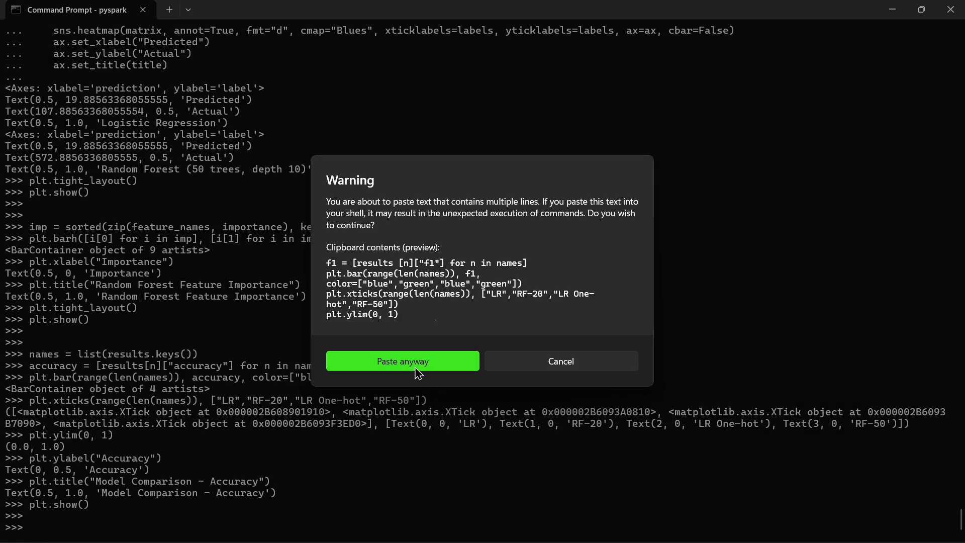
left_click(417, 365)
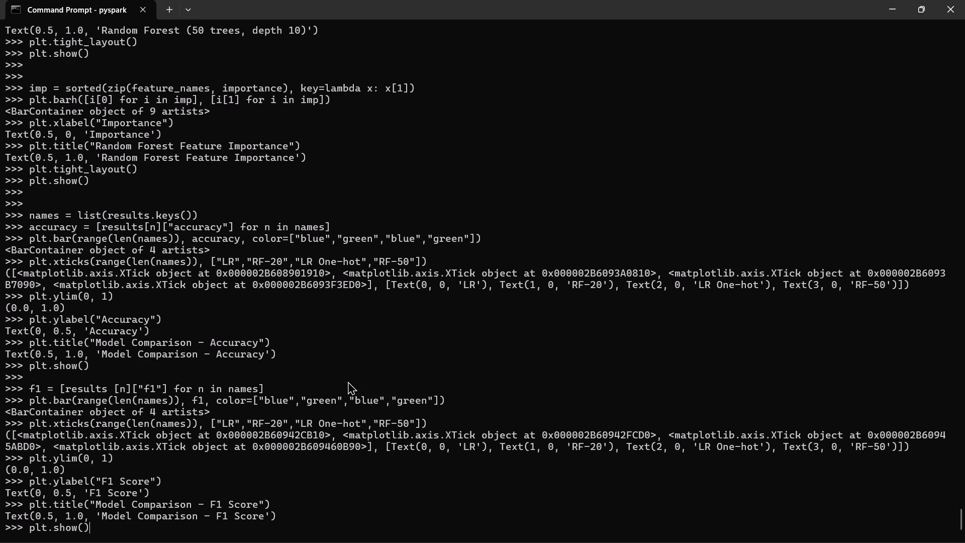
key("Return")
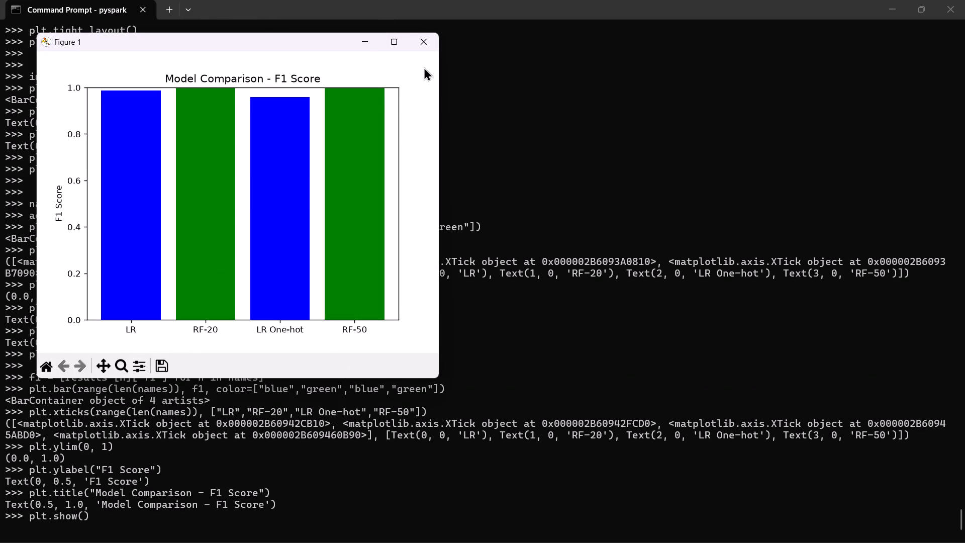
Capture a snip of the Figure 1 window showing the Model Comparison - F1 Score bar chart, and close the figure.
key("shift+super+s")
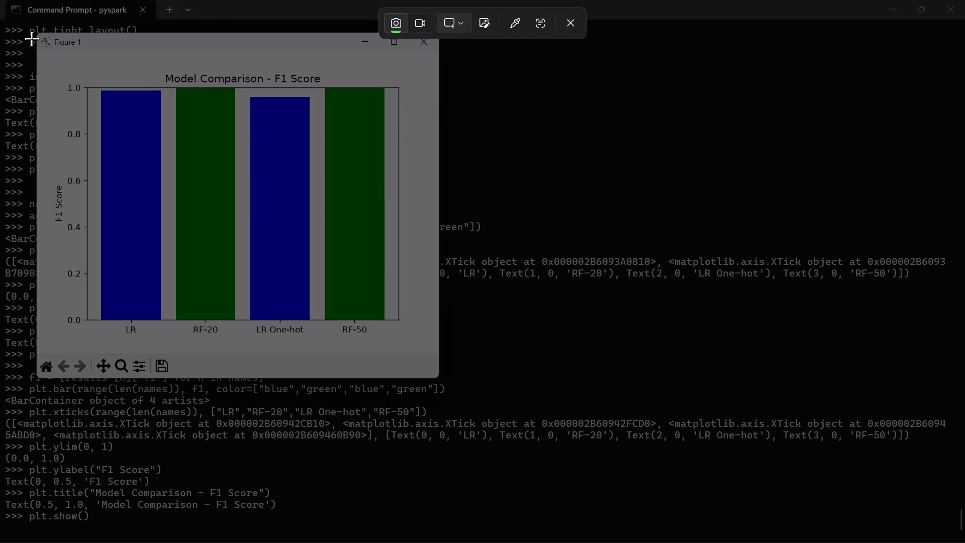
left_click_drag(38, 35, 387, 296)
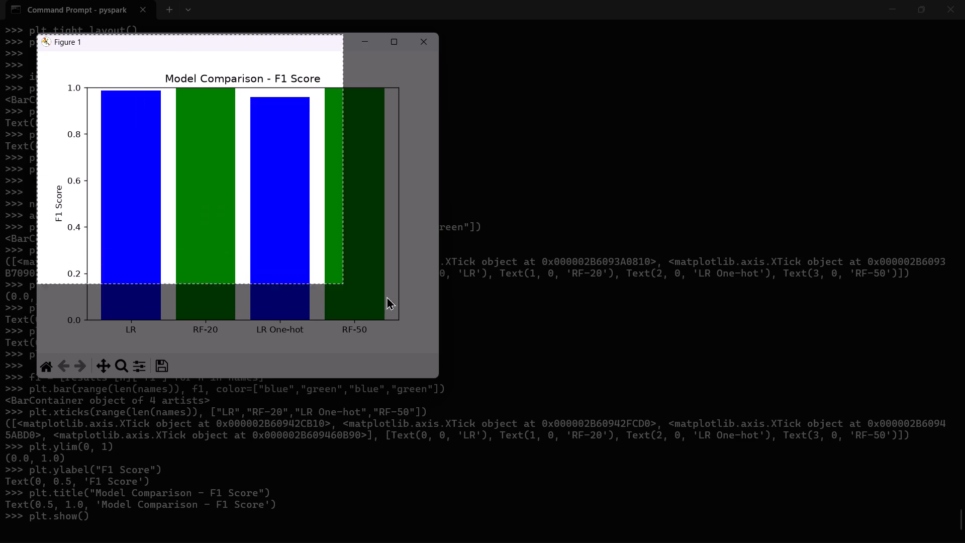
left_click_drag(387, 296, 439, 380)
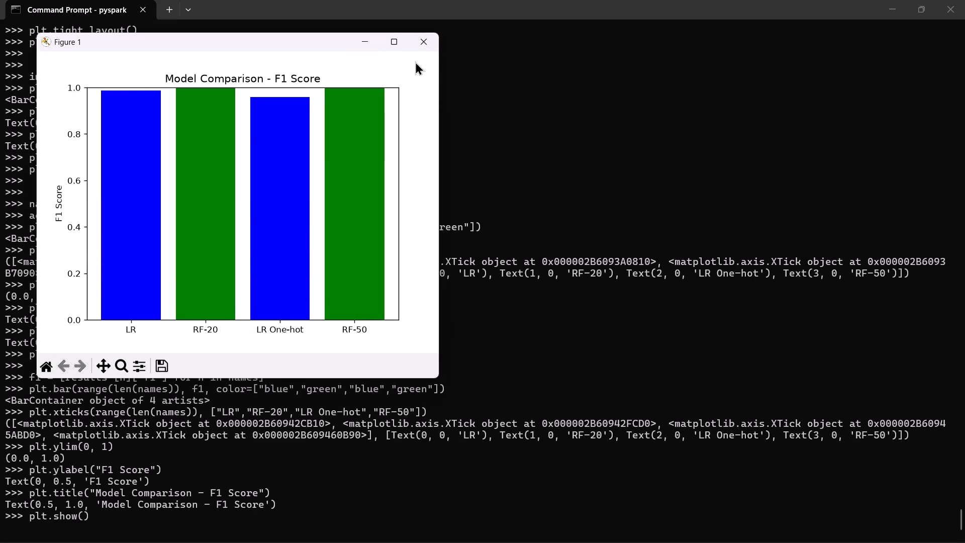
left_click(420, 43)
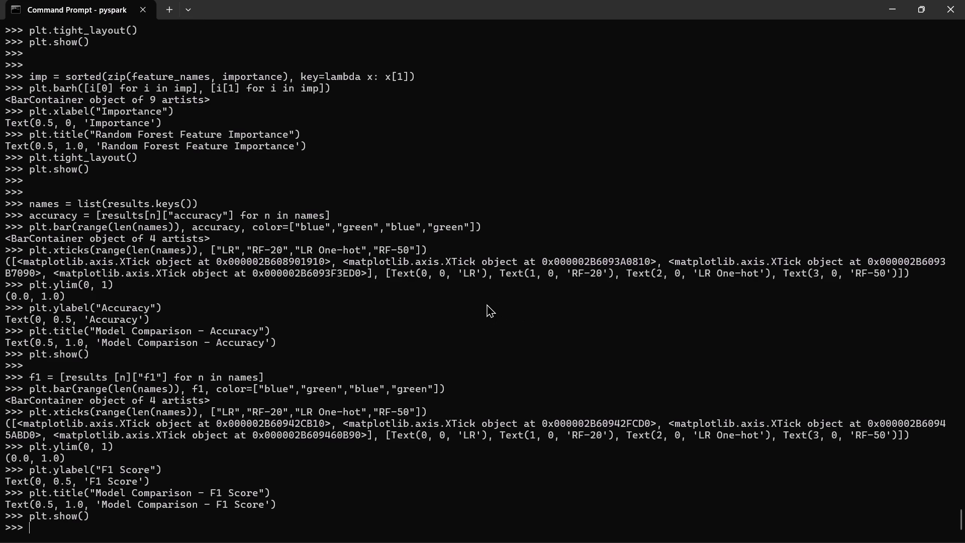
In the Word report, paste the Figure 1 snip above the Fig 9 caption and delete the old F1 Score comparison chart.
scroll(468, 259, "down", 2)
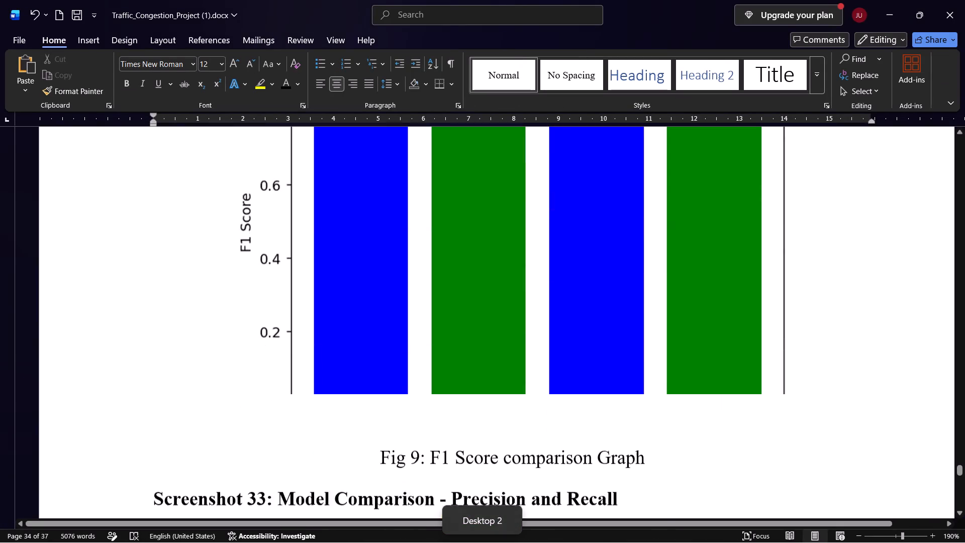
scroll(468, 259, "up", 1)
left_click(463, 294)
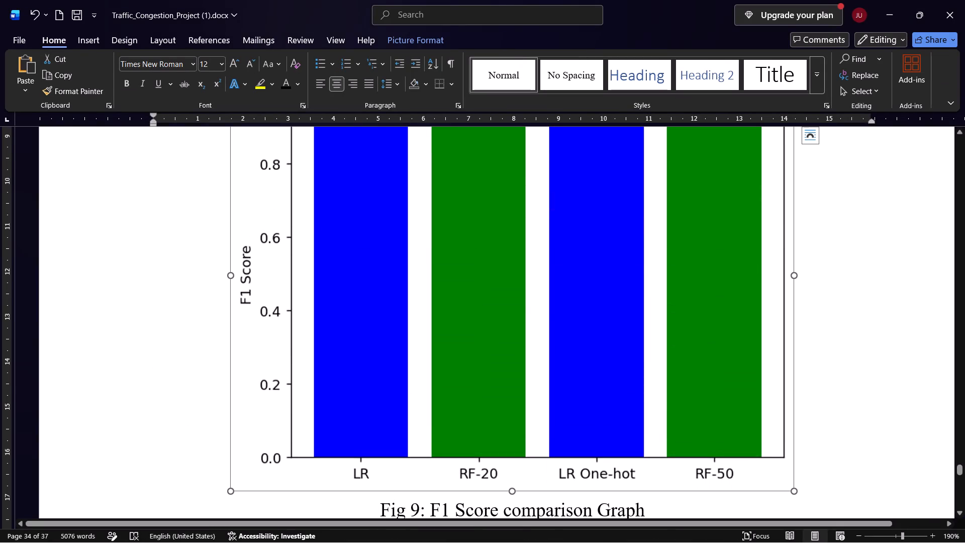
key("ctrl+v")
scroll(463, 294, "up", 1)
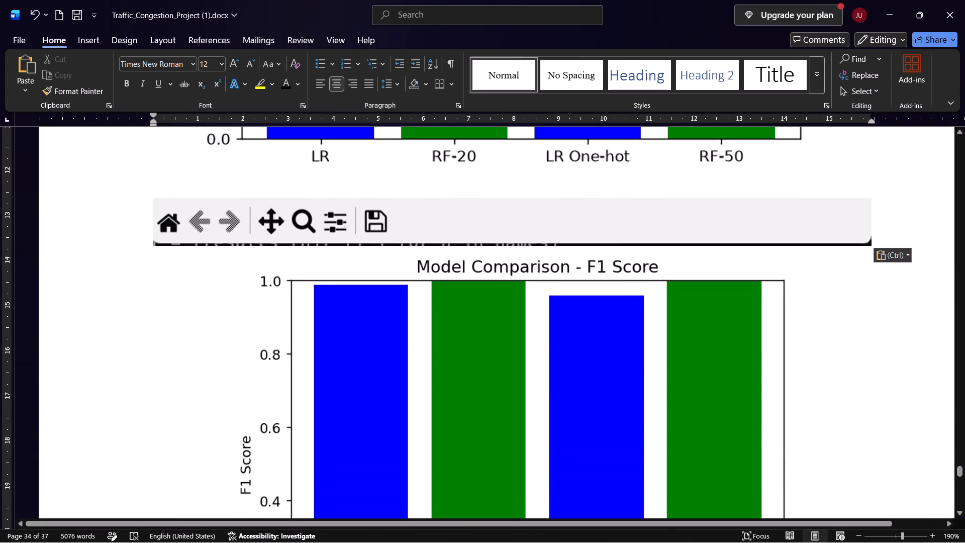
left_click(410, 377)
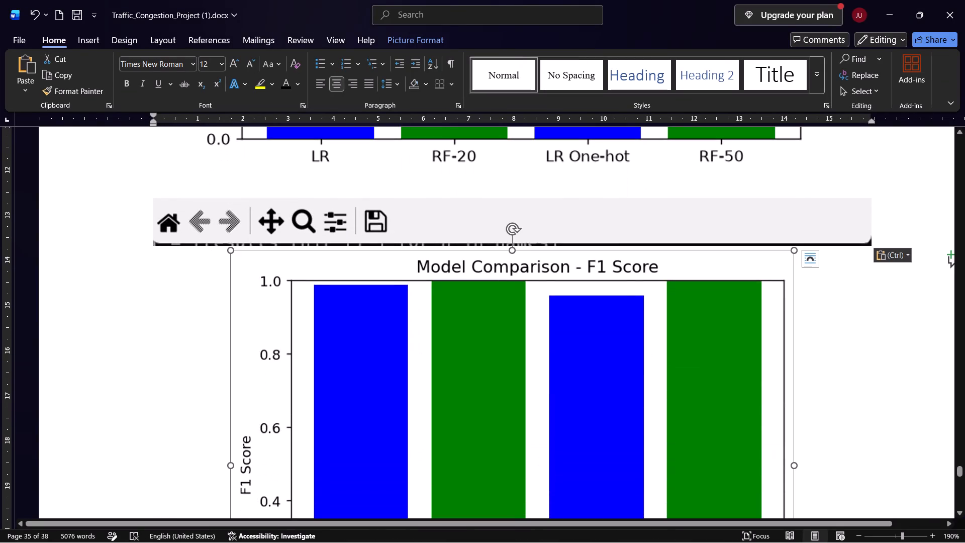
key("Delete")
Switch to the pyspark terminal and capture a full-width snip from the f1 = line through plt.show().
scroll(493, 366, "up", 12)
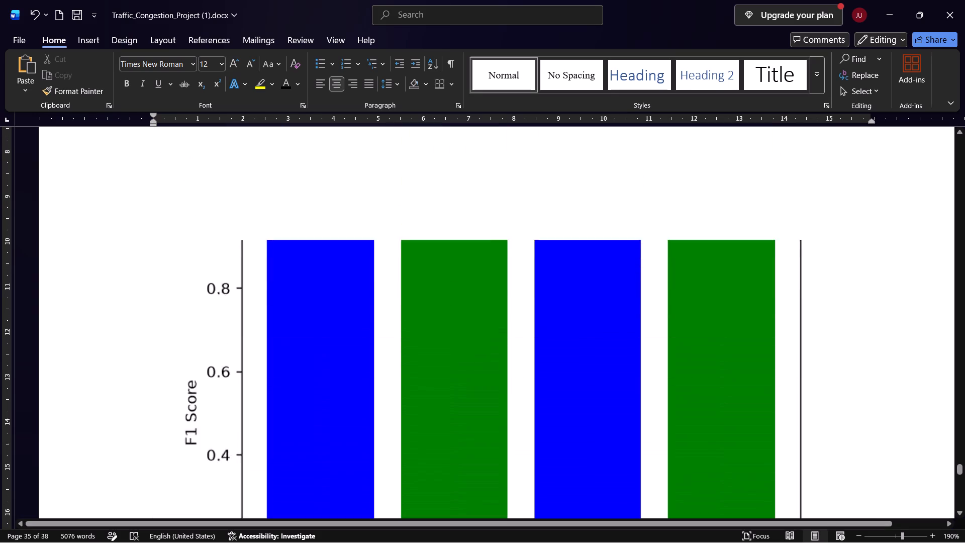
scroll(506, 372, "up", 6)
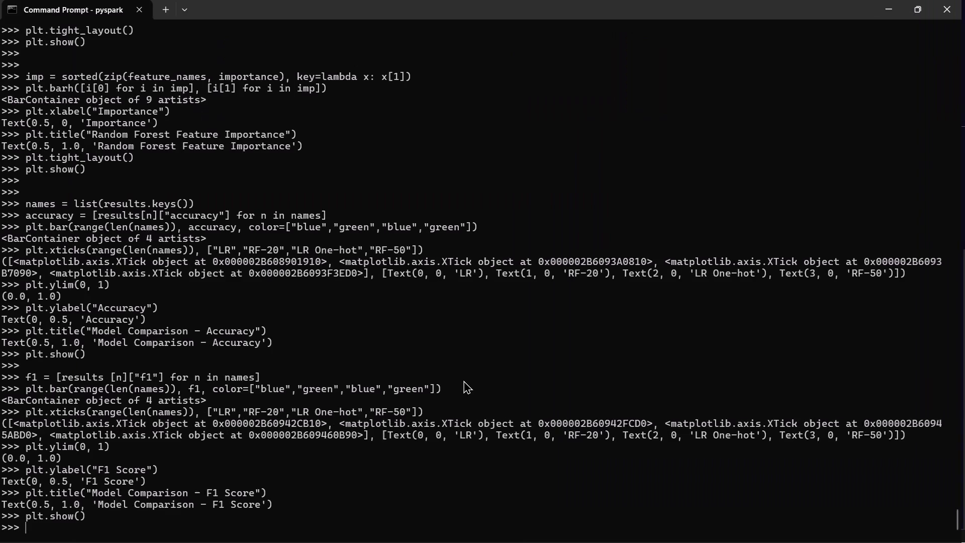
scroll(279, 343, "down", 1)
key("shift+super+s")
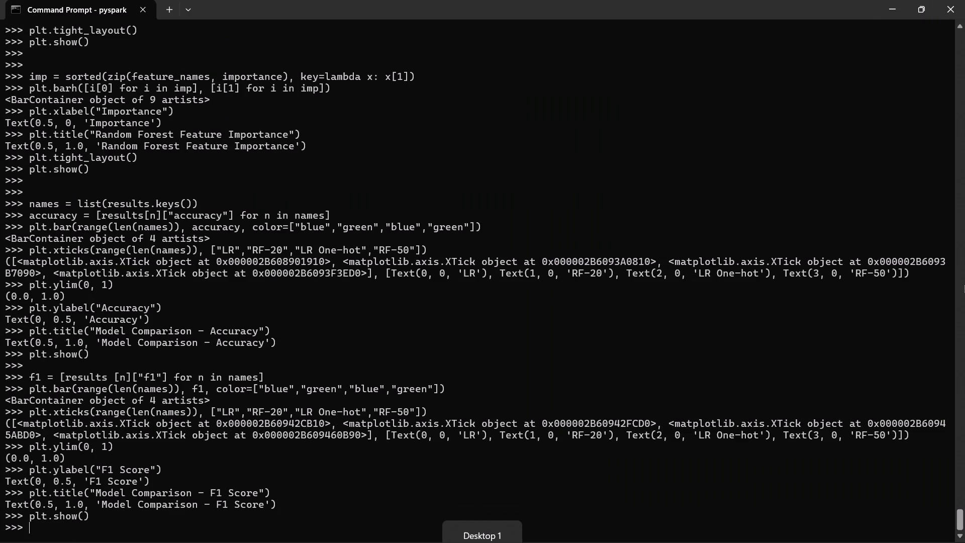
left_click_drag(0, 365, 964, 542)
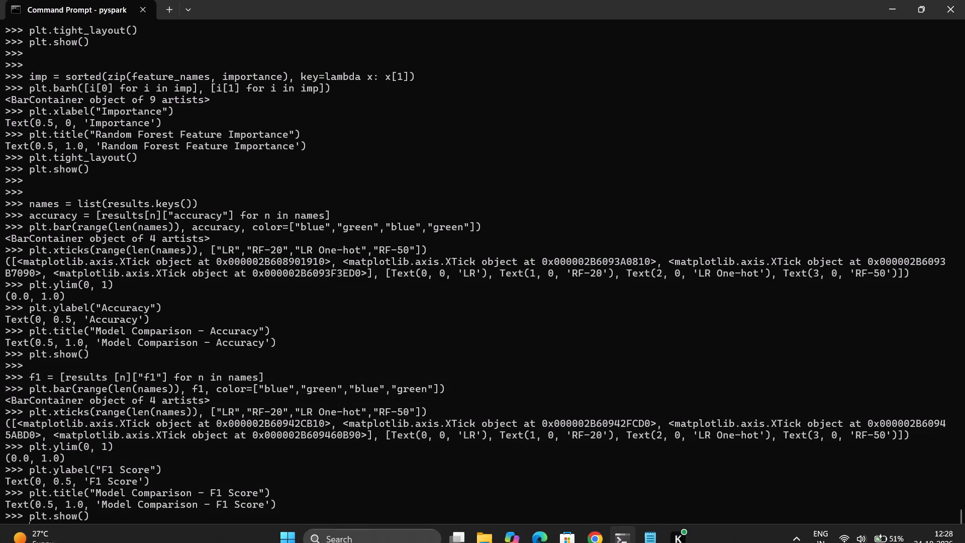
In the Word report, paste the F1 Score terminal snip above the Screenshot 32 caption and delete the old In [32] code image.
left_click(600, 408)
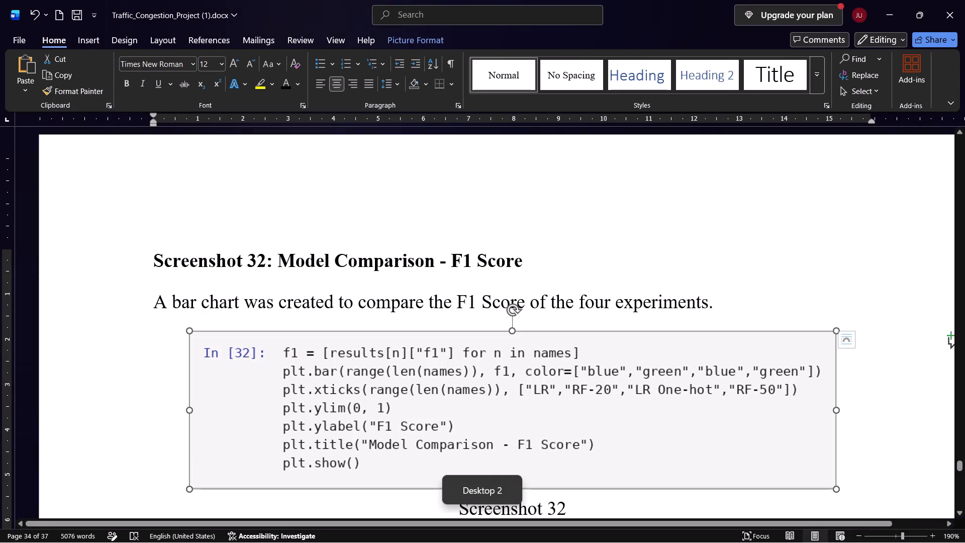
key("ctrl+v")
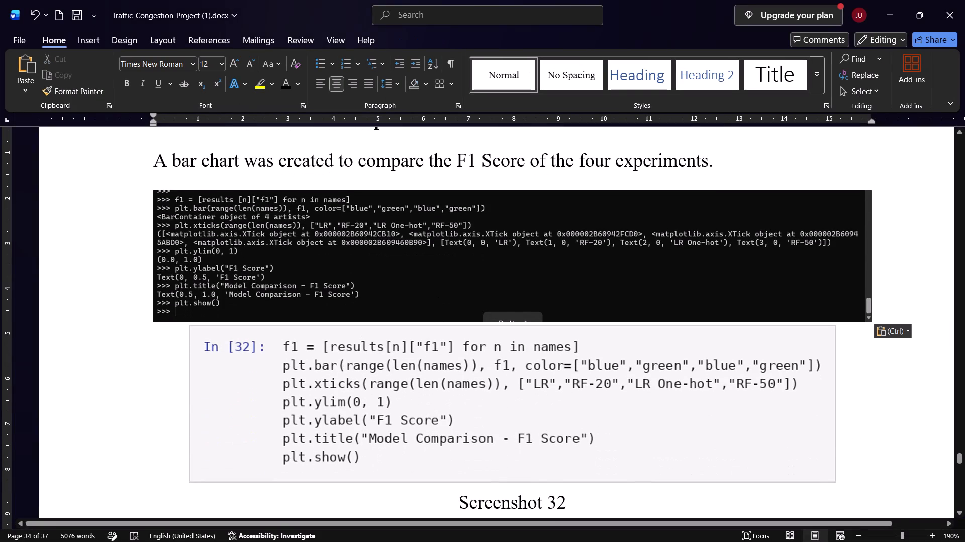
left_click(575, 412)
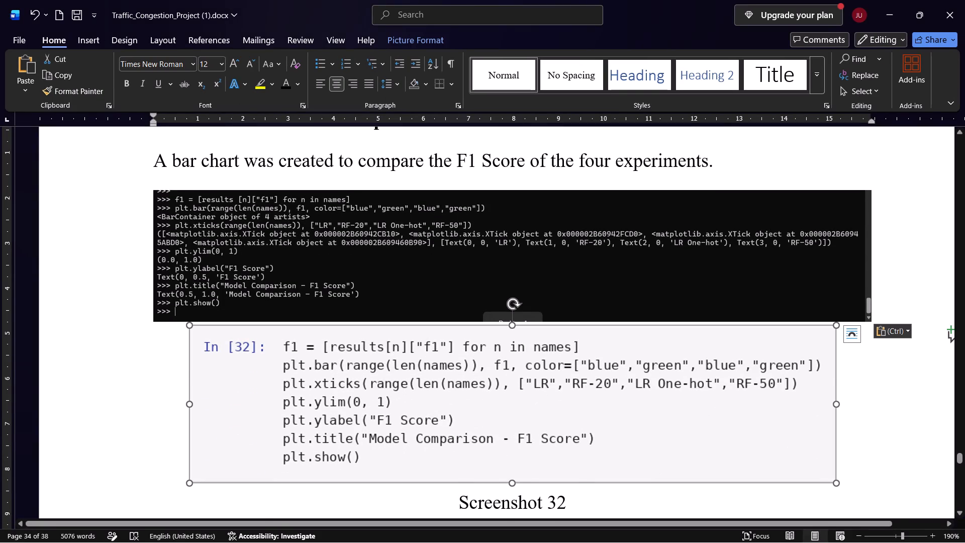
key("Delete")
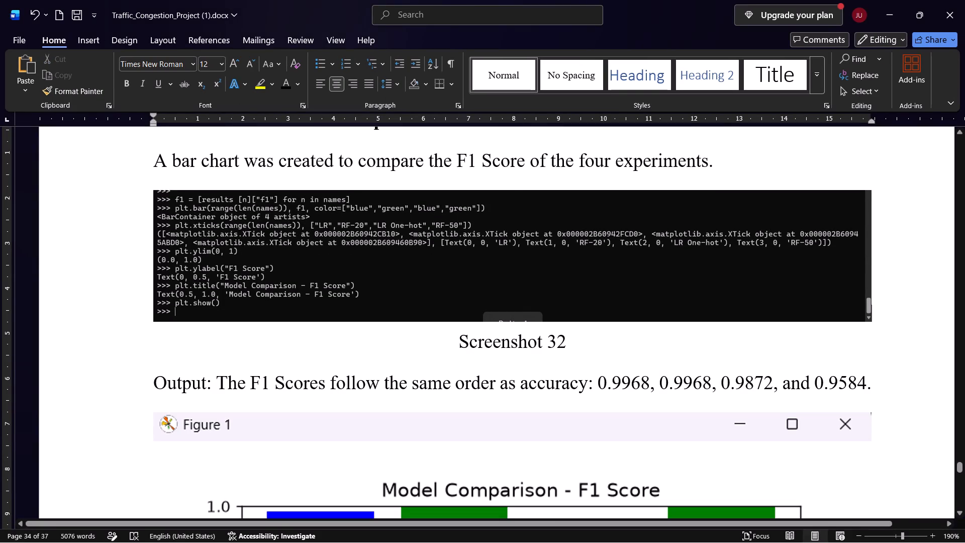
Use the Snipping Tool's text extraction on Screenshot 33's code image to copy its Precision and Recall code, from x = np.arange through plt.show().
left_click(586, 258)
scroll(456, 418, "down", 11)
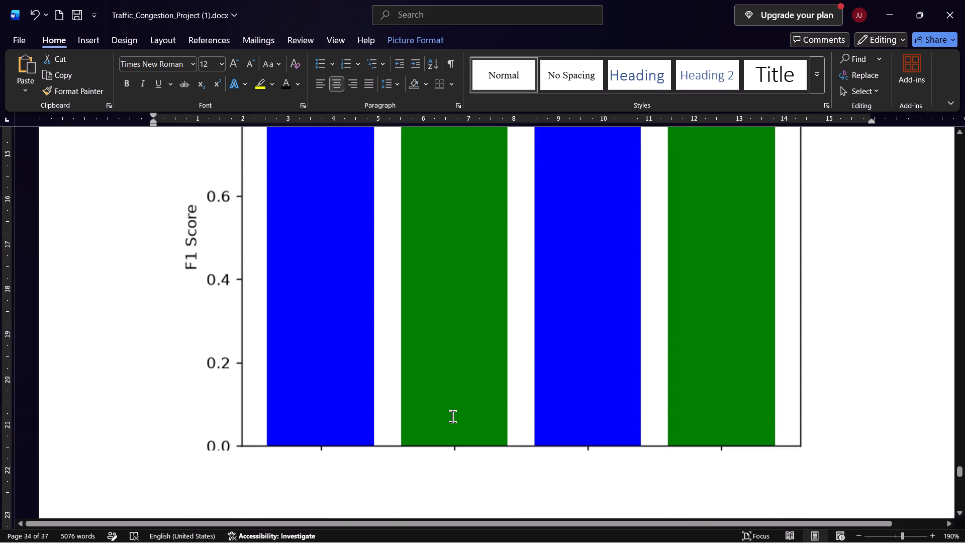
scroll(452, 416, "down", 20)
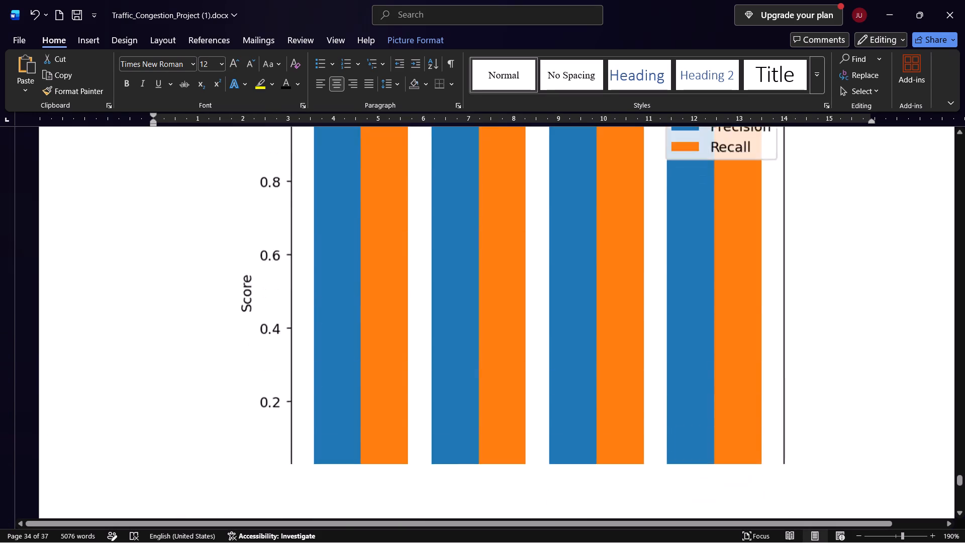
scroll(451, 416, "down", 7)
scroll(448, 412, "up", 16)
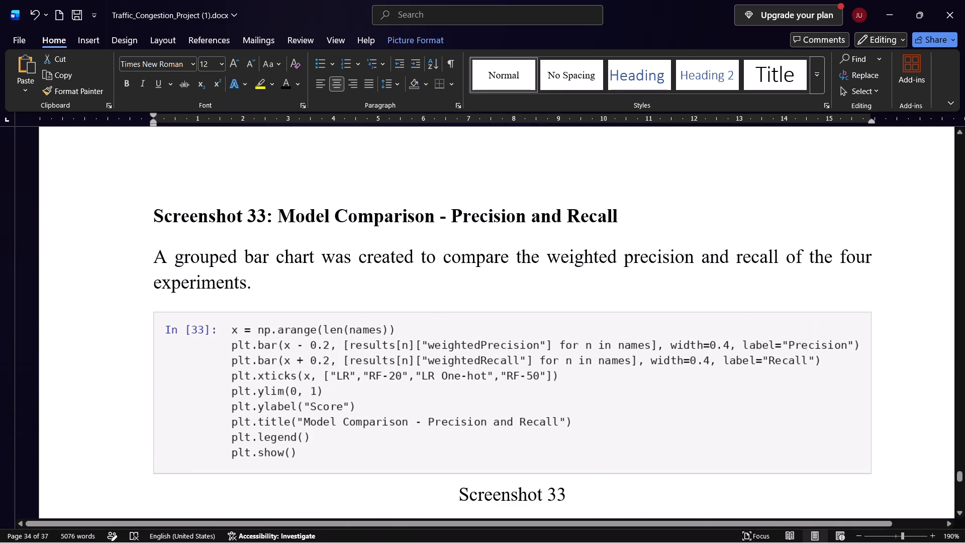
key("shift+super+s")
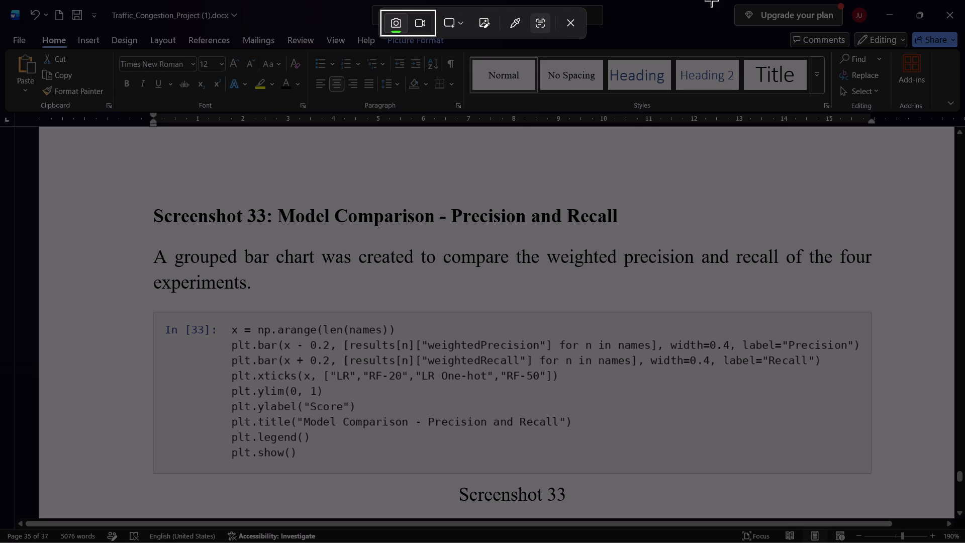
left_click(546, 24)
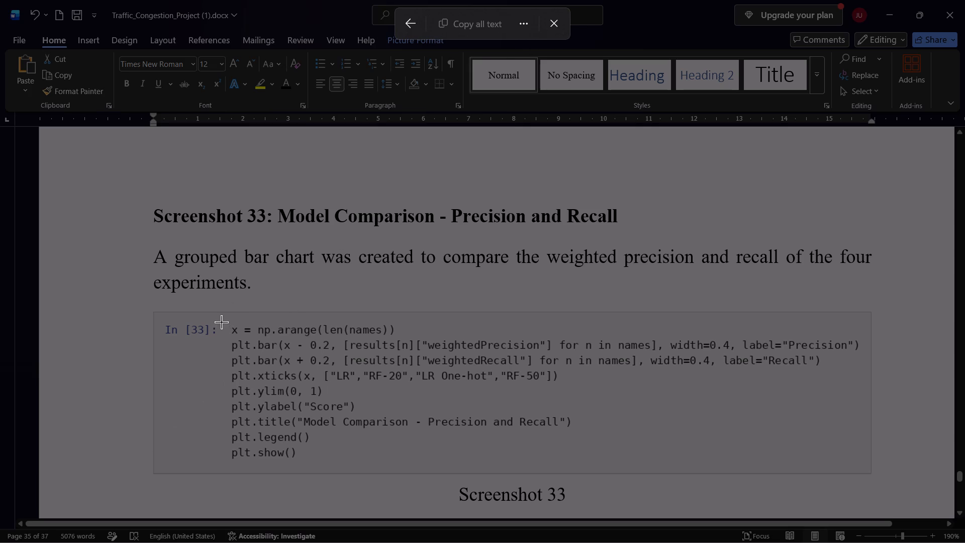
left_click_drag(224, 314, 886, 485)
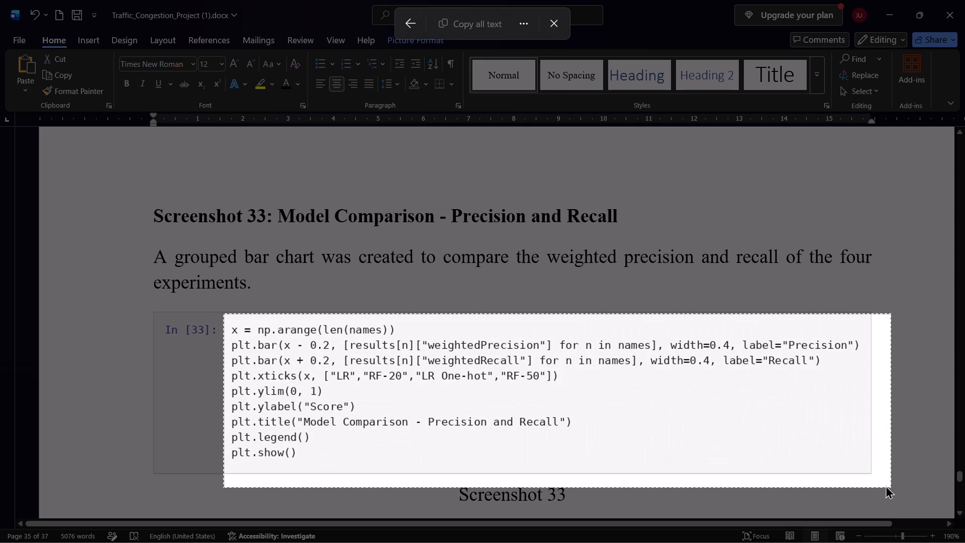
left_click_drag(886, 485, 878, 471)
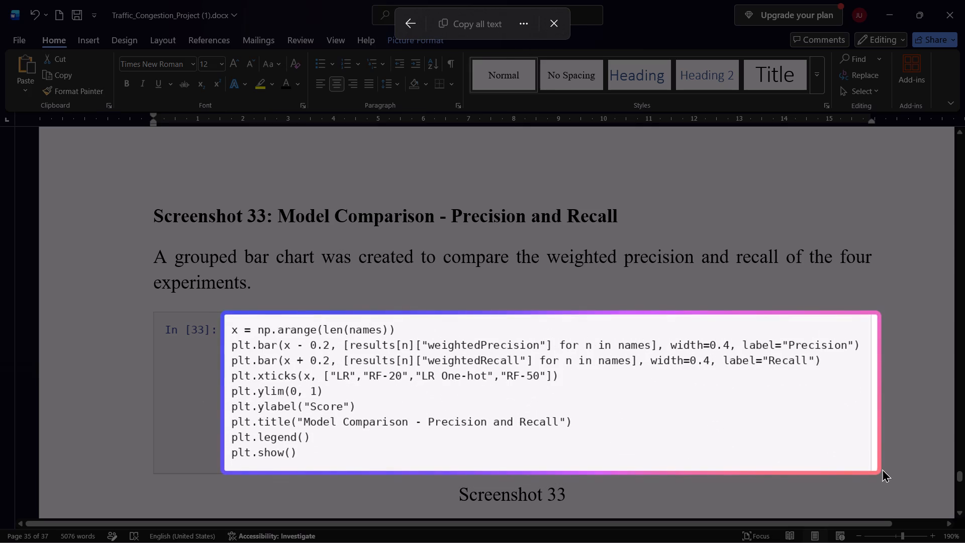
key("ctrl+a")
key("ctrl+a")
key("ctrl+c")
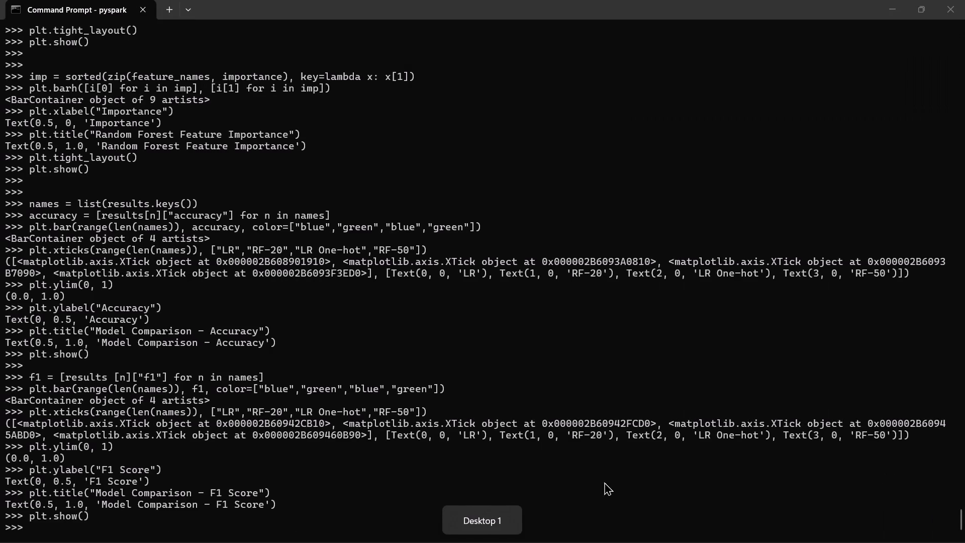
In the pyspark terminal, paste the copied Model Comparison - Precision and Recall code on a fresh prompt and run it through plt.show().
left_click(46, 524)
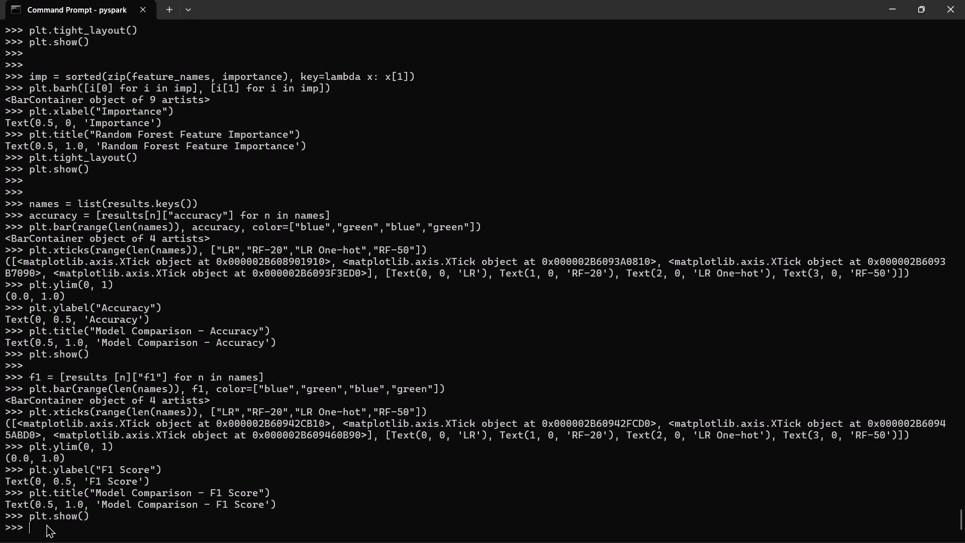
key("Return")
key("ctrl+v")
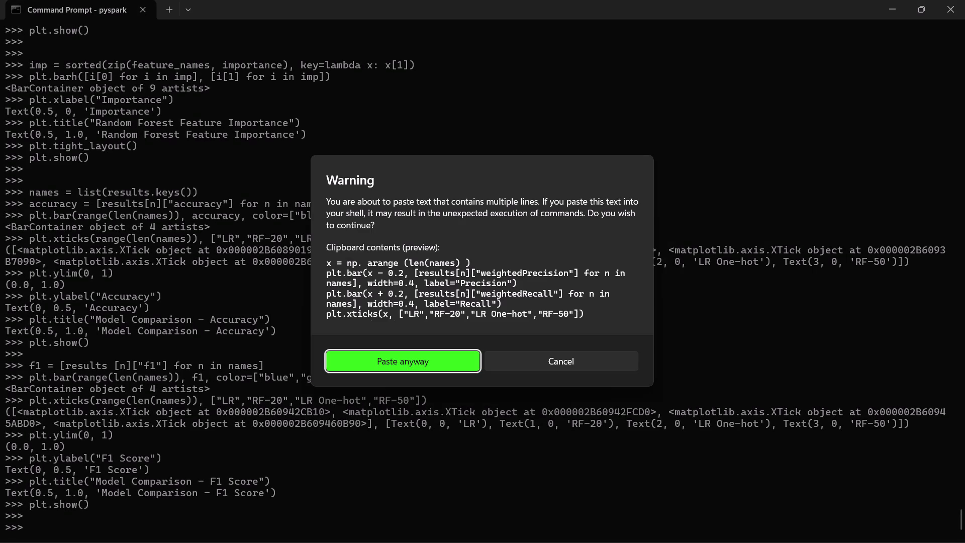
left_click(428, 366)
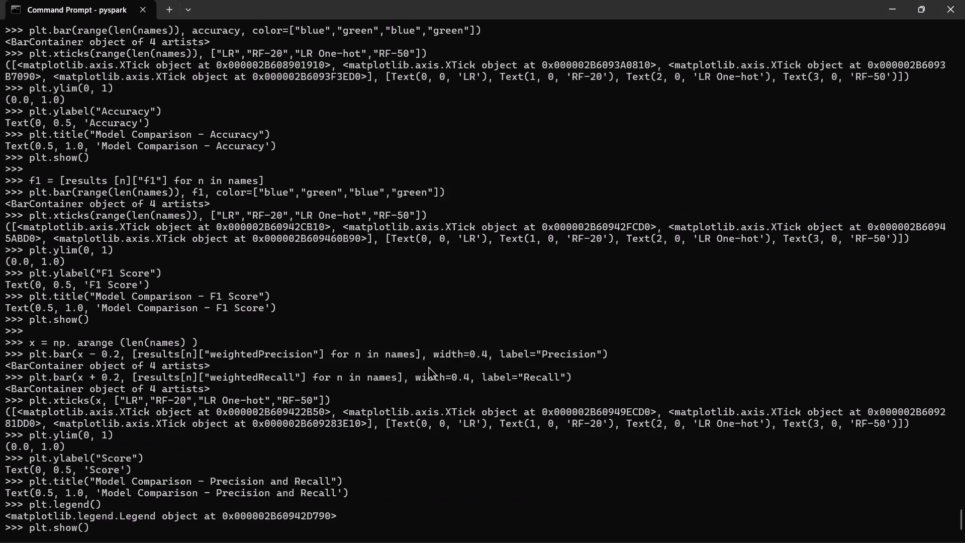
key("Return")
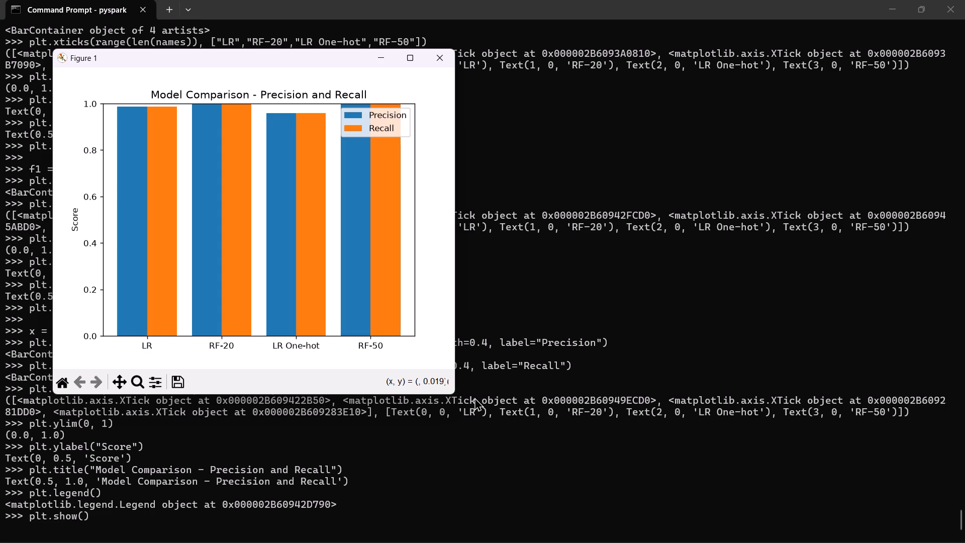
Capture a snip of the whole Figure 1 window showing the Model Comparison - Precision and Recall chart.
key("shift+super+s")
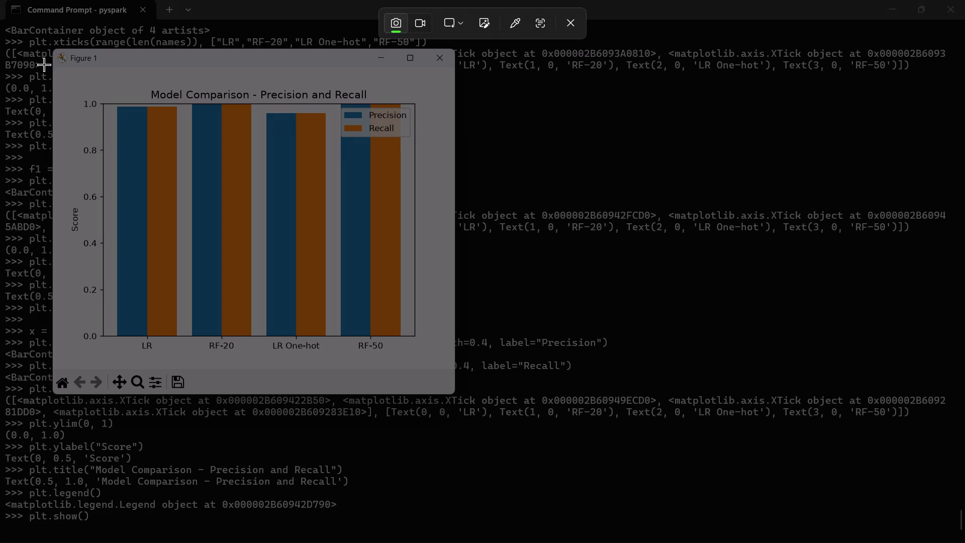
left_click_drag(54, 51, 193, 212)
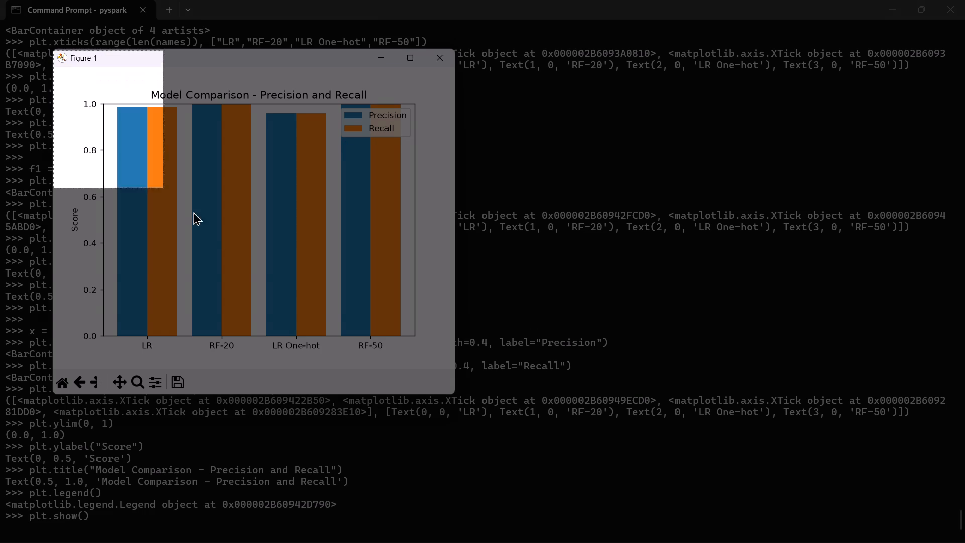
left_click_drag(193, 212, 451, 394)
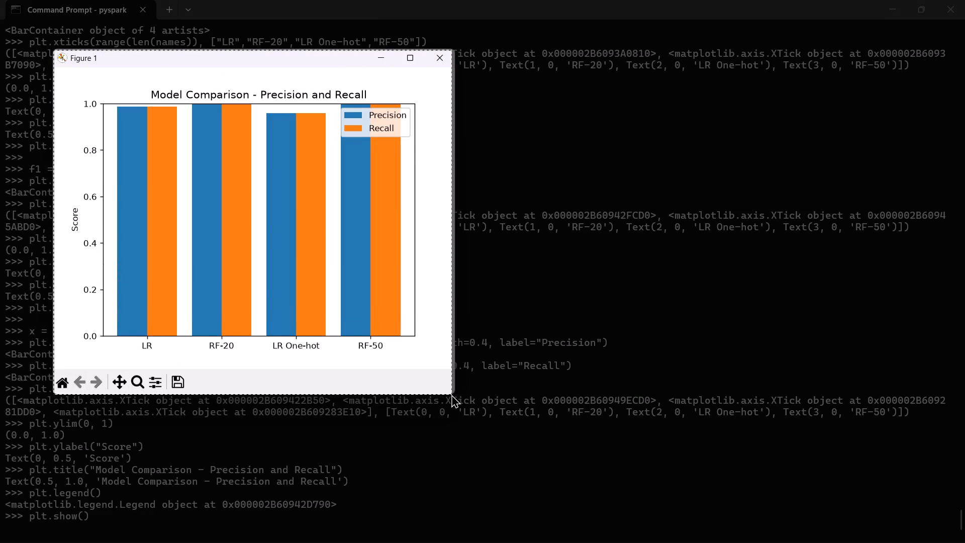
left_click_drag(451, 394, 459, 390)
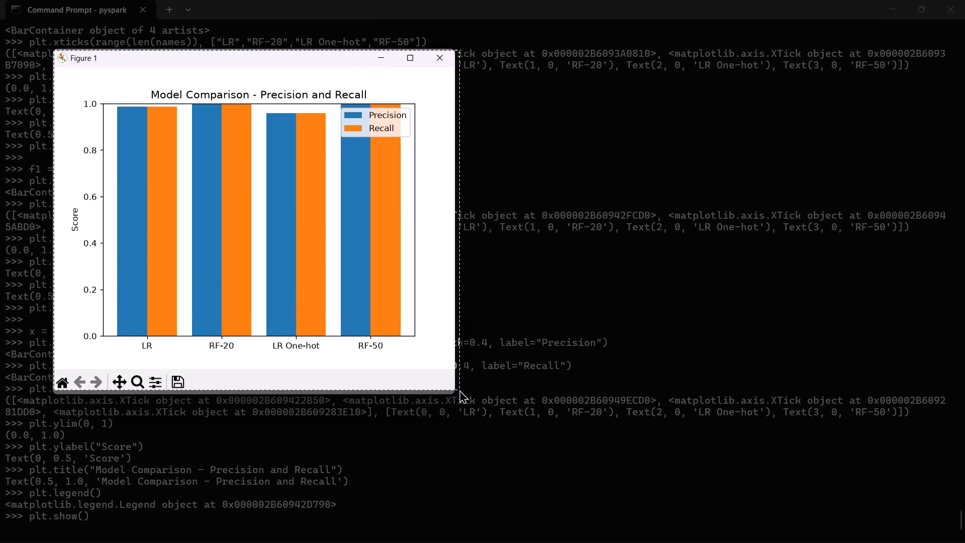
left_click_drag(459, 390, 453, 392)
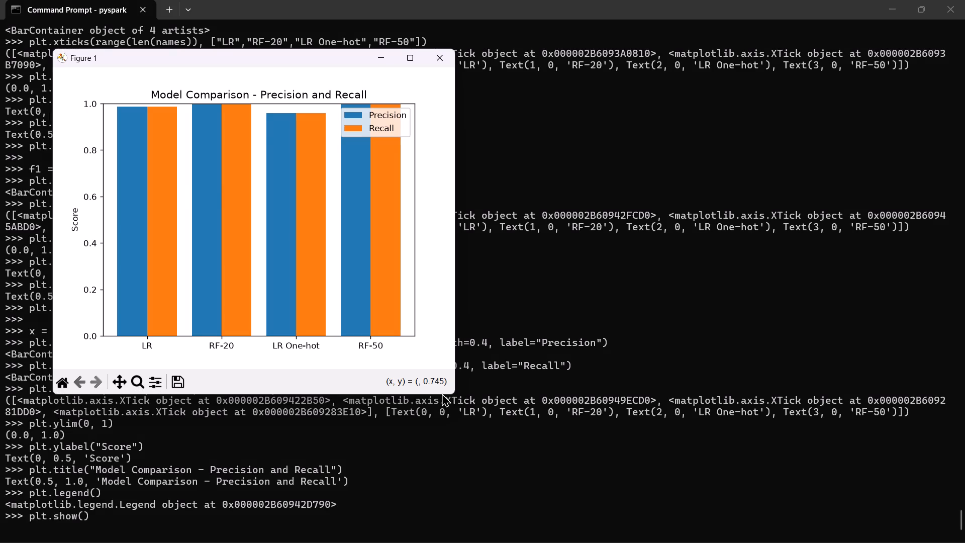
In the Word report, paste the Figure 1 snip above the Fig 10 caption and delete the old Precision and Recall chart.
scroll(559, 328, "down", 1)
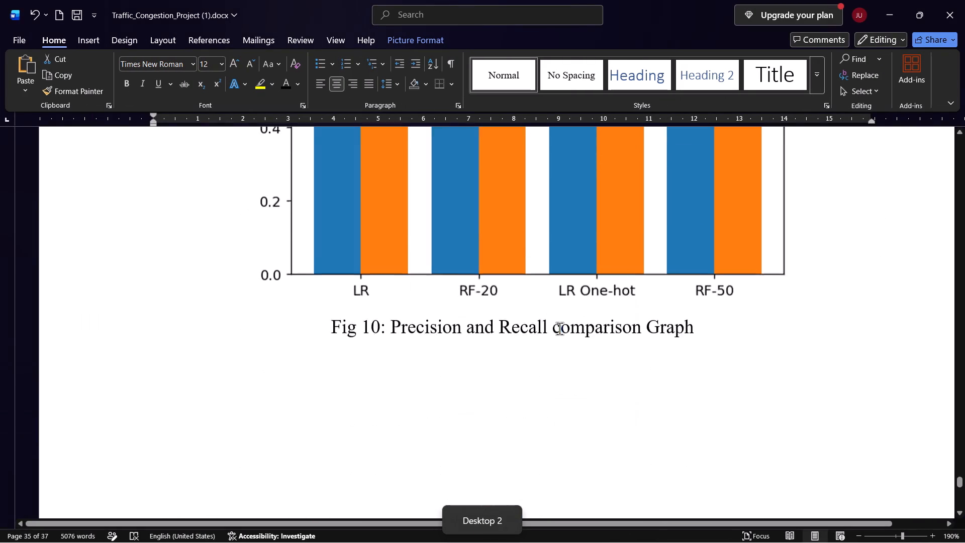
scroll(559, 328, "down", 1)
scroll(559, 328, "up", 1)
left_click(522, 335)
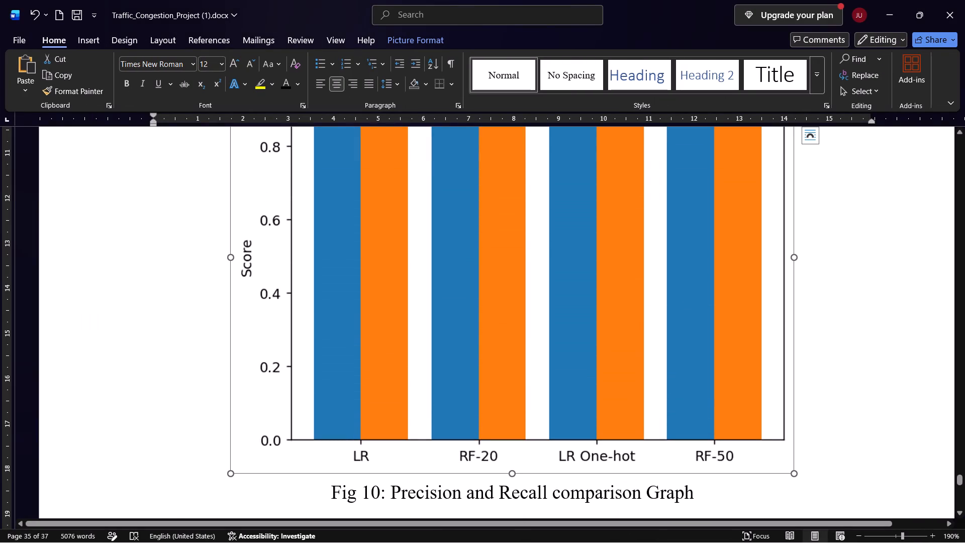
key("ctrl+v")
scroll(522, 335, "up", 2)
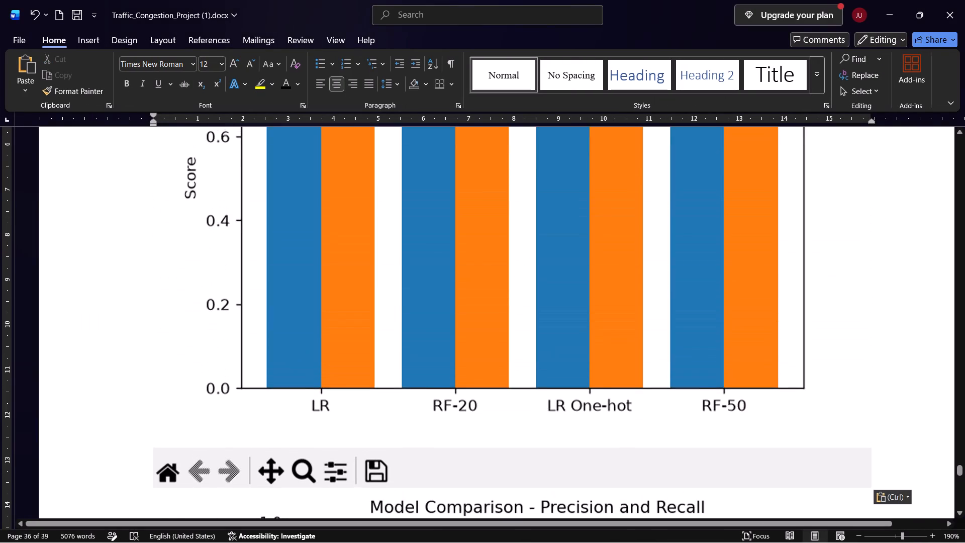
scroll(459, 433, "down", 1)
left_click(507, 374)
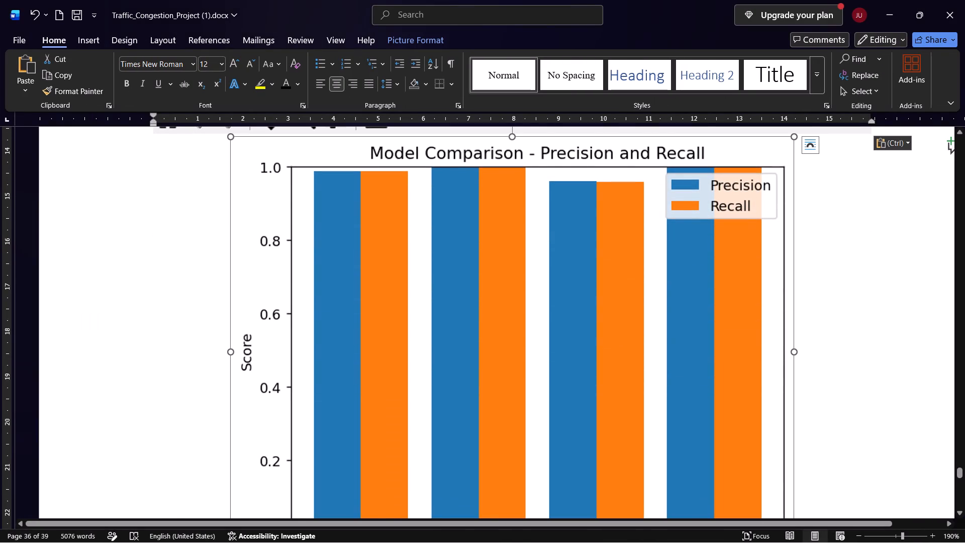
key("Delete")
scroll(505, 374, "up", 14)
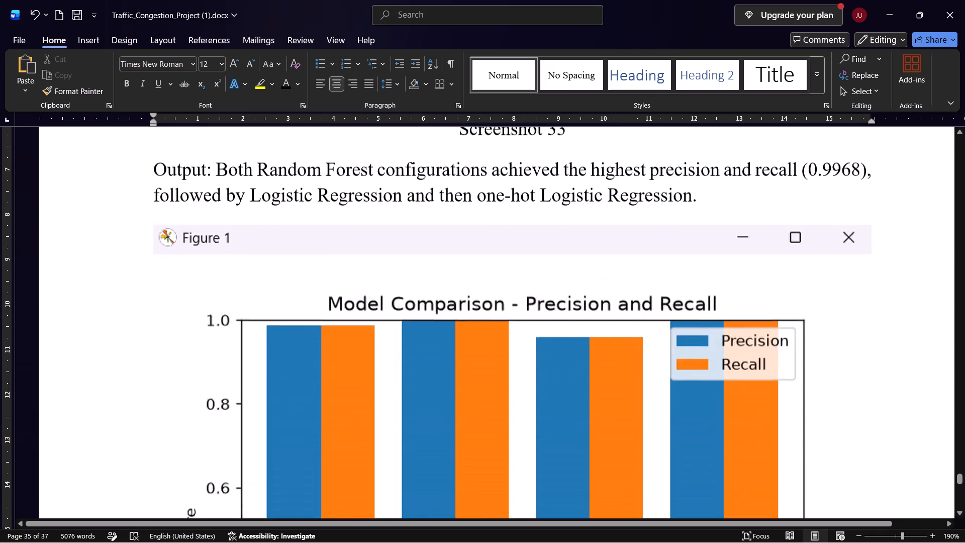
scroll(501, 370, "up", 3)
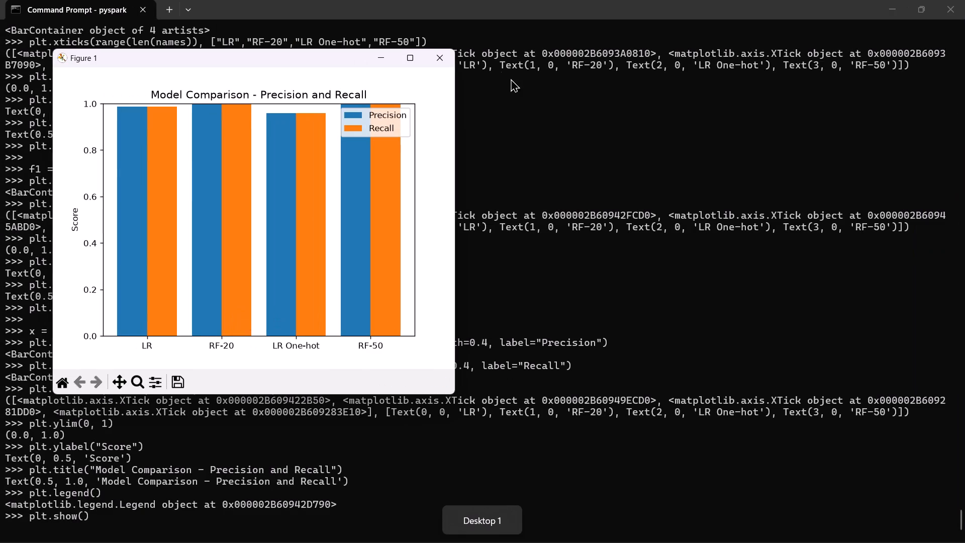
In the pyspark terminal, close the Precision and Recall figure and capture a full-width snip from the x = np.arange line through plt.show().
left_click(447, 56)
scroll(217, 372, "down", 1)
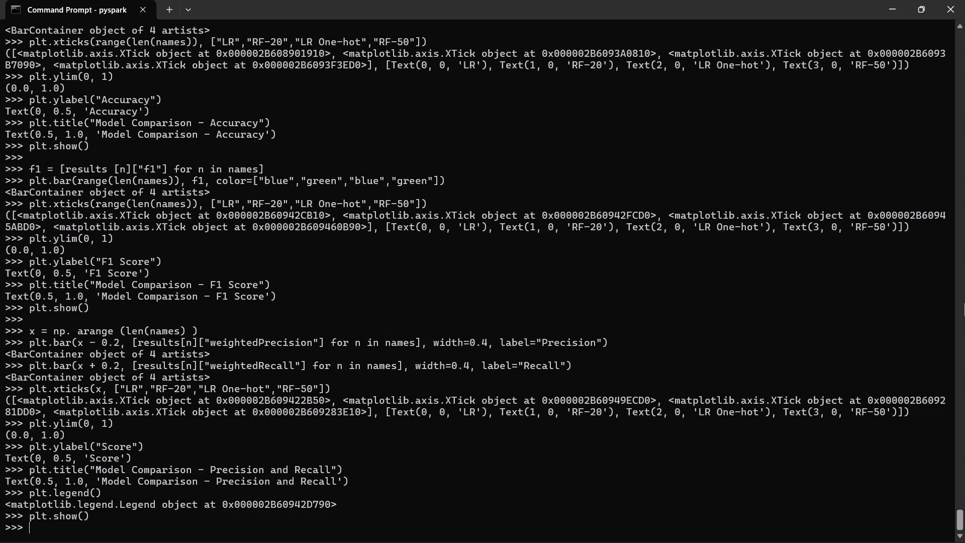
key("shift+super+s")
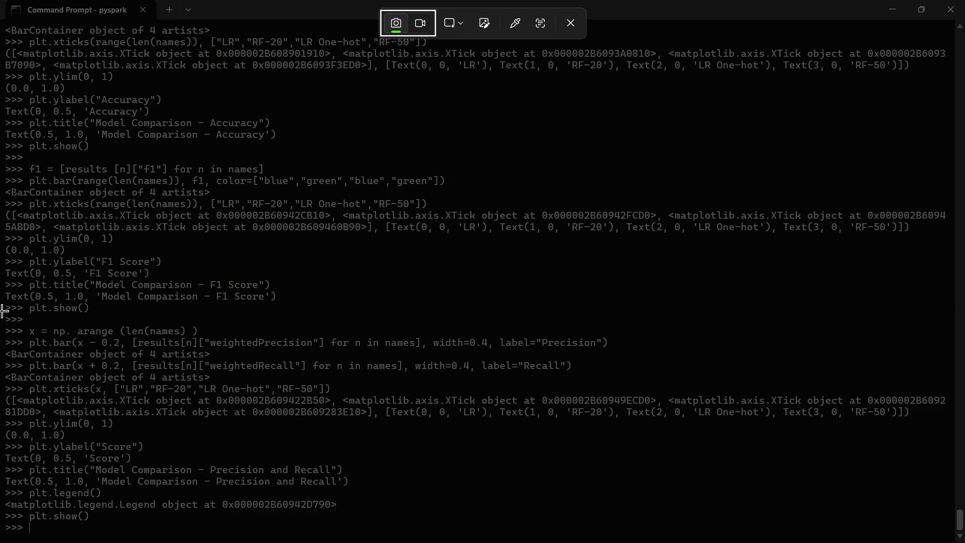
left_click_drag(1, 319, 964, 535)
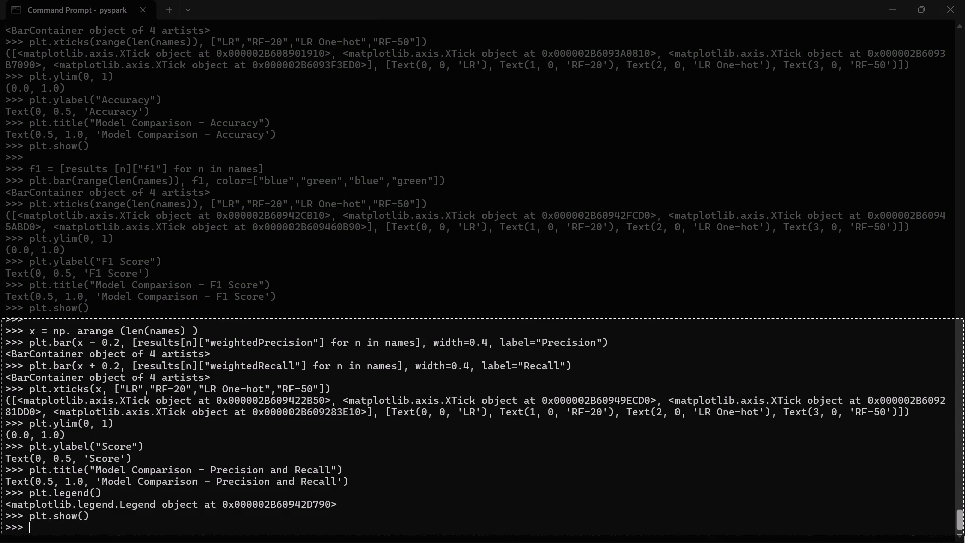
left_click_drag(964, 535, 964, 542)
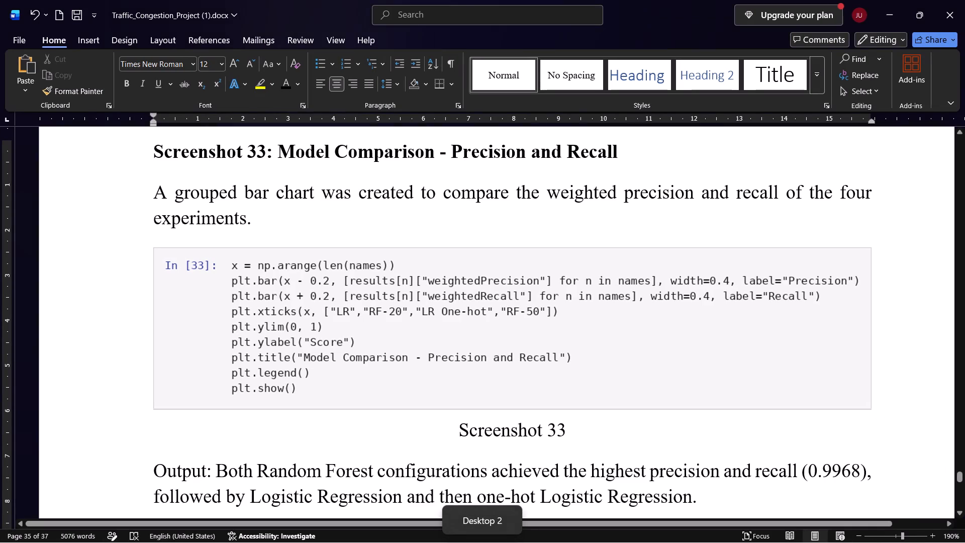
In the Word report, paste the terminal snip above the Screenshot 33 caption and delete the old In [33] code image.
left_click(533, 338)
key("ctrl+v")
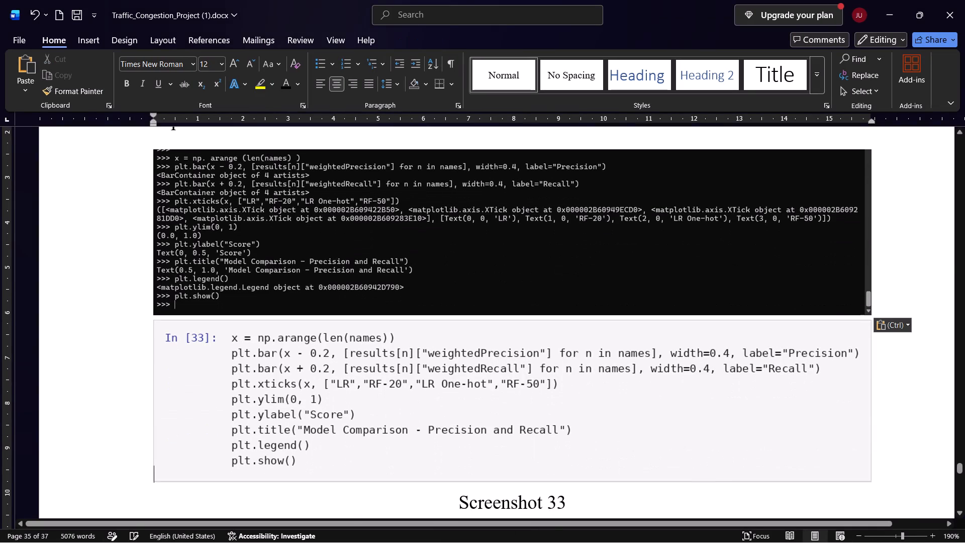
left_click(432, 365)
key("Delete")
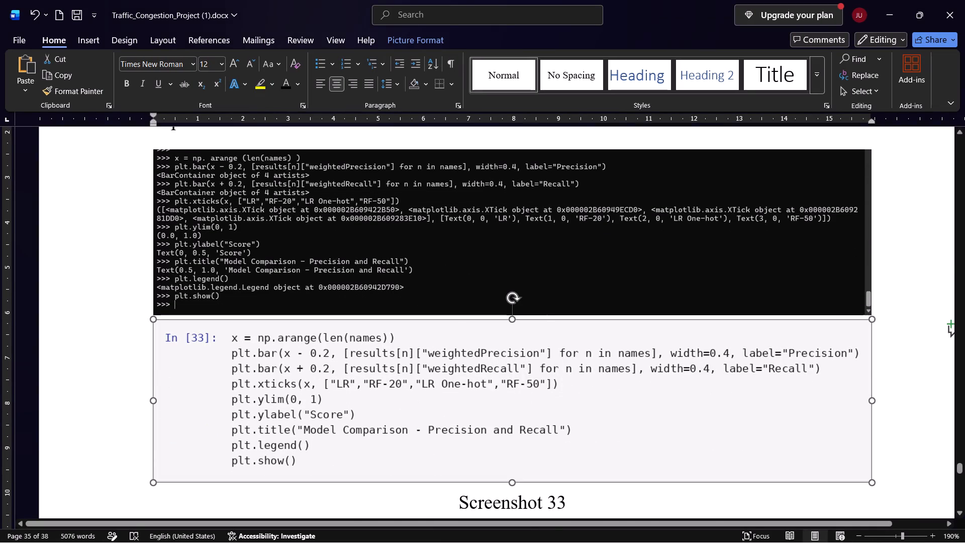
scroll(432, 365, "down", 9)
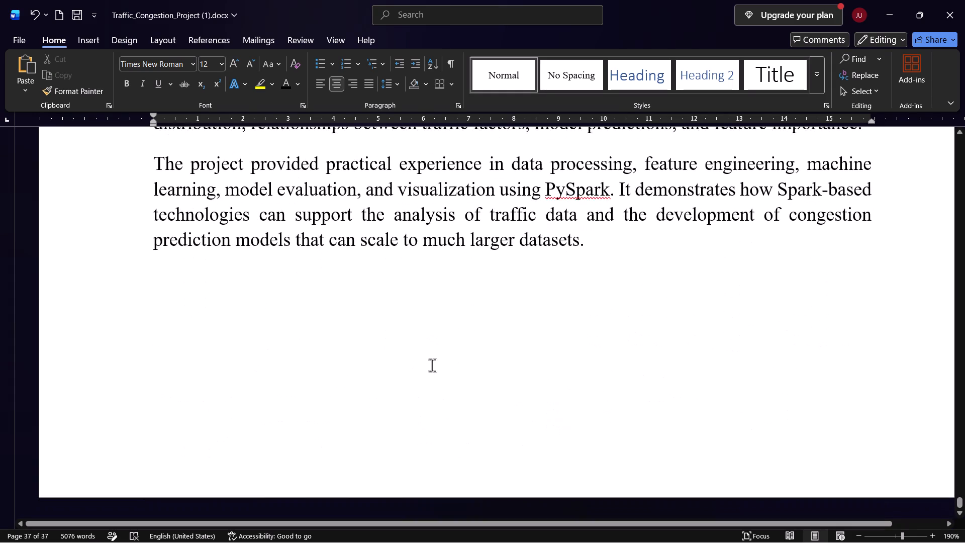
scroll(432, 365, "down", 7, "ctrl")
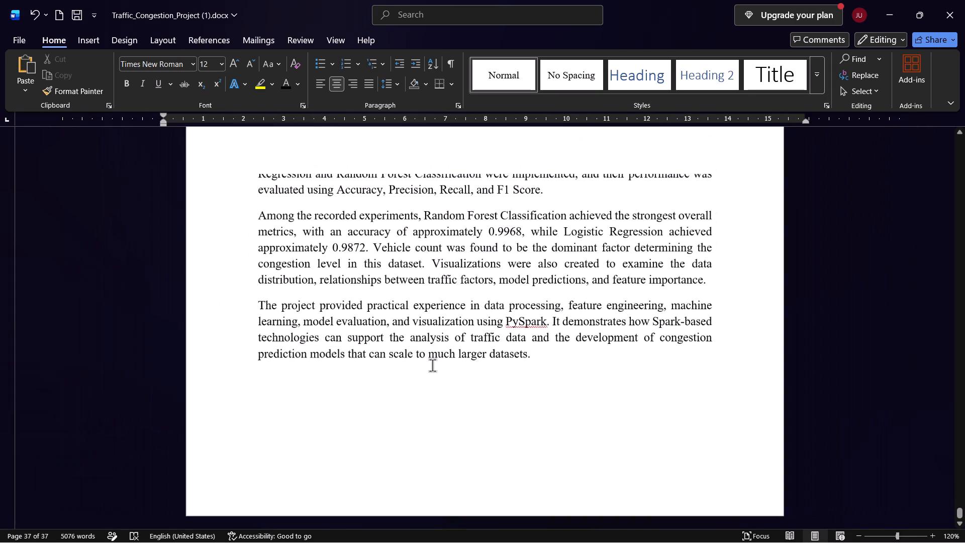
Stretch the Screenshot 33 terminal image taller at its current width, keeping the Precision and Recall chart on the same page.
scroll(432, 365, "down", 6, "ctrl")
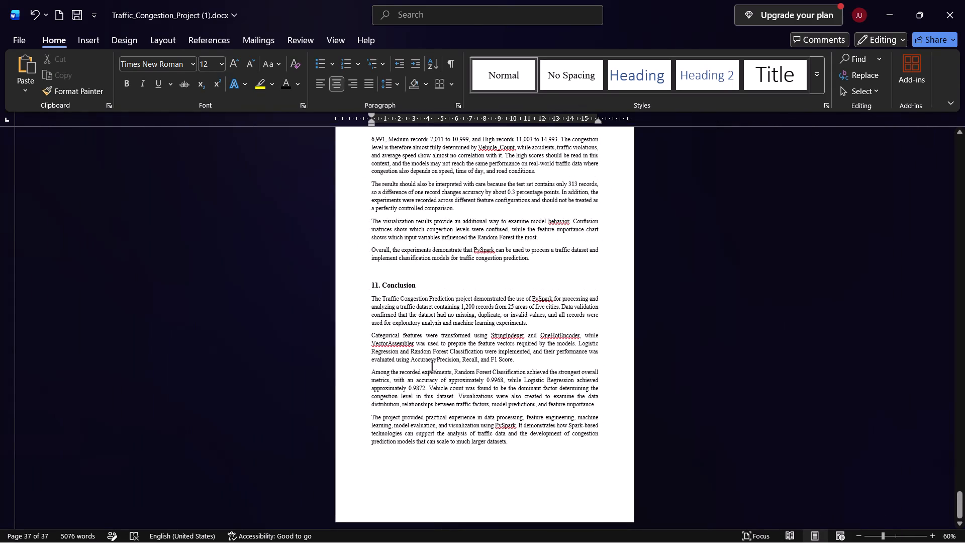
scroll(432, 365, "down", 1, "ctrl")
scroll(432, 365, "up", 1)
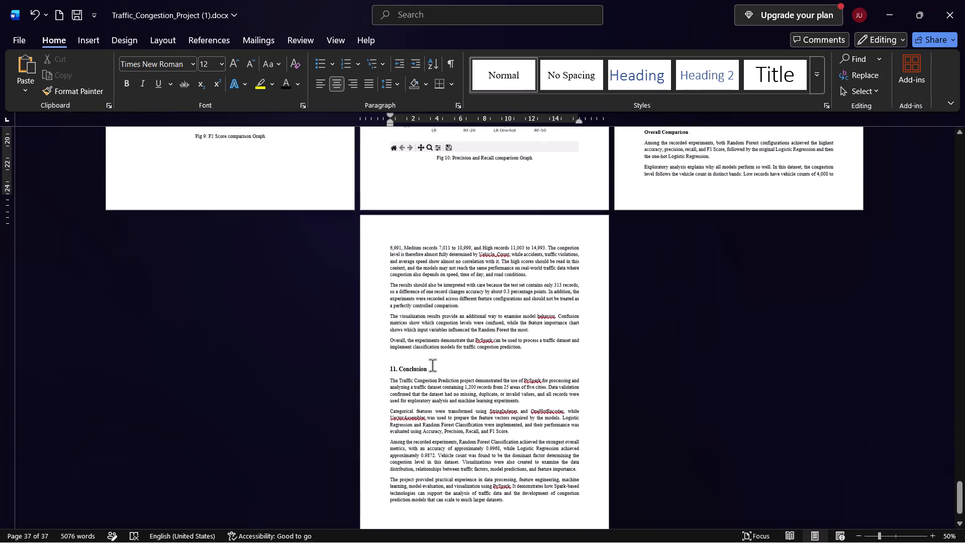
scroll(432, 365, "up", 4)
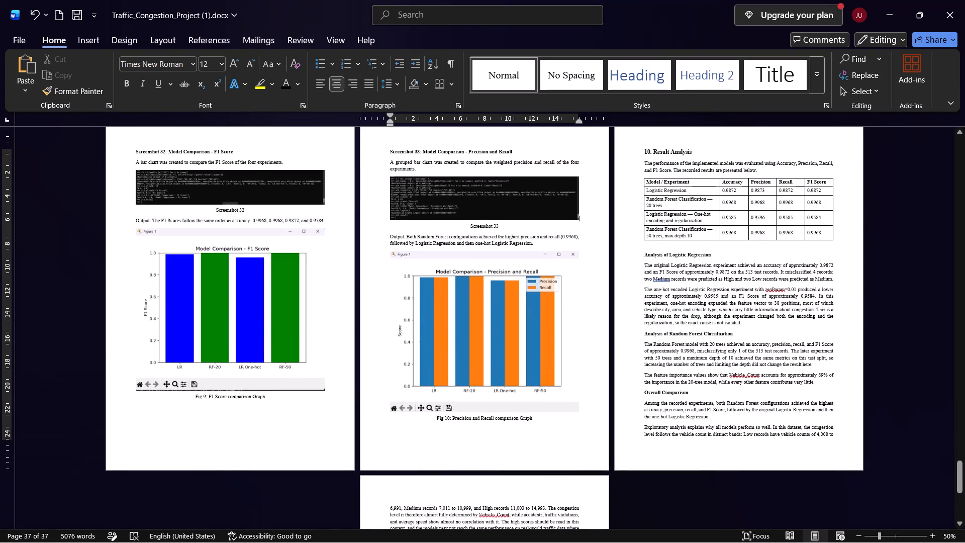
scroll(432, 365, "up", 3)
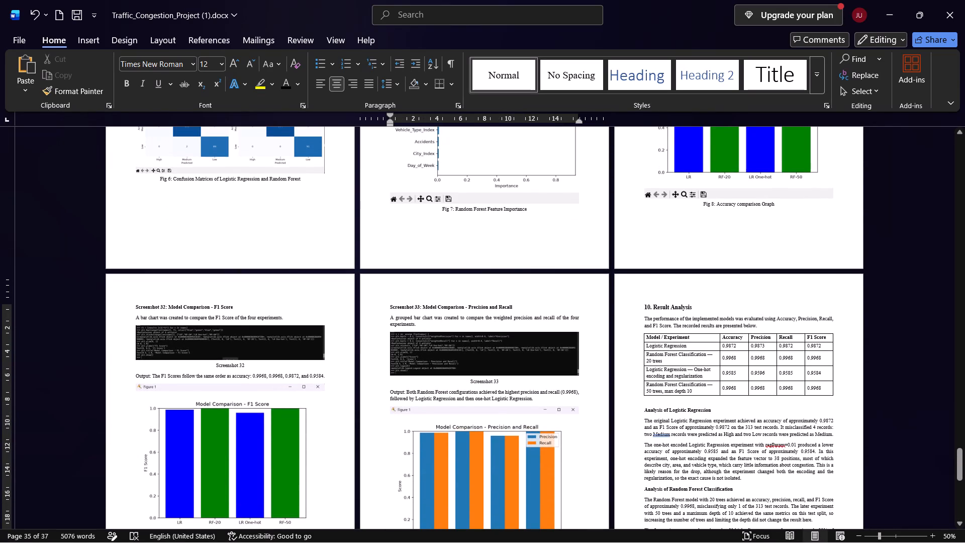
scroll(459, 359, "up", 1)
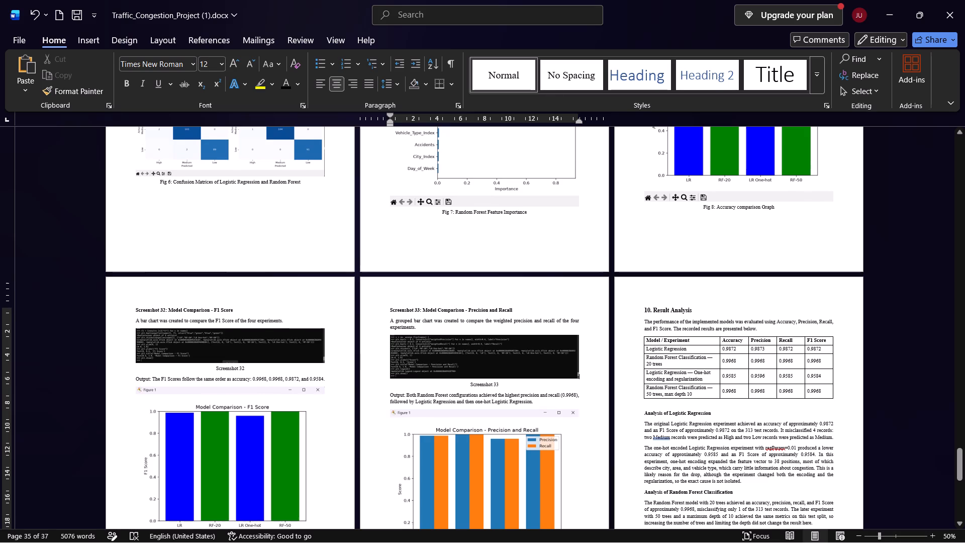
scroll(459, 359, "up", 1)
left_click(464, 366)
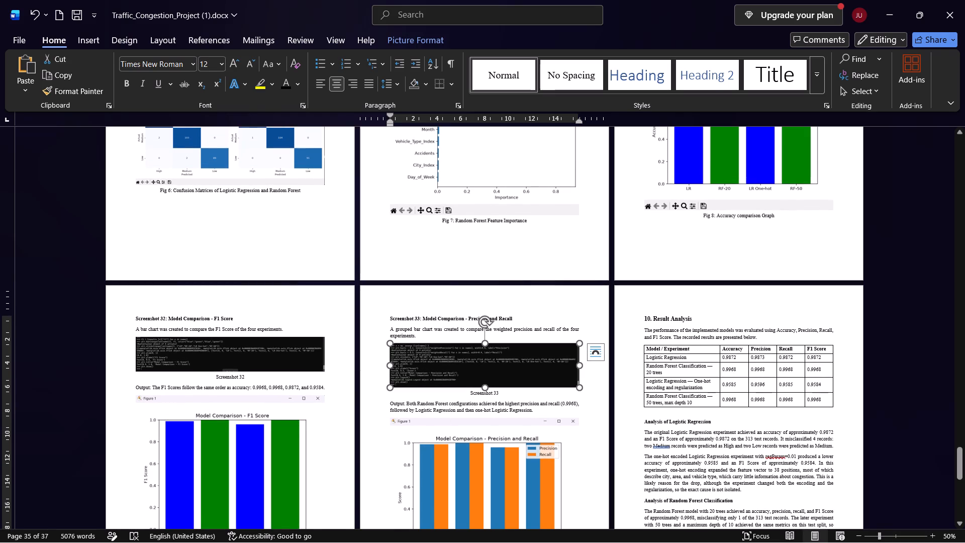
left_click_drag(484, 390, 488, 409)
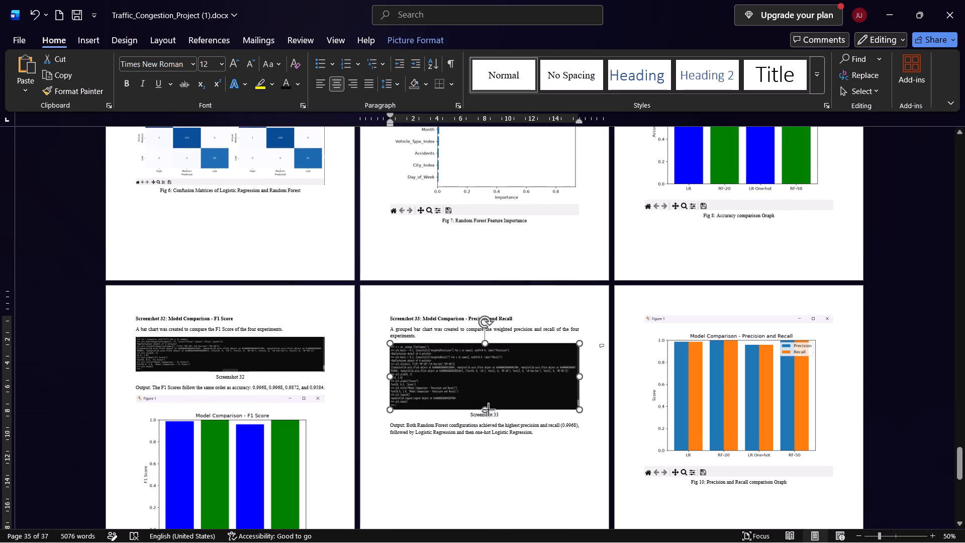
left_click_drag(488, 409, 489, 399)
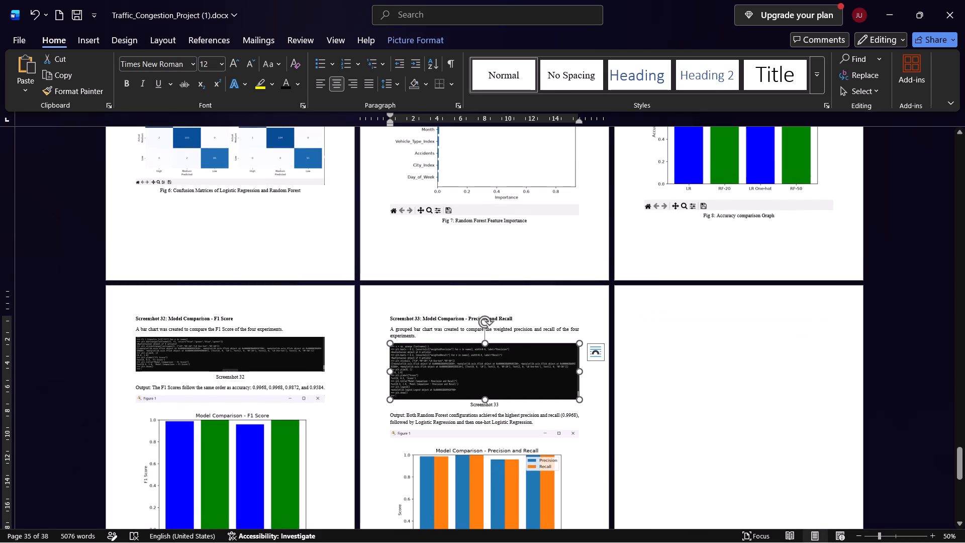
left_click(486, 341)
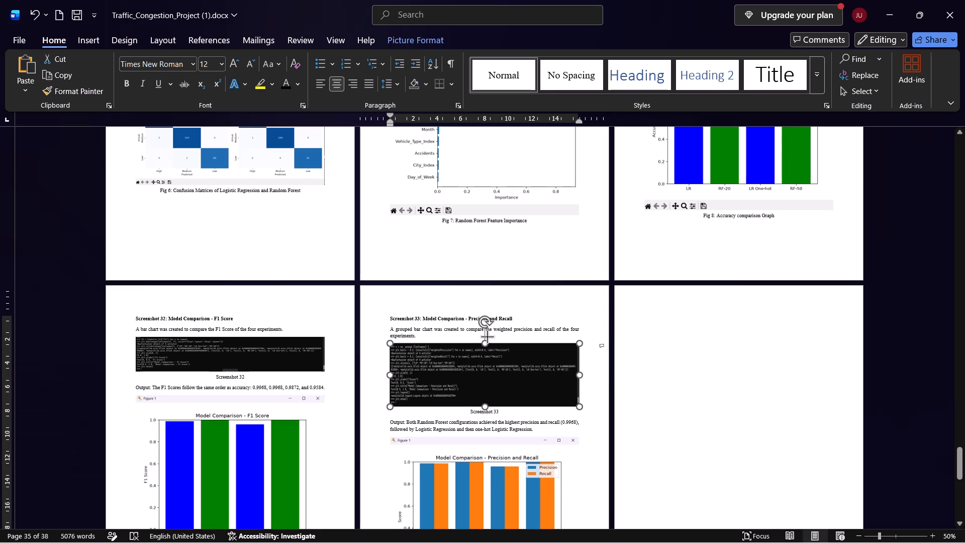
scroll(436, 372, "up", 3, "ctrl")
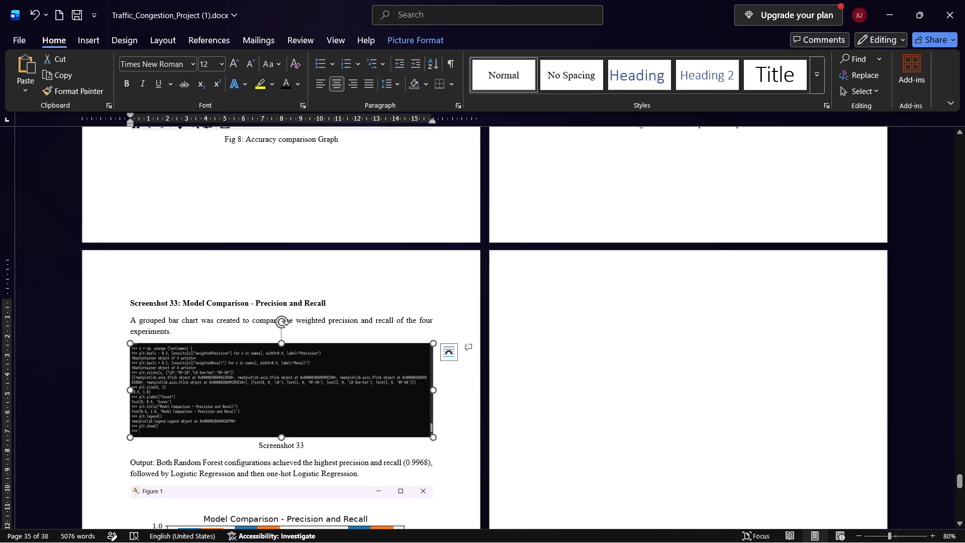
scroll(301, 361, "up", 1, "ctrl")
scroll(439, 357, "up", 2, "ctrl")
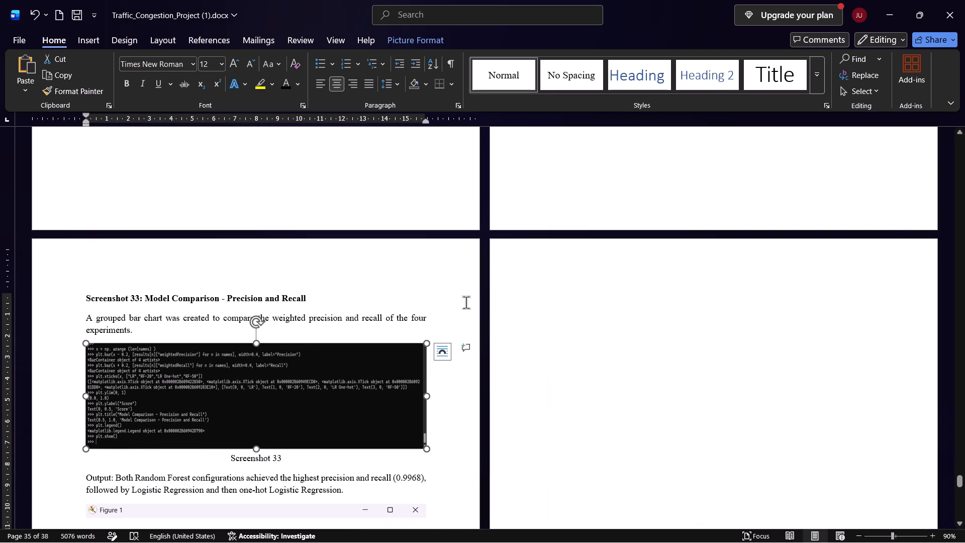
scroll(315, 304, "down", 3, "ctrl")
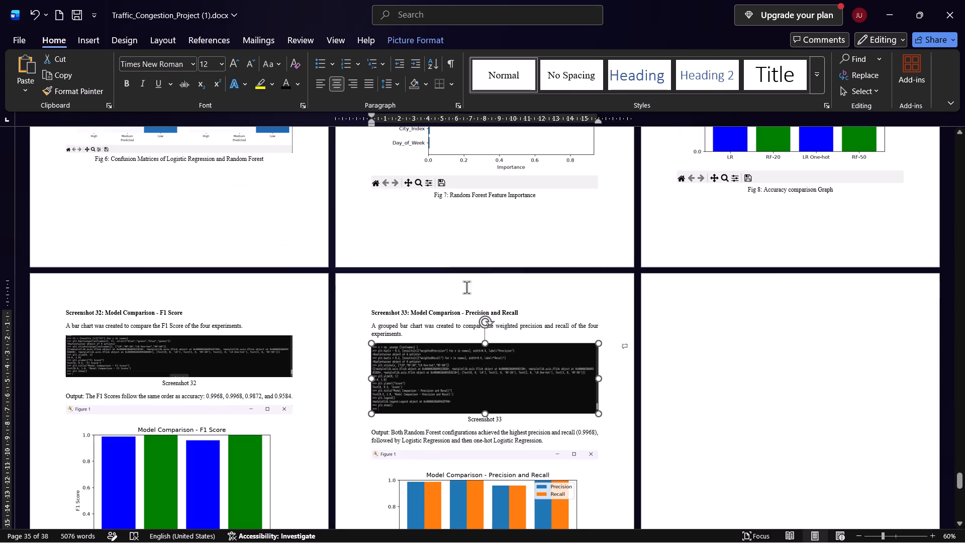
Add the word PySpark in the cover page title to the spelling dictionary.
scroll(480, 288, "up", 8)
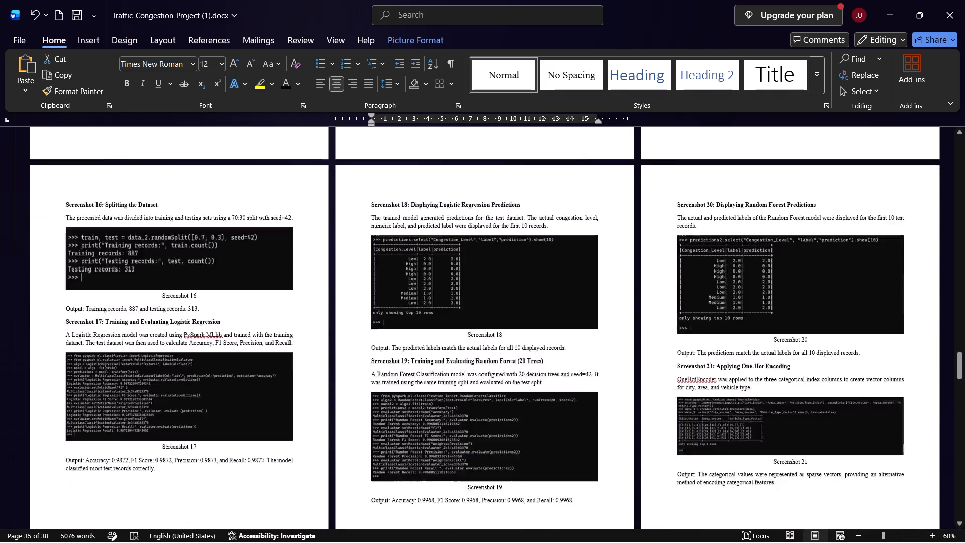
scroll(480, 288, "up", 11)
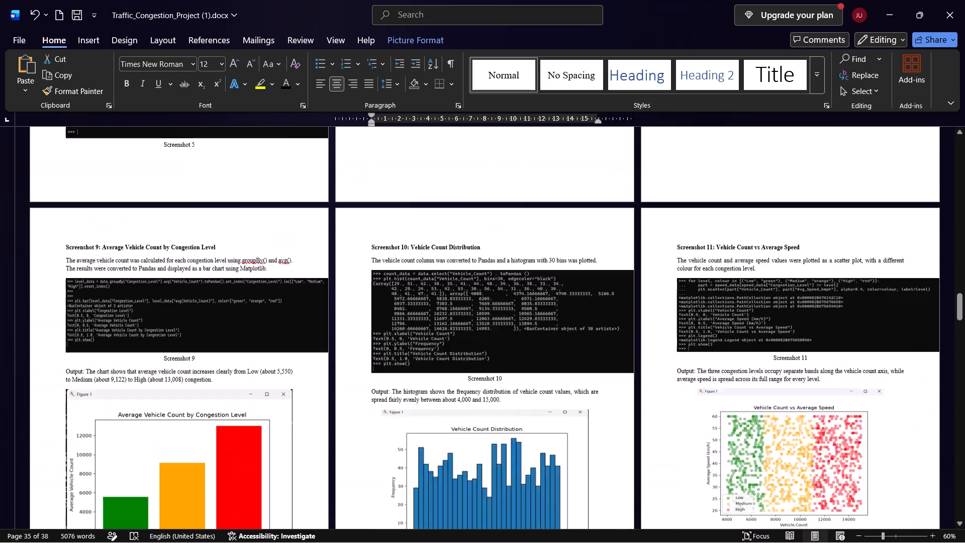
scroll(480, 288, "up", 9)
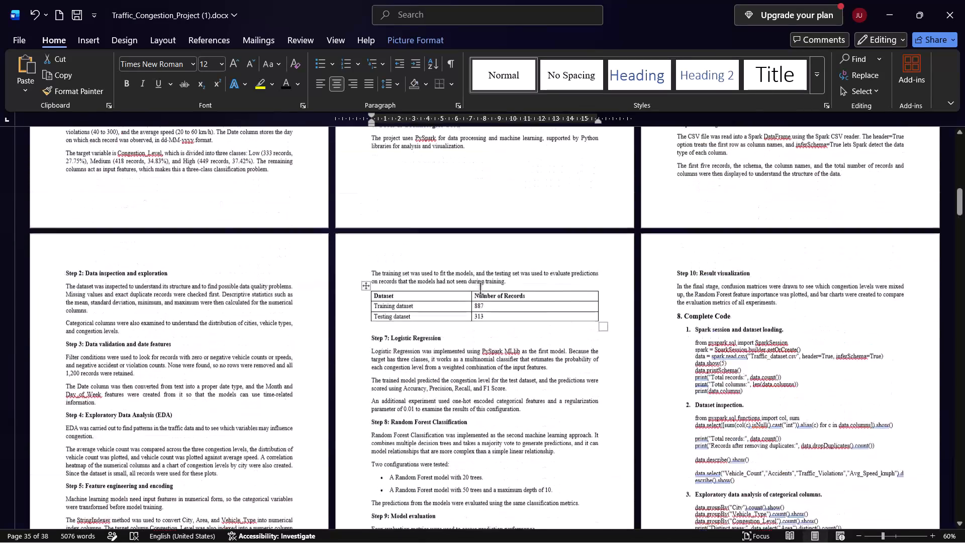
scroll(480, 288, "up", 5)
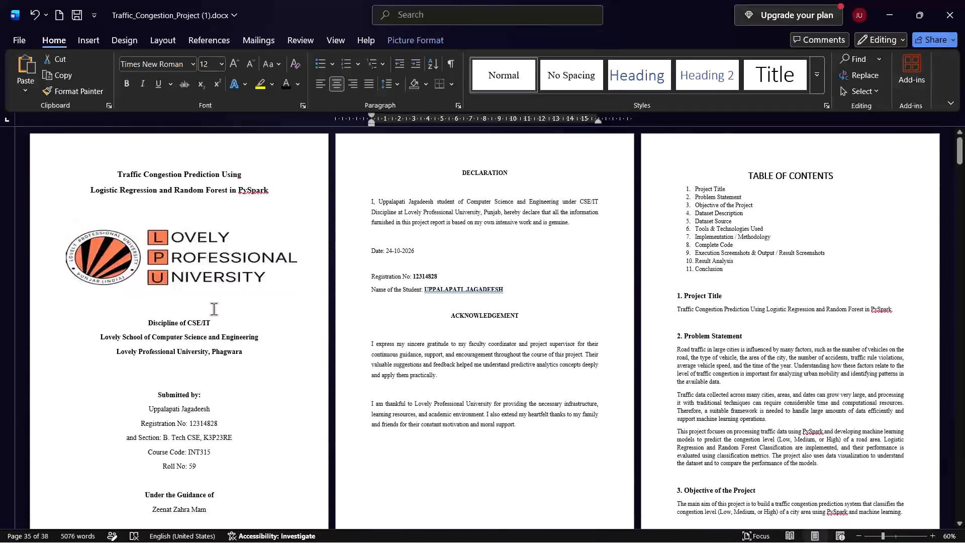
left_click(247, 190)
right_click(249, 198)
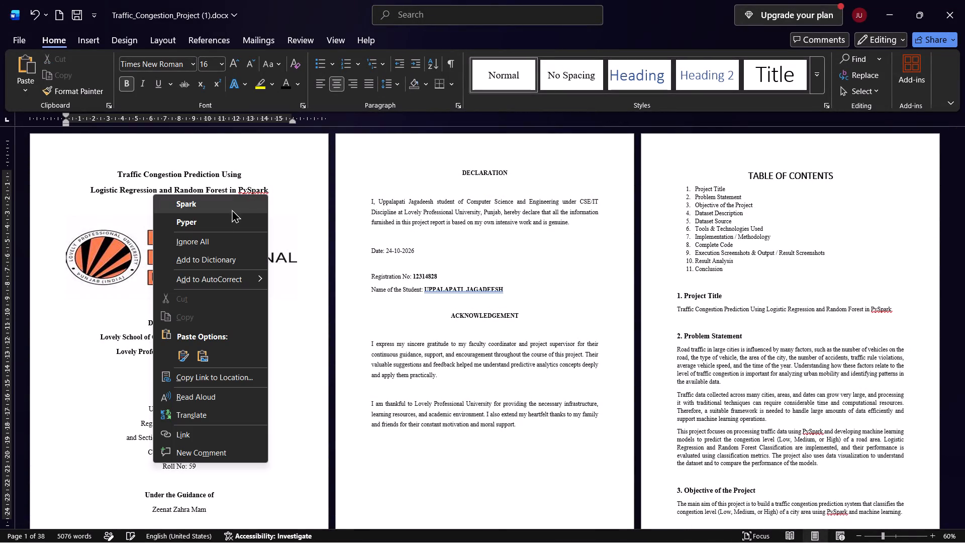
left_click(201, 263)
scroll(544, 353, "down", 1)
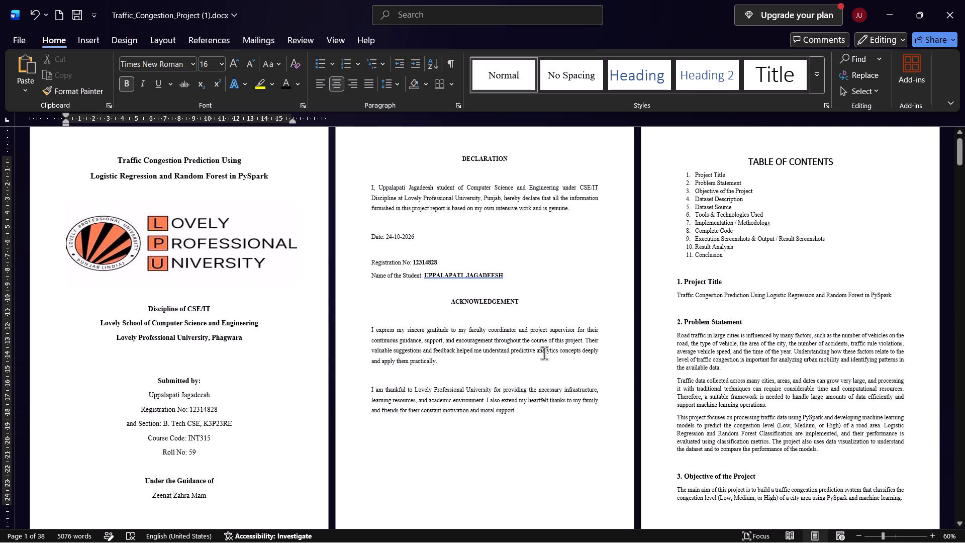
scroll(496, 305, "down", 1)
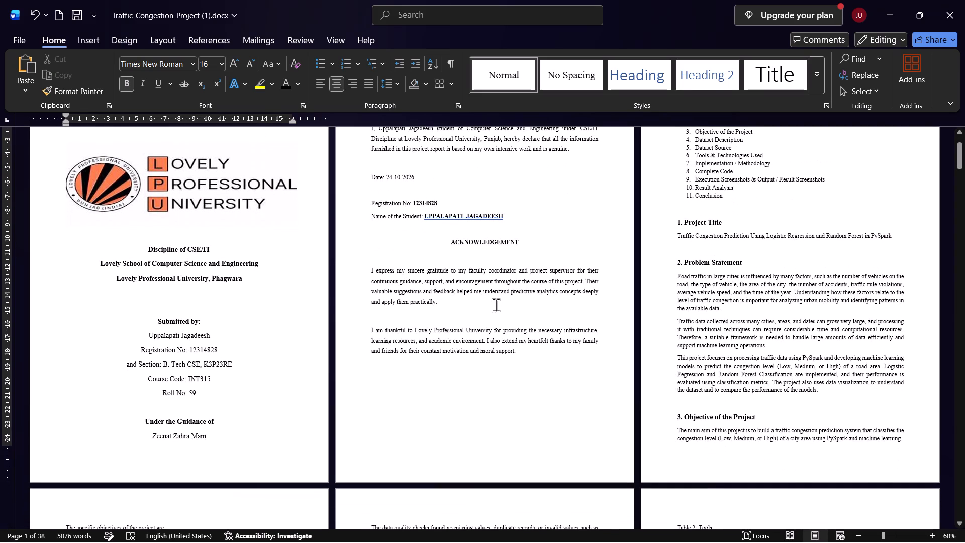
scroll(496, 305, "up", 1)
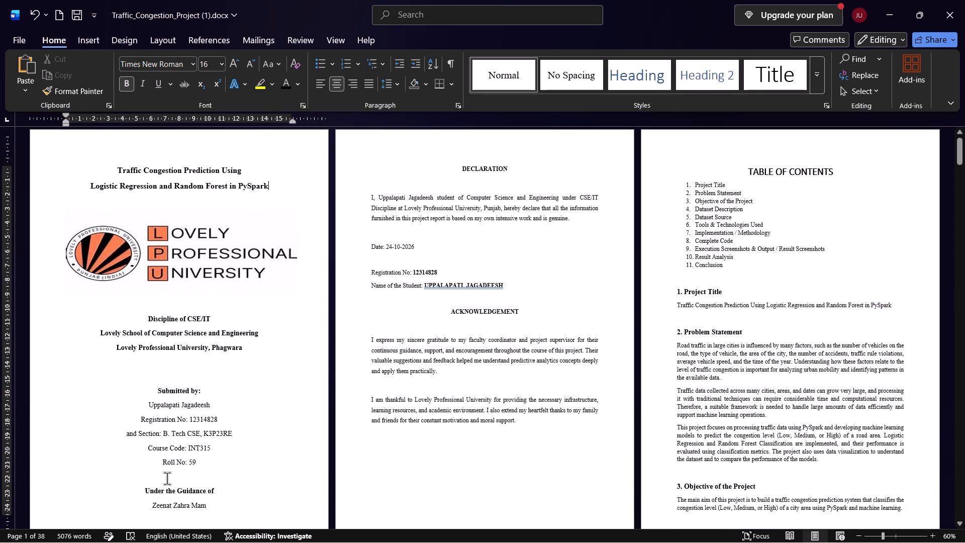
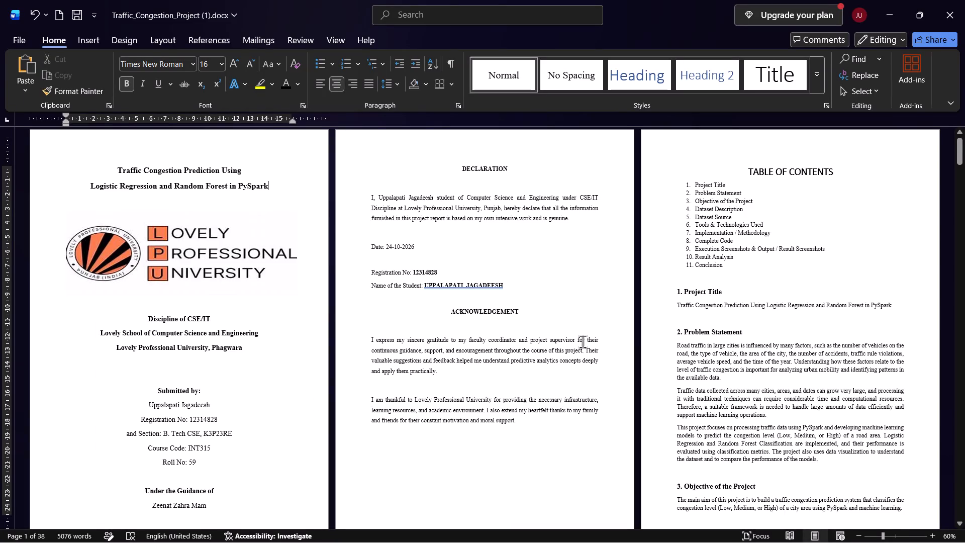
Add the word MLlib in Table 2: Tools to the spelling dictionary.
scroll(583, 341, "down", 10)
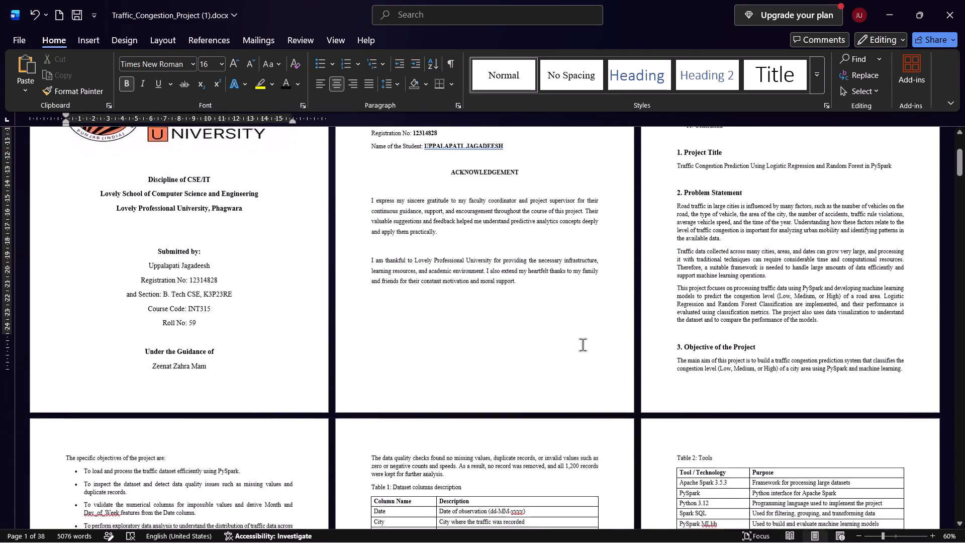
scroll(583, 344, "down", 12)
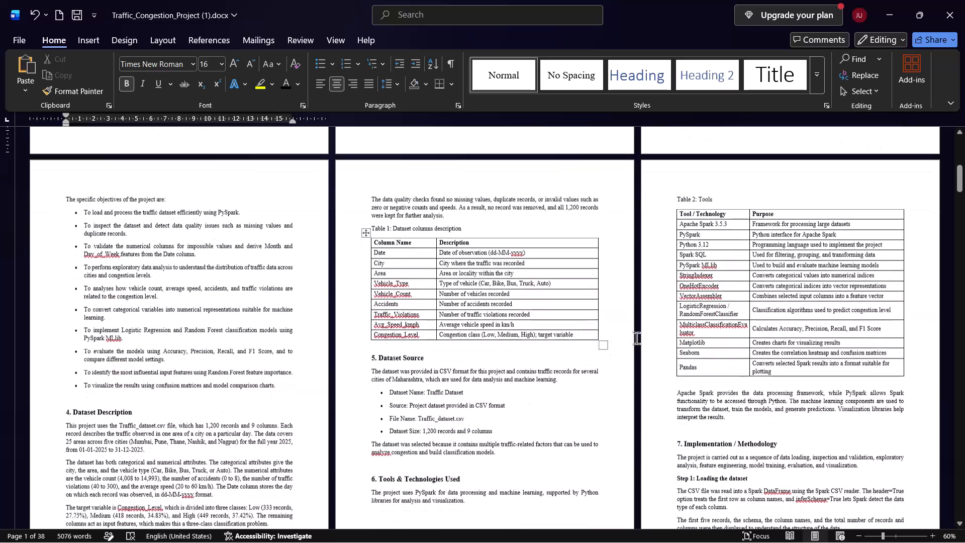
left_click(713, 269)
right_click(713, 269)
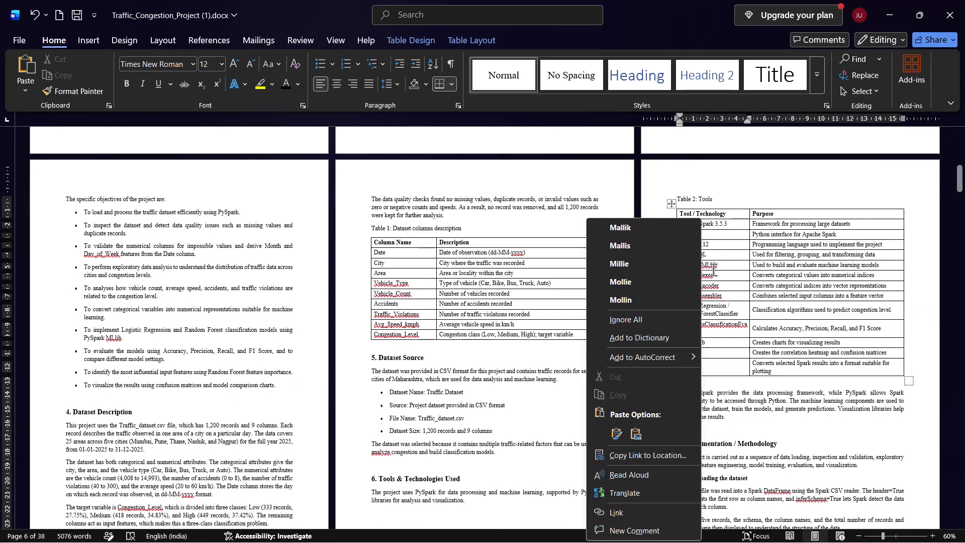
left_click(633, 334)
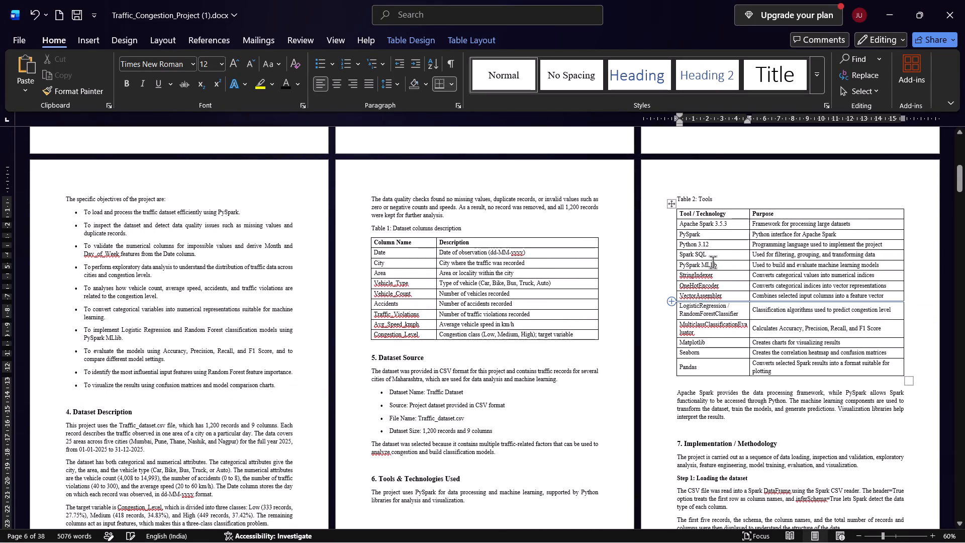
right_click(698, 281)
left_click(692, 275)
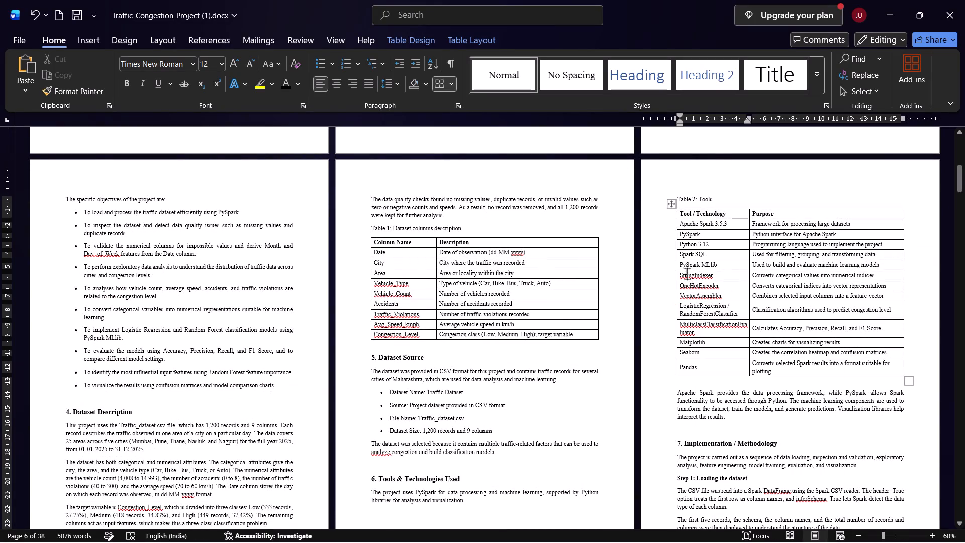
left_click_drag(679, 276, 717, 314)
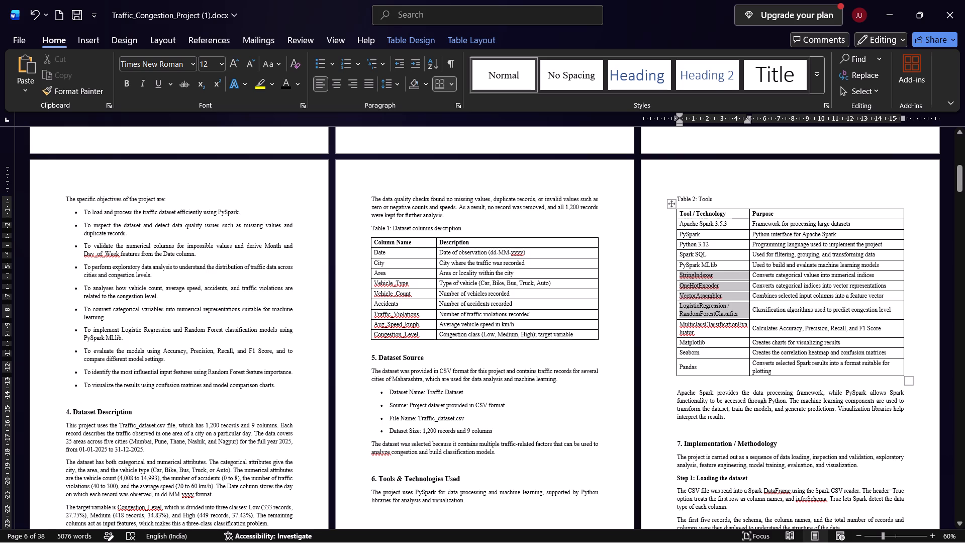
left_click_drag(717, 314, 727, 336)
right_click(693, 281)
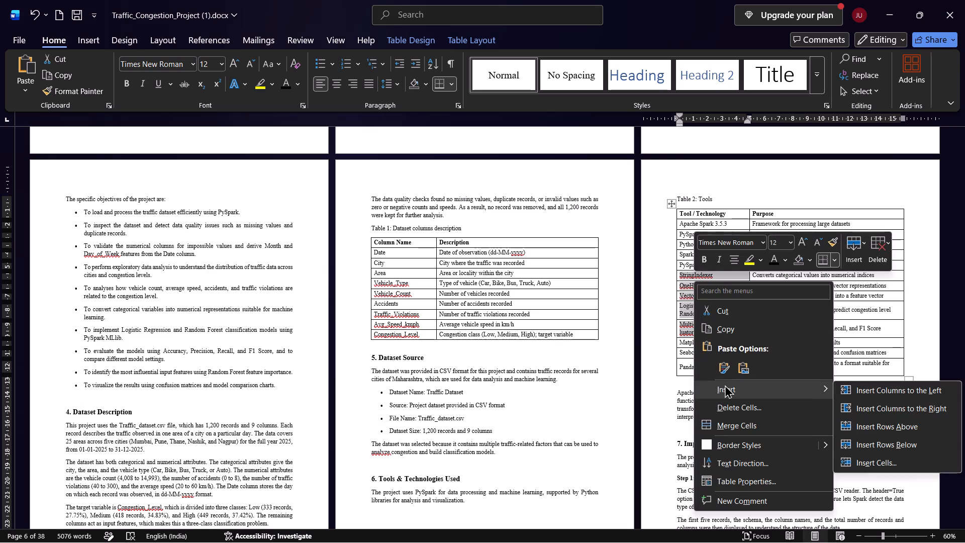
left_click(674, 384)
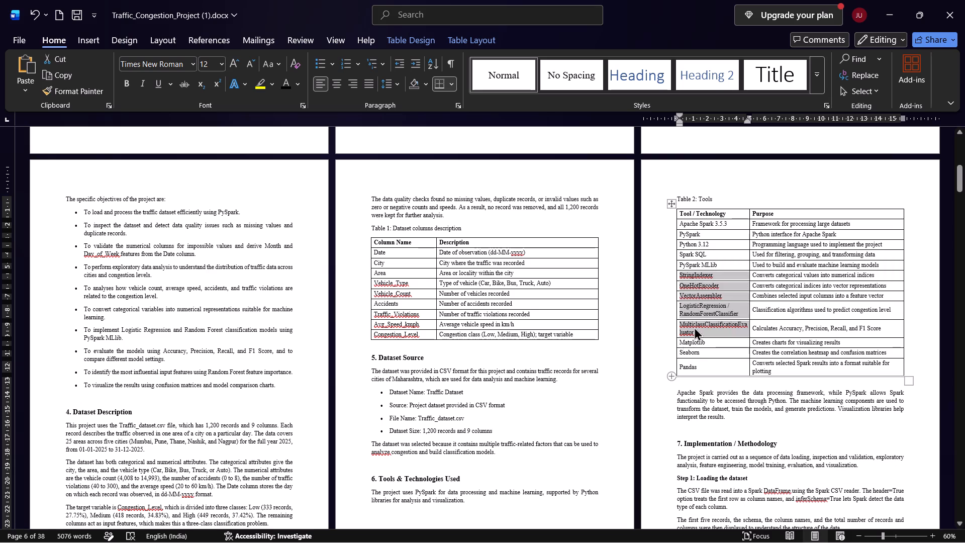
Add StringIndexer, OneHotEncoder, VectorAssembler and MulticlassClassificationEvaluator in Table 2: Tools to the spelling dictionary.
left_click(703, 275)
right_click(703, 275)
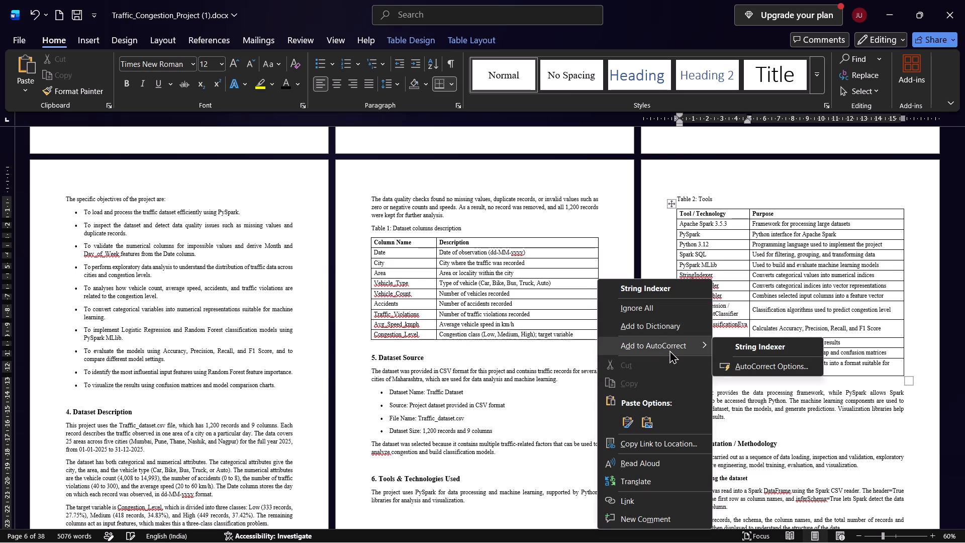
left_click(670, 326)
left_click(707, 285)
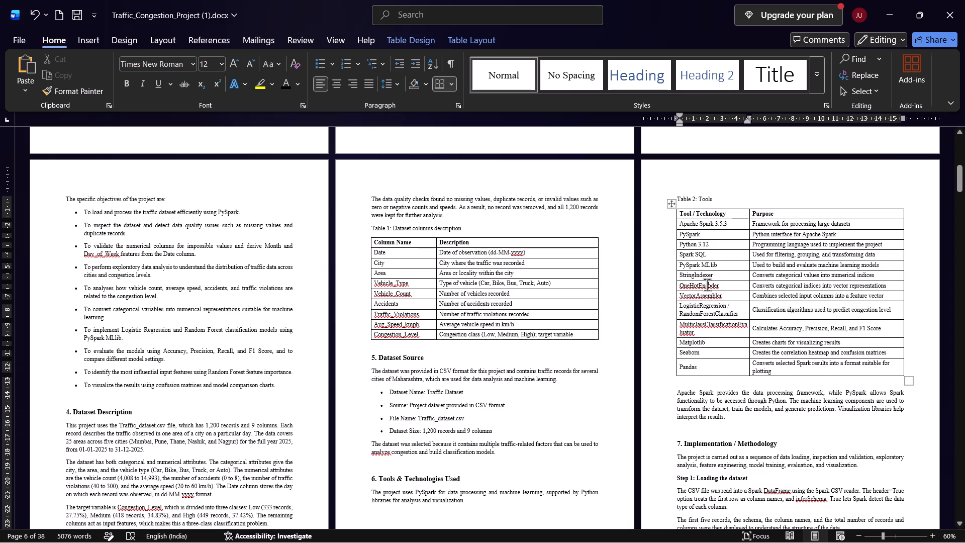
right_click(707, 285)
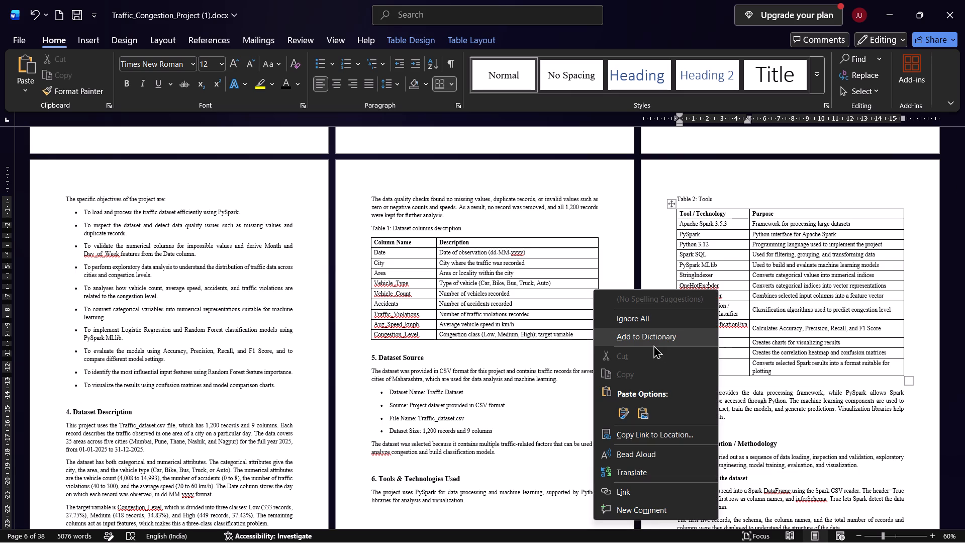
left_click(653, 344)
right_click(712, 293)
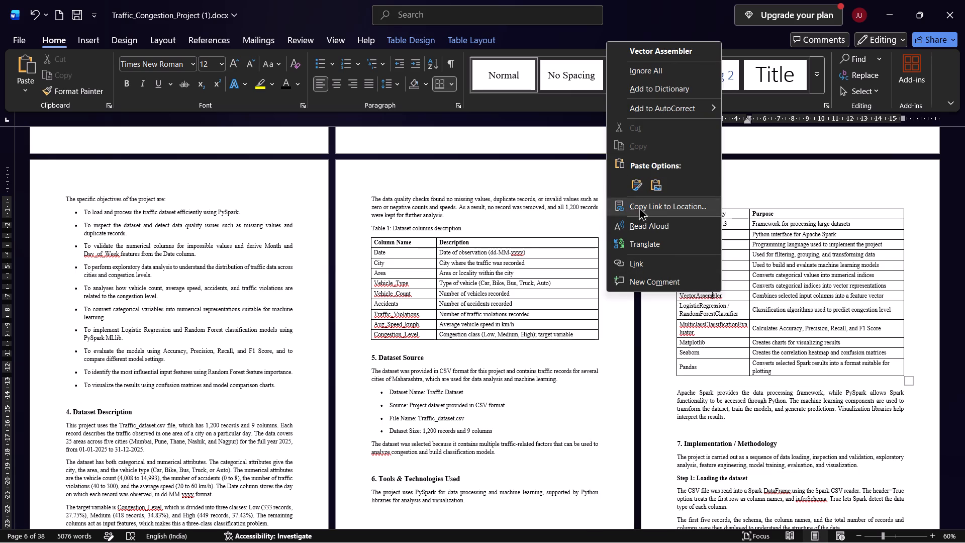
left_click(641, 90)
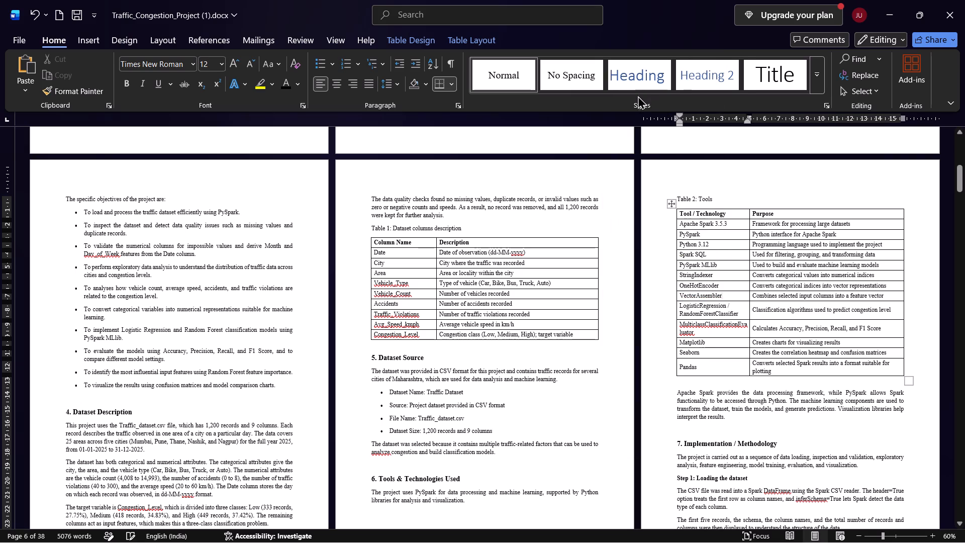
right_click(704, 325)
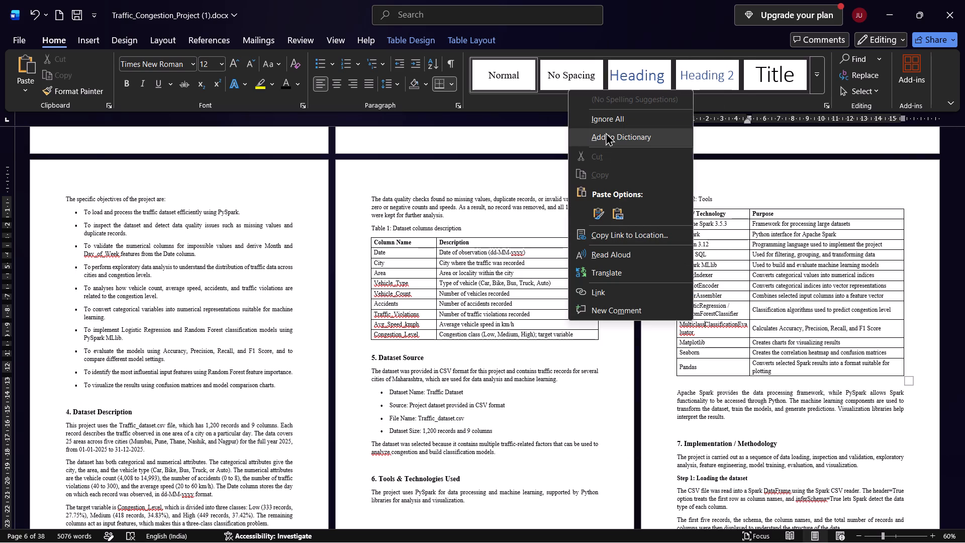
left_click(606, 132)
Add the word analyze in the closing paragraph of section 5, Dataset Source, to the spelling dictionary.
scroll(603, 394, "down", 2)
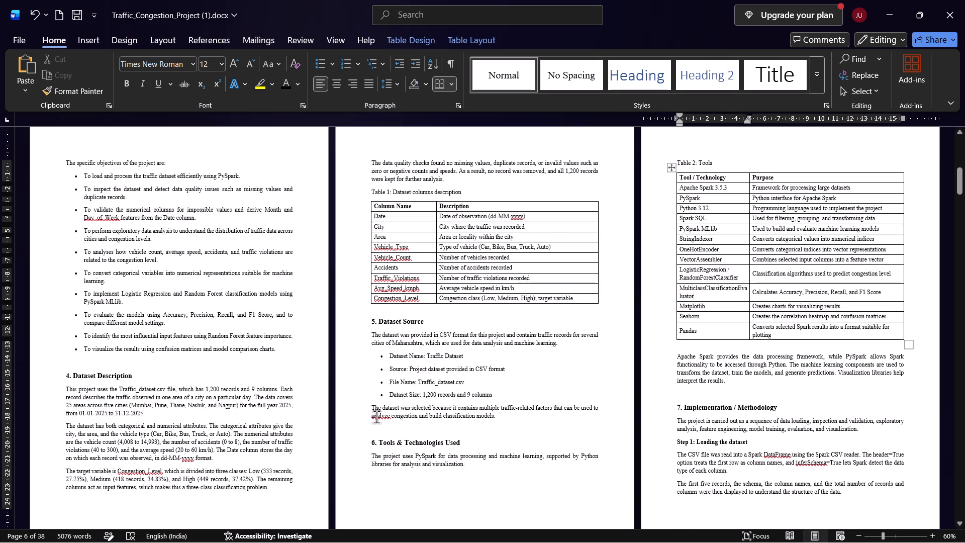
right_click(383, 418)
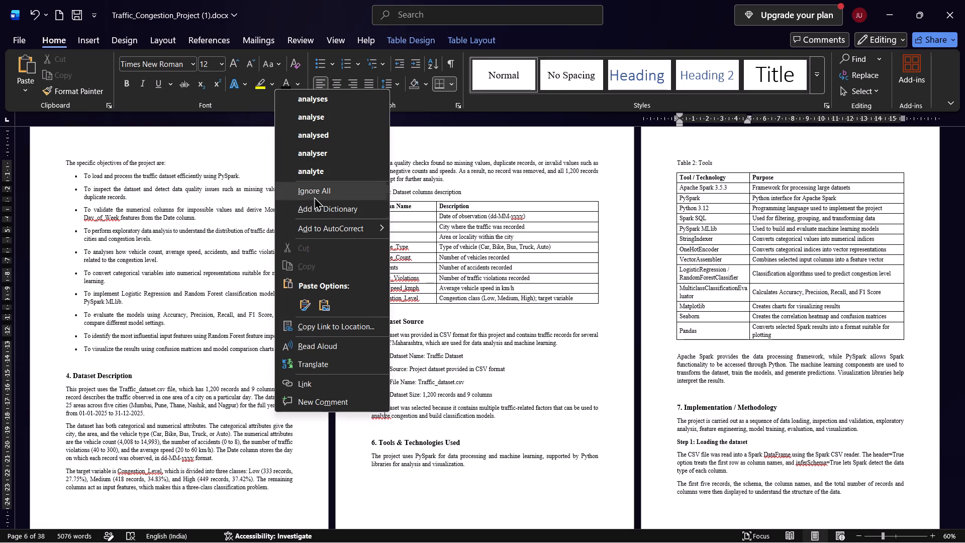
left_click(318, 209)
Add Vehicle_Type, Vehicle_Count, Traffic_Violations, Avg_Speed_kmph and Congestion_Level in Table 1 to the spelling dictionary.
right_click(386, 248)
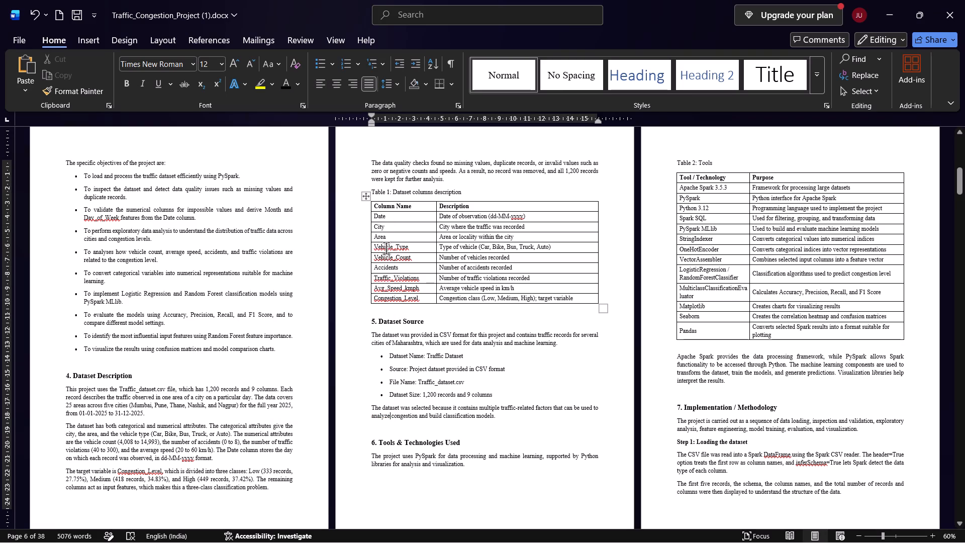
left_click(342, 292)
right_click(394, 257)
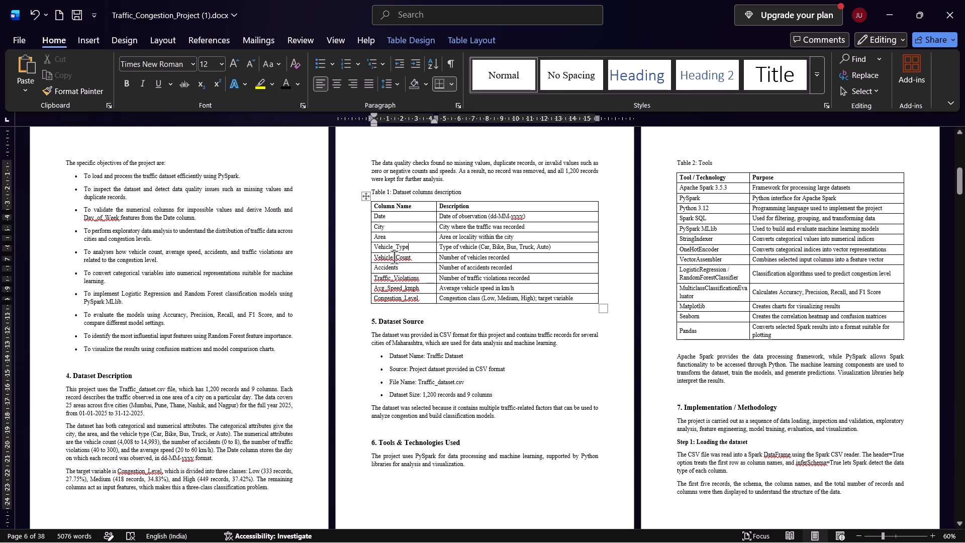
left_click(369, 306)
right_click(391, 281)
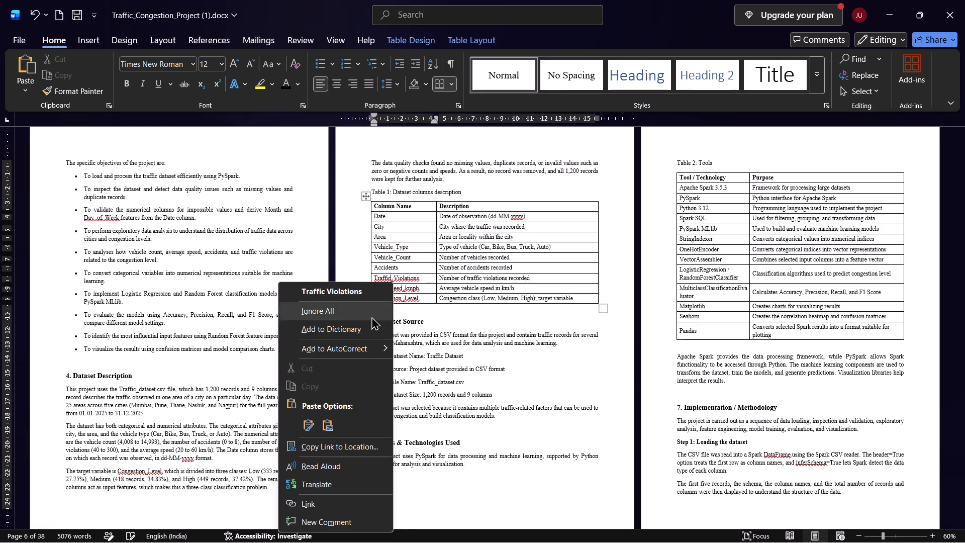
left_click(358, 325)
right_click(394, 289)
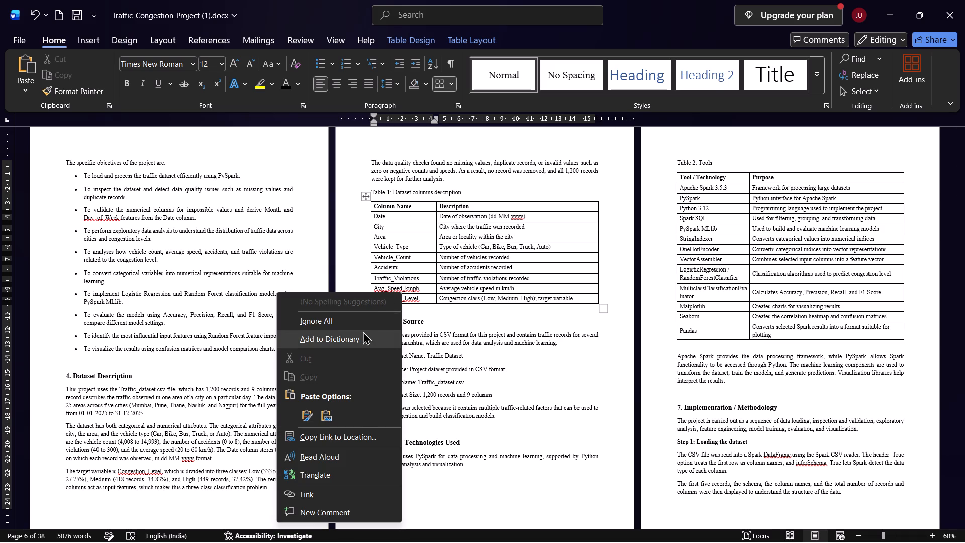
left_click(363, 331)
right_click(407, 298)
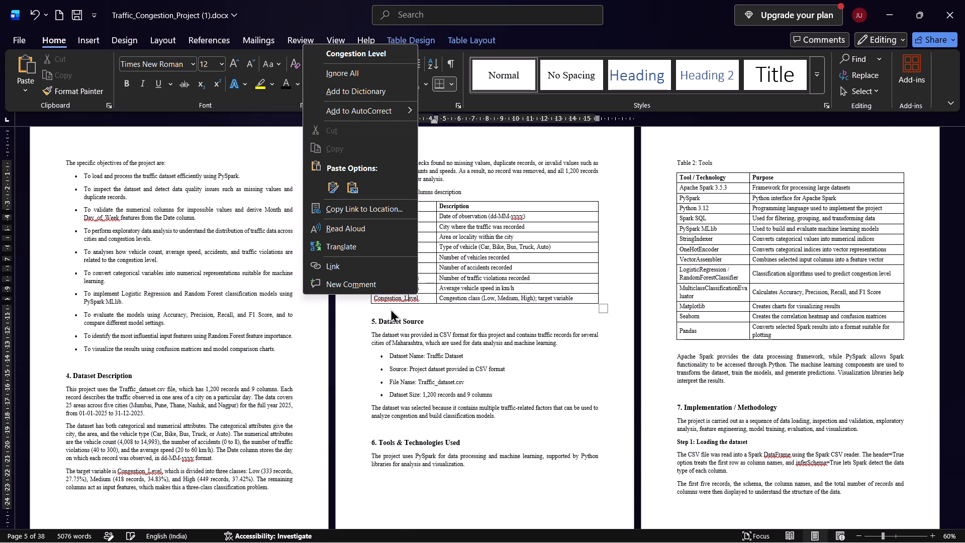
left_click(351, 98)
Add yyyy from the date format mentioned in section 4, Dataset Description, to the spelling dictionary.
scroll(333, 367, "down", 5)
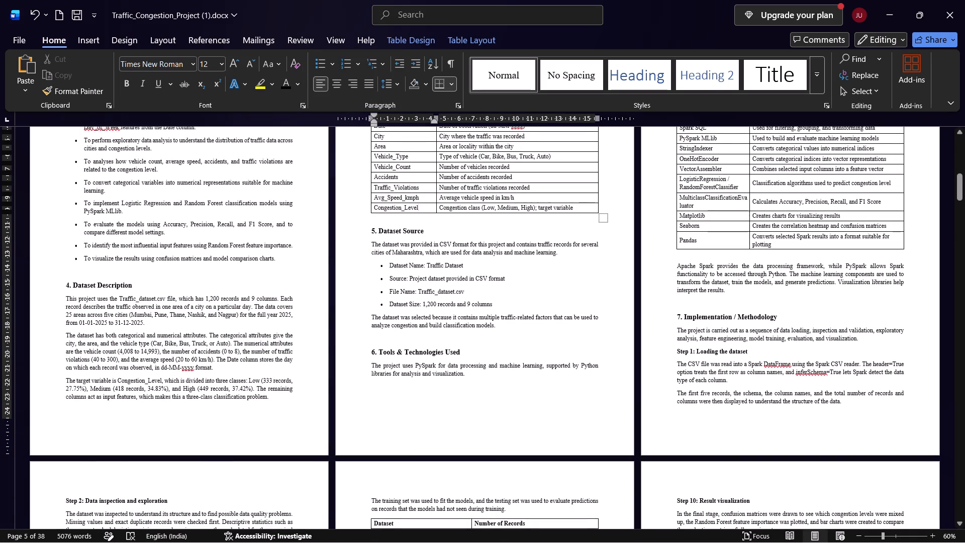
right_click(188, 371)
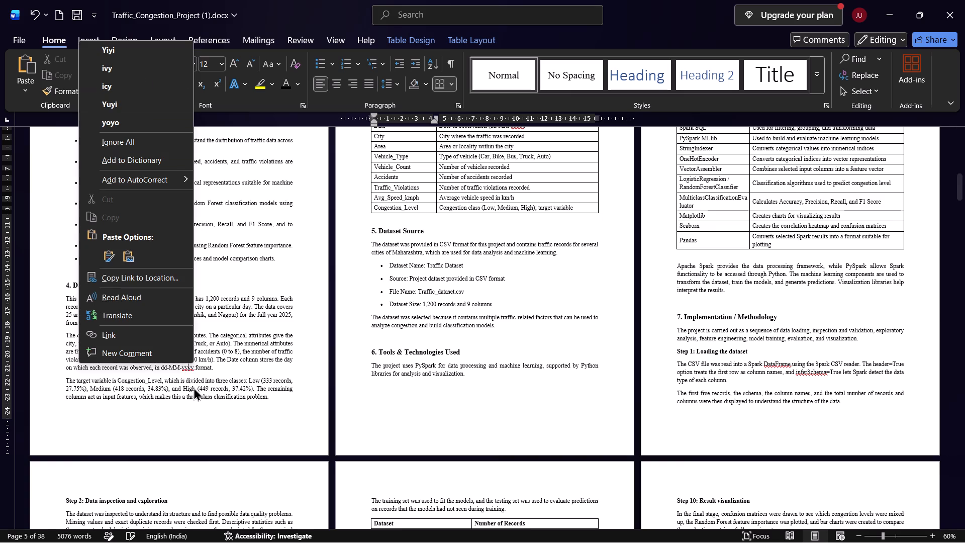
left_click(140, 158)
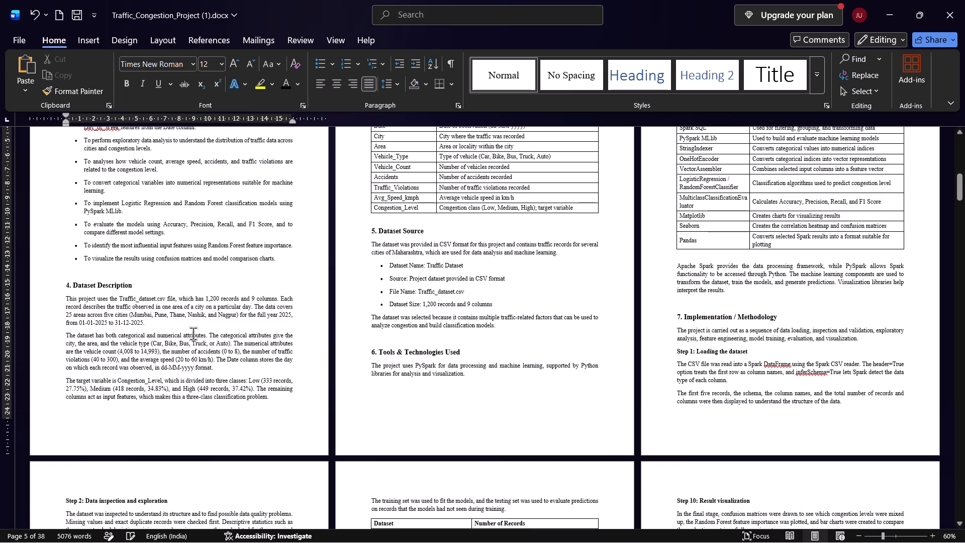
Add Day_of_Week in the Step 3: Data validation and date features paragraph to the spelling dictionary.
scroll(260, 442, "down", 1)
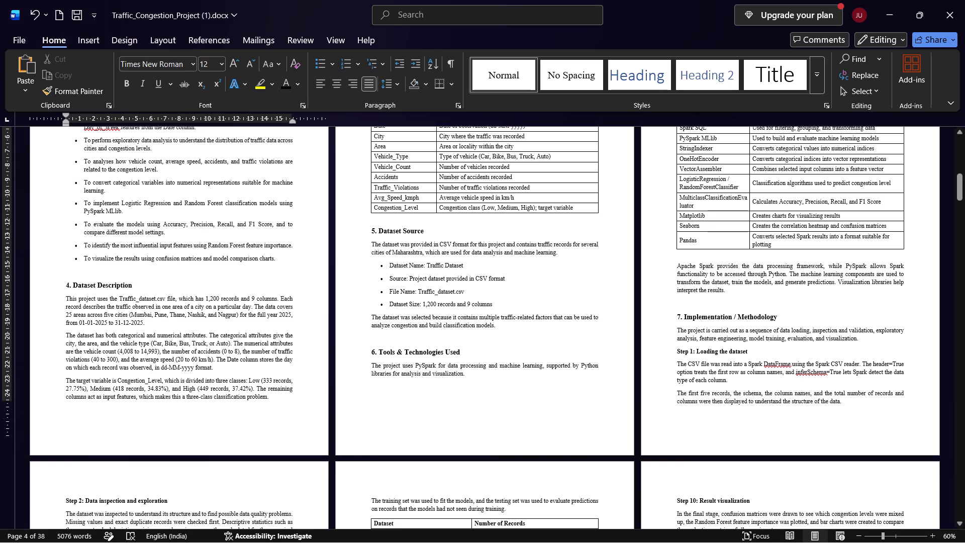
scroll(260, 442, "down", 11)
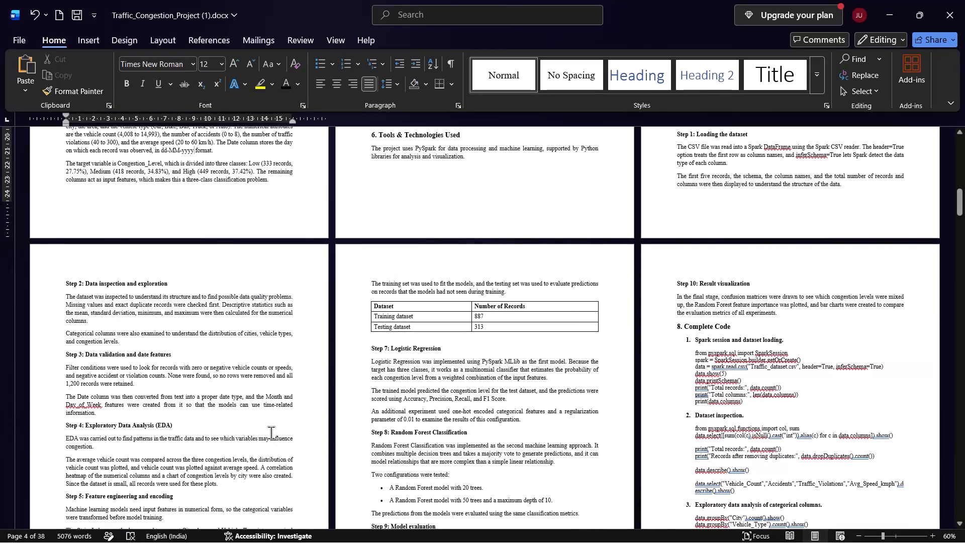
scroll(271, 434, "down", 3)
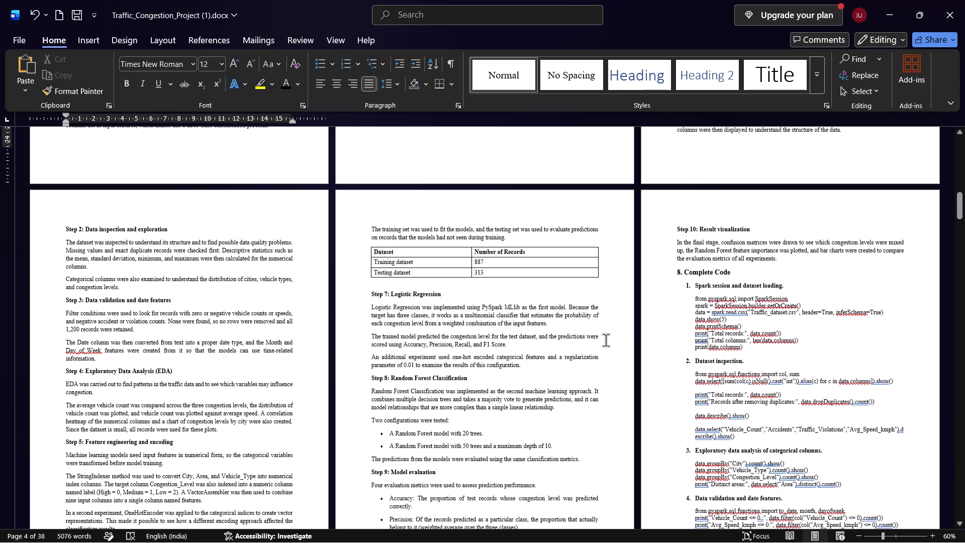
scroll(427, 346, "down", 7)
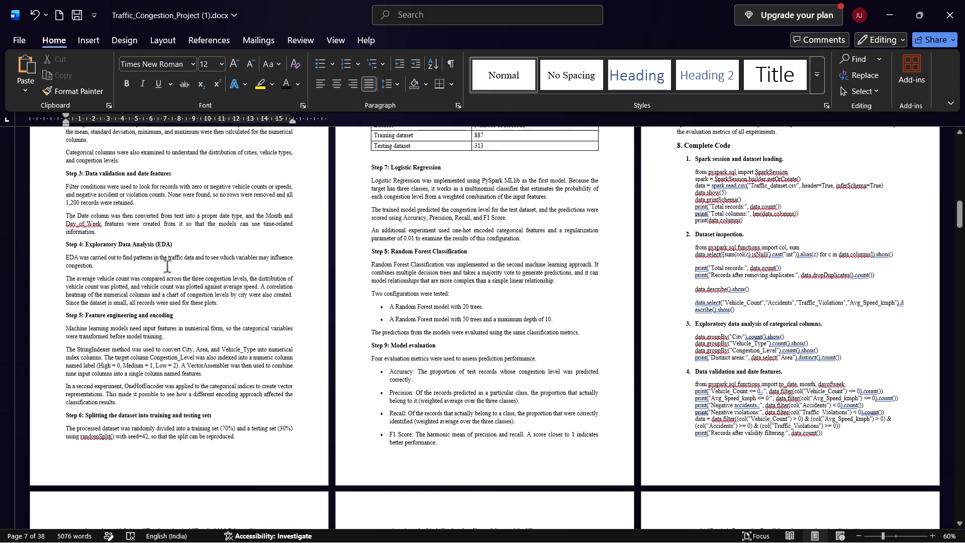
right_click(87, 224)
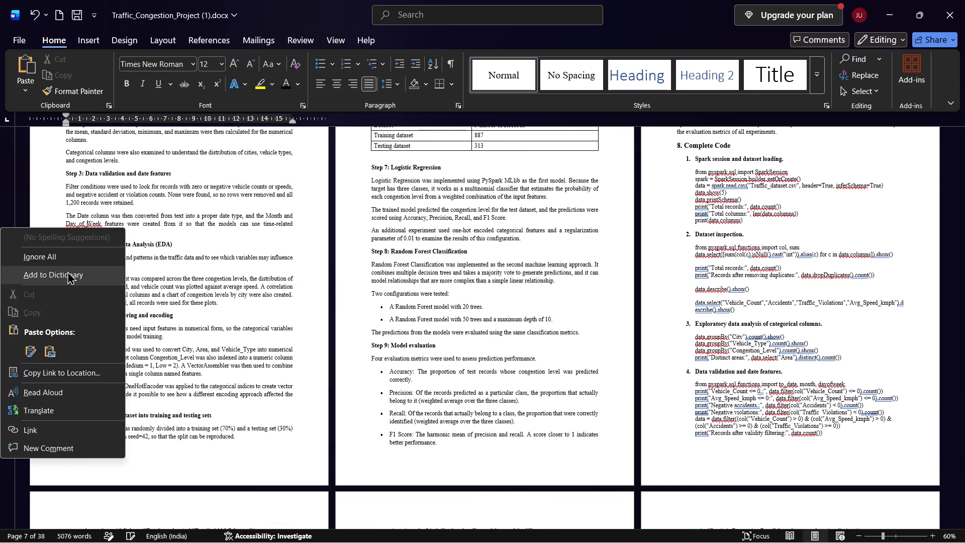
left_click(65, 280)
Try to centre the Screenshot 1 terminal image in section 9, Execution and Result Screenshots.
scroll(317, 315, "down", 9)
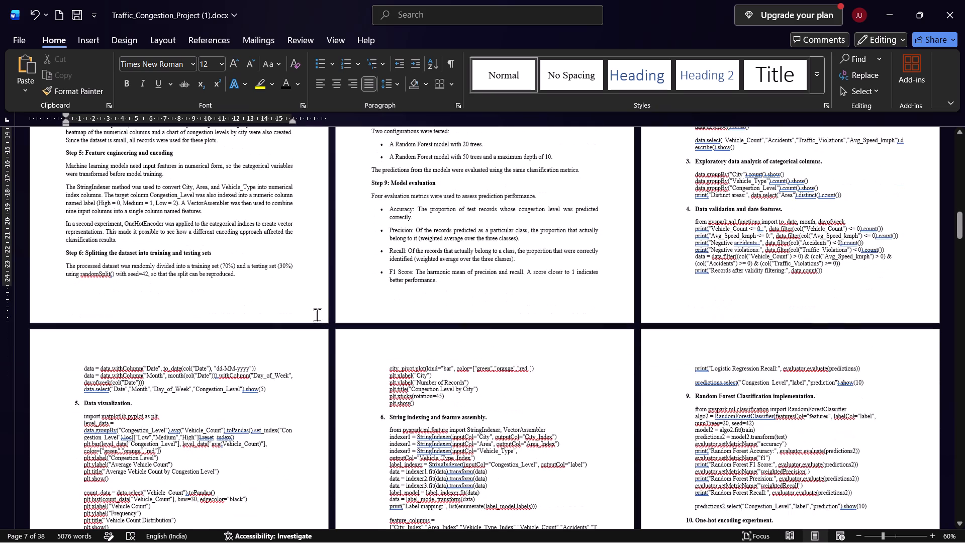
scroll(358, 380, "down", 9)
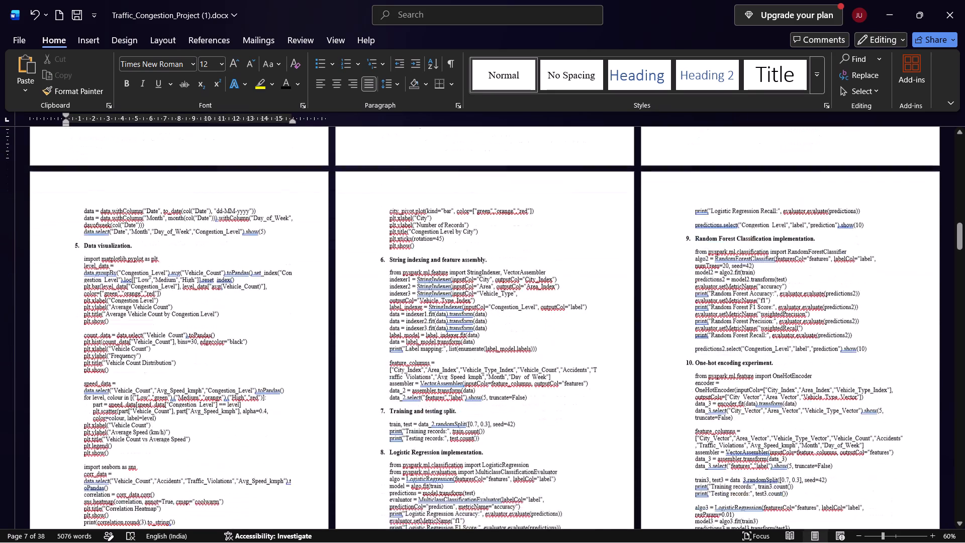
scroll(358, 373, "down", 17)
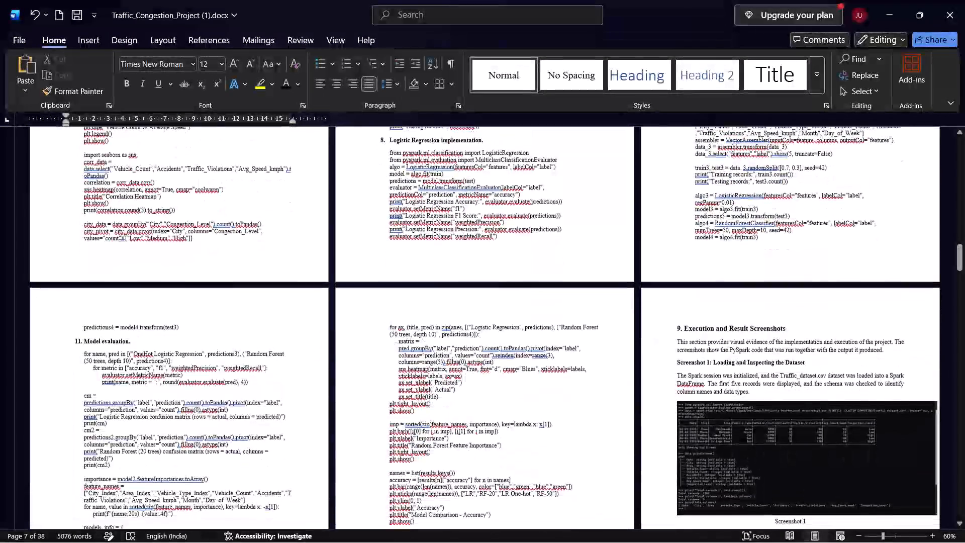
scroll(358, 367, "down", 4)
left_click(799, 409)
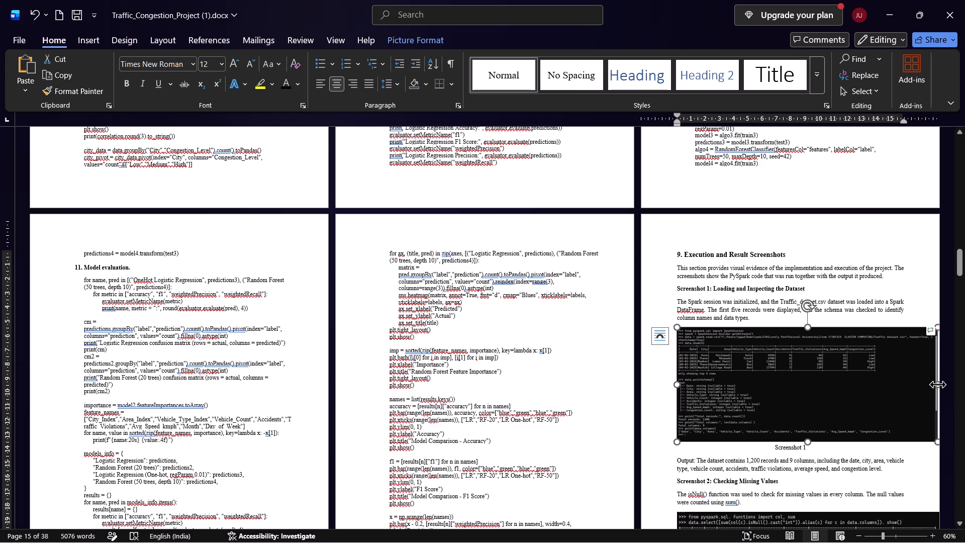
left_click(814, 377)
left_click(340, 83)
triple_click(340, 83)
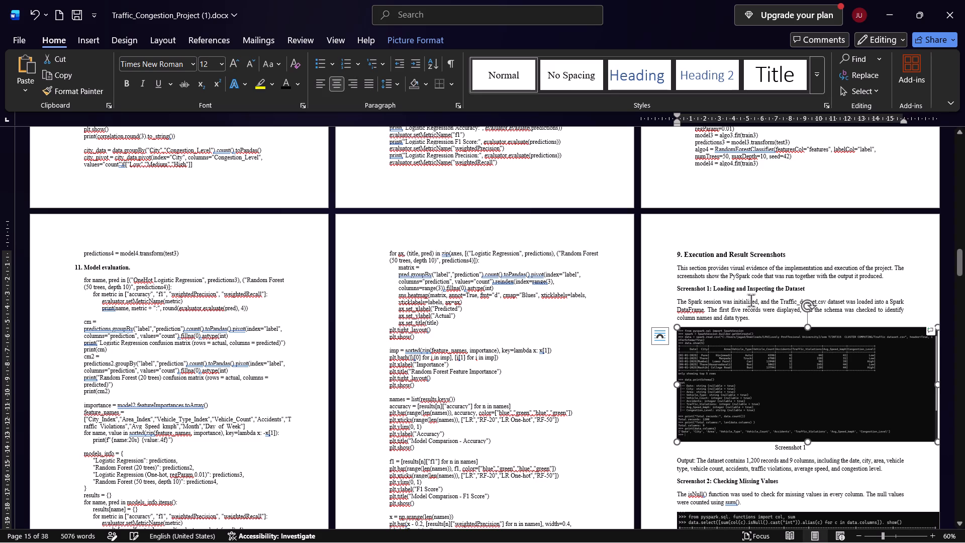
Try to centre the Screenshot 2 and Screenshot 3 terminal images in section 9, Execution and Result Screenshots.
scroll(765, 379, "down", 5)
left_click(770, 442)
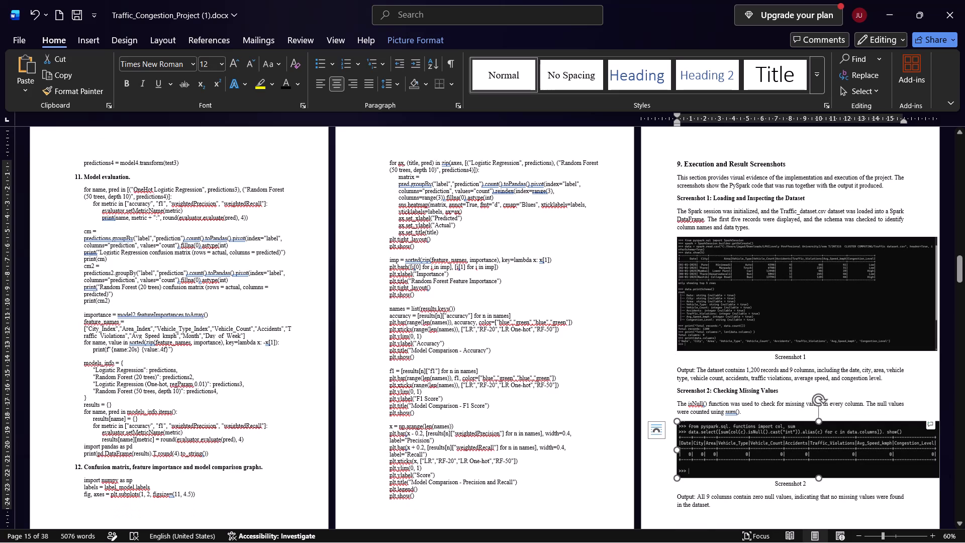
left_click(338, 79)
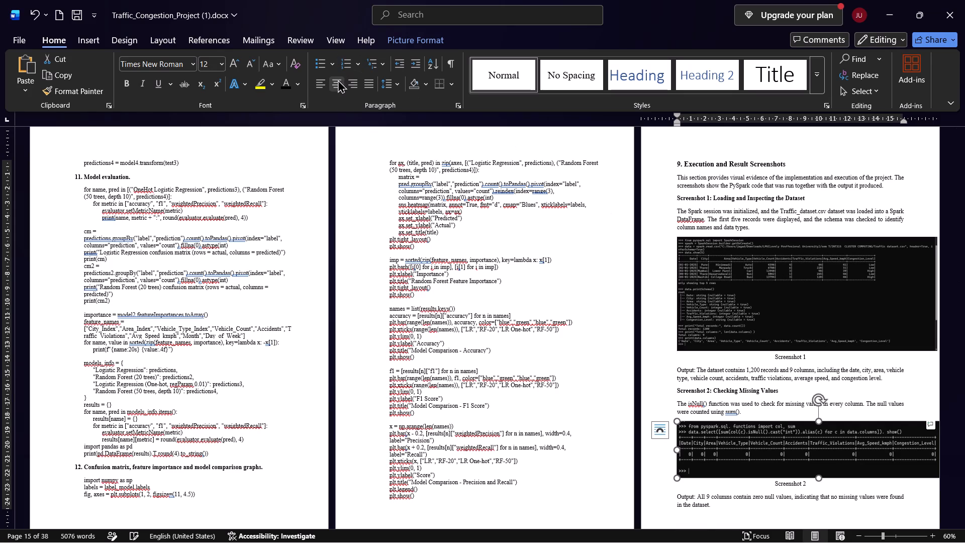
scroll(722, 379, "down", 6)
scroll(681, 356, "down", 11)
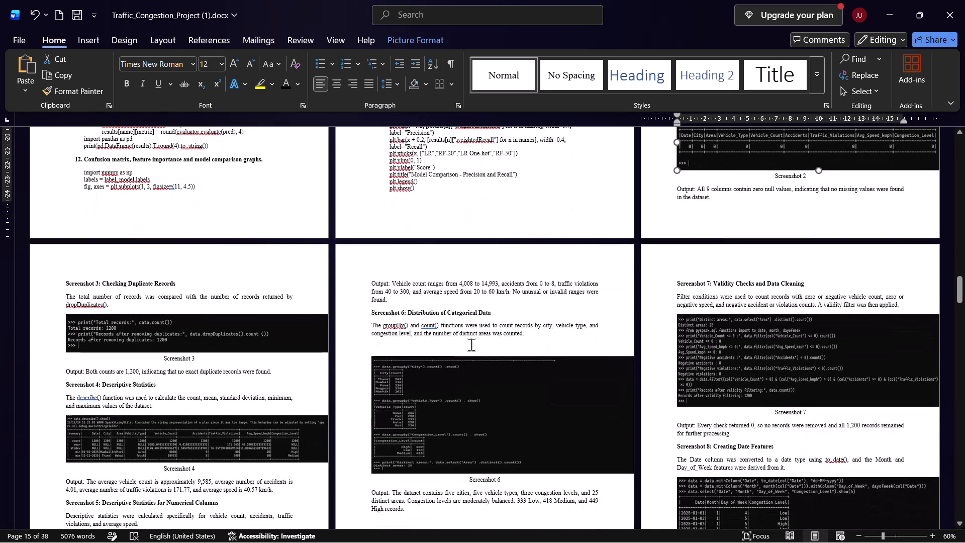
left_click(189, 318)
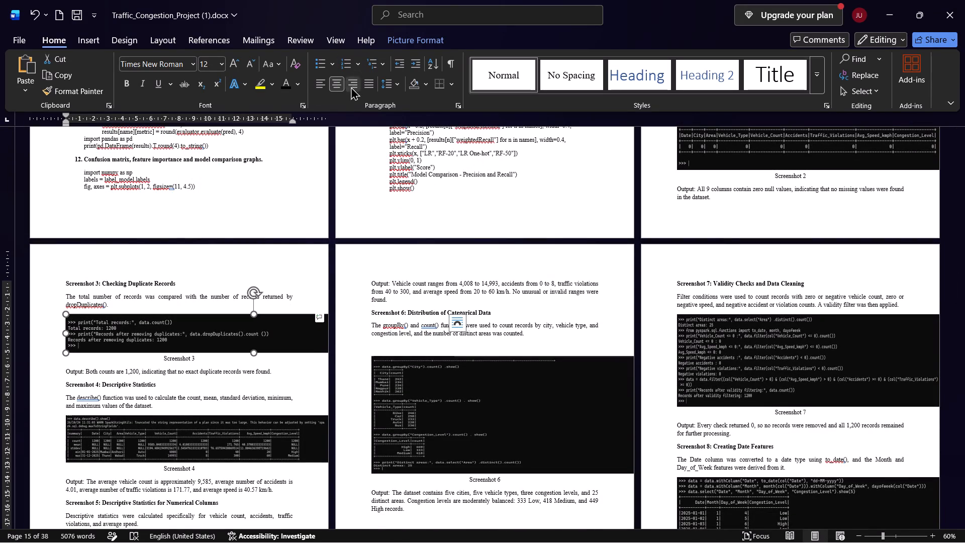
left_click(338, 83)
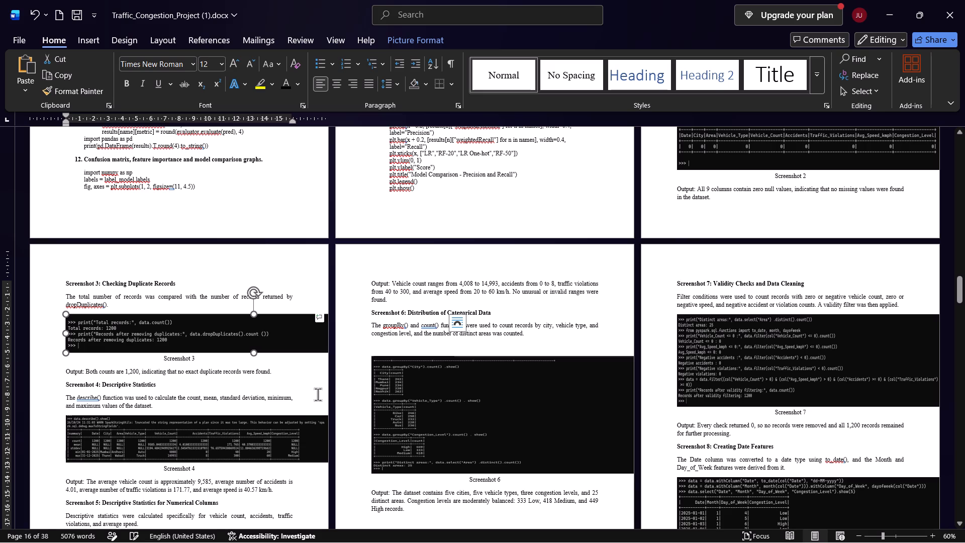
Widen the Screenshot 6 terminal image under Distribution of Categorical Data by moving its side edge outward.
scroll(318, 392, "down", 5)
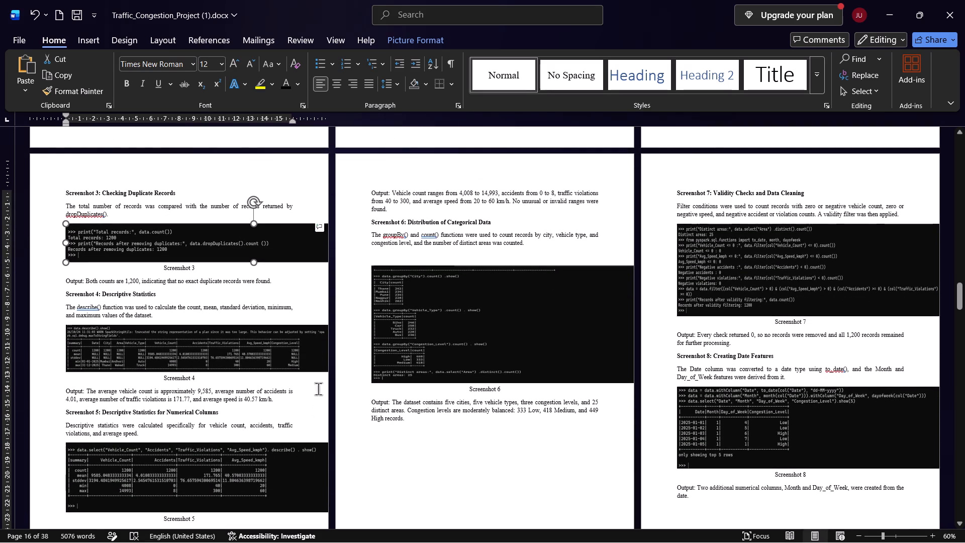
left_click(587, 341)
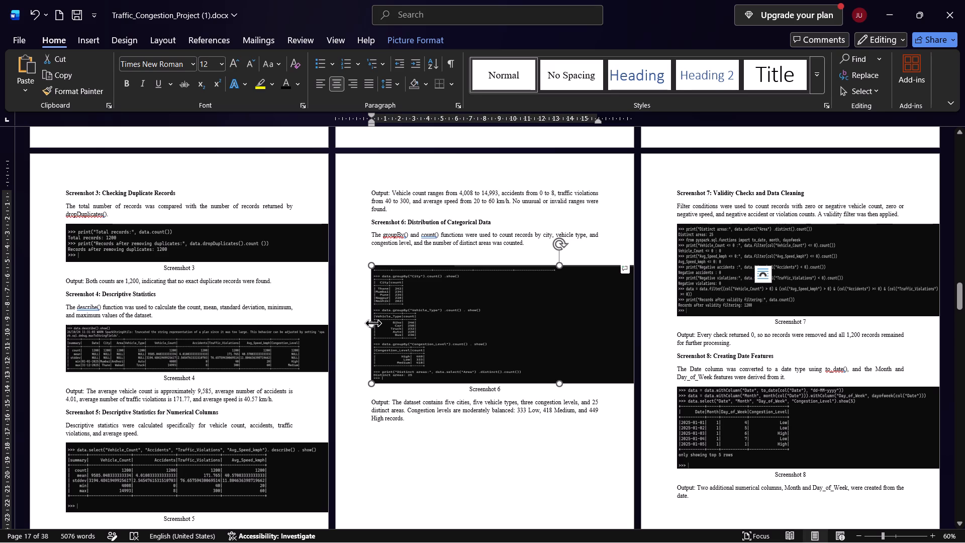
left_click_drag(370, 323, 398, 339)
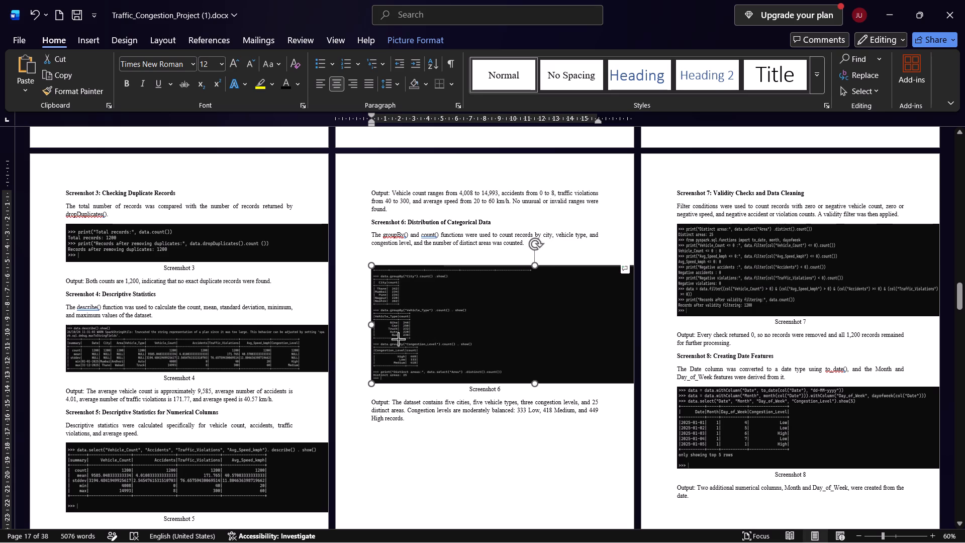
left_click_drag(398, 339, 276, 319)
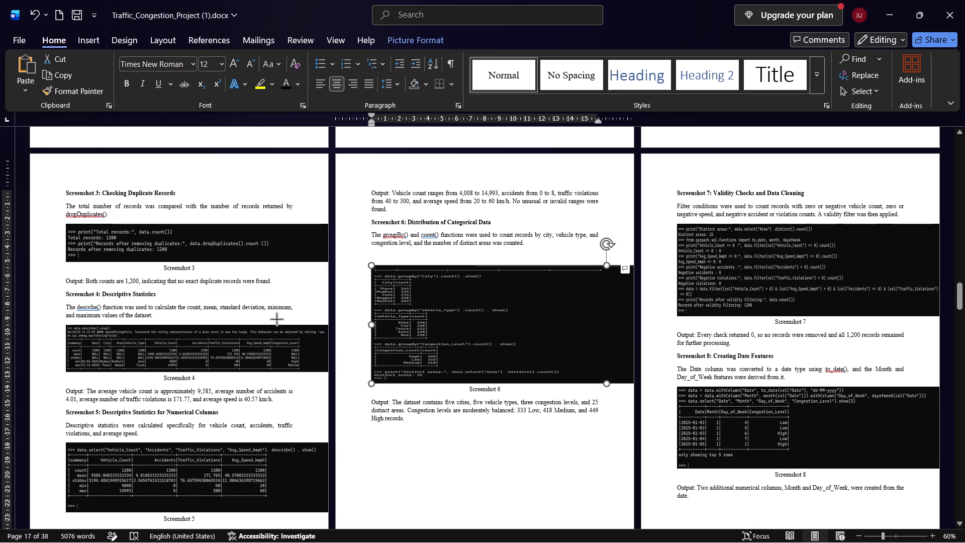
left_click_drag(276, 319, 301, 322)
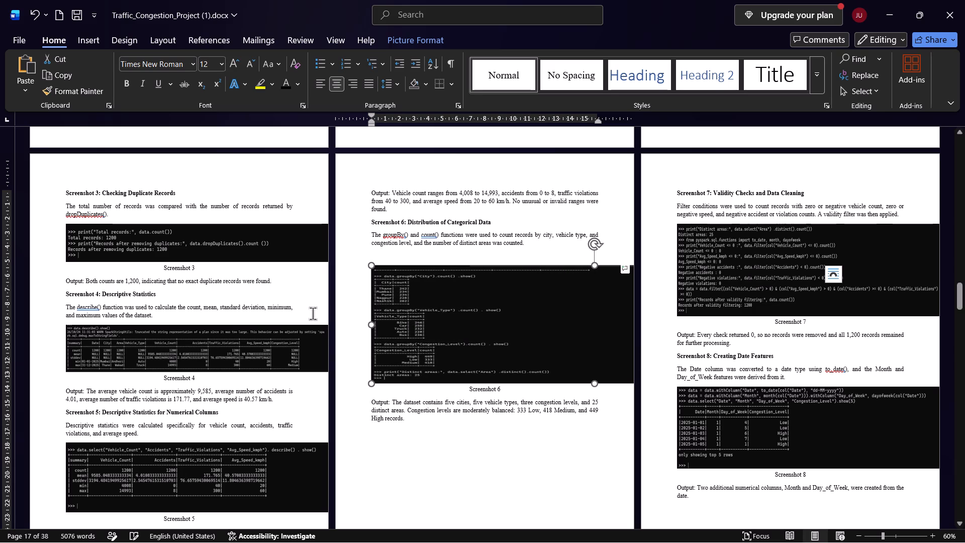
Review the remaining screenshots, figures, Result Analysis and Conclusion pages of the report for layout and image sizing.
scroll(641, 367, "down", 17)
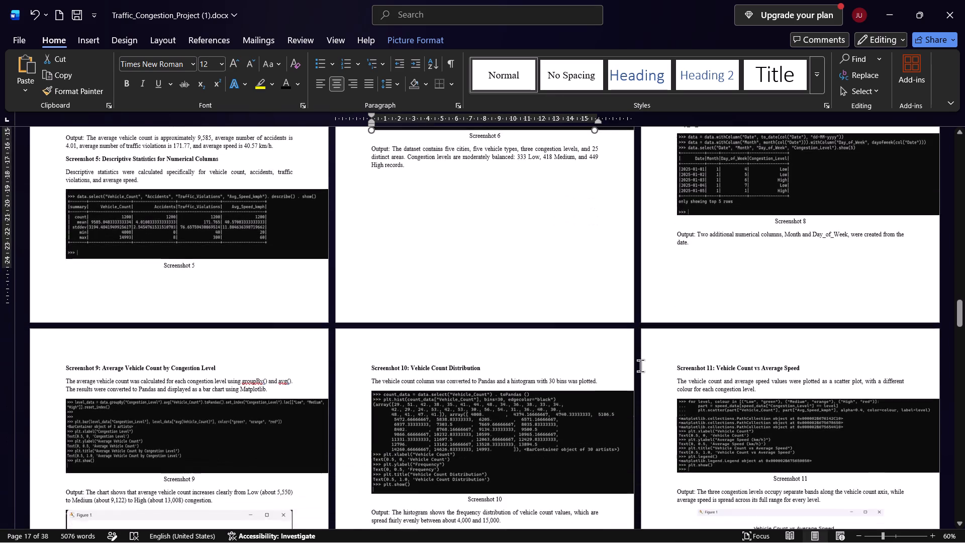
scroll(640, 366, "down", 12)
scroll(640, 365, "down", 15)
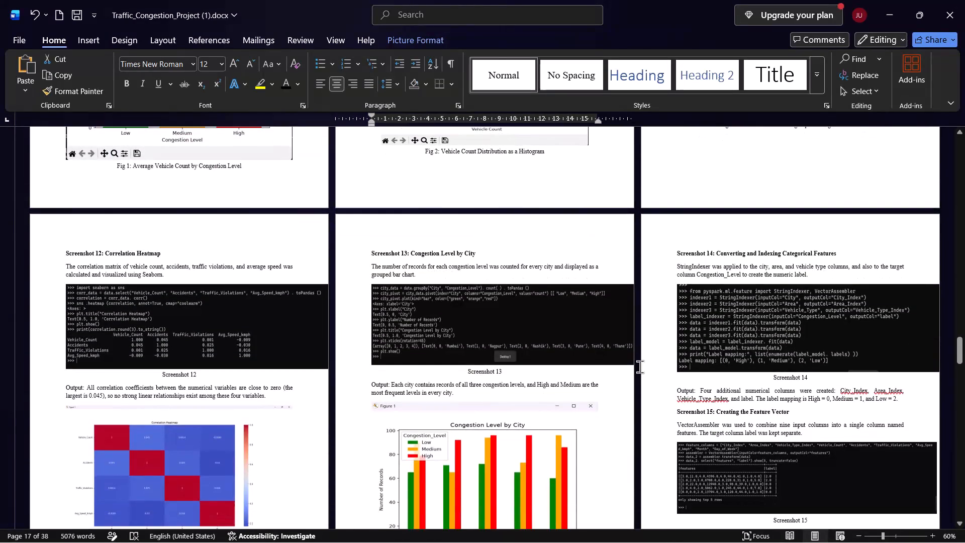
scroll(644, 357, "down", 9)
scroll(644, 357, "down", 16)
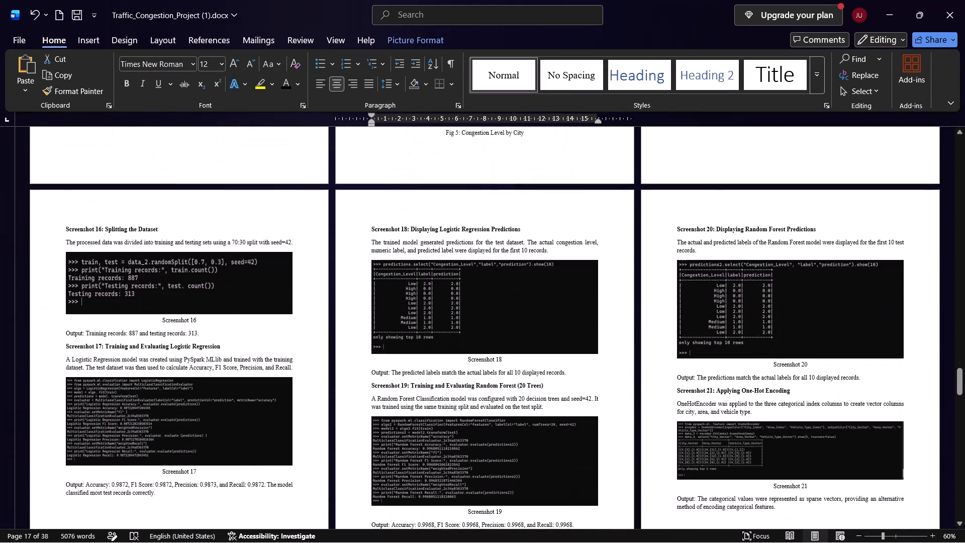
scroll(657, 316, "down", 15)
scroll(647, 327, "down", 12)
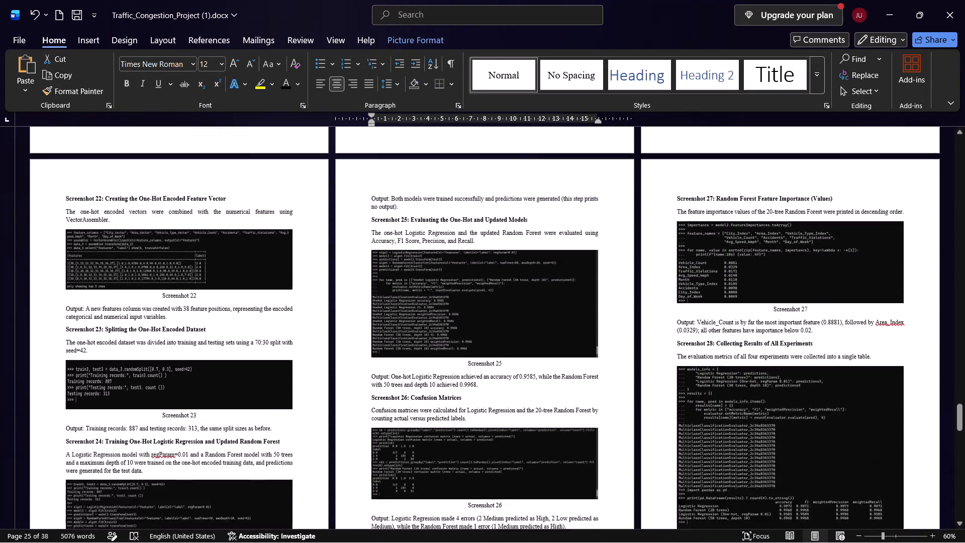
scroll(647, 327, "down", 20)
scroll(647, 327, "down", 3)
scroll(647, 327, "down", 18)
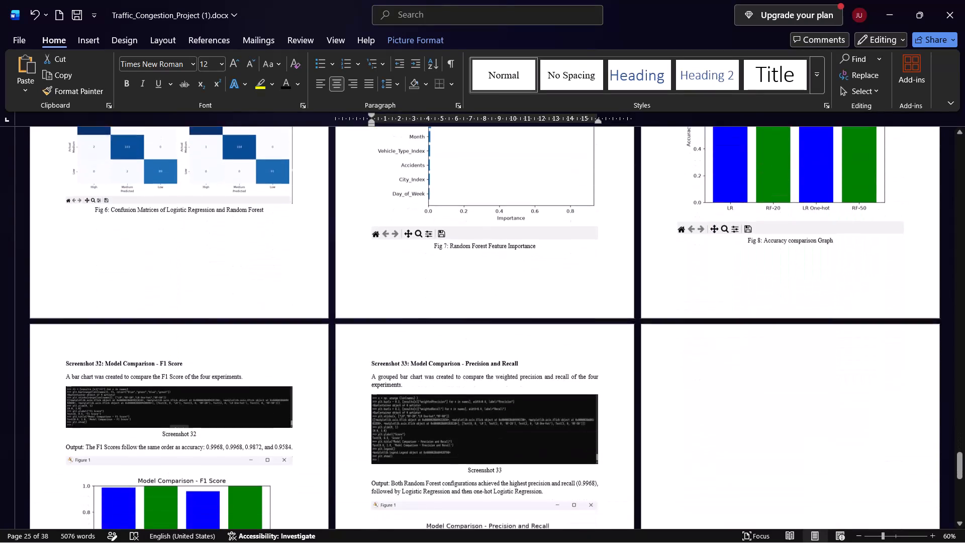
scroll(647, 327, "down", 2)
scroll(647, 327, "up", 1)
scroll(647, 327, "down", 16)
scroll(647, 327, "down", 14)
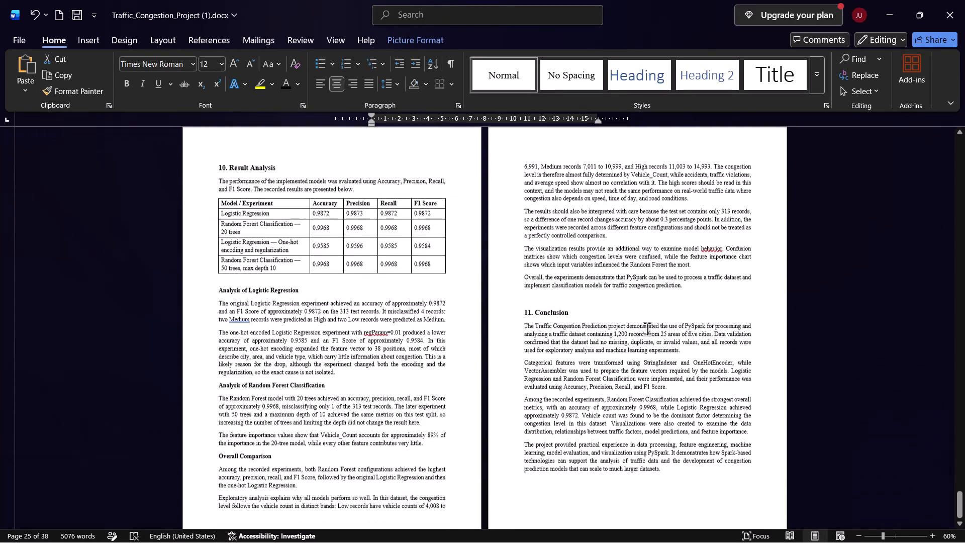
scroll(647, 329, "down", 9)
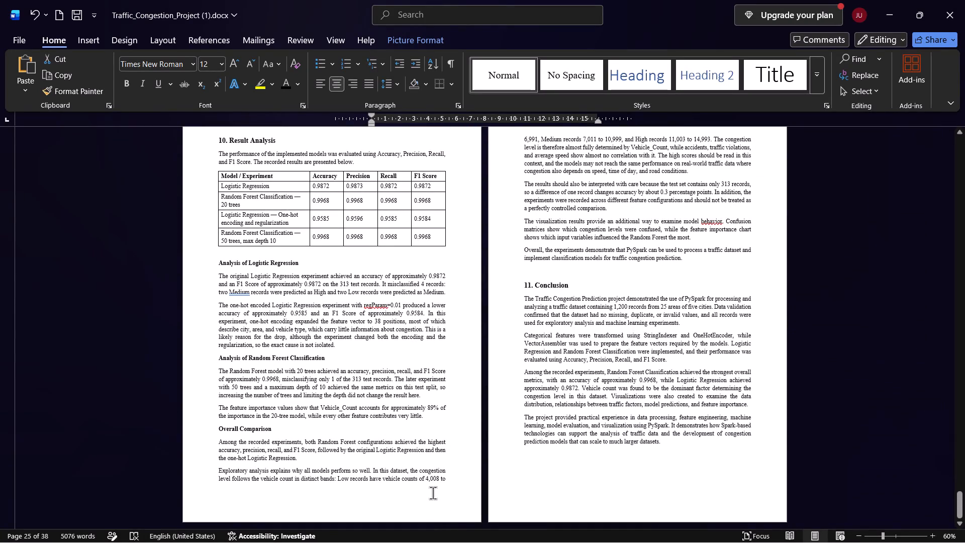
scroll(539, 398, "down", 6)
scroll(538, 375, "up", 20)
scroll(538, 375, "up", 6)
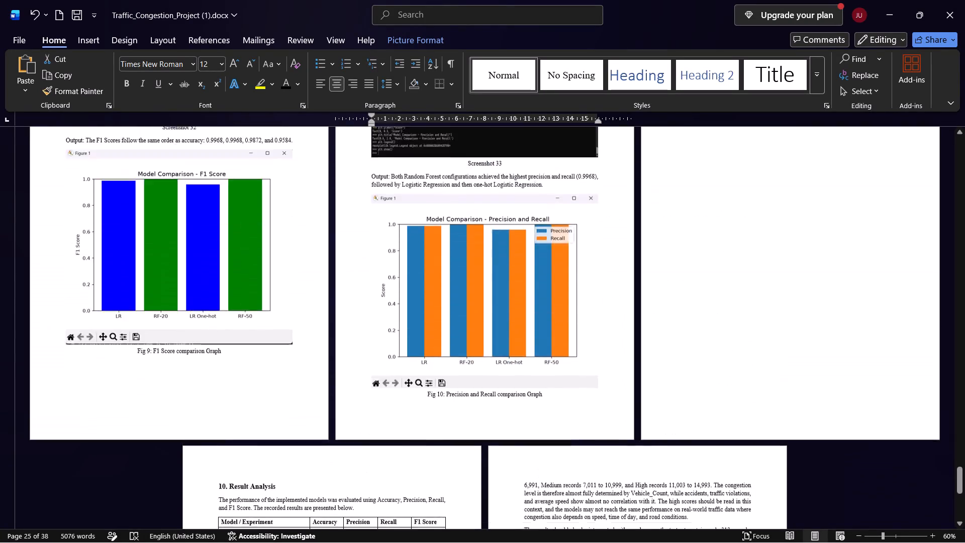
scroll(537, 374, "up", 20)
scroll(537, 374, "up", 20)
scroll(537, 374, "up", 17)
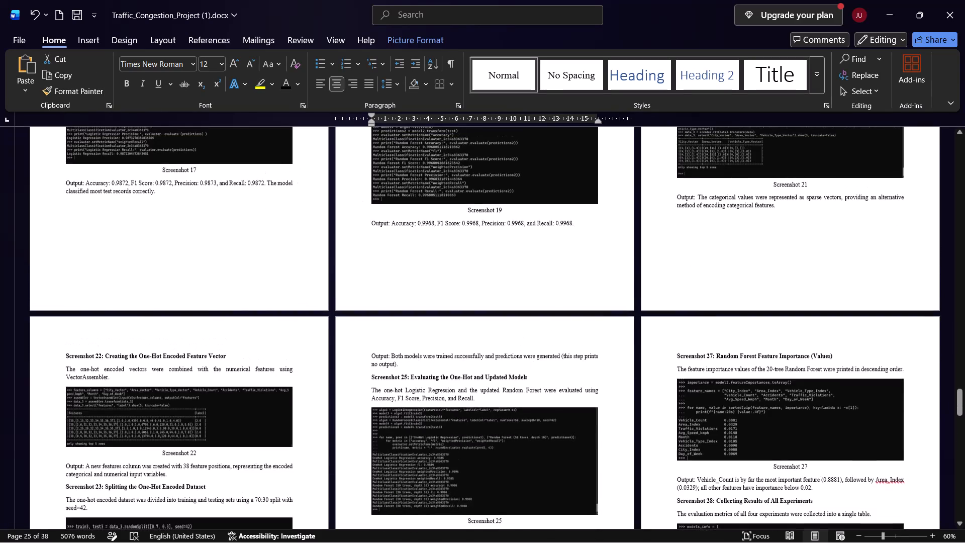
Export the report as a PDF named Traffic_Congestion_Project (1).pdf in the INT315 CLUSTER COMPUTING folder, opening it after publishing.
left_click(23, 39)
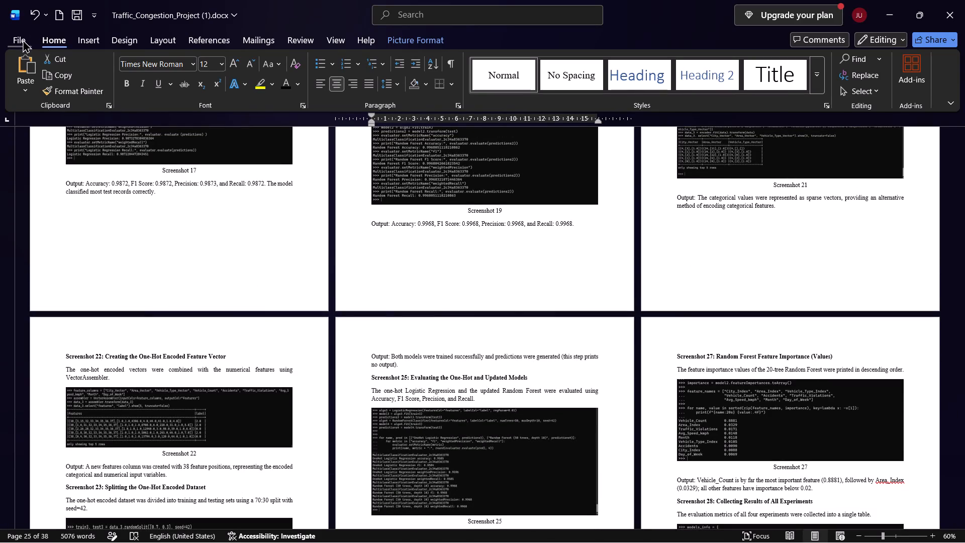
left_click(45, 282)
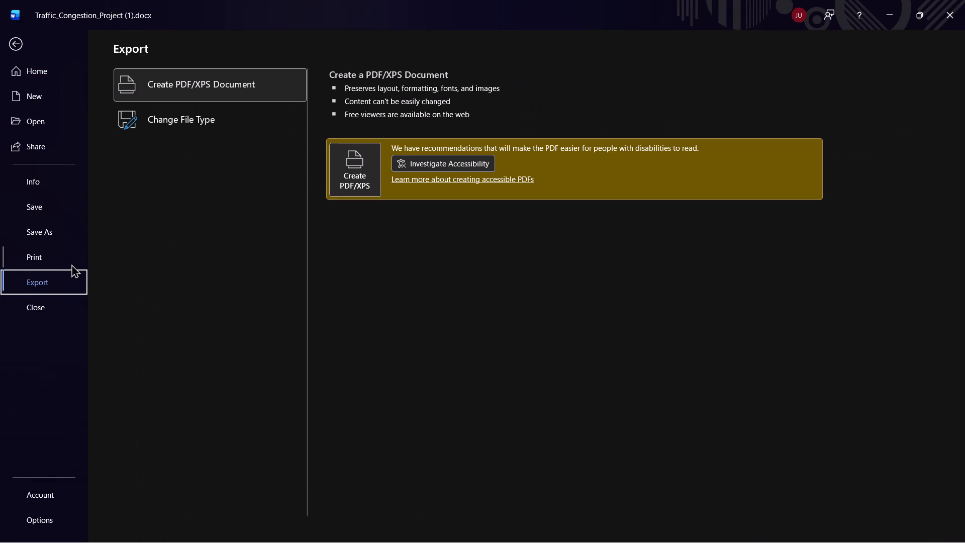
left_click(198, 119)
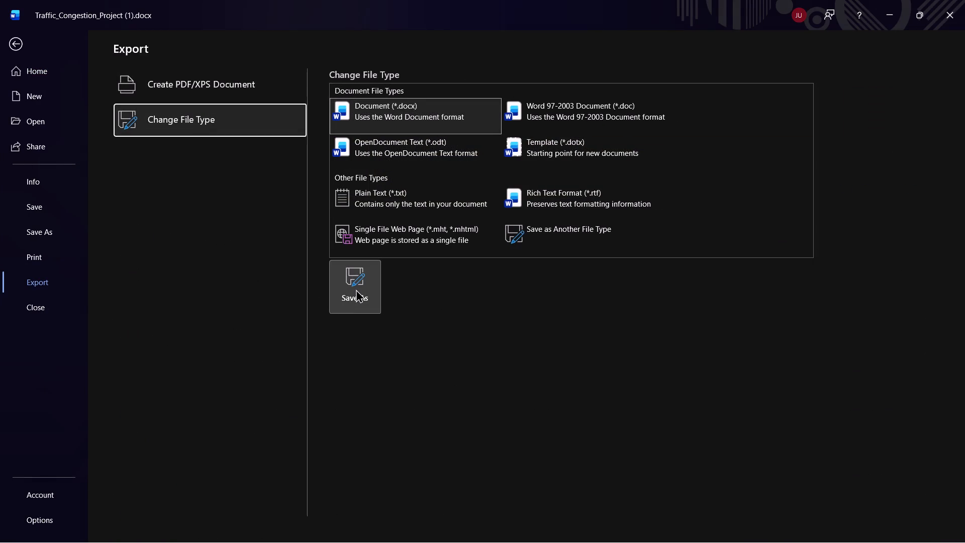
left_click(356, 289)
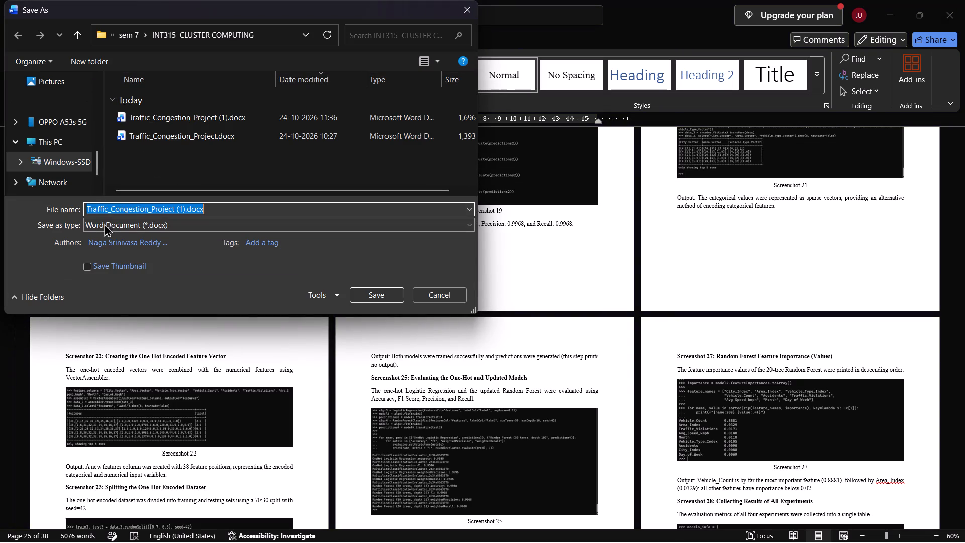
left_click(145, 222)
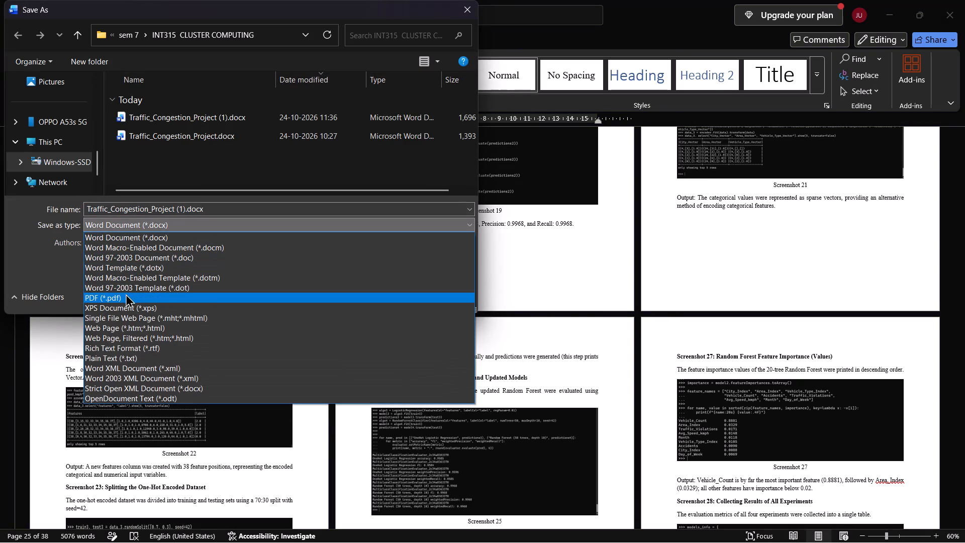
left_click(125, 296)
left_click(217, 209)
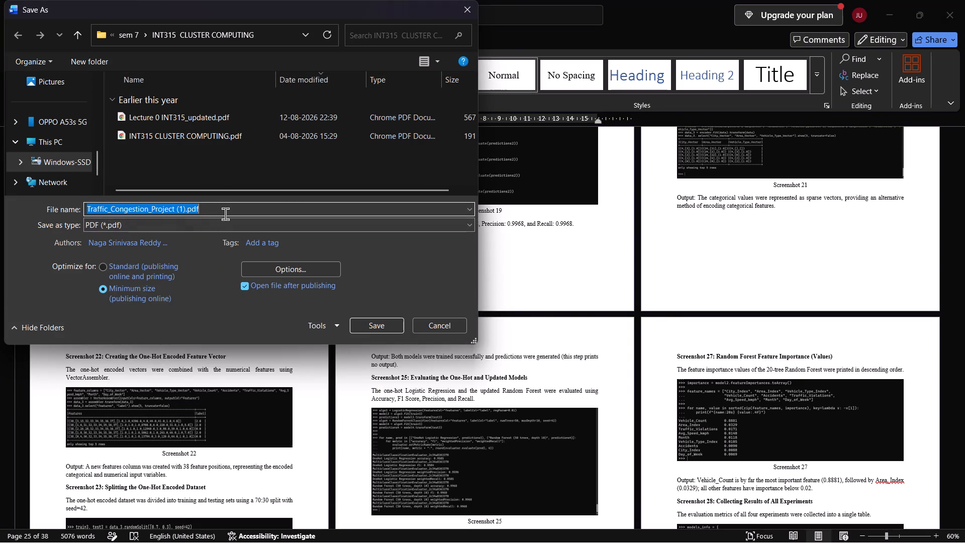
left_click(225, 214)
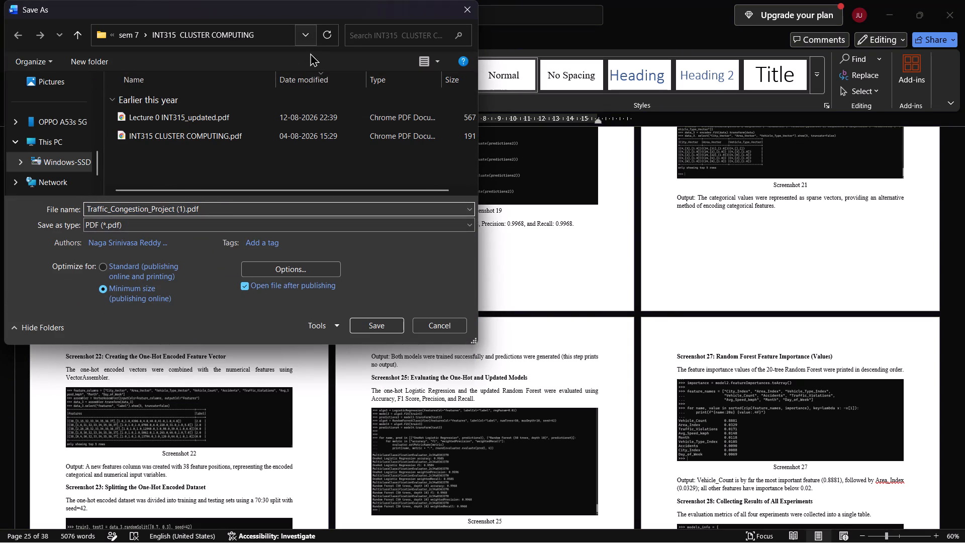
left_click(376, 326)
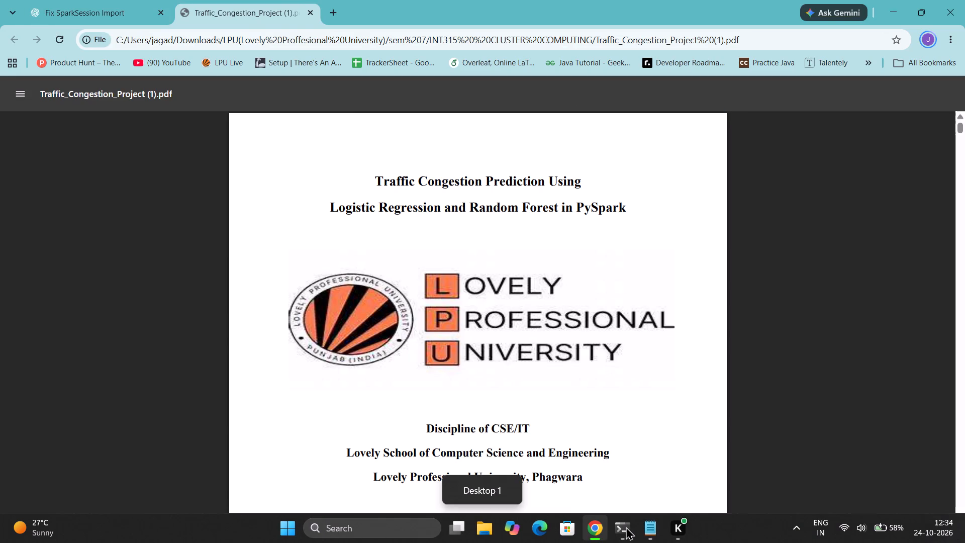
Review the exported PDF from the cover and declaration through the objectives, Tools table and the model training steps.
scroll(651, 450, "down", 2)
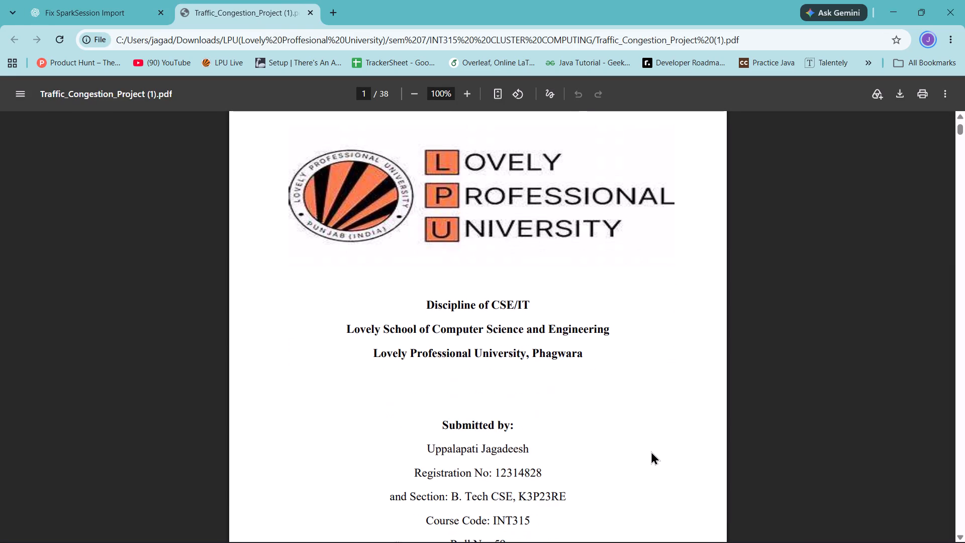
scroll(624, 425, "up", 5)
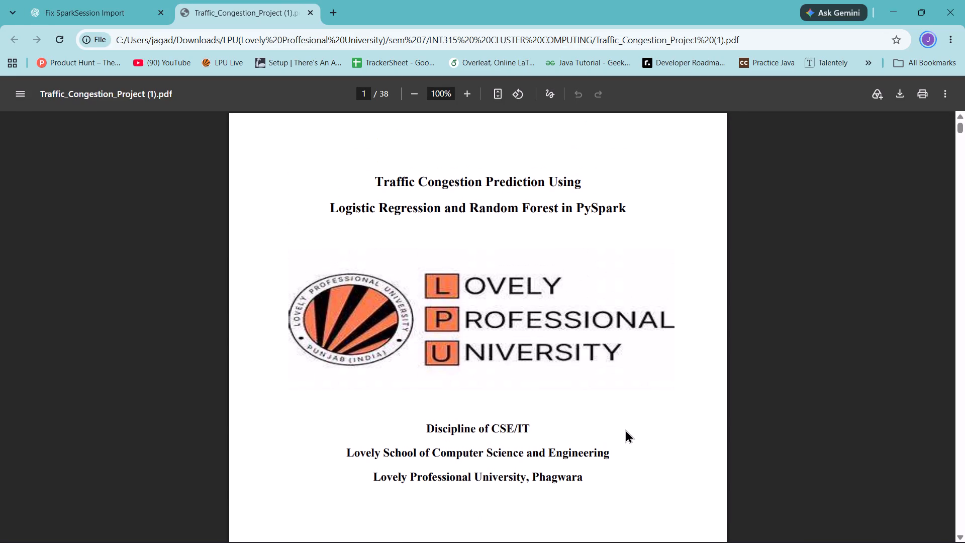
scroll(625, 430, "down", 10)
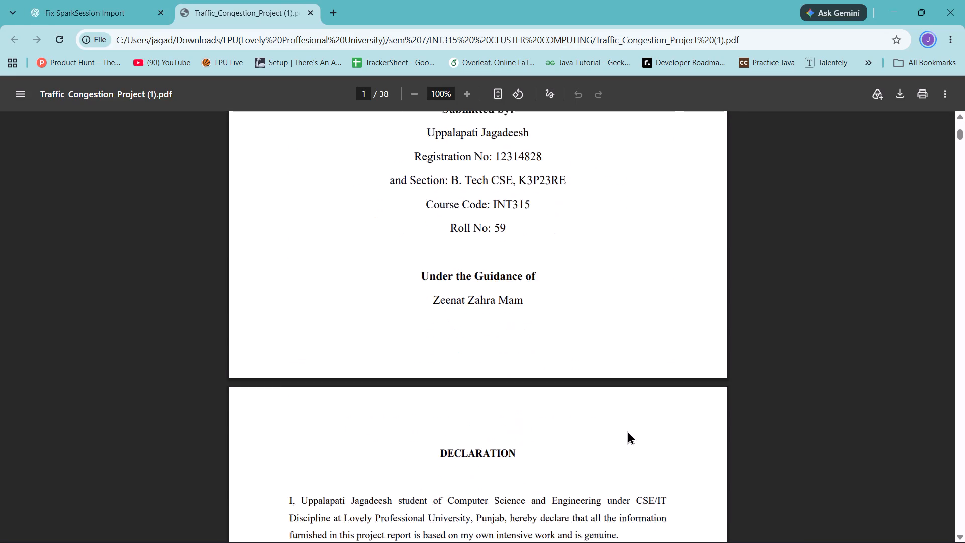
scroll(627, 431, "down", 18)
scroll(629, 435, "down", 5)
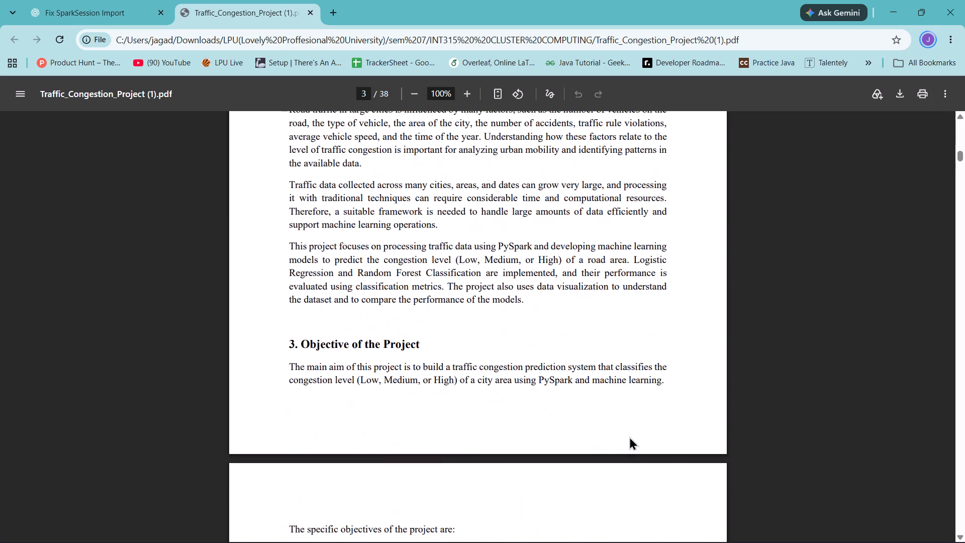
scroll(629, 437, "down", 6)
scroll(629, 438, "up", 9)
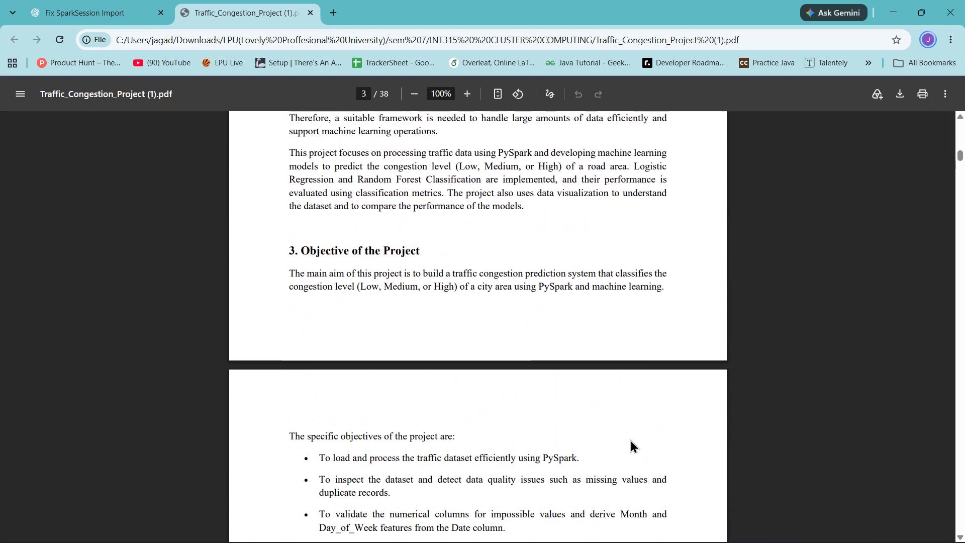
scroll(630, 442, "down", 16)
scroll(630, 443, "down", 13)
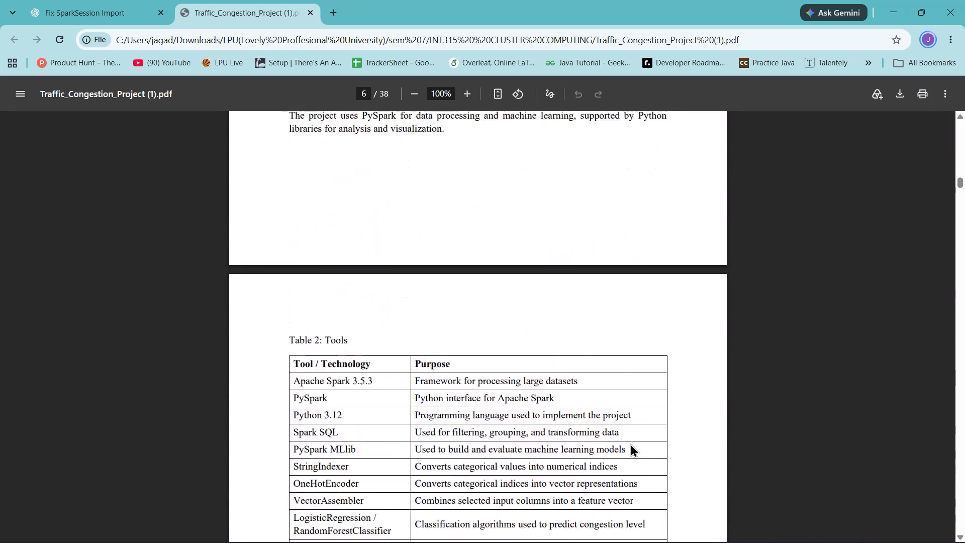
scroll(630, 443, "down", 14)
scroll(630, 444, "down", 7)
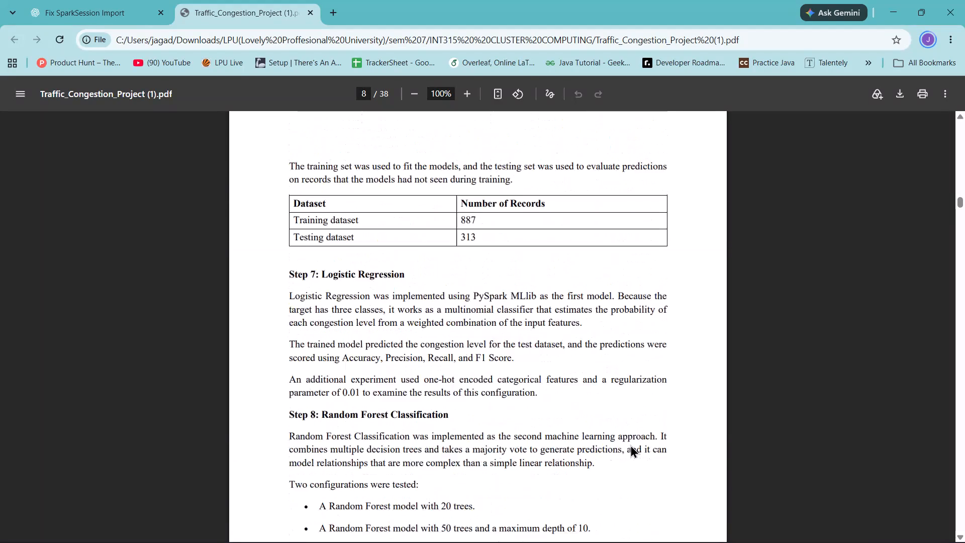
Review the source code pages of the exported PDF, from data visualization through Random Forest implementation and model comparison plots.
scroll(630, 444, "down", 20)
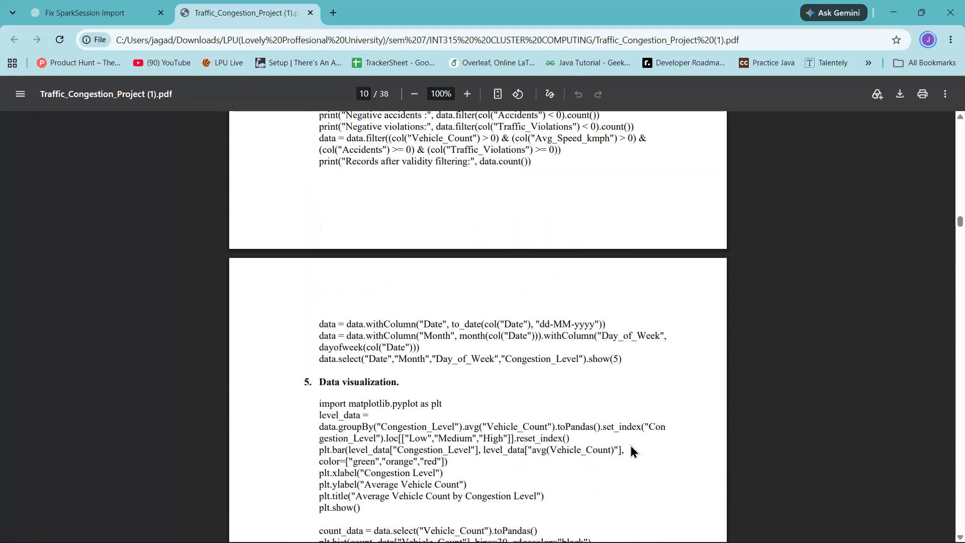
scroll(630, 444, "down", 14)
scroll(630, 444, "down", 14)
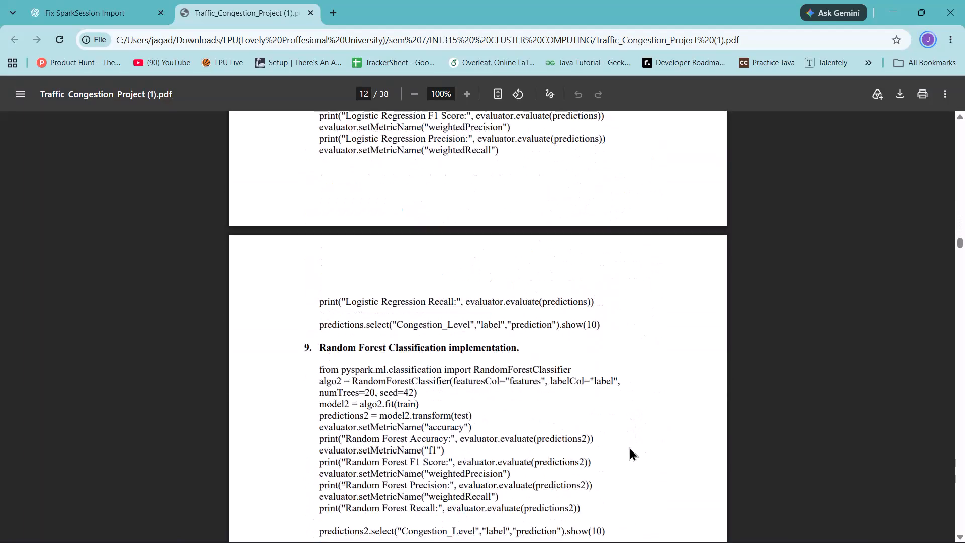
scroll(629, 447, "down", 17)
scroll(628, 450, "down", 7)
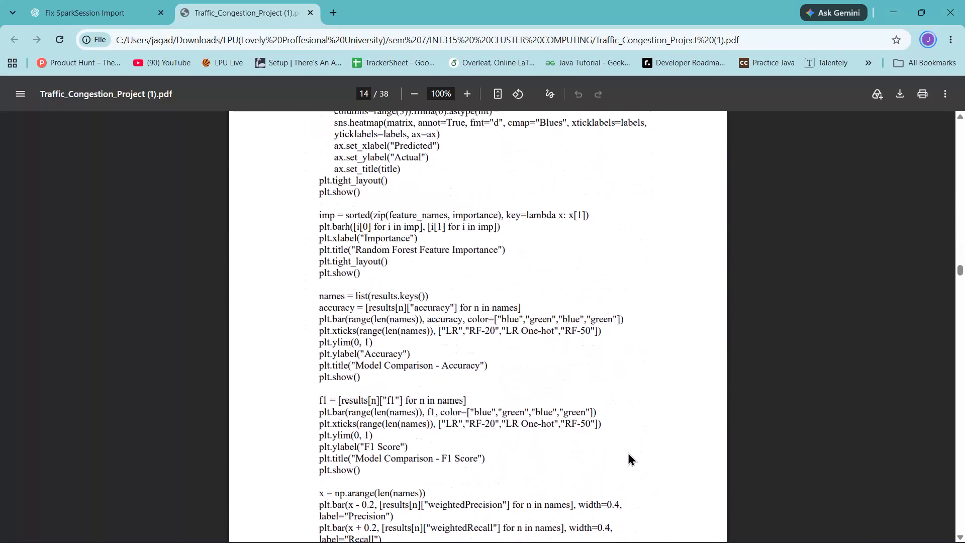
Examine the Screenshot 1 and Screenshot 2 terminal images in section 9 of the PDF for size and margin fit.
scroll(627, 455, "down", 7)
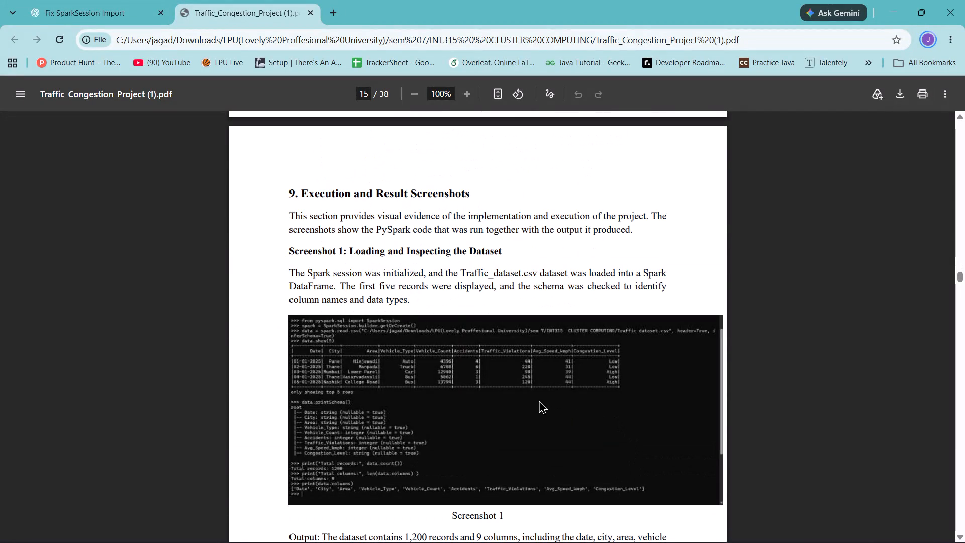
left_click(537, 399)
scroll(534, 415, "down", 4)
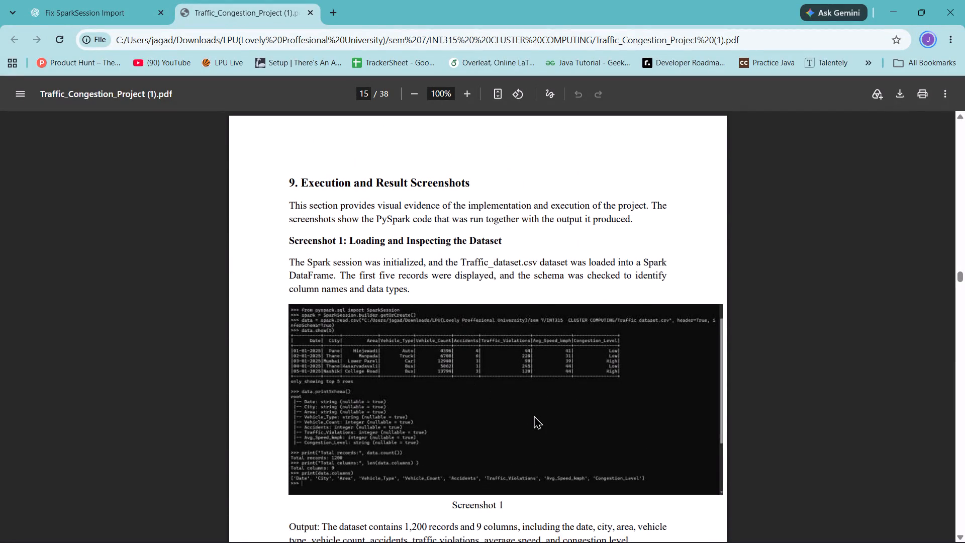
scroll(534, 415, "down", 3)
scroll(533, 413, "up", 4)
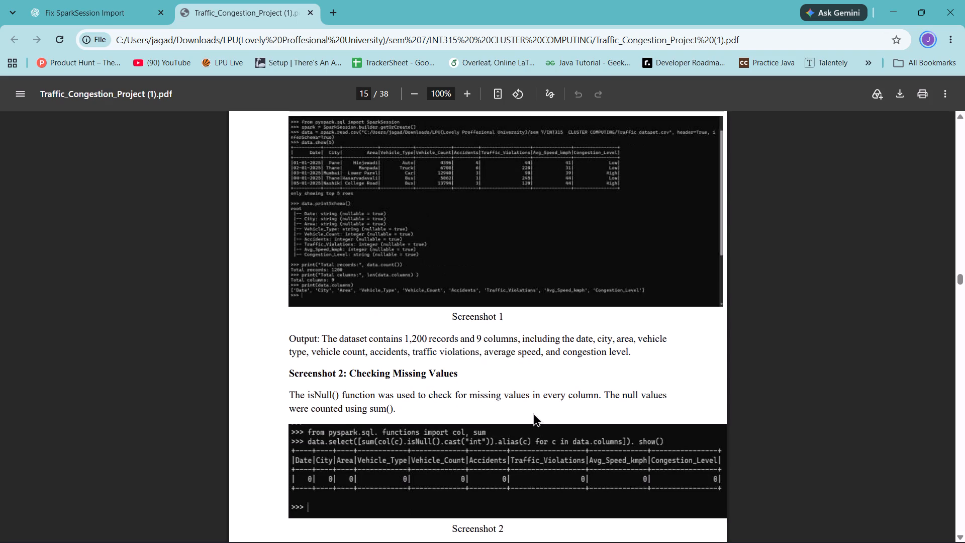
scroll(533, 413, "up", 1)
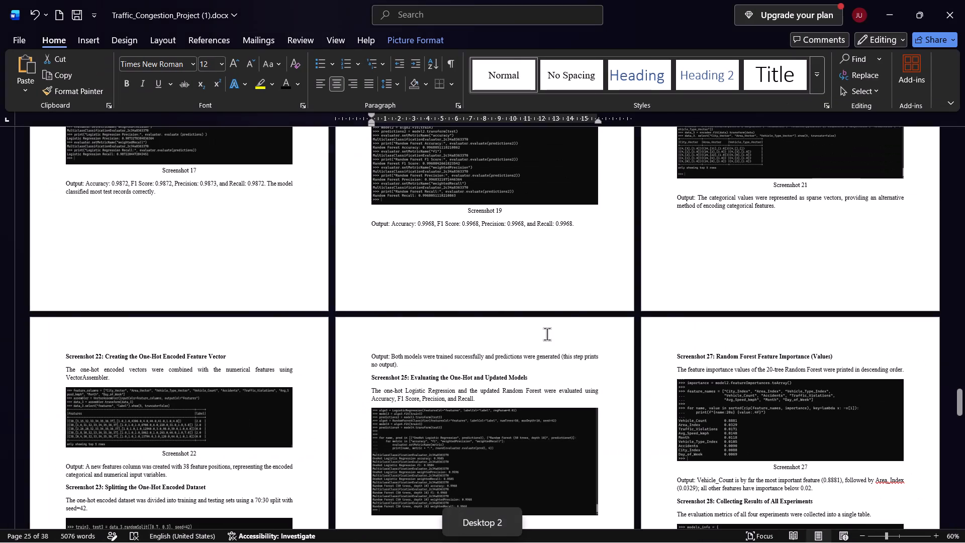
In the Word report, make the Screenshot 1 terminal image in section 9 taller by extending its lower edge.
scroll(548, 272, "up", 5)
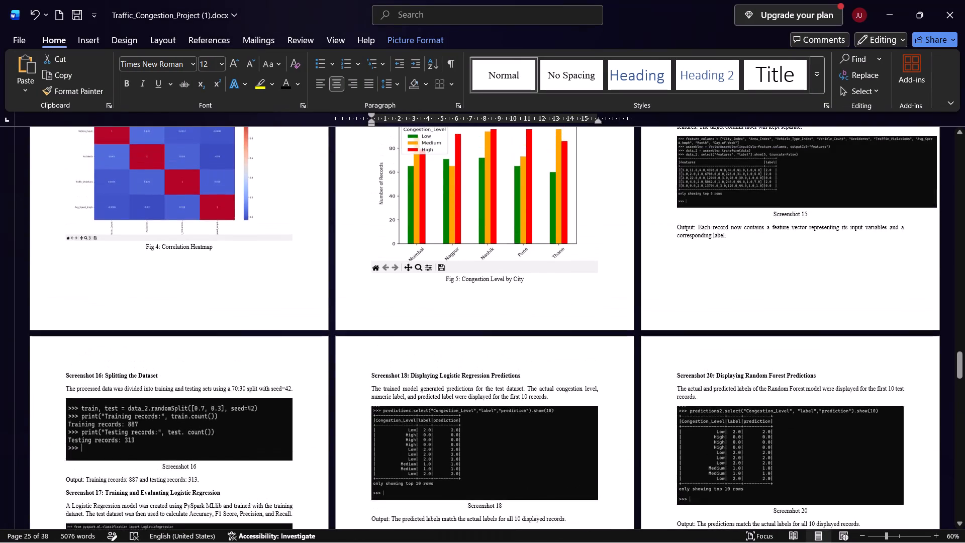
scroll(548, 272, "up", 5)
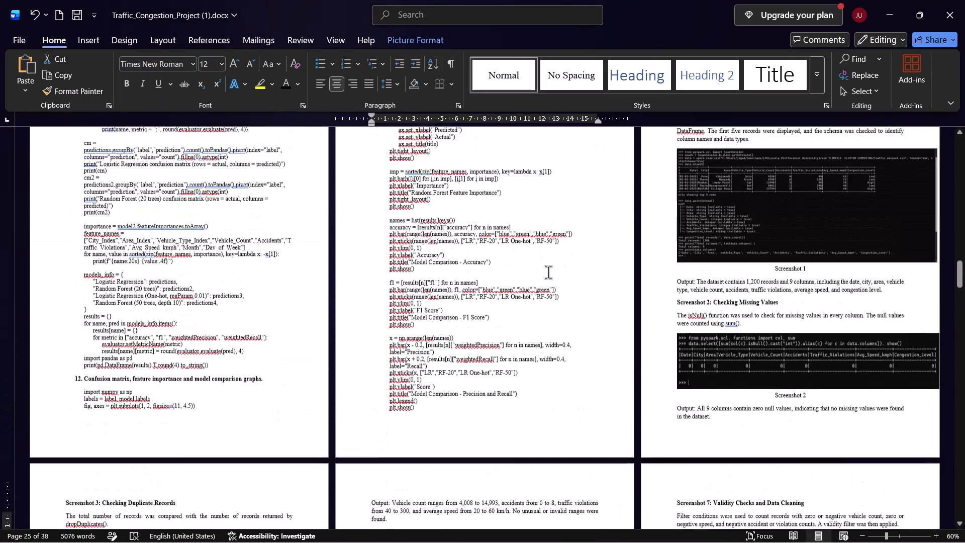
scroll(548, 272, "up", 1)
left_click(783, 301)
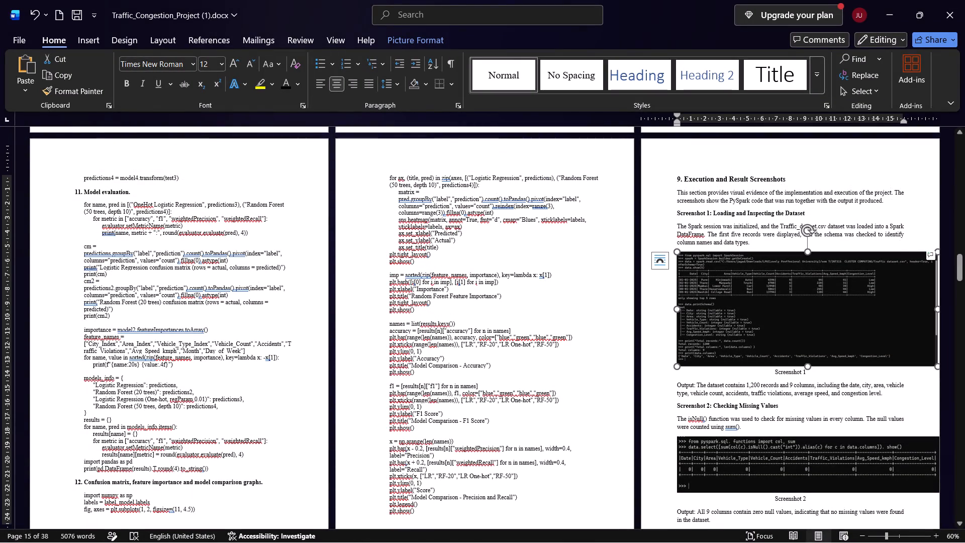
scroll(777, 281, "up", 5, "ctrl")
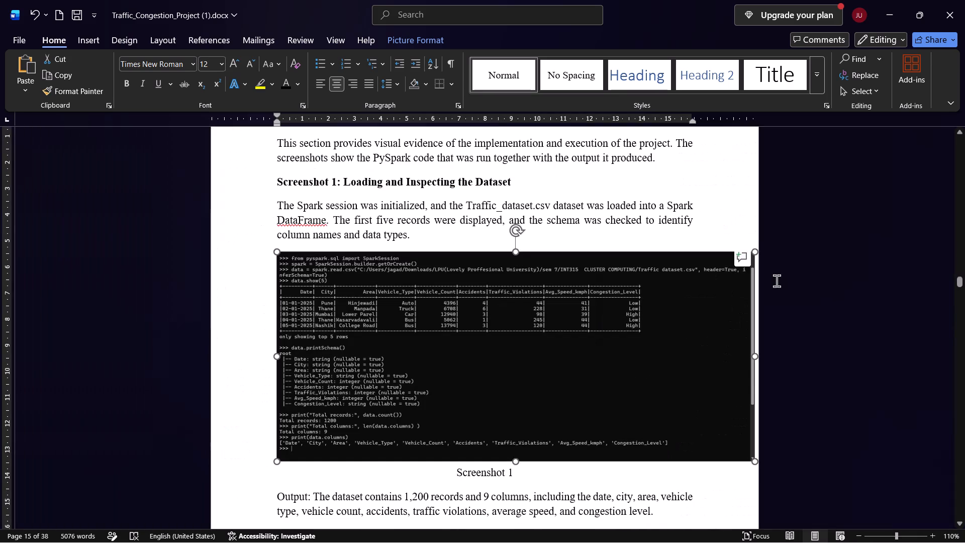
left_click(460, 328)
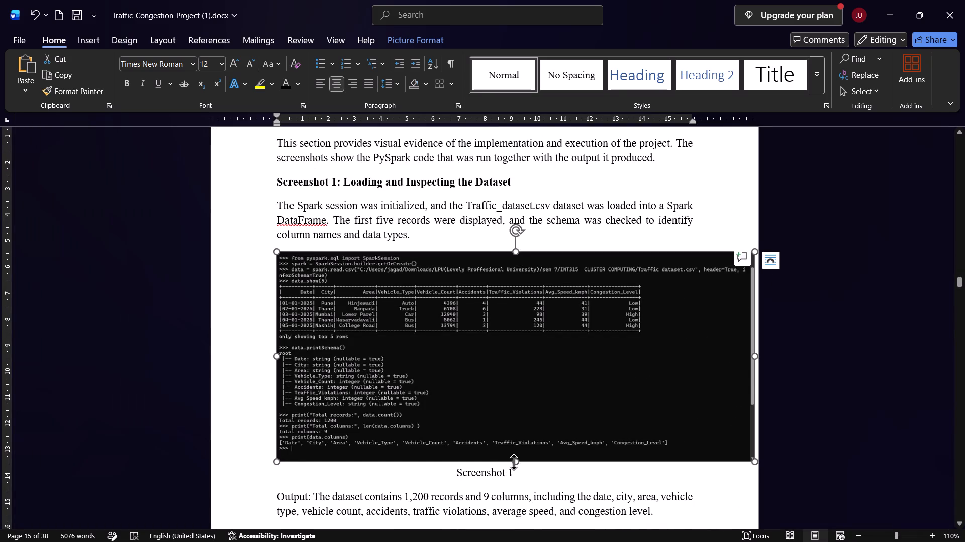
left_click_drag(514, 463, 524, 510)
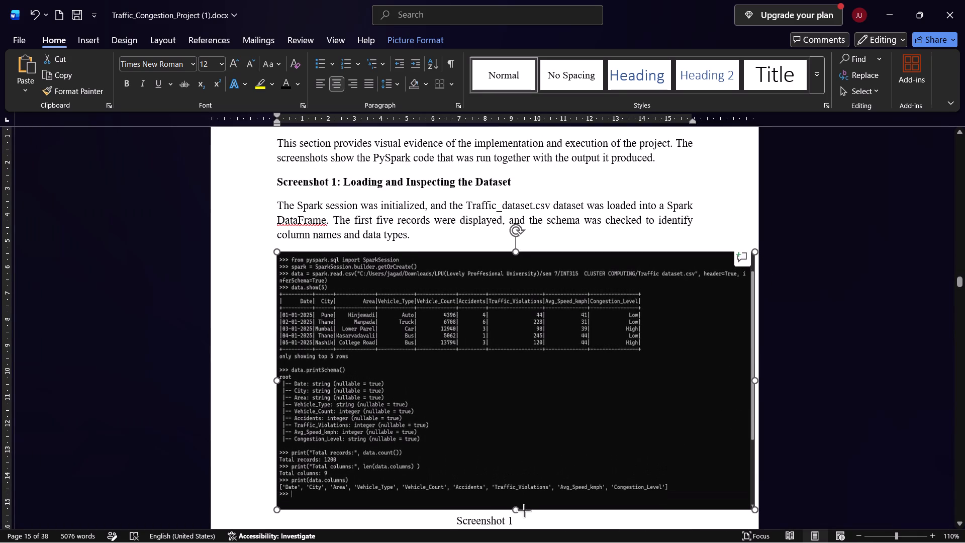
left_click_drag(524, 510, 524, 511)
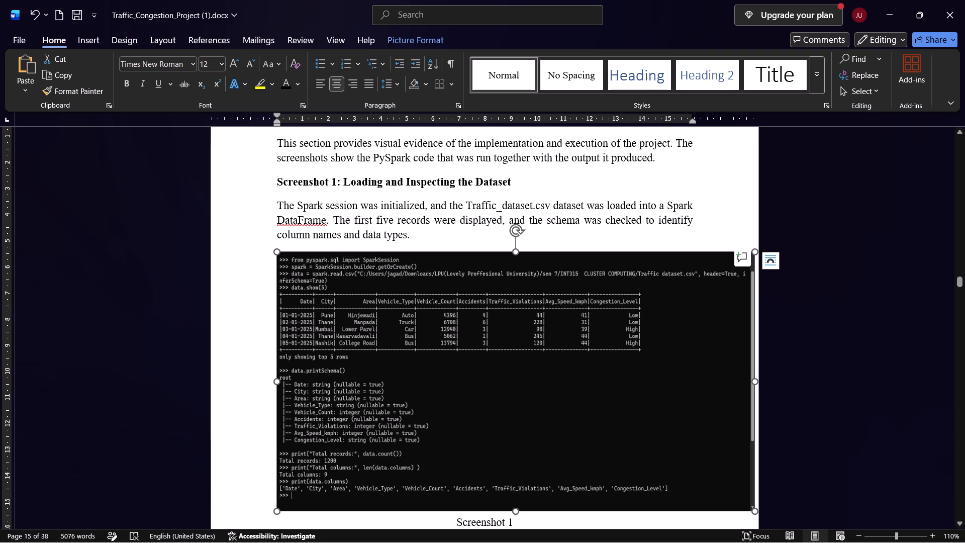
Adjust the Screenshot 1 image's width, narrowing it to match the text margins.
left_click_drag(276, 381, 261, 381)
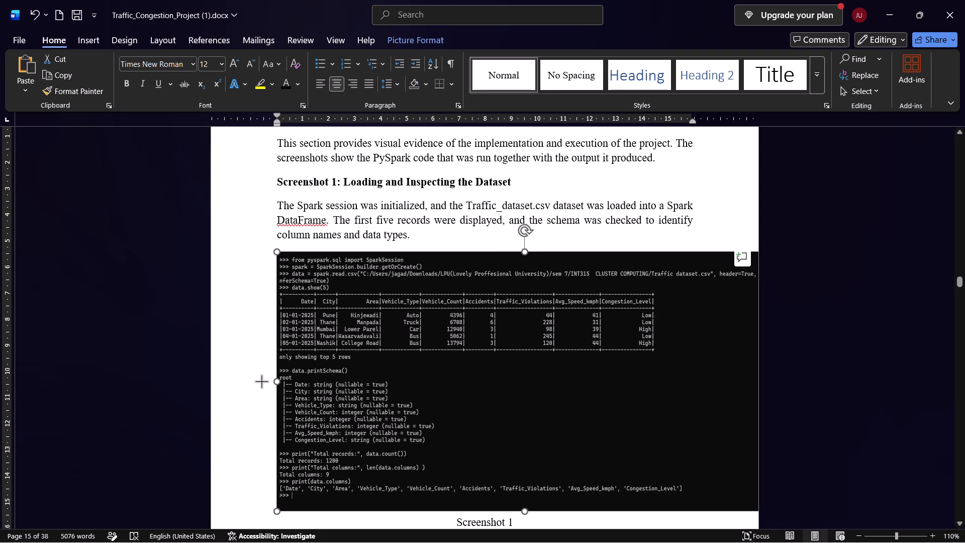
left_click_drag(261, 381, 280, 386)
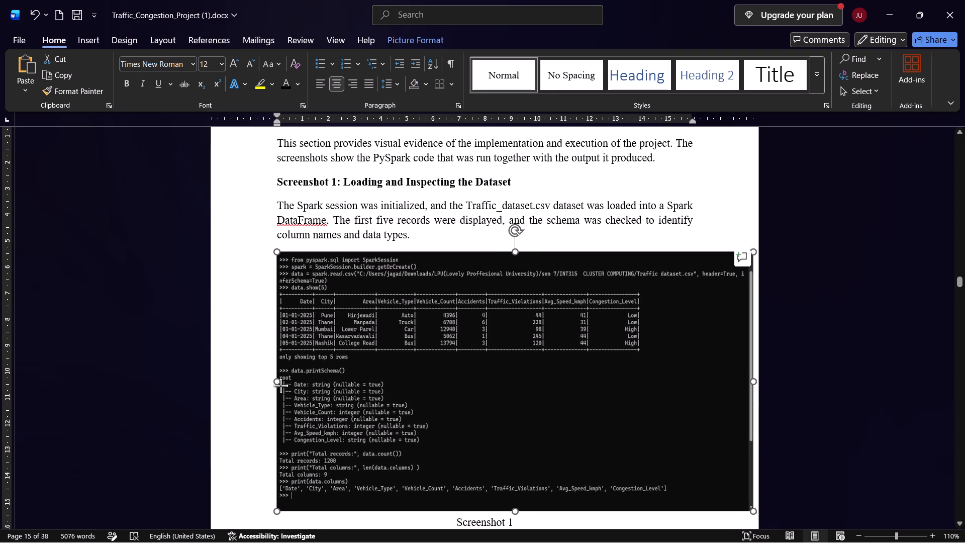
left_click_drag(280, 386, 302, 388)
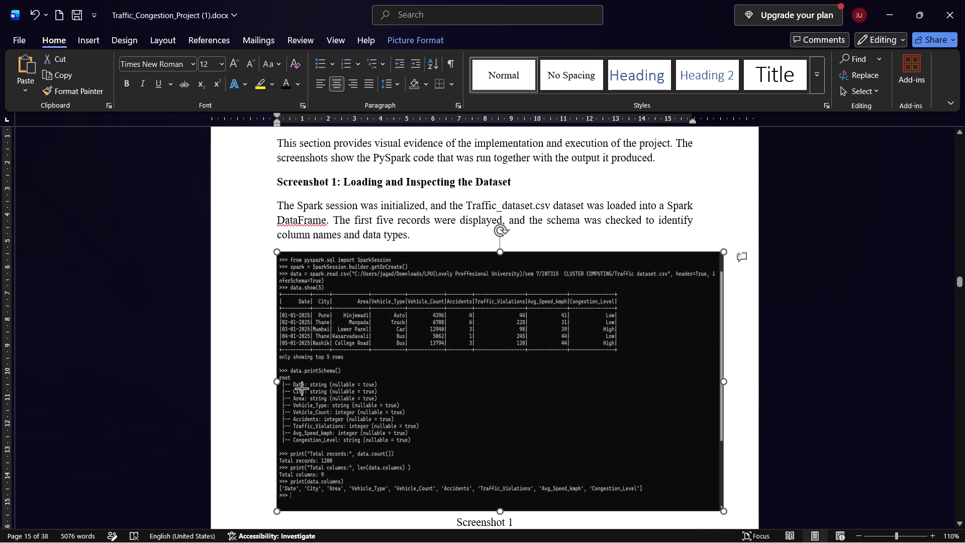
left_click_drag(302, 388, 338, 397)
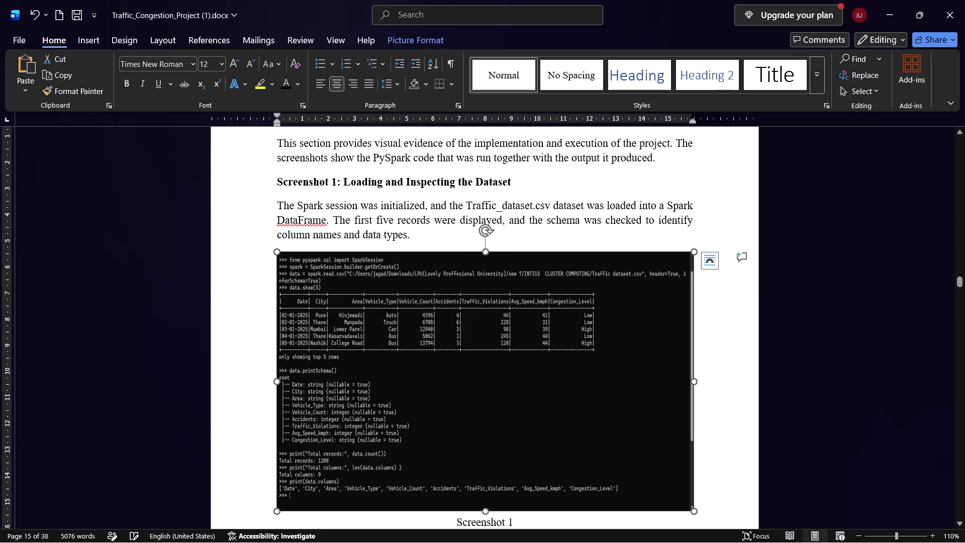
Make the Screenshot 1 image slightly taller and widen it out to the page's edge.
left_click(482, 405)
left_click_drag(484, 512, 485, 517)
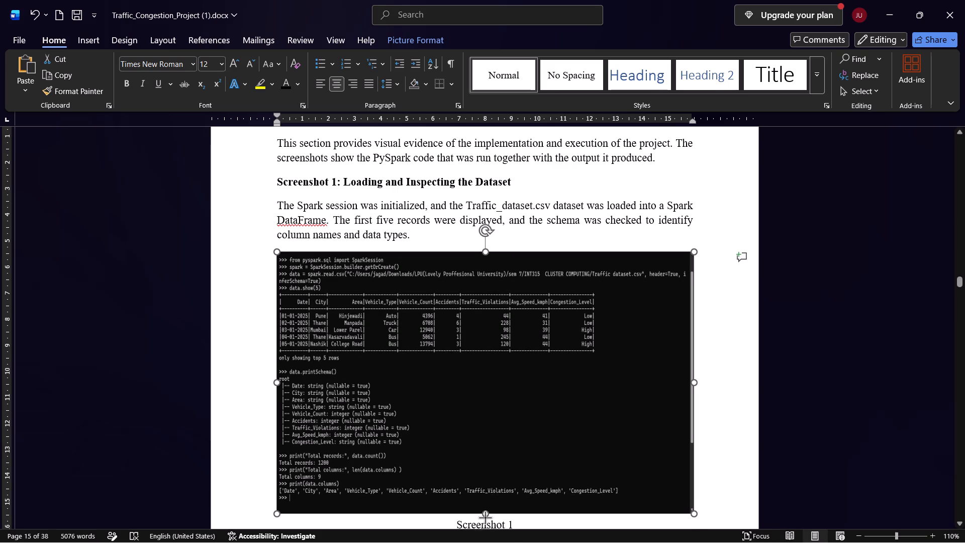
left_click_drag(485, 517, 491, 507)
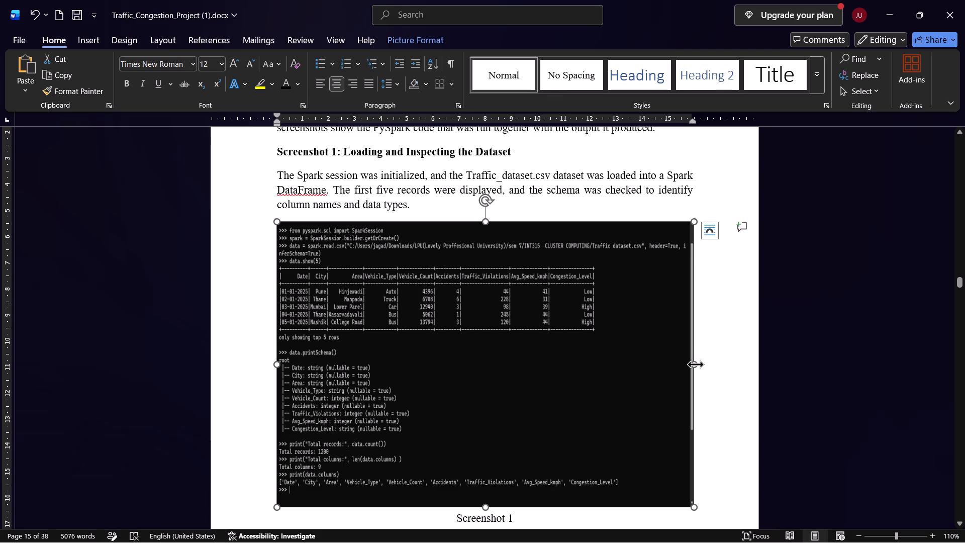
left_click_drag(692, 366, 747, 375)
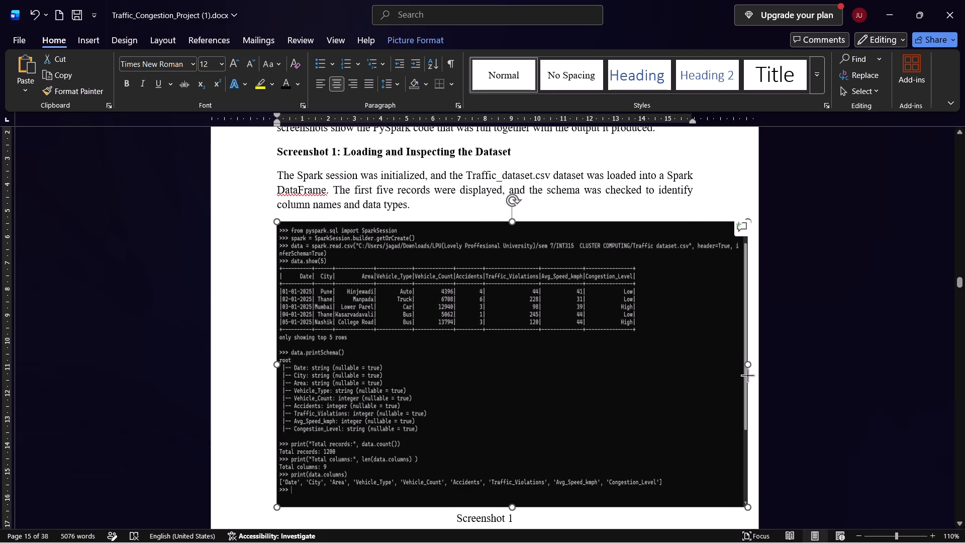
left_click_drag(747, 375, 762, 379)
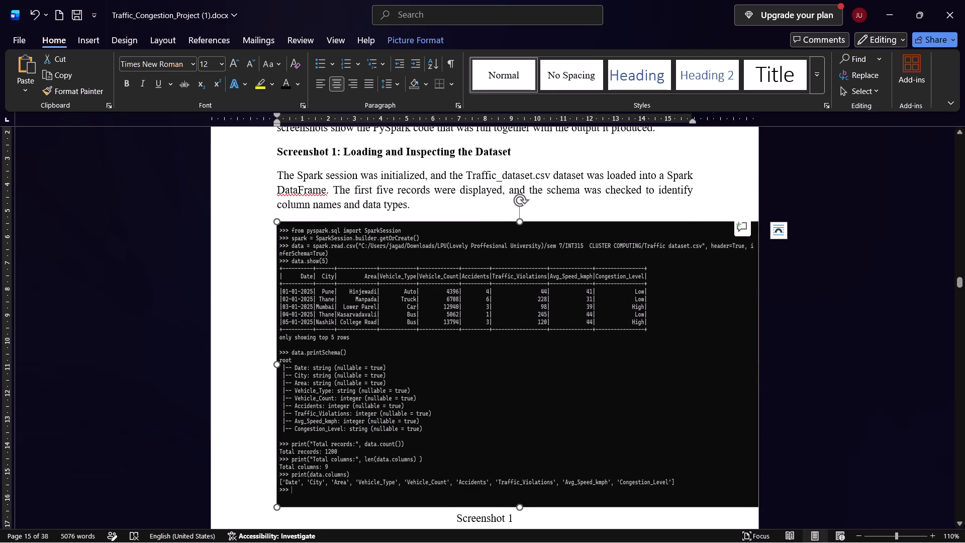
Check the Screenshot 1 to Screenshot 4 images in the Word report and the exported PDF for size and margin fit.
scroll(512, 362, "down", 3, "ctrl")
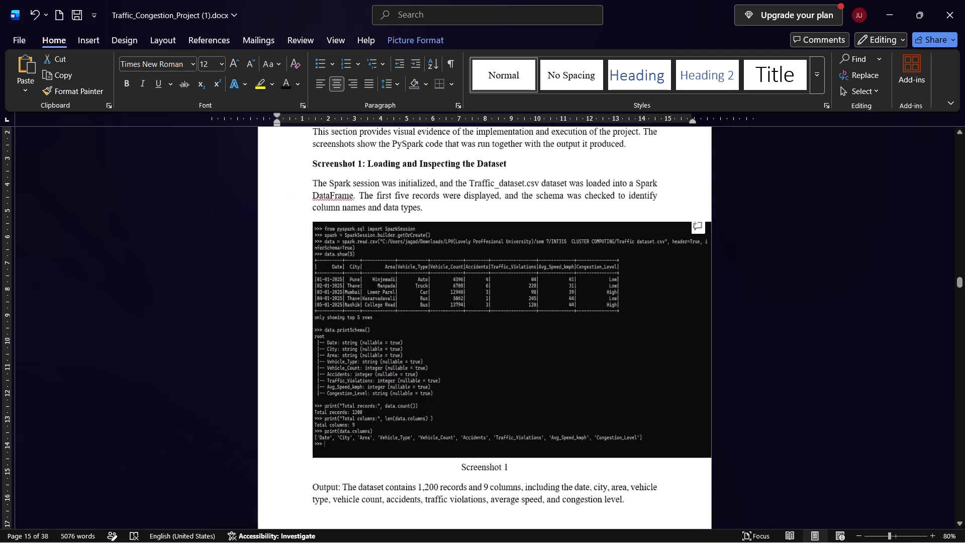
scroll(512, 362, "down", 3, "ctrl")
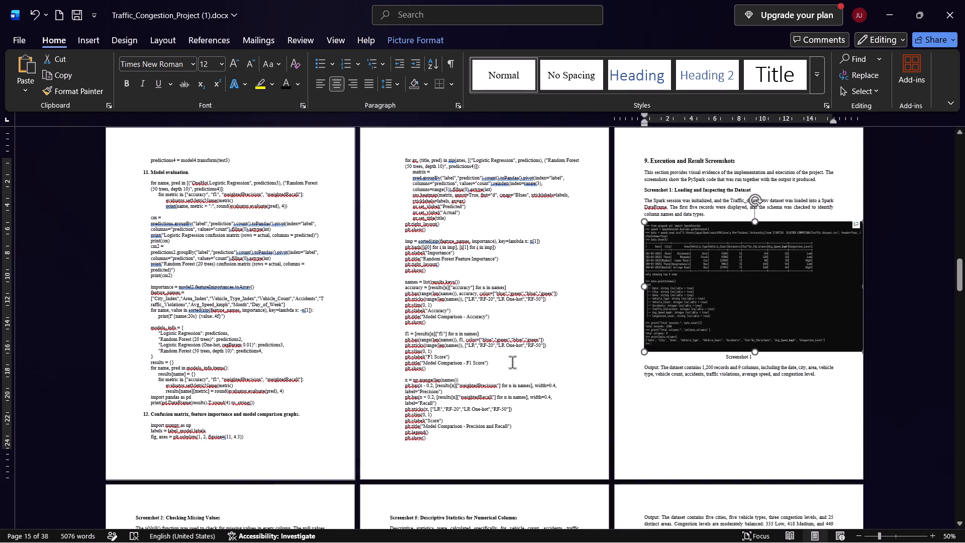
scroll(654, 374, "down", 1)
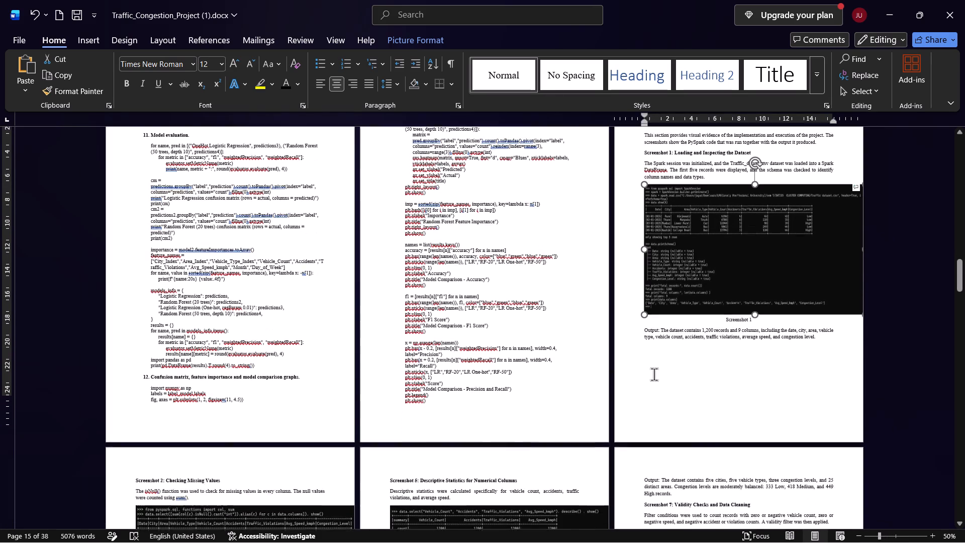
scroll(654, 374, "down", 1)
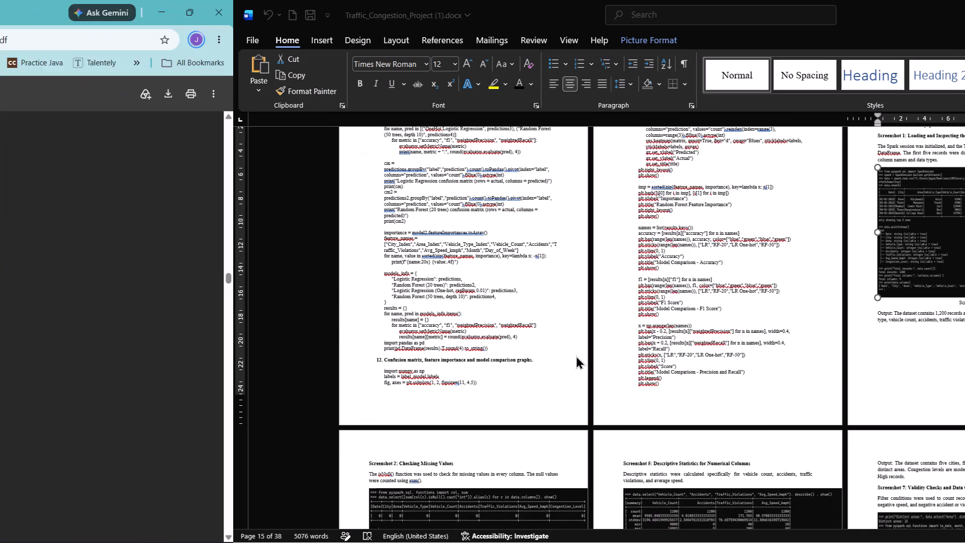
scroll(437, 331, "down", 2)
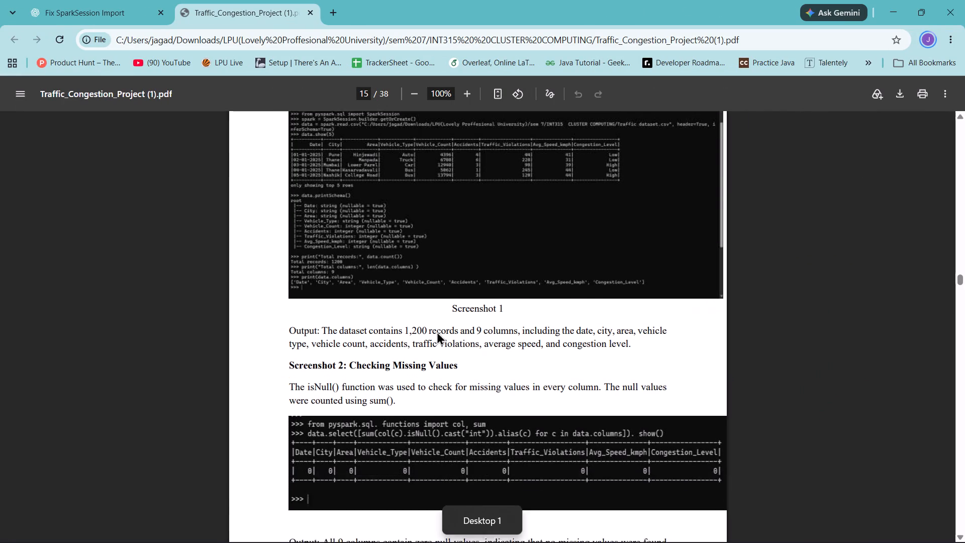
scroll(437, 331, "down", 7)
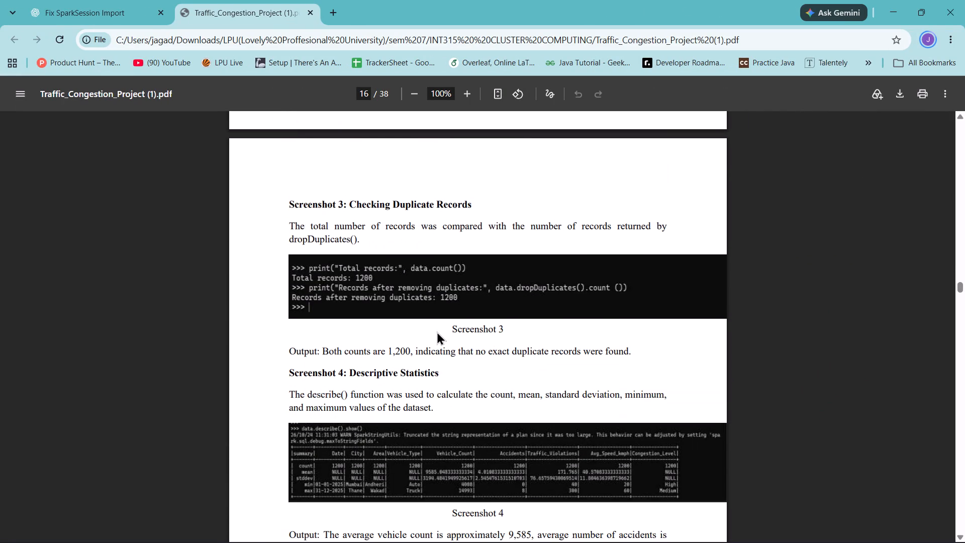
scroll(437, 331, "down", 1)
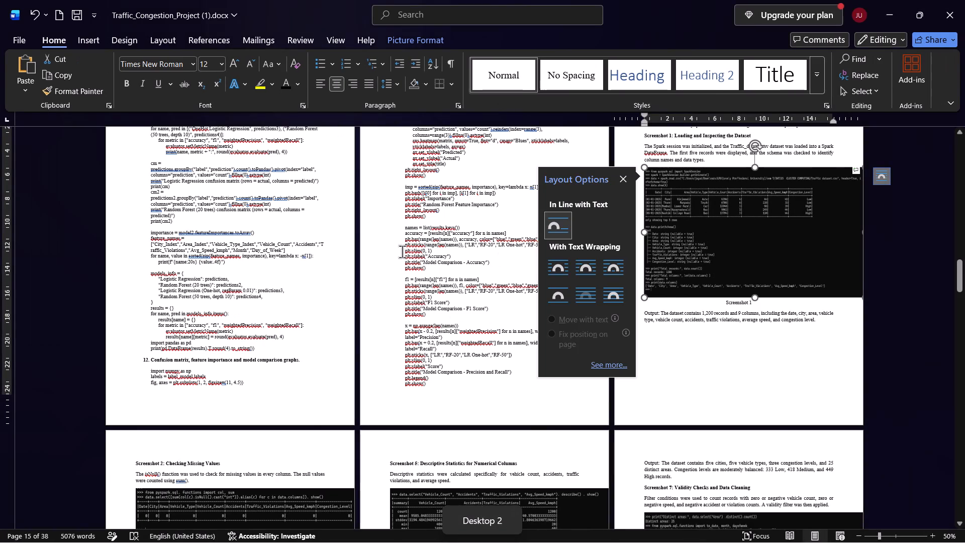
In the Word report, make the Screenshot 4 image under Descriptive Statistics taller by extending its lower edge.
scroll(389, 257, "down", 2)
scroll(304, 411, "down", 1)
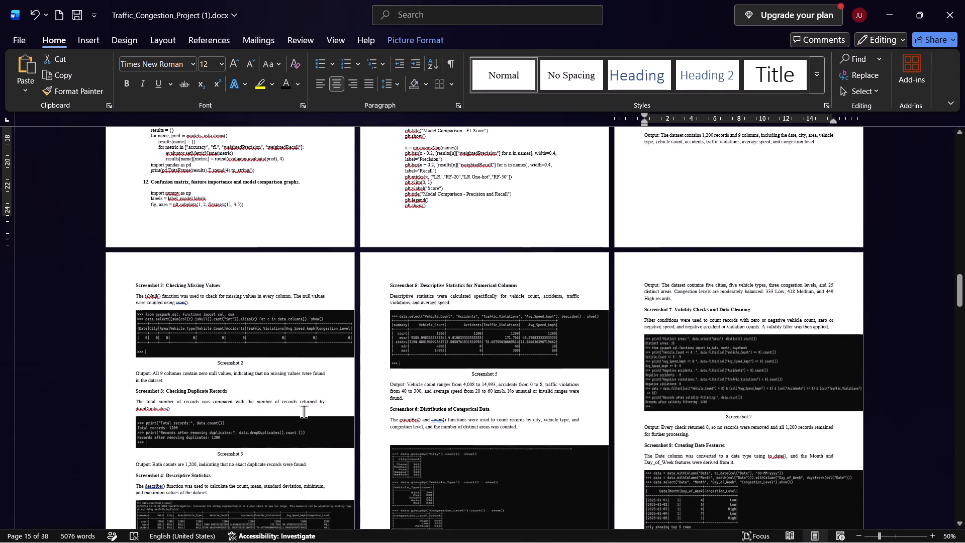
scroll(245, 443, "down", 1)
left_click(263, 457)
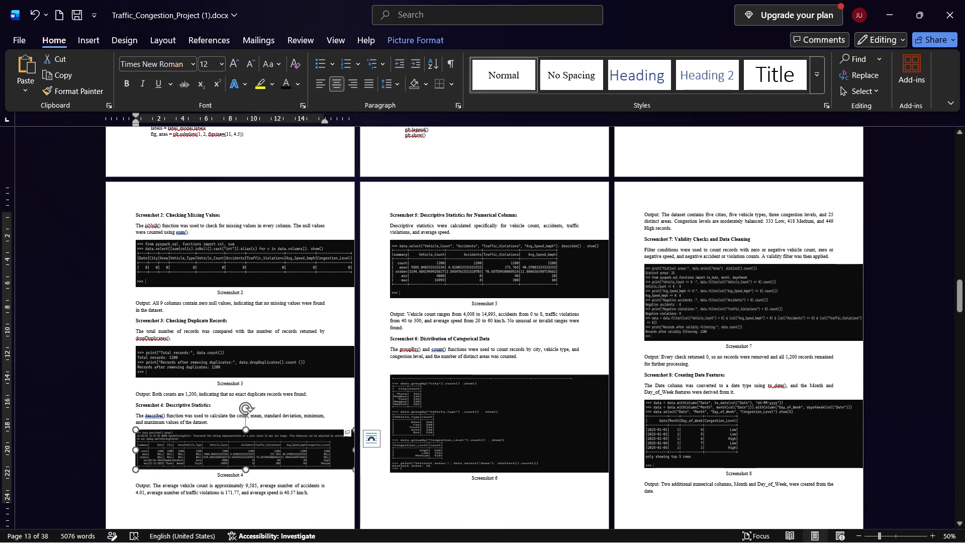
scroll(292, 393, "up", 6, "ctrl")
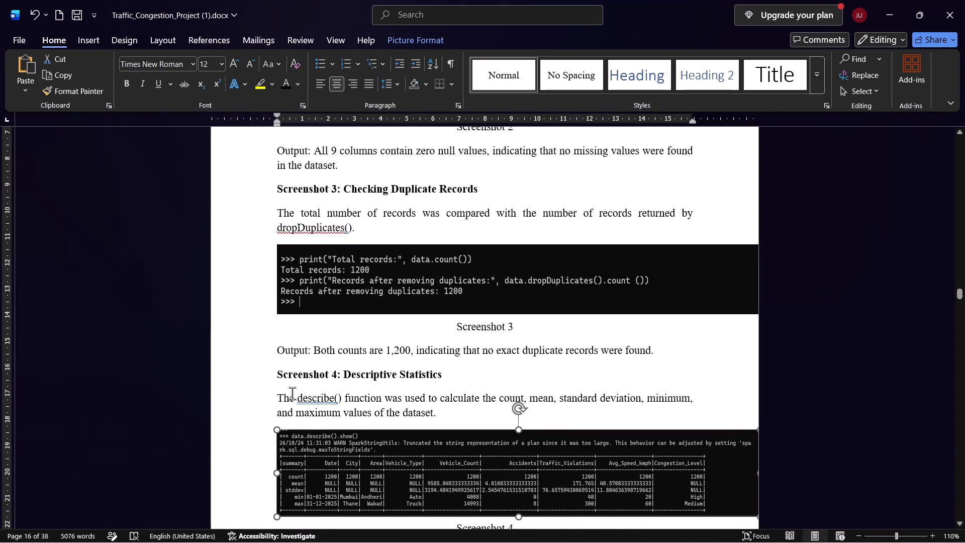
scroll(292, 393, "down", 1)
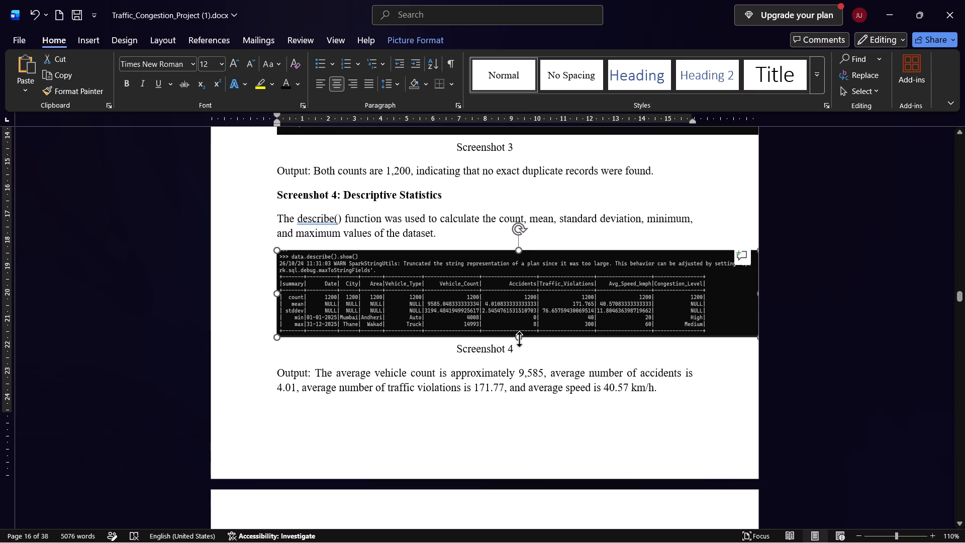
left_click_drag(519, 339, 526, 355)
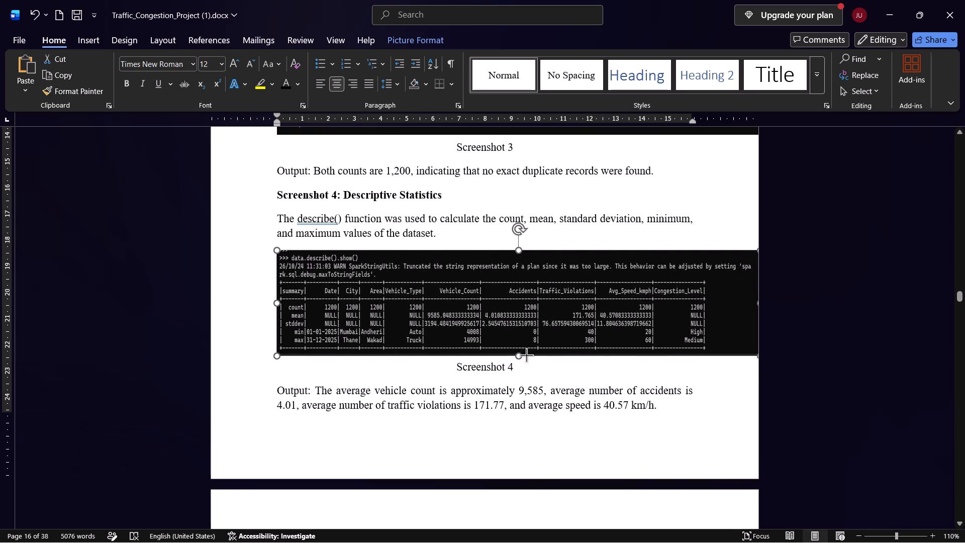
left_click_drag(526, 355, 528, 377)
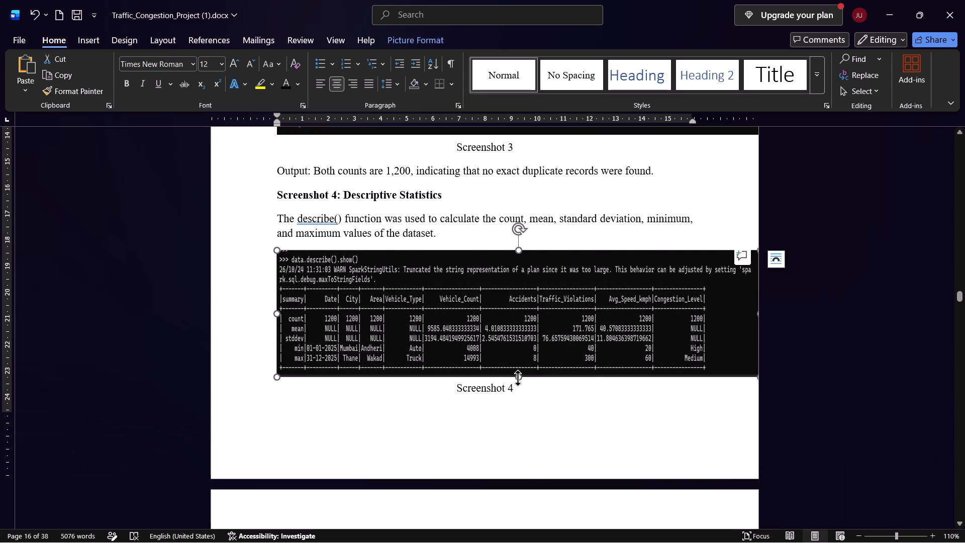
left_click_drag(518, 376, 519, 383)
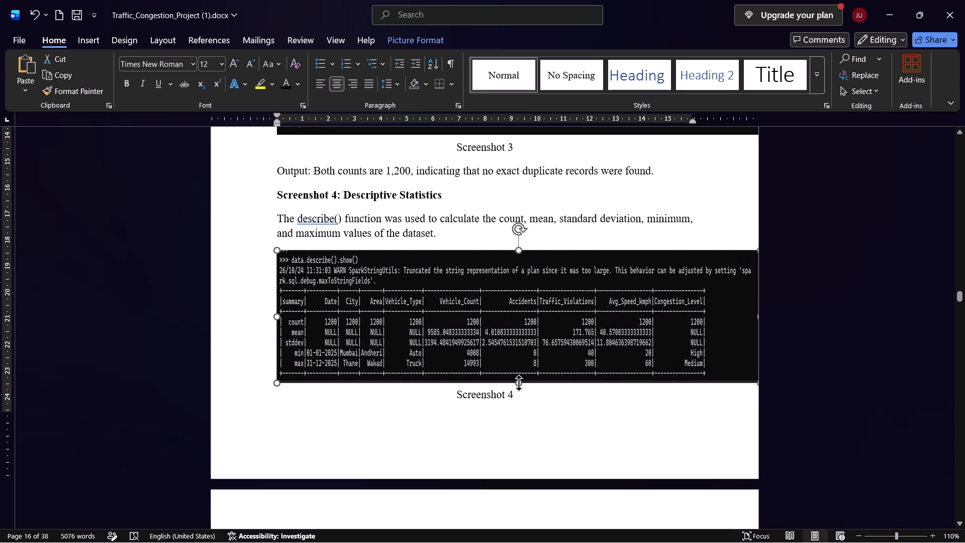
Adjust the Screenshot 4 image's width, narrowing it to end just inside the page's edge.
left_click_drag(277, 319, 265, 316)
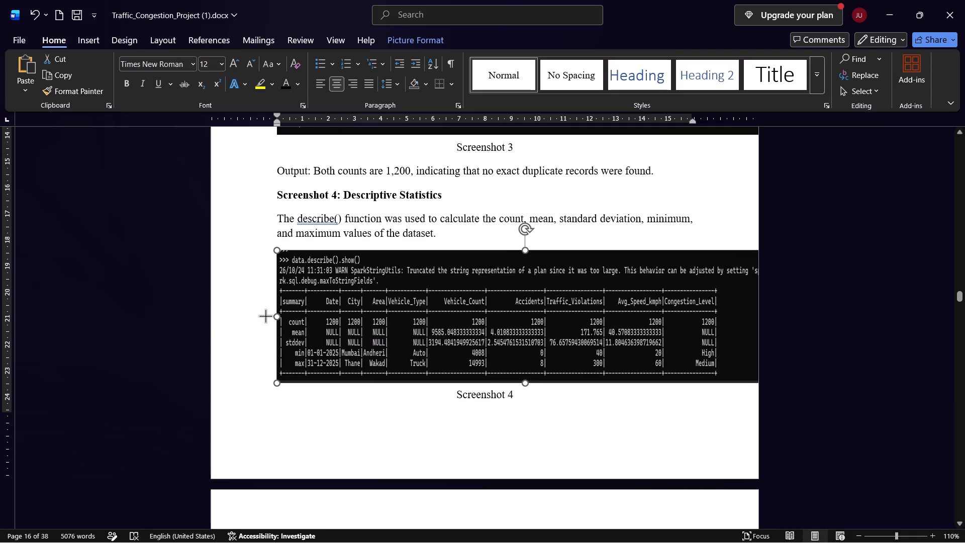
left_click_drag(265, 316, 283, 320)
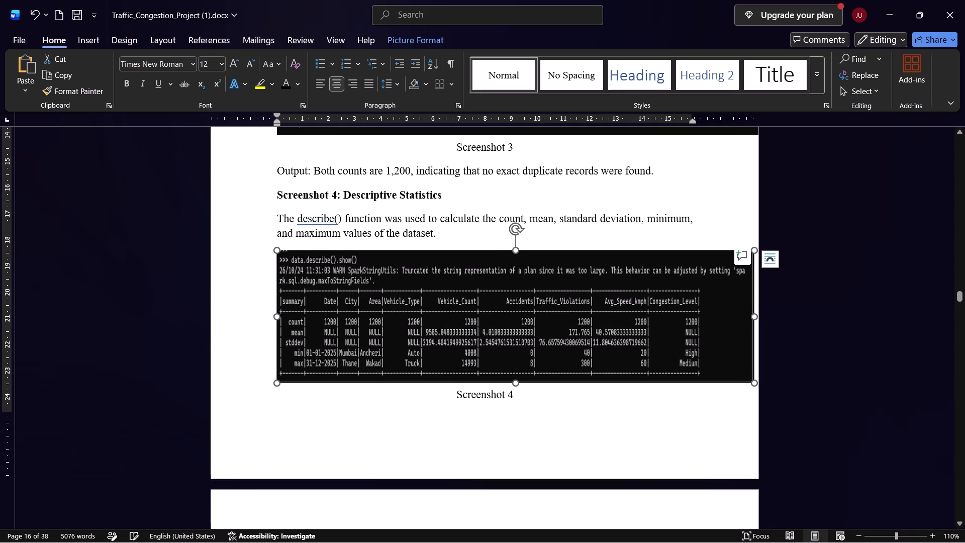
left_click(237, 393)
left_click(549, 431)
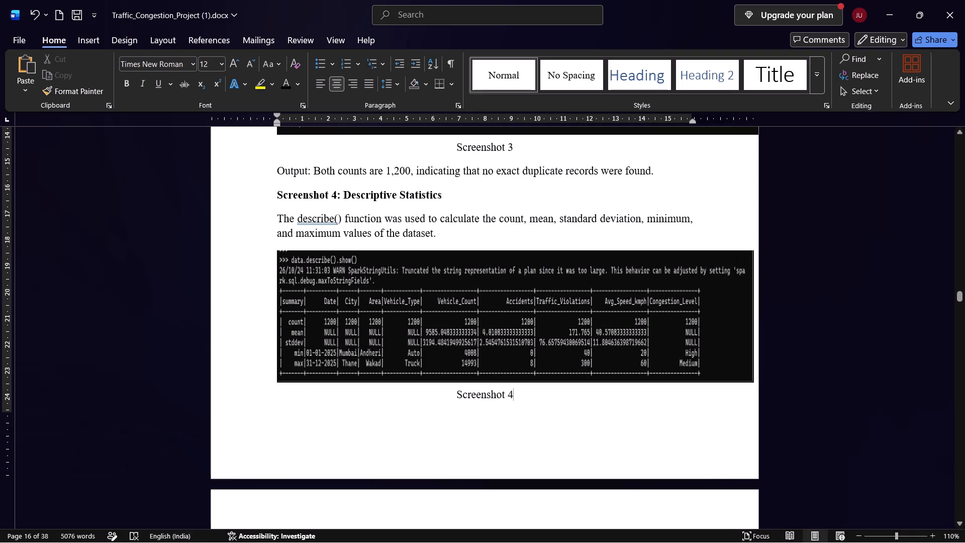
Fine-tune the Screenshot 4 image's height by moving its lower edge, leaving it slightly taller.
left_click(464, 294)
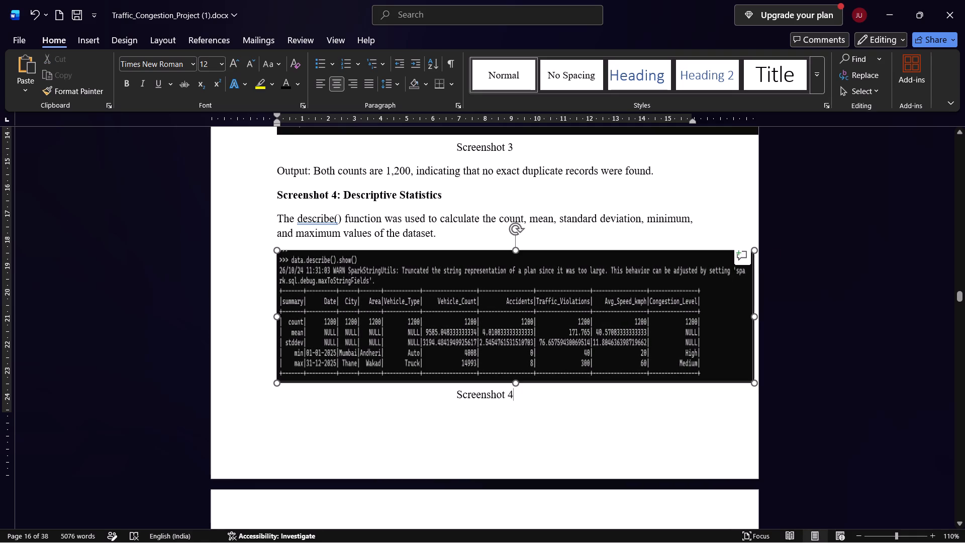
left_click_drag(514, 383, 520, 371)
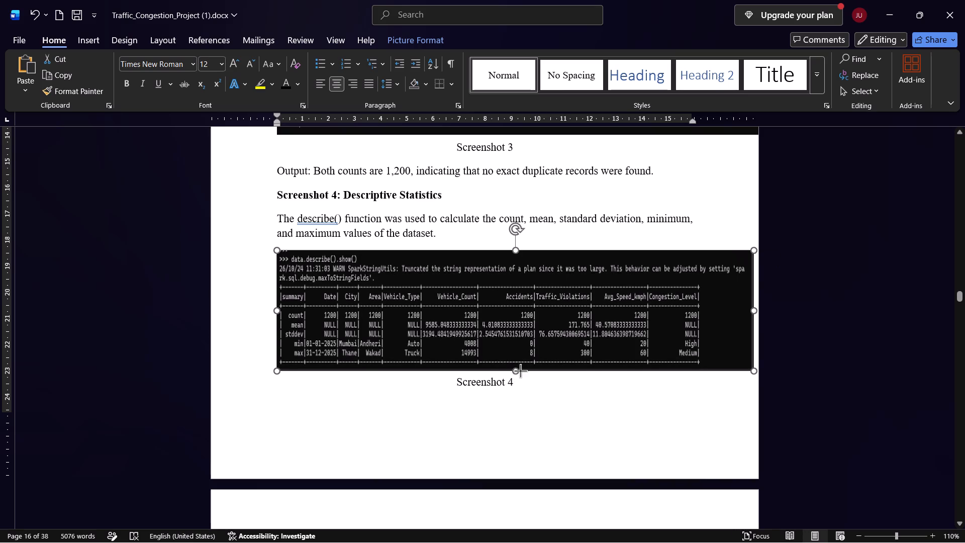
left_click_drag(520, 371, 518, 386)
left_click(596, 441)
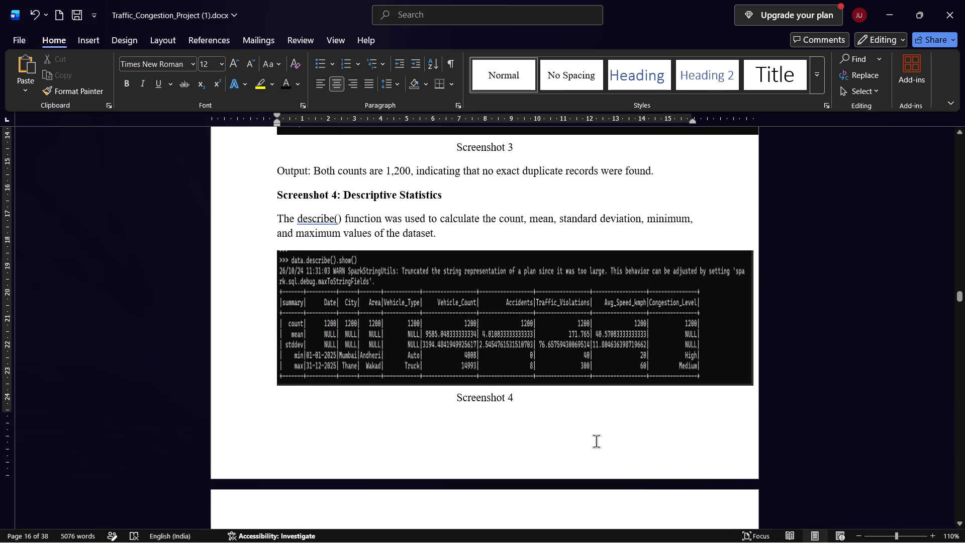
In the PDF, examine the Screenshot 5 to Screenshot 15 images for size, readability and margin fit.
scroll(420, 352, "down", 3)
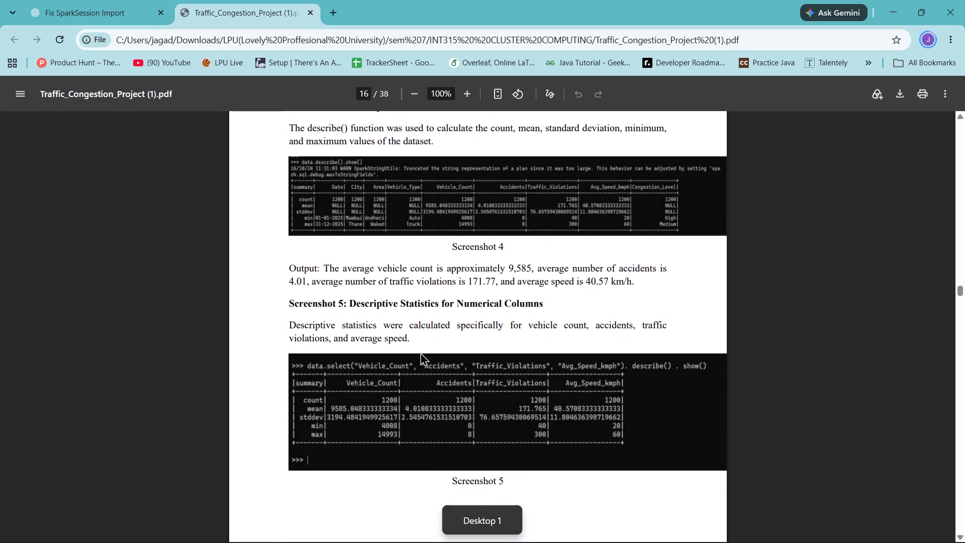
scroll(420, 352, "down", 7)
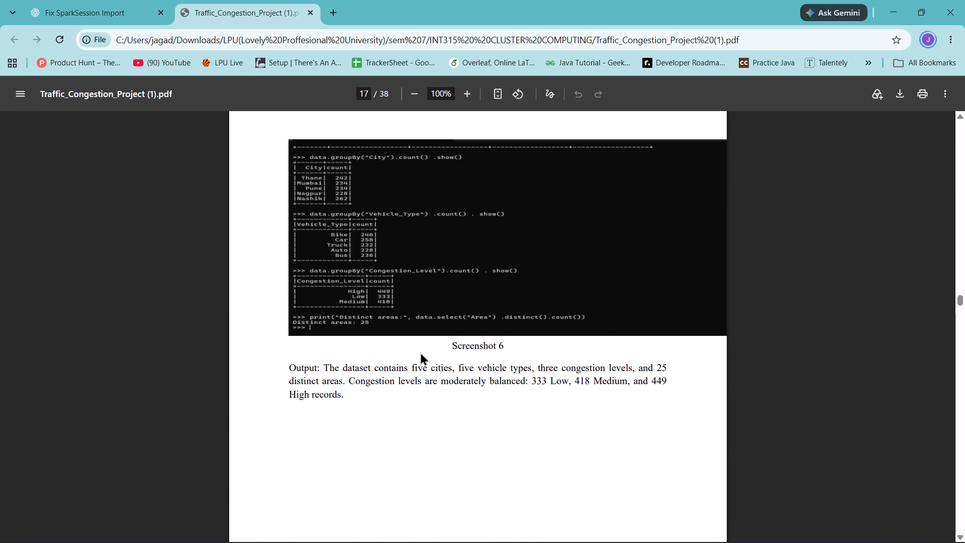
scroll(420, 352, "down", 7)
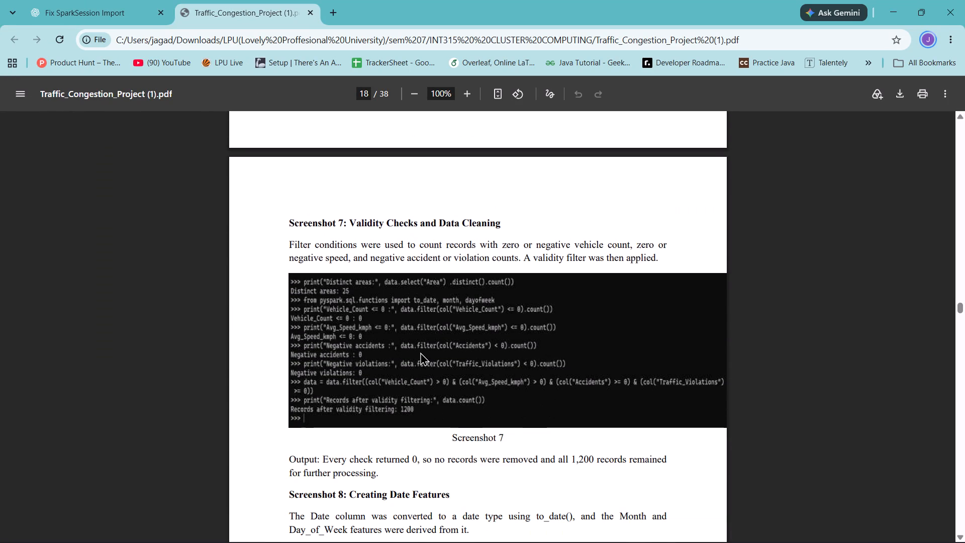
scroll(420, 352, "down", 10)
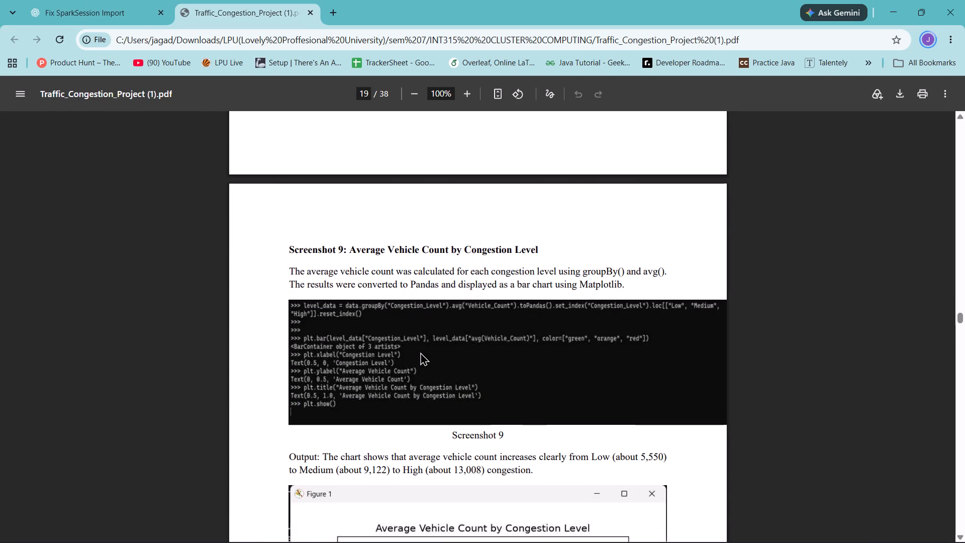
scroll(420, 352, "down", 1)
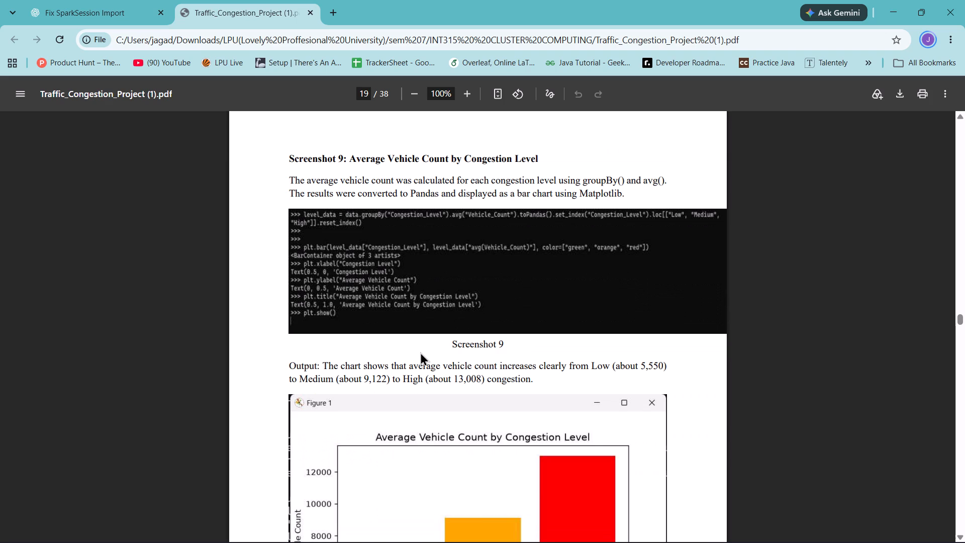
scroll(420, 352, "down", 7)
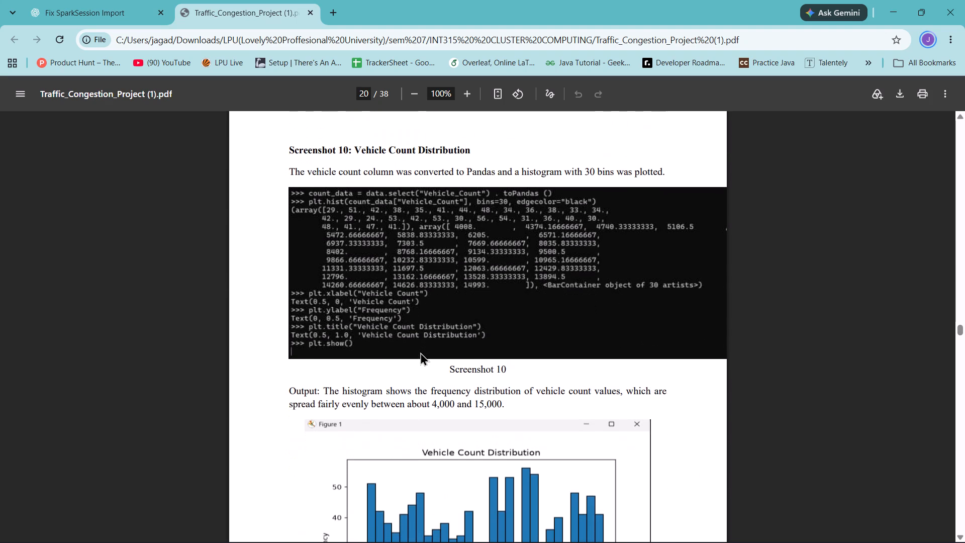
scroll(420, 352, "down", 9)
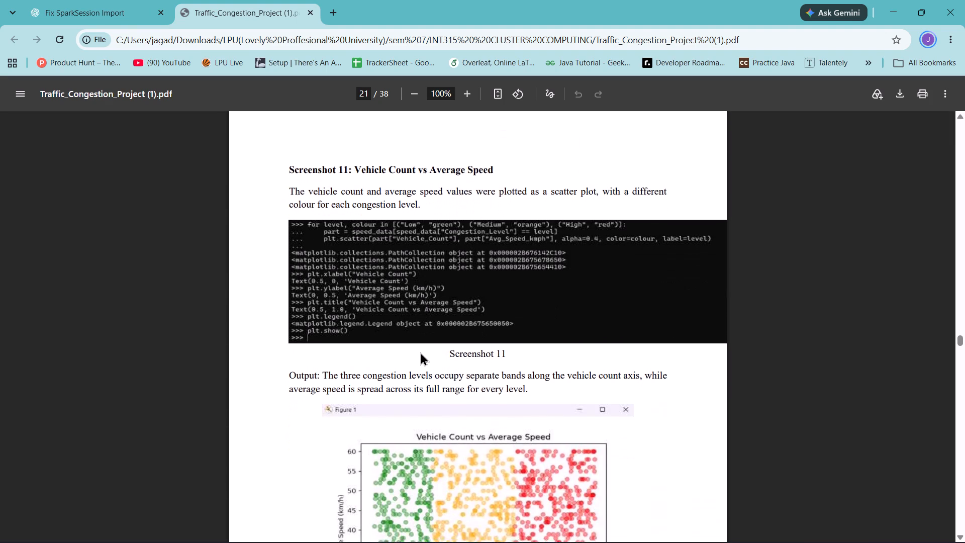
scroll(420, 352, "down", 3)
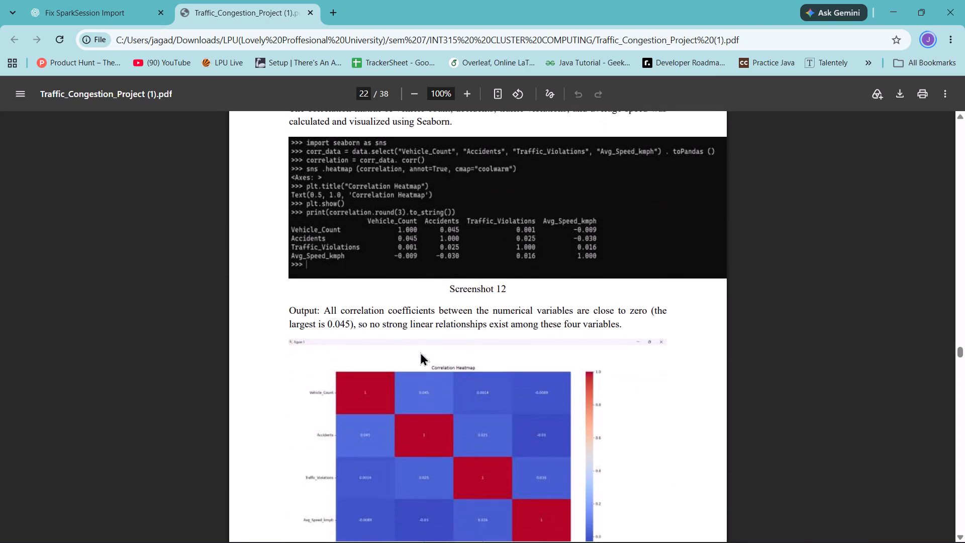
scroll(420, 352, "down", 5)
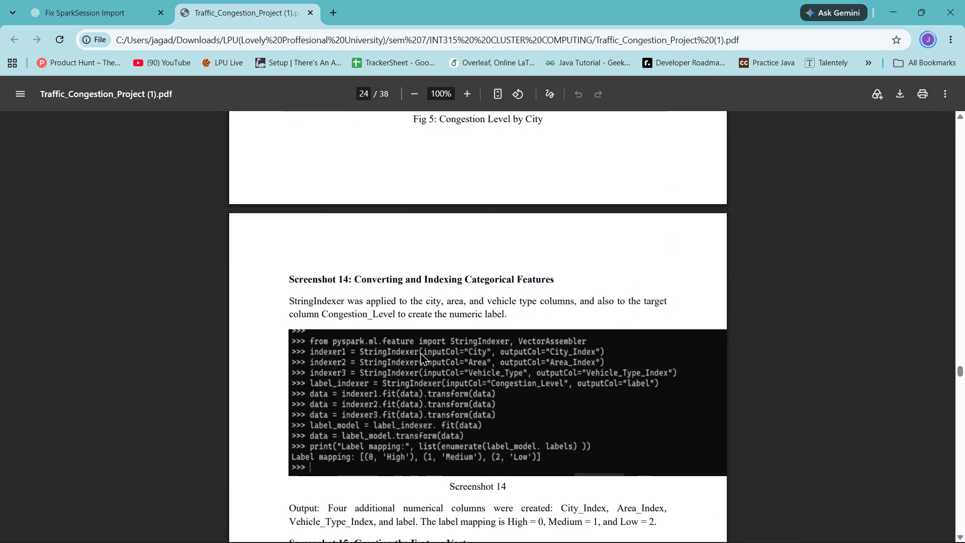
scroll(420, 352, "down", 3)
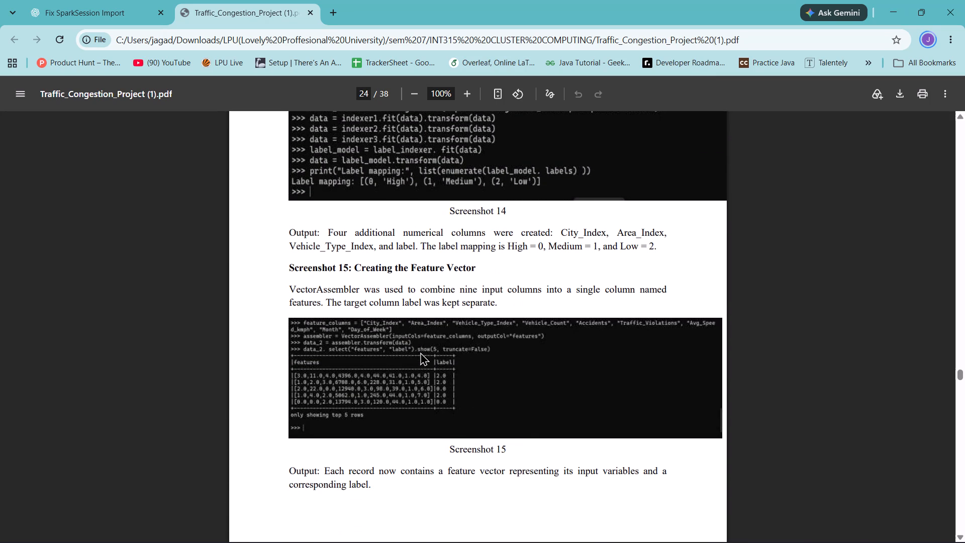
In the Word report, make the Screenshot 15 image under Creating the Feature Vector taller by extending its lower edge.
scroll(520, 326, "down", 11)
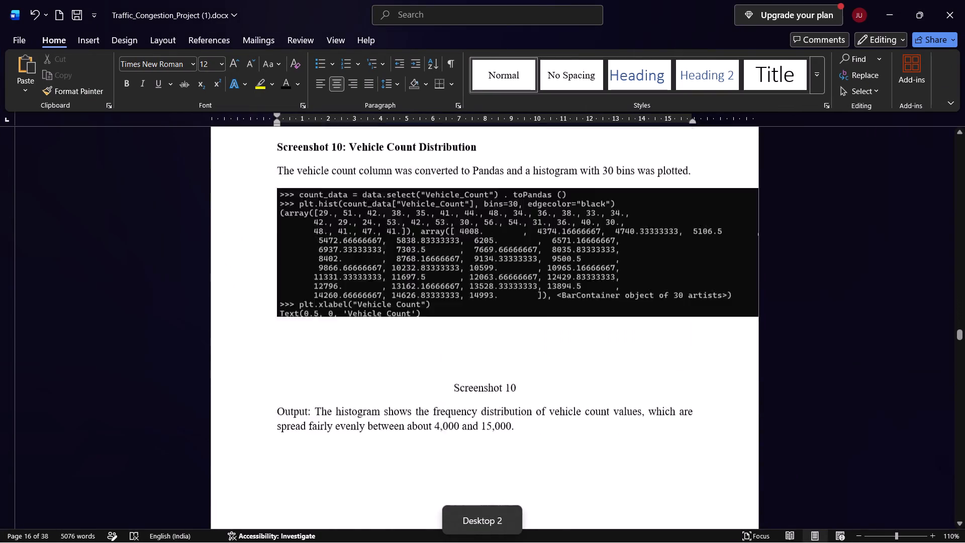
scroll(520, 326, "down", 6)
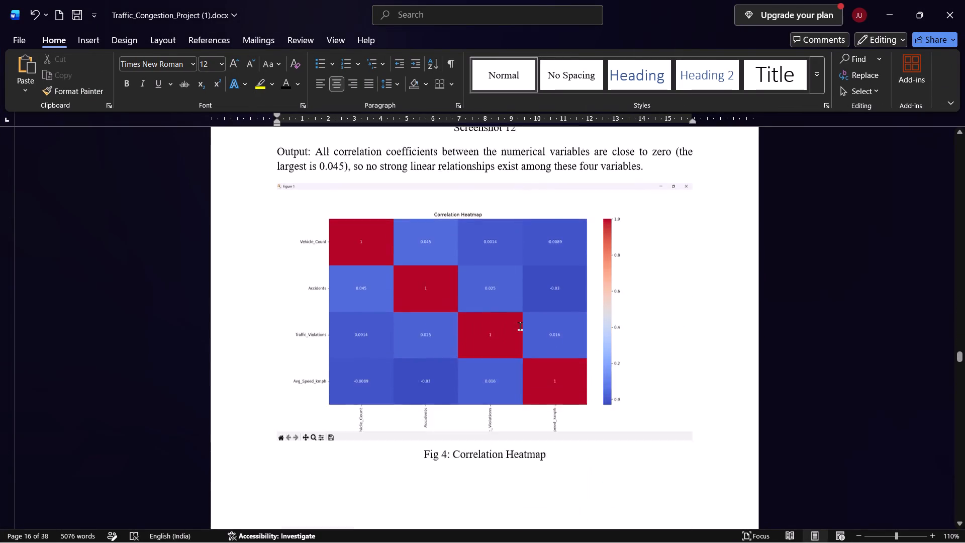
scroll(520, 326, "down", 5)
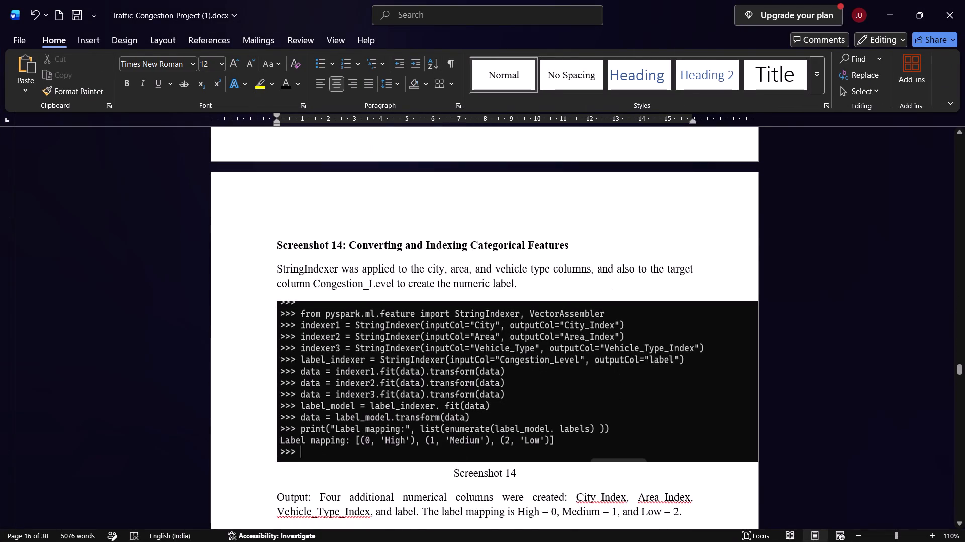
scroll(520, 326, "down", 6)
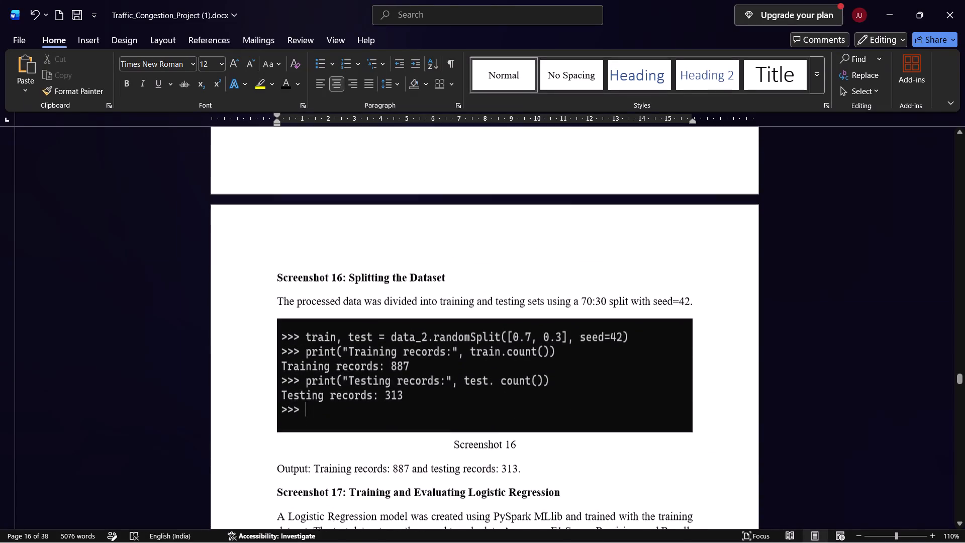
scroll(520, 326, "up", 2)
left_click(460, 399)
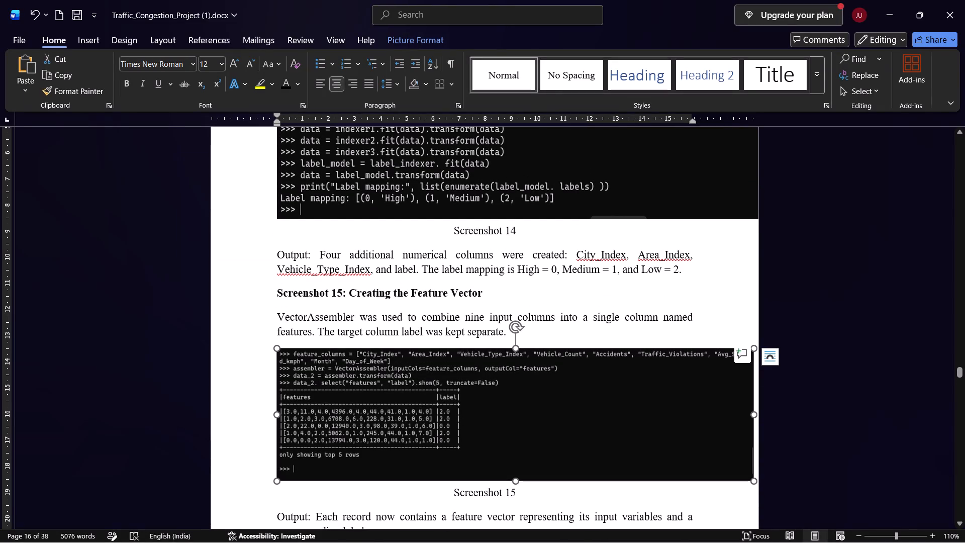
left_click_drag(515, 480, 523, 507)
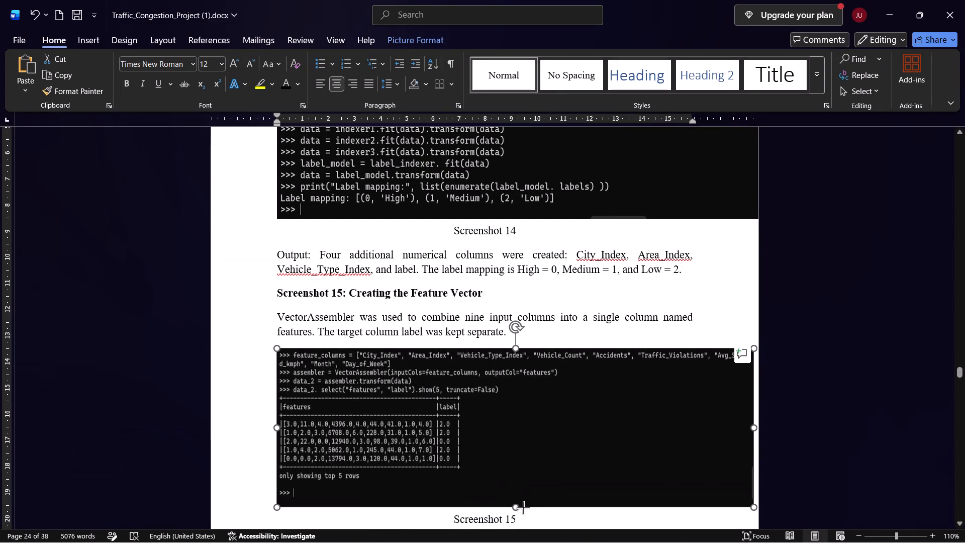
left_click_drag(523, 507, 525, 510)
scroll(546, 455, "down", 1)
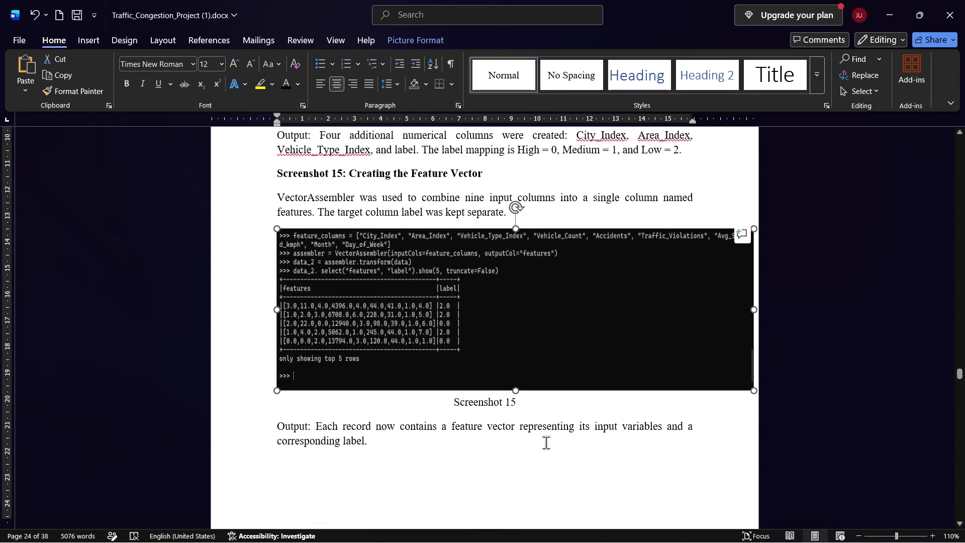
left_click_drag(517, 389, 516, 398)
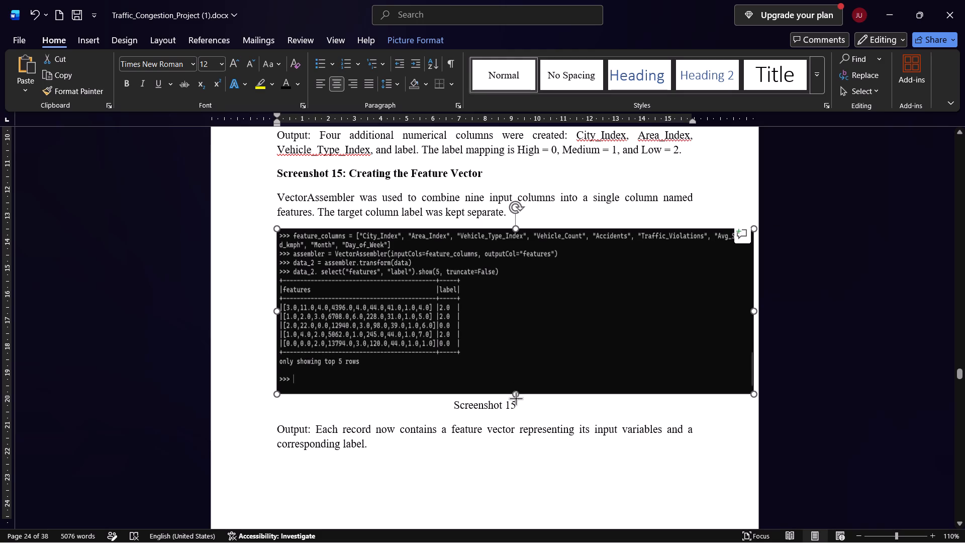
left_click_drag(516, 398, 519, 395)
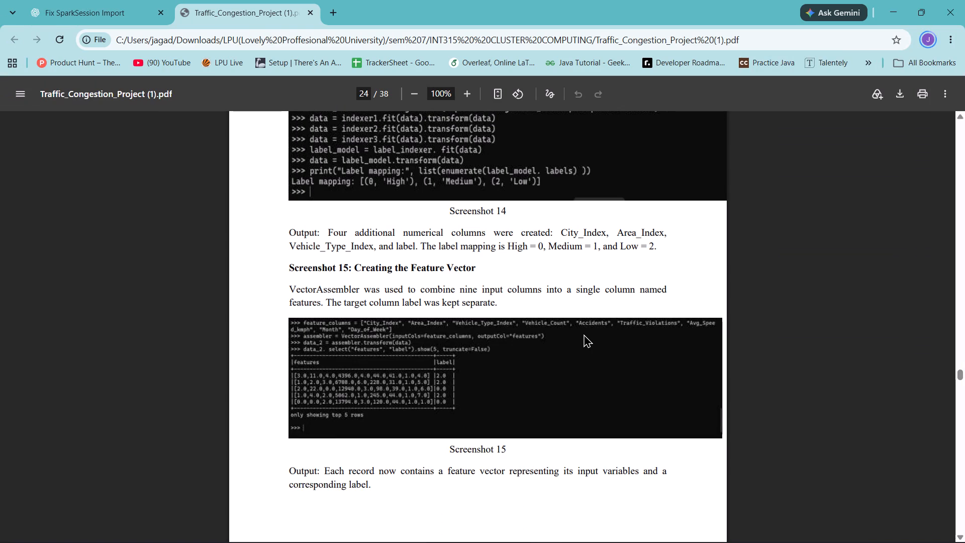
In Word, enlarge the Screenshot 17 logistic regression image, widening it across the margin to the page's edge and making it taller.
scroll(584, 334, "down", 5)
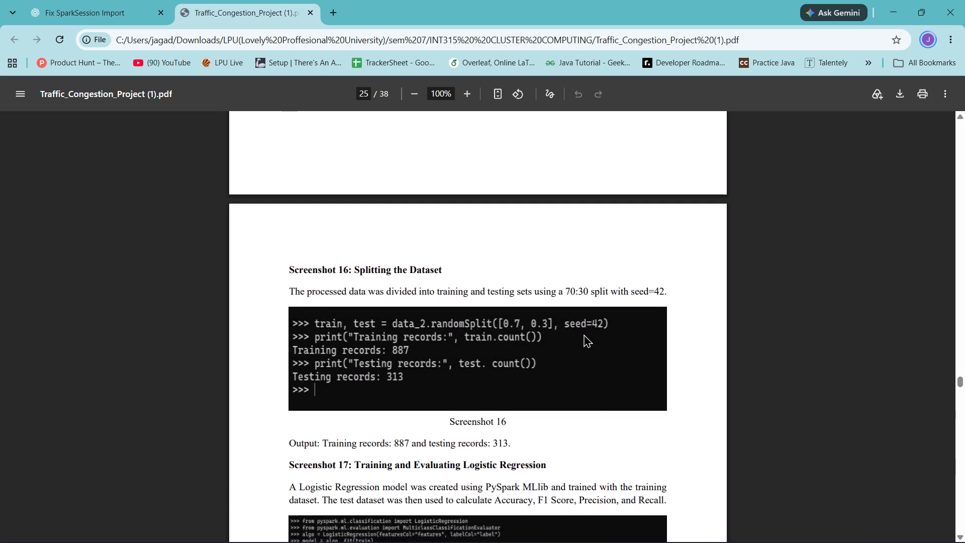
scroll(484, 374, "down", 3)
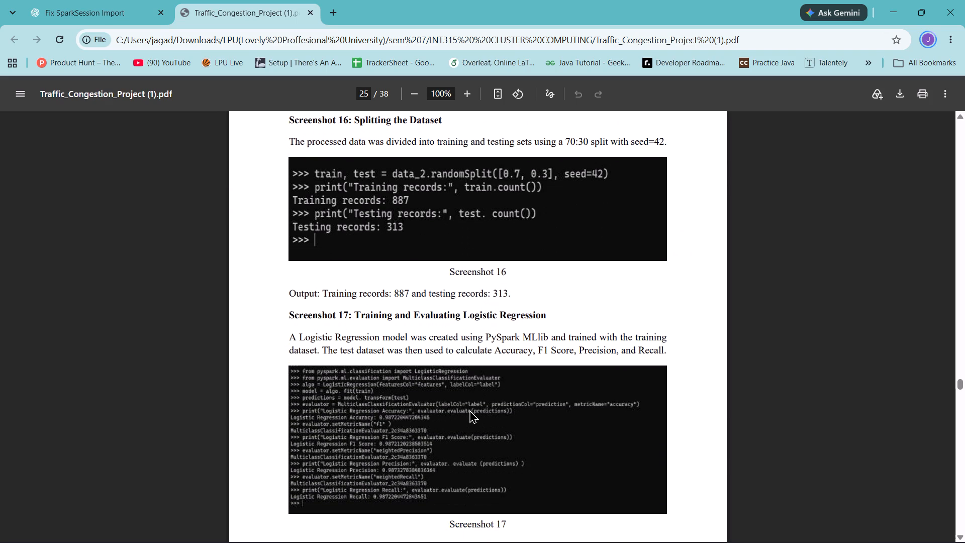
scroll(469, 410, "down", 1)
scroll(502, 351, "down", 4)
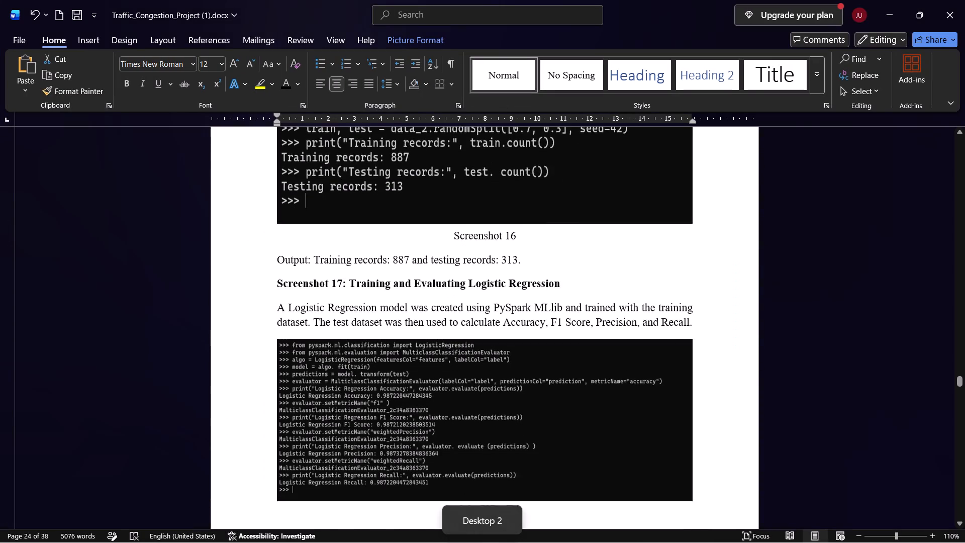
scroll(502, 351, "down", 1)
left_click(507, 314)
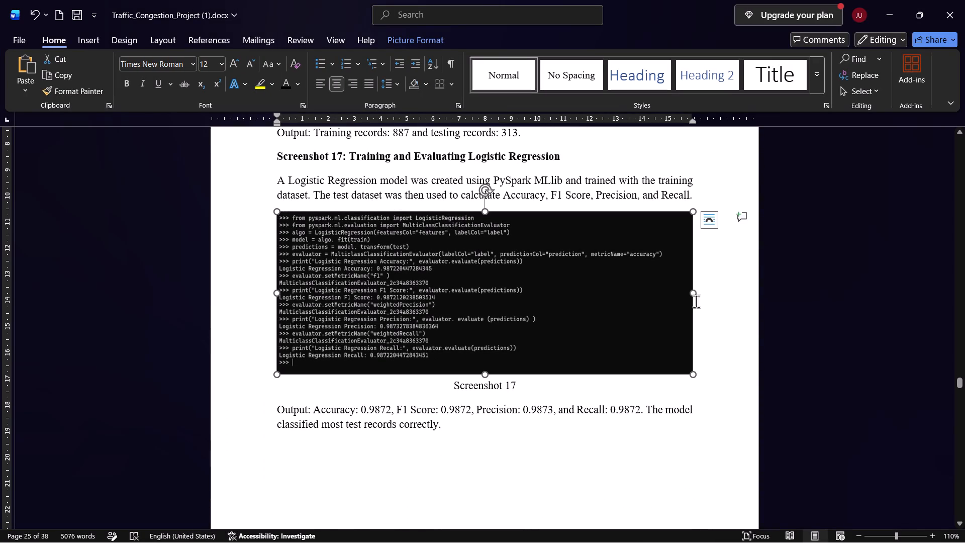
left_click_drag(694, 293, 757, 291)
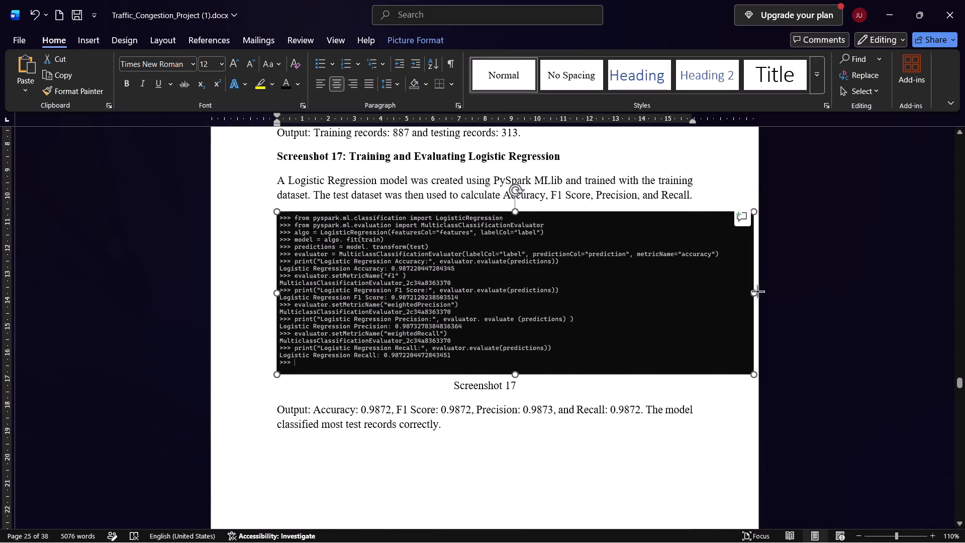
left_click_drag(757, 291, 789, 293)
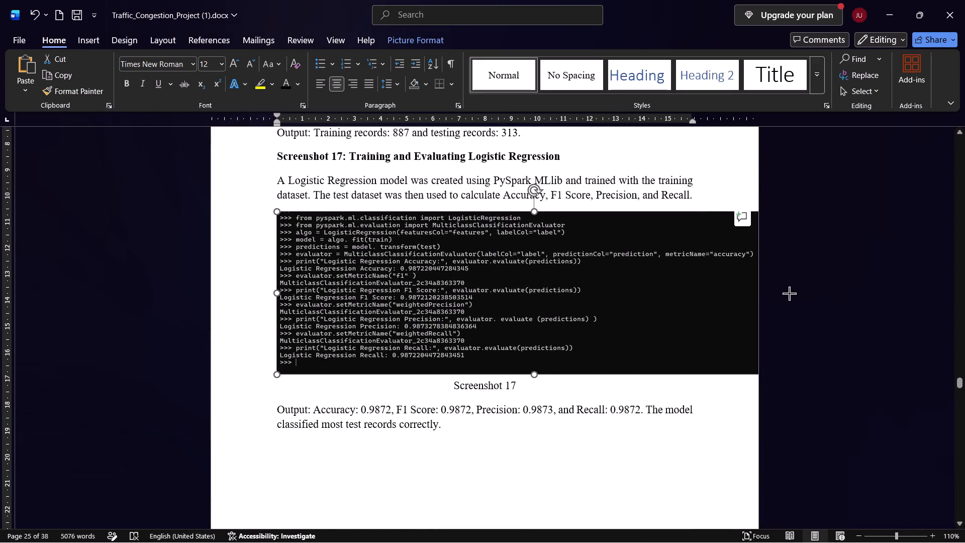
left_click_drag(789, 293, 788, 293)
left_click_drag(532, 377, 533, 404)
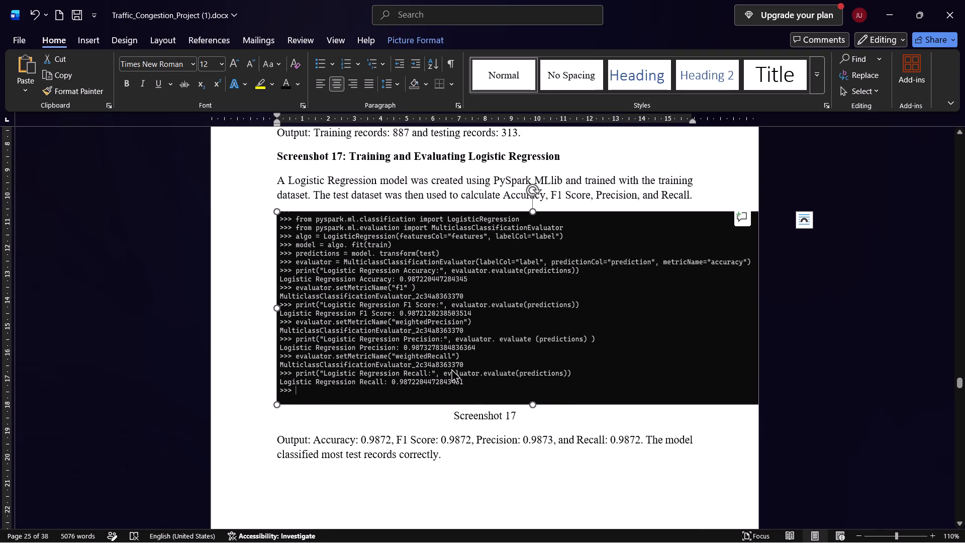
In the PDF, examine the Screenshot 15 to Screenshot 21 images for size and readability.
scroll(419, 329, "down", 2)
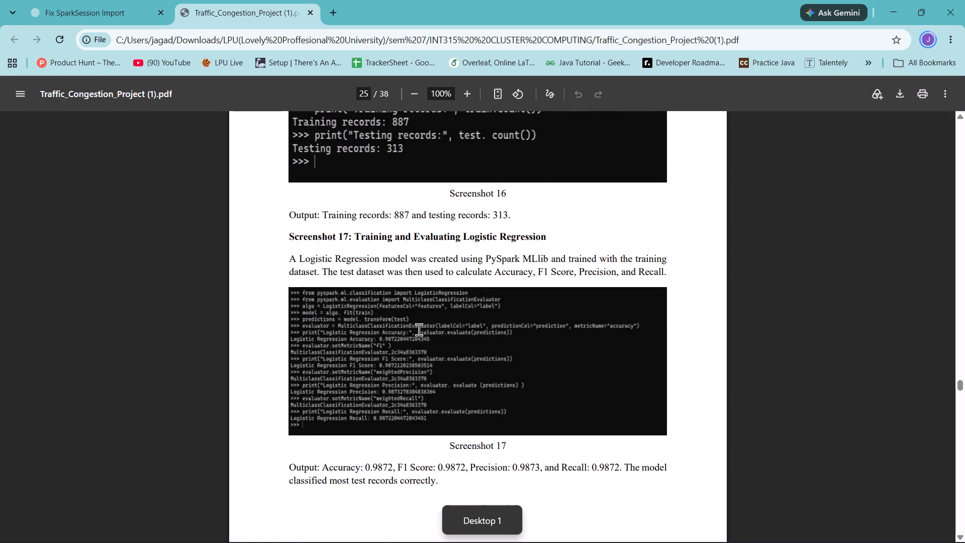
scroll(419, 329, "down", 1)
scroll(419, 329, "up", 3)
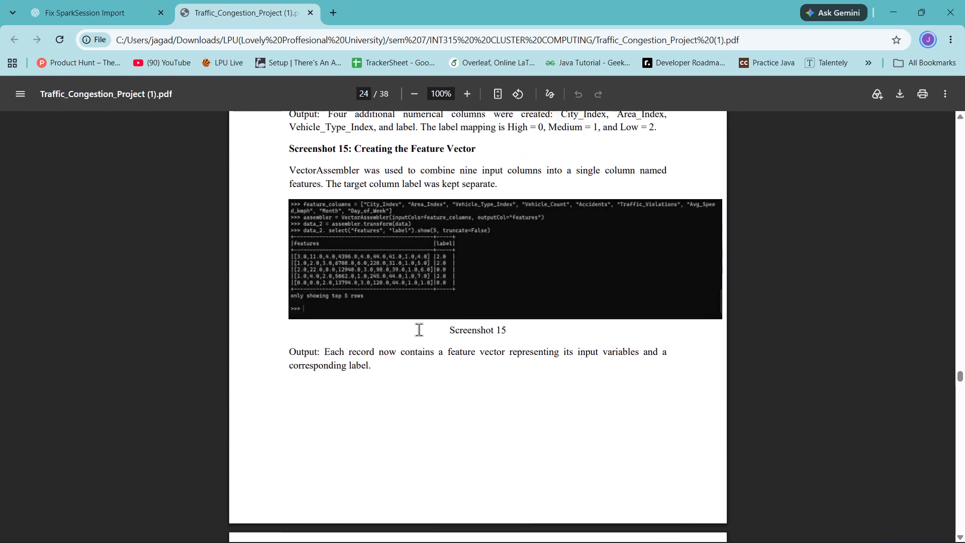
scroll(419, 329, "up", 1)
scroll(419, 329, "down", 2)
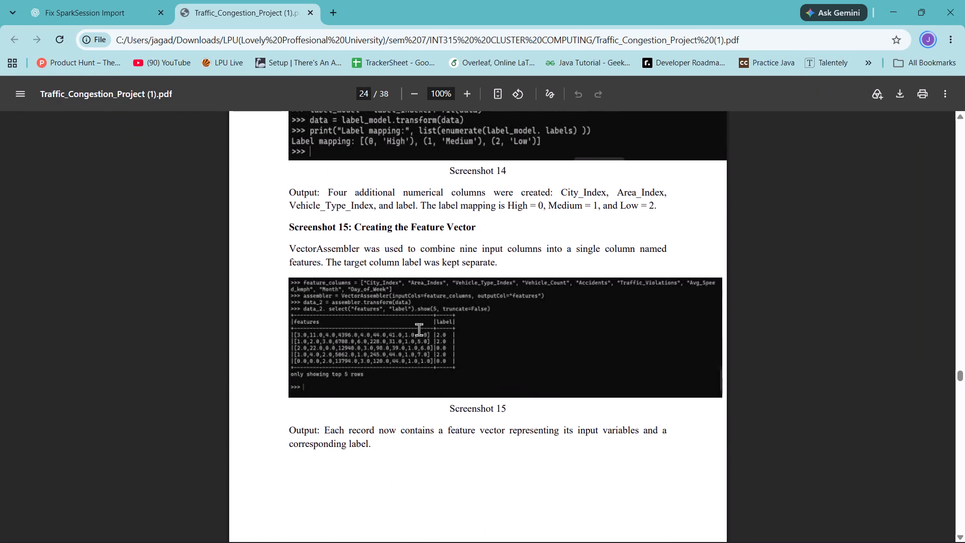
scroll(419, 329, "down", 5)
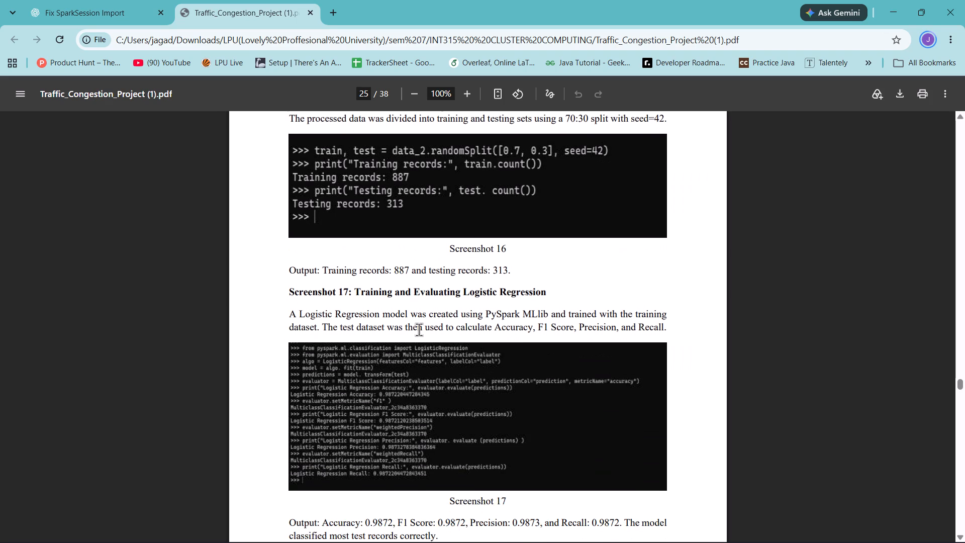
scroll(419, 329, "down", 6)
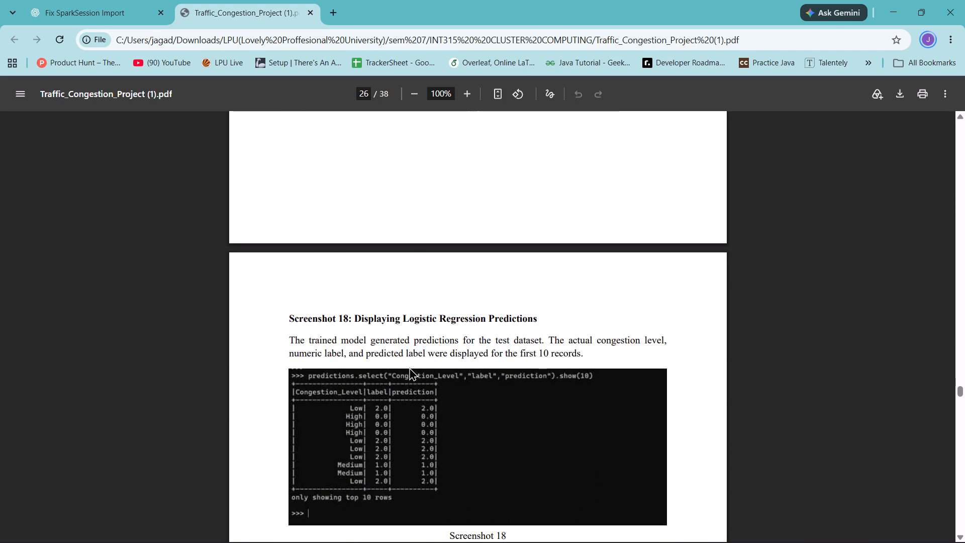
scroll(409, 367, "down", 4)
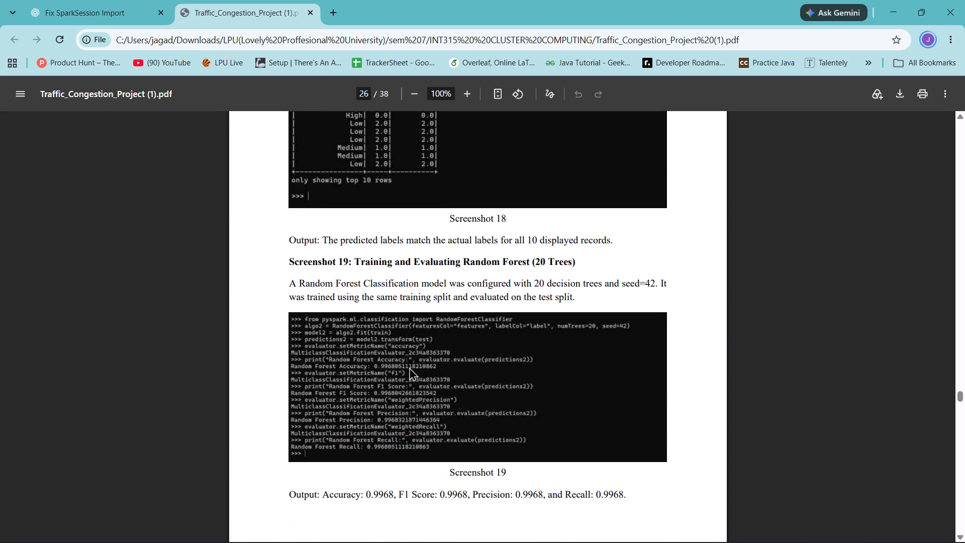
scroll(409, 367, "down", 5)
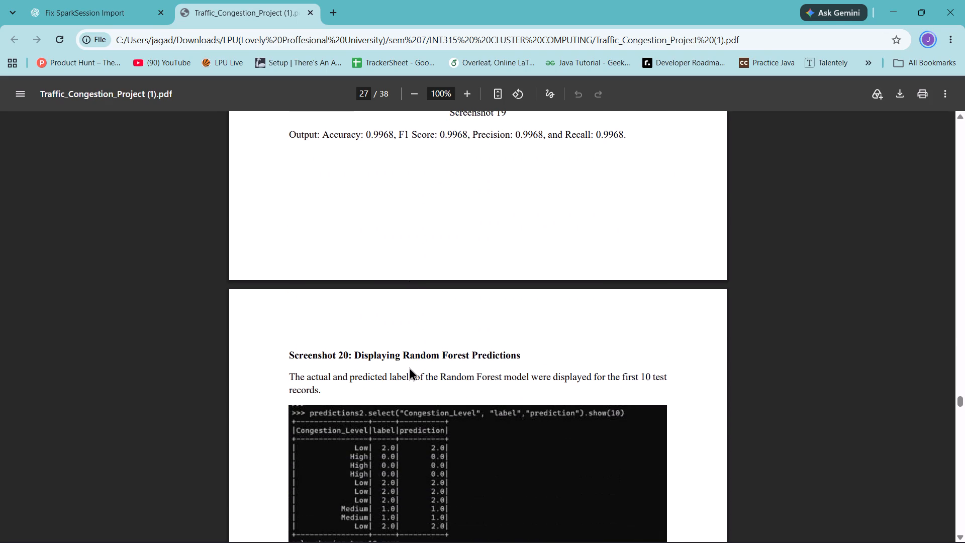
scroll(409, 367, "down", 4)
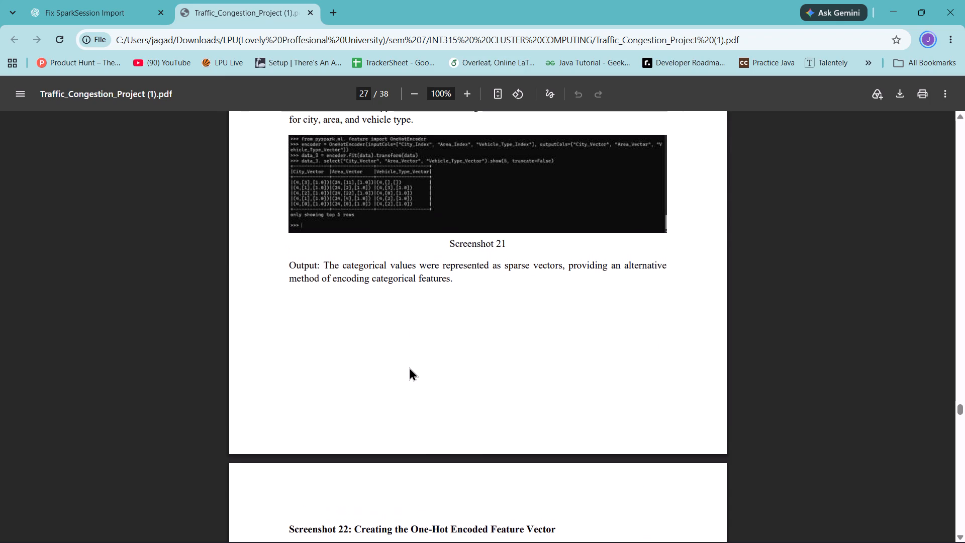
scroll(409, 367, "up", 1)
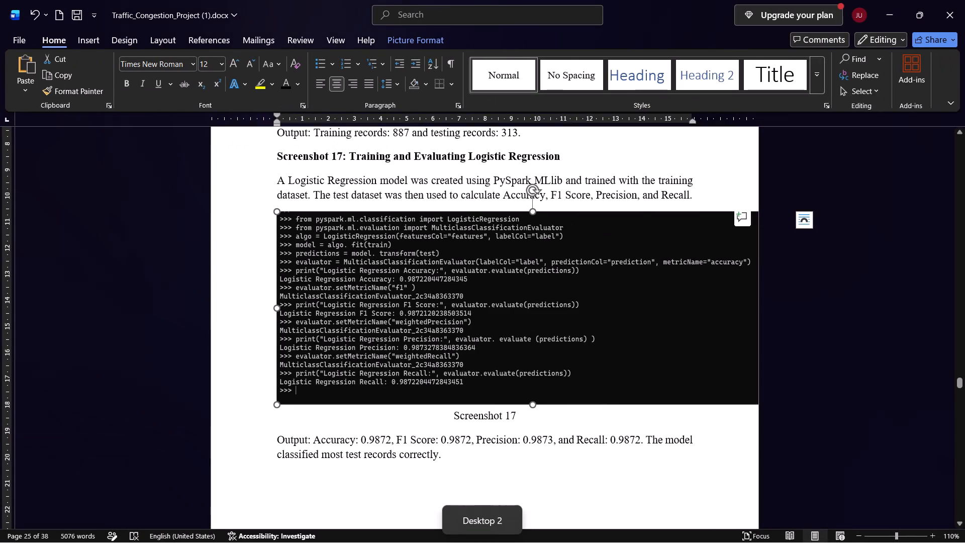
In Word, make the Screenshot 21 one-hot encoding image taller by extending its lower edge, and widen it very slightly.
scroll(475, 289, "down", 8)
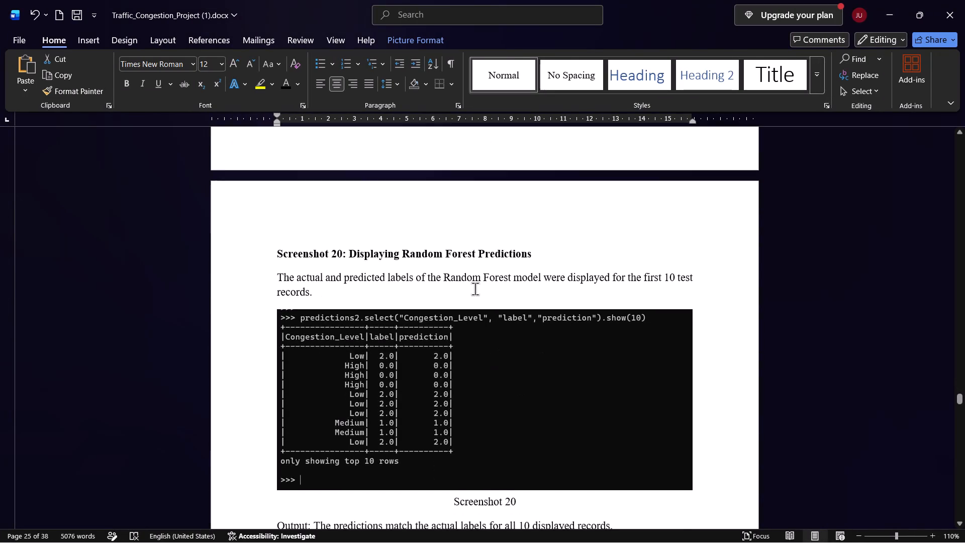
scroll(475, 289, "down", 2)
left_click(467, 308)
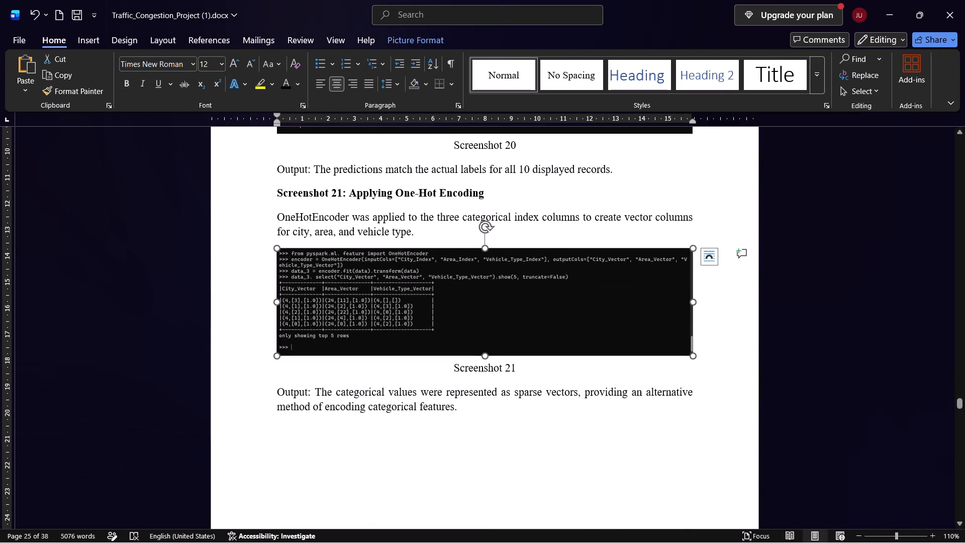
left_click_drag(484, 356, 490, 393)
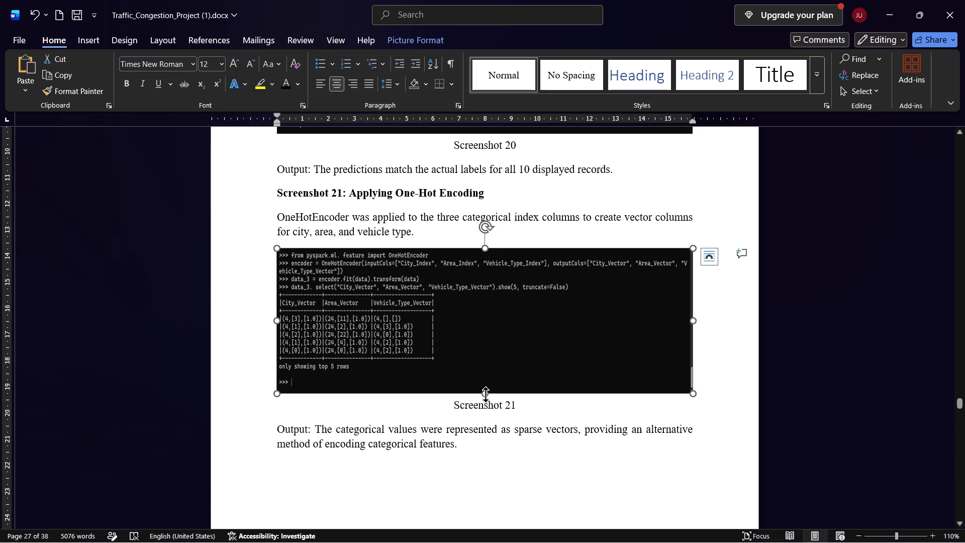
left_click_drag(483, 394, 489, 393)
left_click(696, 323)
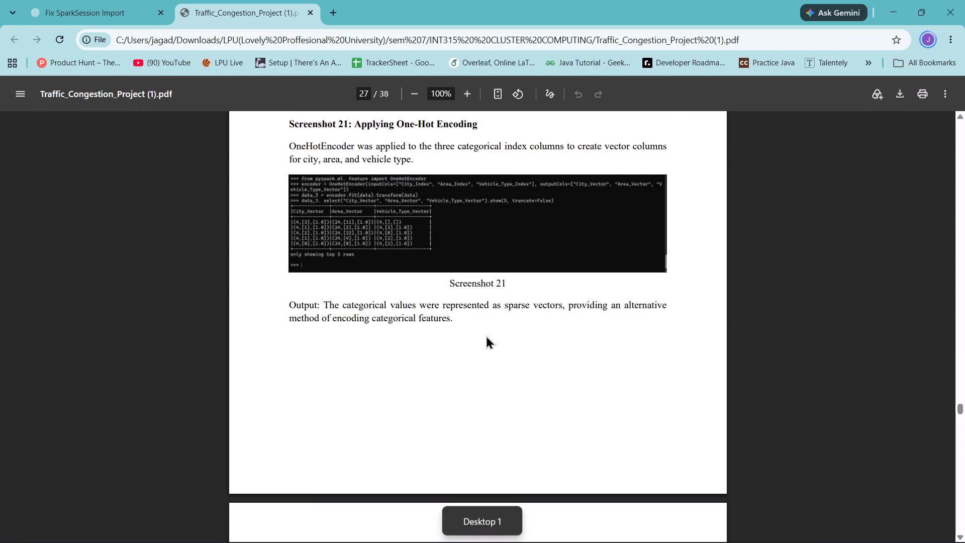
In Word, make the Screenshot 22 feature vector image taller by extending its lower edge, and widen it very slightly.
scroll(435, 299, "down", 4)
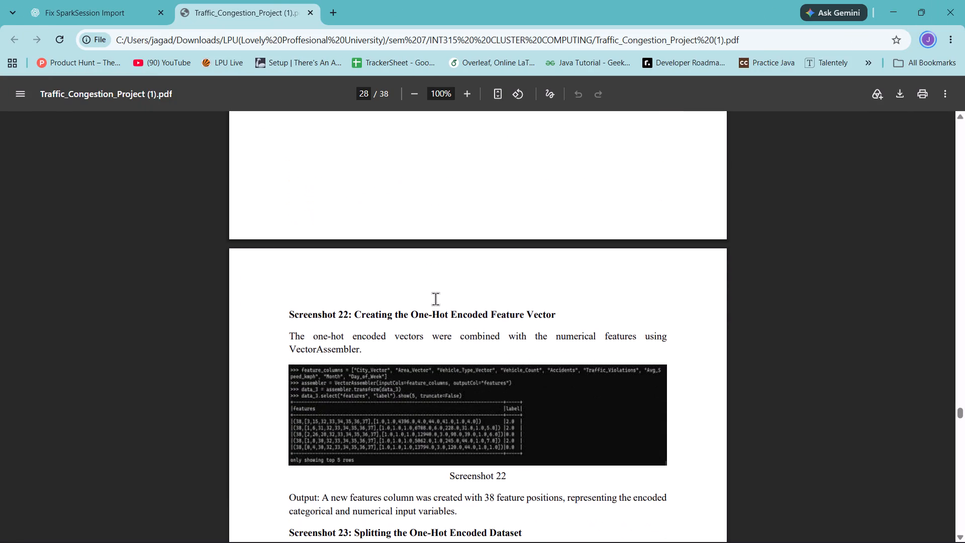
scroll(435, 299, "down", 1)
scroll(499, 293, "down", 2)
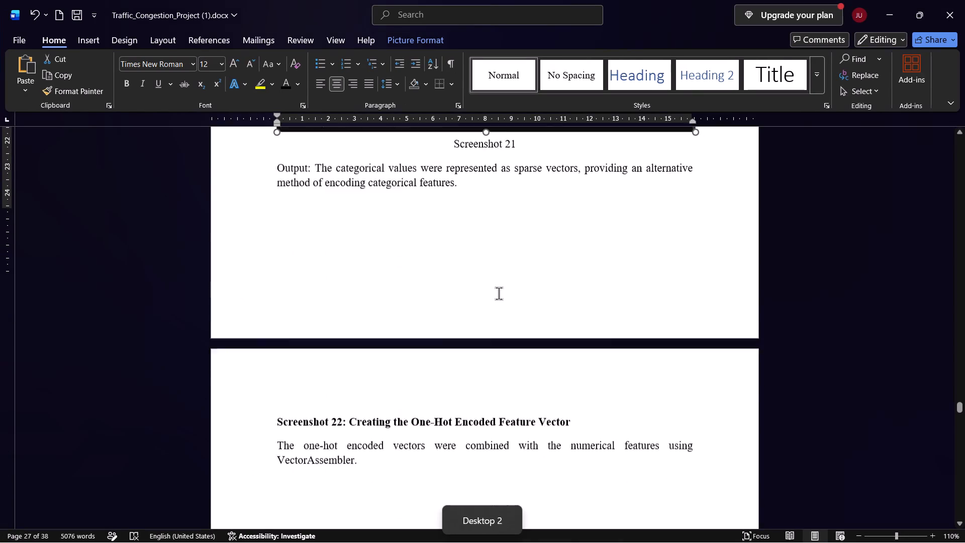
scroll(499, 293, "down", 2)
left_click(473, 223)
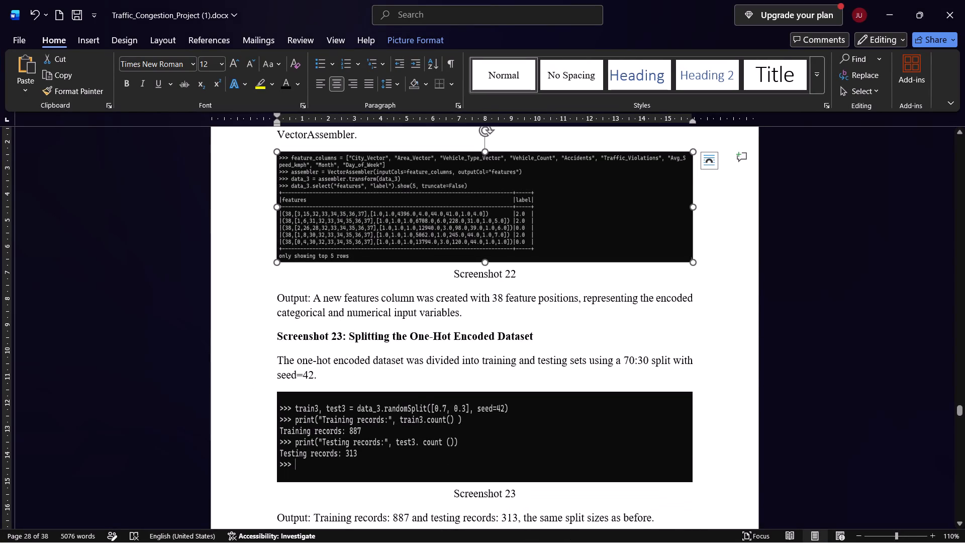
left_click_drag(484, 261, 492, 286)
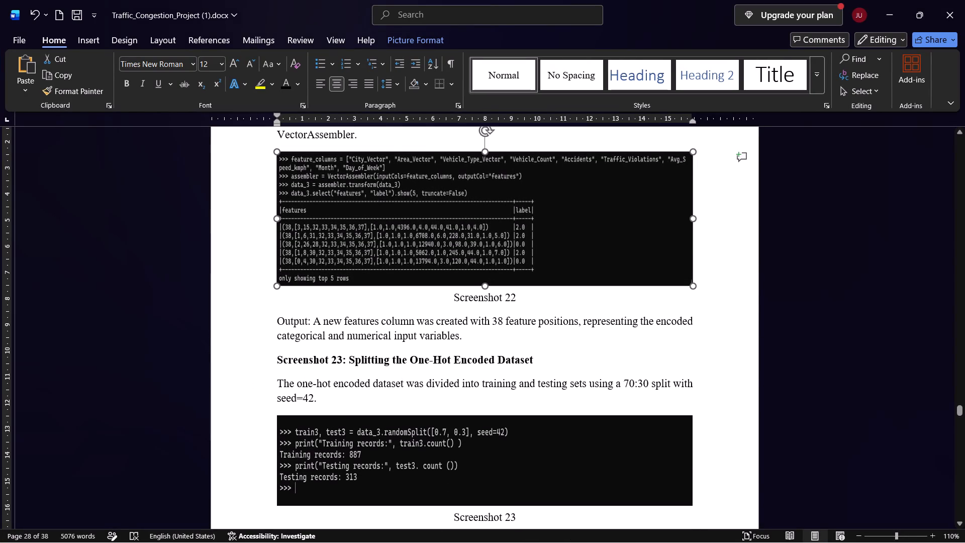
left_click_drag(694, 216, 701, 217)
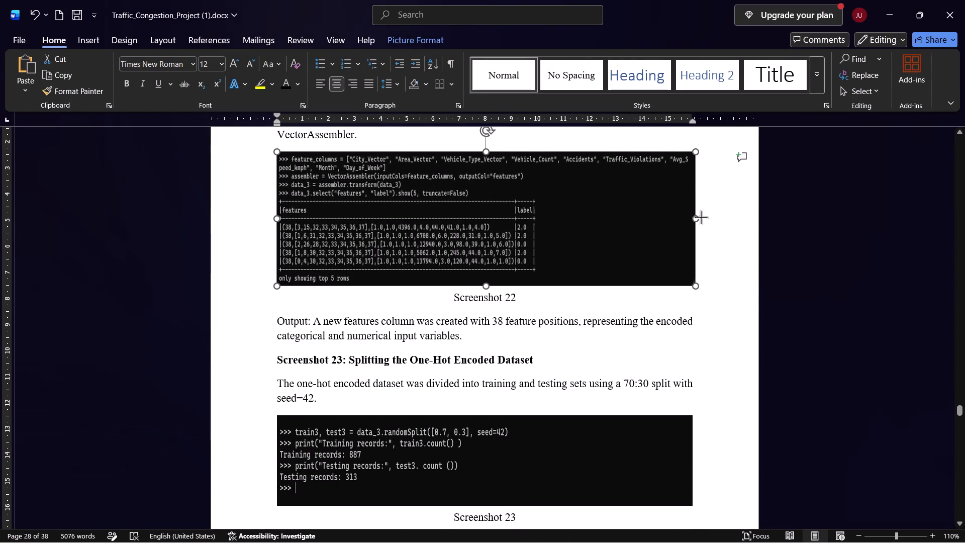
In Word, widen the Screenshot 22 feature vector image across the margin to the page's edge.
left_click_drag(701, 217, 761, 217)
Check the Screenshot 23 and 24 pages in the PDF, and in Word make the Screenshot 24 model training image taller and widen it to the page's edge.
scroll(545, 258, "down", 1)
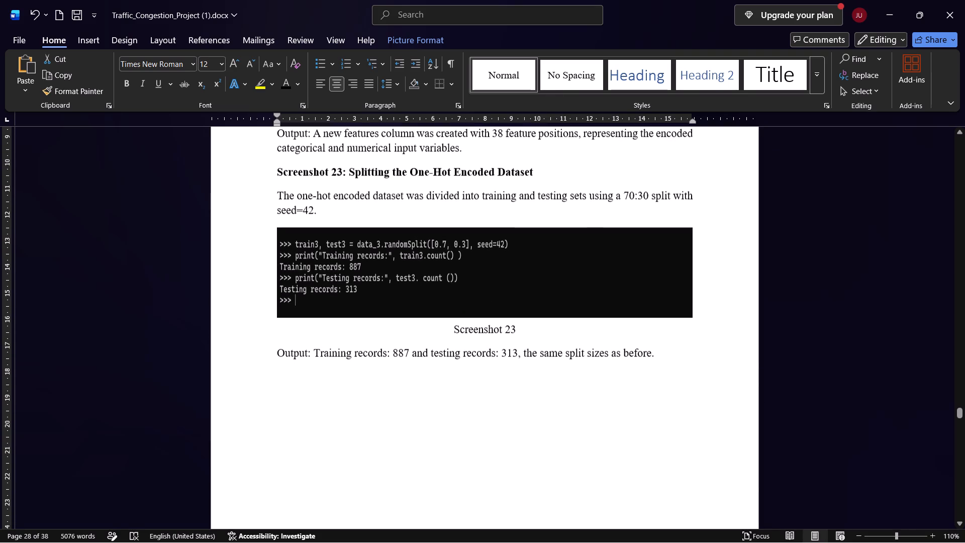
scroll(401, 322, "down", 3)
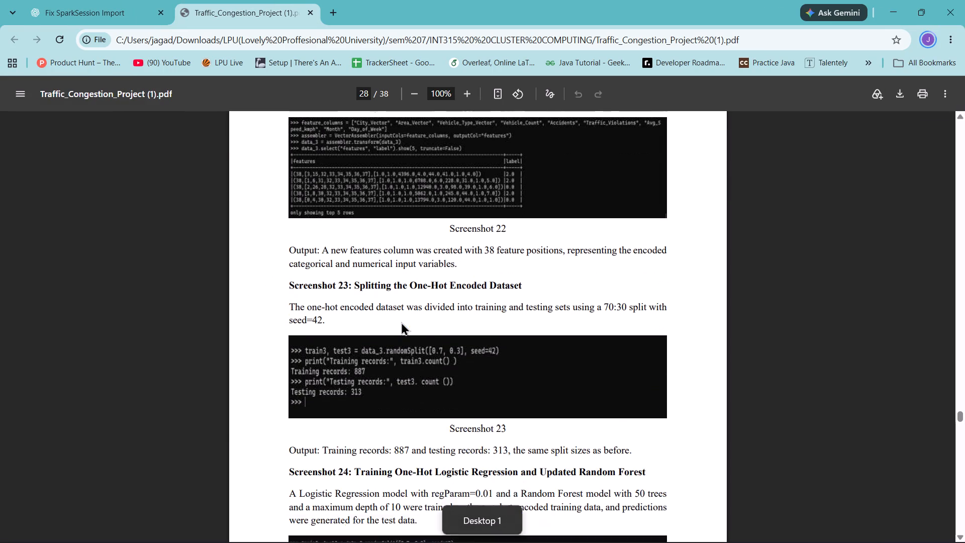
scroll(401, 322, "down", 2)
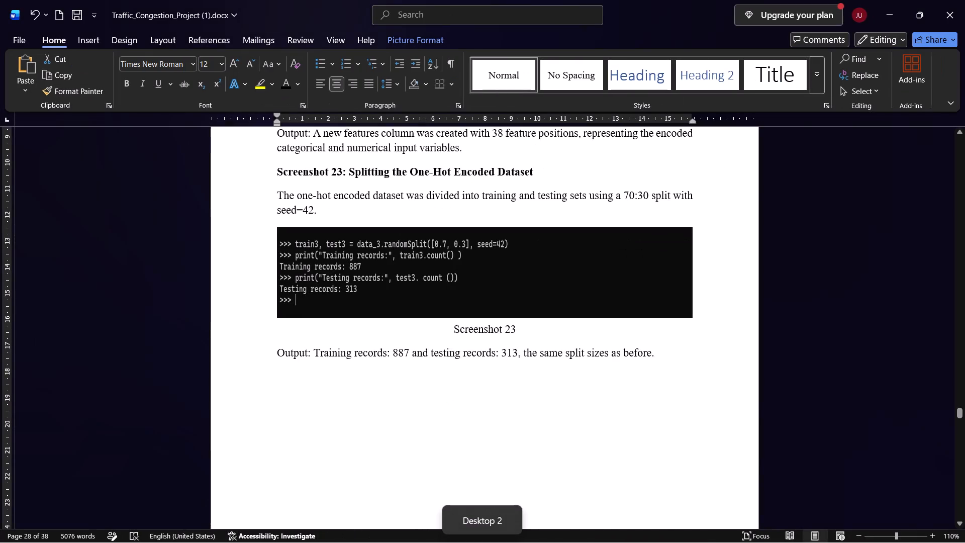
scroll(461, 310, "down", 3)
left_click(441, 325)
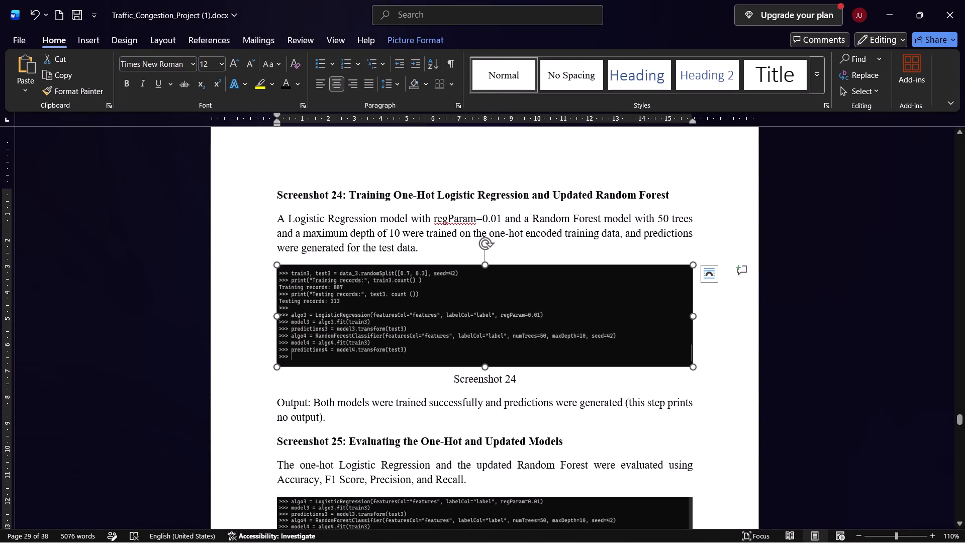
left_click_drag(484, 367, 492, 391)
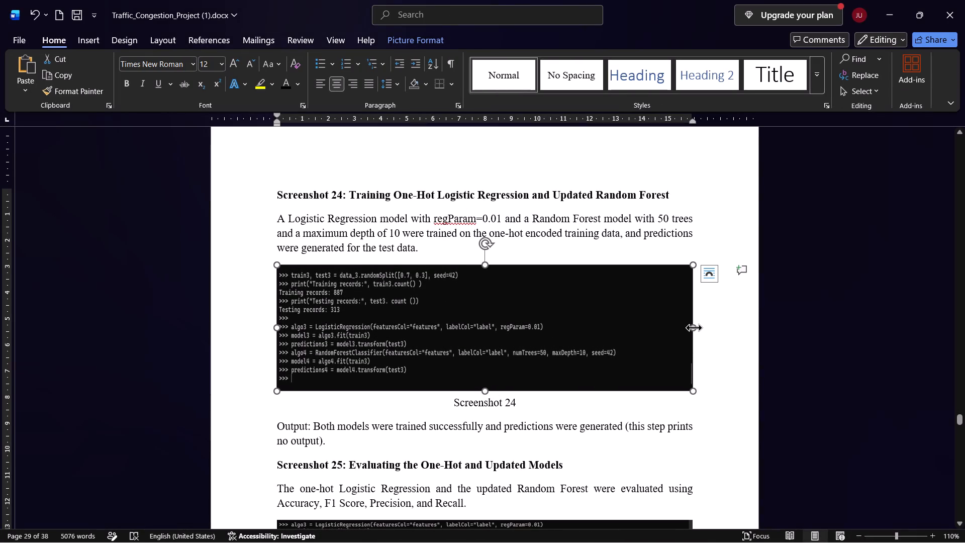
left_click_drag(694, 328, 841, 330)
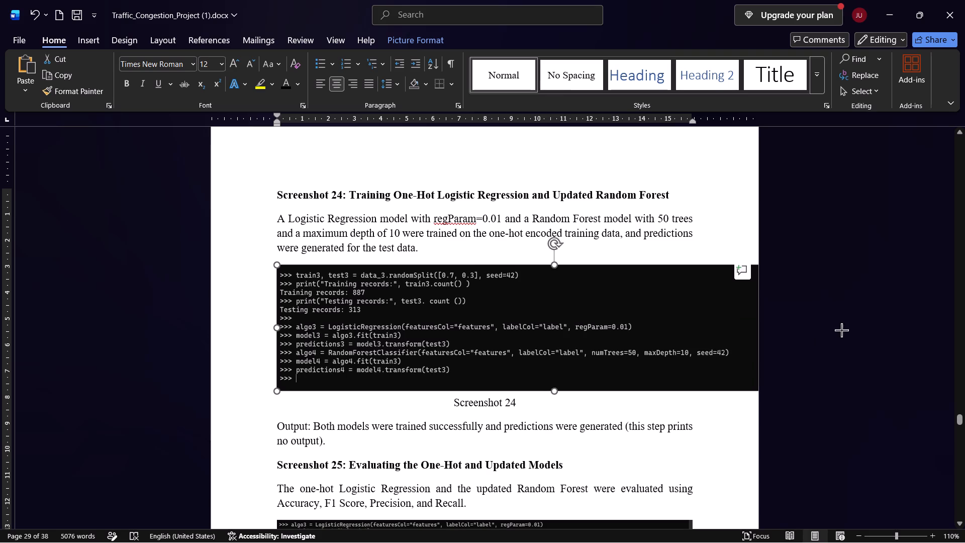
left_click_drag(841, 330, 792, 330)
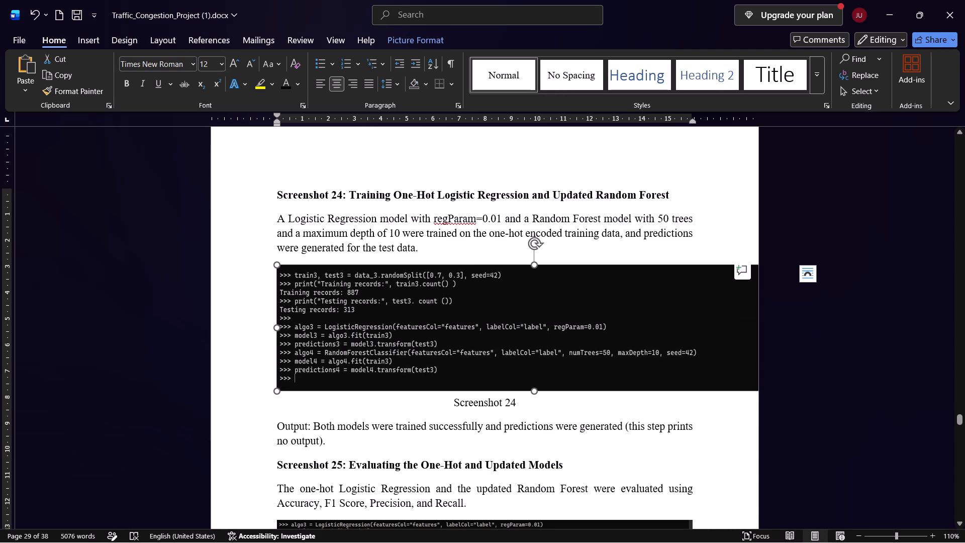
Compare Screenshot 25 with the PDF, and in Word extend the model evaluation image's lower edge and widen it across the margin to the page's edge.
scroll(476, 371, "down", 2)
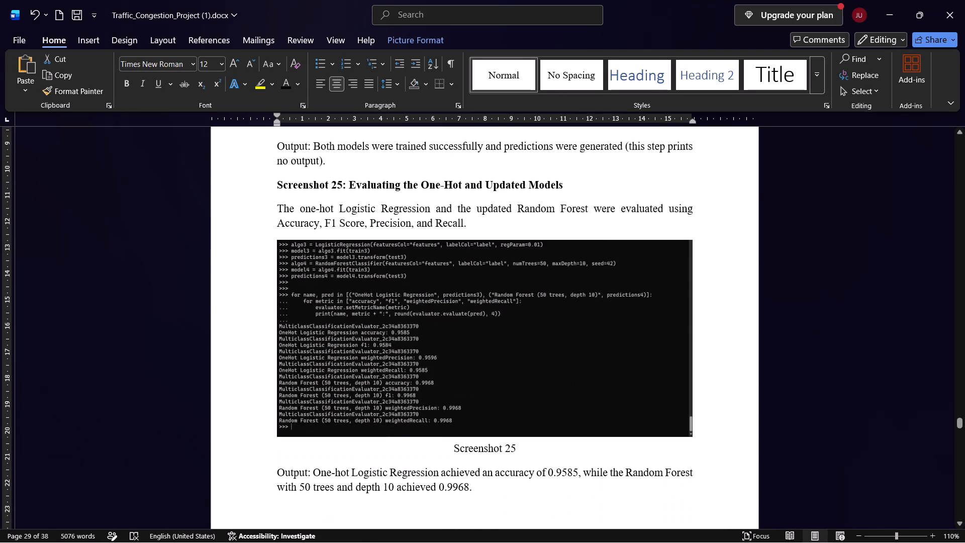
scroll(483, 309, "down", 3)
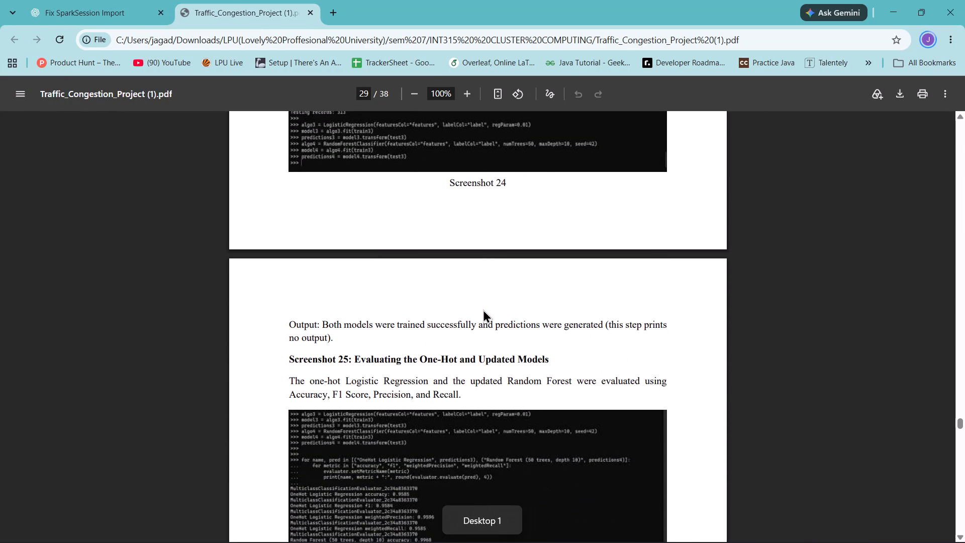
scroll(462, 347, "down", 3)
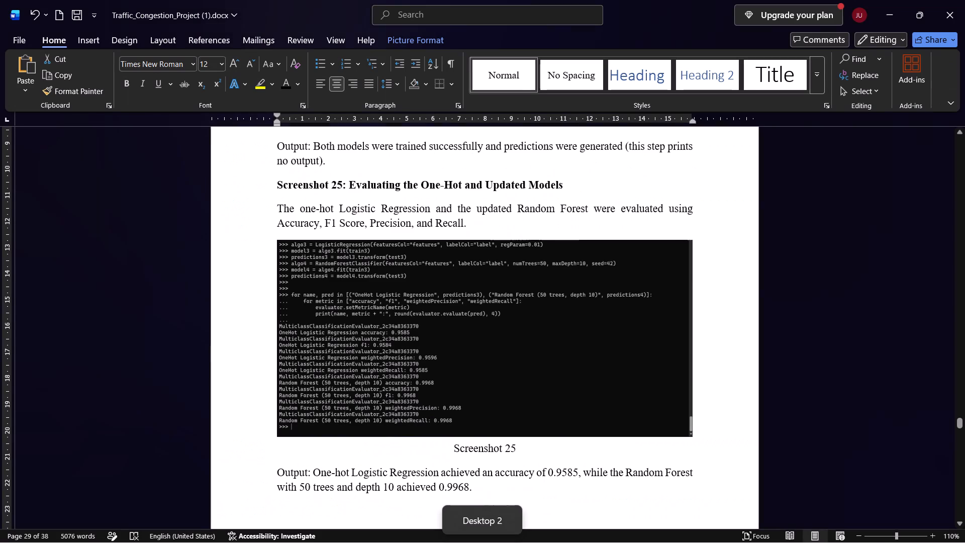
left_click(509, 332)
left_click_drag(486, 438, 488, 480)
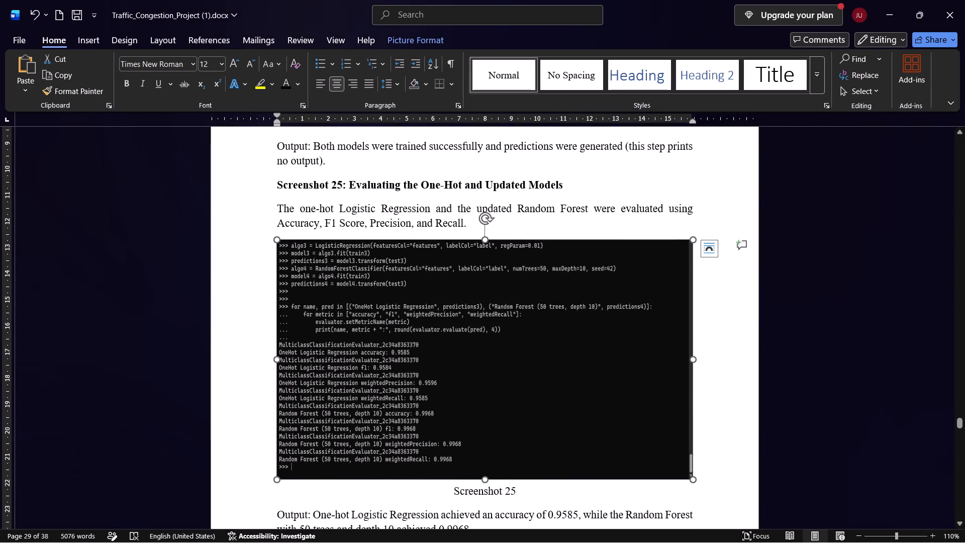
left_click_drag(692, 362, 783, 354)
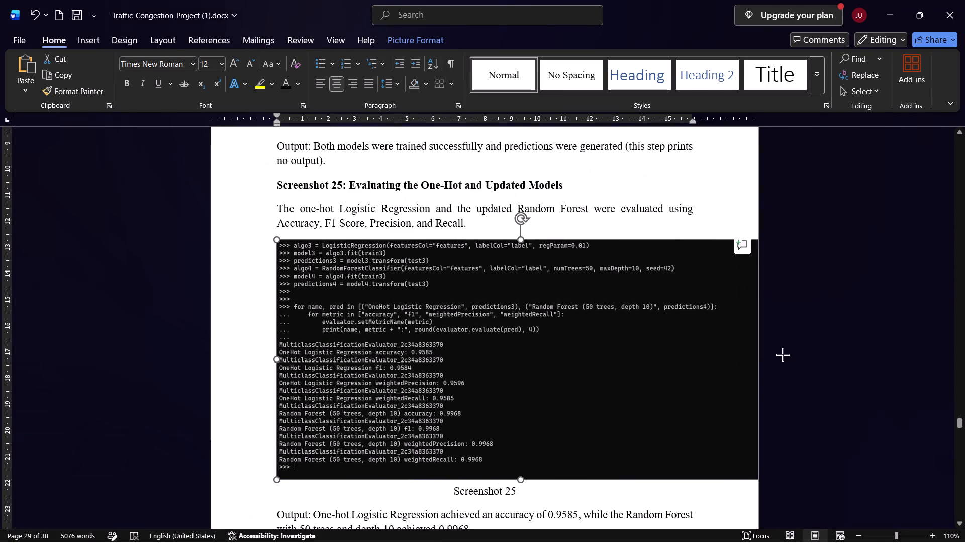
left_click_drag(783, 354, 806, 354)
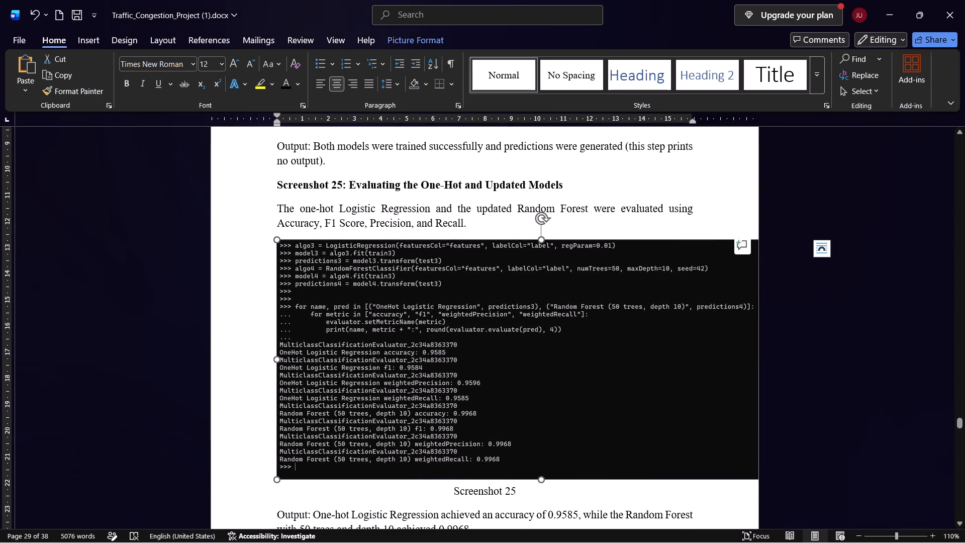
Compare Screenshot 26 with the PDF, and in Word make the confusion matrices image taller and widen it to the page's edge.
scroll(545, 371, "down", 2)
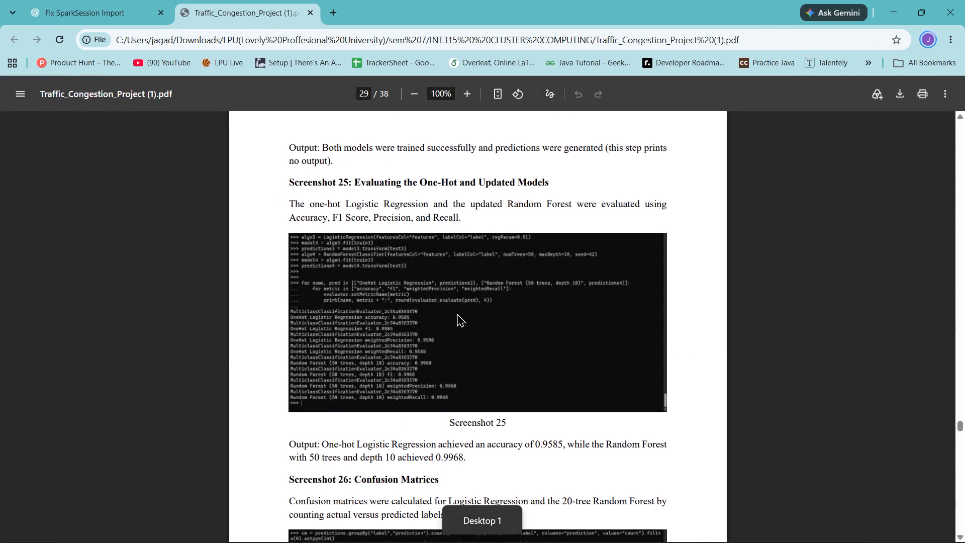
scroll(457, 313, "down", 3)
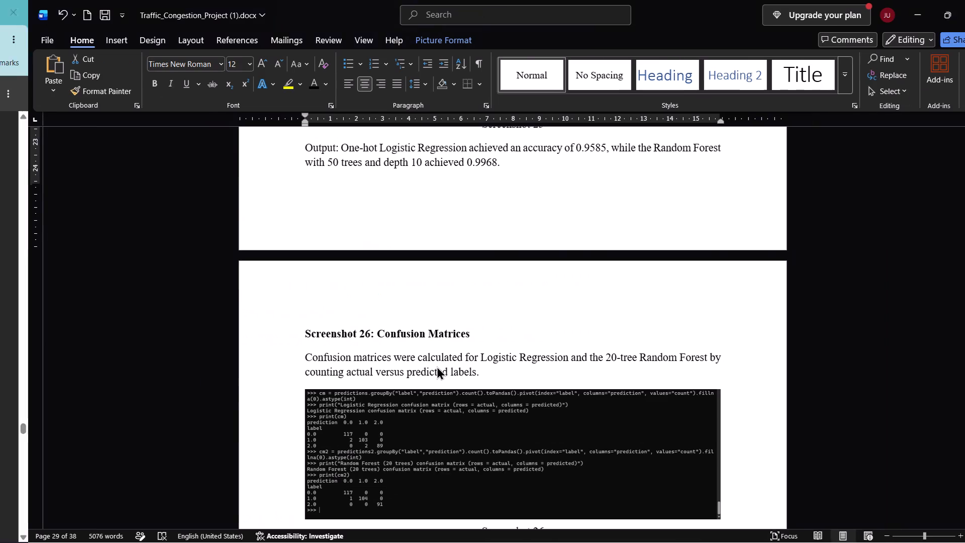
scroll(480, 350, "down", 2)
scroll(485, 290, "up", 1)
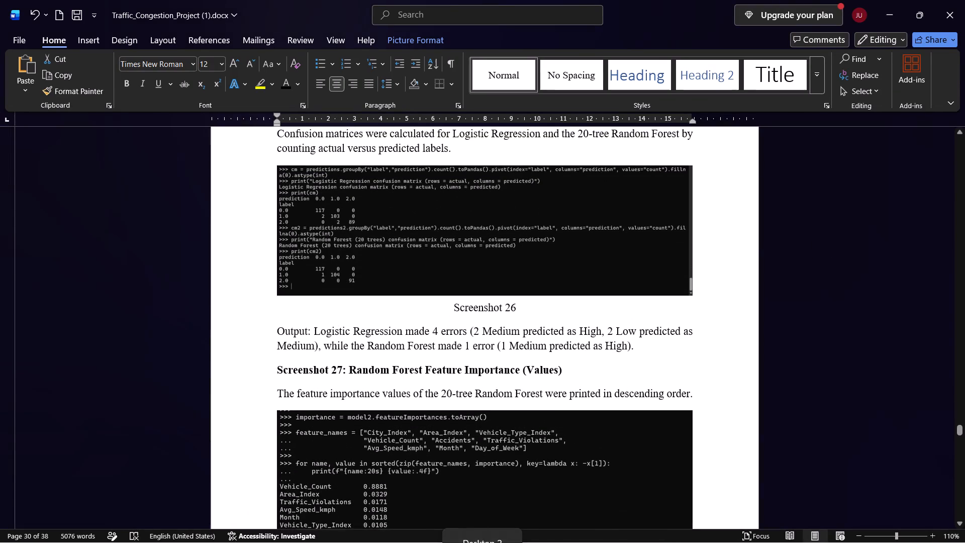
left_click(495, 248)
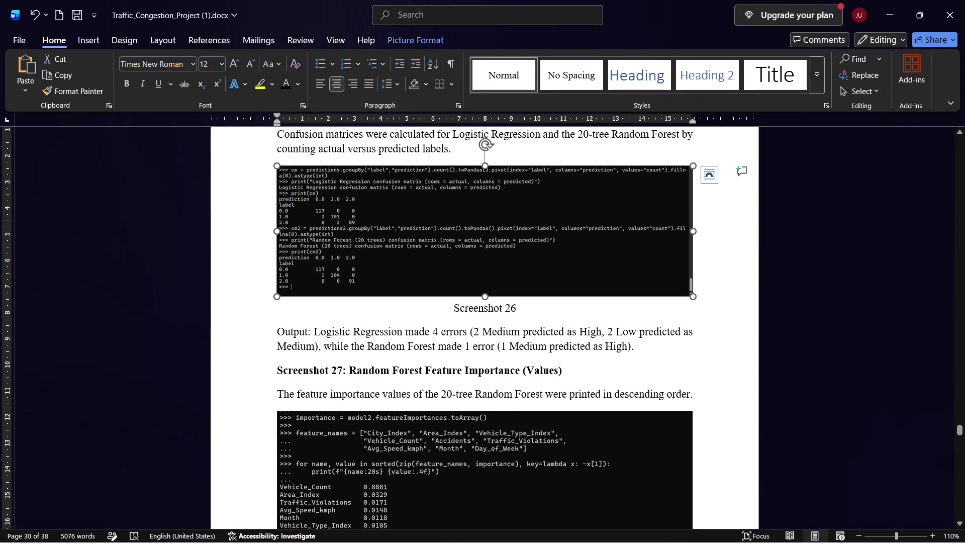
left_click_drag(485, 296, 492, 346)
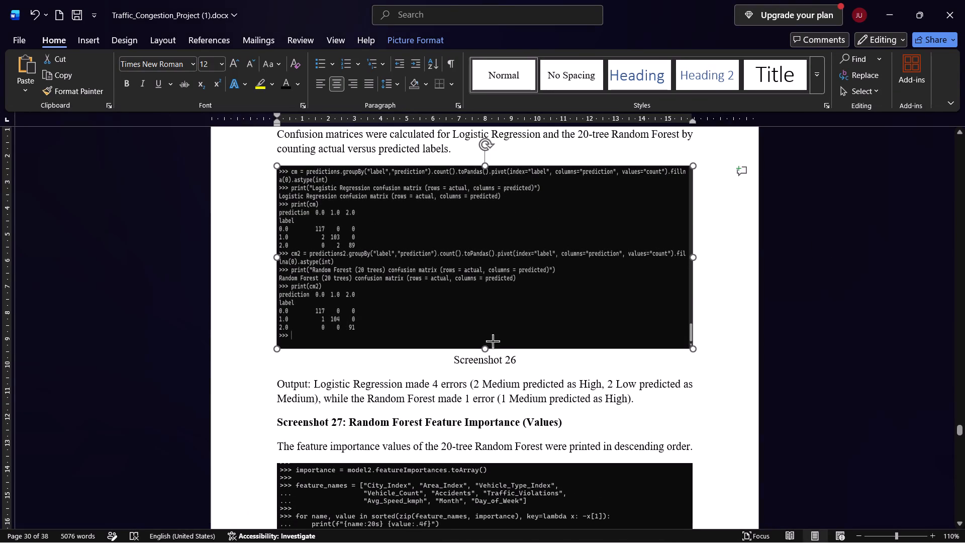
left_click_drag(696, 257, 745, 265)
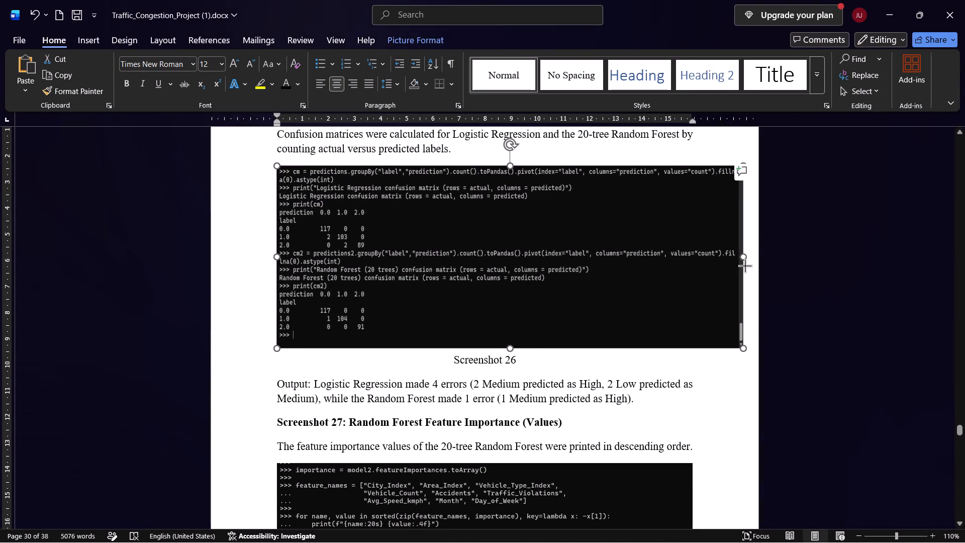
left_click_drag(745, 265, 759, 271)
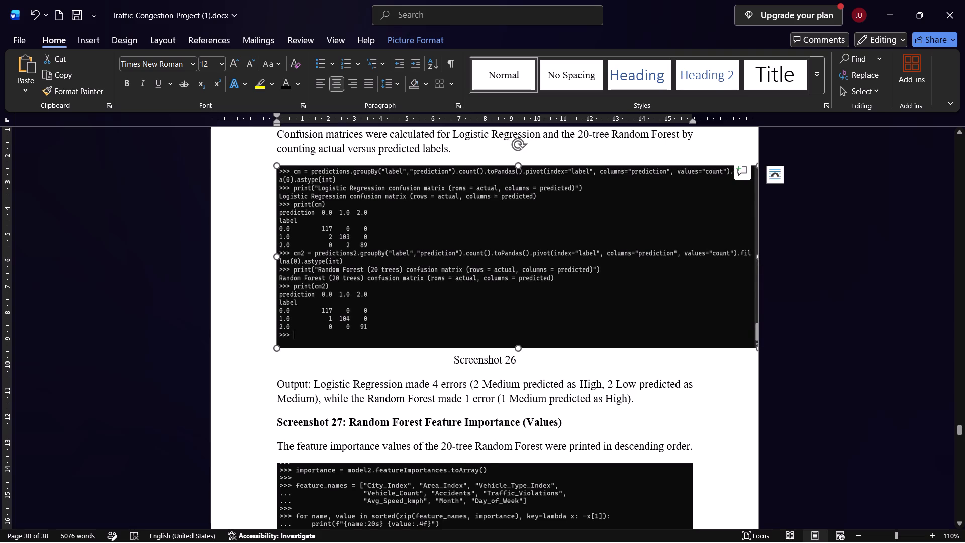
In the PDF, examine the Screenshot 26 to Screenshot 33 images and the charts between them for size and readability.
scroll(489, 336, "down", 2)
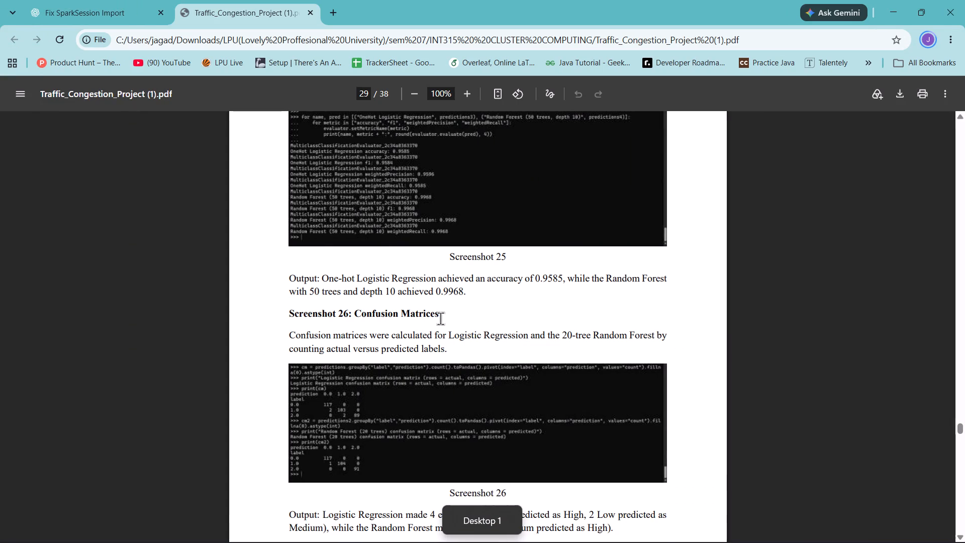
scroll(440, 318, "down", 11)
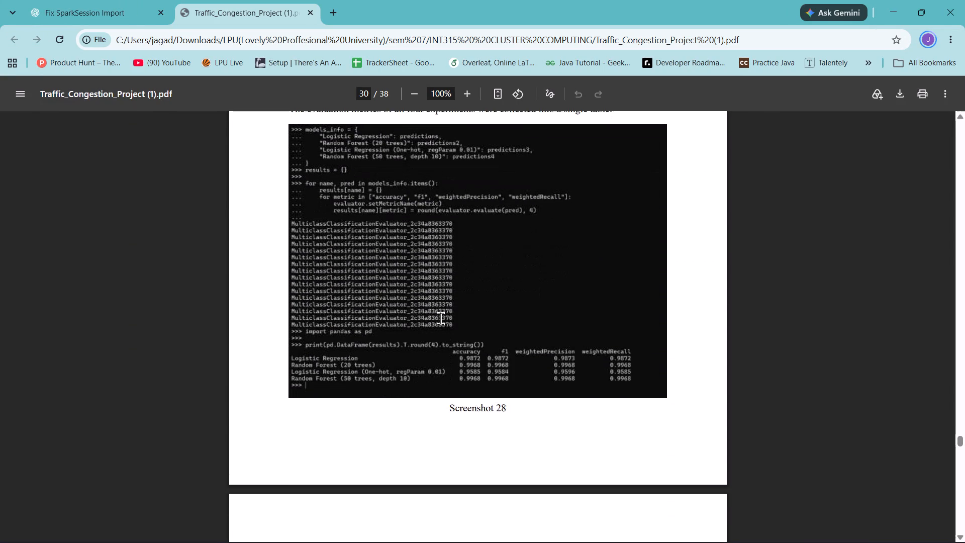
scroll(440, 318, "down", 10)
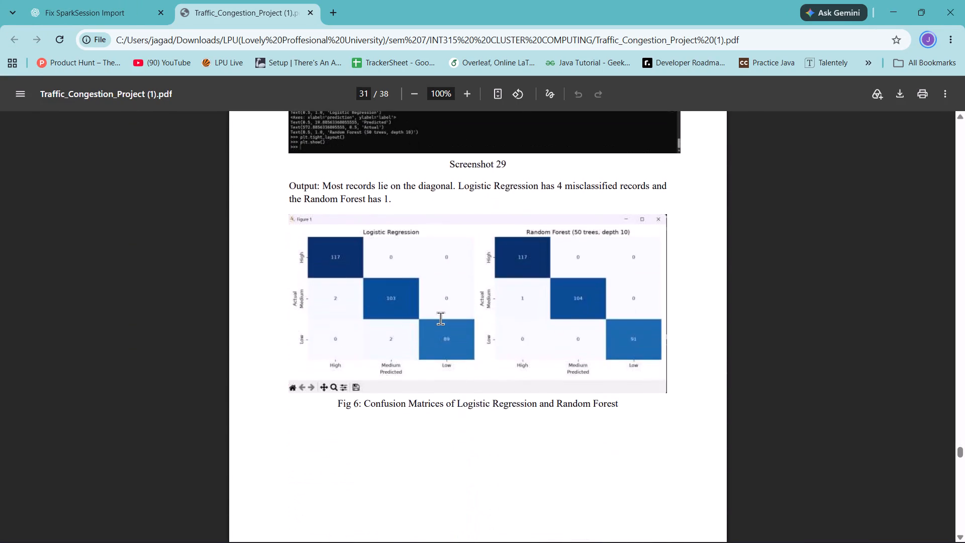
scroll(440, 318, "down", 17)
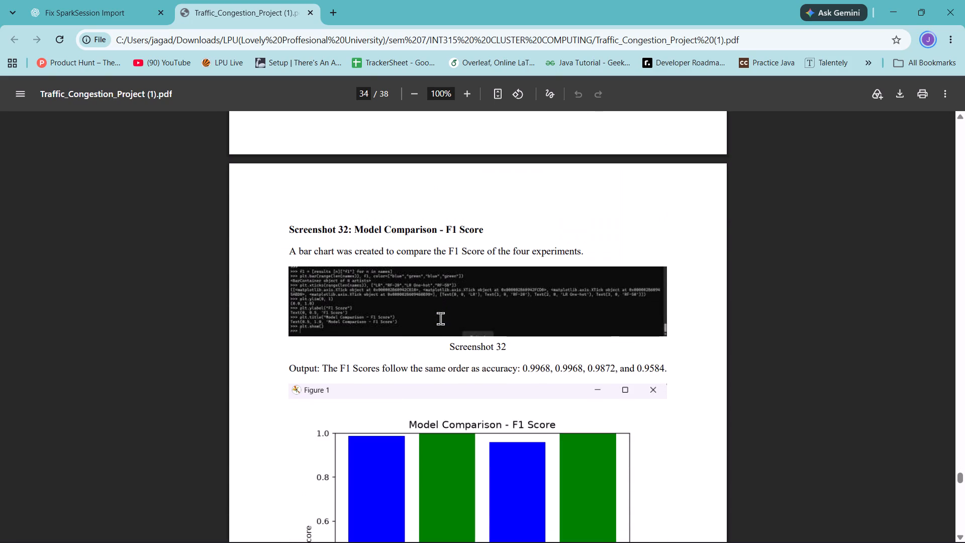
scroll(440, 318, "down", 7)
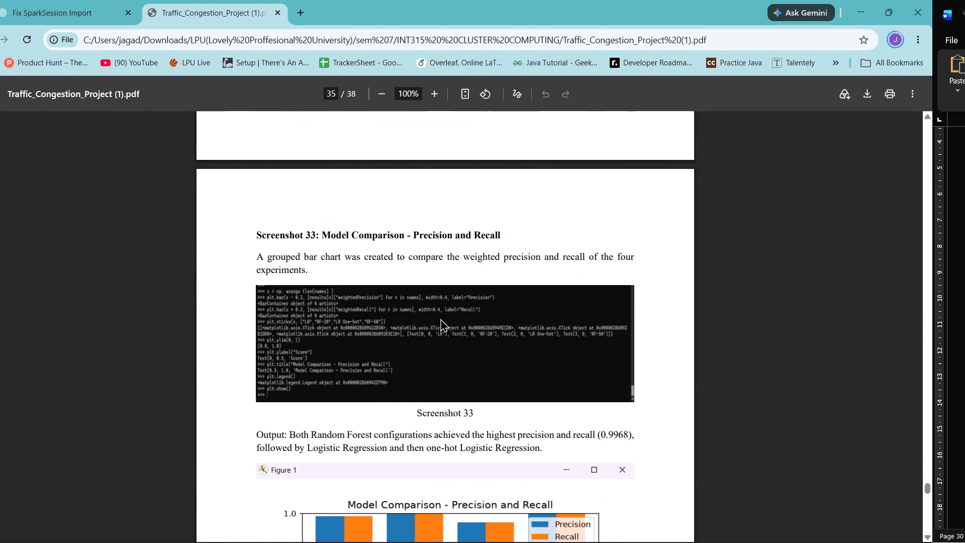
In Word, widen the Screenshot 27 feature importance image across the margin to the page's edge and make it taller by extending its lower edge.
scroll(491, 318, "up", 2)
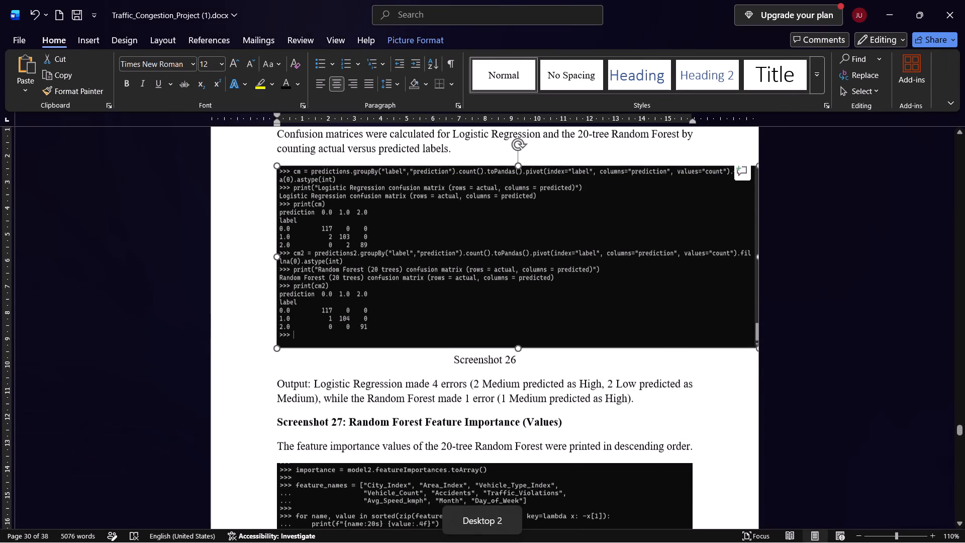
scroll(482, 288, "up", 1)
scroll(482, 294, "down", 6)
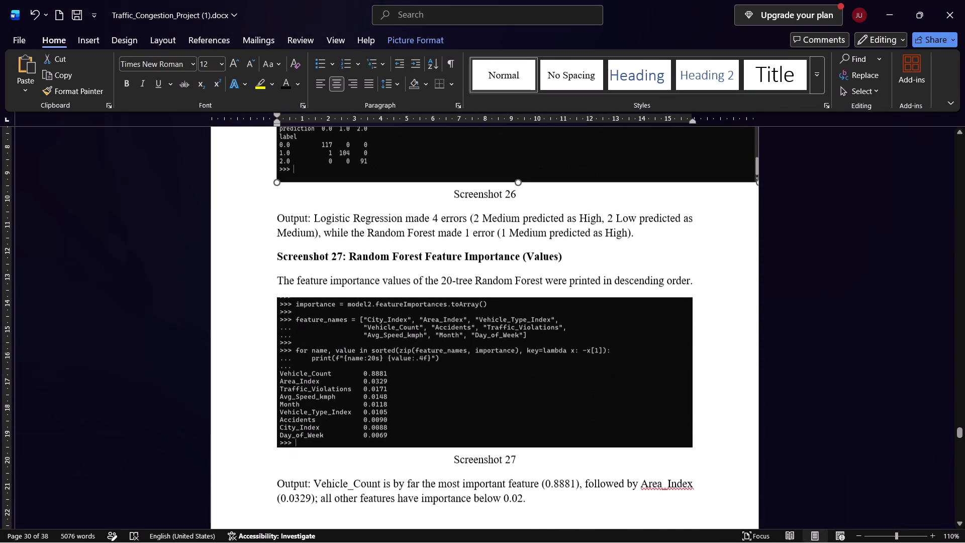
left_click(468, 374)
left_click_drag(694, 374, 762, 381)
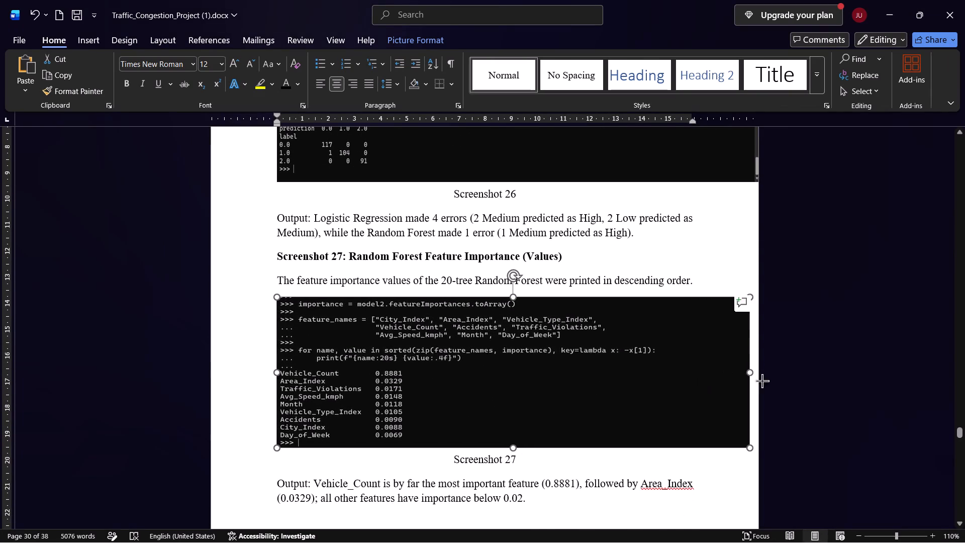
left_click_drag(762, 381, 871, 389)
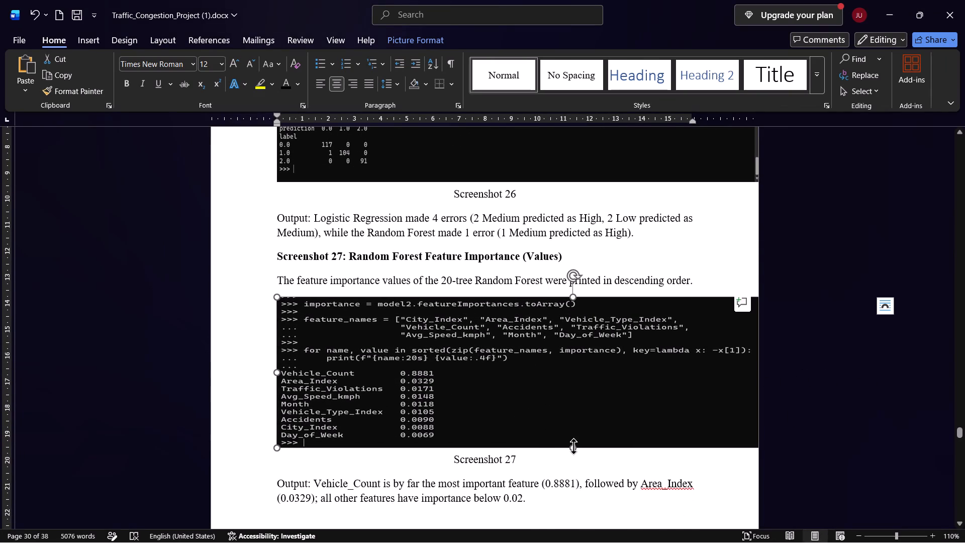
left_click_drag(573, 446, 578, 480)
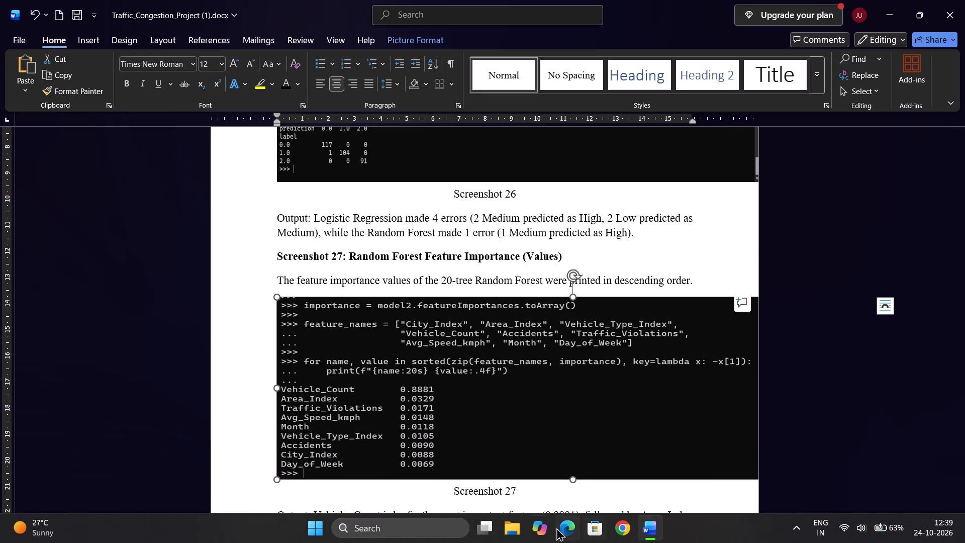
Open the original feature importance screenshot, Screenshot 2026-10-24 121329.png, from the Gallery in File Explorer.
left_click(516, 530)
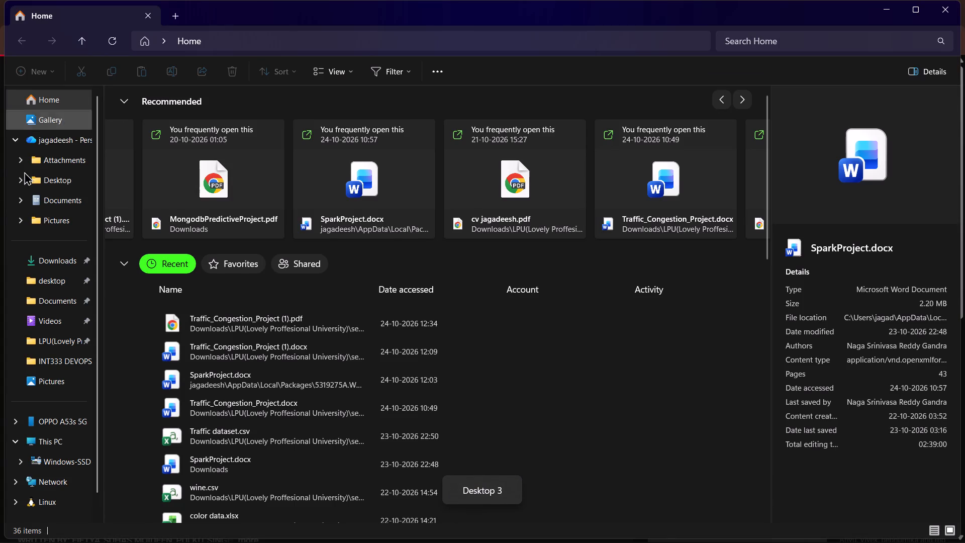
double_click(61, 258)
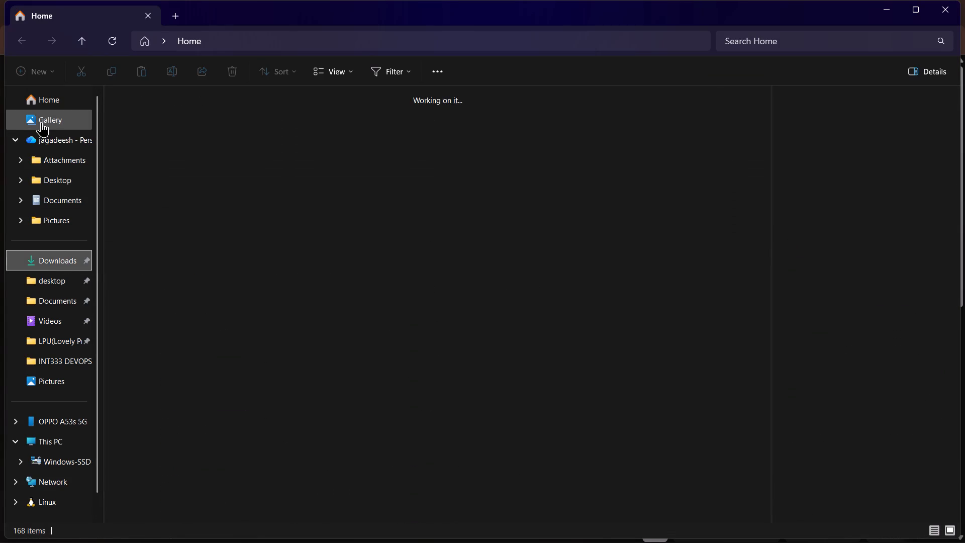
double_click(41, 121)
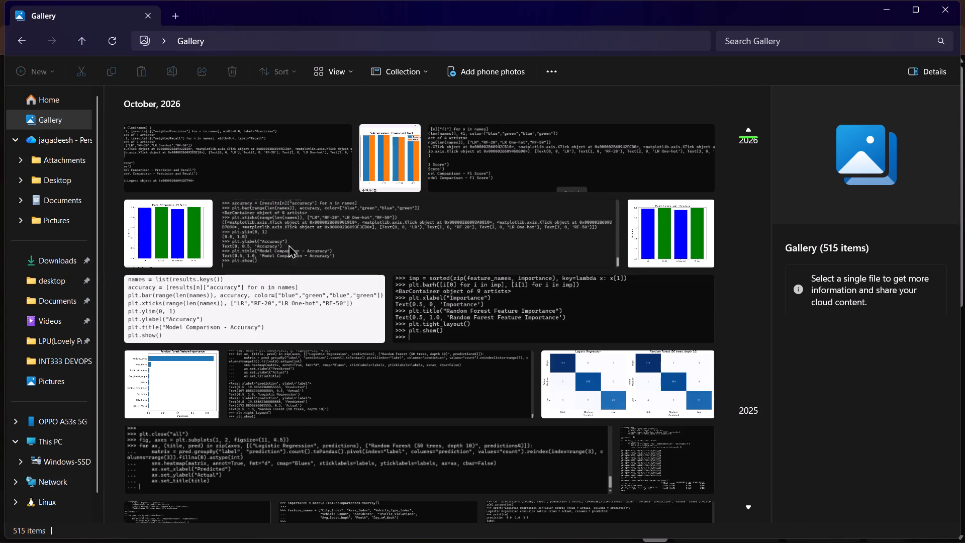
scroll(407, 362, "down", 2)
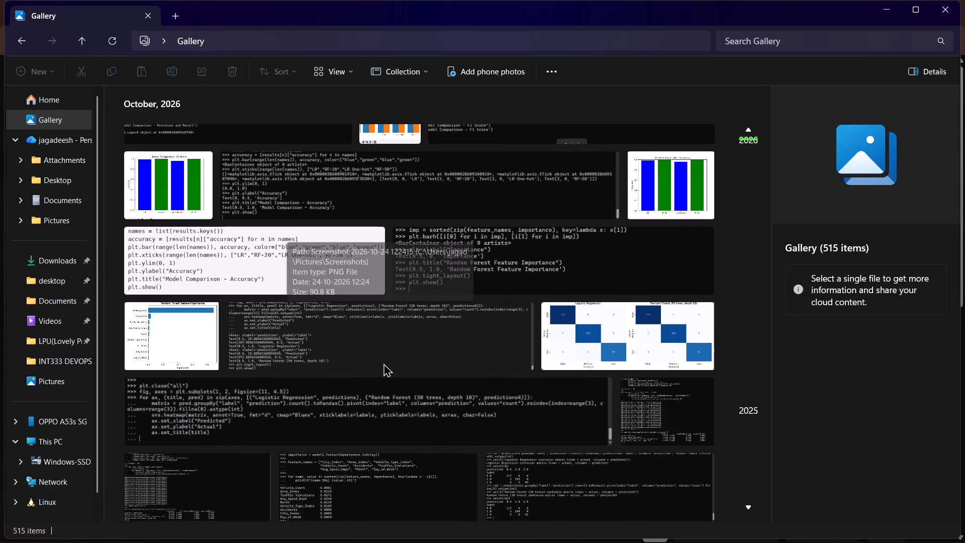
scroll(383, 363, "down", 2)
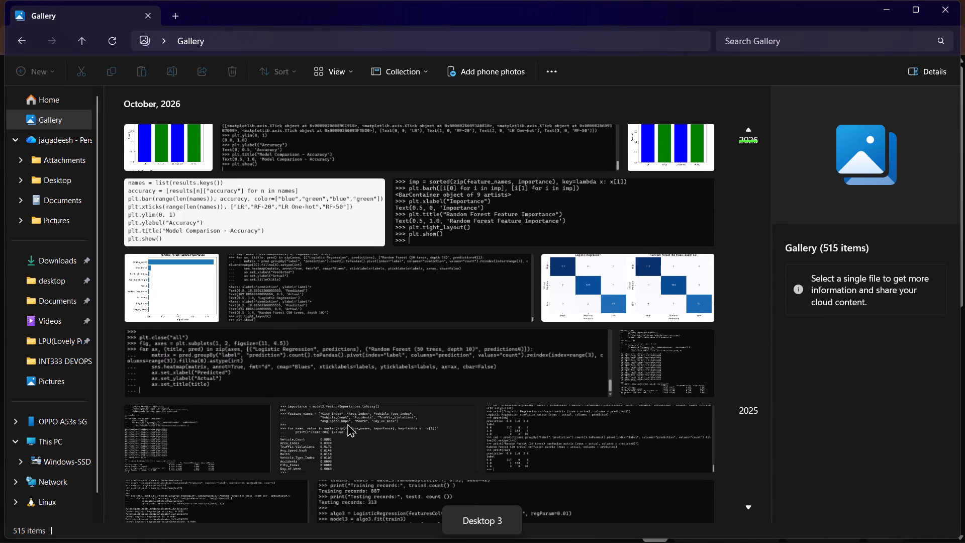
double_click(356, 426)
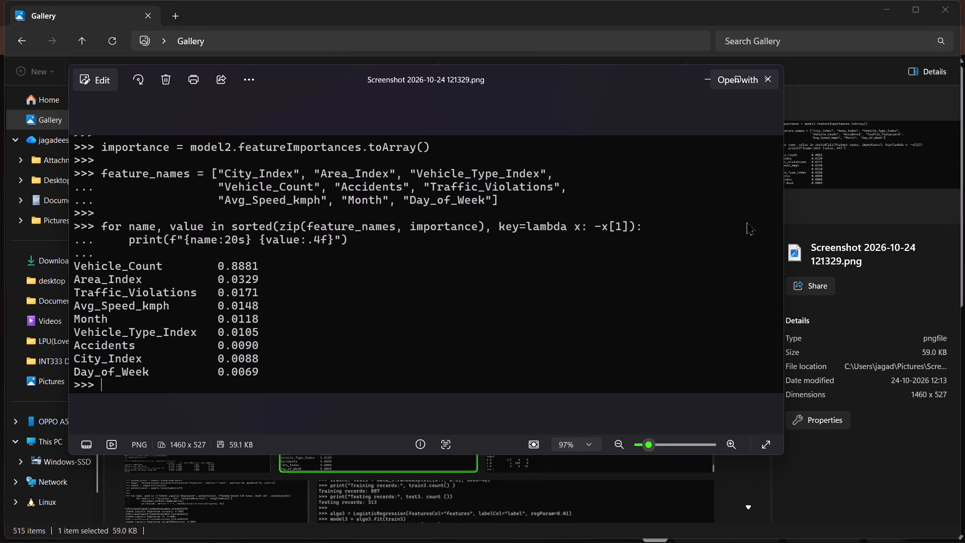
Crop the empty area beside the code off the feature importance screenshot to 1185 x 527 and save it over the original file.
left_click(255, 76)
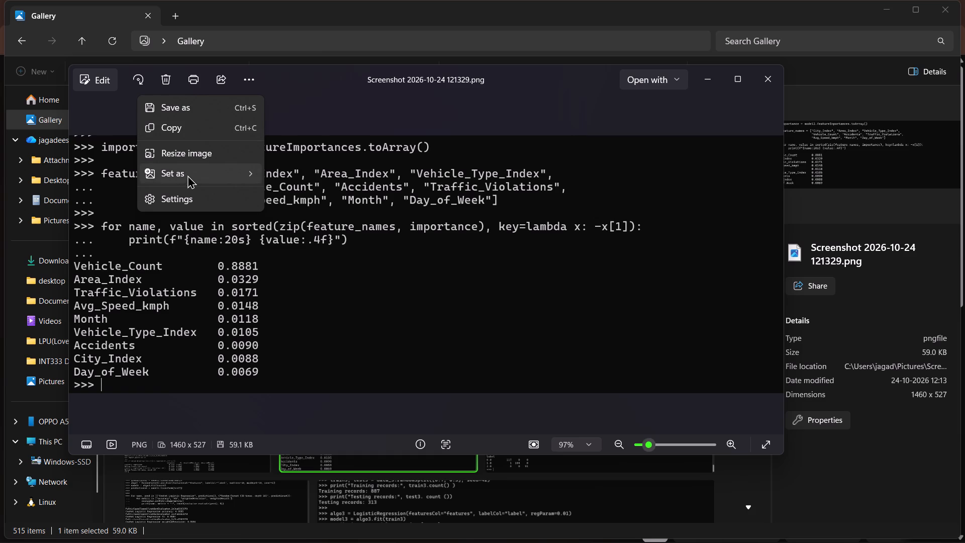
left_click(84, 79)
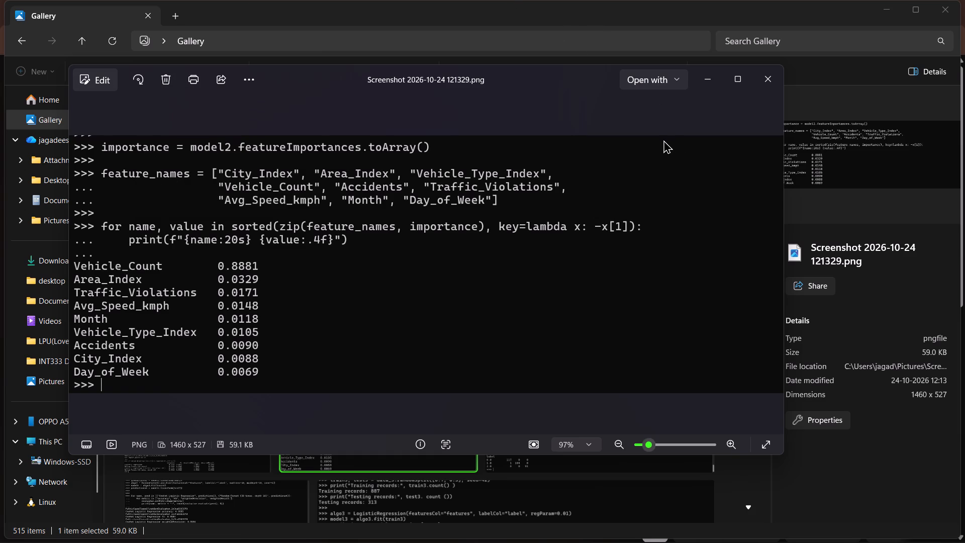
left_click(89, 80)
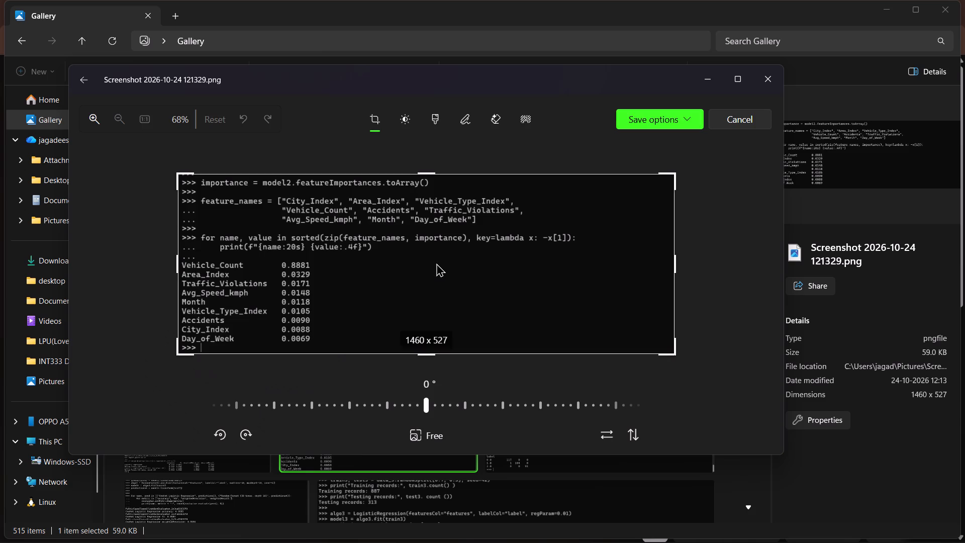
left_click_drag(677, 351, 663, 353)
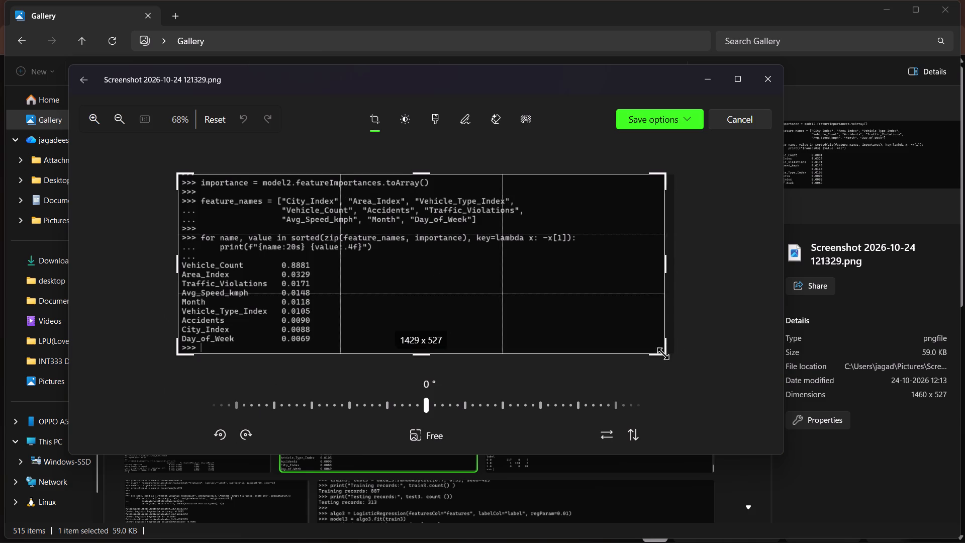
left_click_drag(663, 353, 583, 360)
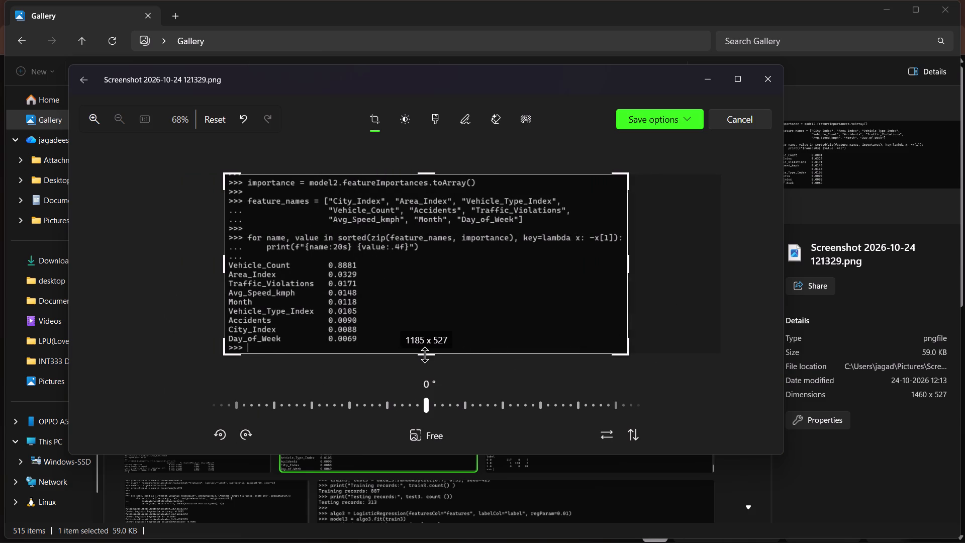
left_click_drag(425, 354, 429, 380)
left_click(679, 120)
left_click(645, 169)
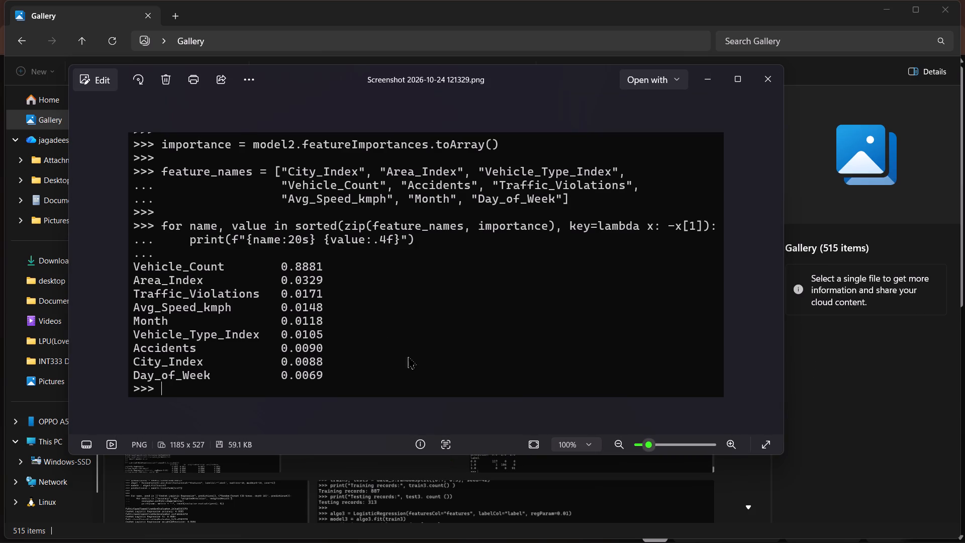
Copy the cropped screenshot into Word above the Screenshot 27 caption and delete the stretched image it replaces.
left_click(248, 71)
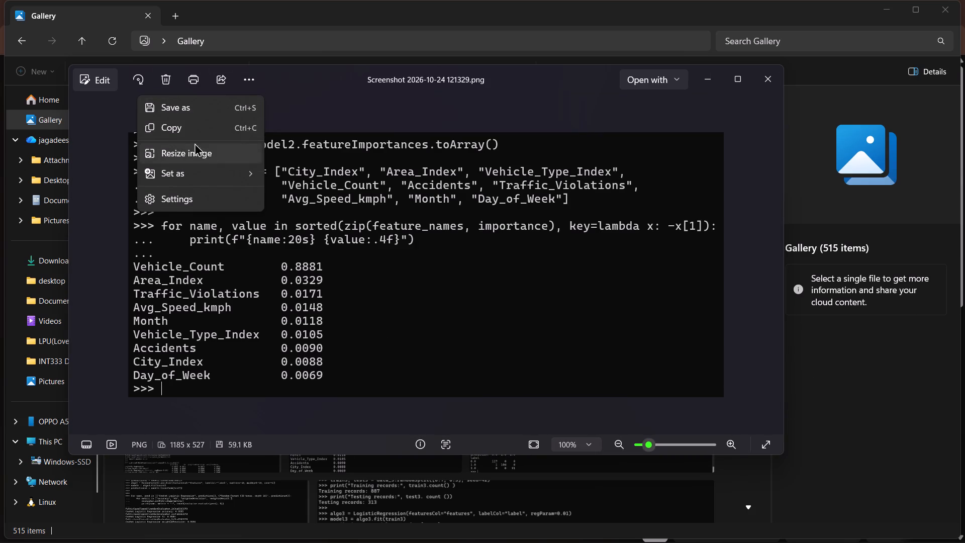
left_click(186, 132)
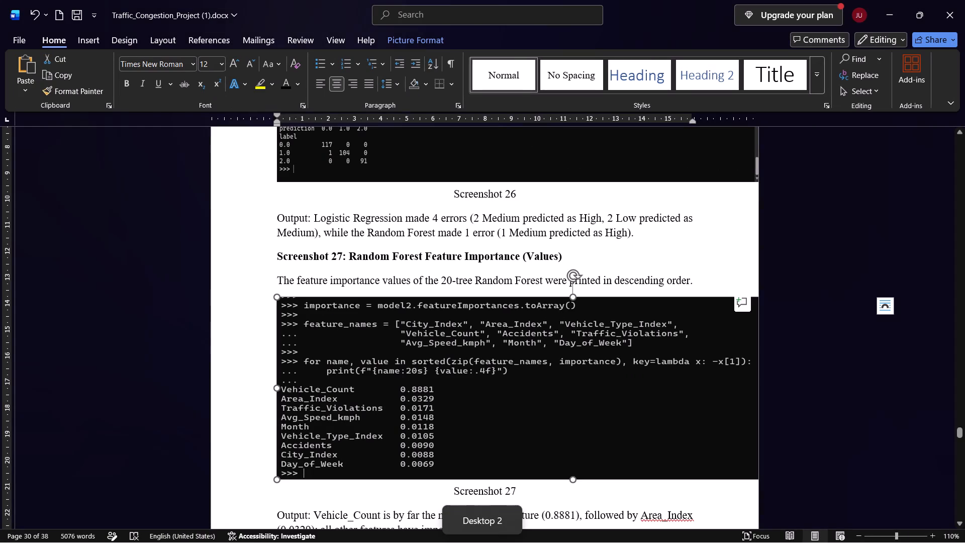
left_click(409, 360)
right_click(479, 364)
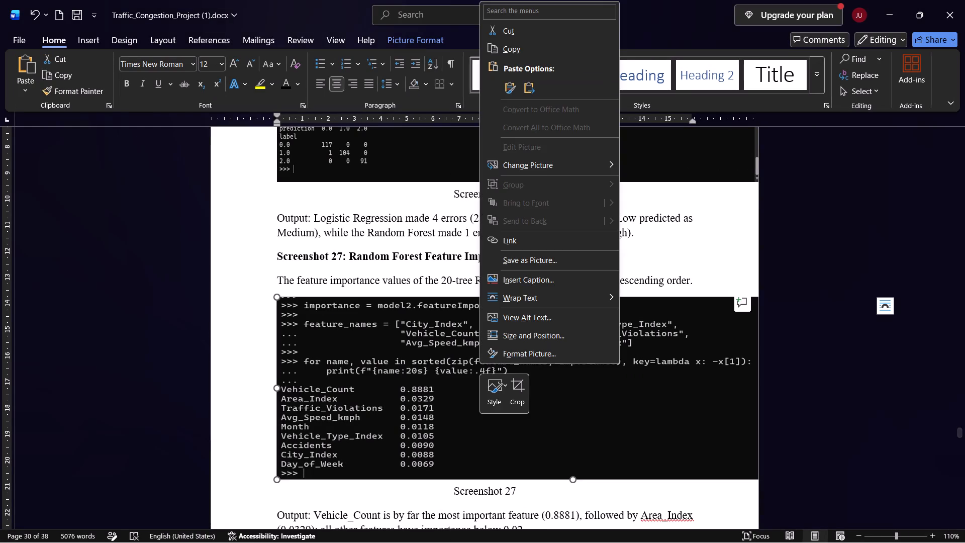
left_click(389, 371)
left_click(427, 374)
key("ctrl+v")
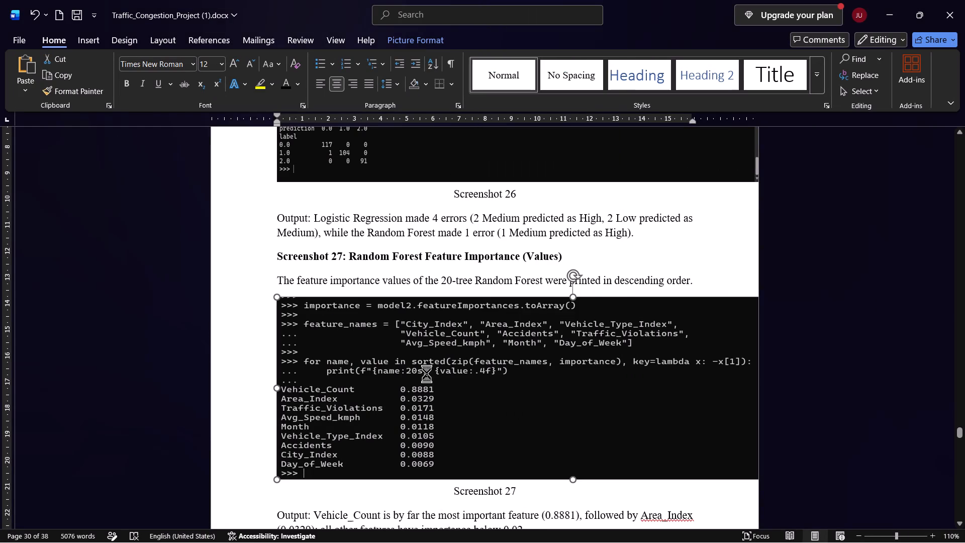
scroll(427, 374, "up", 1)
left_click(526, 440)
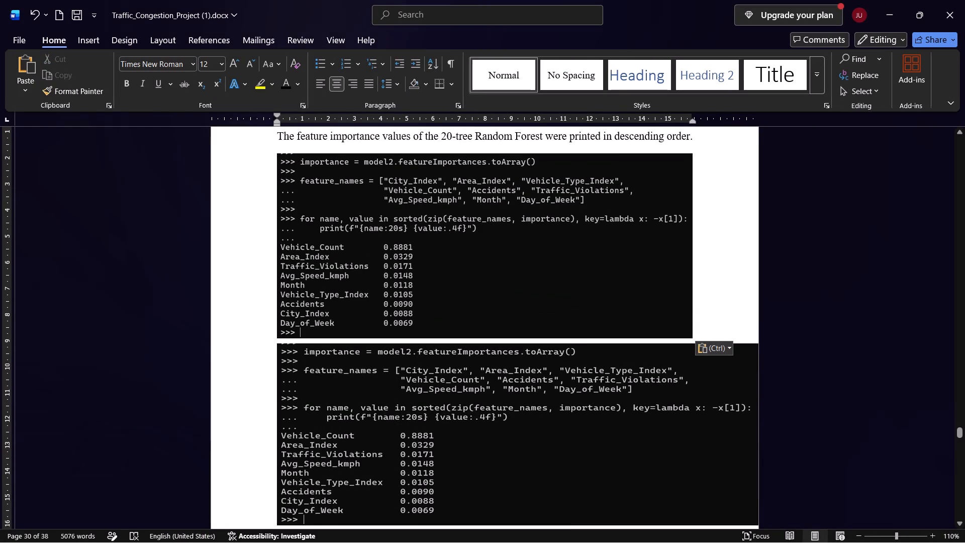
key("Delete")
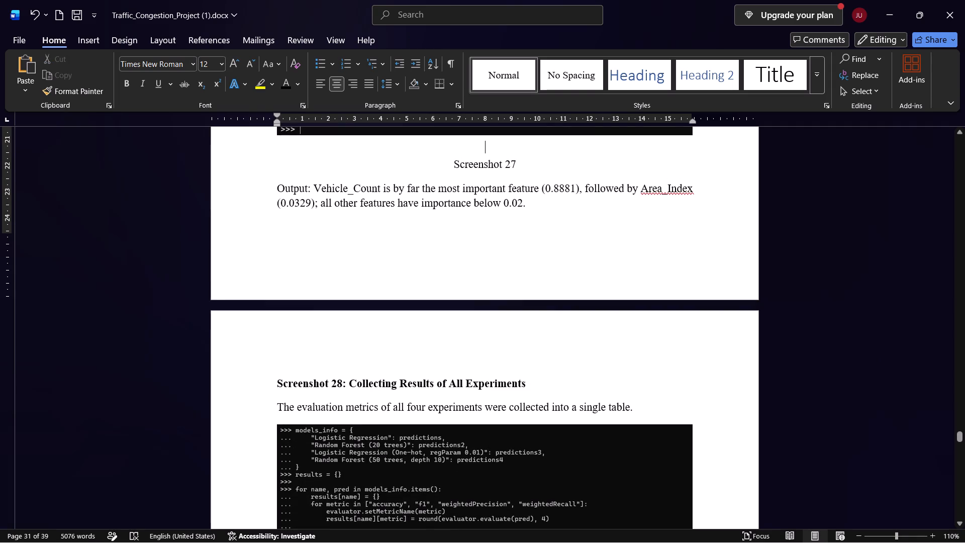
Make the newly pasted Screenshot 27 feature importance image taller by extending its lower edge.
scroll(526, 440, "down", 3)
scroll(484, 373, "down", 1)
scroll(484, 373, "up", 9)
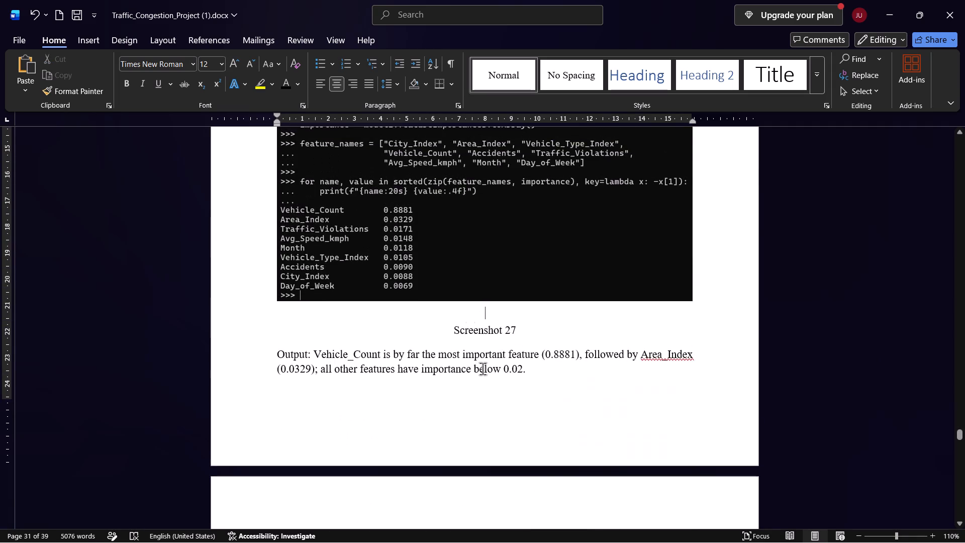
scroll(459, 270, "up", 3)
left_click(478, 321)
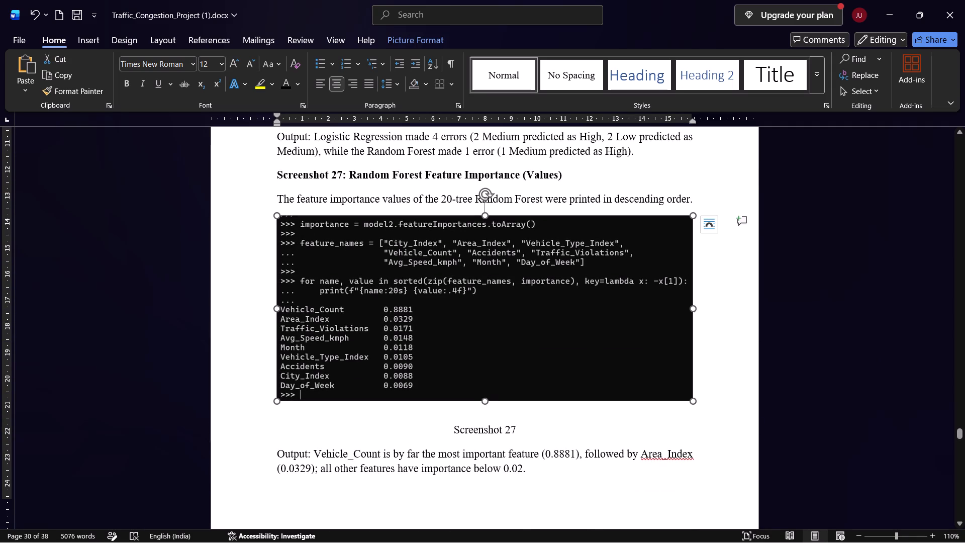
left_click_drag(485, 400, 489, 436)
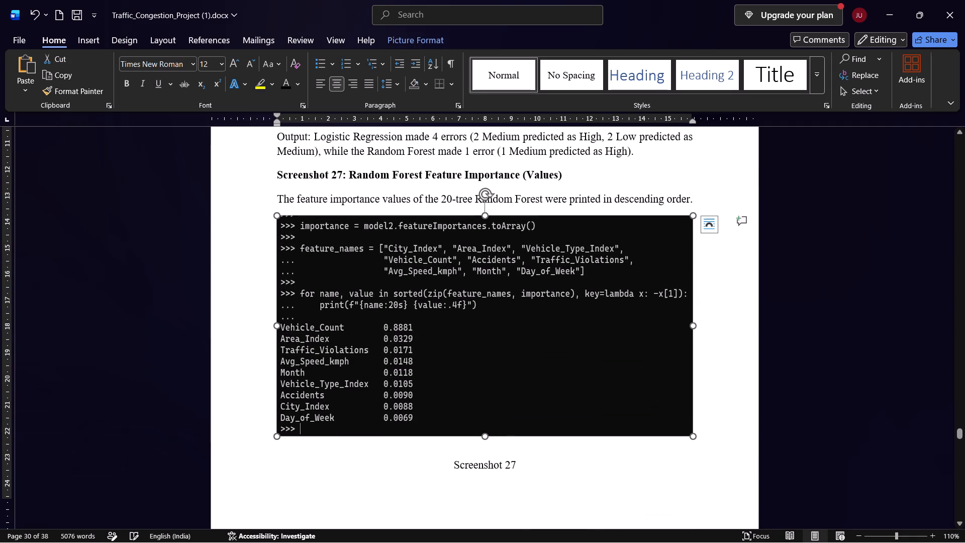
Widen the Screenshot 28 results image across the margin past the page's edge and make it slightly taller by extending its lower edge.
scroll(521, 401, "up", 10)
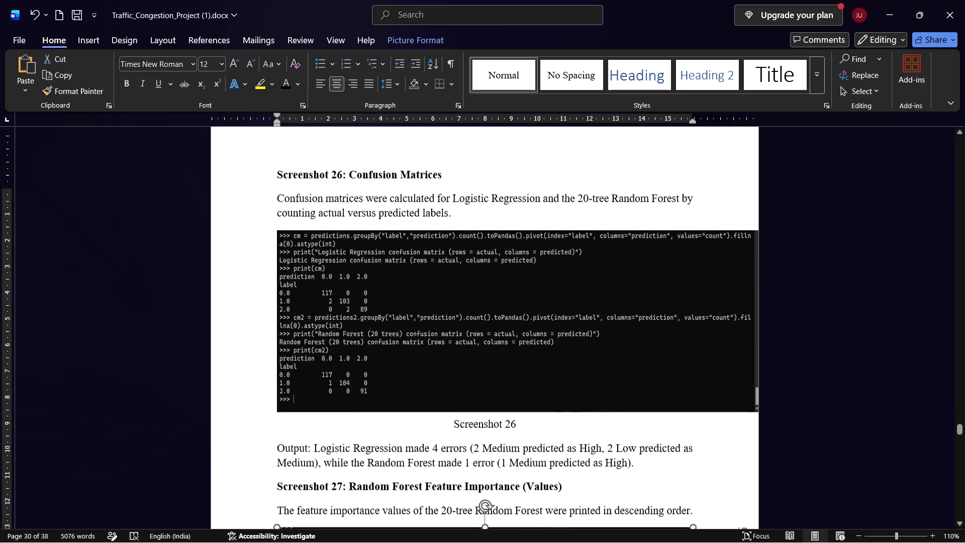
scroll(519, 413, "down", 20)
scroll(518, 417, "down", 6)
left_click(471, 365)
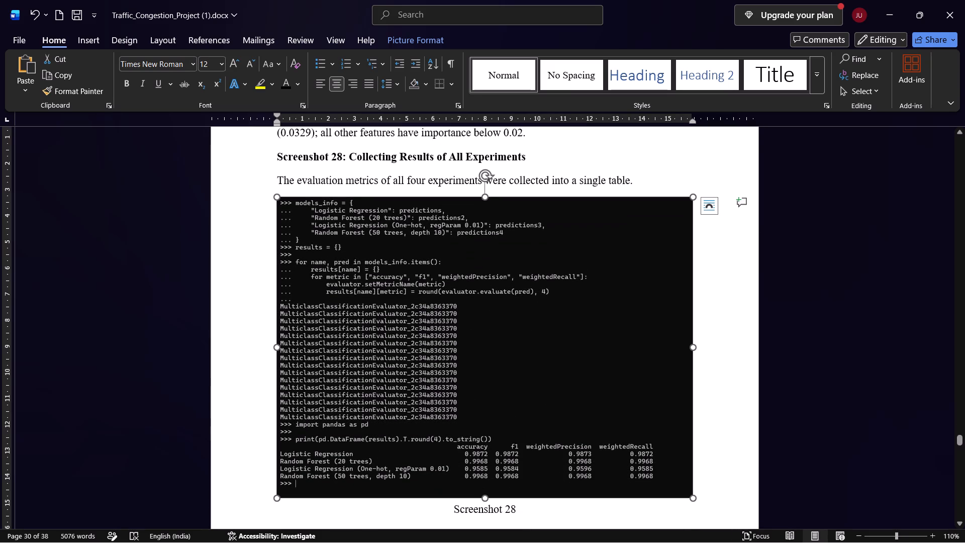
left_click_drag(691, 349, 769, 354)
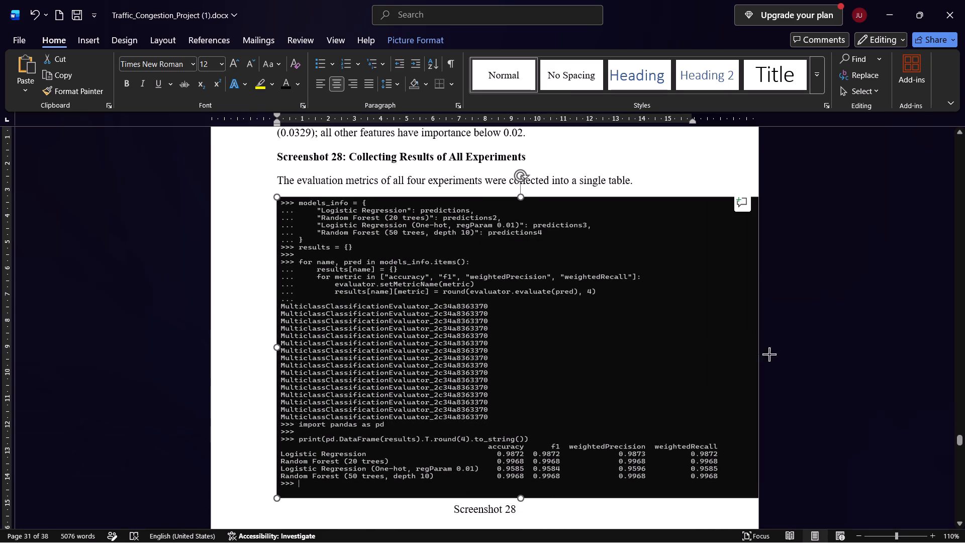
left_click_drag(769, 354, 802, 354)
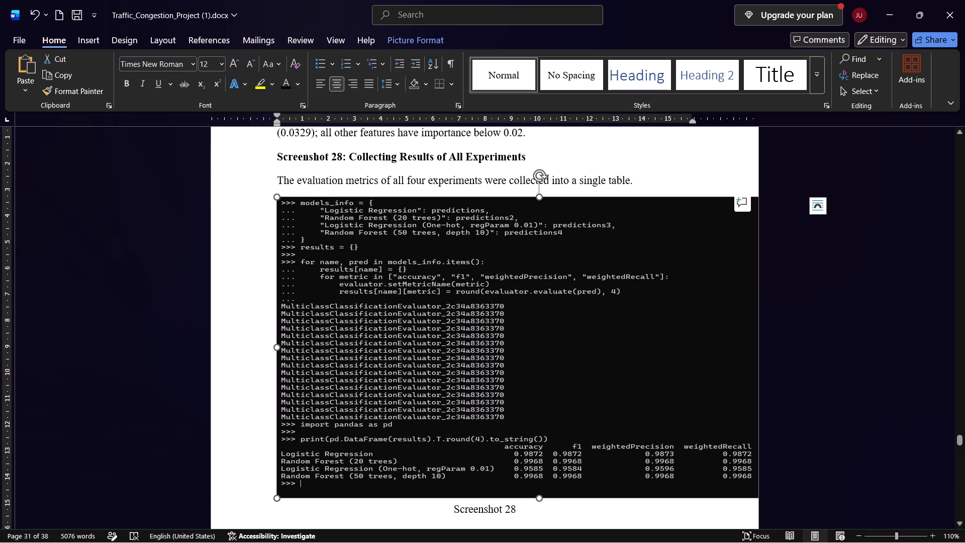
left_click_drag(542, 496, 547, 521)
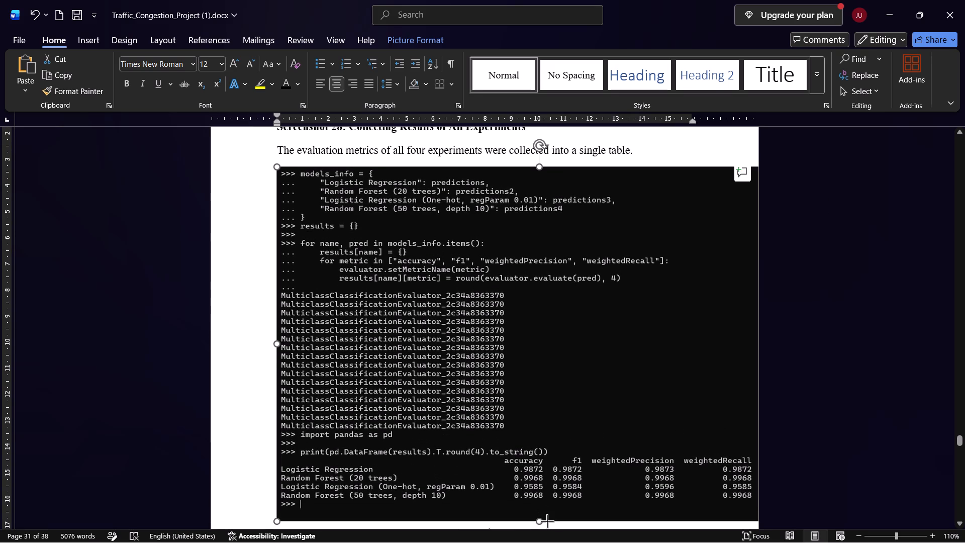
left_click_drag(547, 521, 549, 509)
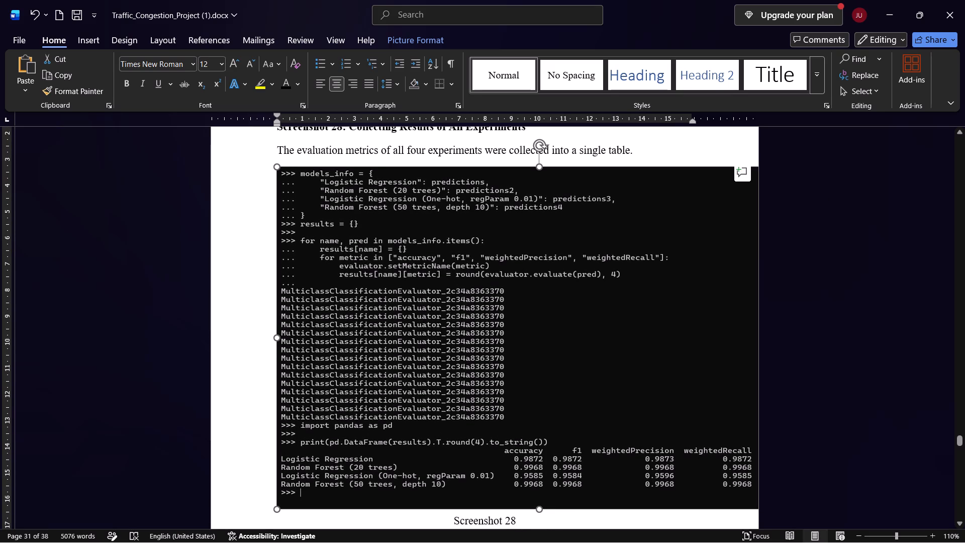
Make the Screenshot 29 confusion matrix code image taller and widen it across the margin to the page's edge.
scroll(511, 431, "down", 15)
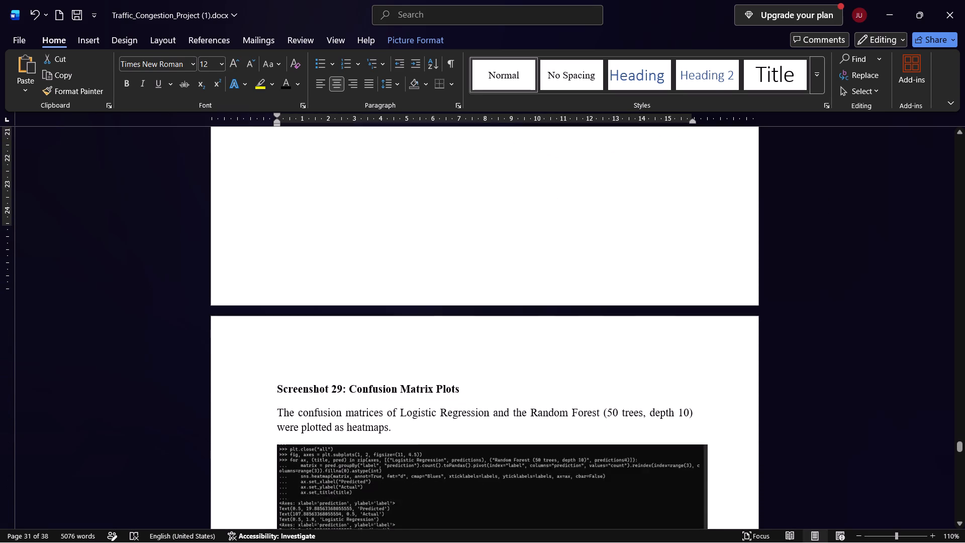
scroll(514, 448, "down", 5)
left_click(437, 336)
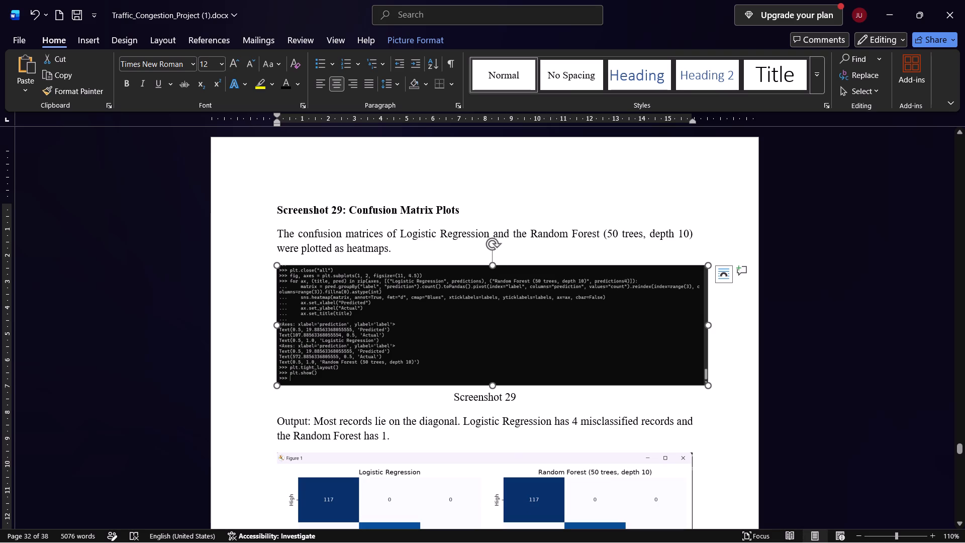
left_click_drag(495, 266, 500, 227)
left_click_drag(709, 342, 730, 342)
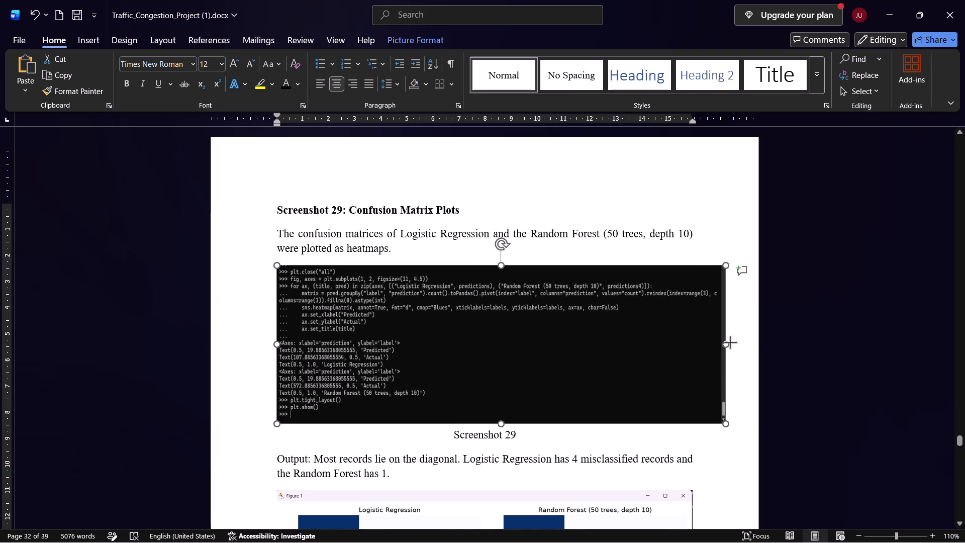
left_click_drag(730, 342, 763, 344)
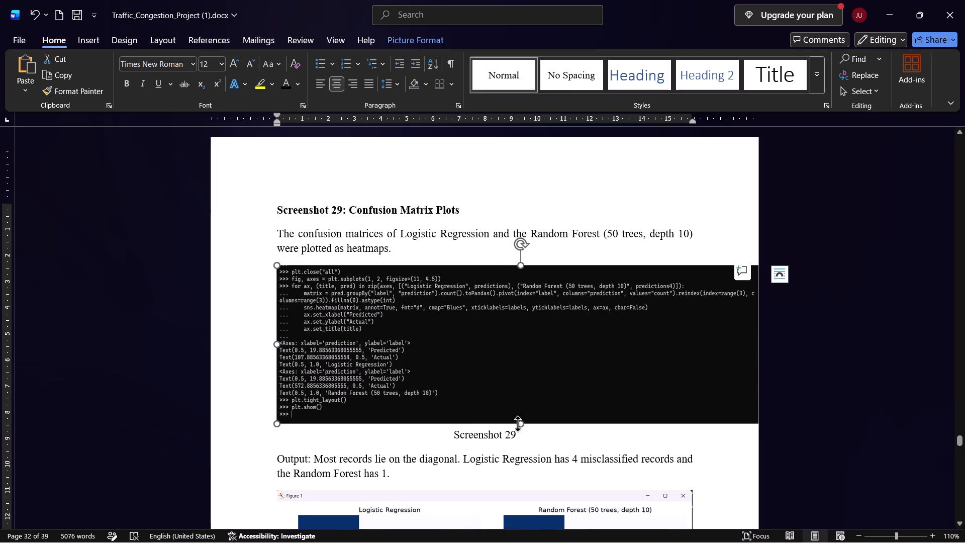
left_click_drag(519, 423, 521, 434)
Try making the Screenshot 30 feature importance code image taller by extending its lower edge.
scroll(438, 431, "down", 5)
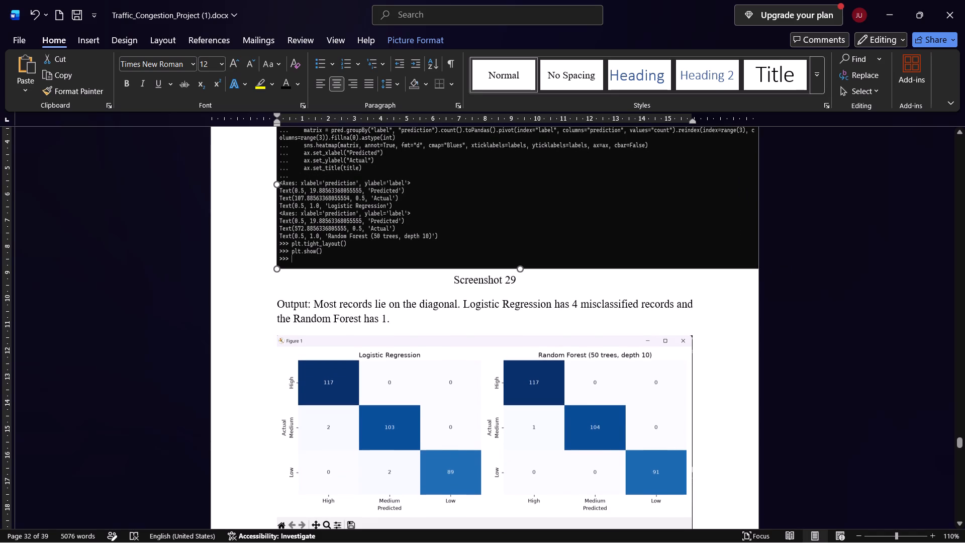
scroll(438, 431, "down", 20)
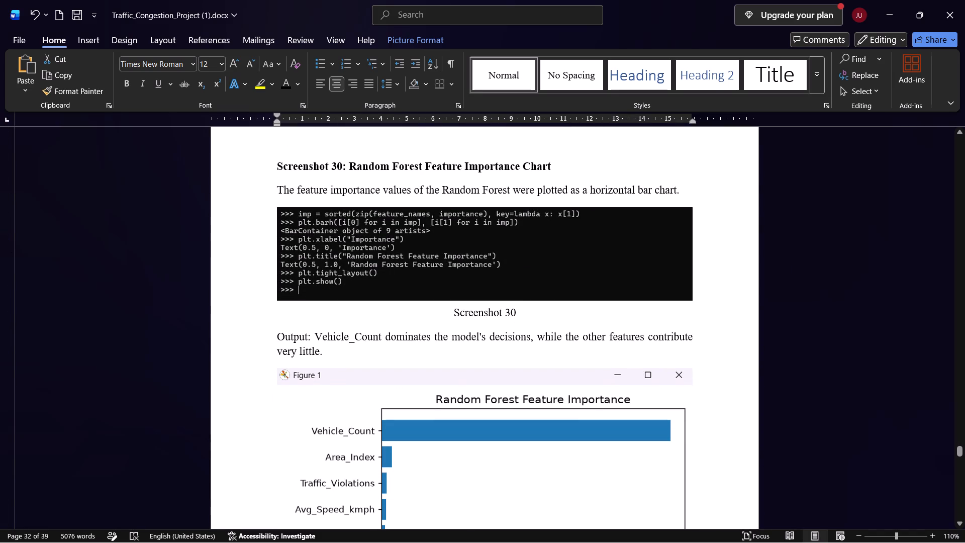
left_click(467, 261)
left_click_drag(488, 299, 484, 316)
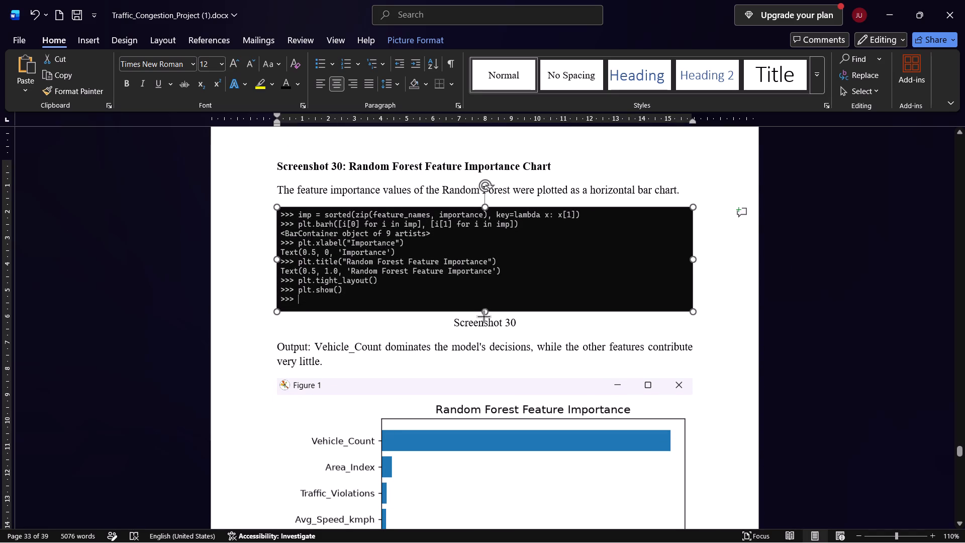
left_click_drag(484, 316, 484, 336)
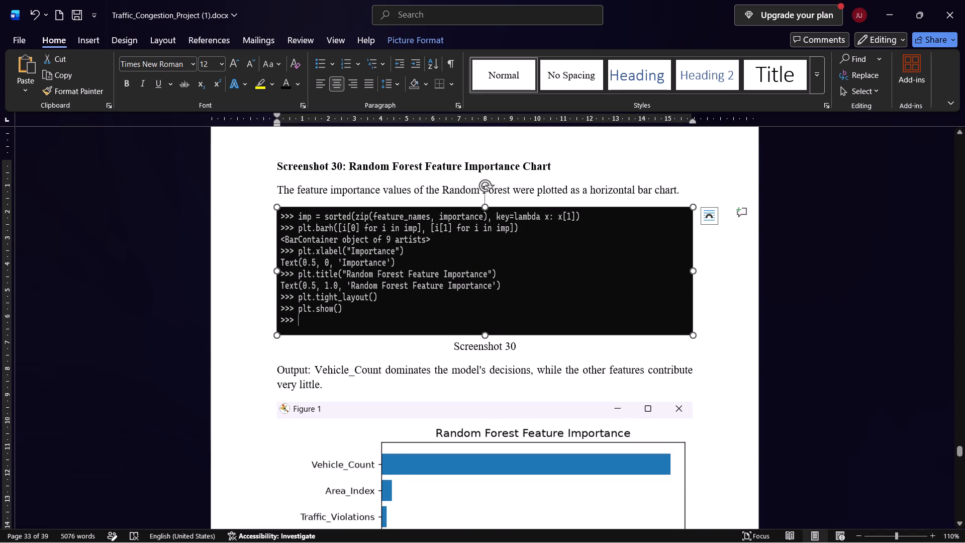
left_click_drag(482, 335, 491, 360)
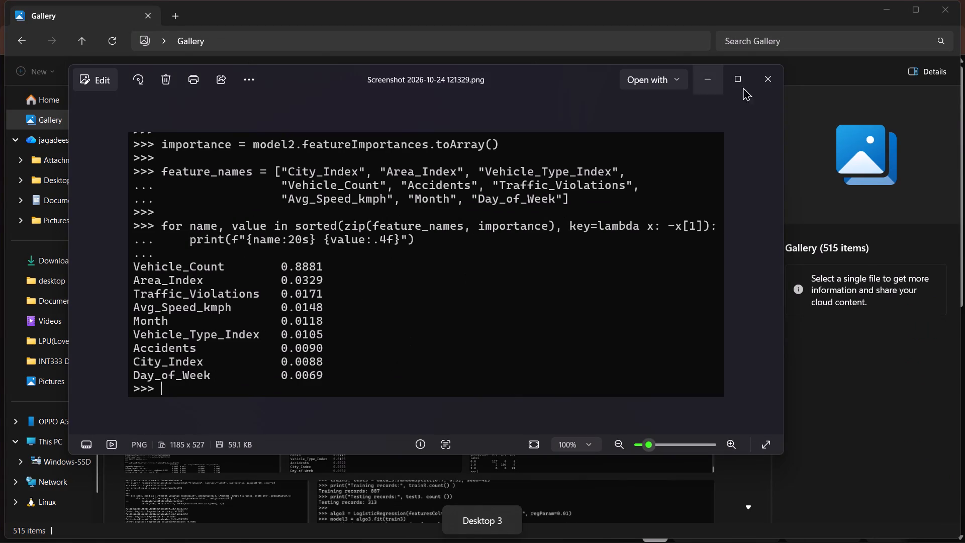
In the Gallery, open Screenshot 2026-10-24 122536.png in Photos, crop its empty area to 833 x 246 and save it over the original.
left_click(771, 76)
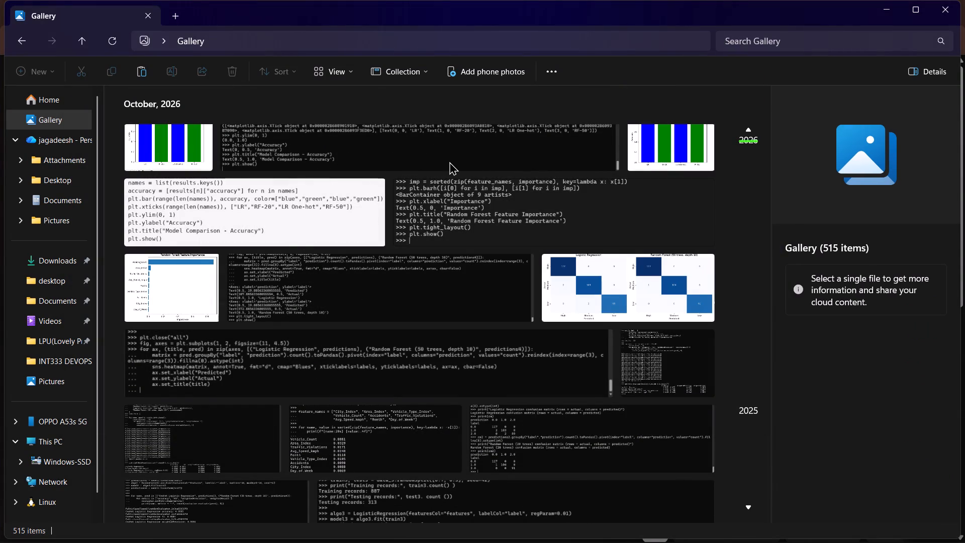
scroll(457, 242, "up", 4)
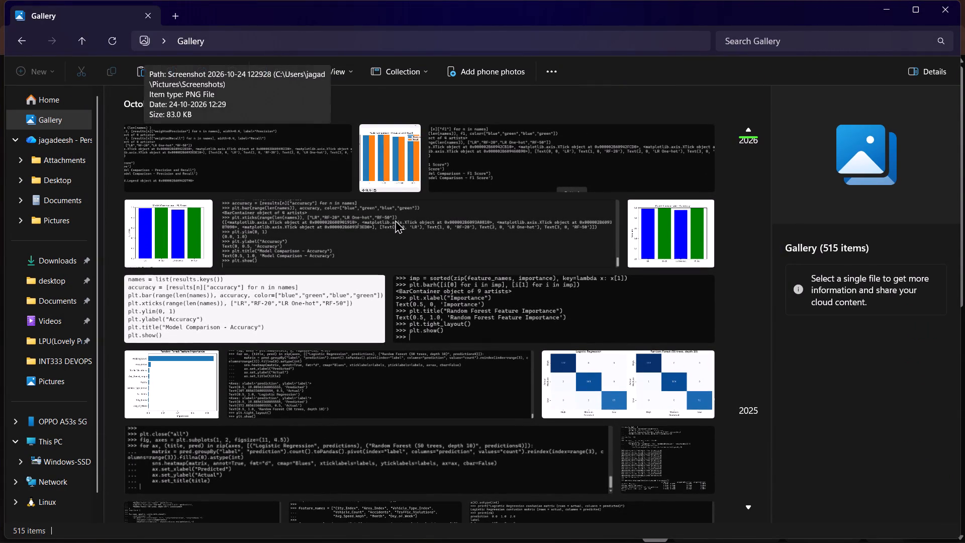
double_click(502, 315)
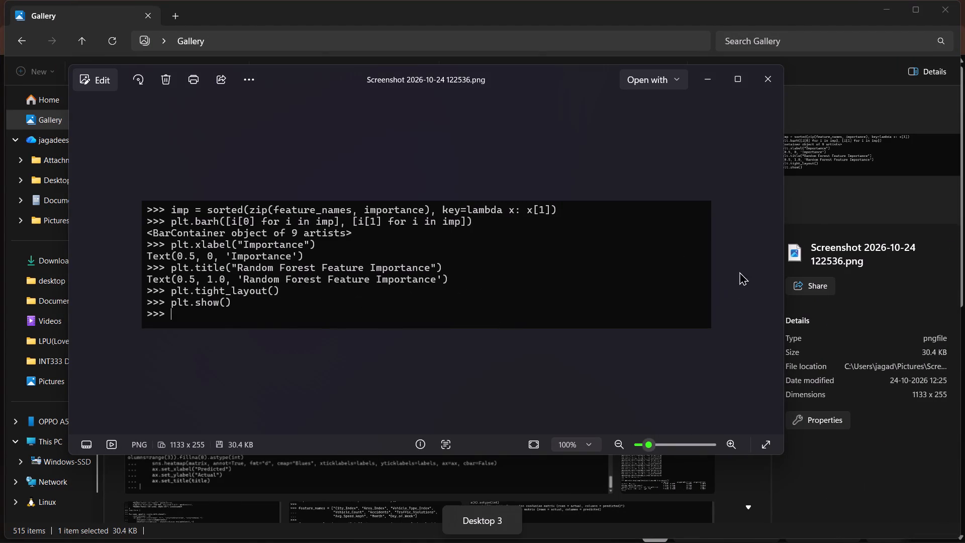
left_click(102, 81)
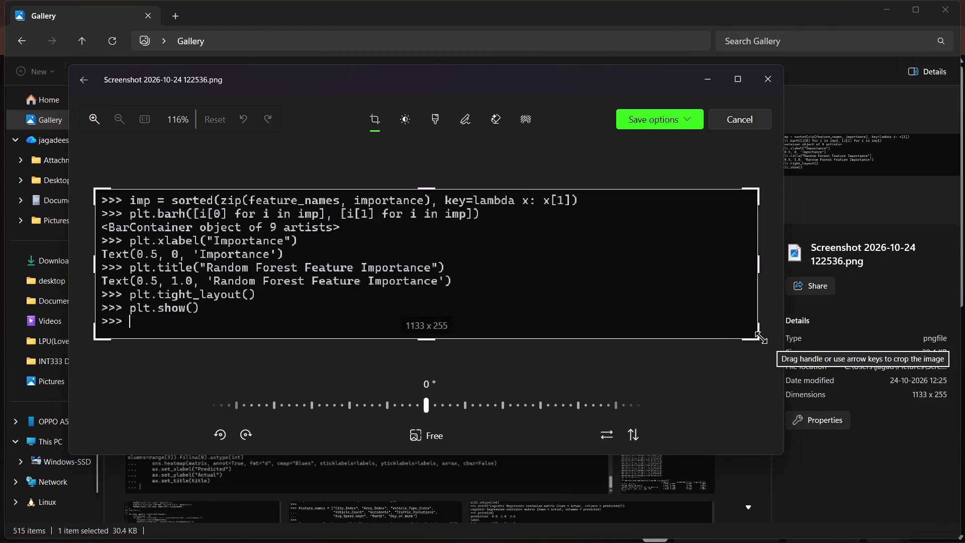
left_click_drag(759, 337, 584, 332)
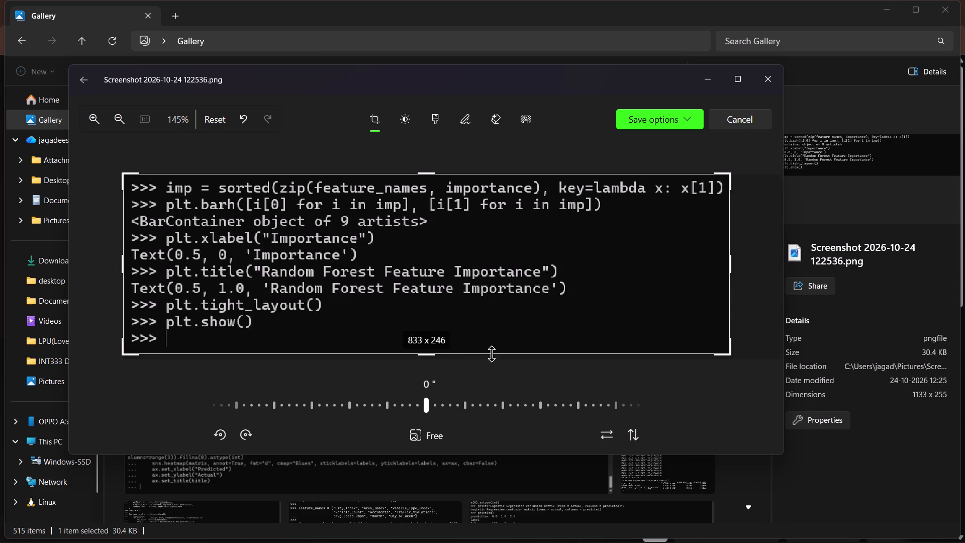
left_click(687, 121)
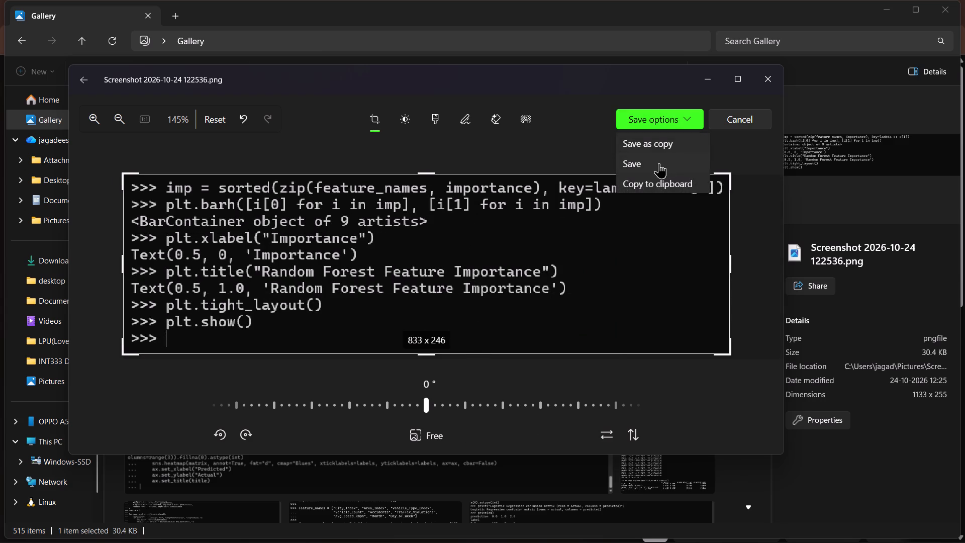
left_click(659, 163)
Copy the cropped screenshot into Word above the Screenshot 30 caption and delete the stretched image it replaces.
left_click(250, 80)
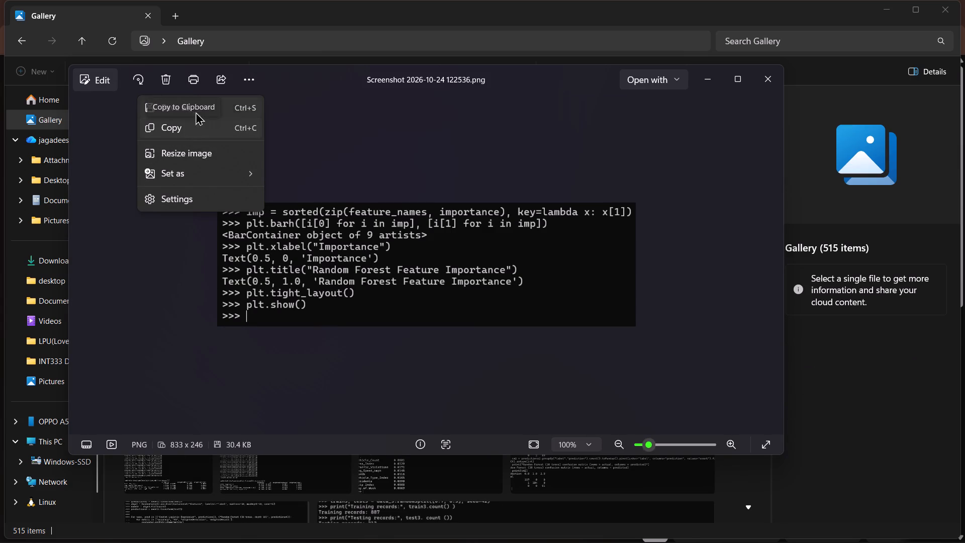
left_click(204, 128)
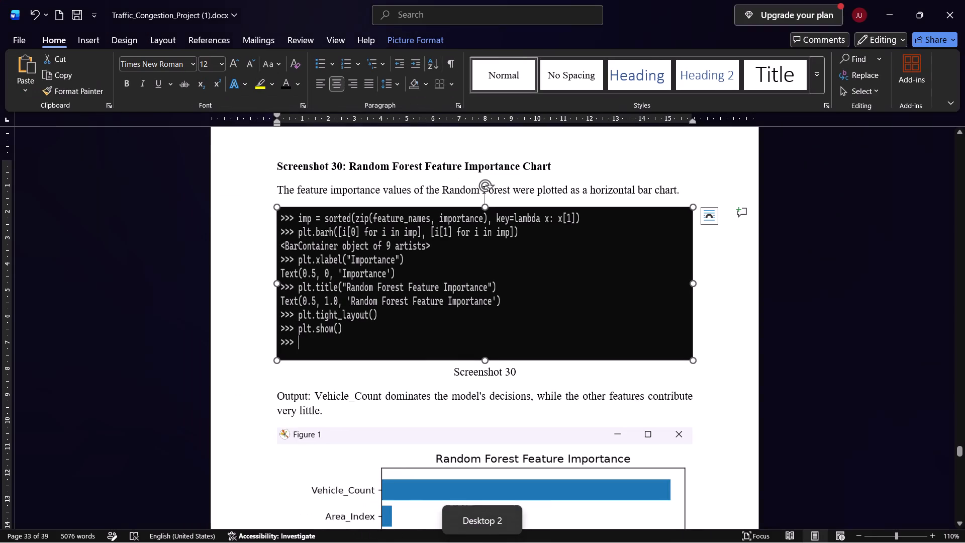
left_click(360, 317)
key("ctrl+v")
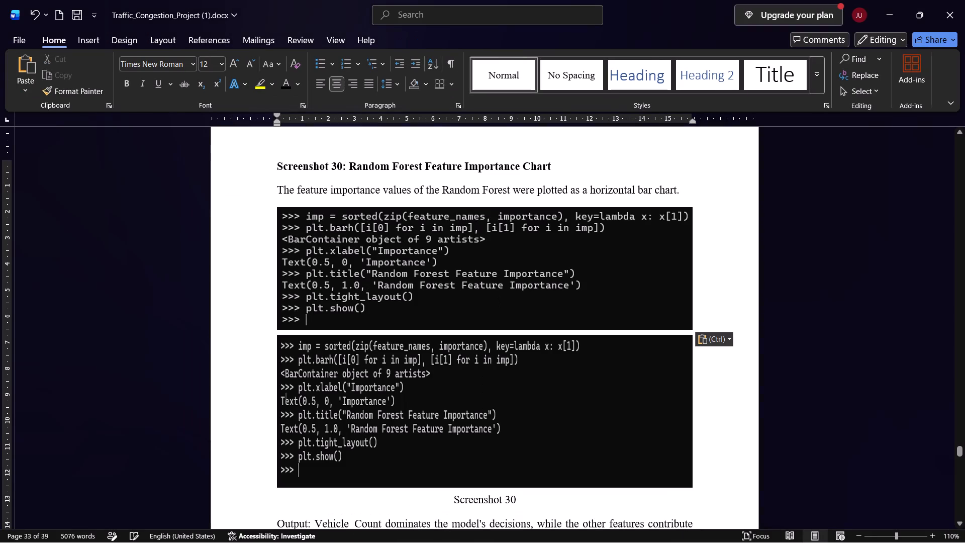
left_click(466, 416)
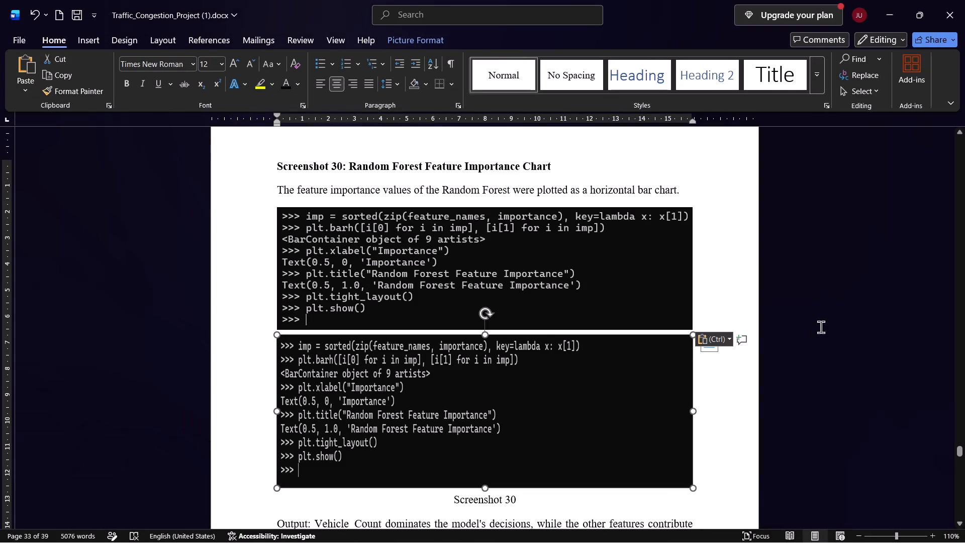
key("Delete")
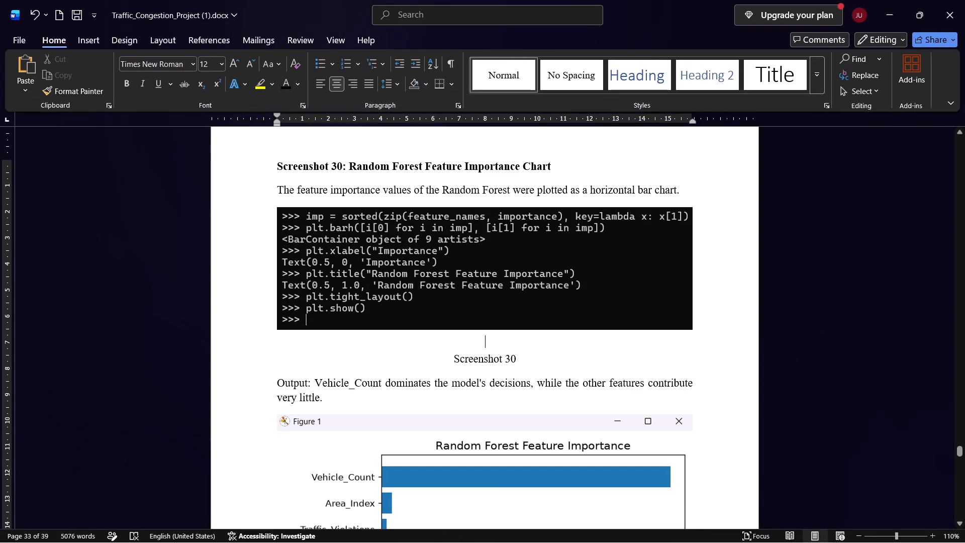
Make the newly pasted Screenshot 30 code image taller by extending its lower edge.
left_click(470, 319)
left_click_drag(483, 330, 485, 340)
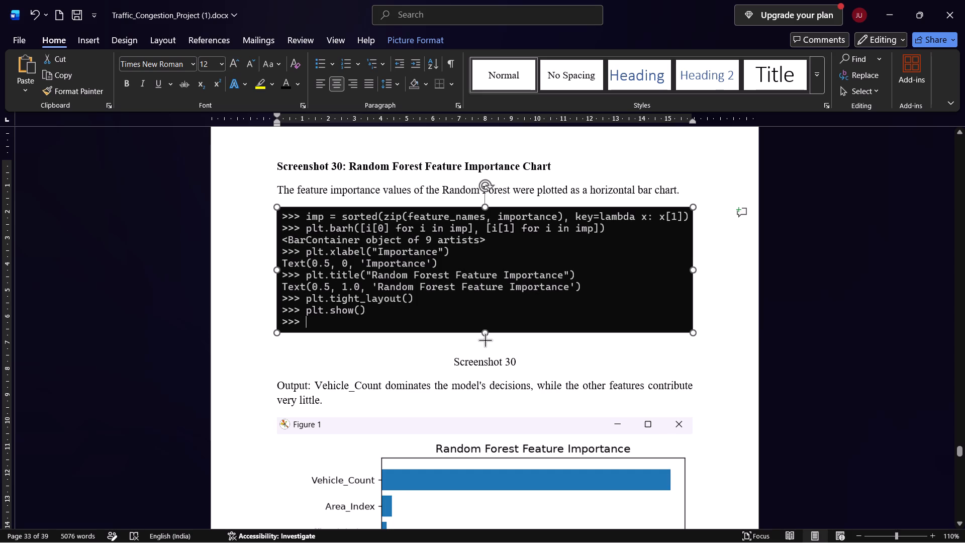
left_click_drag(485, 340, 490, 382)
Shorten the Random Forest Feature Importance chart image from its lower edge so it fits on the page with its Output text.
scroll(546, 394, "down", 8)
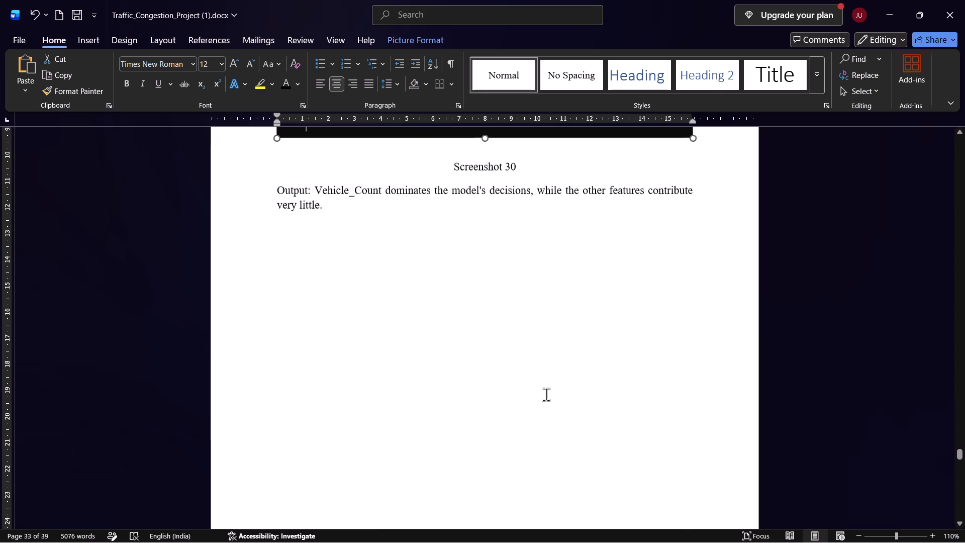
scroll(546, 394, "down", 12)
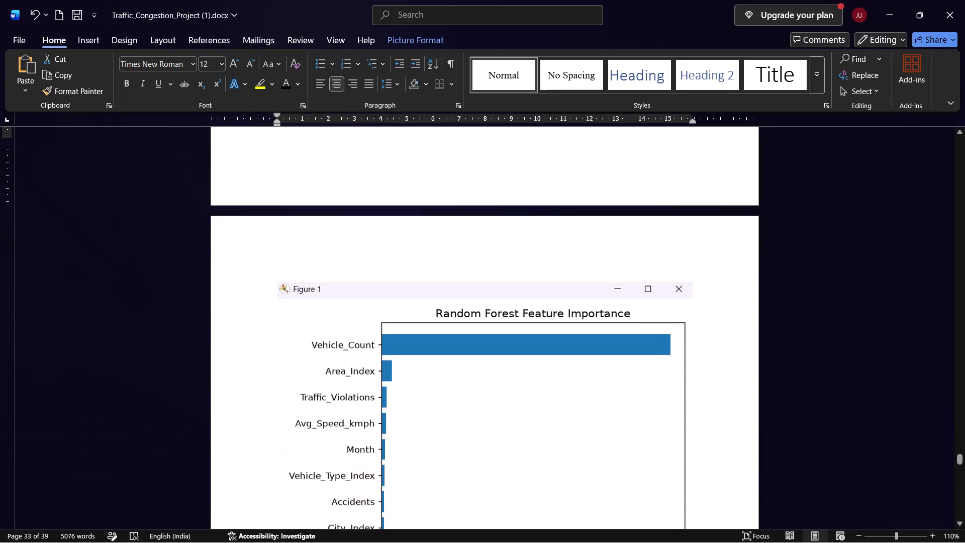
scroll(546, 395, "up", 16)
scroll(546, 395, "down", 8)
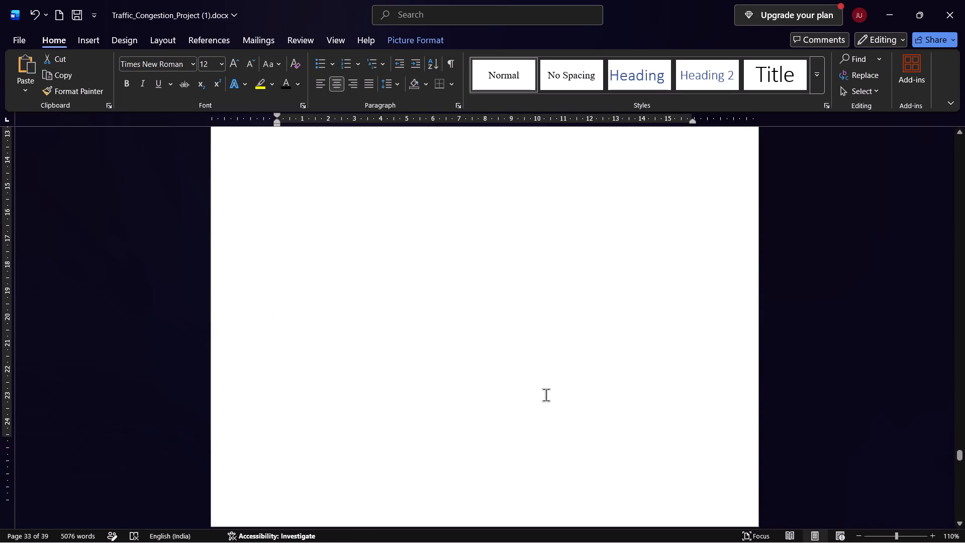
scroll(546, 395, "down", 11)
left_click(501, 385)
scroll(516, 428, "down", 2)
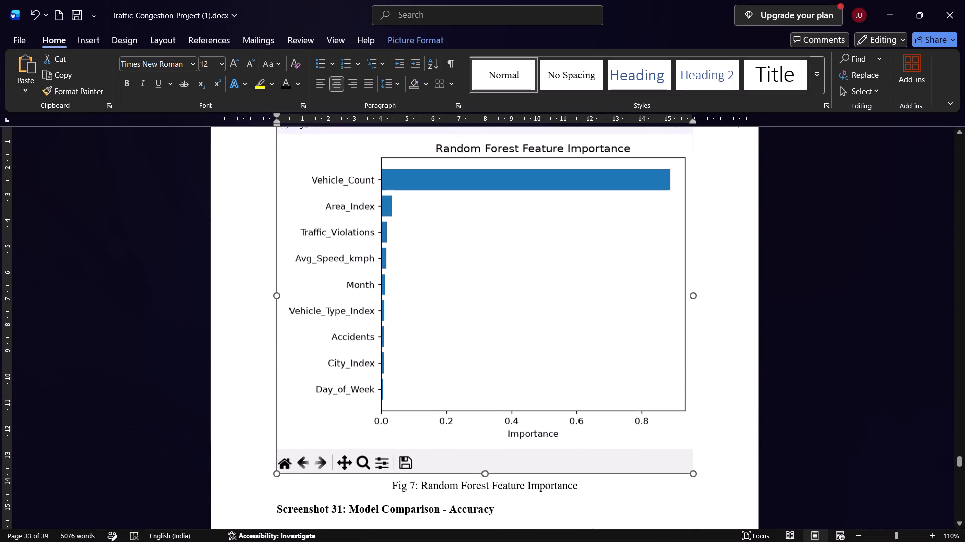
left_click_drag(484, 472, 500, 420)
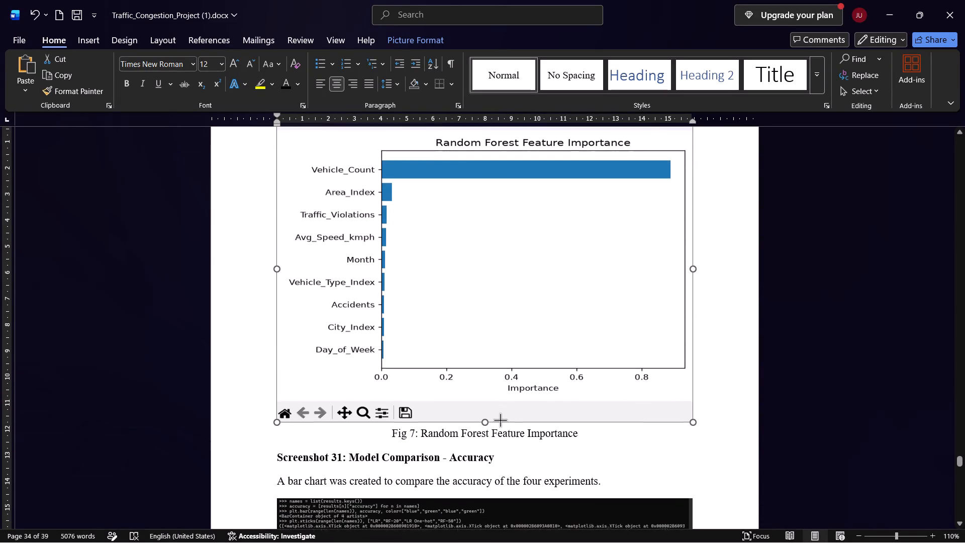
left_click_drag(500, 420, 501, 411)
scroll(501, 410, "up", 3)
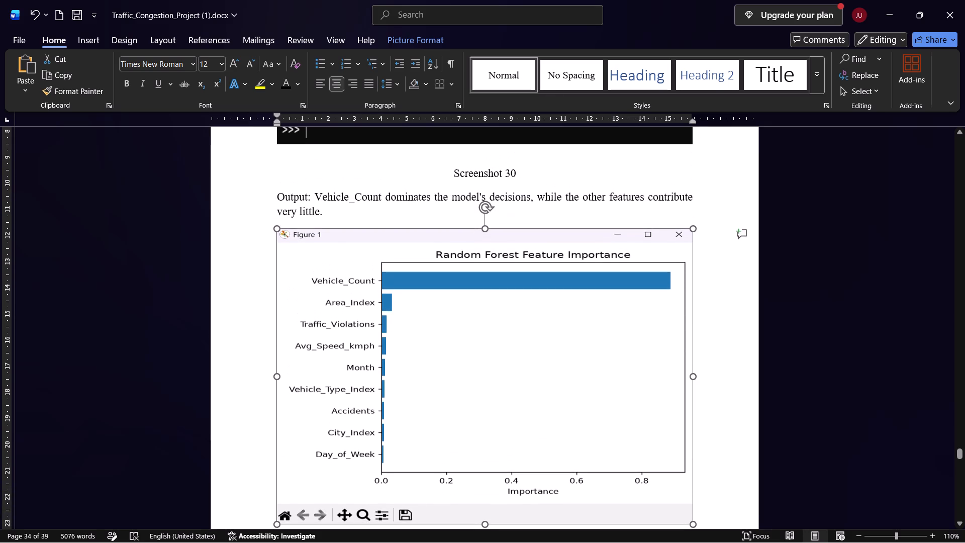
Make the Screenshot 31 accuracy comparison code image taller and widen it partway into the page margin.
scroll(501, 410, "down", 14)
left_click(472, 328)
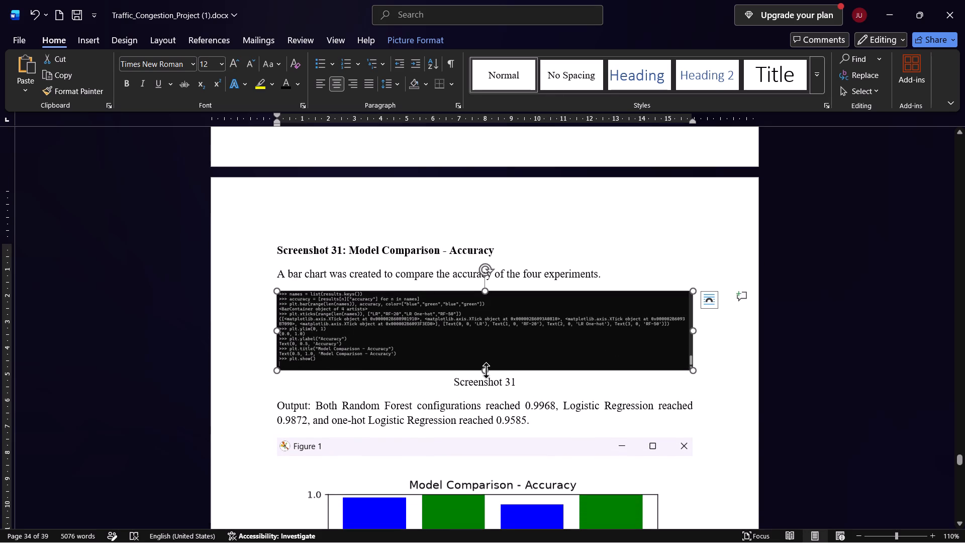
left_click_drag(486, 370, 490, 416)
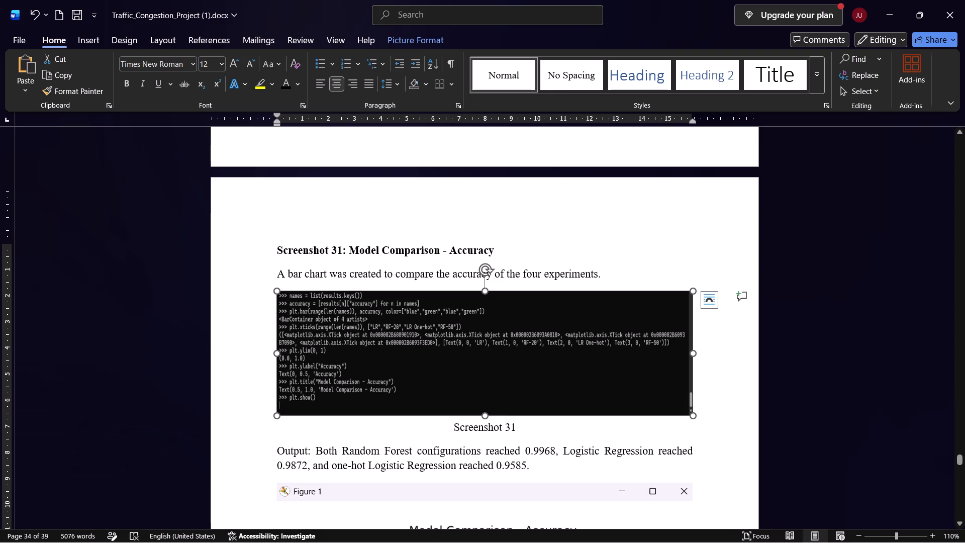
left_click_drag(695, 354, 729, 359)
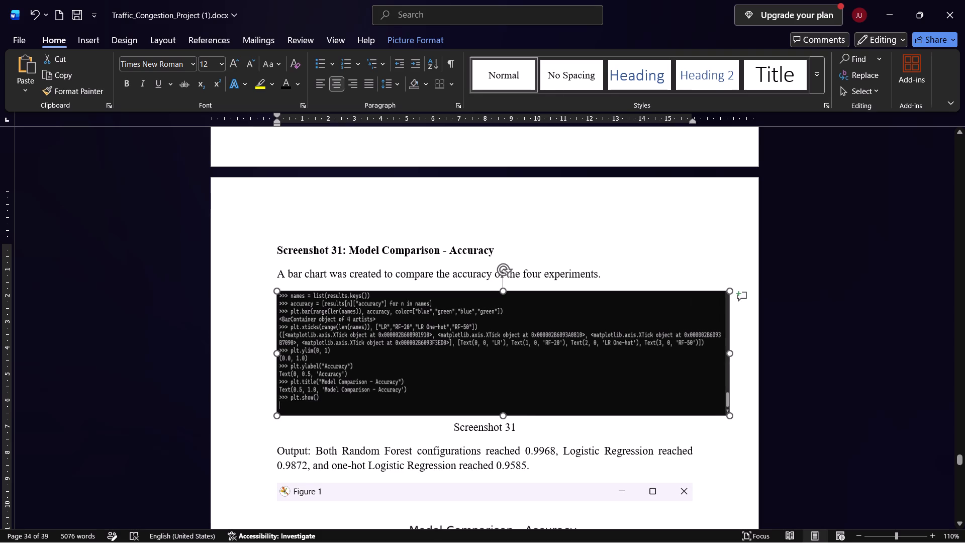
left_click_drag(502, 419, 505, 448)
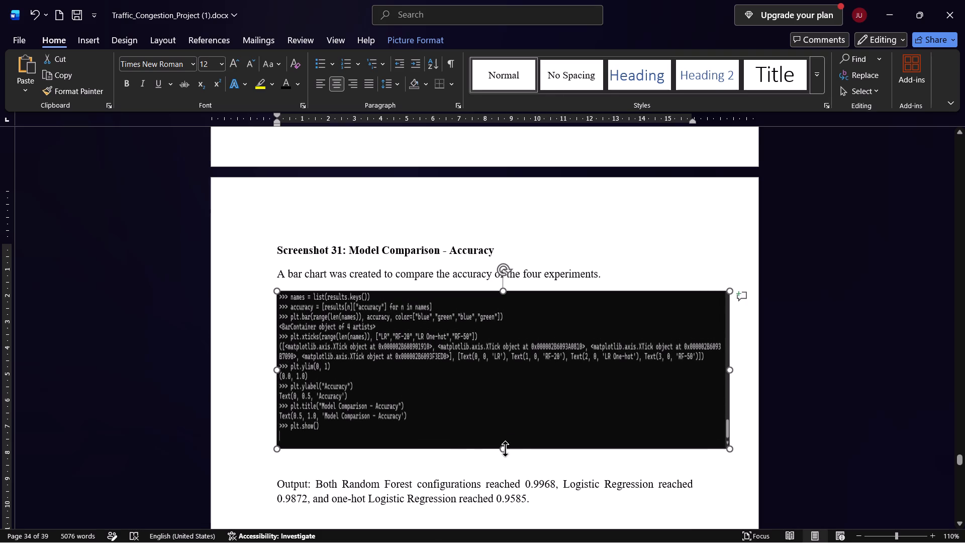
left_click(273, 370)
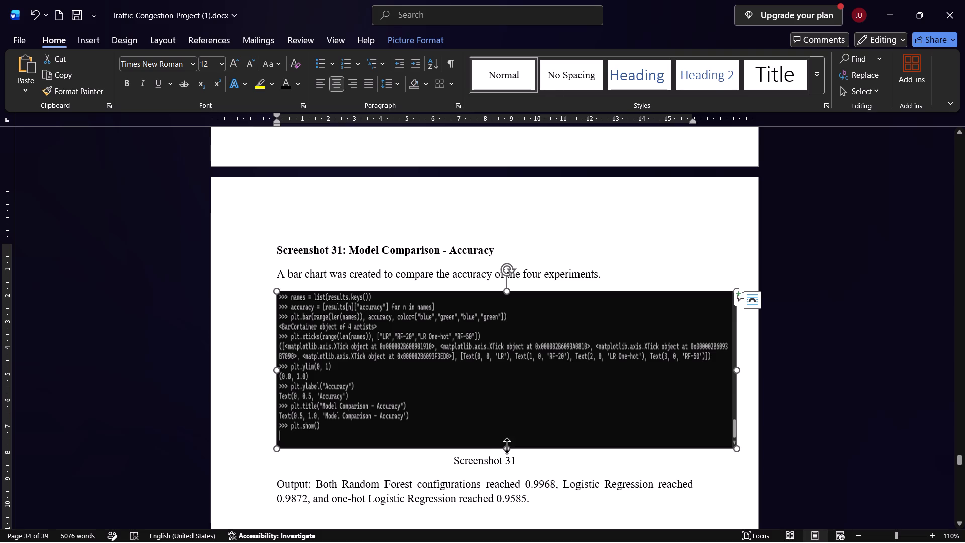
left_click_drag(507, 445, 503, 437)
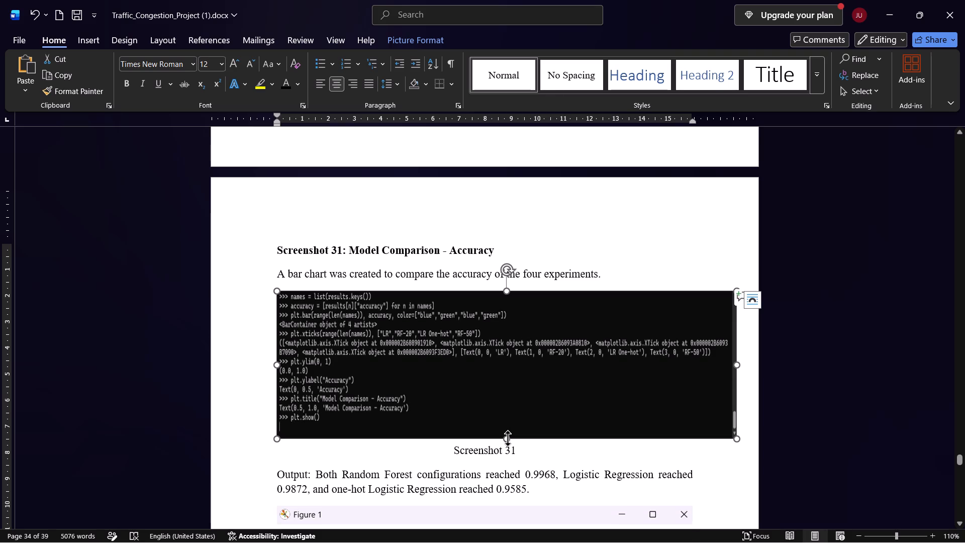
left_click_drag(508, 438, 508, 449)
Make the Screenshot 32 F1 Score code image taller and widen it across the margin to the page's edge.
scroll(447, 411, "down", 11)
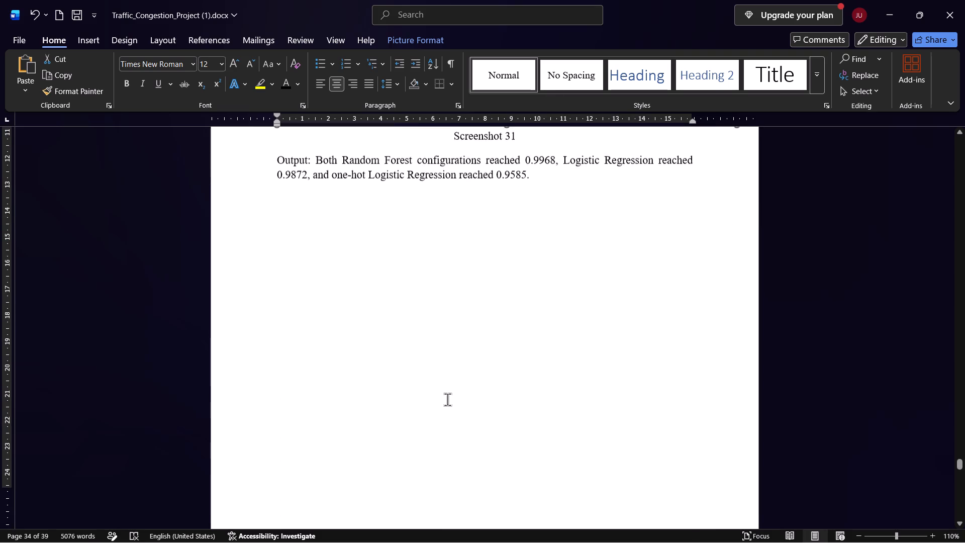
scroll(447, 399, "down", 20)
scroll(447, 399, "down", 8)
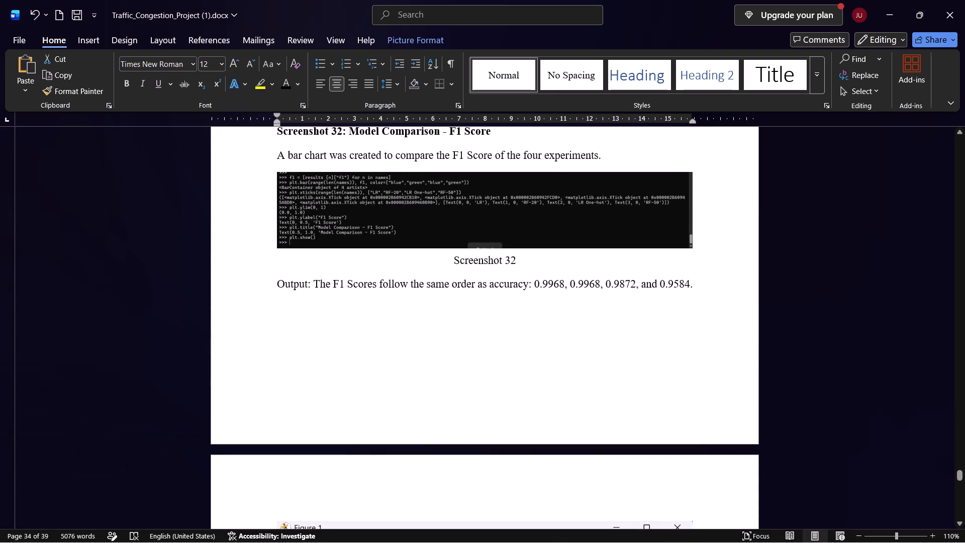
left_click(438, 201)
left_click_drag(484, 250, 490, 284)
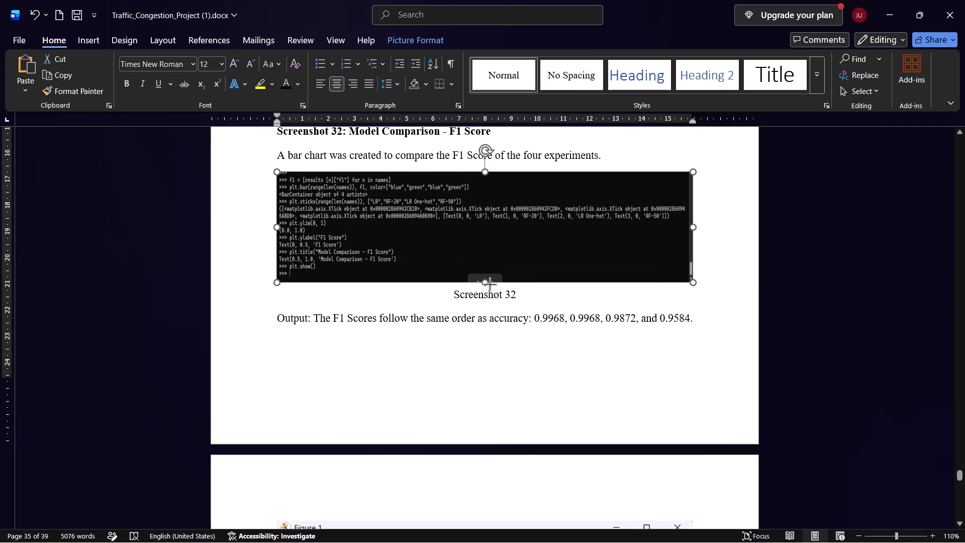
left_click_drag(490, 284, 496, 307)
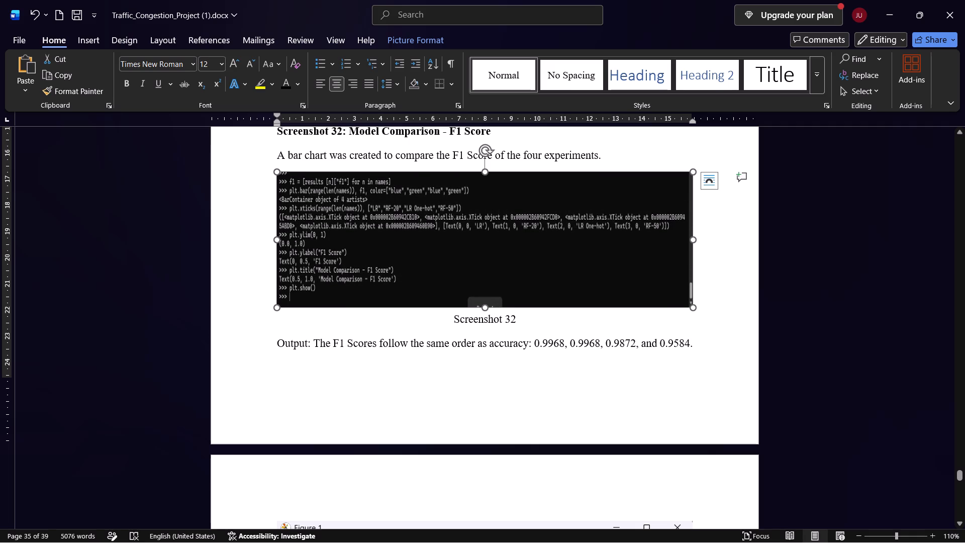
left_click_drag(692, 243, 760, 246)
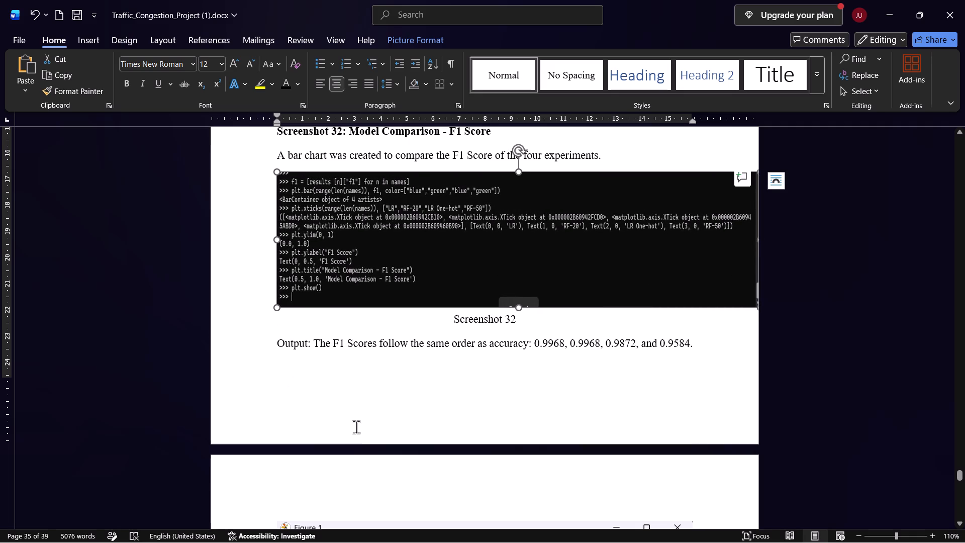
Make the Screenshot 33 Precision and Recall code image taller and widen it across the margin to nearly the page's edge.
scroll(356, 427, "down", 7)
scroll(355, 426, "down", 16)
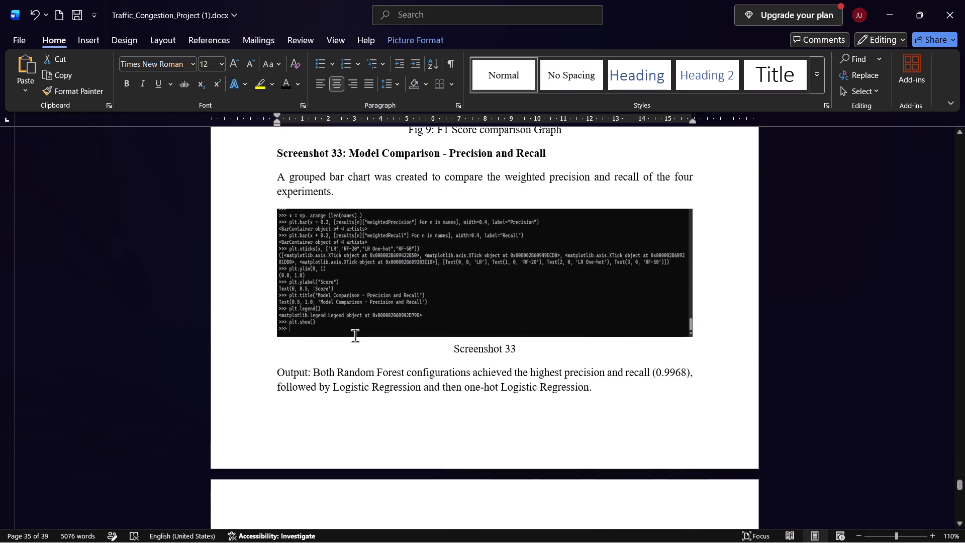
left_click(405, 260)
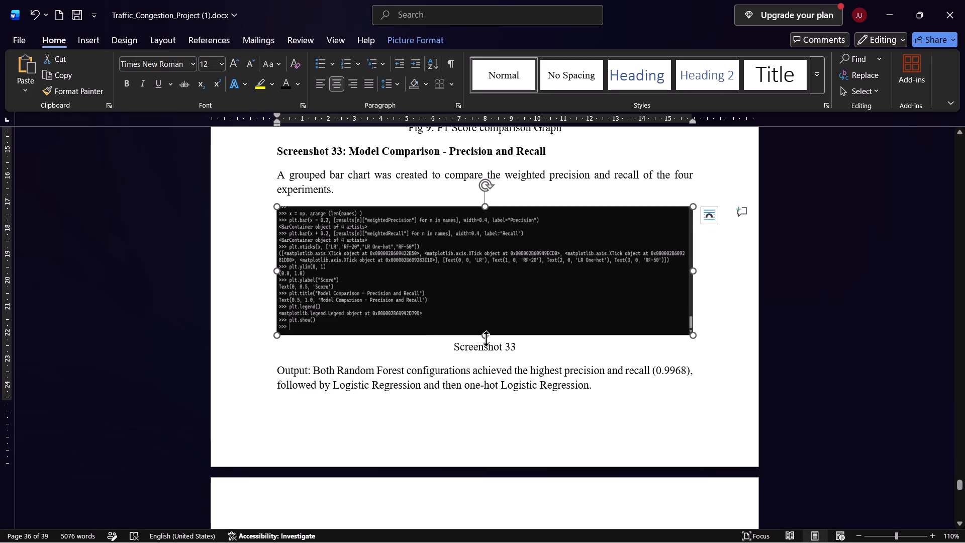
left_click_drag(486, 338, 496, 382)
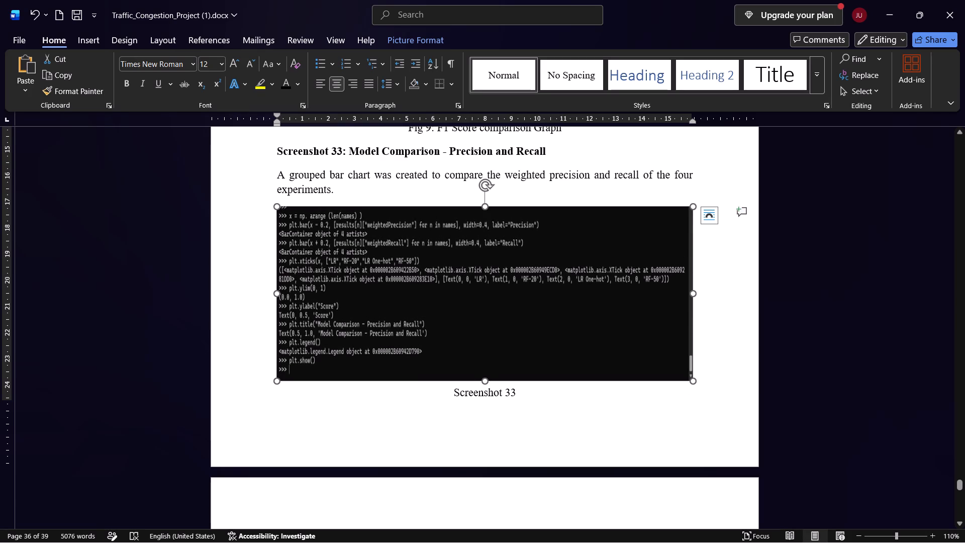
left_click_drag(692, 294, 768, 296)
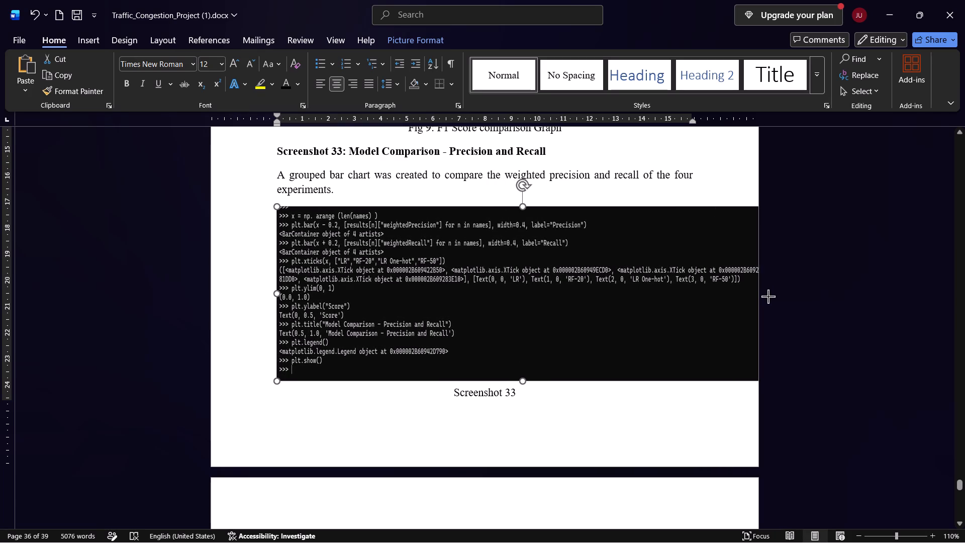
left_click_drag(768, 296, 756, 301)
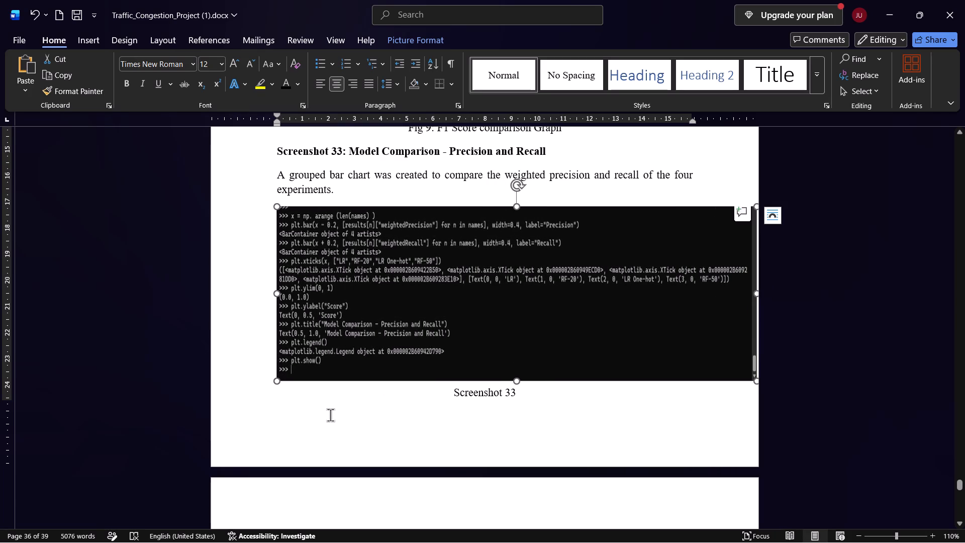
left_click(330, 415)
Look through the remaining pages to the end of the report and examine how the charts are laid out across pages.
scroll(307, 423, "down", 15)
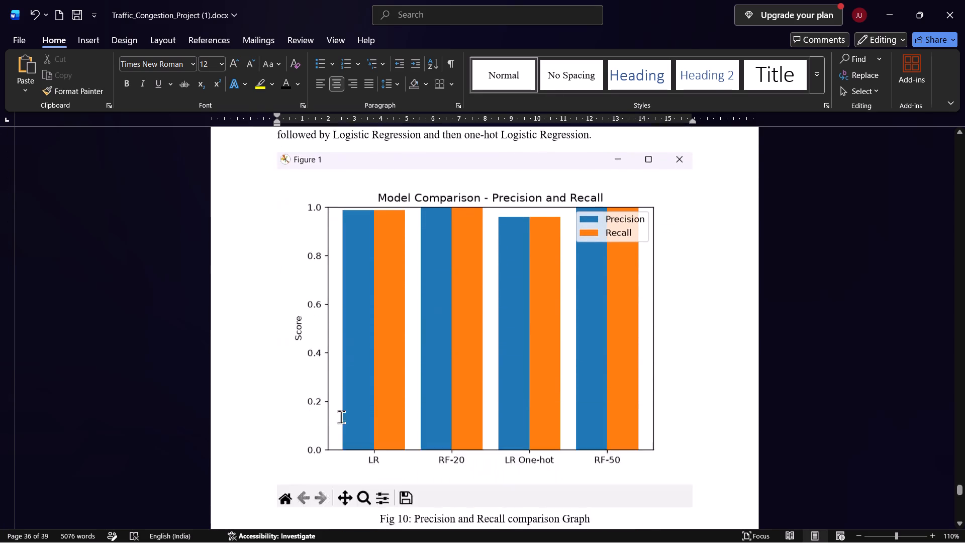
scroll(341, 417, "down", 17)
scroll(342, 415, "down", 18)
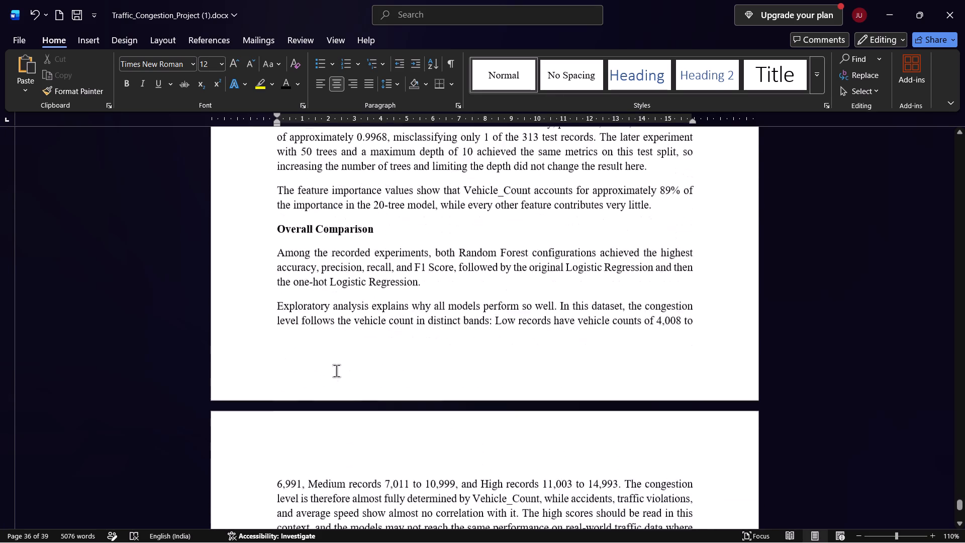
scroll(336, 371, "down", 5)
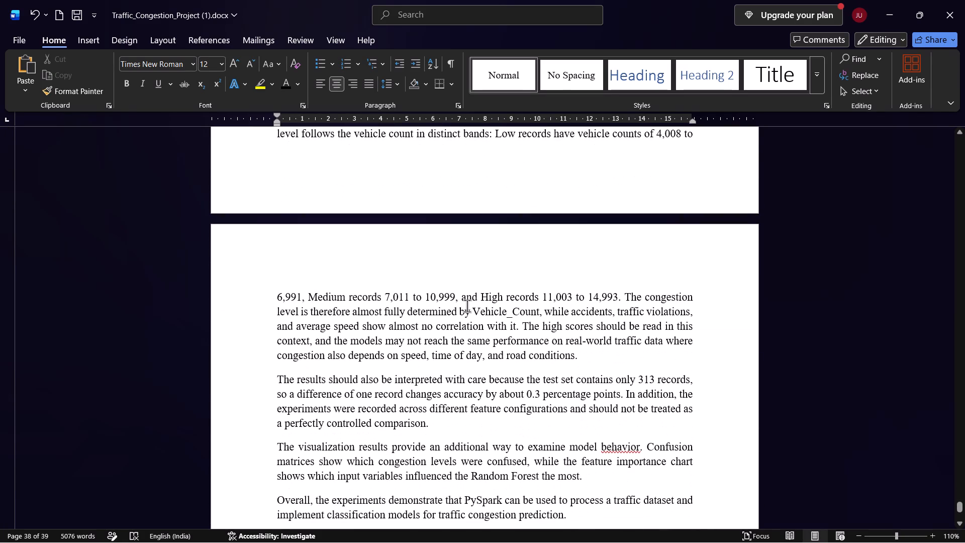
scroll(467, 306, "down", 8, "ctrl")
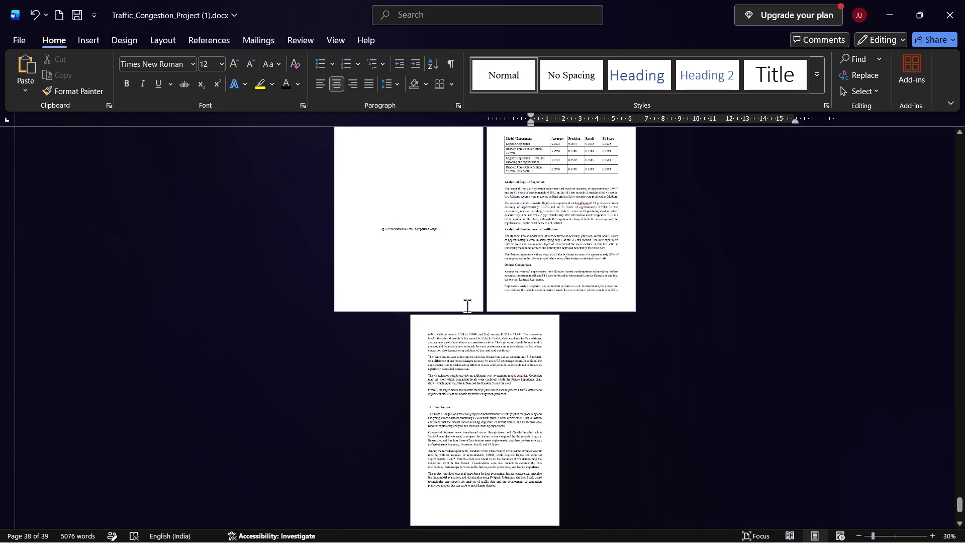
scroll(467, 306, "up", 3)
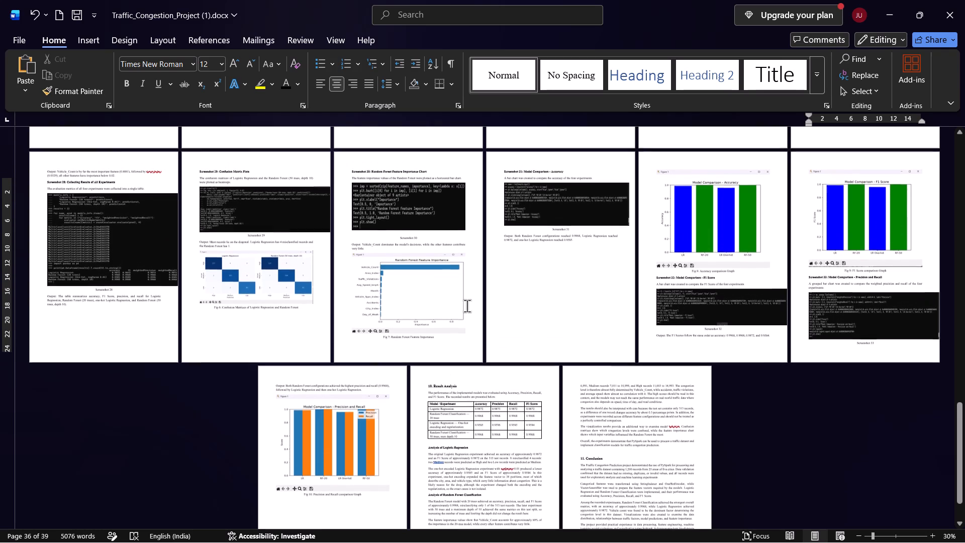
scroll(467, 306, "up", 1)
Shorten the Model Comparison - Accuracy chart from its lower edge so it fits on the page with Screenshot 31 and its Output text.
left_click(537, 288)
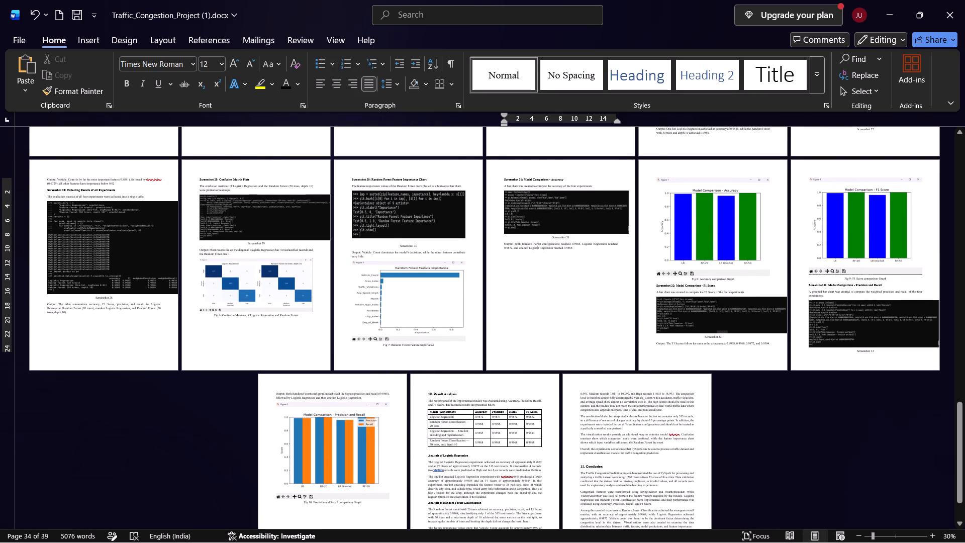
scroll(677, 238, "up", 5, "ctrl")
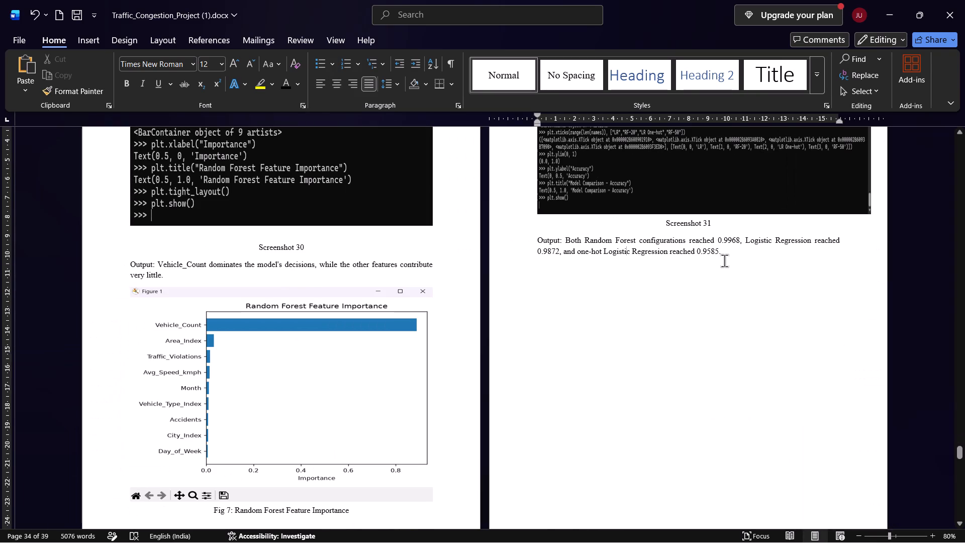
scroll(724, 260, "left", 1)
scroll(724, 260, "down", 4)
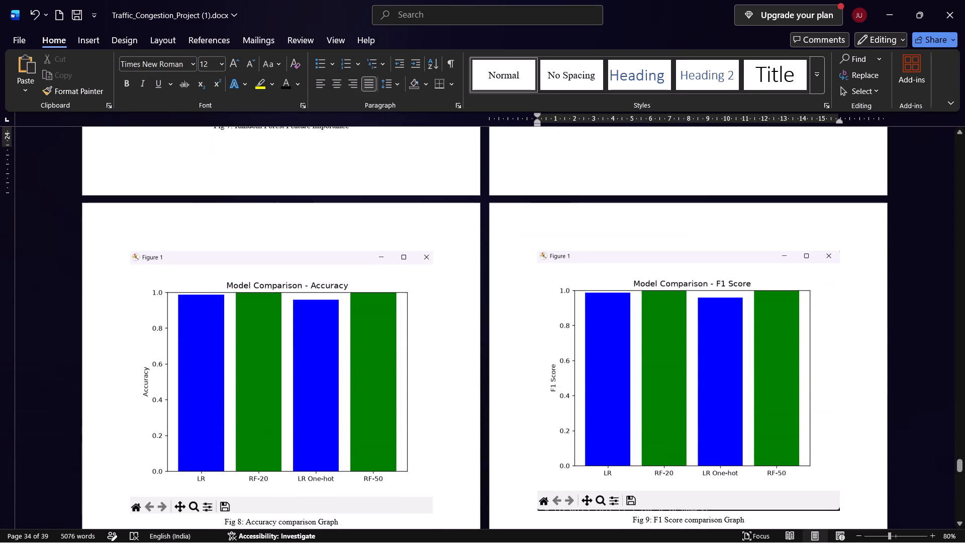
left_click(346, 333)
scroll(346, 333, "down", 1)
left_click_drag(279, 472, 287, 438)
scroll(455, 408, "up", 1)
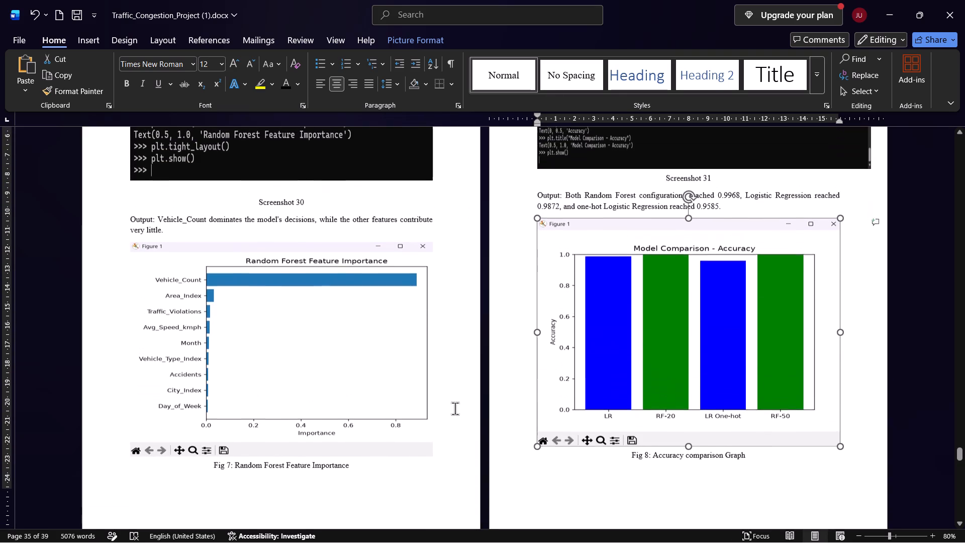
Shorten the Model Comparison - Precision and Recall chart from its lower edge so it fits on the page with Screenshot 33.
scroll(622, 378, "down", 7, "ctrl")
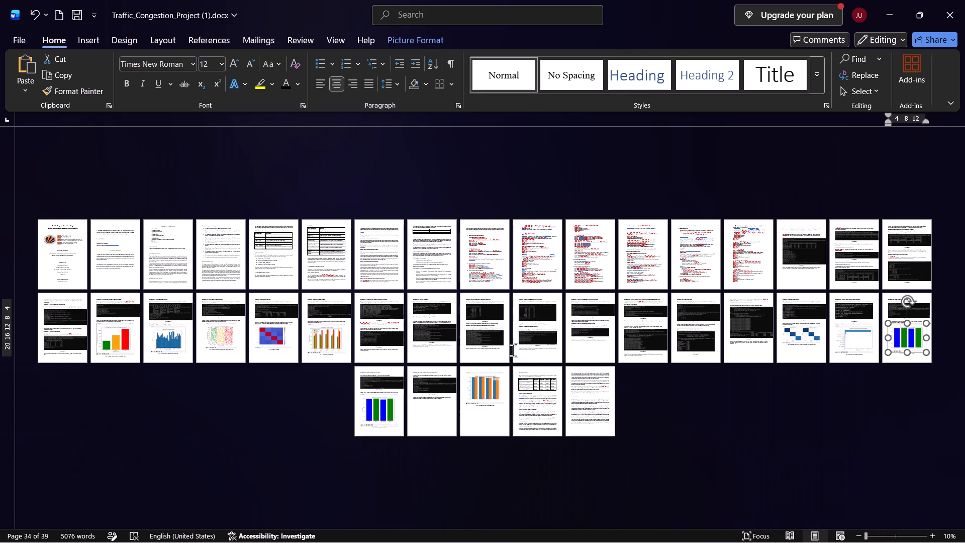
left_click(442, 405)
left_click(435, 420)
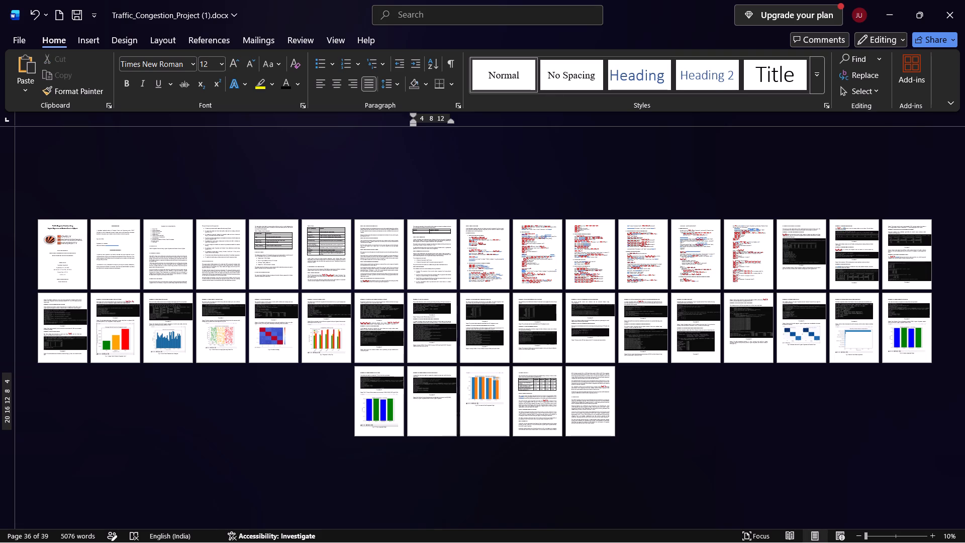
scroll(435, 420, "up", 5, "ctrl")
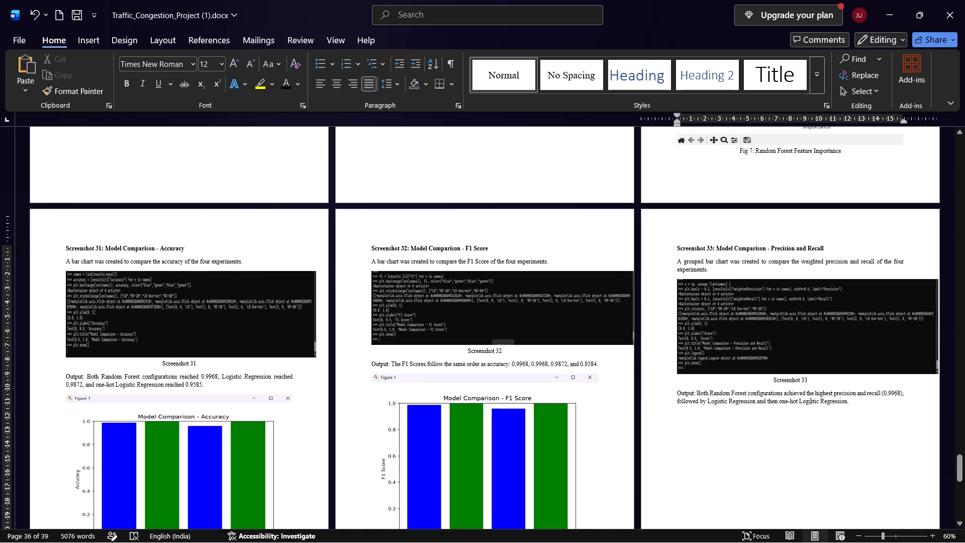
scroll(435, 420, "left", 3)
scroll(786, 294, "down", 1)
scroll(786, 294, "left", 1)
scroll(710, 327, "down", 1)
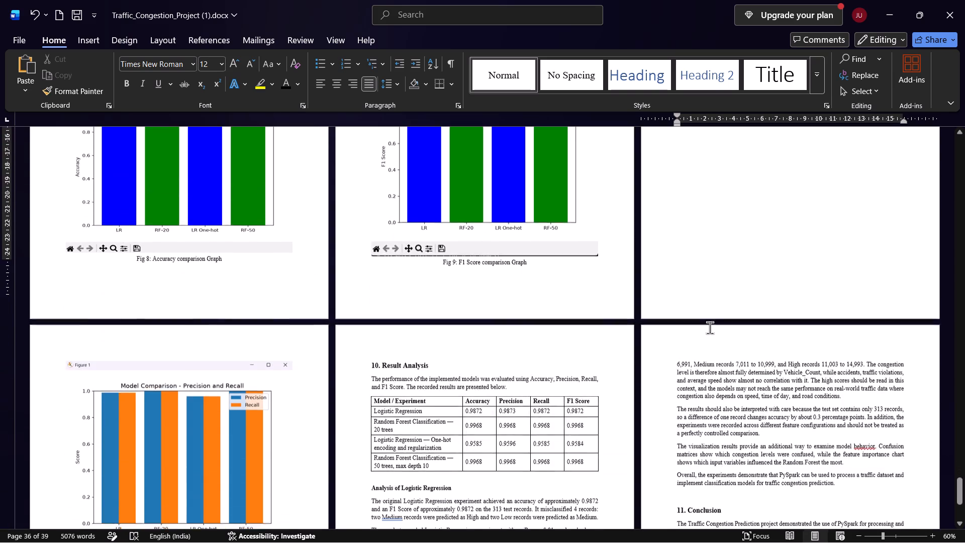
scroll(710, 327, "down", 2)
left_click(222, 356)
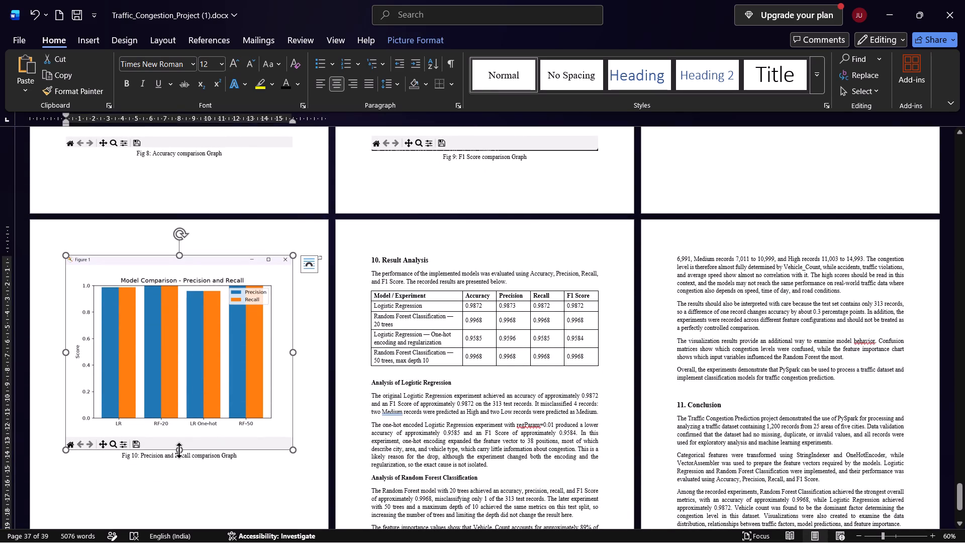
left_click_drag(179, 447, 196, 395)
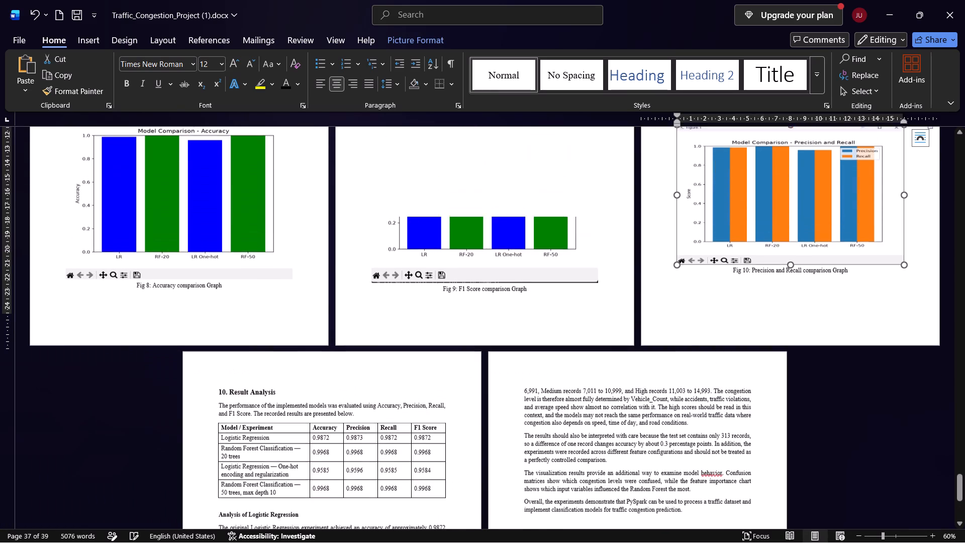
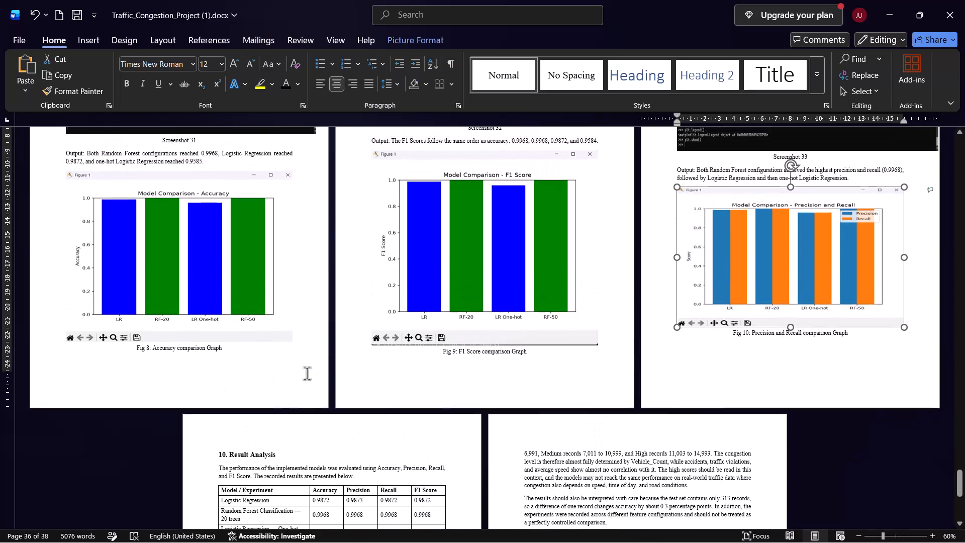
Look back through the report from the model comparison charts to the opening pages and check the page layout of images and charts.
scroll(254, 363, "up", 1)
scroll(551, 352, "up", 1)
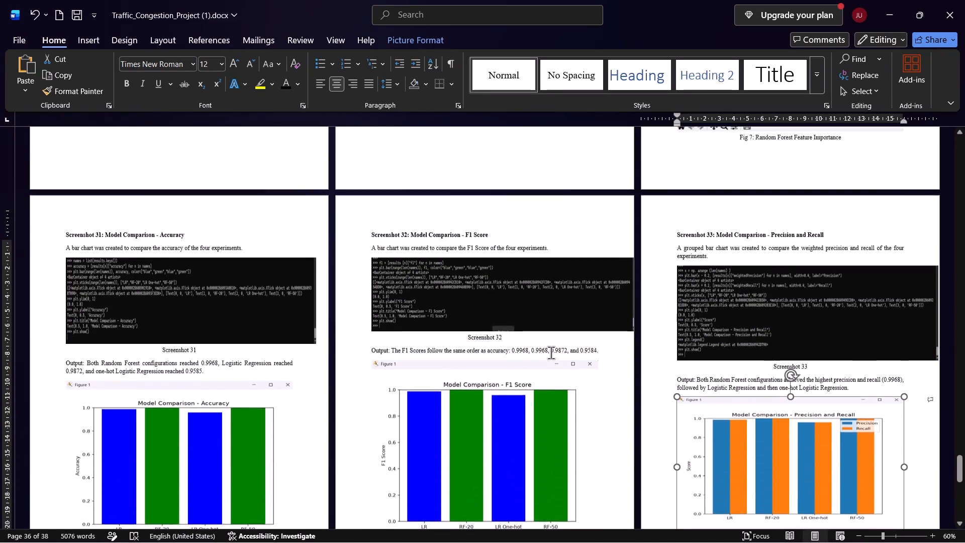
scroll(602, 347, "up", 8)
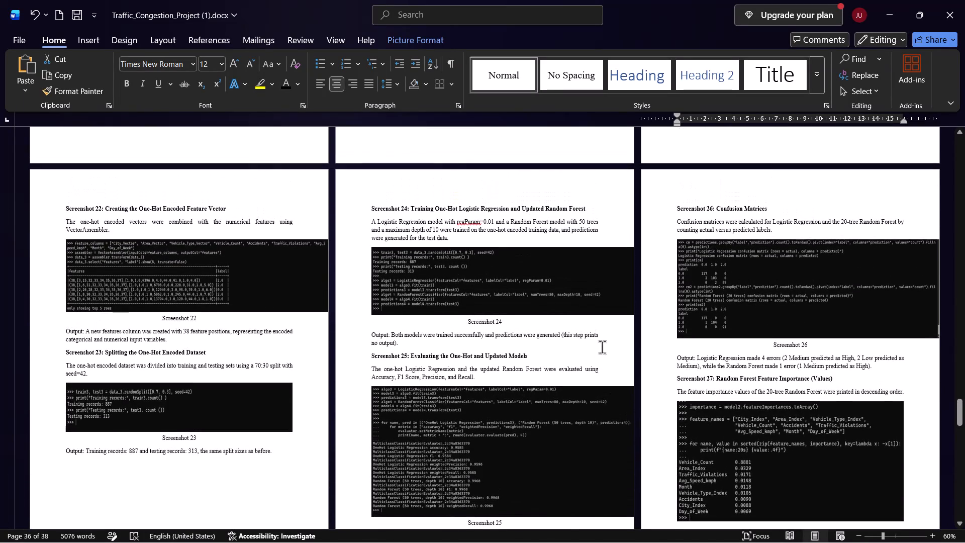
scroll(207, 382, "down", 1)
scroll(382, 386, "up", 2)
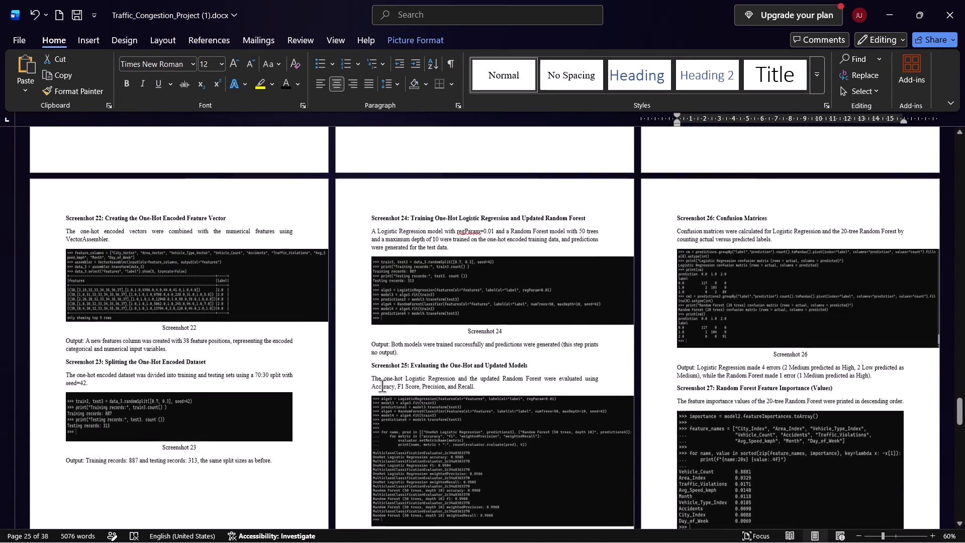
scroll(382, 386, "up", 7)
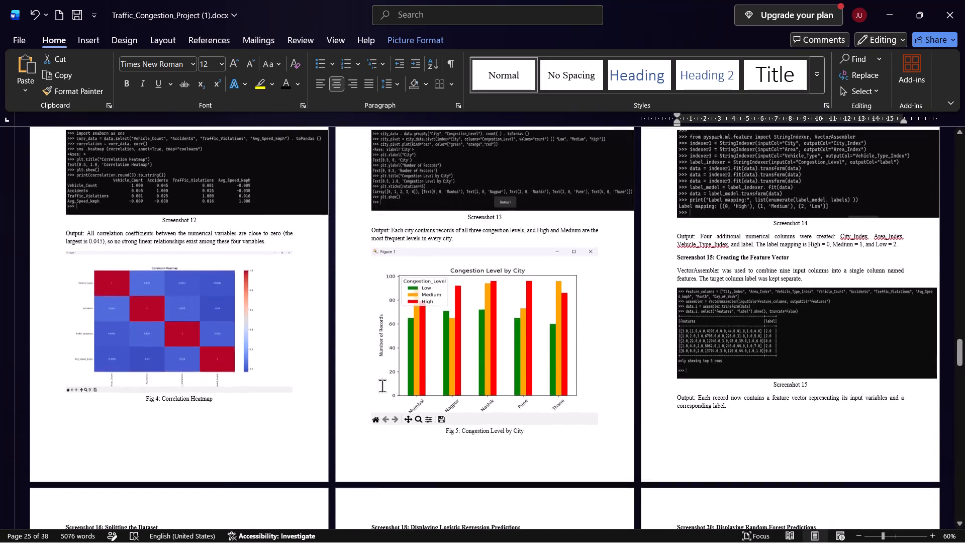
scroll(382, 386, "up", 8)
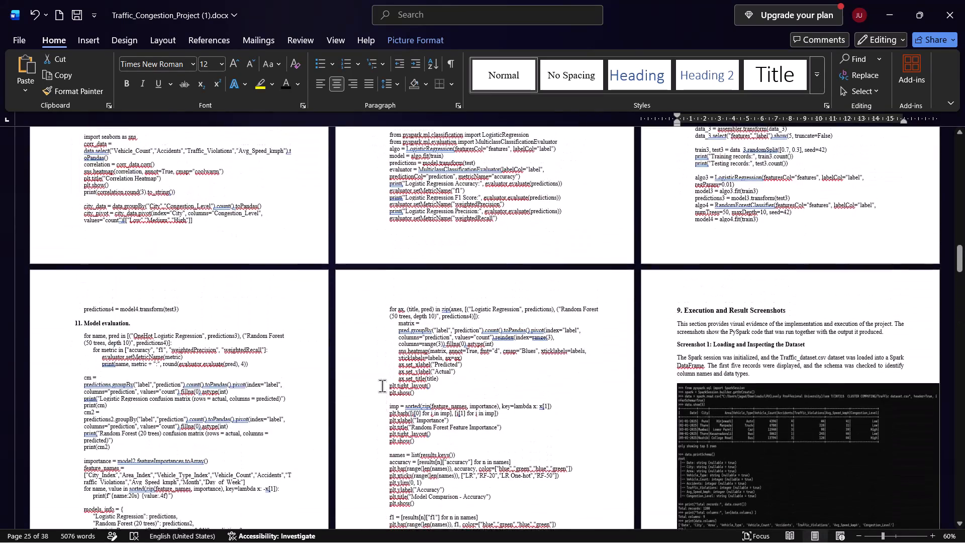
scroll(382, 386, "up", 4)
scroll(382, 386, "up", 20)
scroll(382, 386, "up", 6)
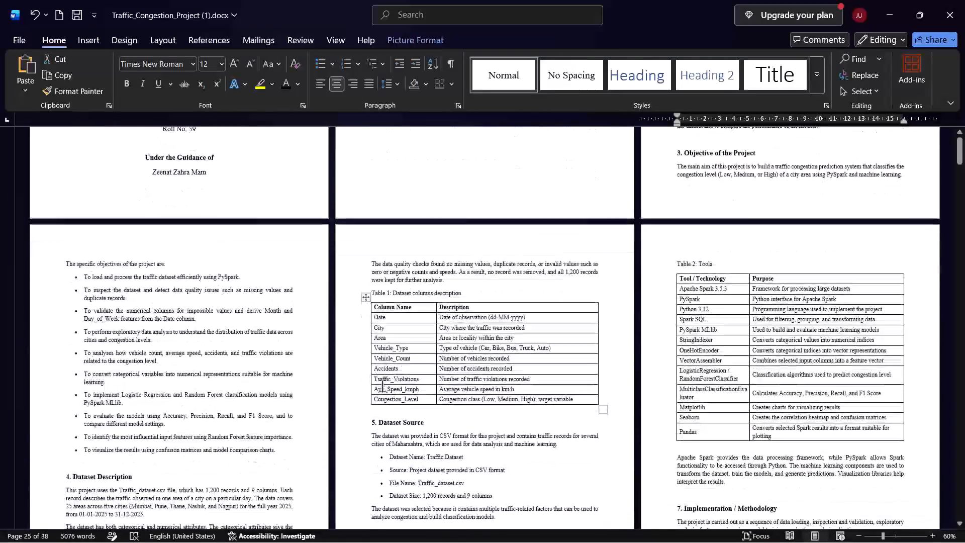
Export the report as Traffic_Congestion_Project (1).pdf in the INT315 CLUSTER COMPUTING folder, replacing the existing PDF.
left_click(15, 42)
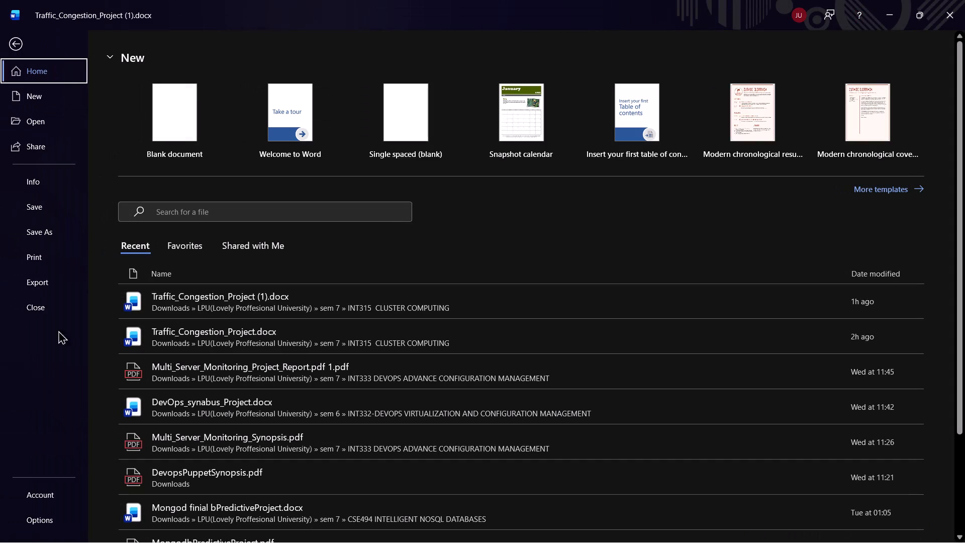
left_click(35, 290)
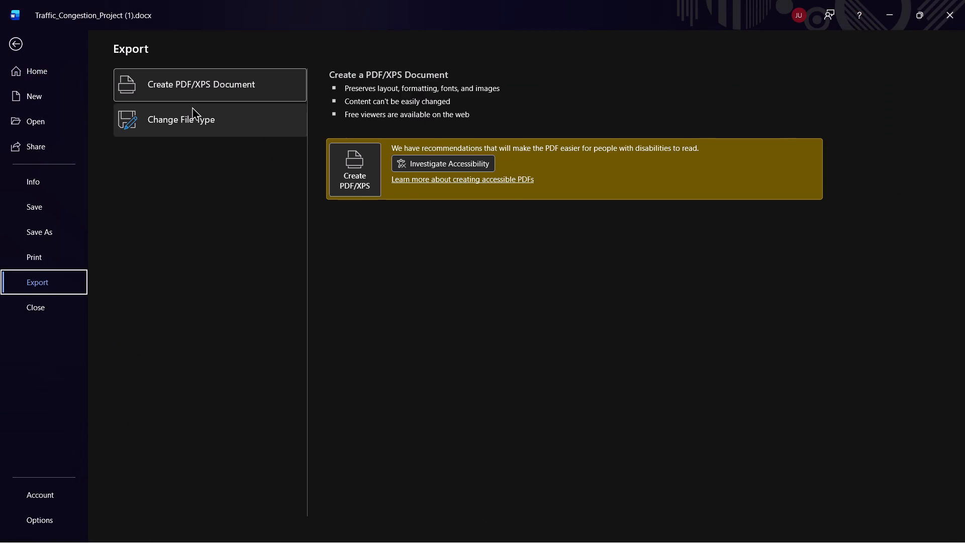
left_click(192, 107)
left_click(353, 289)
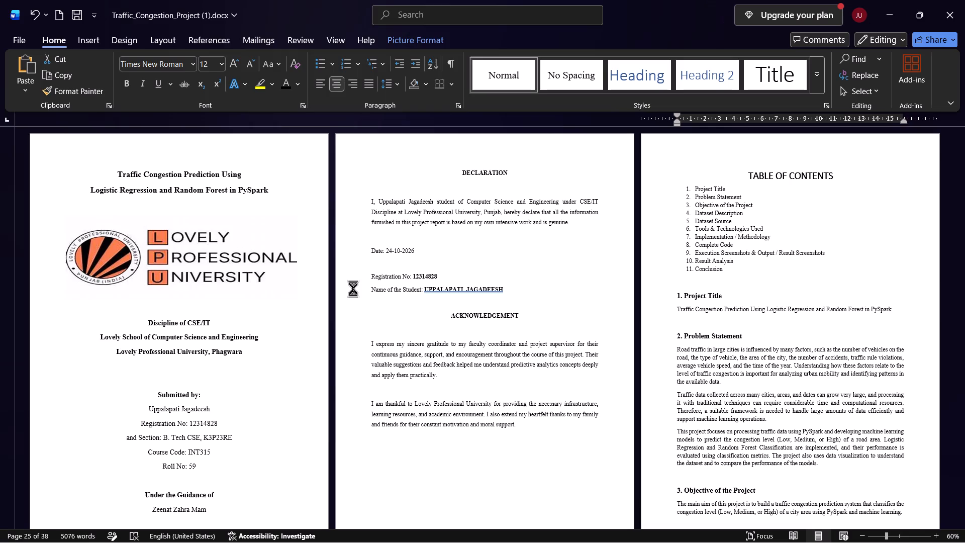
left_click(281, 230)
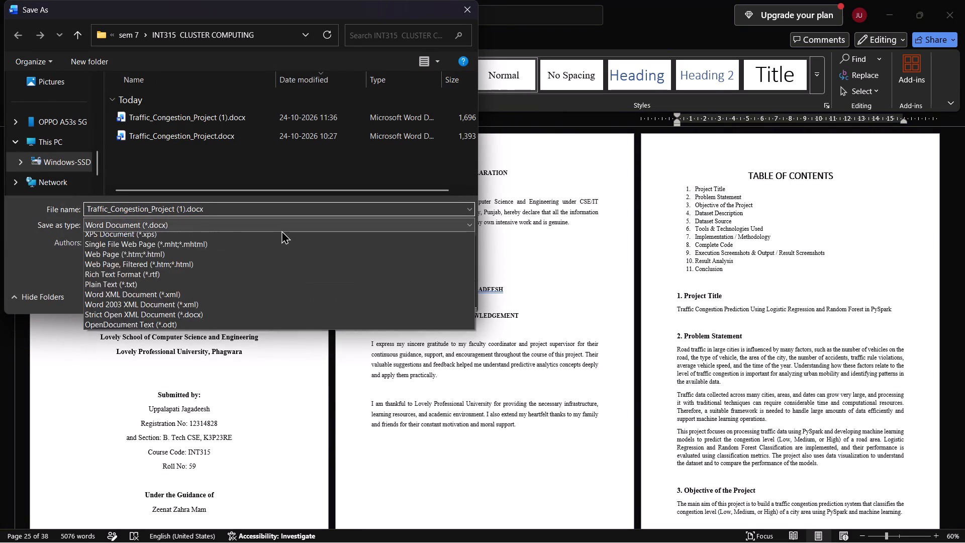
left_click(153, 297)
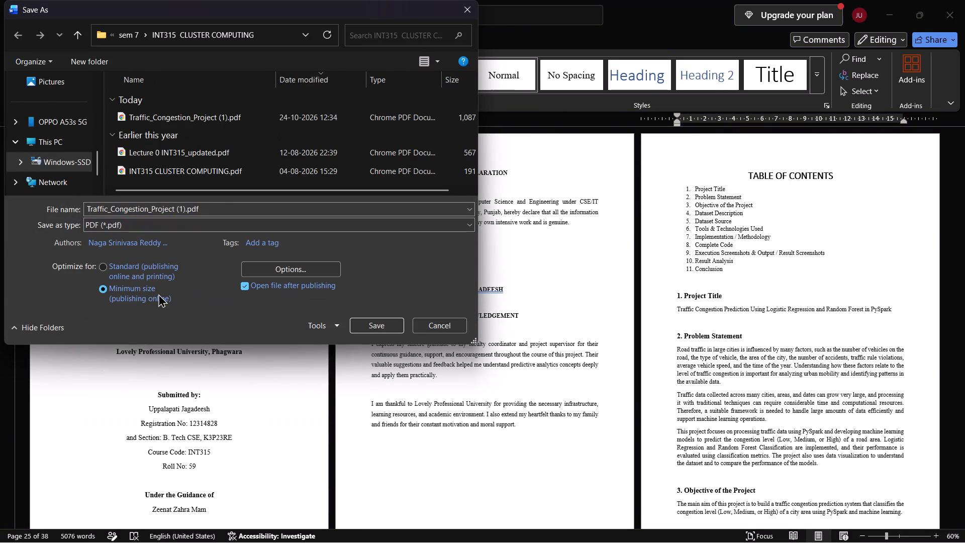
left_click(370, 321)
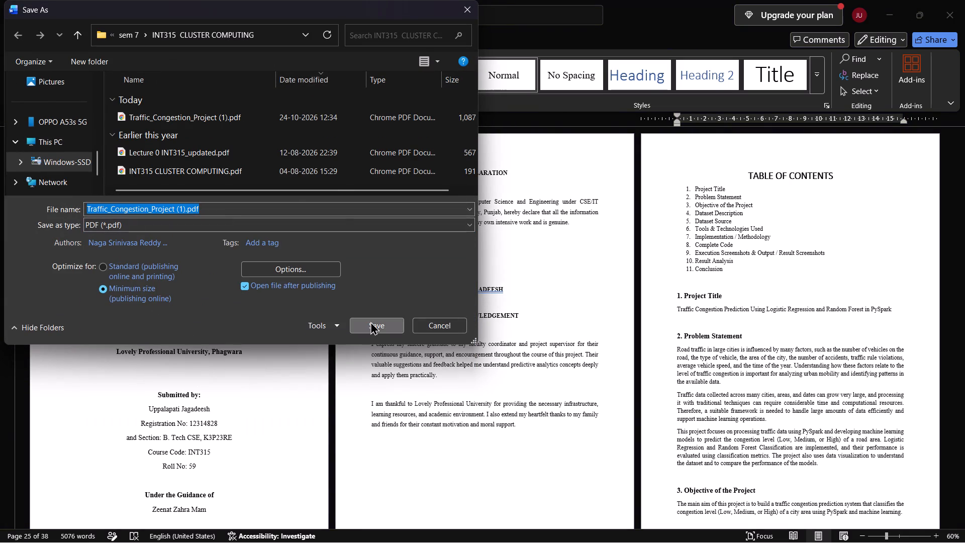
left_click(271, 212)
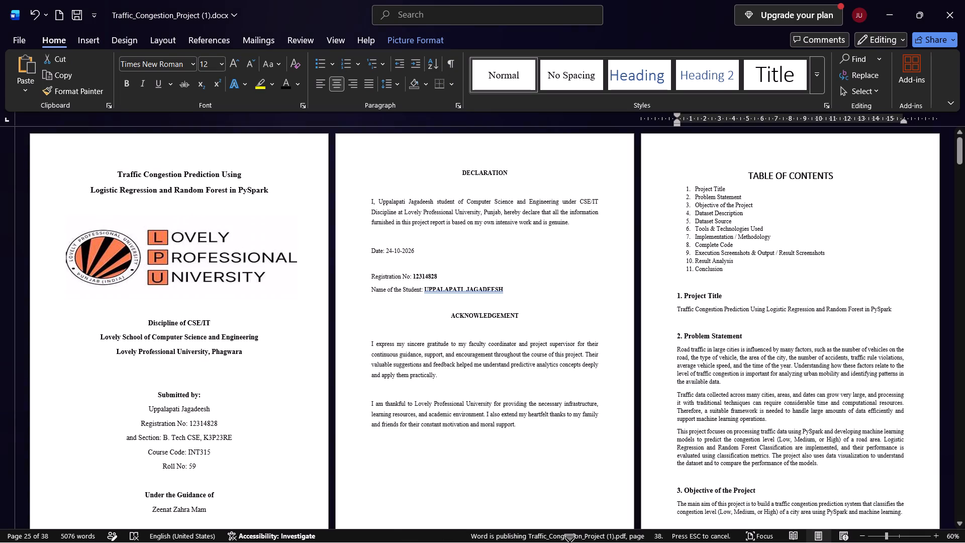
In the PDF opened in Chrome, look through the cover, front matter and Complete Code pages up to the execution screenshots.
scroll(547, 332, "down", 5)
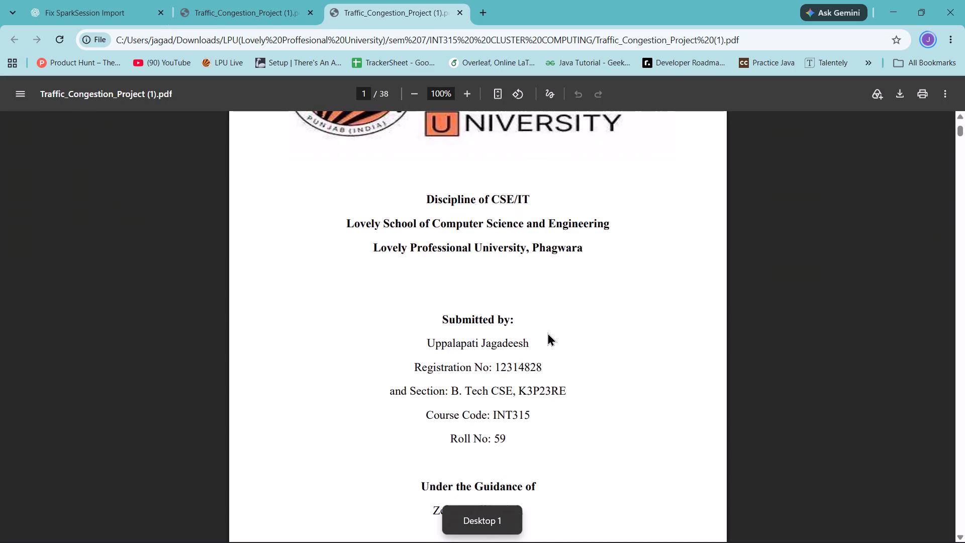
scroll(547, 332, "down", 12)
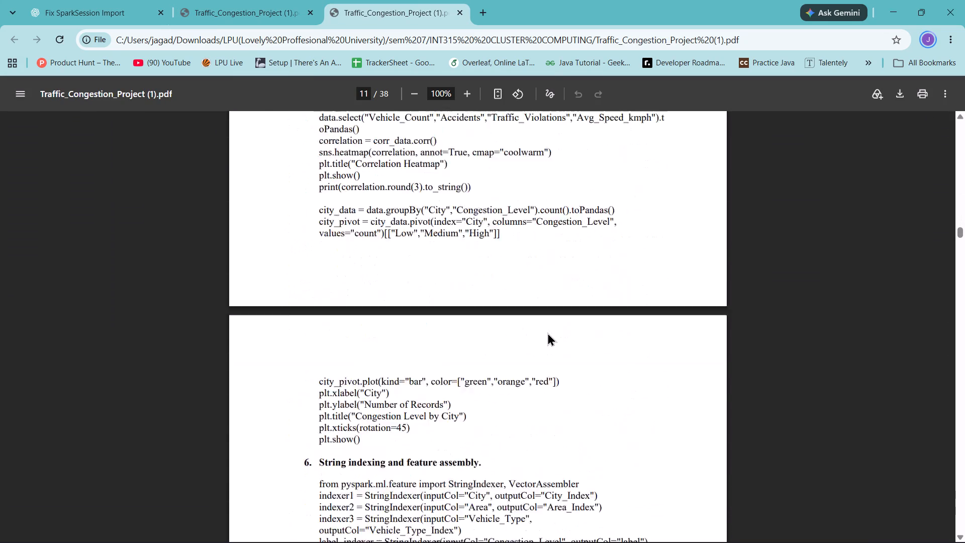
scroll(547, 332, "down", 15)
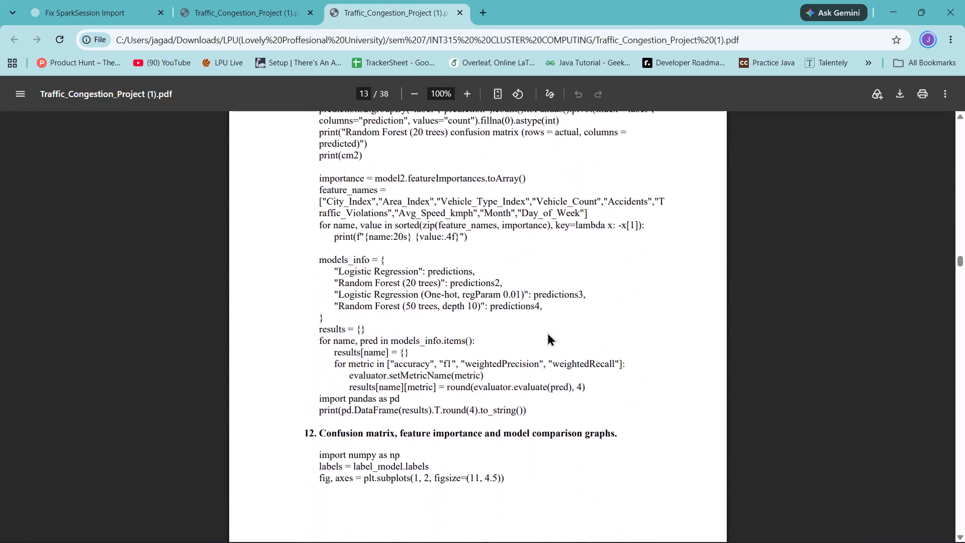
scroll(547, 332, "down", 2)
Examine the size, legibility and placement of the code images for Screenshots 1 to 8 in the exported PDF.
scroll(547, 332, "up", 3)
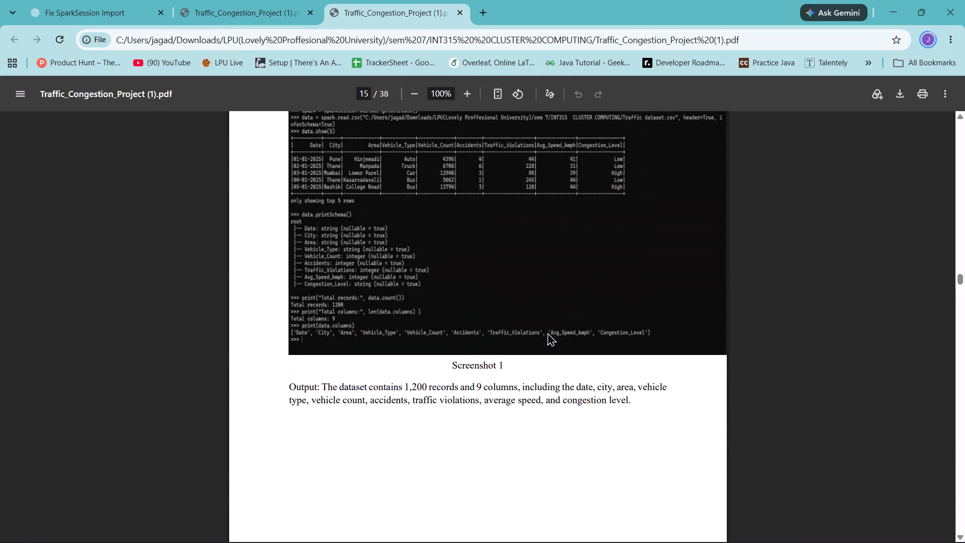
scroll(547, 332, "up", 1)
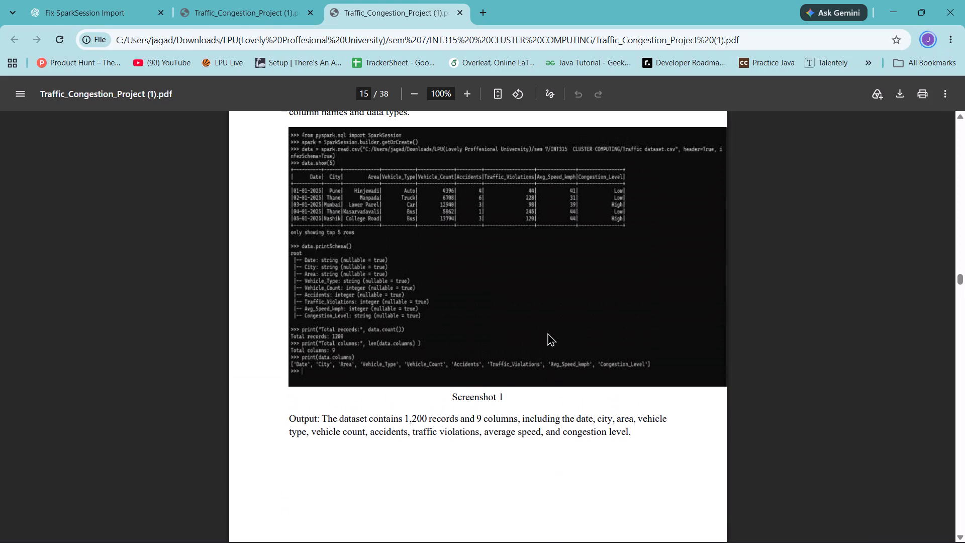
scroll(547, 332, "down", 8)
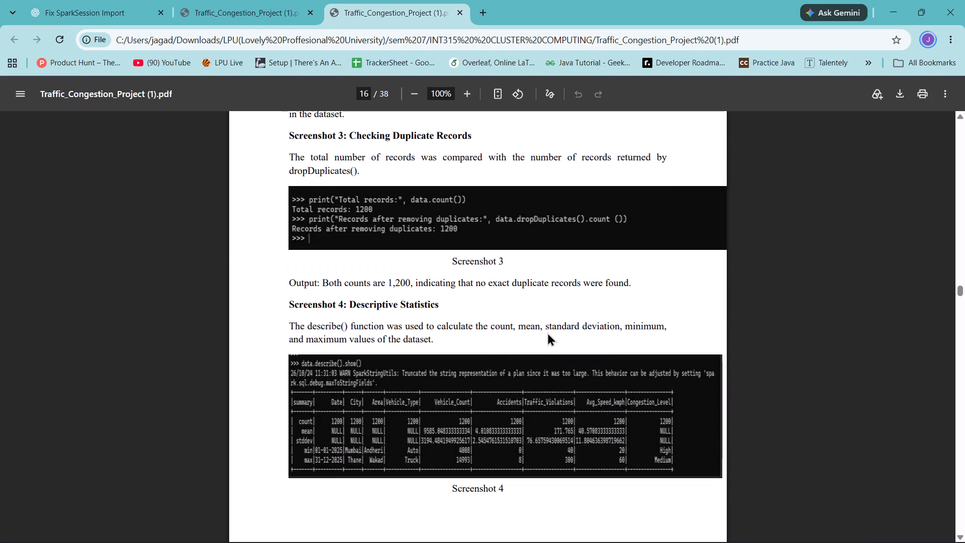
scroll(547, 332, "up", 7)
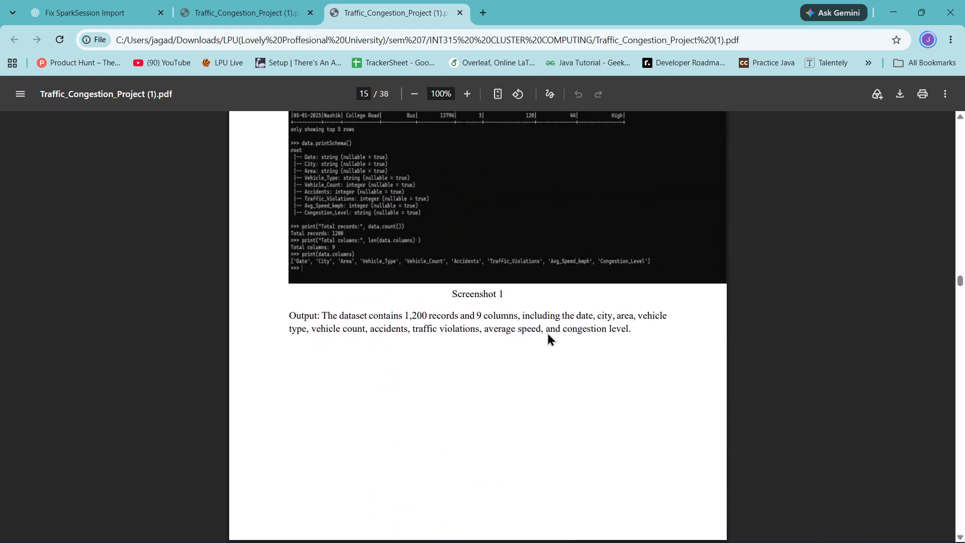
scroll(547, 332, "up", 4)
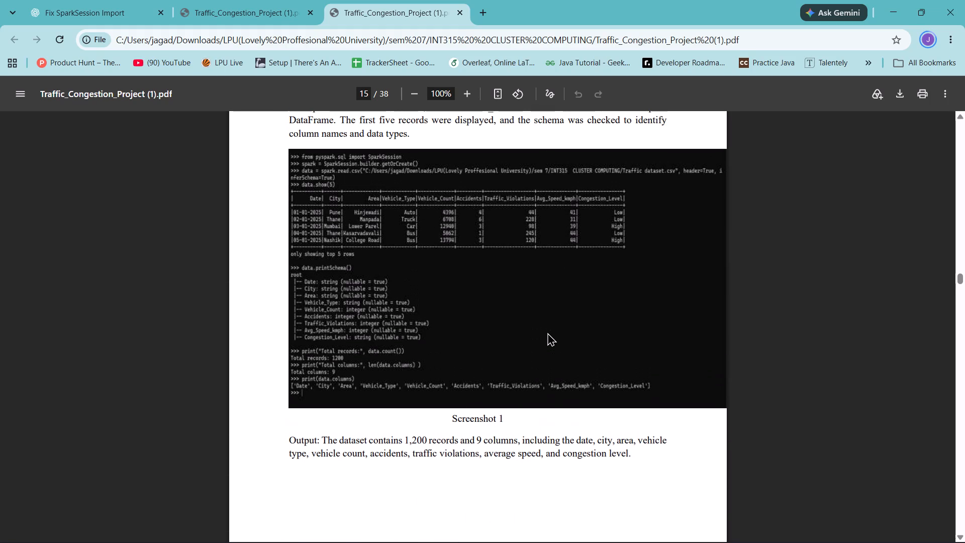
scroll(547, 332, "down", 11)
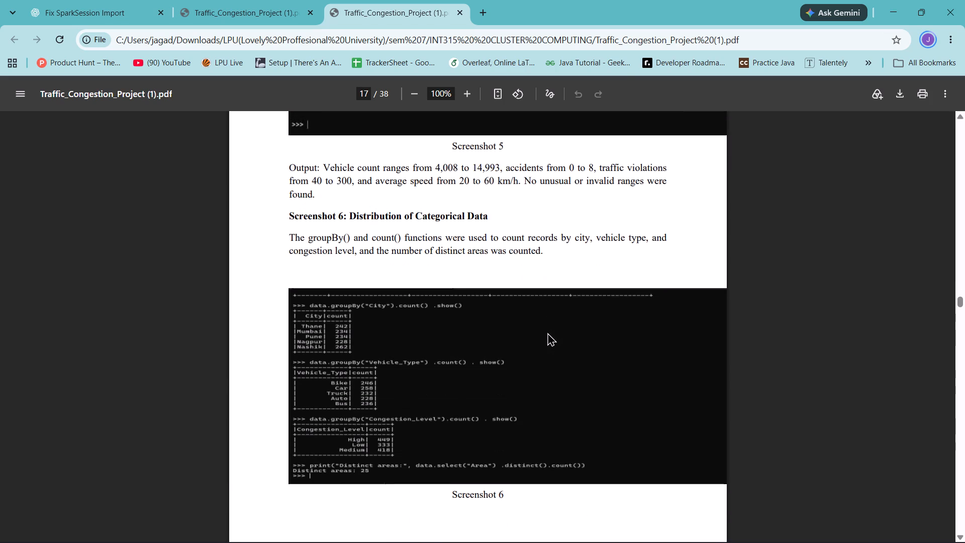
scroll(547, 332, "down", 6)
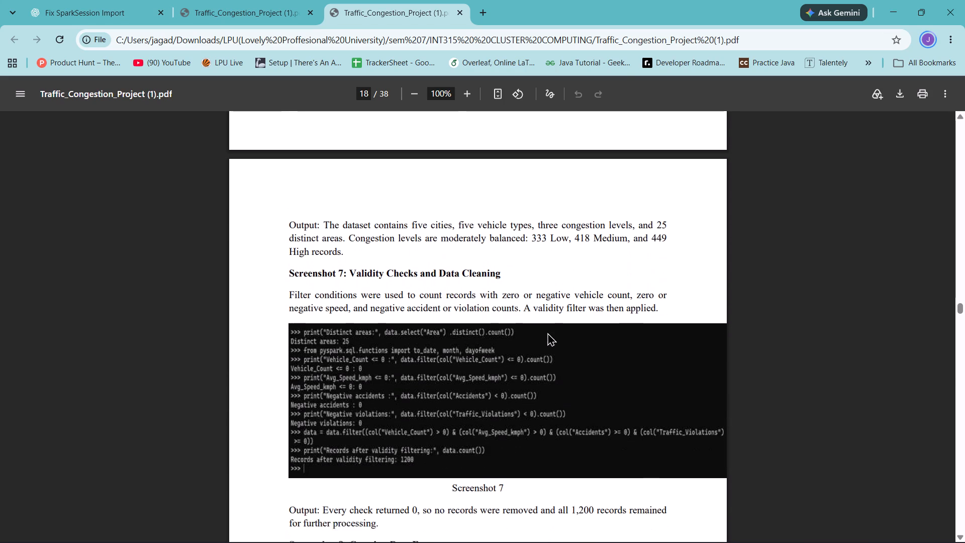
scroll(547, 332, "down", 7)
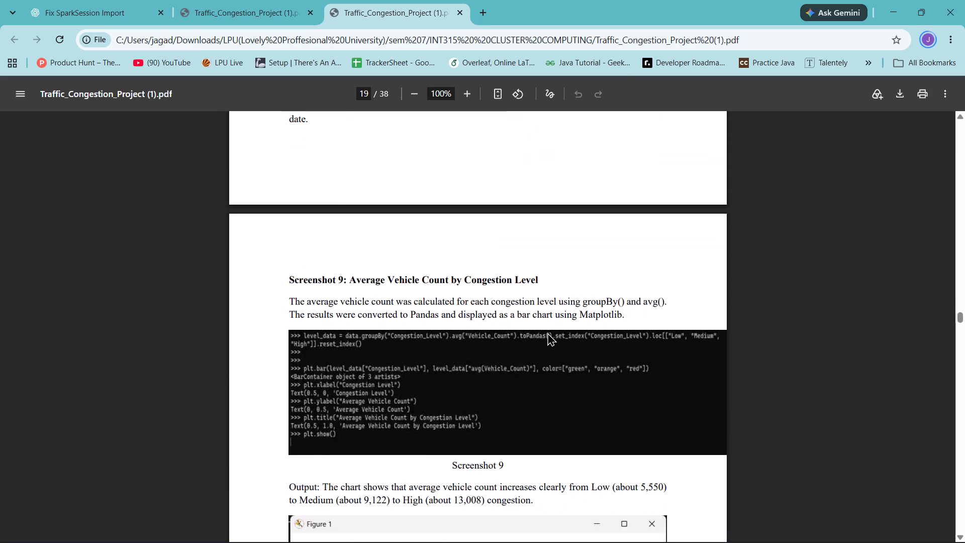
Check how the Screenshot 9 to 13 code images and their charts fit on the pages of the exported PDF.
scroll(547, 332, "down", 6)
scroll(547, 332, "up", 3)
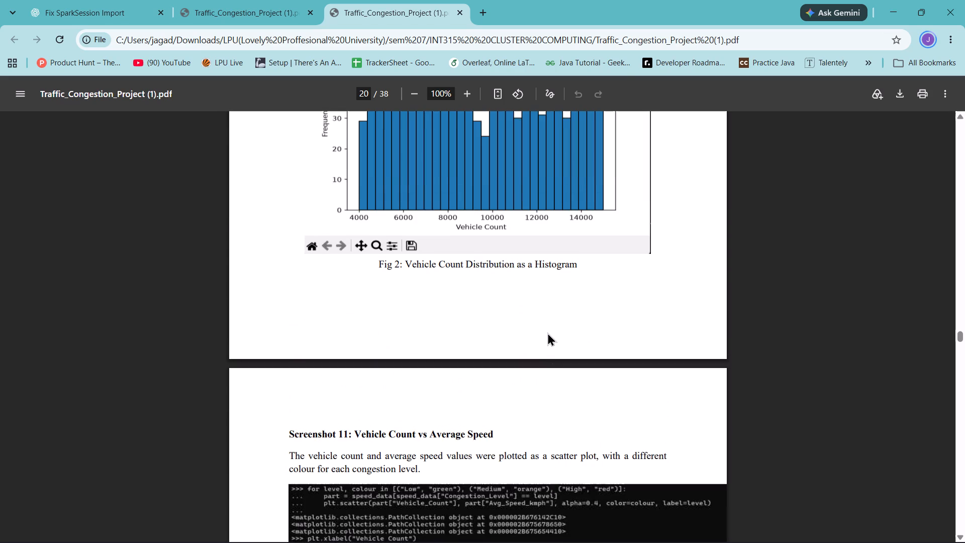
scroll(547, 332, "up", 7)
scroll(547, 332, "down", 8)
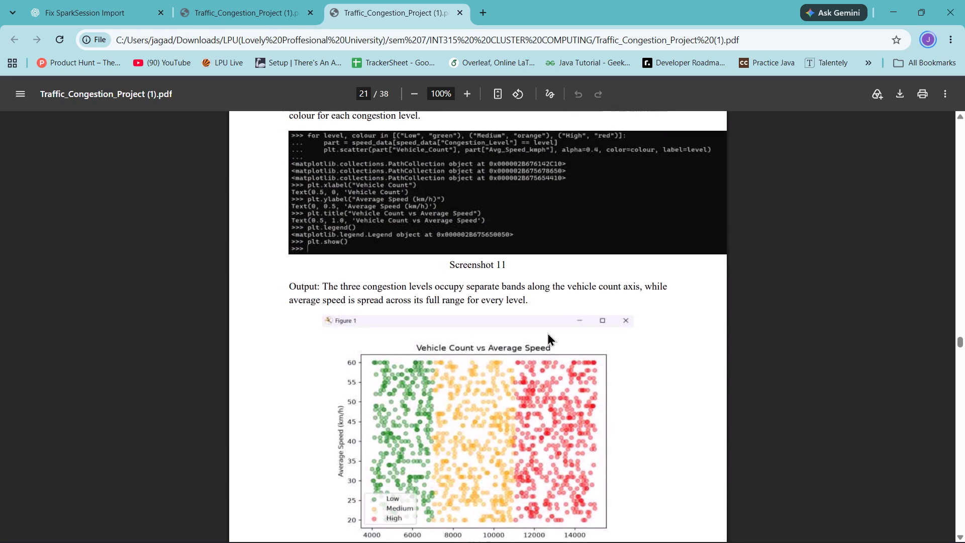
scroll(547, 332, "down", 12)
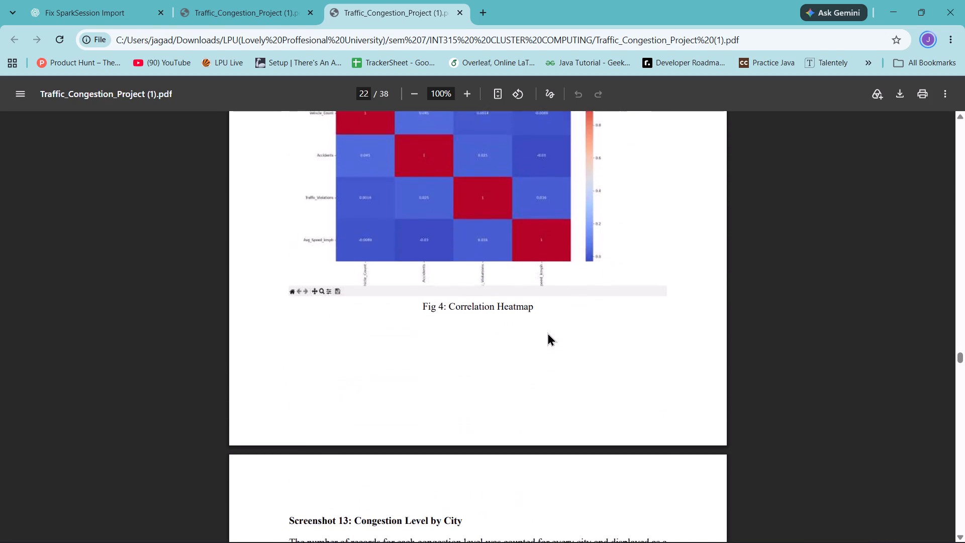
scroll(547, 332, "down", 6)
Check the size, legibility and page fit of the Screenshot 14 to 19 code images in the exported PDF.
scroll(547, 332, "down", 3)
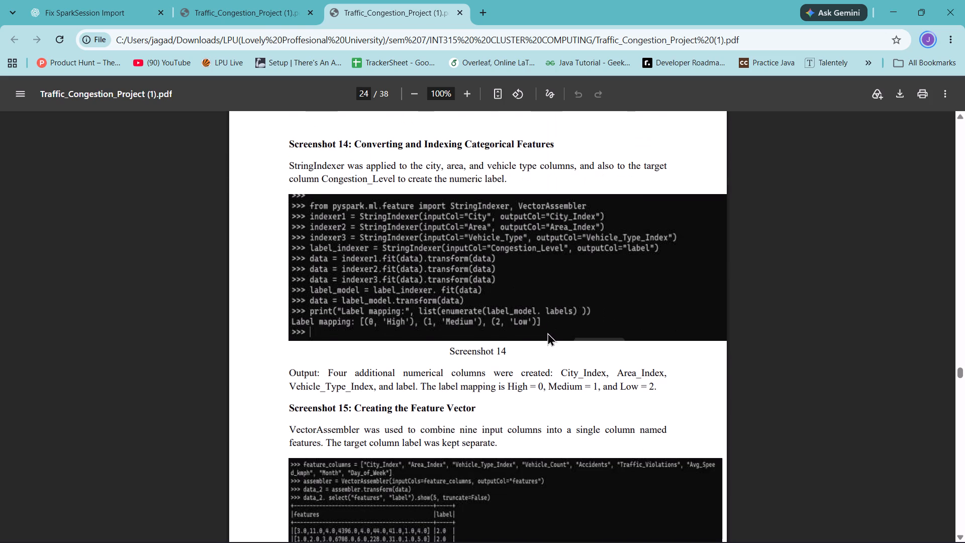
scroll(521, 341, "down", 3)
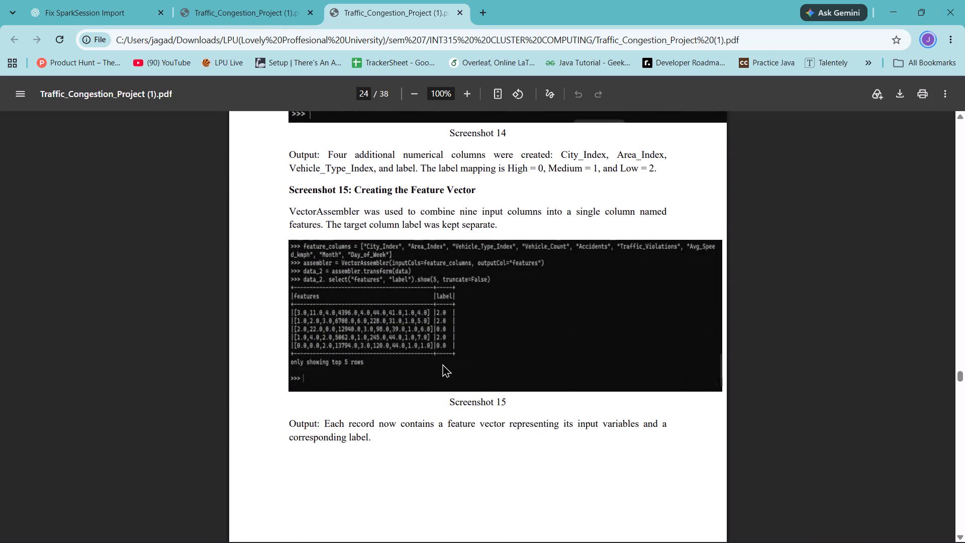
scroll(442, 364, "down", 3)
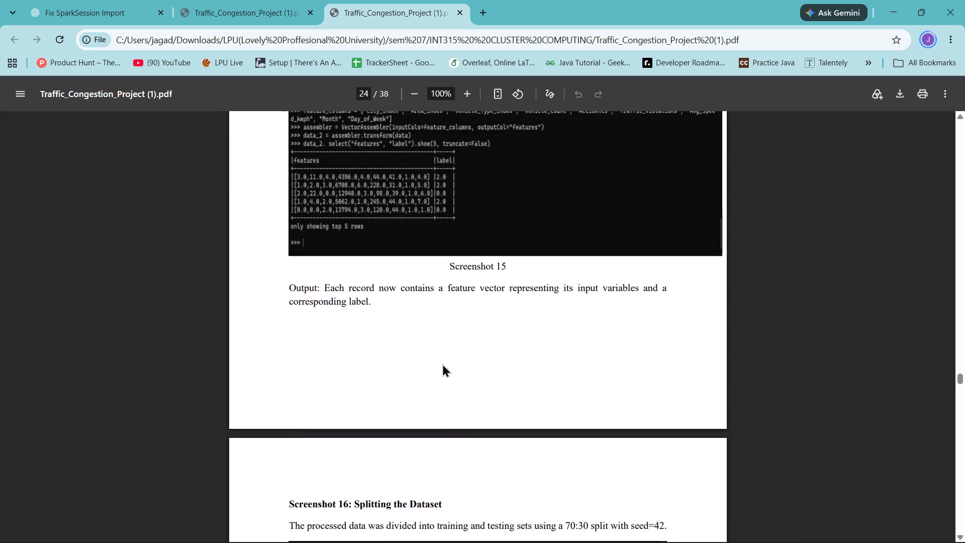
scroll(442, 364, "down", 6)
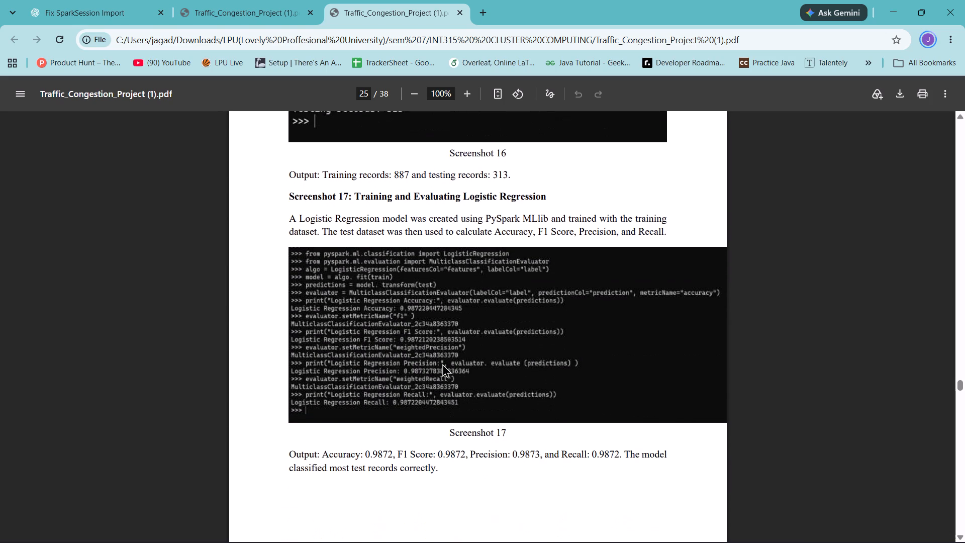
scroll(442, 364, "down", 7)
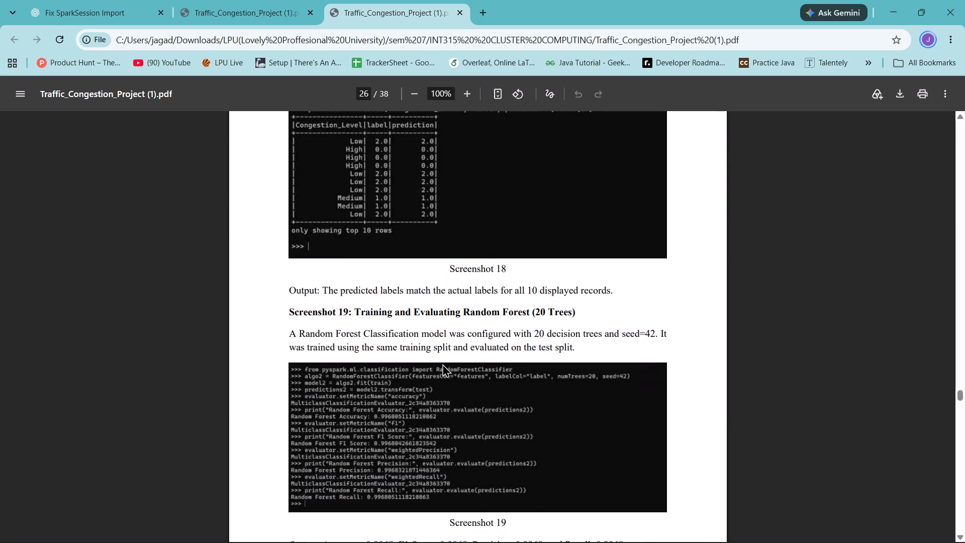
Check the code images for Screenshots 20 to 25 against the page edges and margins in the exported PDF.
scroll(442, 364, "down", 7)
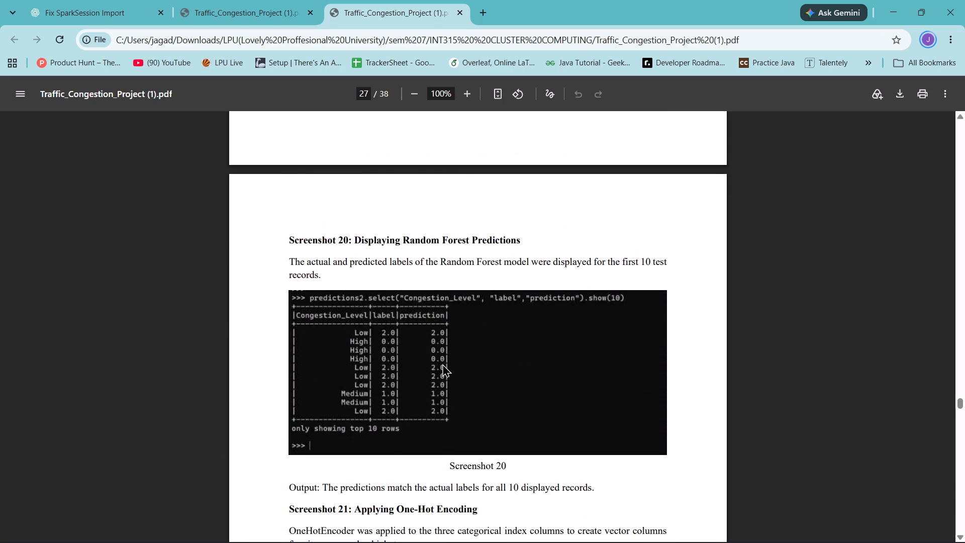
scroll(442, 364, "down", 7)
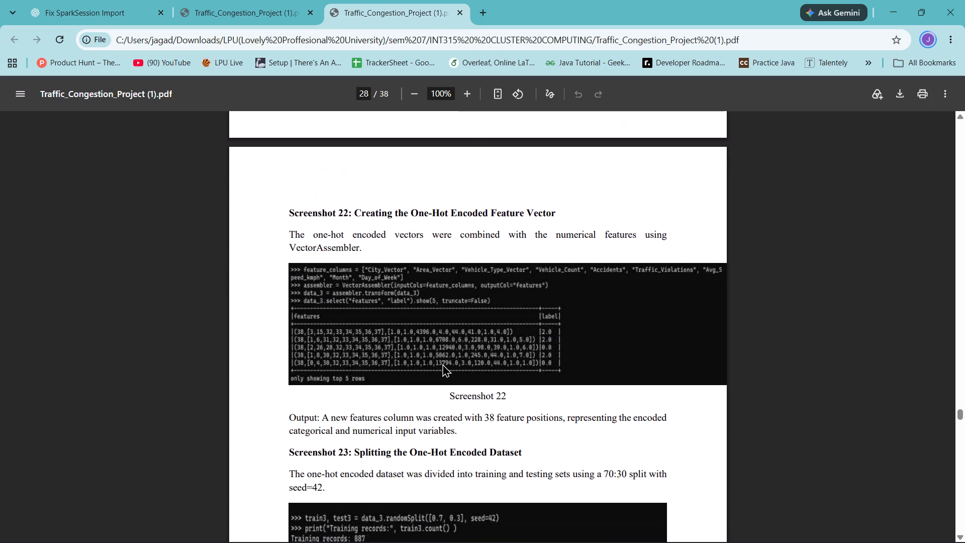
scroll(442, 364, "down", 9)
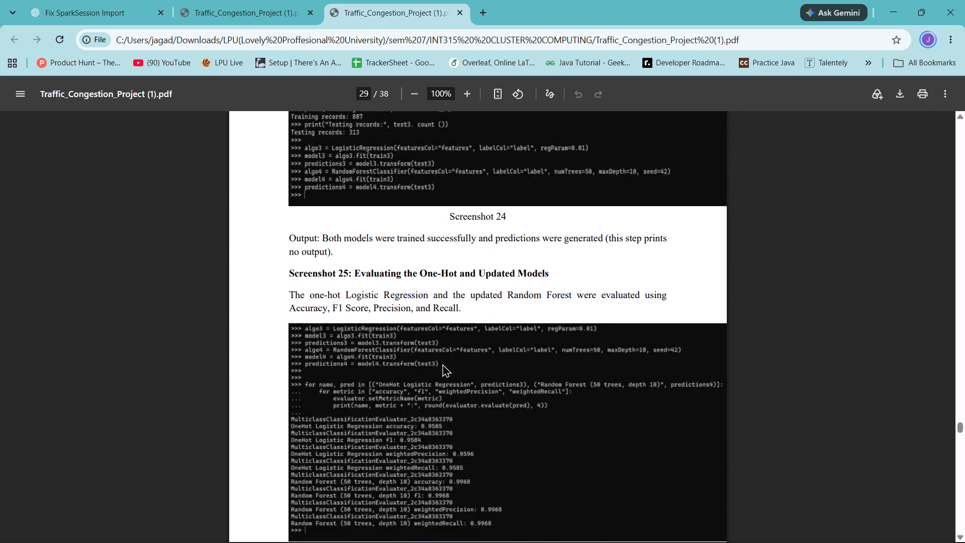
scroll(442, 364, "down", 4)
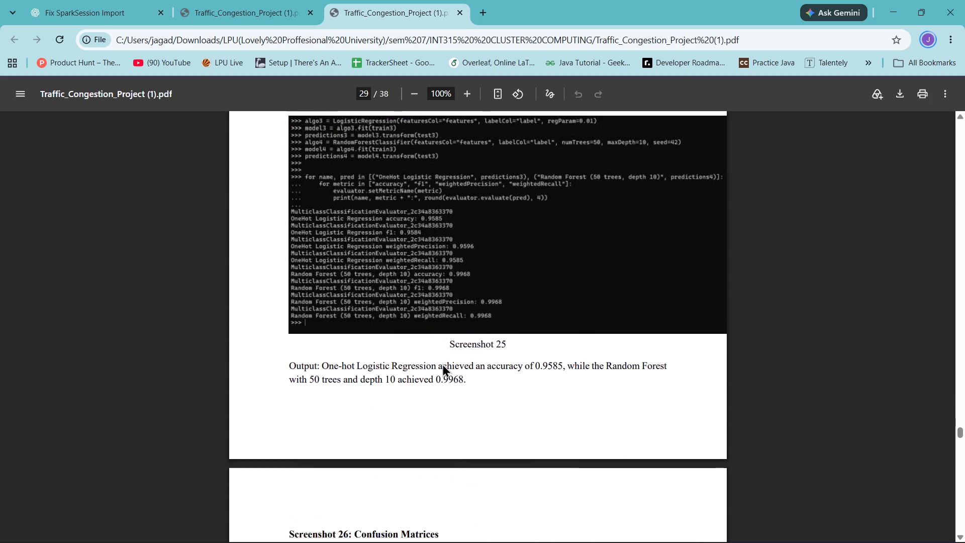
Examine Screenshots 26 to 29 and the confusion matrix figure for legibility and page placement.
scroll(442, 364, "down", 8)
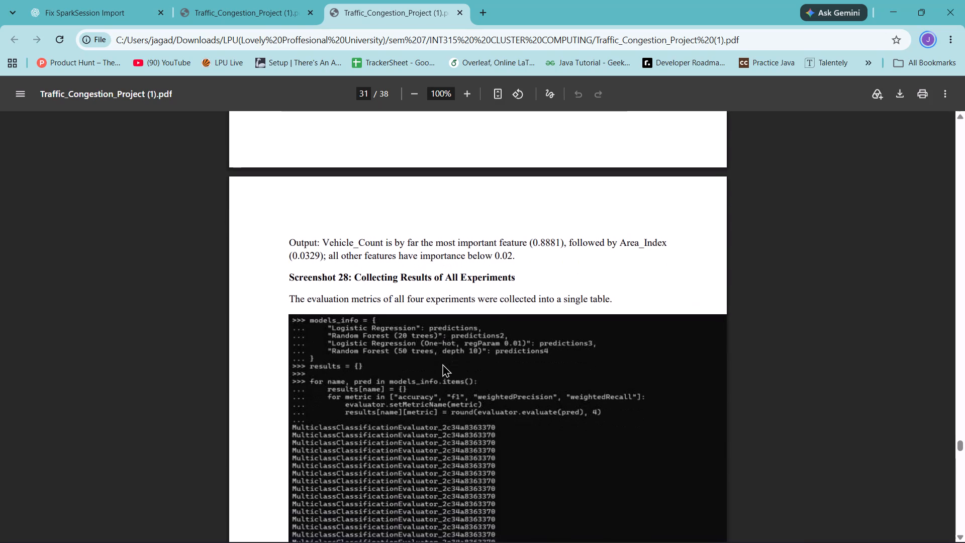
scroll(442, 364, "down", 9)
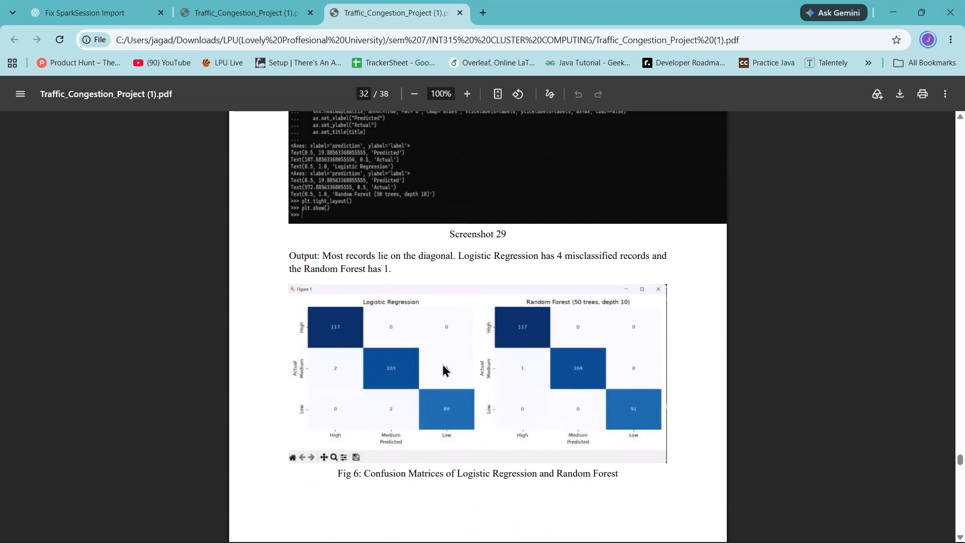
scroll(442, 364, "up", 2)
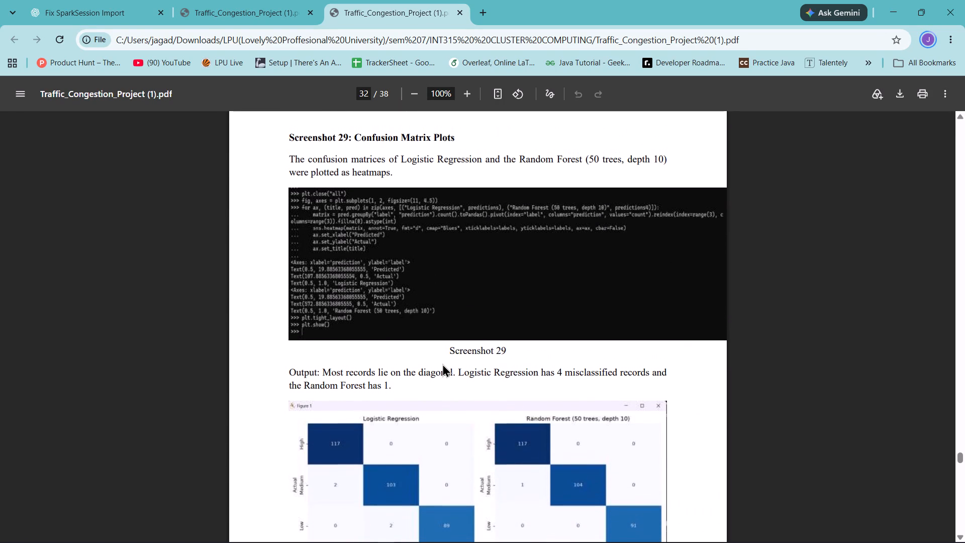
scroll(442, 364, "up", 1)
scroll(442, 364, "down", 6)
Check Screenshots 30 to 33 with their comparison charts, and look over the model analysis and Conclusion pages.
scroll(442, 364, "down", 1)
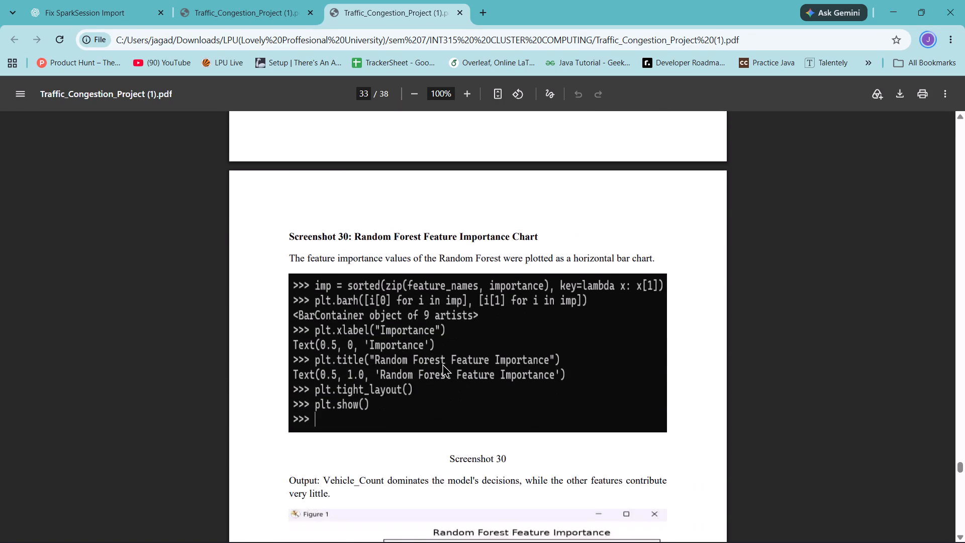
scroll(442, 364, "down", 6)
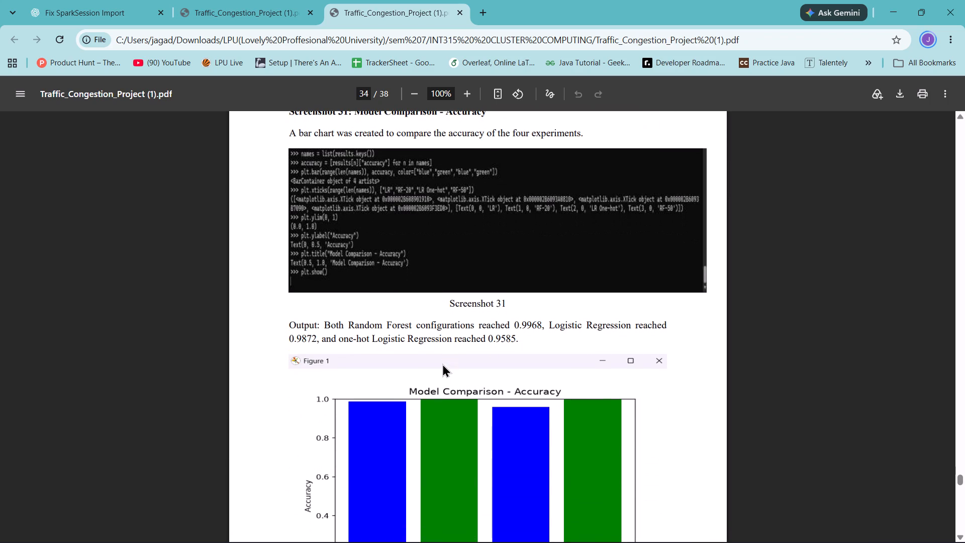
scroll(442, 364, "down", 6)
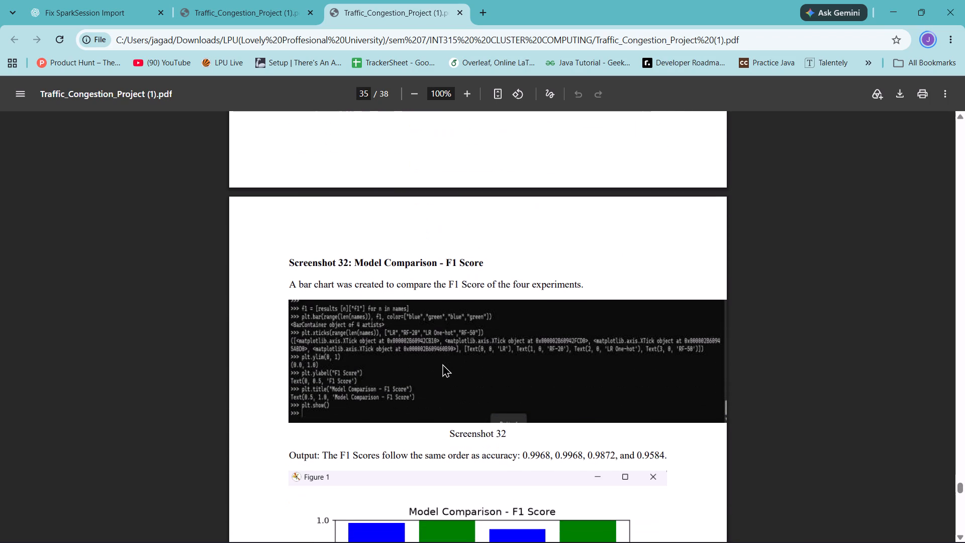
scroll(442, 364, "down", 8)
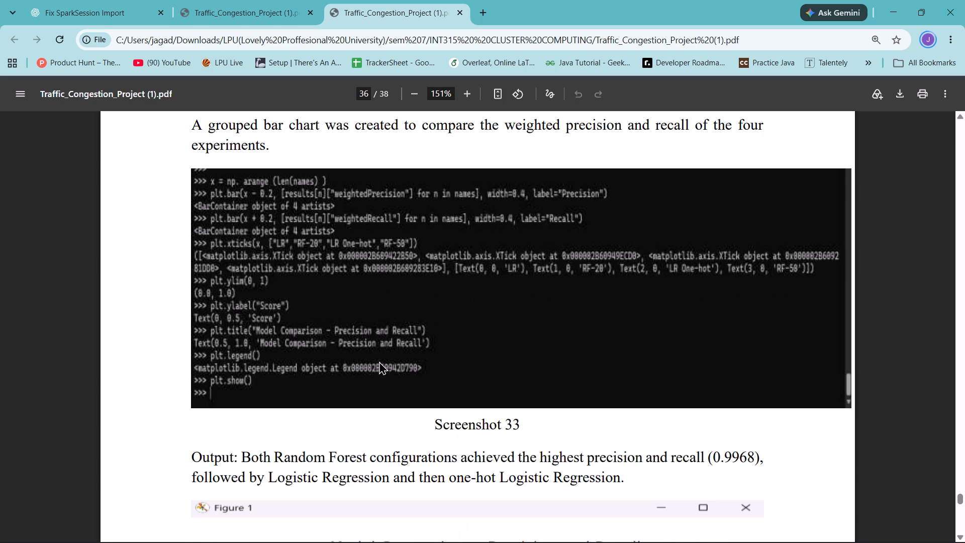
scroll(379, 361, "down", 7)
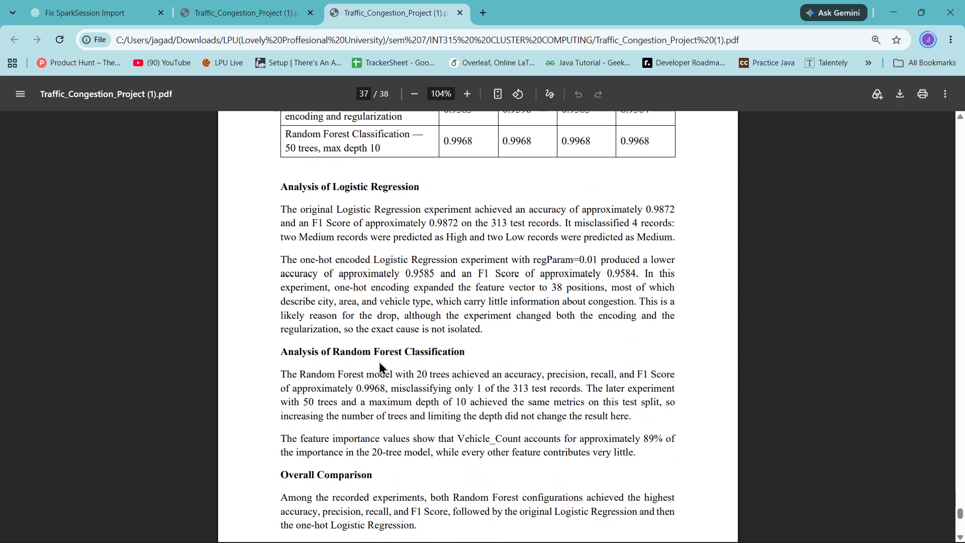
scroll(379, 361, "down", 9)
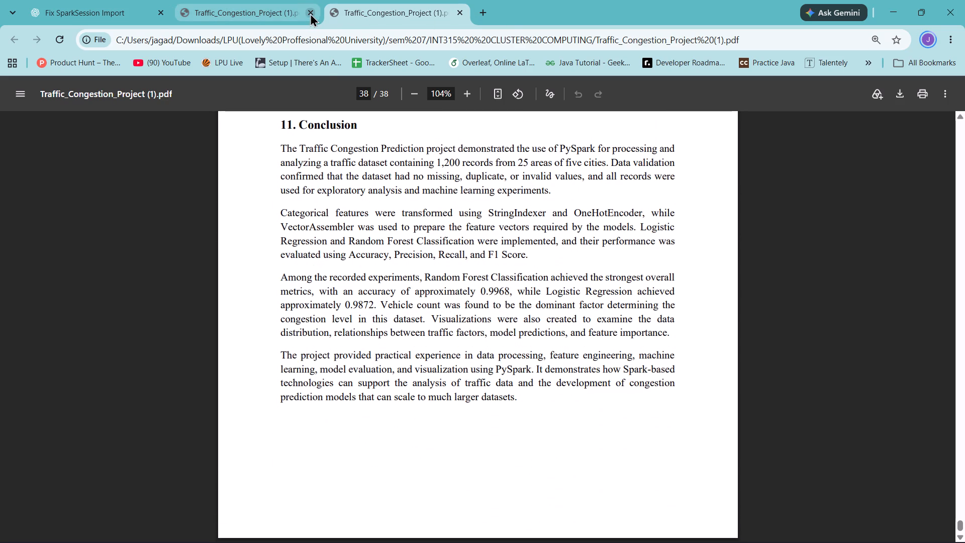
Close the older duplicate copy of Traffic_Congestion_Project (1).pdf, keeping the newly exported one open.
left_click(257, 16)
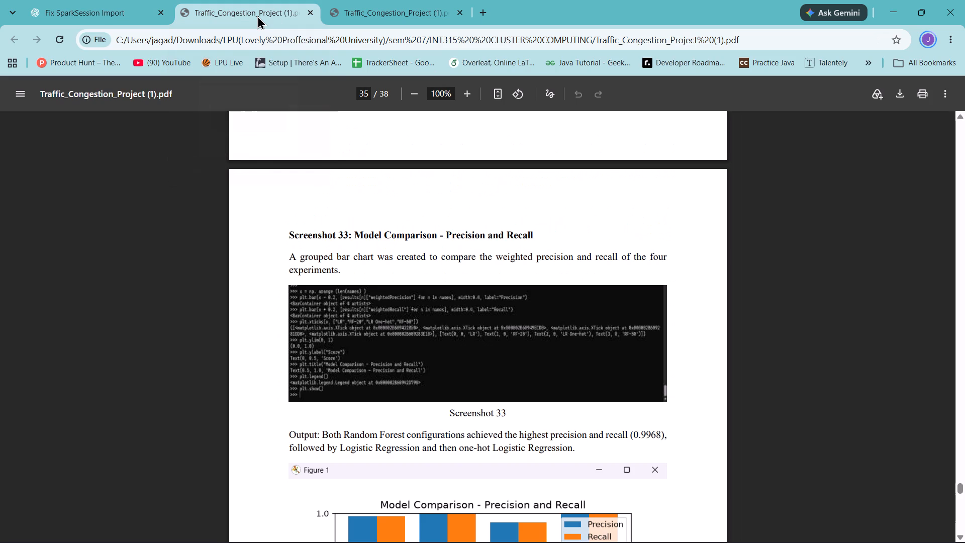
left_click(311, 11)
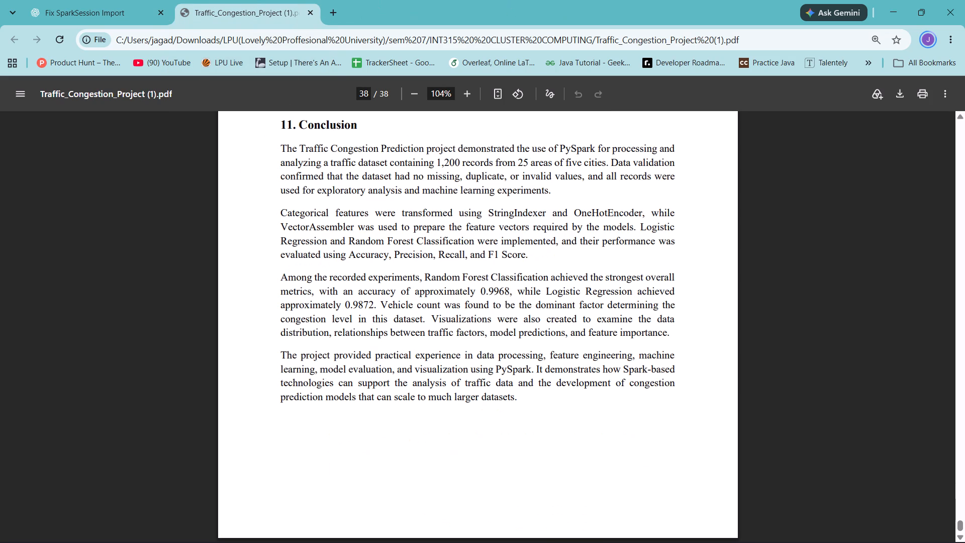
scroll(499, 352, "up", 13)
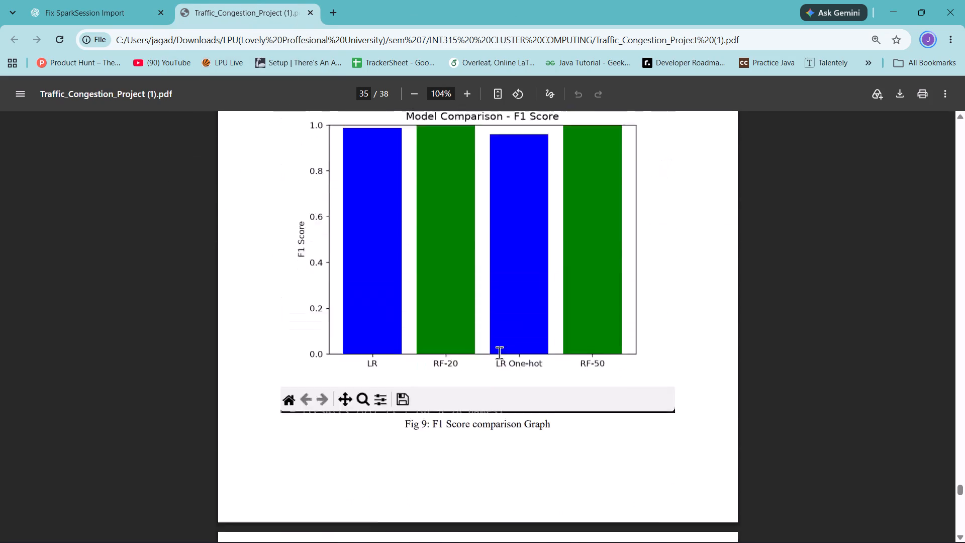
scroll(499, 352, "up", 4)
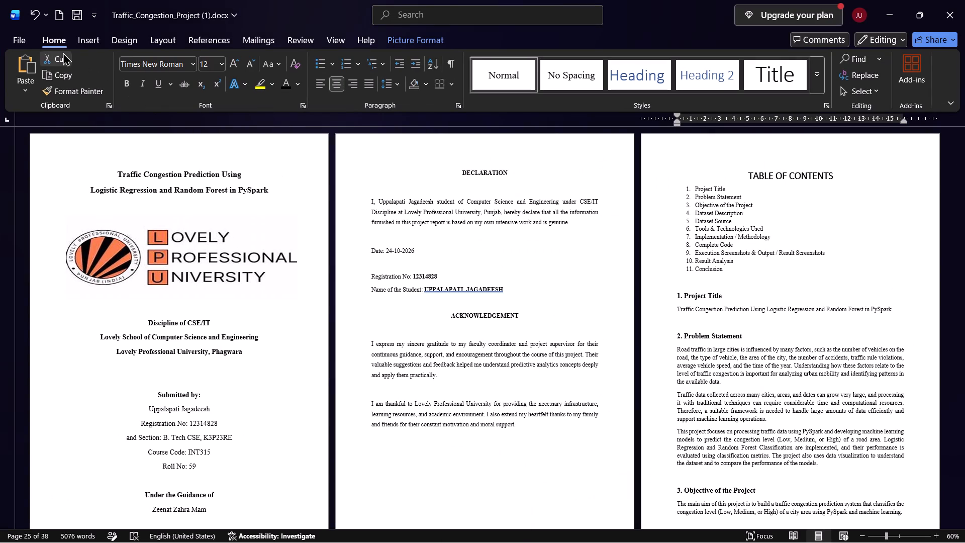
In Word, start exporting the report to the INT315 CLUSTER COMPUTING folder with PDF as the file type.
left_click(11, 41)
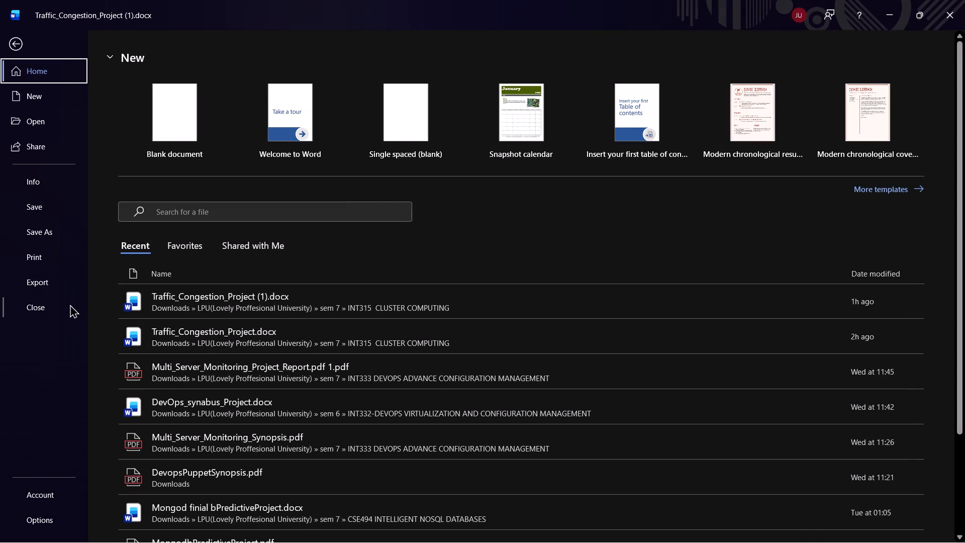
left_click(50, 276)
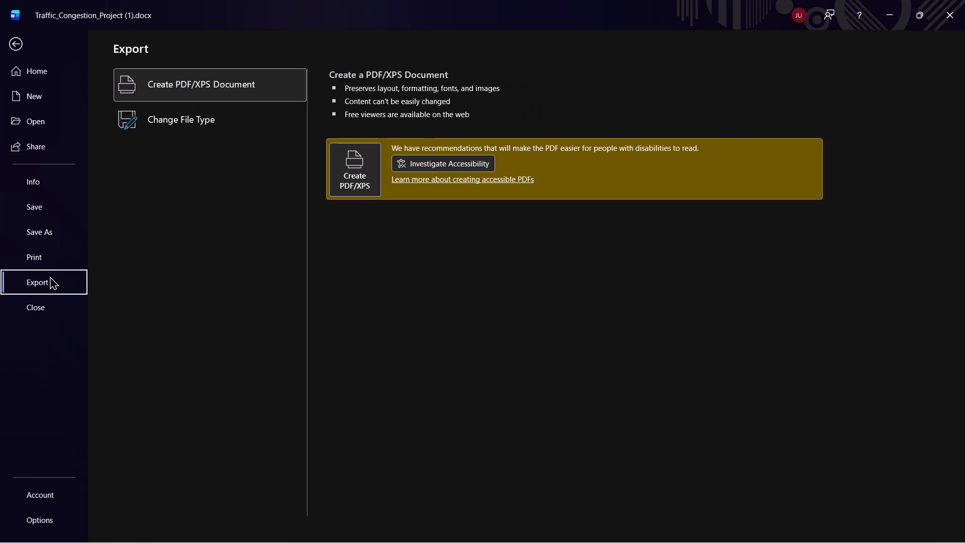
left_click(211, 113)
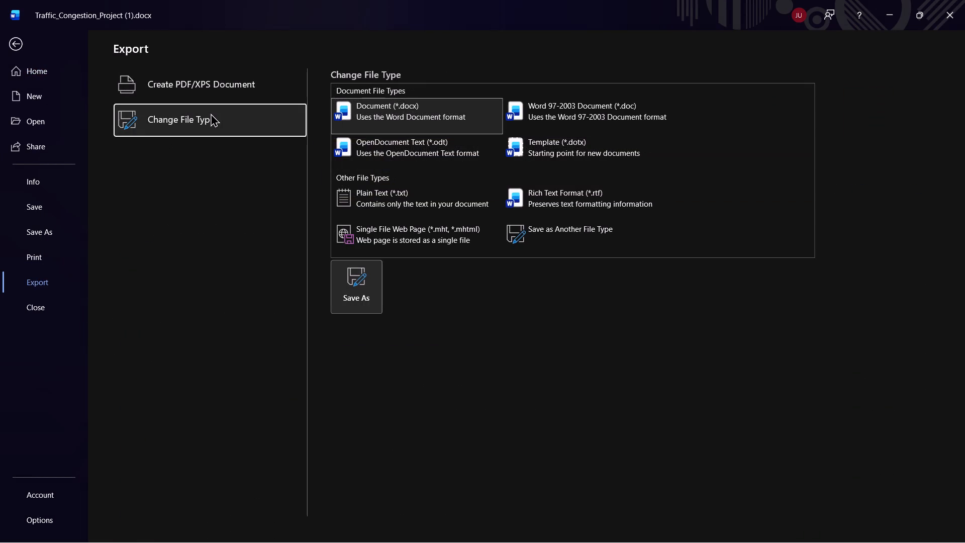
left_click(347, 271)
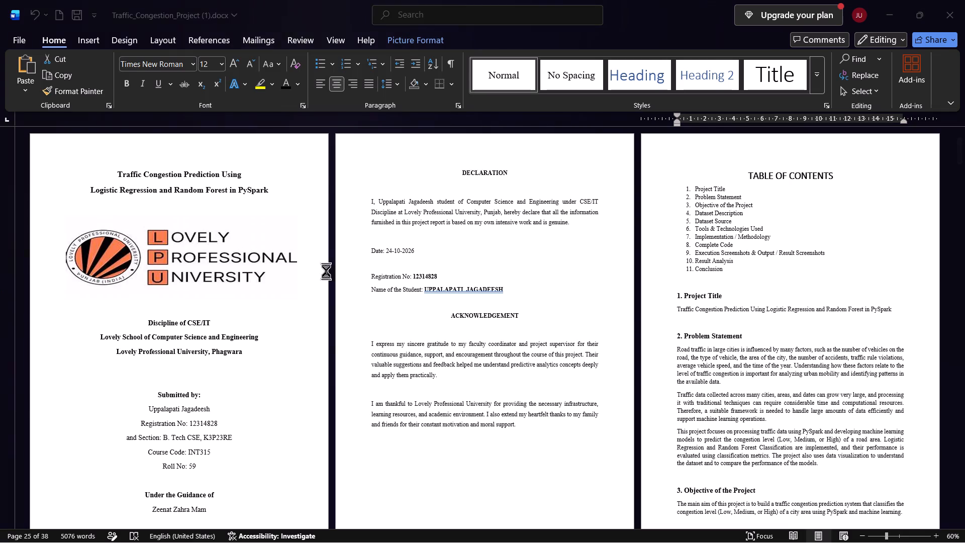
left_click(297, 227)
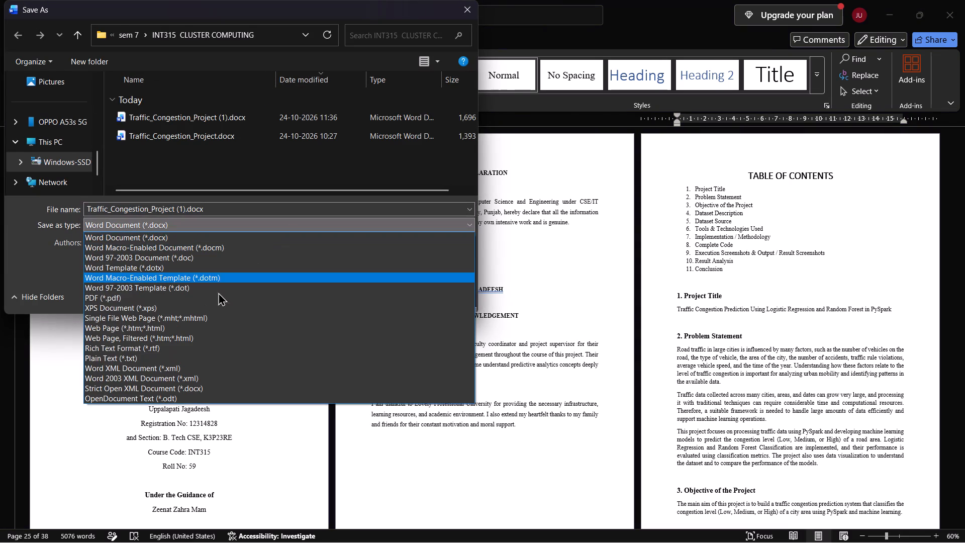
left_click(186, 299)
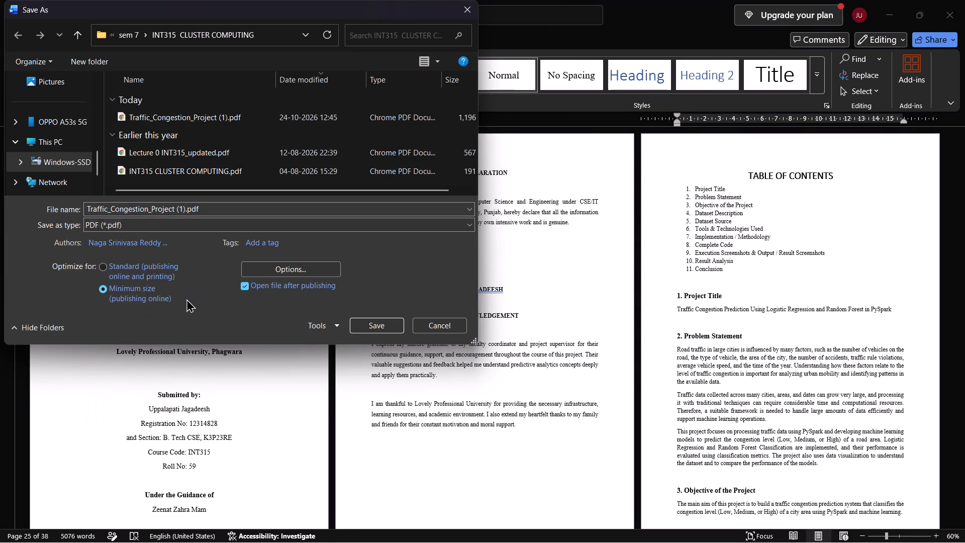
Change the PDF export's file name to Traffic_Congestion_Project cluster INT315.pdf.
left_click(237, 209)
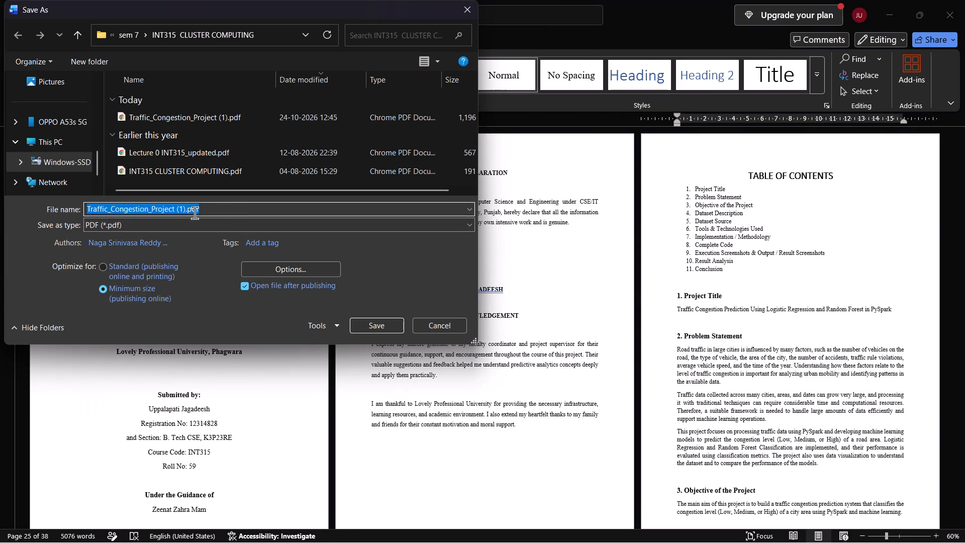
left_click(183, 209)
key("Right")
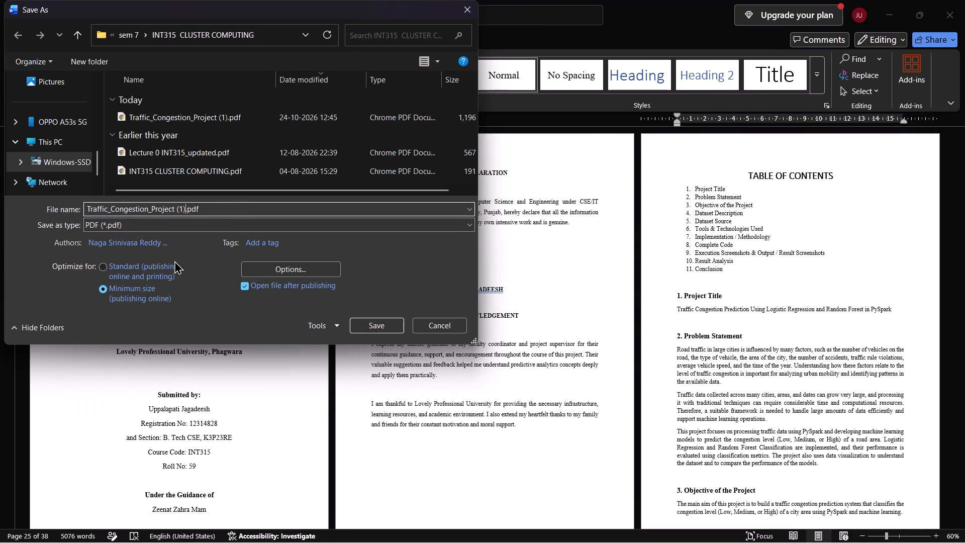
key("BackSpace")
key("BackSpace")
key("BackSpace")
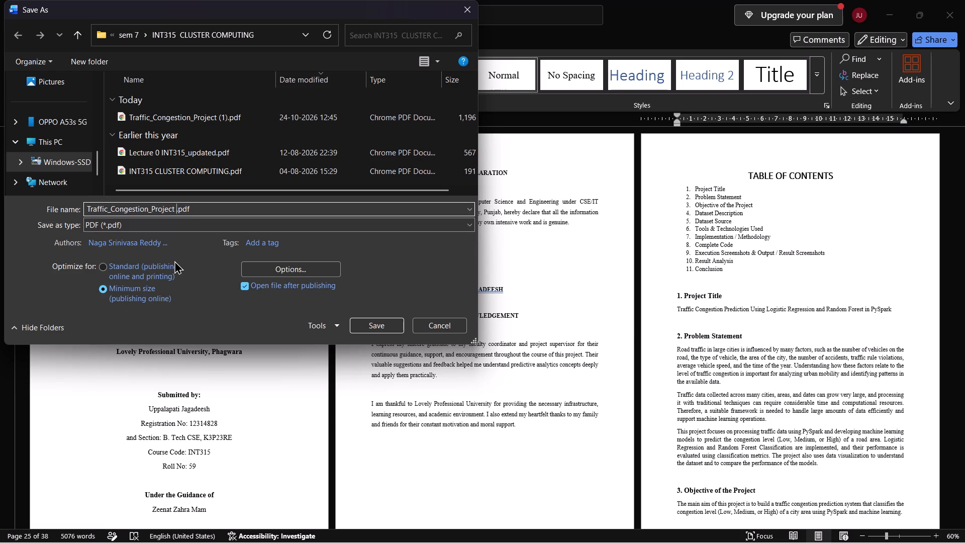
type("cluster")
key("space")
key("c")
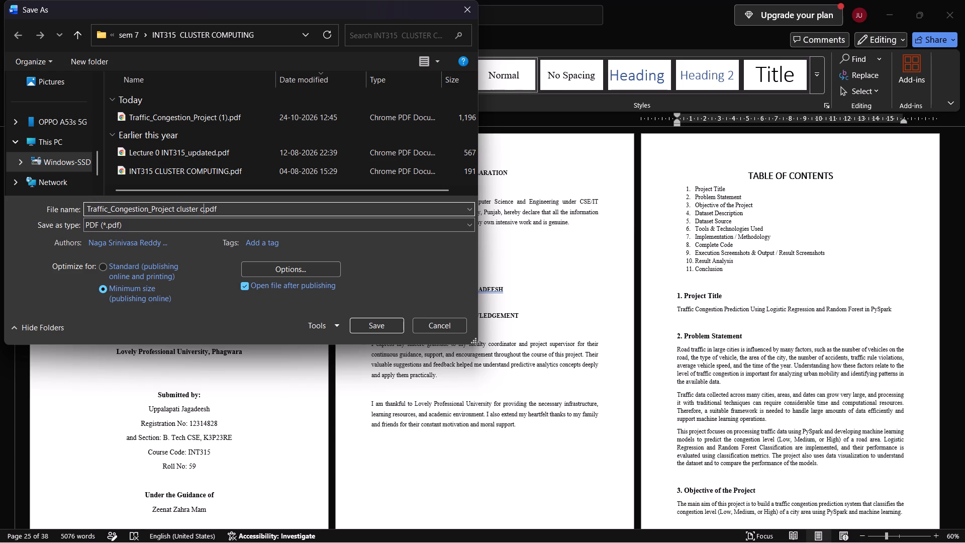
key("BackSpace")
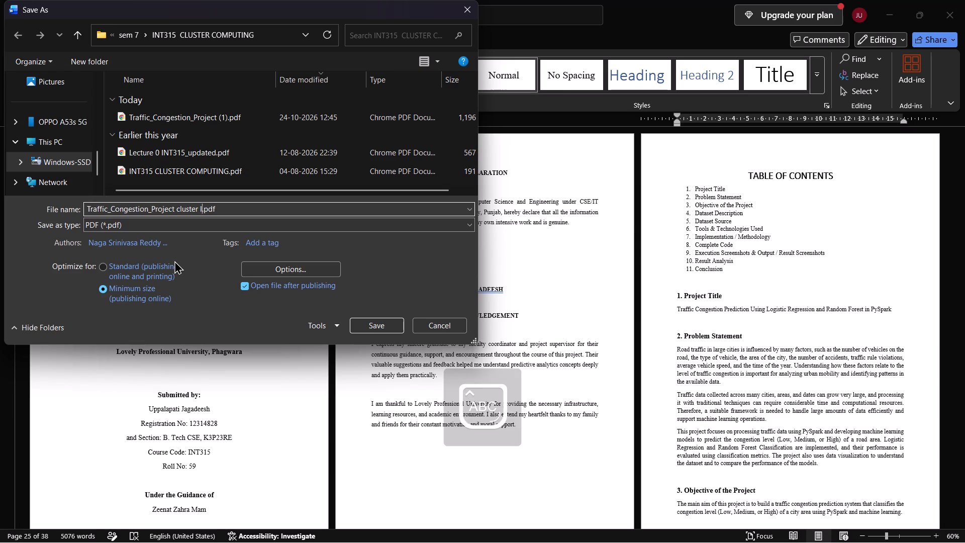
key("t")
key("BackSpace")
key("t")
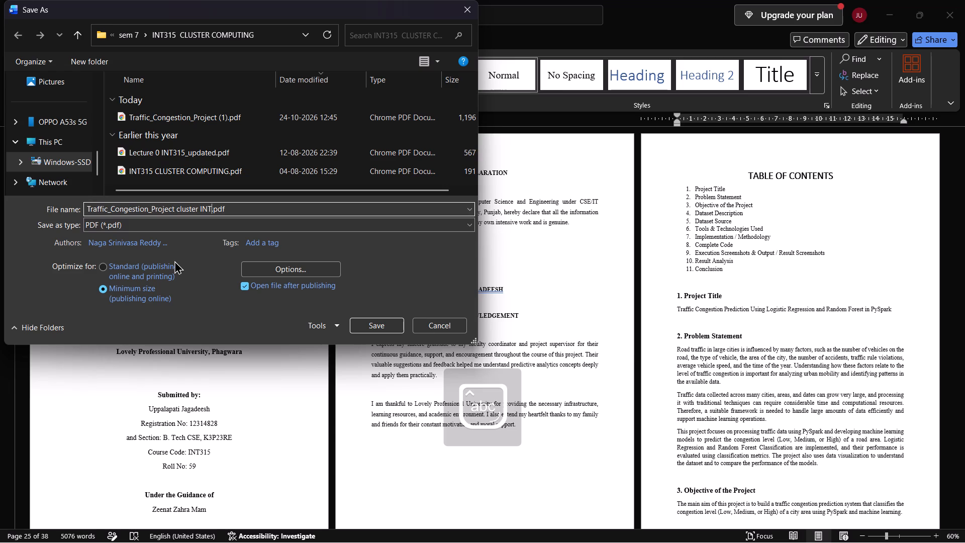
key("3")
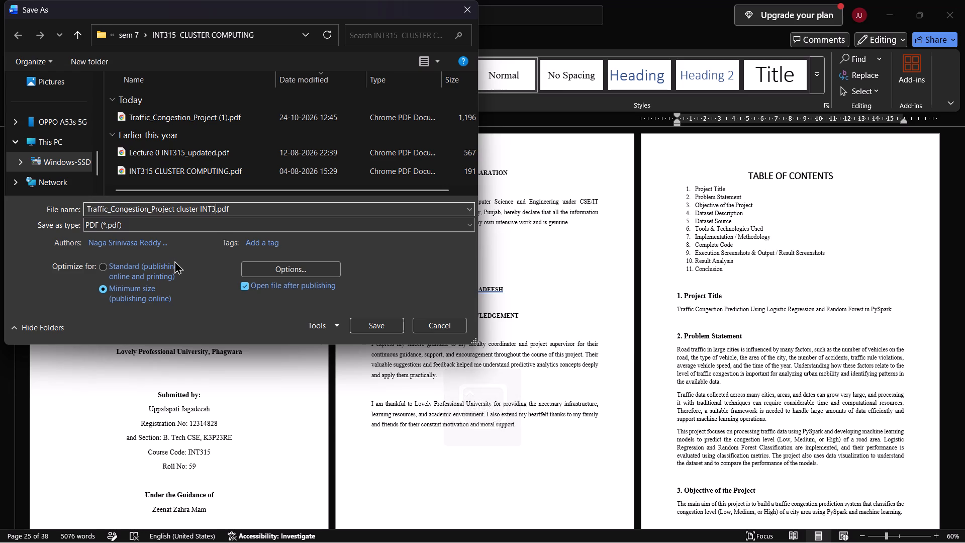
type("15")
Copy the whole file name and save the PDF in the INT315 CLUSTER COMPUTING folder.
key("ctrl+a")
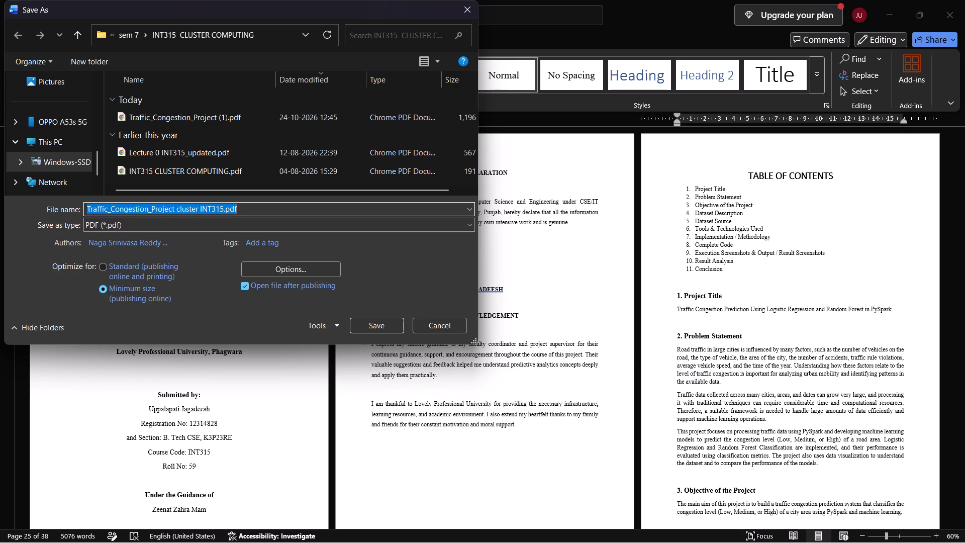
key("ctrl+c")
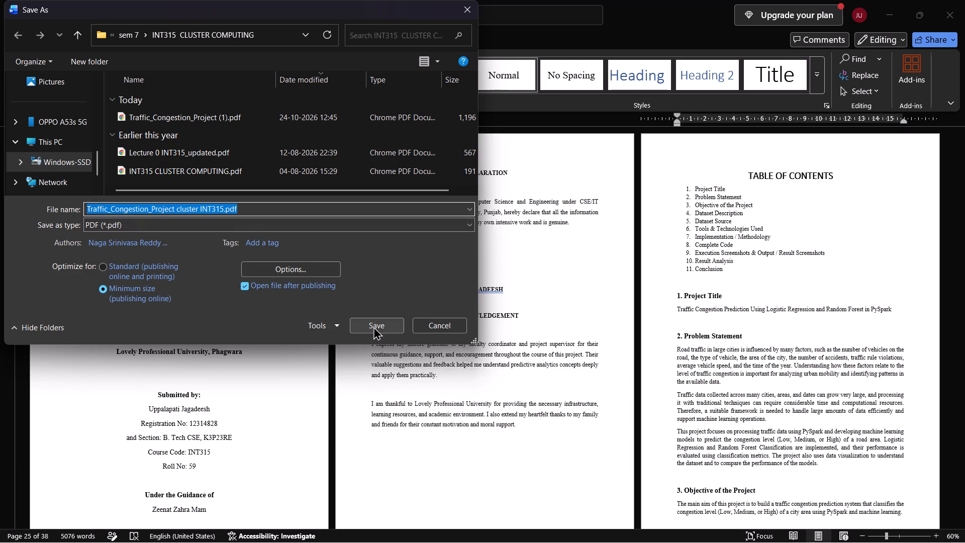
left_click(373, 326)
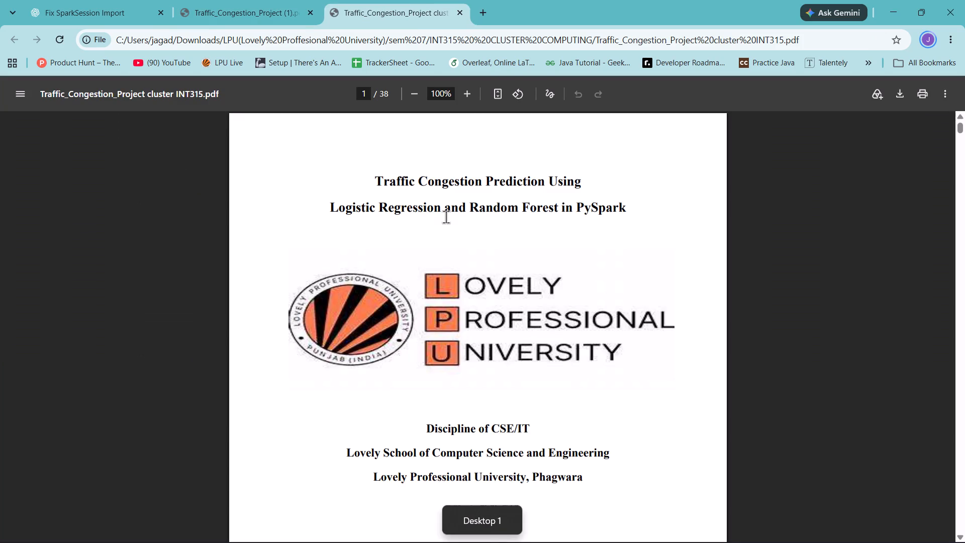
Skim the new cluster INT315 PDF in Chrome and close the superseded Traffic_Congestion_Project (1).pdf.
scroll(446, 217, "down", 20)
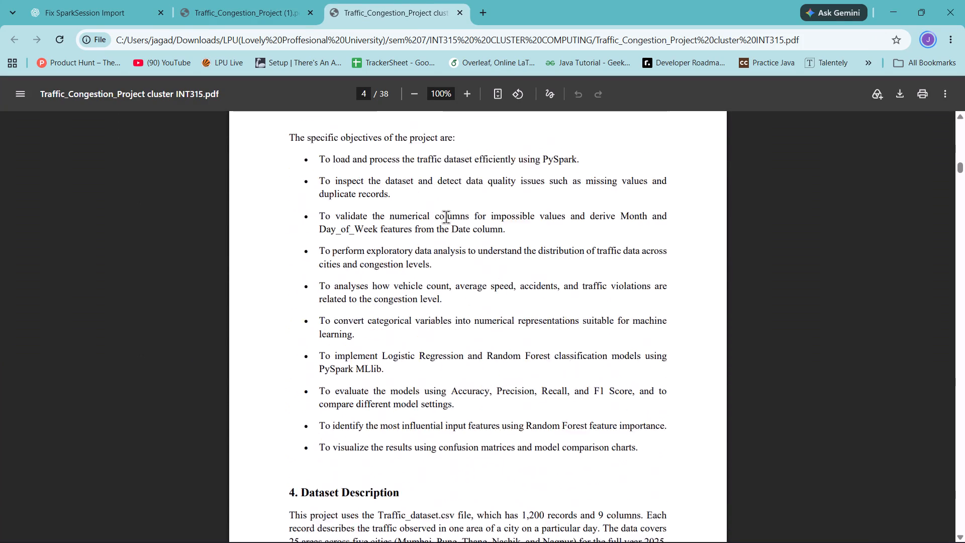
scroll(446, 217, "down", 15)
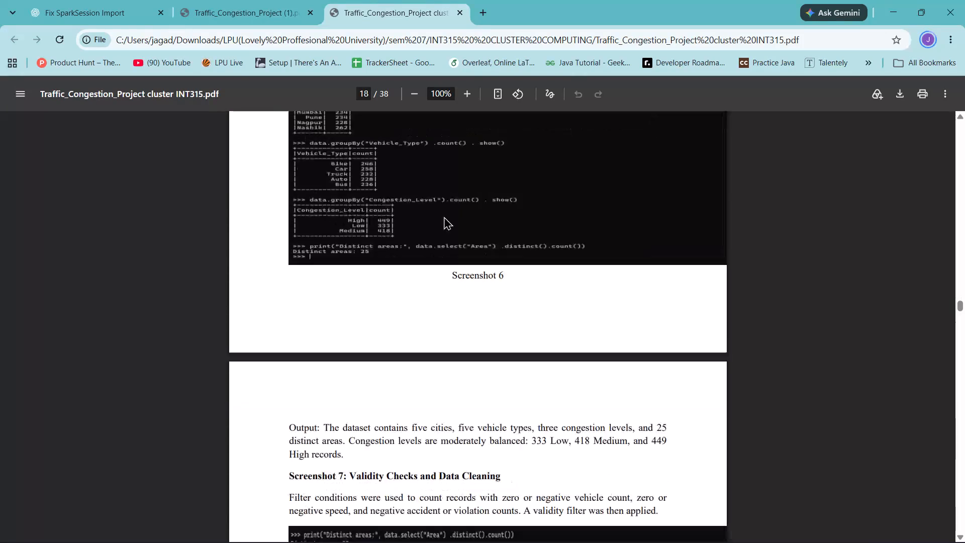
left_click(310, 14)
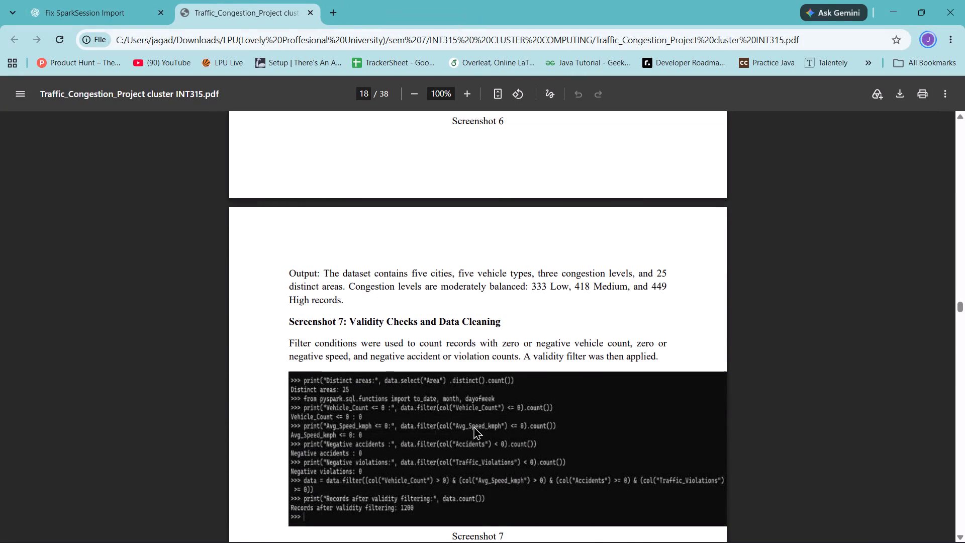
Look through the new PDF from Screenshot 7 to the F1 score comparison, checking image and chart layout.
scroll(476, 426, "down", 4)
scroll(517, 271, "up", 1)
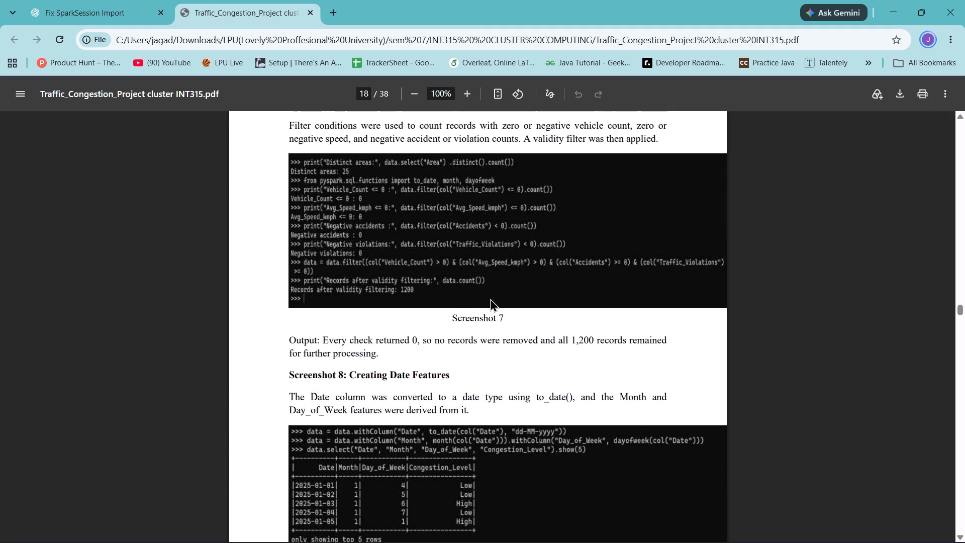
scroll(481, 314, "up", 1)
scroll(481, 314, "down", 20)
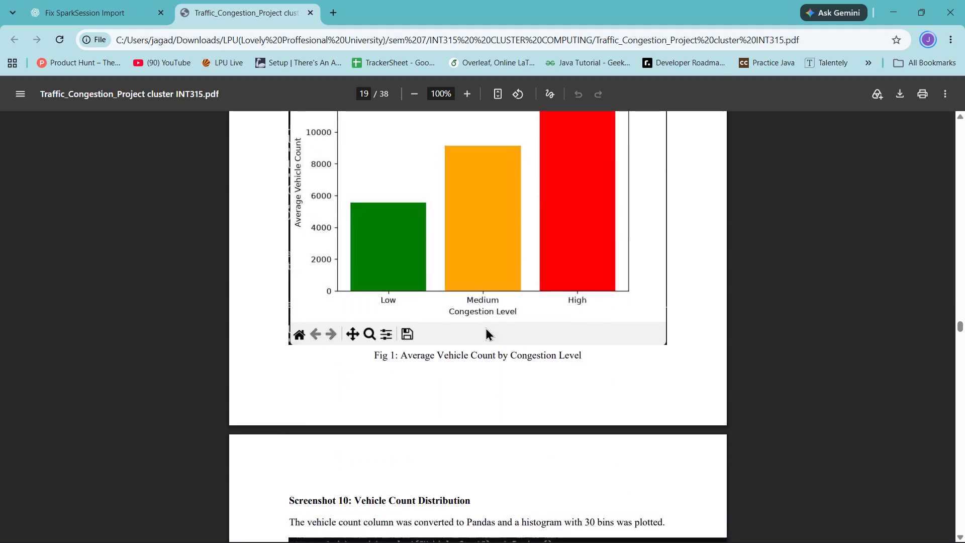
scroll(486, 327, "down", 20)
scroll(486, 327, "down", 4)
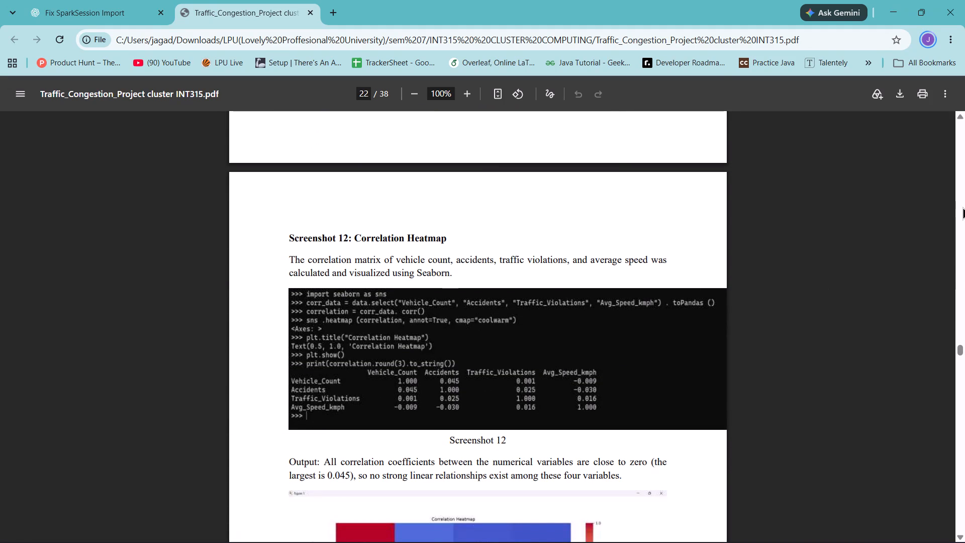
left_click_drag(959, 350, 964, 451)
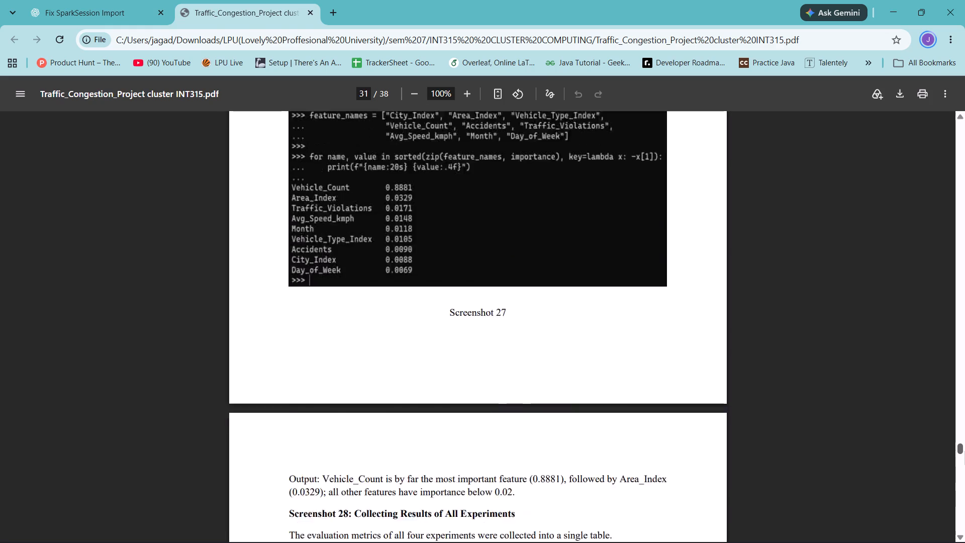
left_click_drag(964, 451, 964, 492)
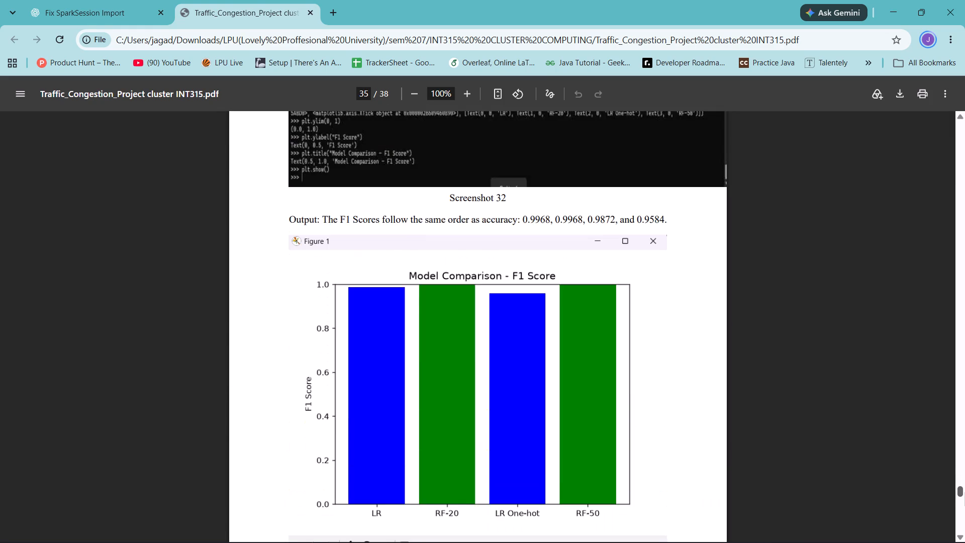
Examine Screenshots 29 to 32 and their figures closely for image width, legibility and page placement.
left_click_drag(964, 492, 964, 462)
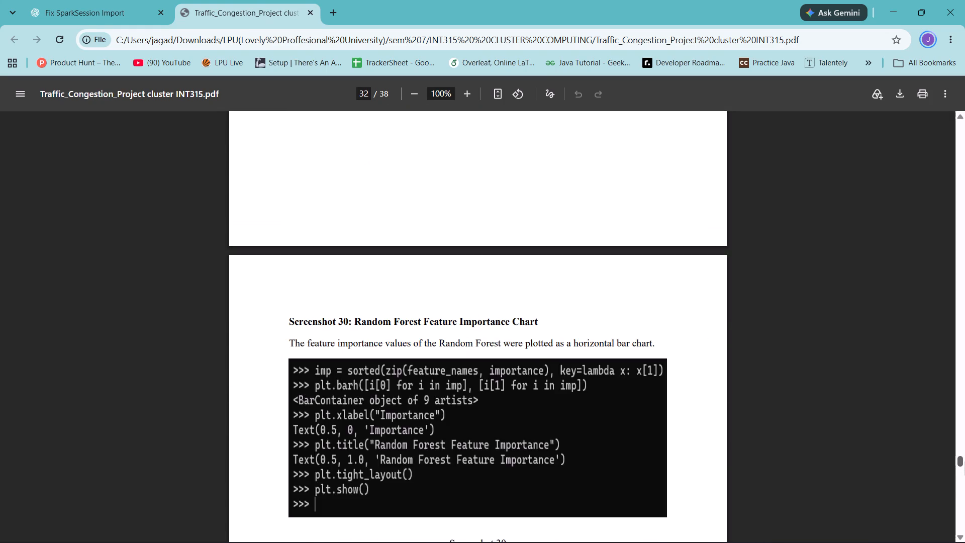
left_click_drag(964, 462, 964, 482)
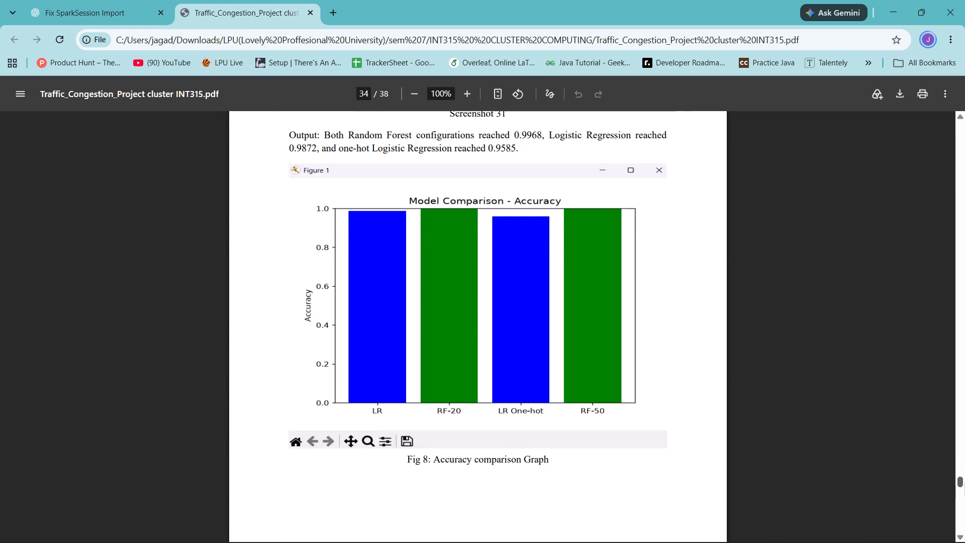
left_click_drag(964, 482, 964, 477)
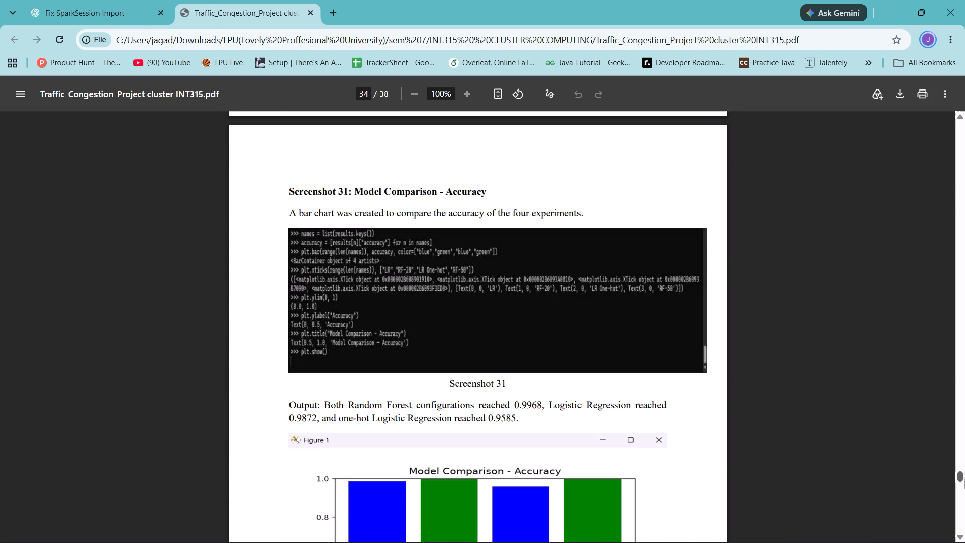
left_click_drag(964, 477, 960, 476)
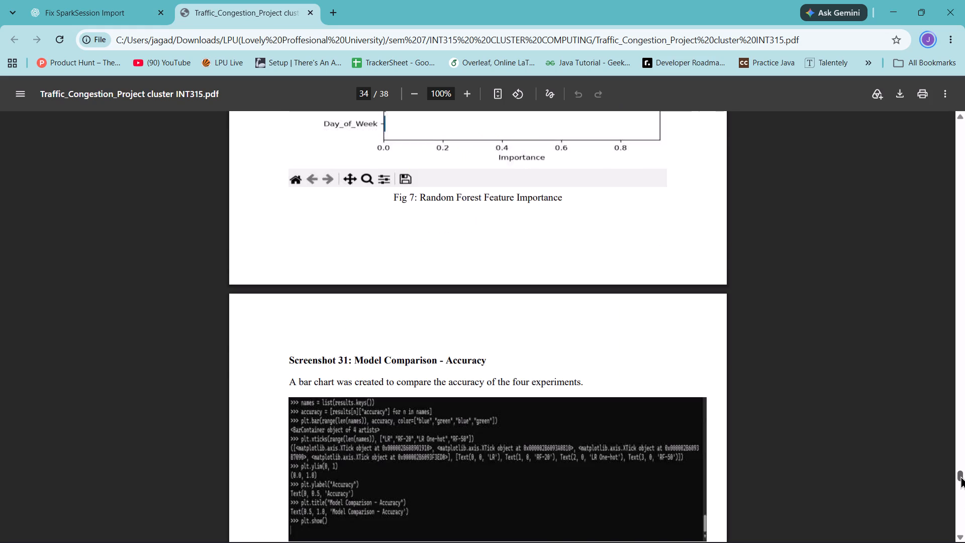
left_click_drag(960, 476, 962, 478)
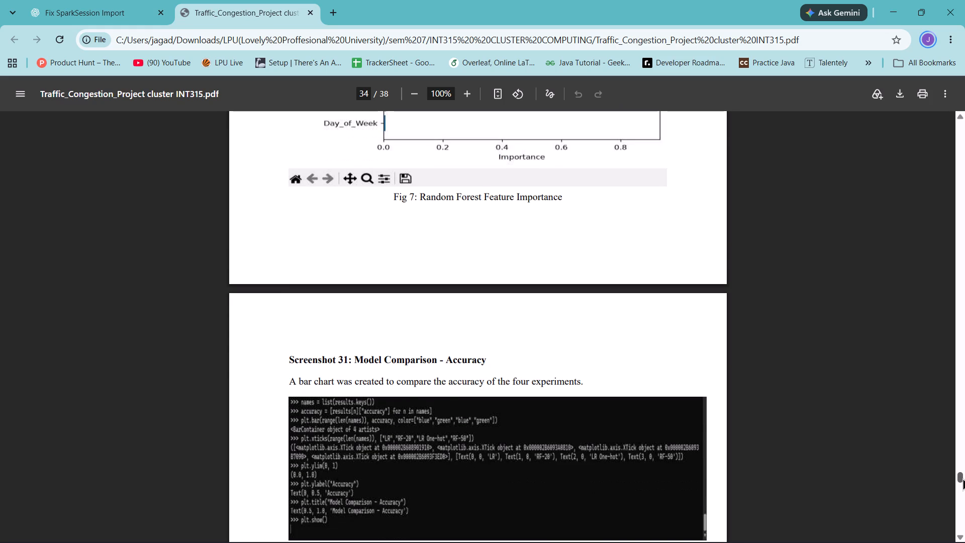
left_click_drag(962, 478, 962, 478)
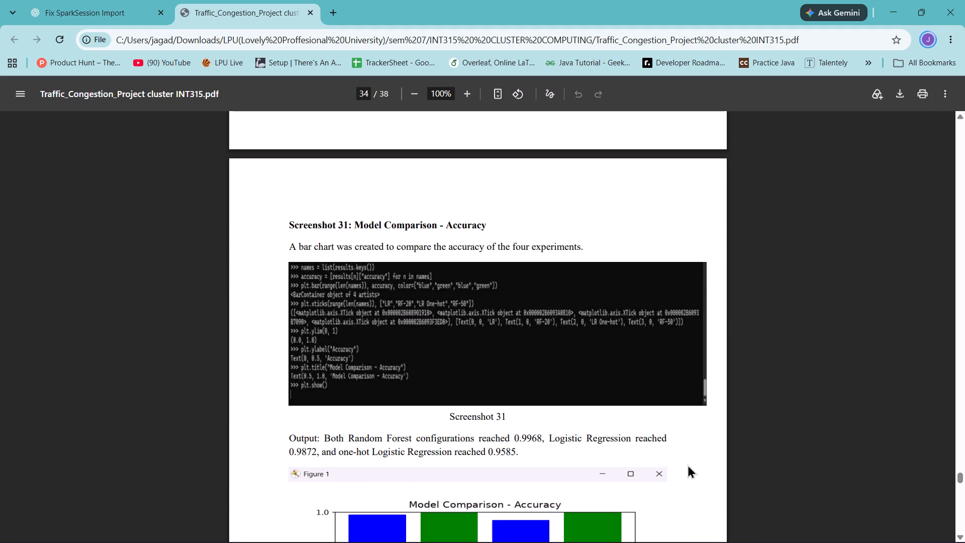
scroll(659, 377, "down", 12)
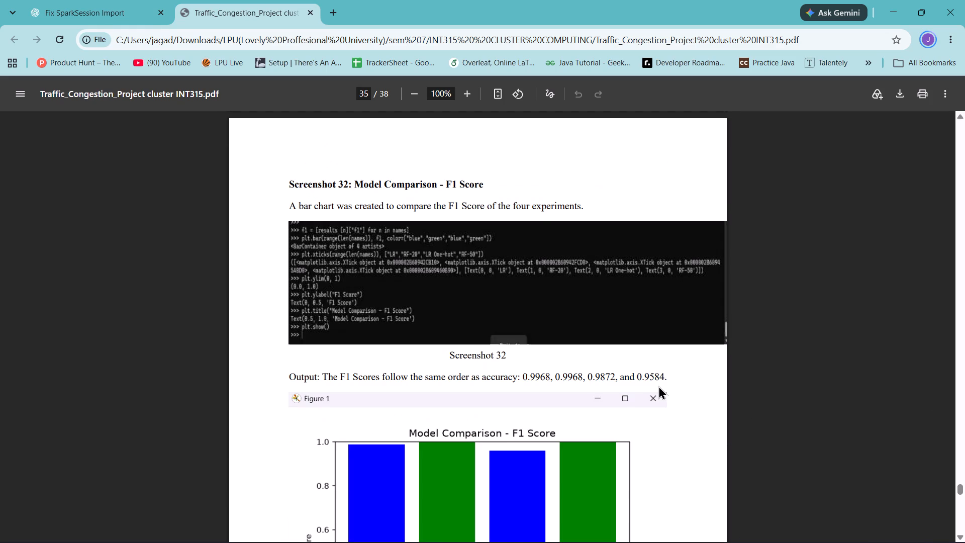
scroll(658, 386, "down", 13)
scroll(662, 383, "up", 20)
scroll(662, 383, "up", 2)
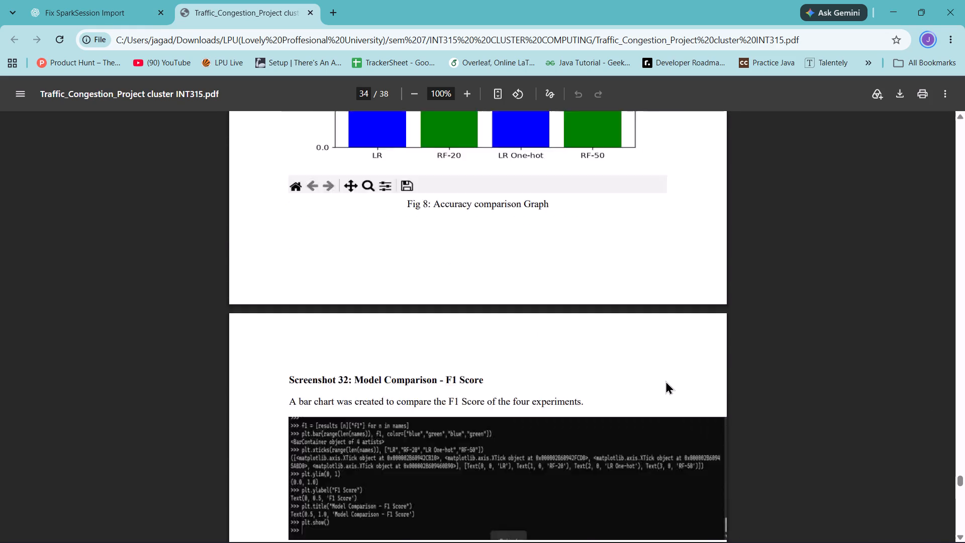
scroll(665, 381, "up", 15)
scroll(665, 381, "up", 7)
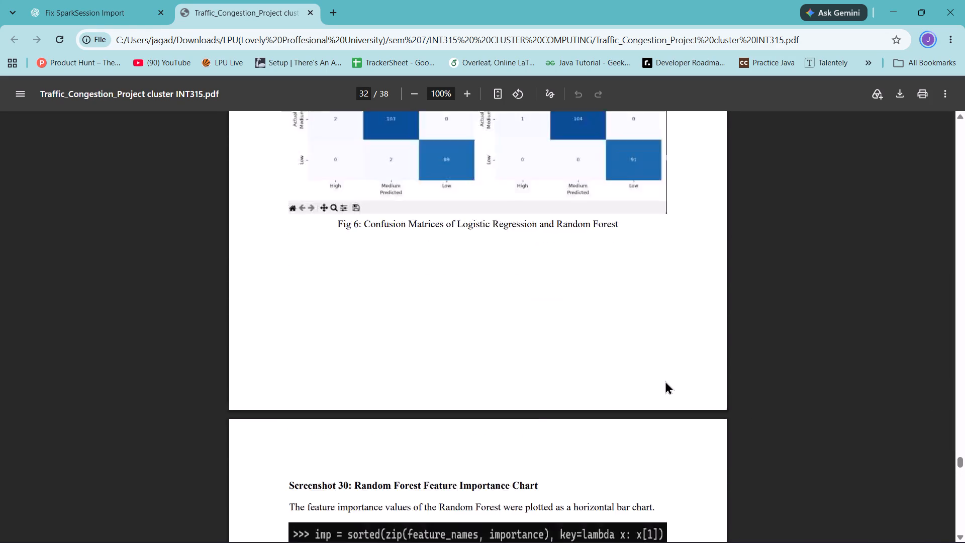
scroll(665, 381, "up", 3)
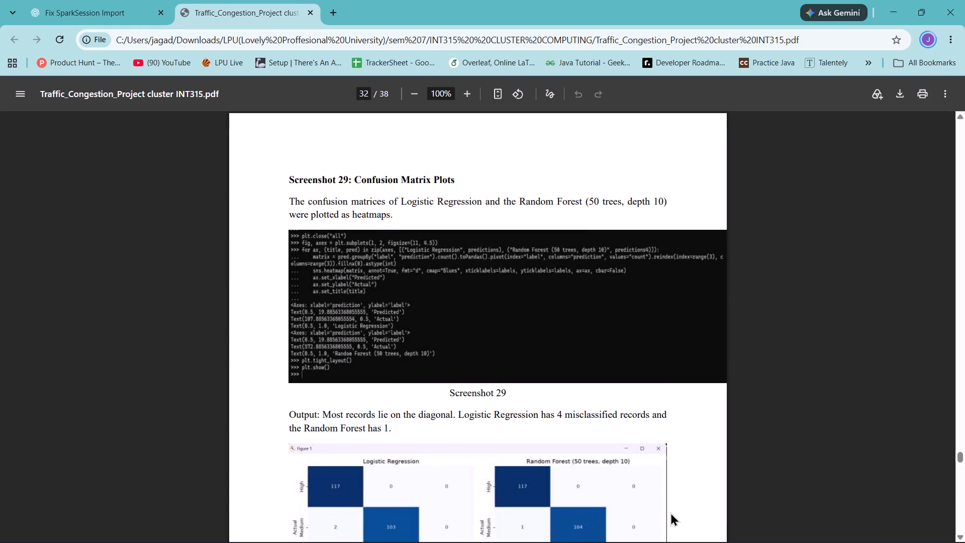
In the Word report, stretch the Screenshot 33 code image taller by extending its bottom edge.
scroll(511, 366, "down", 11)
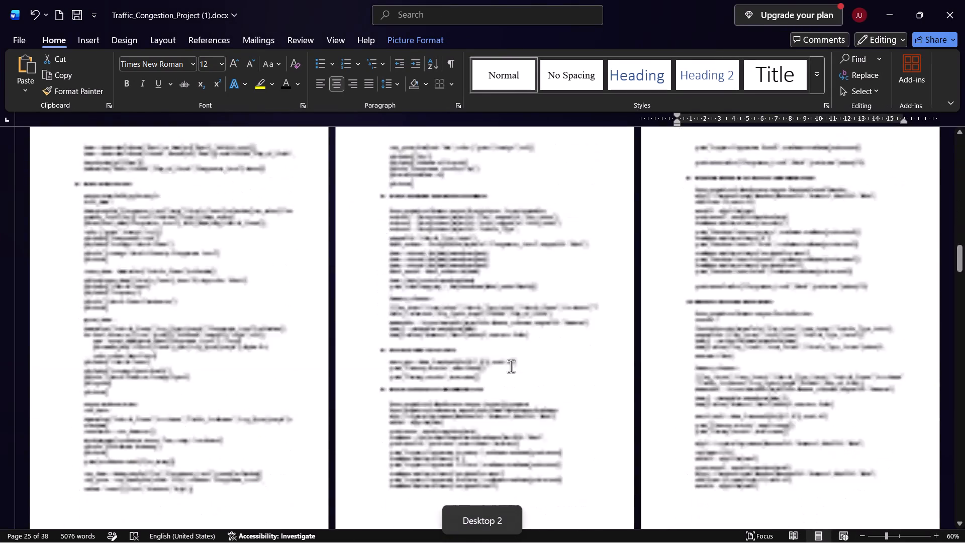
scroll(511, 366, "down", 20)
scroll(511, 366, "down", 20)
scroll(511, 366, "down", 20)
scroll(511, 366, "up", 3)
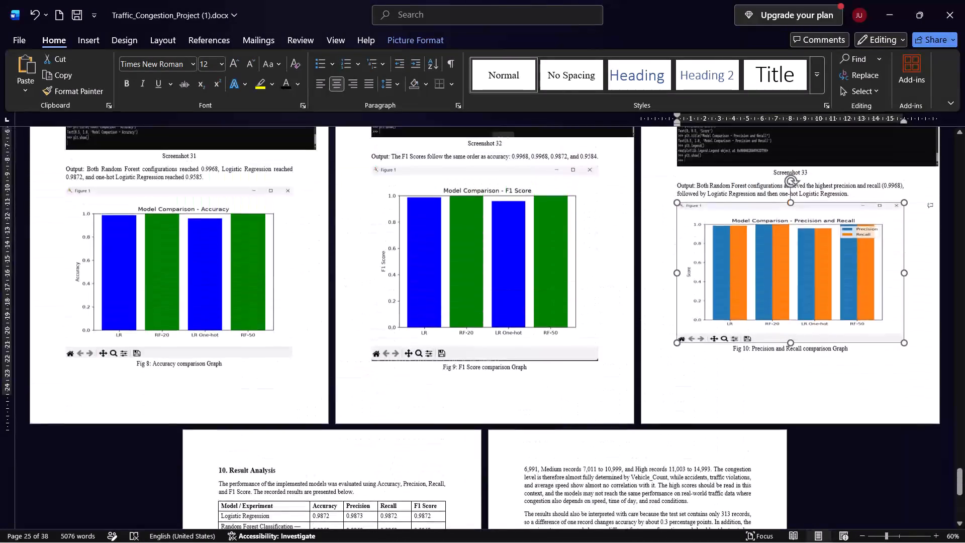
scroll(511, 366, "up", 1)
left_click(795, 279)
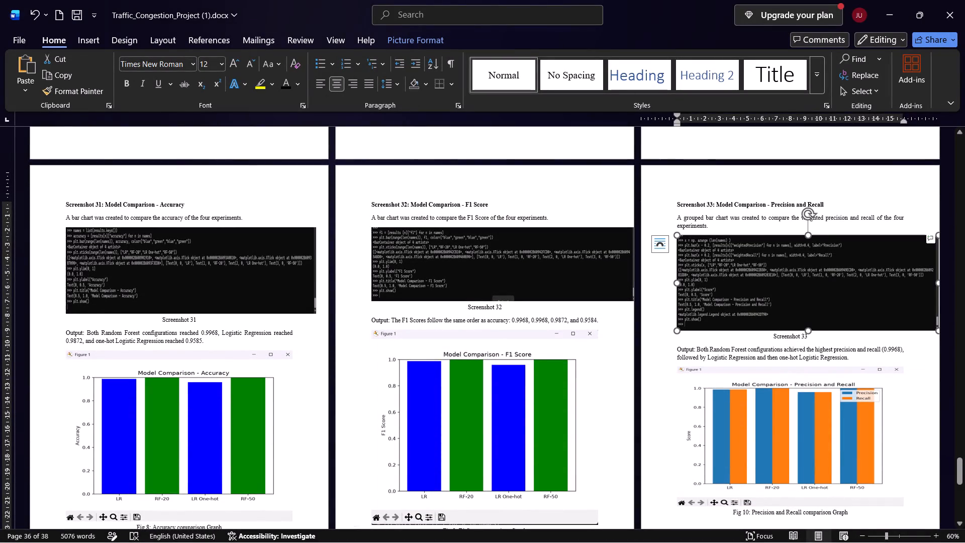
left_click_drag(809, 330, 811, 356)
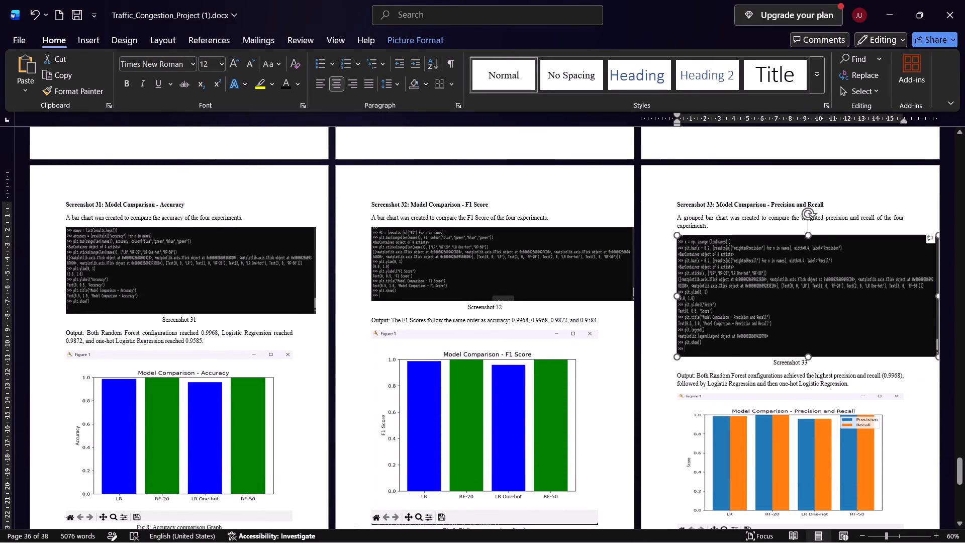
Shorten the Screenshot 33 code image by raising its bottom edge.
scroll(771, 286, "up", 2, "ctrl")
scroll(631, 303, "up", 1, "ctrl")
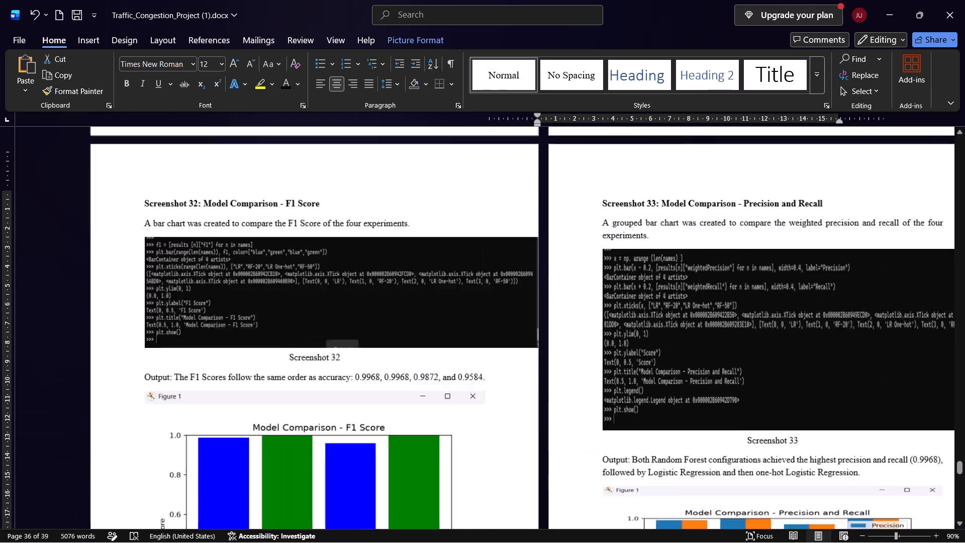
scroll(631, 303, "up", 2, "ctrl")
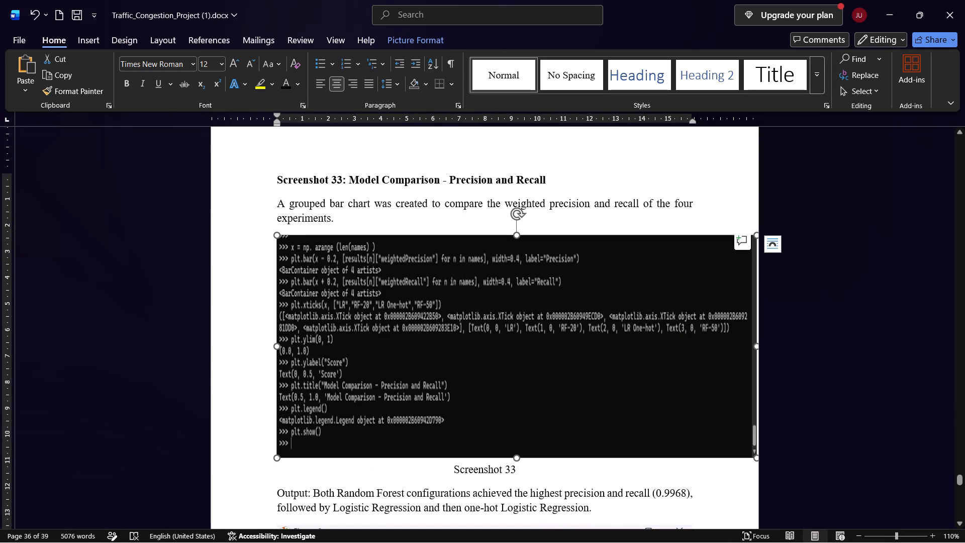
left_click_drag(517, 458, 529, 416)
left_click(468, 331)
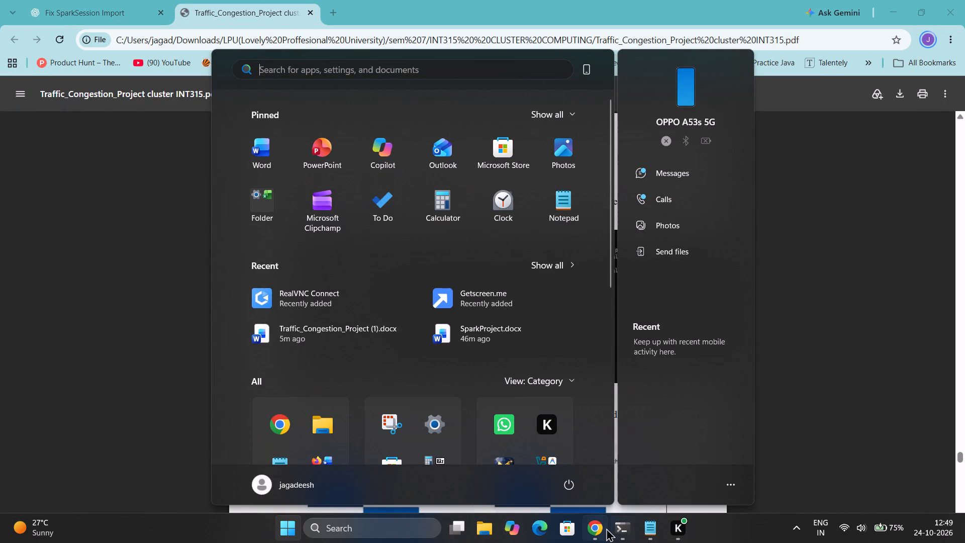
Switch to the pyspark terminal and enlarge the precision and recall plotting code, checking it against the Screenshot 33 image in Word.
left_click(606, 528)
left_click(624, 531)
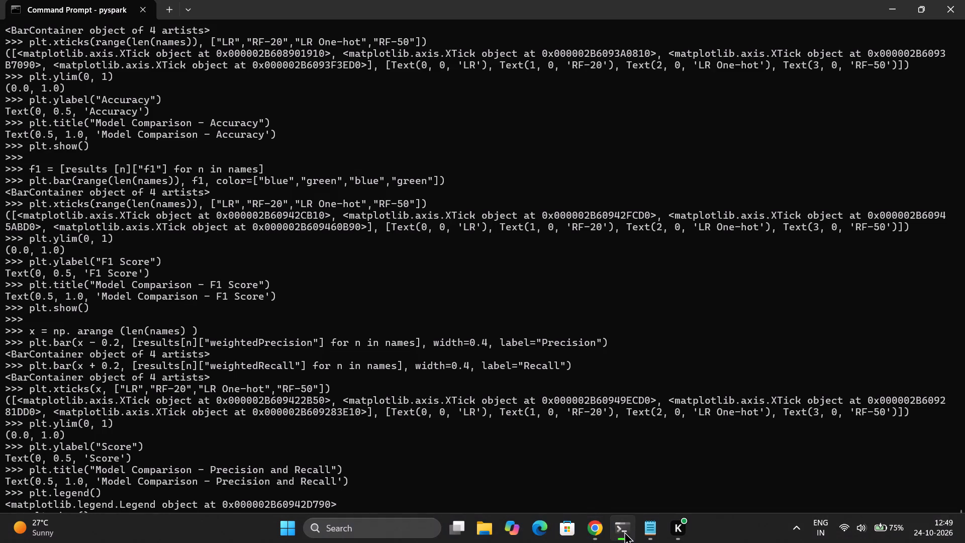
scroll(458, 327, "up", 1)
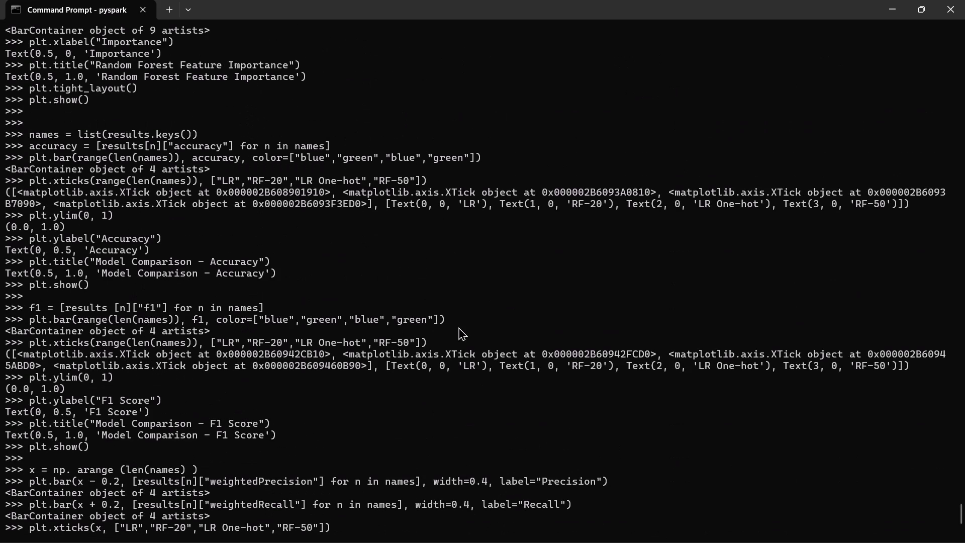
scroll(458, 327, "up", 2)
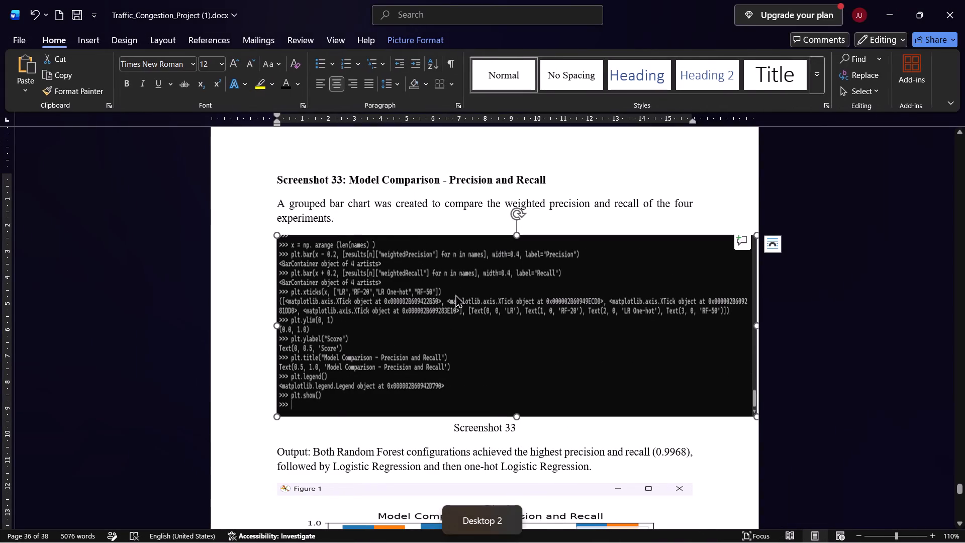
scroll(343, 318, "down", 3)
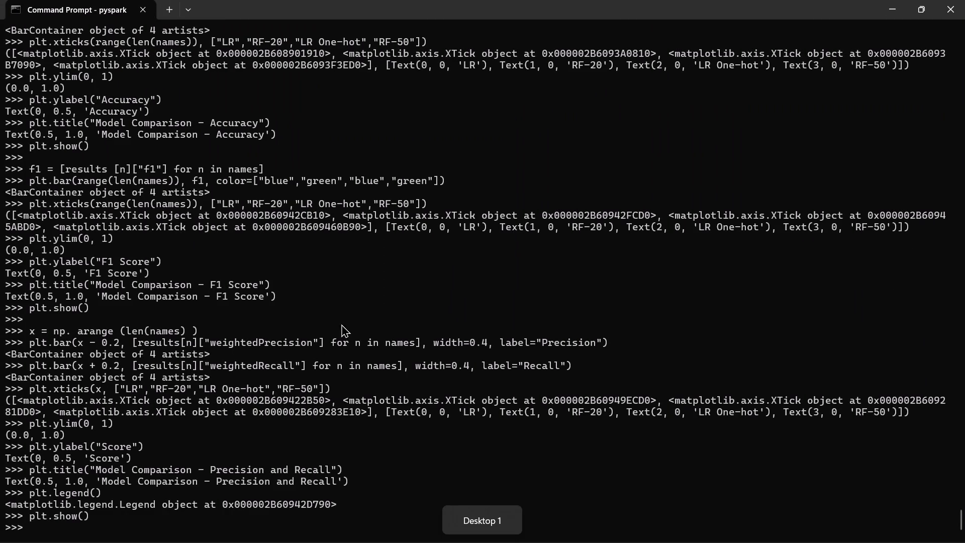
scroll(446, 347, "down", 1)
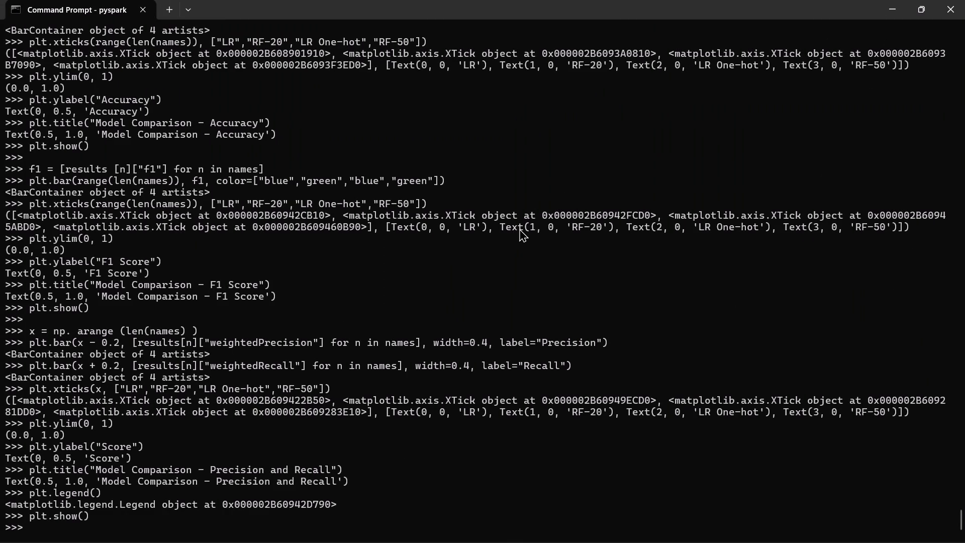
scroll(519, 228, "up", 2, "ctrl")
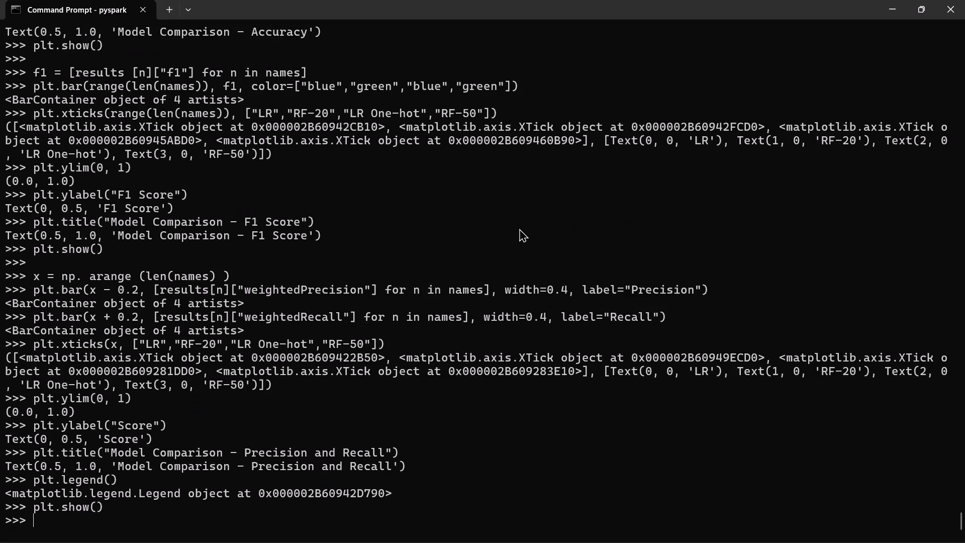
scroll(519, 228, "up", 3, "ctrl")
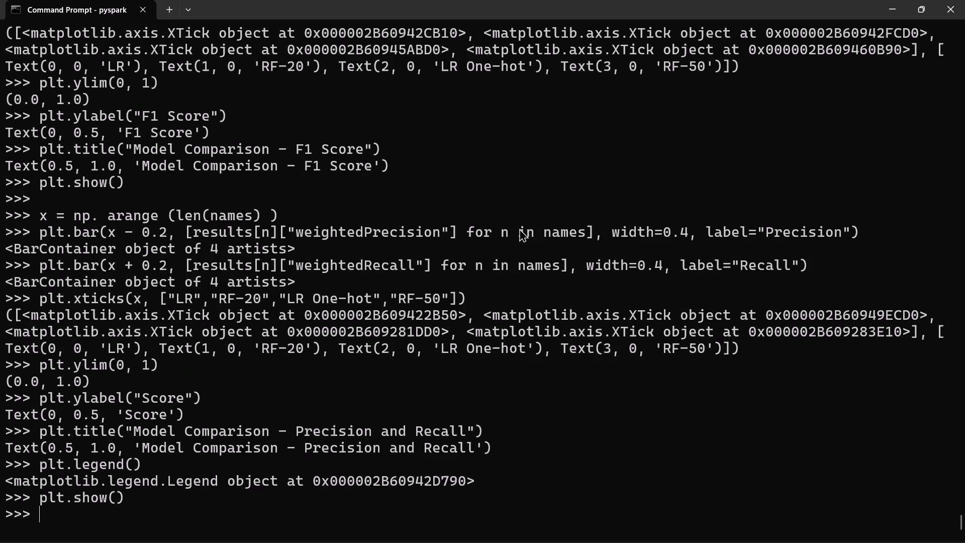
scroll(519, 228, "down", 1)
scroll(732, 206, "down", 1)
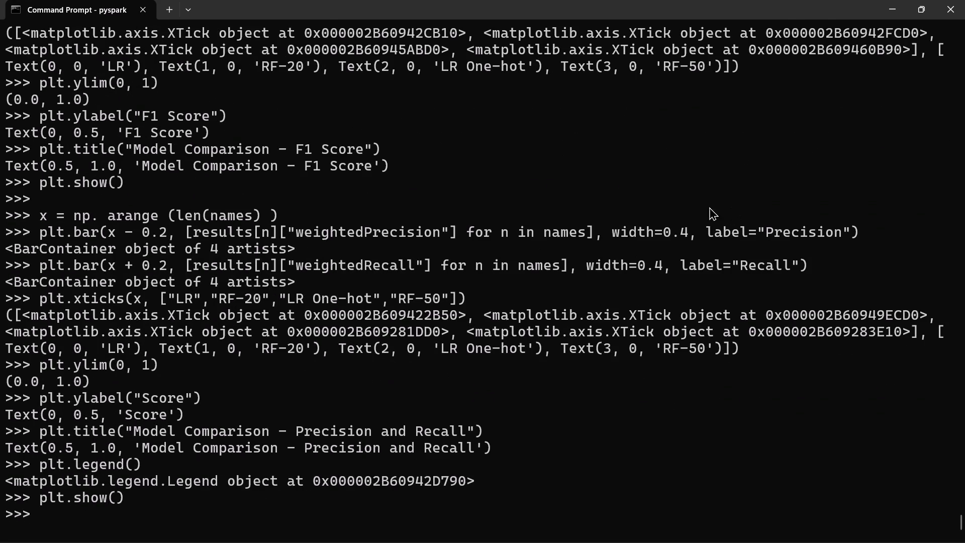
scroll(642, 217, "up", 1, "ctrl")
scroll(642, 217, "down", 1)
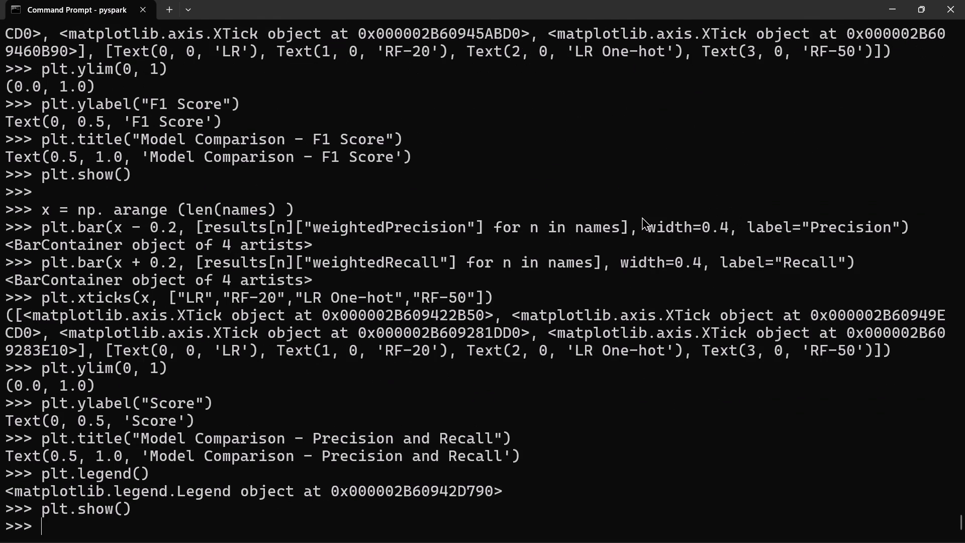
scroll(636, 295, "down", 2, "ctrl")
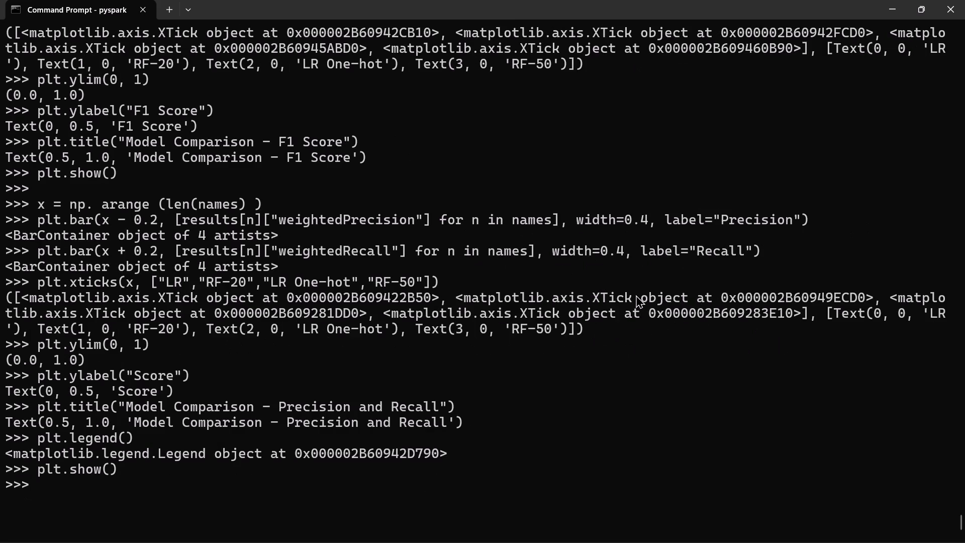
scroll(636, 295, "down", 1, "ctrl")
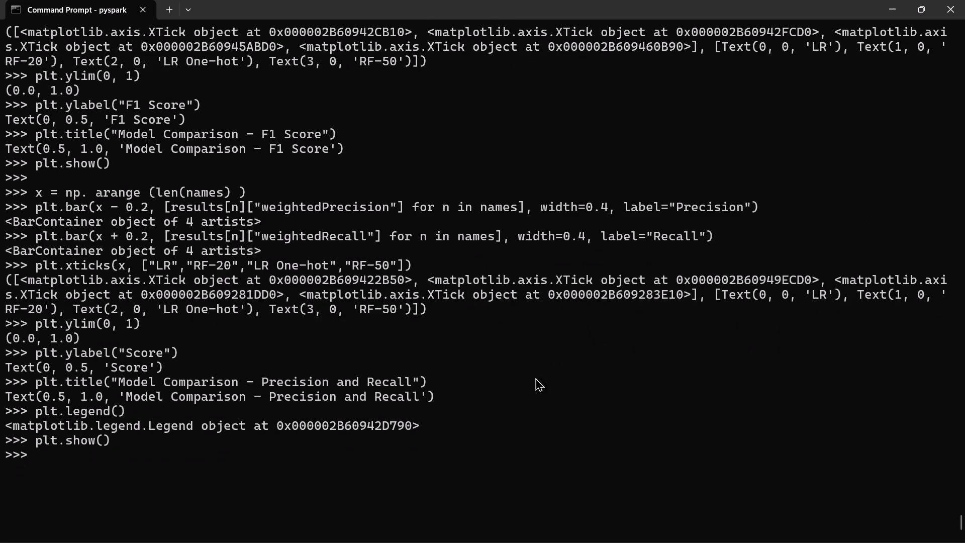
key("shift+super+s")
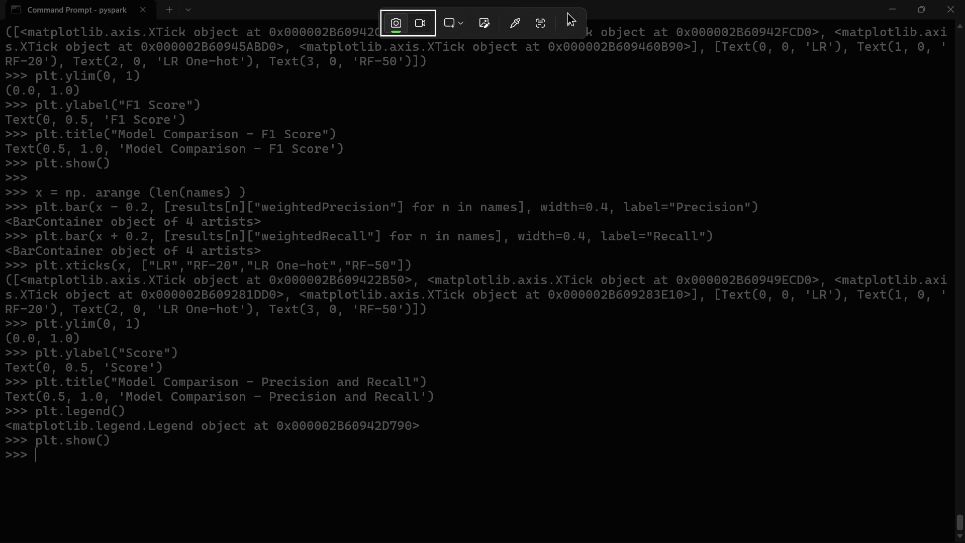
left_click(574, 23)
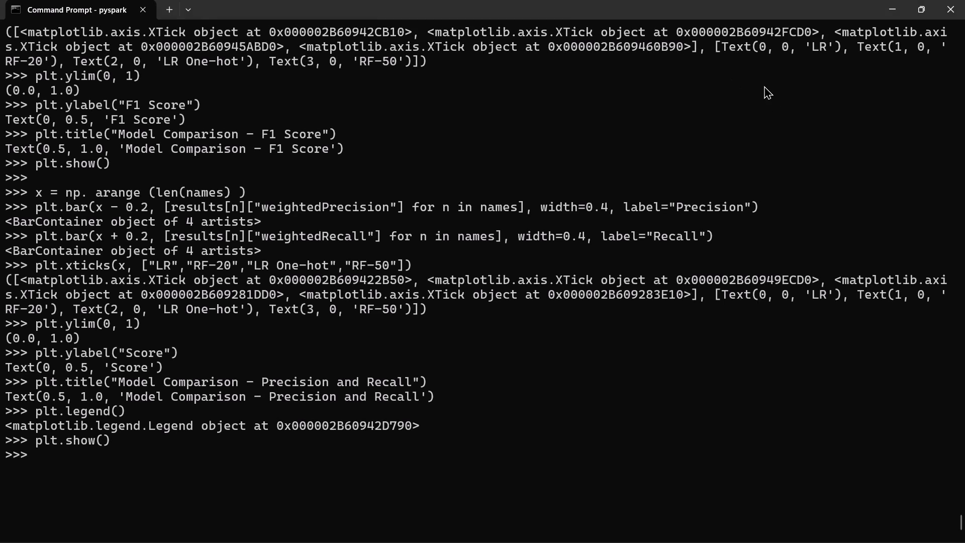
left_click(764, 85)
Enlarge the terminal text further so the precision and recall code fills the window, and take a full-screen capture of it.
scroll(764, 85, "up", 2, "ctrl")
scroll(693, 147, "up", 1, "ctrl")
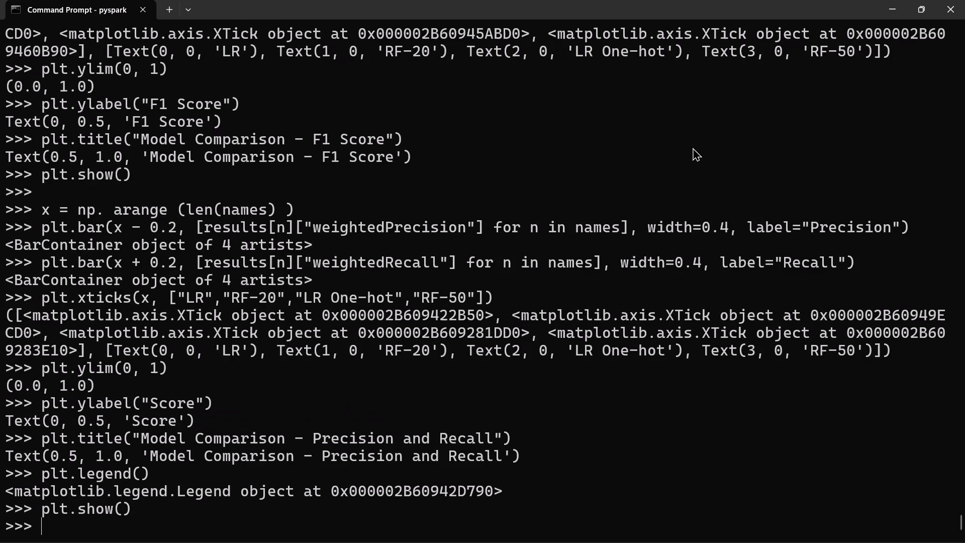
scroll(693, 147, "down", 1)
scroll(693, 147, "up", 3, "ctrl")
scroll(693, 147, "down", 1)
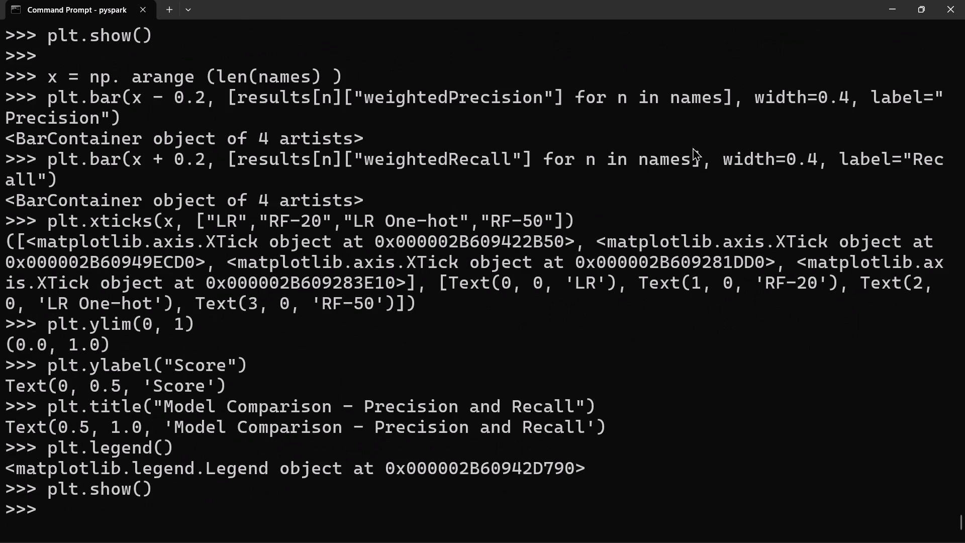
scroll(693, 147, "down", 1)
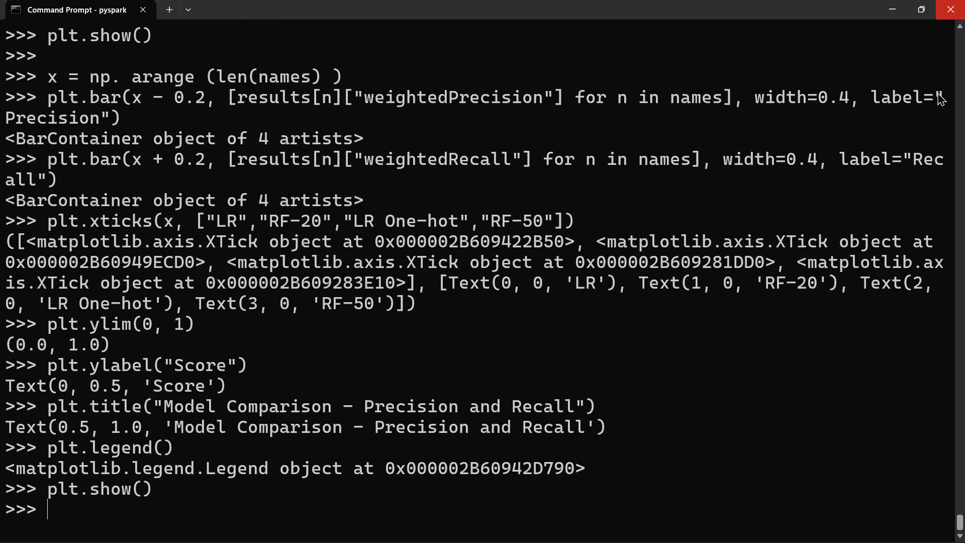
key("shift+super+s")
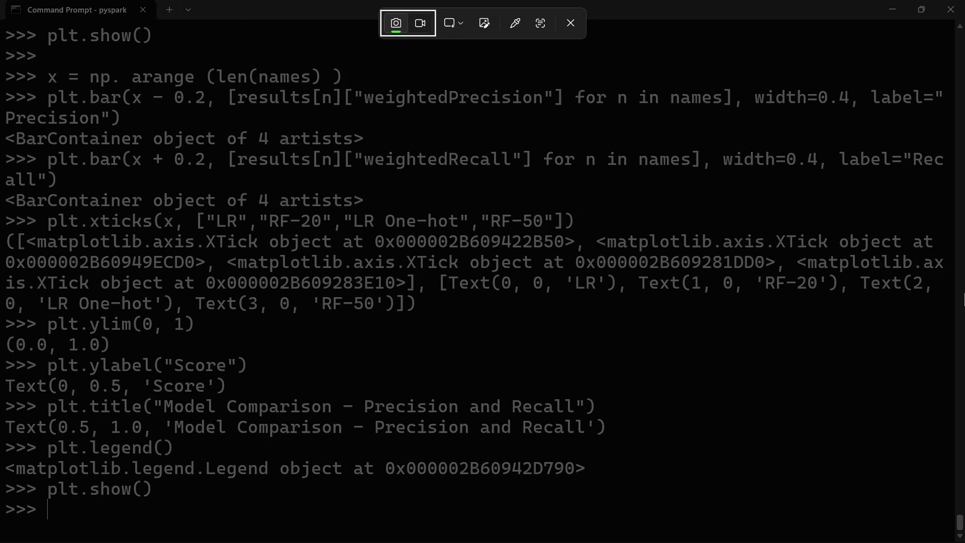
left_click(466, 22)
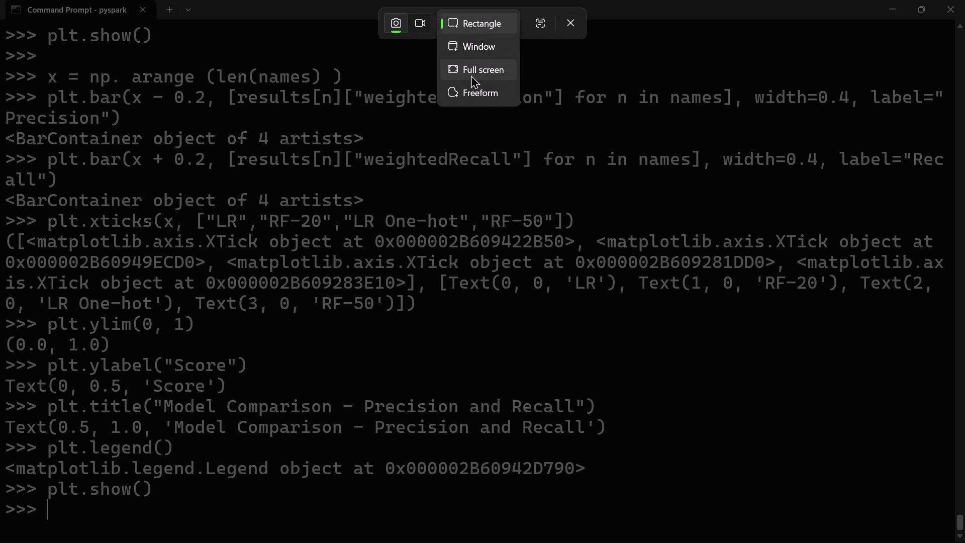
left_click(473, 73)
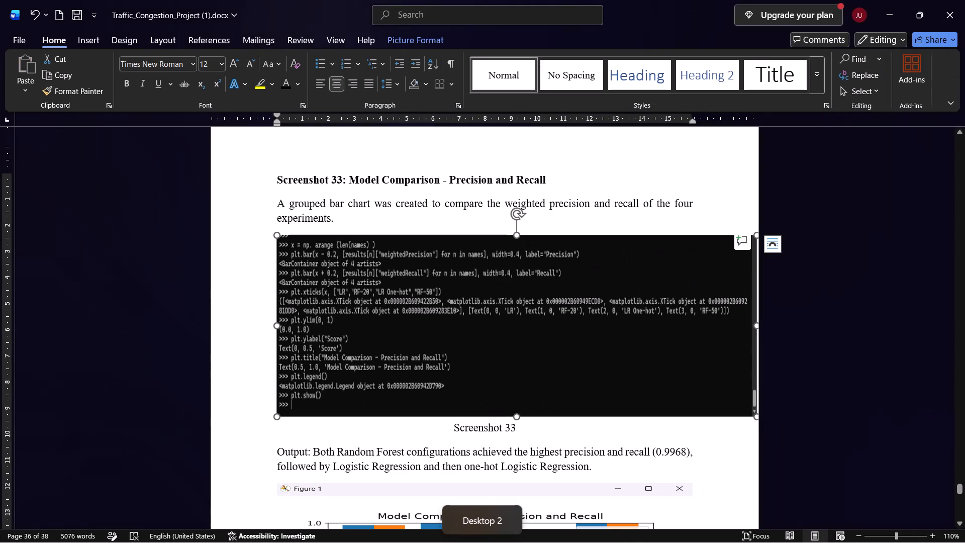
In the Word report, paste the new capture under Screenshot 33's description and delete the old code image below it.
left_click(389, 322)
key("ctrl+v")
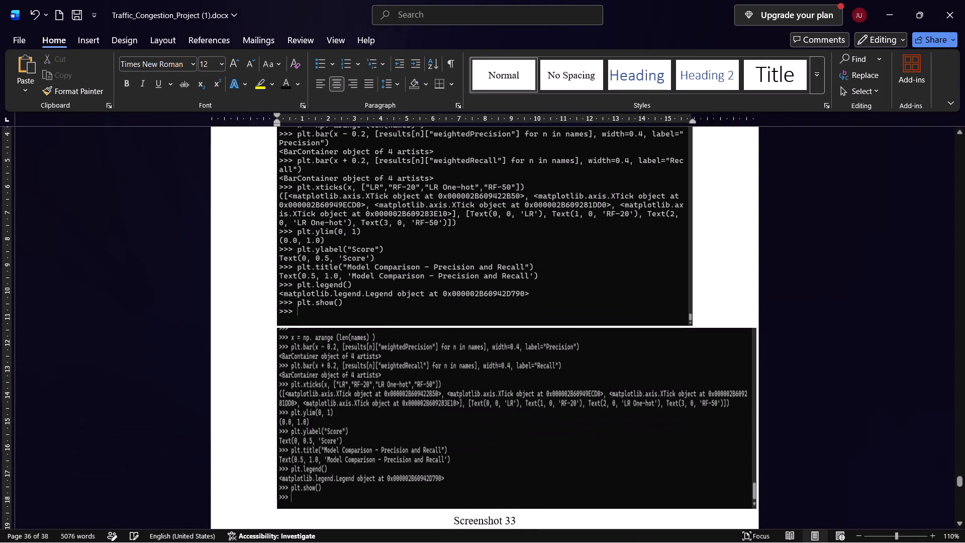
scroll(459, 340, "up", 1)
left_click(403, 477)
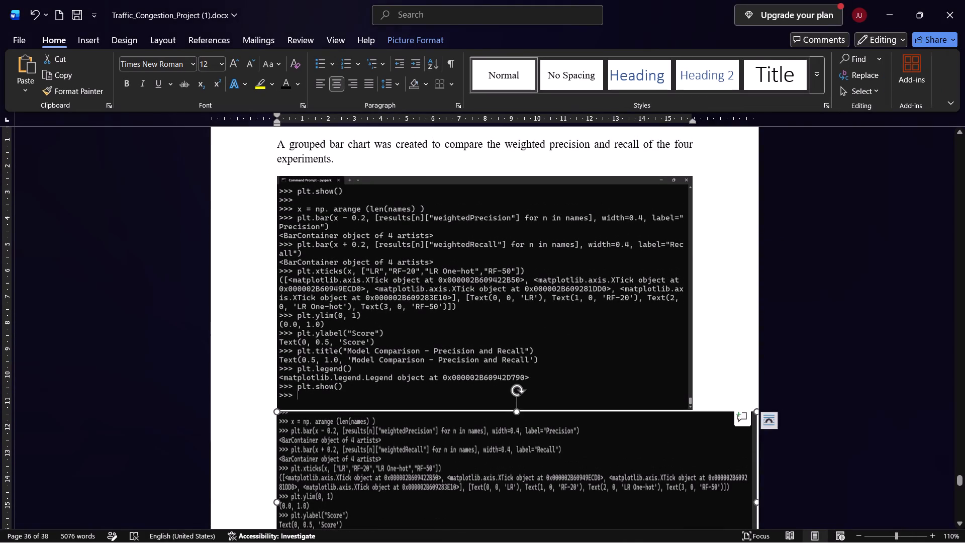
key("Delete")
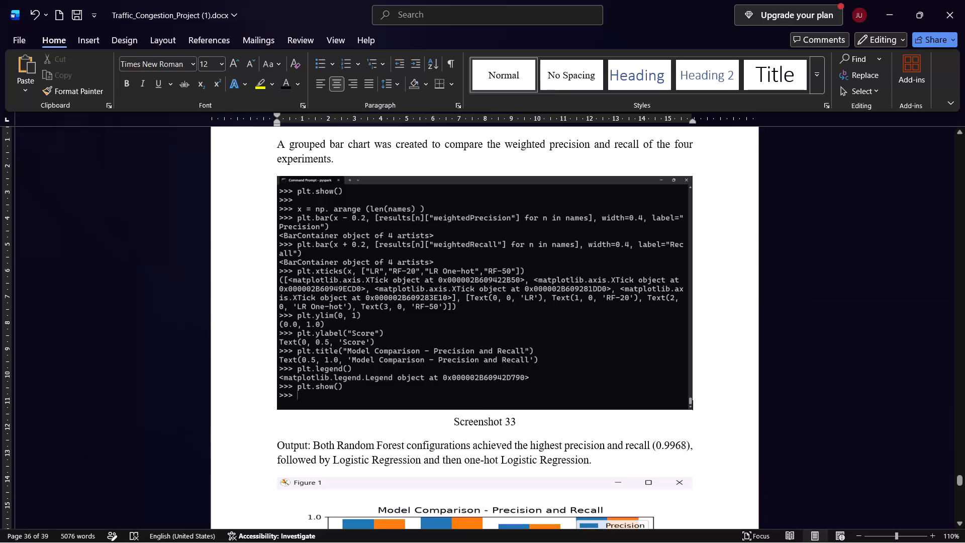
Stretch the new Screenshot 33 image slightly taller by extending its bottom edge.
left_click(497, 365)
left_click_drag(485, 409, 485, 409)
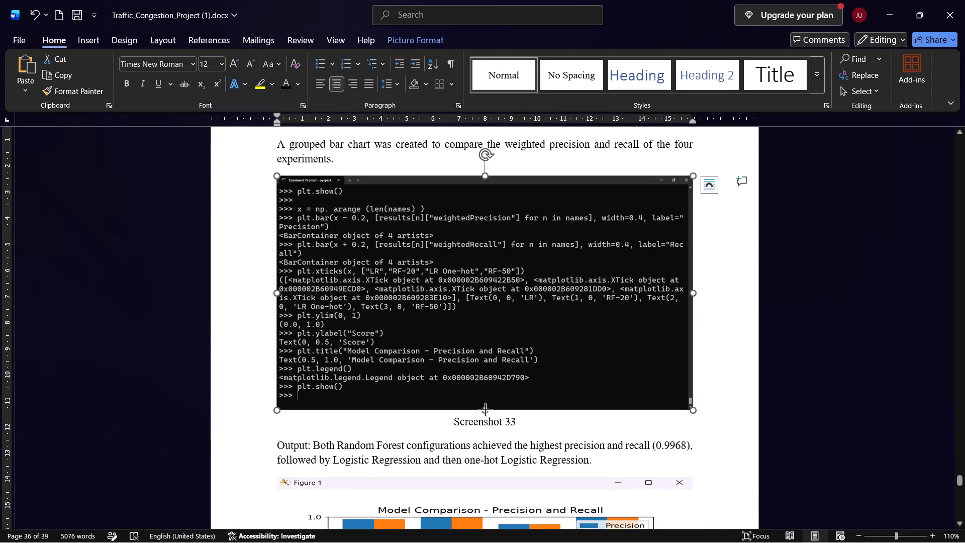
left_click_drag(485, 409, 489, 435)
Check Screenshot 32 in the report, then in the pyspark terminal capture a rectangle of the F1 Score plotting code, starting at the f1 line.
scroll(487, 345, "up", 2)
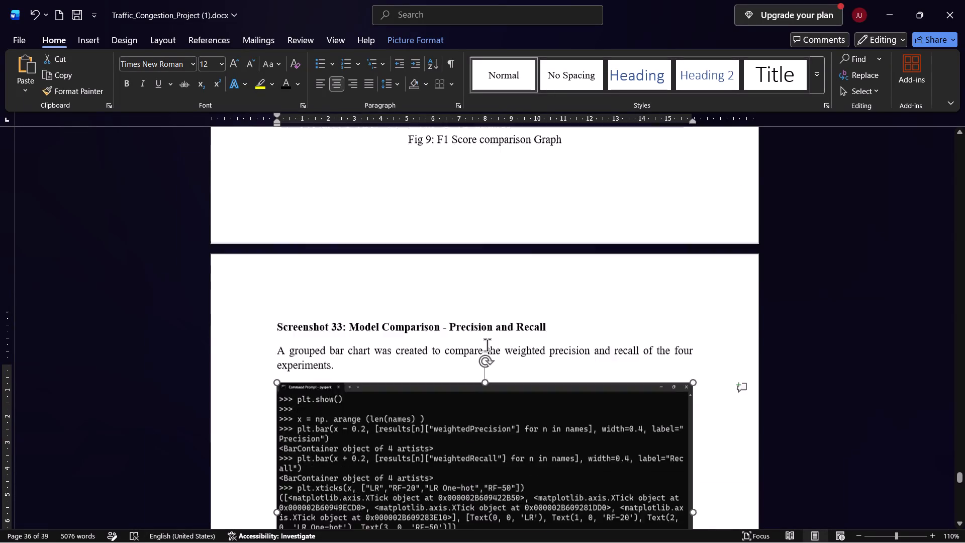
scroll(487, 345, "up", 5)
scroll(487, 345, "down", 1)
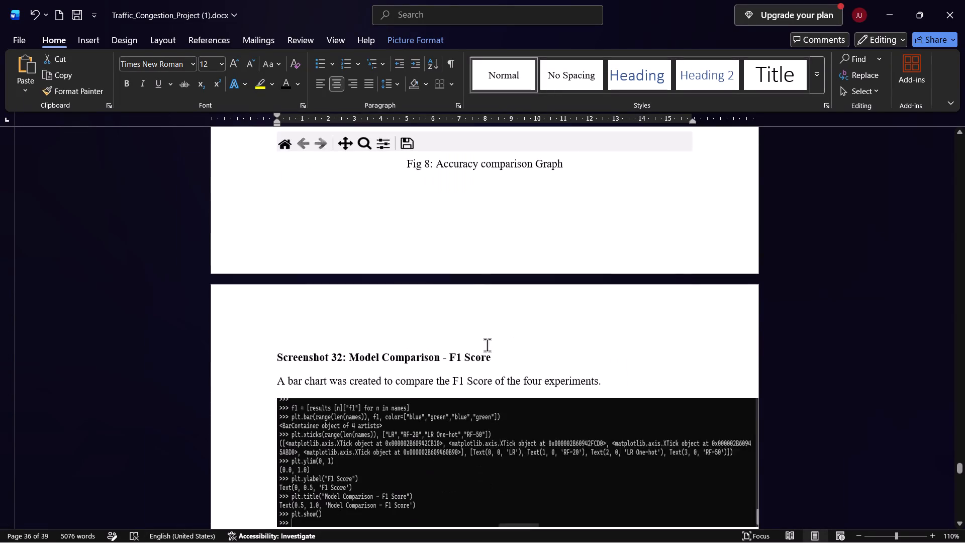
scroll(487, 345, "down", 2)
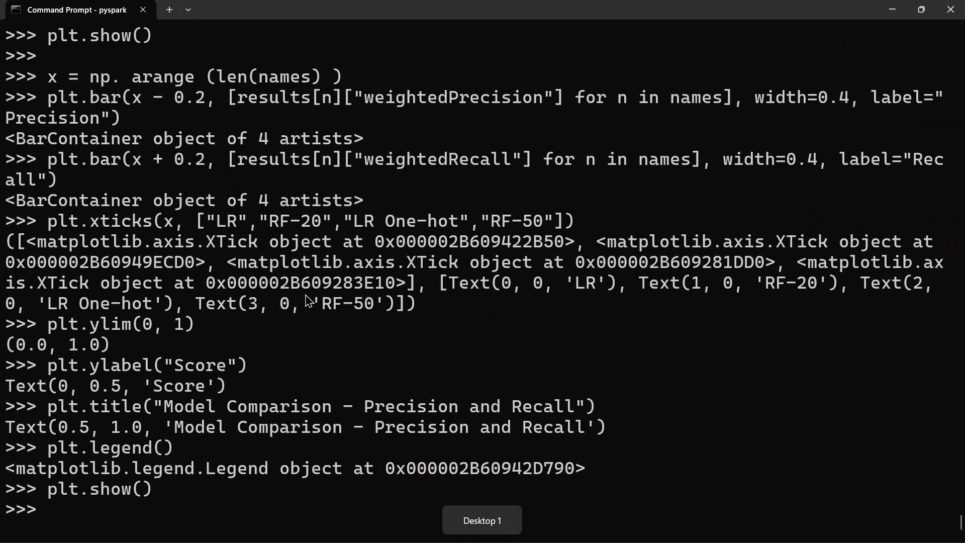
scroll(305, 294, "down", 3, "ctrl")
scroll(305, 294, "up", 2)
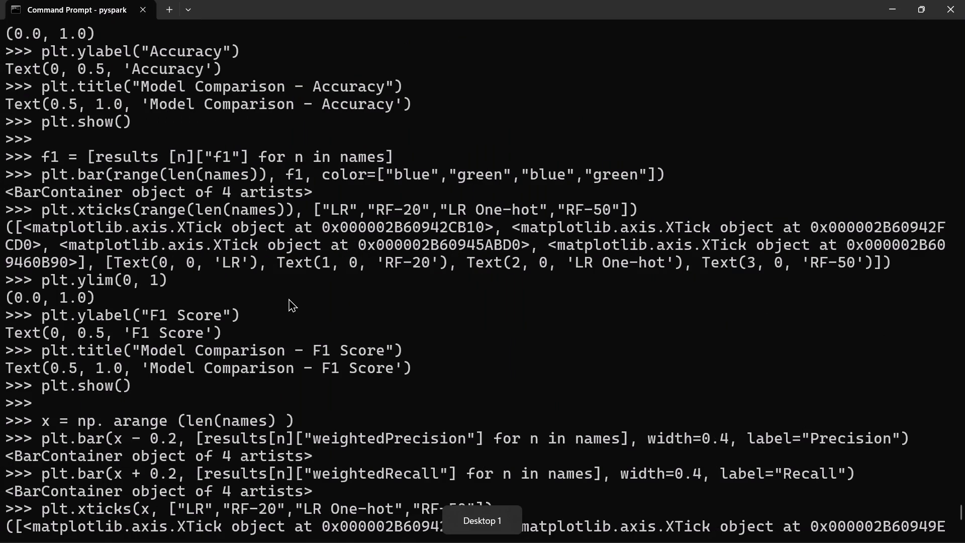
scroll(288, 298, "up", 2, "ctrl")
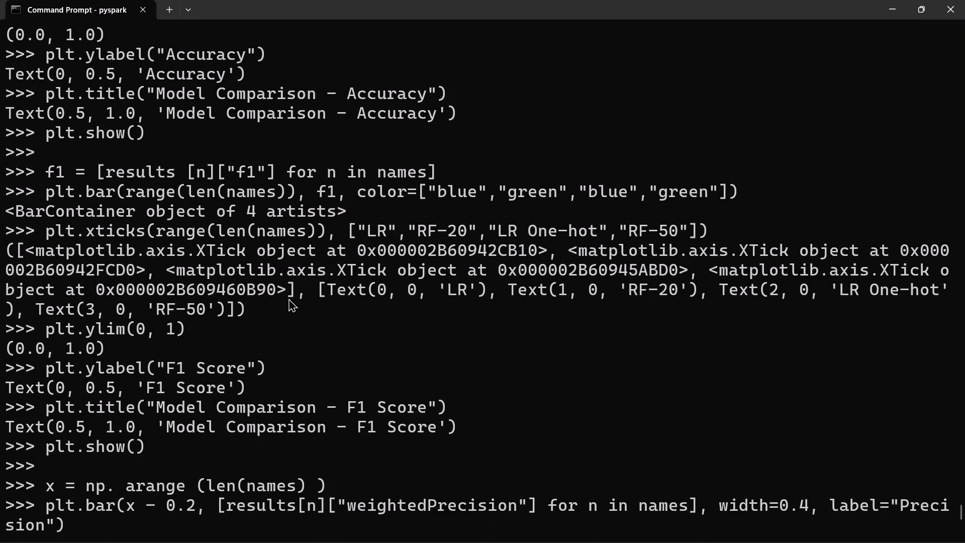
scroll(563, 255, "down", 1)
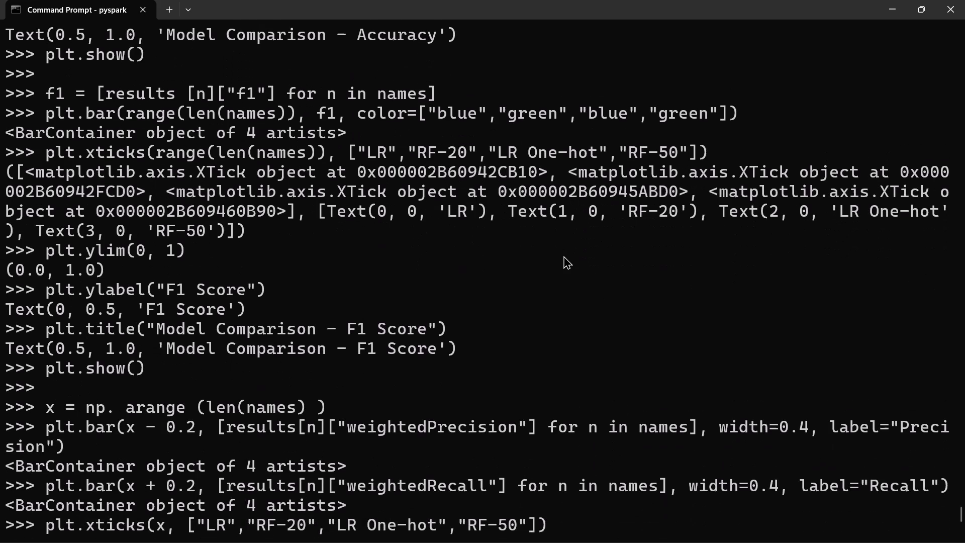
scroll(563, 255, "down", 1)
key("shift+super+s")
left_click_drag(0, 80, 871, 331)
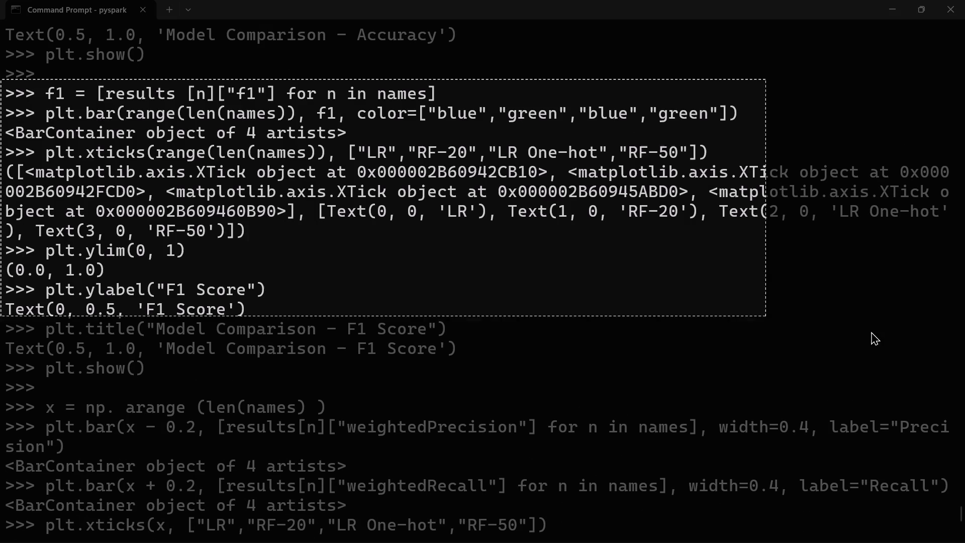
Extend the F1 Score code capture through plt.show() across the full window width and replace Screenshot 32's code image in Word with it.
left_click_drag(871, 331, 964, 400)
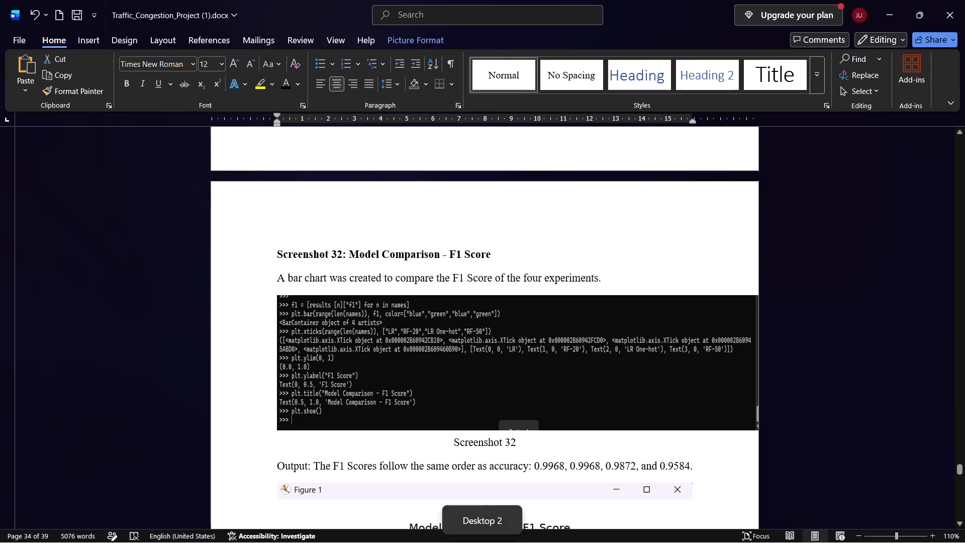
left_click(485, 353)
key("ctrl+v")
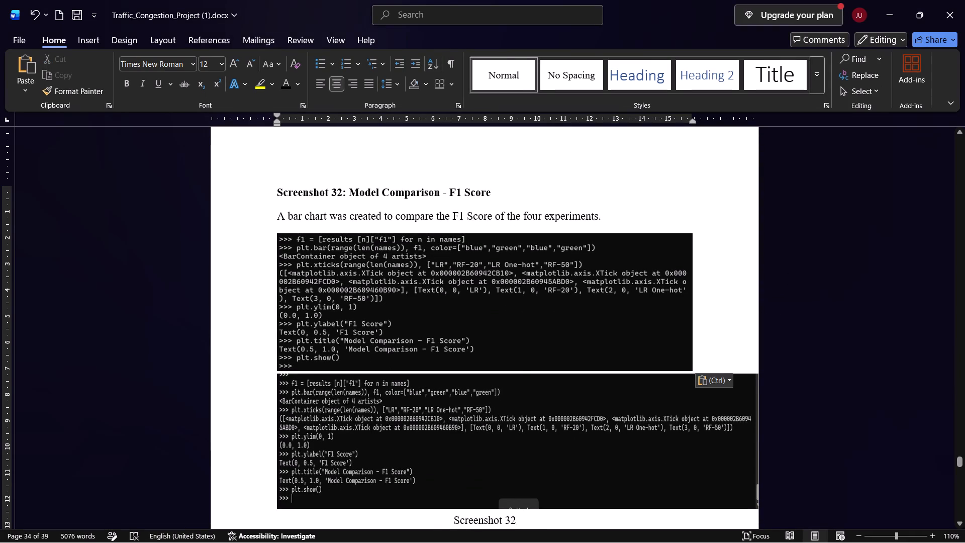
left_click(422, 447)
key("Delete")
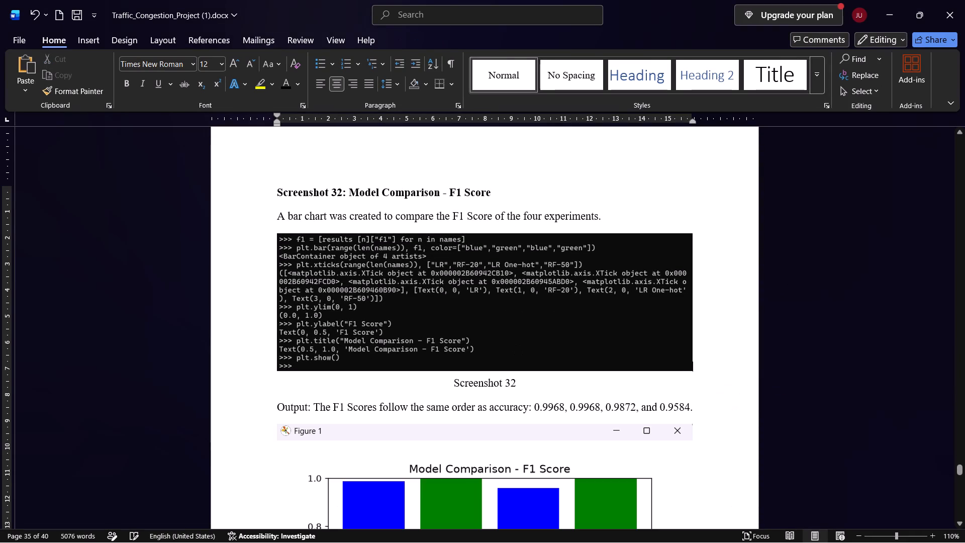
Stretch the new Screenshot 32 image slightly taller by extending its bottom edge.
left_click(457, 292)
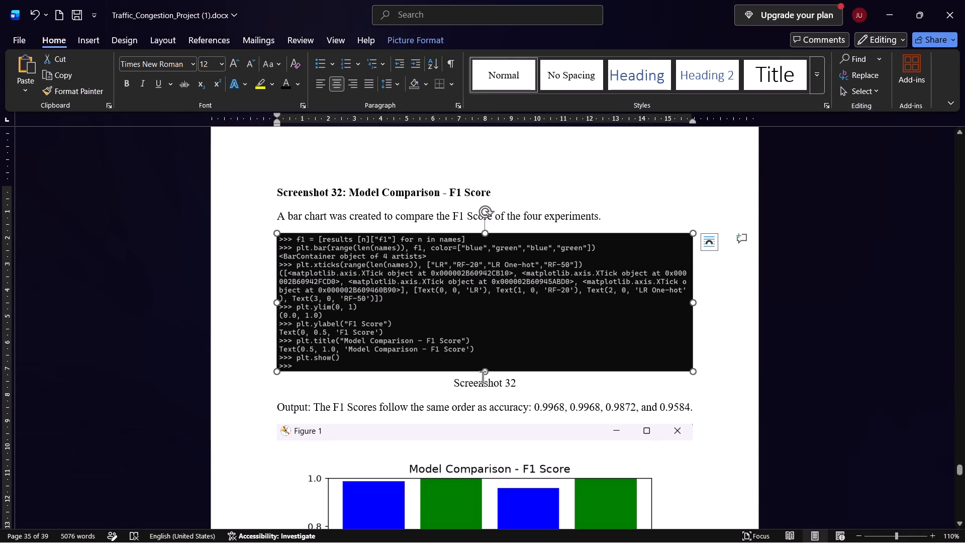
left_click_drag(488, 374, 493, 380)
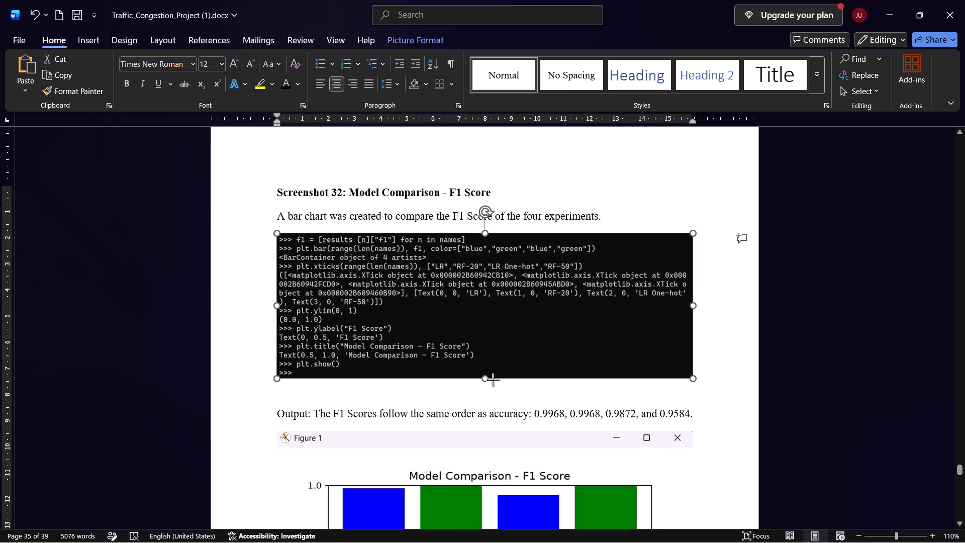
left_click_drag(493, 380, 496, 392)
Check Screenshot 31 in the report, then in the pyspark terminal capture a rectangle of the accuracy plotting code, from the names line through plt.show().
scroll(413, 311, "up", 10)
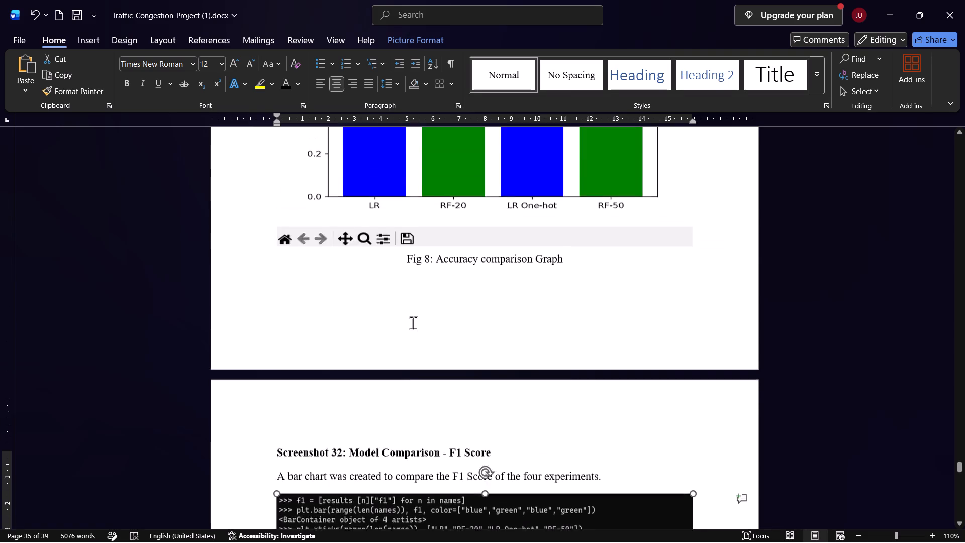
scroll(413, 323, "up", 14)
left_click(447, 318)
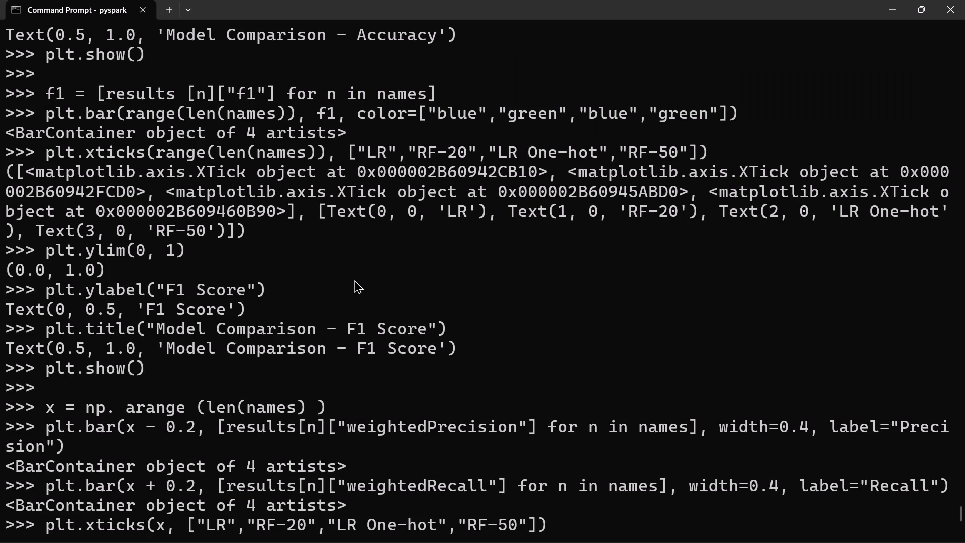
scroll(354, 280, "up", 2)
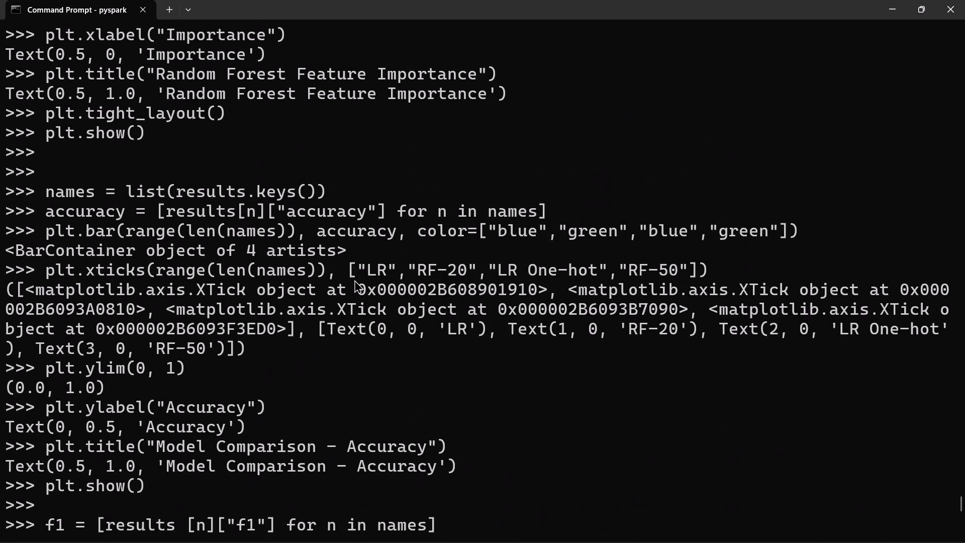
key("shift+super+s")
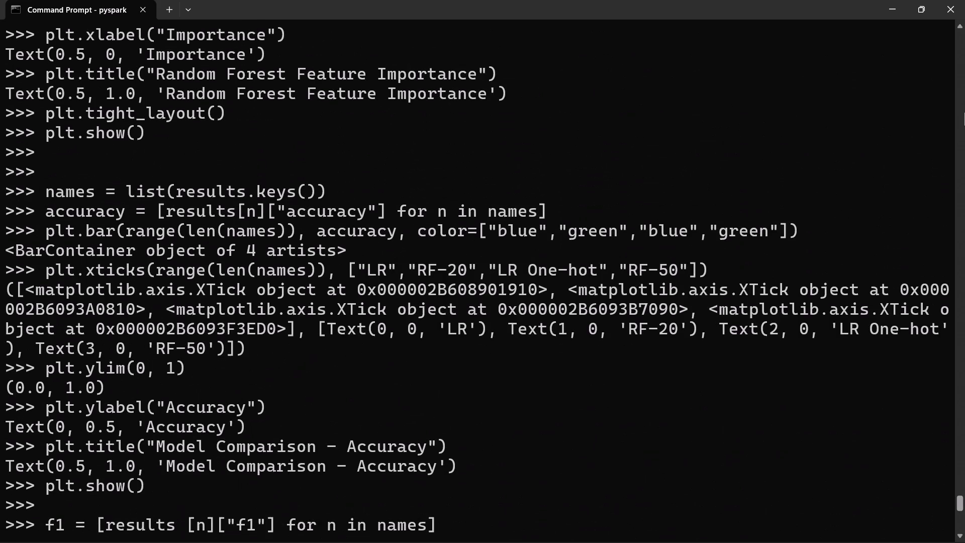
left_click_drag(0, 180, 964, 508)
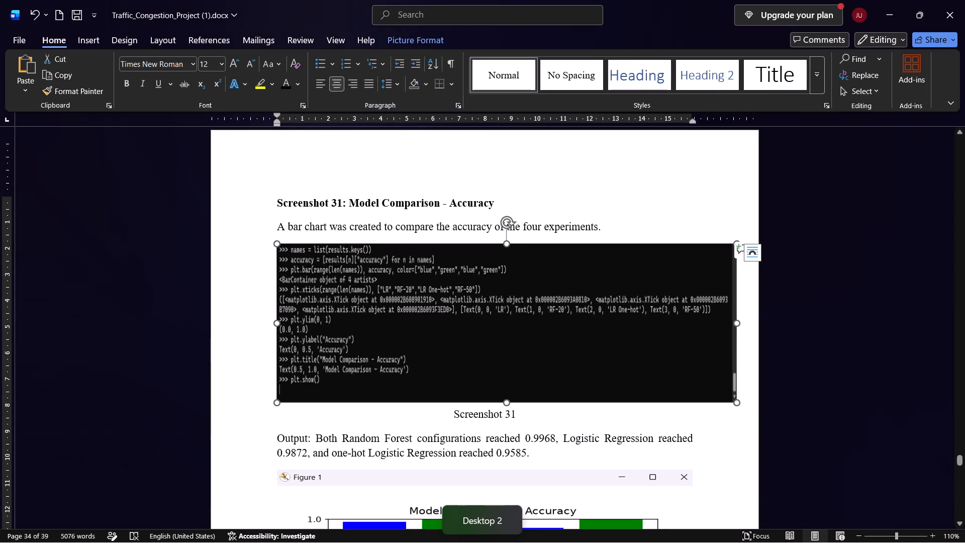
In the Word report, replace Screenshot 31's old code image with the new capture and stretch it taller from its bottom edge.
left_click(518, 355)
key("ctrl+v")
left_click(465, 439)
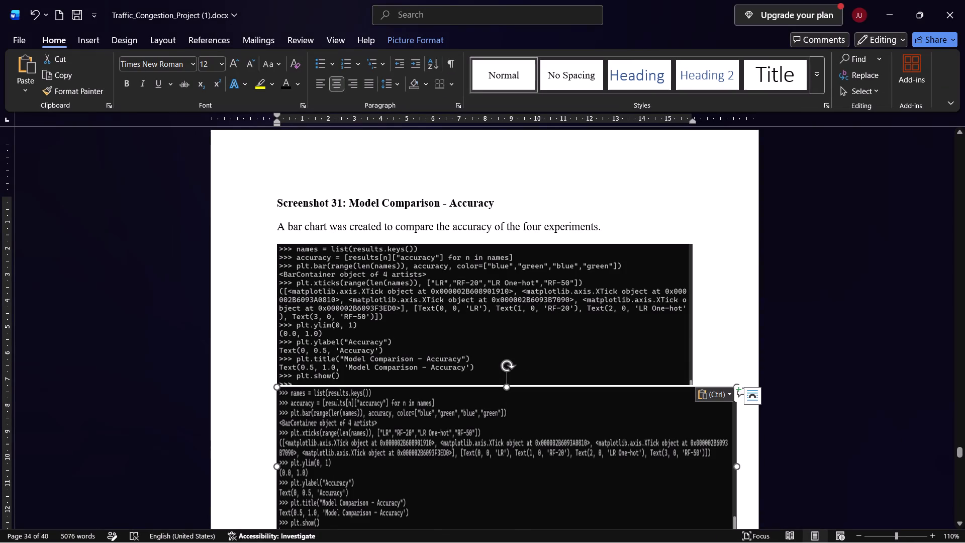
key("shift+super+s")
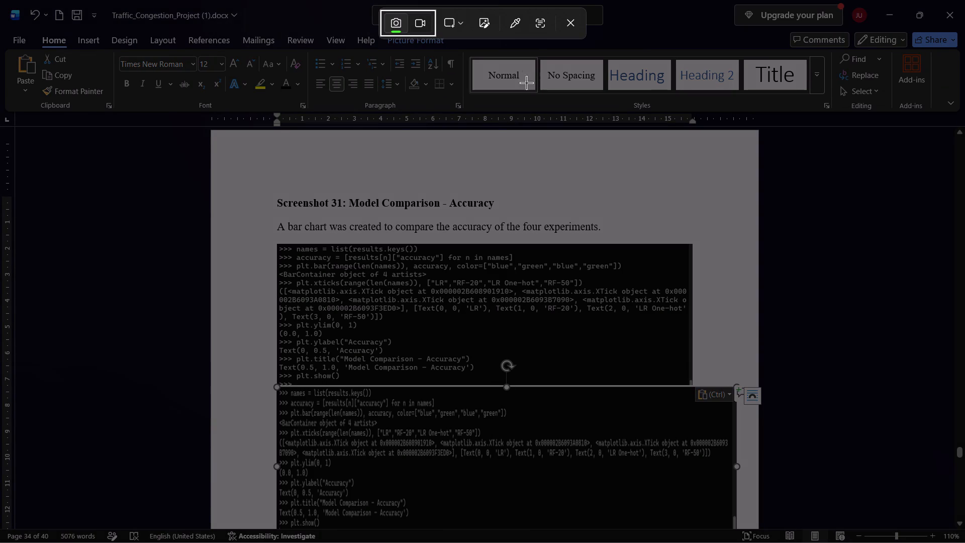
left_click(575, 17)
key("Delete")
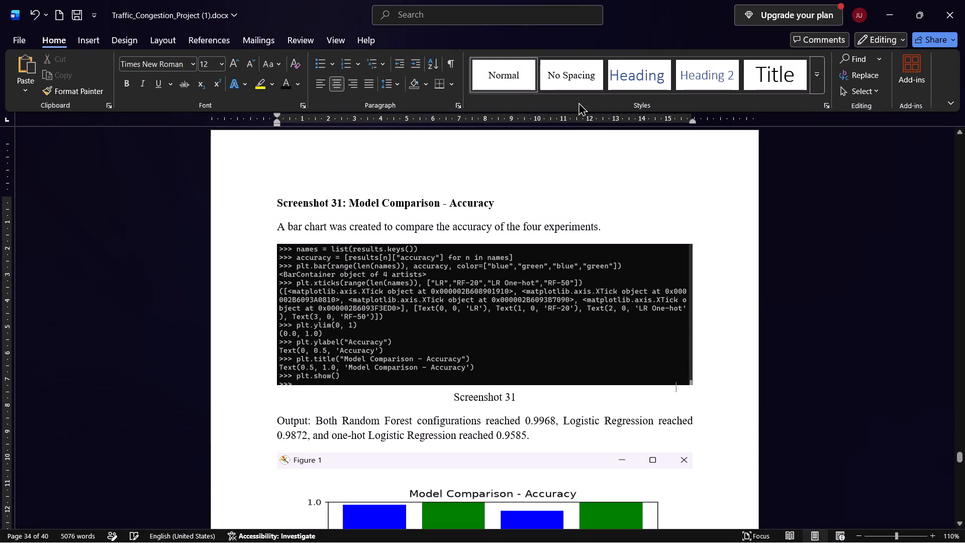
left_click(499, 357)
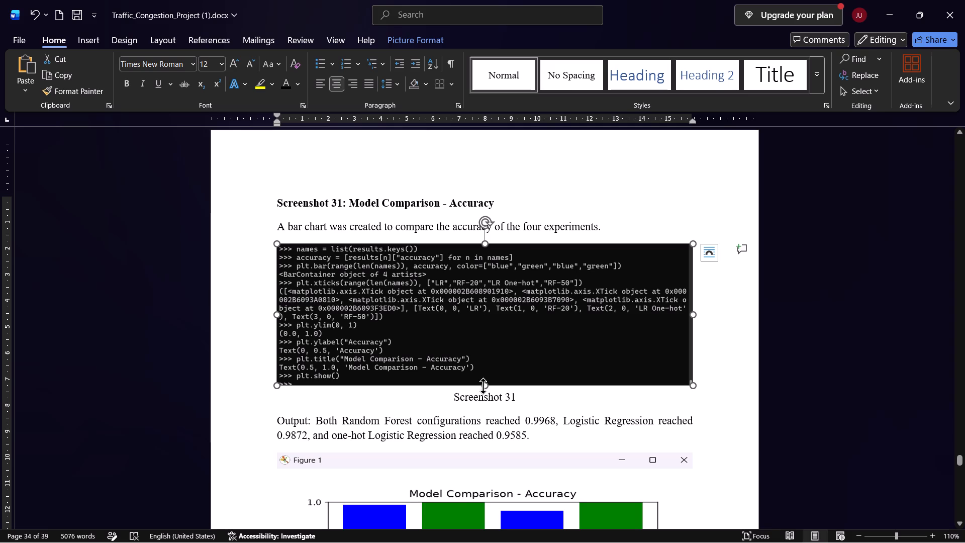
left_click_drag(483, 386, 485, 416)
Check Screenshots 30 and 29 in the report, then take a full-screen capture of the confusion matrix heatmap code in the pyspark terminal.
scroll(484, 311, "up", 8)
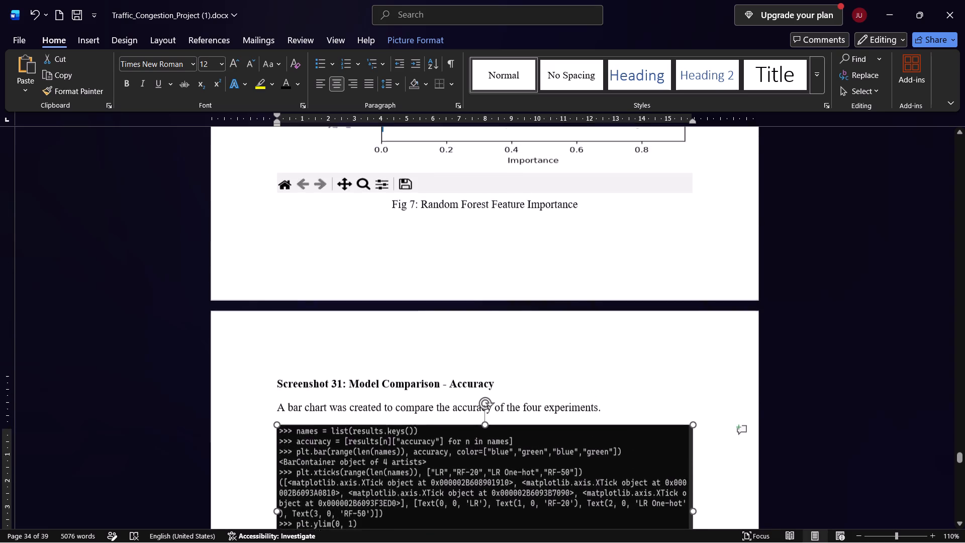
scroll(483, 311, "up", 17)
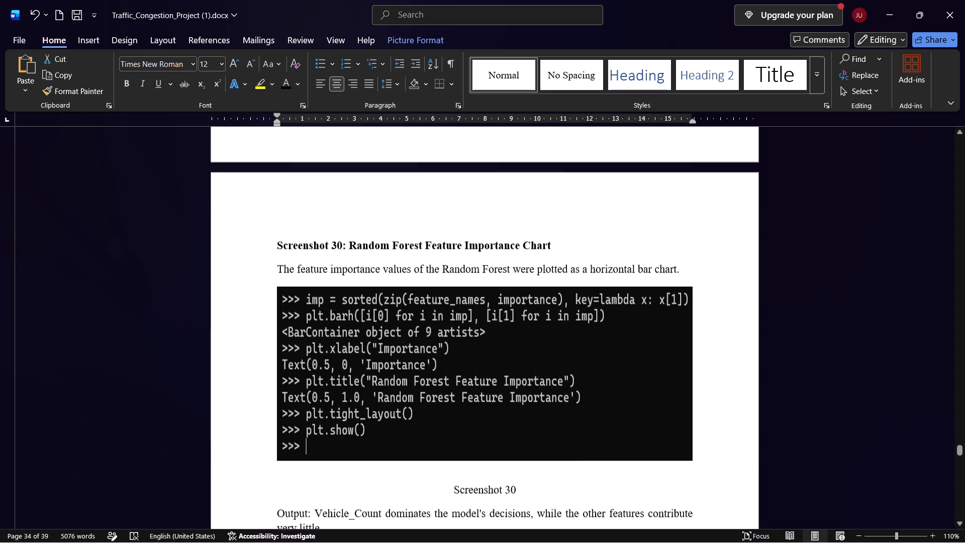
scroll(430, 351, "up", 16)
scroll(434, 347, "up", 5)
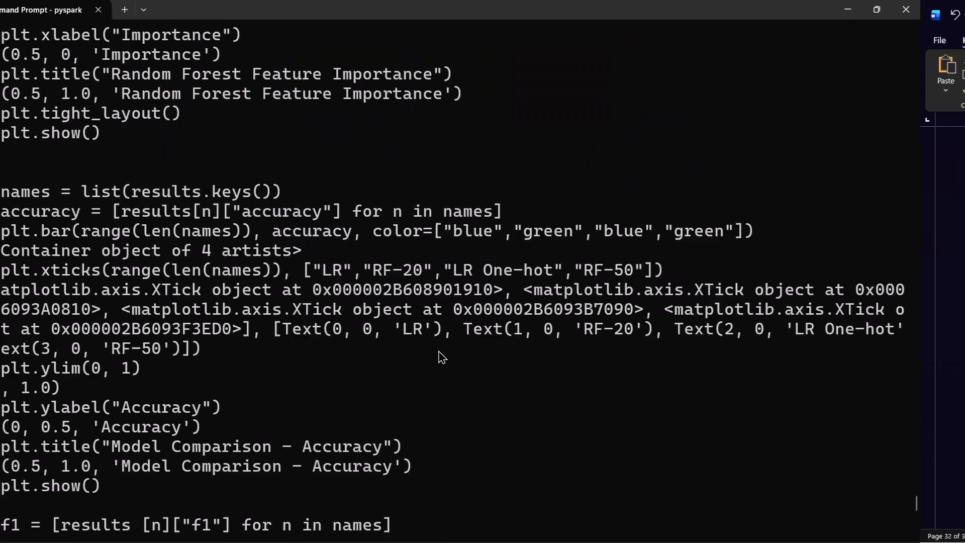
scroll(410, 296, "up", 2)
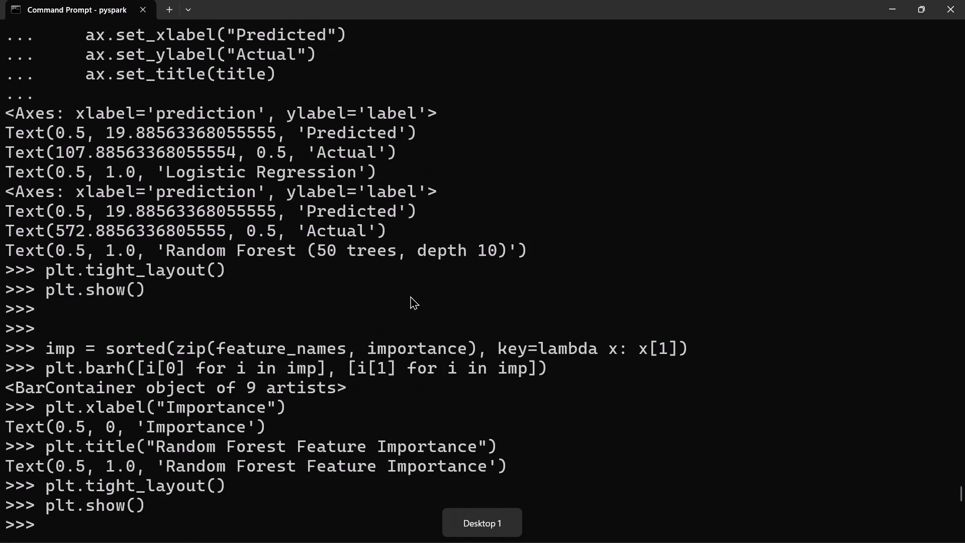
scroll(410, 296, "up", 2)
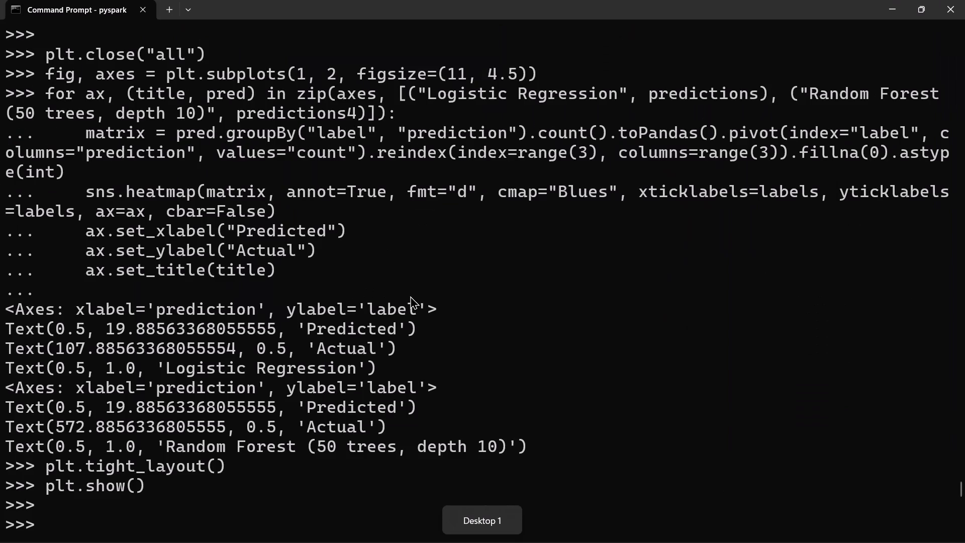
key("shift+super+s")
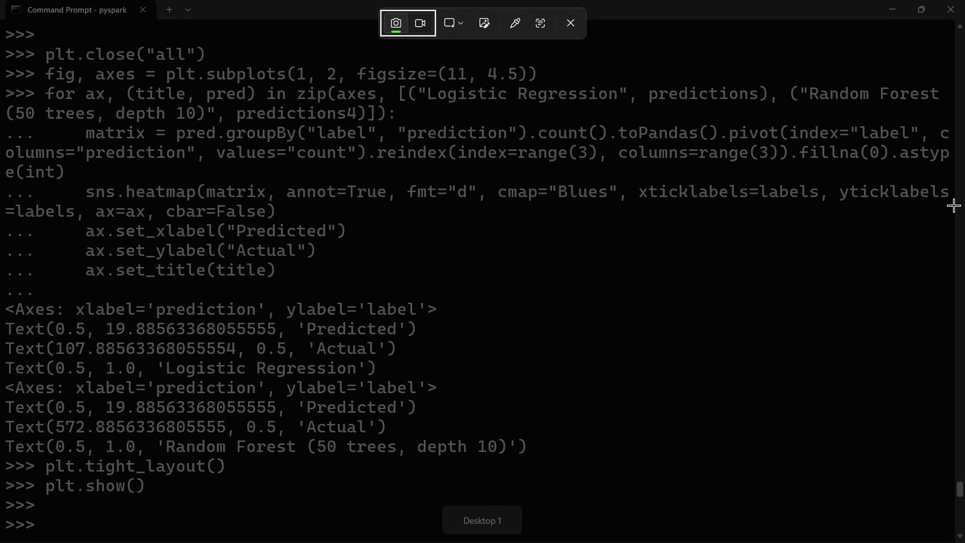
left_click(459, 22)
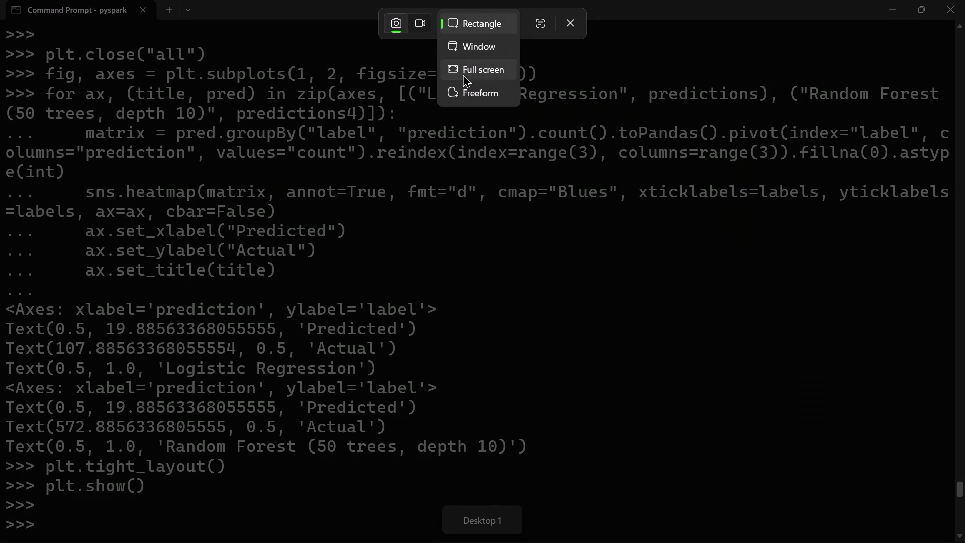
left_click(463, 74)
In the Word report, replace Screenshot 29's old code image with the new capture and stretch it slightly taller from its bottom edge.
left_click(461, 311)
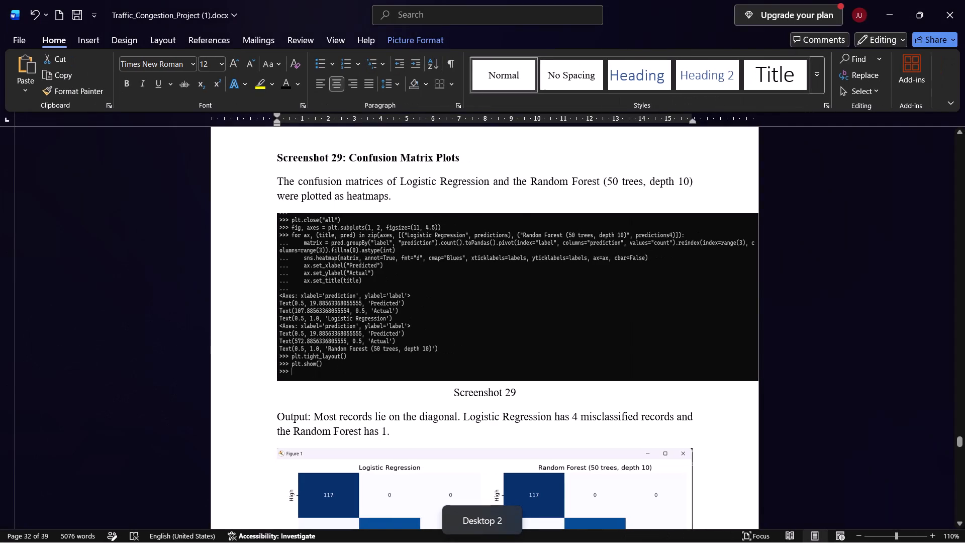
key("ctrl+v")
left_click(427, 414)
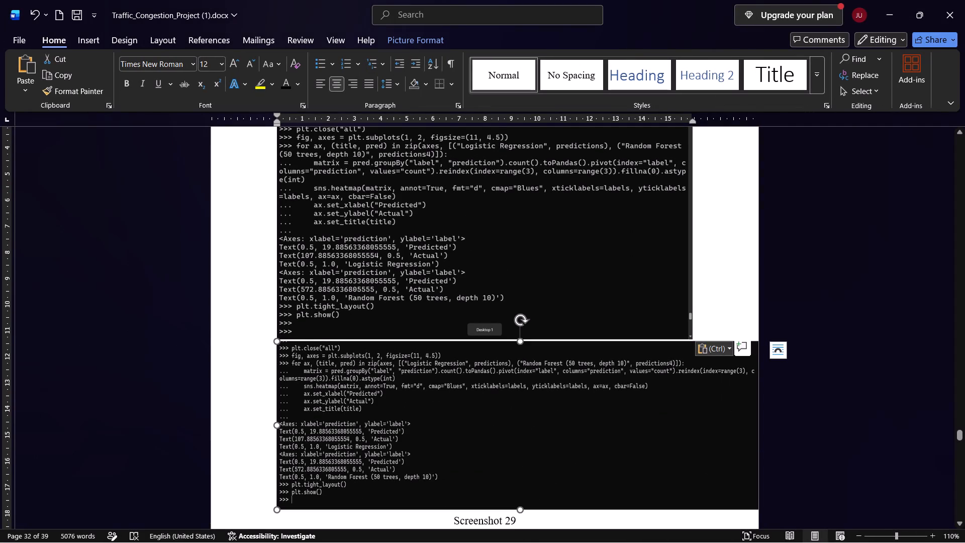
key("Delete")
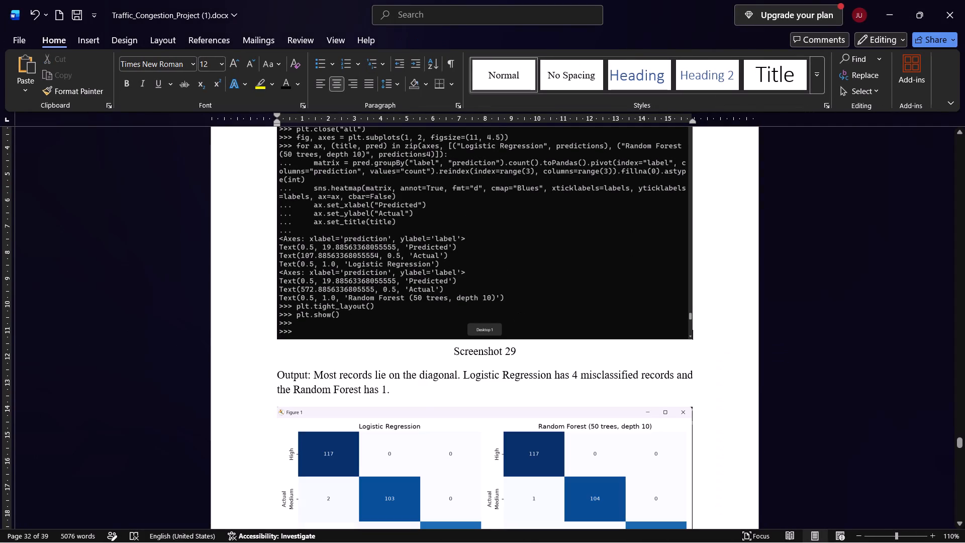
scroll(427, 255, "up", 2)
left_click(484, 347)
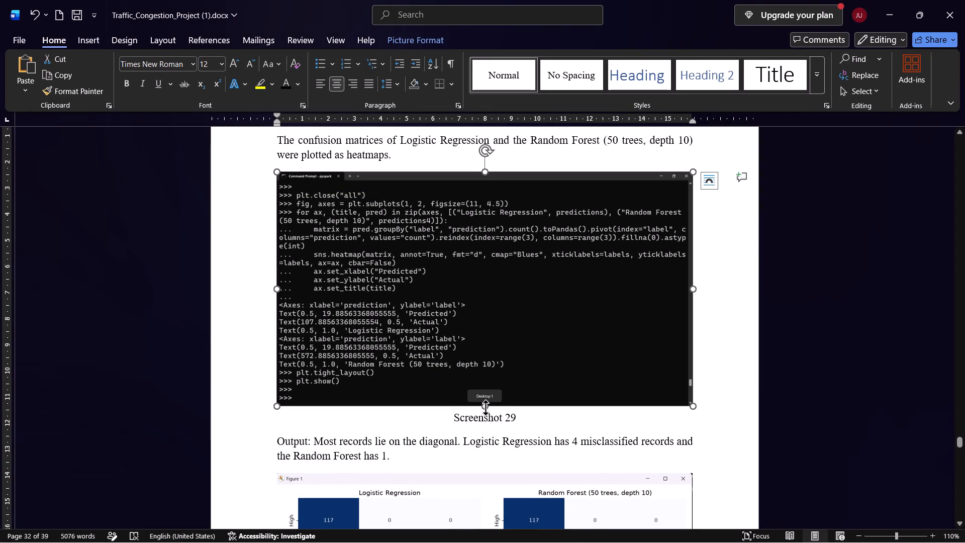
left_click_drag(486, 407, 490, 422)
Review the earlier code screenshots in the report, going back from Screenshot 28 to Screenshot 1 in section 9.
scroll(491, 340, "up", 15)
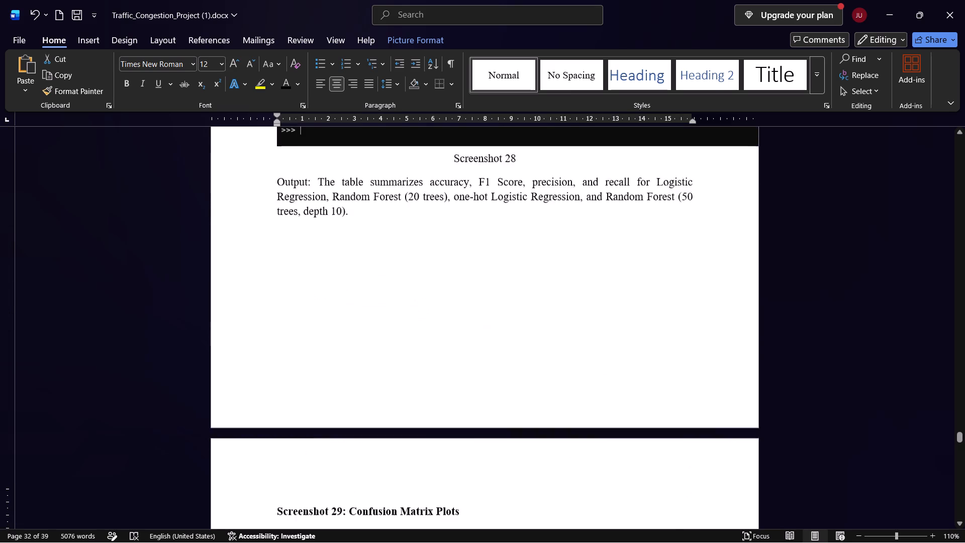
scroll(492, 350, "up", 9)
scroll(492, 355, "up", 20)
scroll(492, 355, "up", 7)
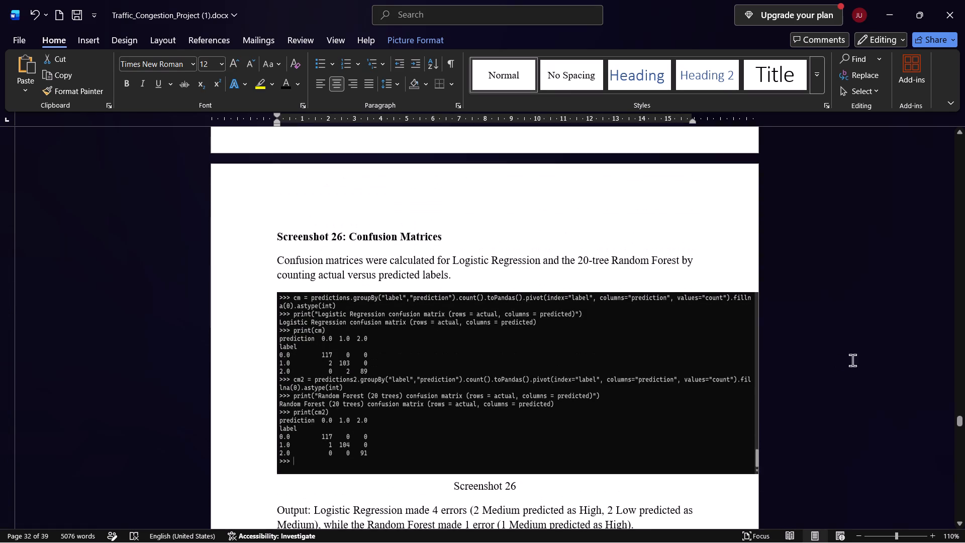
left_click_drag(964, 425, 960, 308)
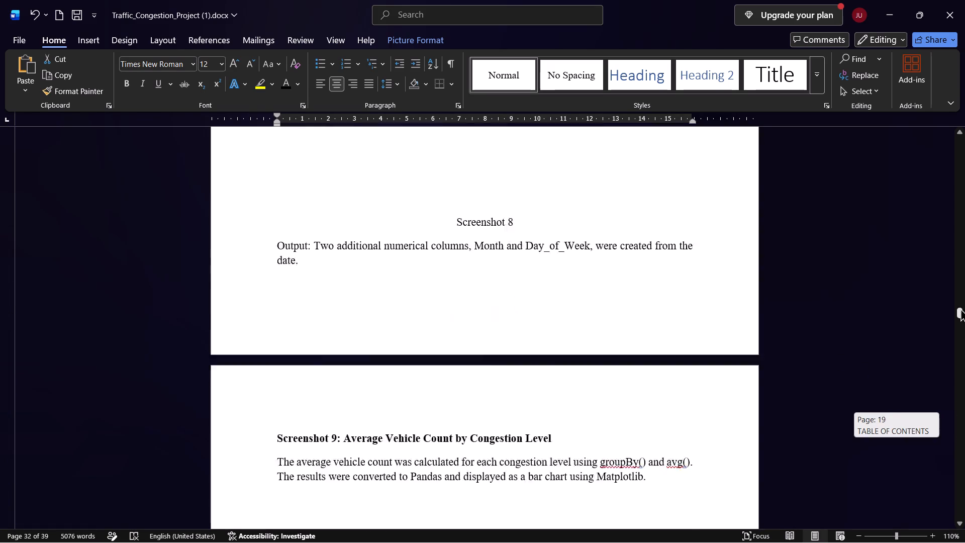
left_click_drag(960, 308, 963, 285)
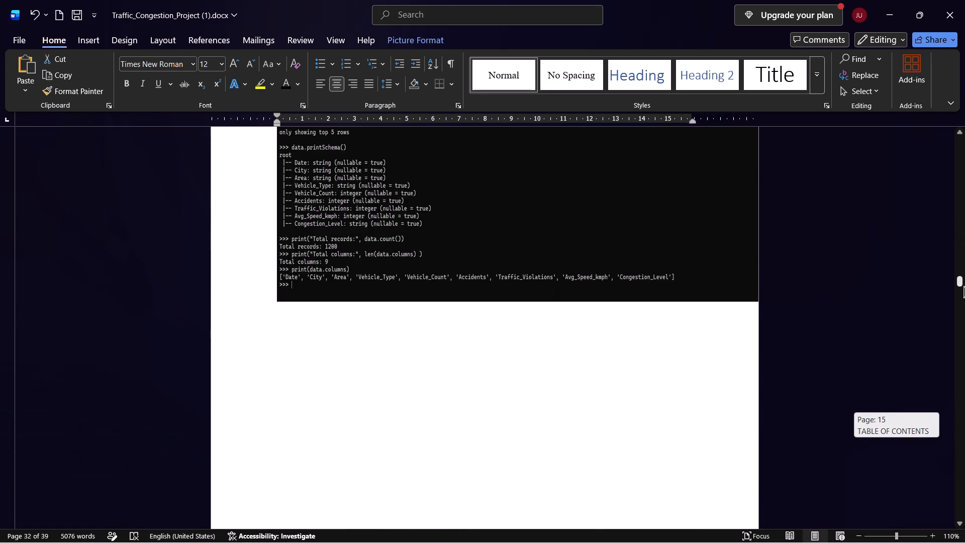
left_click_drag(963, 285, 962, 282)
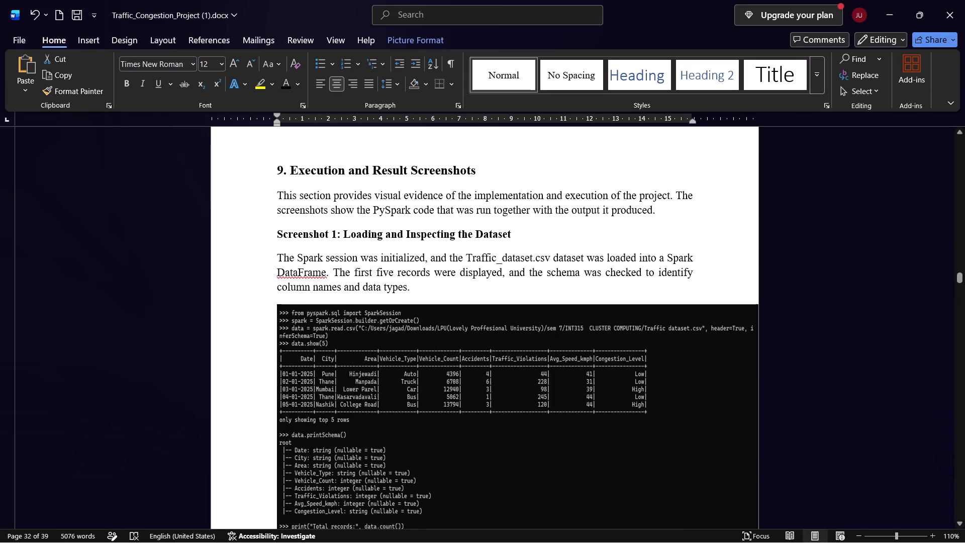
In the pyspark terminal, take a full-screen capture of the dataset loading commands from the SparkSession import through the print(data.columns) output.
scroll(429, 263, "up", 5)
scroll(429, 263, "down", 6, "ctrl")
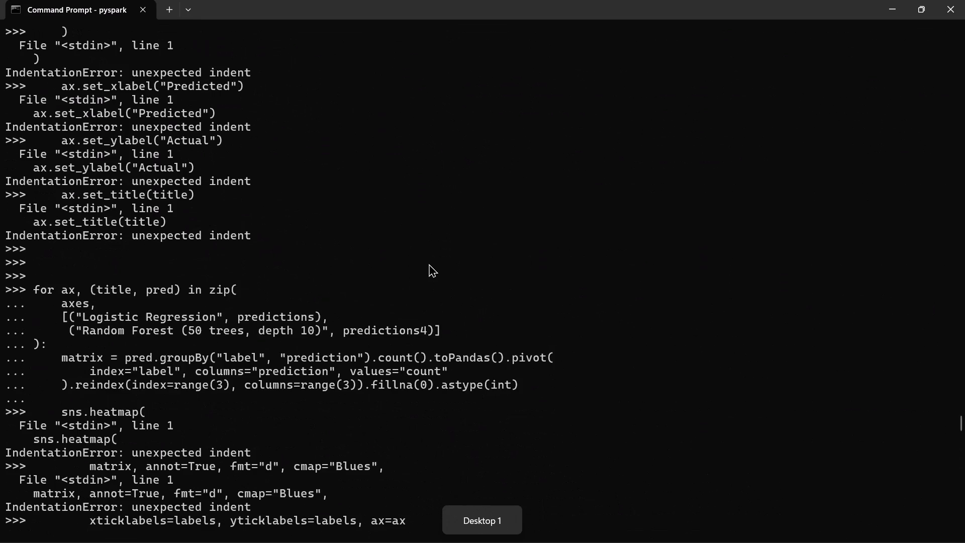
scroll(429, 263, "down", 1, "ctrl")
scroll(429, 263, "up", 20)
scroll(429, 263, "up", 2)
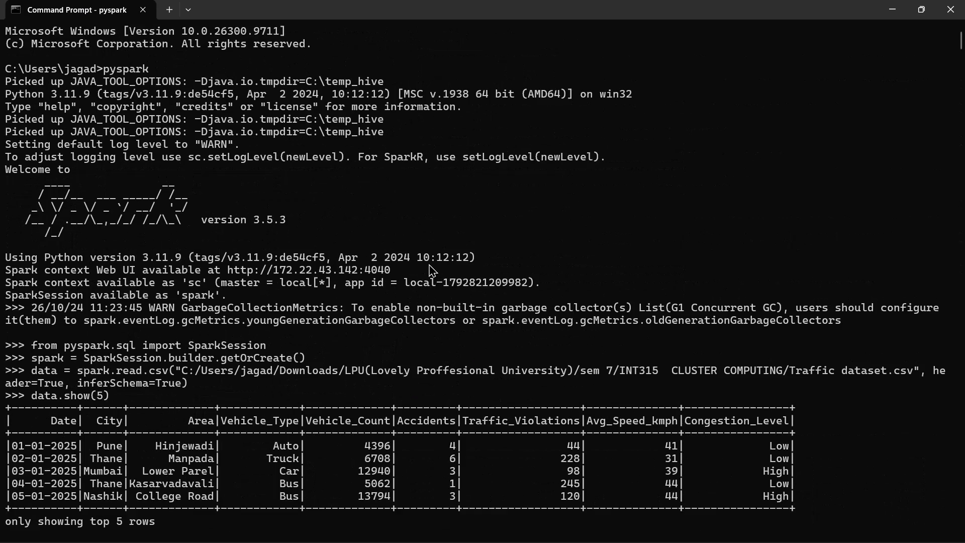
scroll(457, 283, "down", 2)
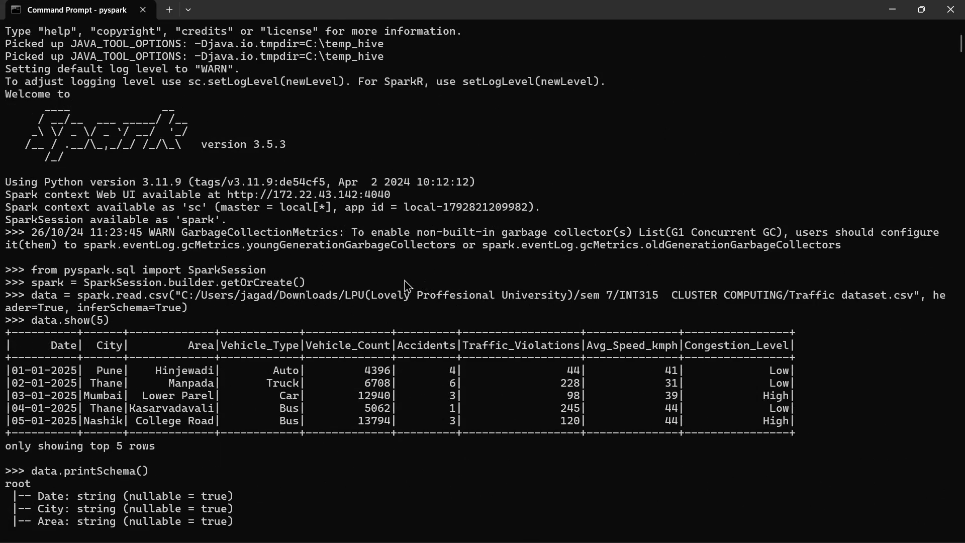
scroll(404, 279, "down", 2)
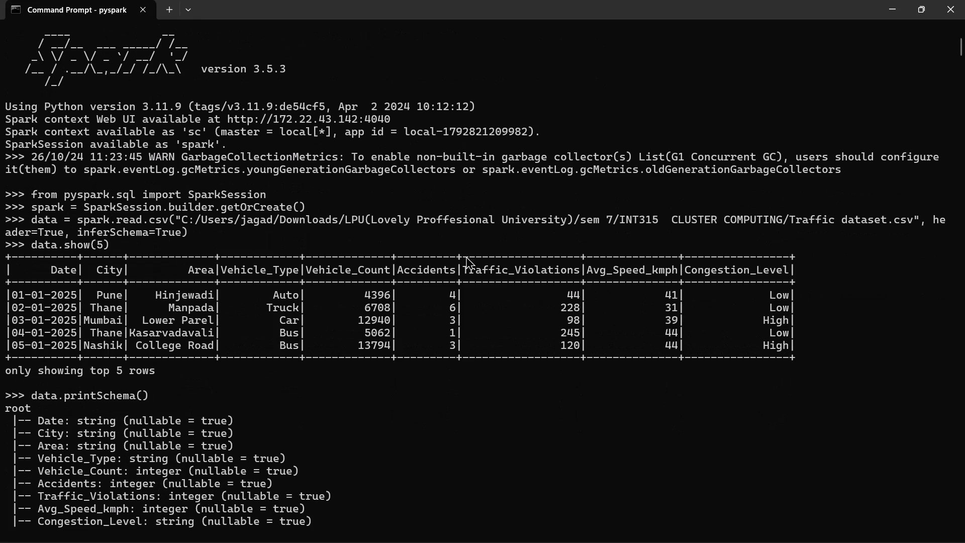
scroll(404, 326, "down", 1)
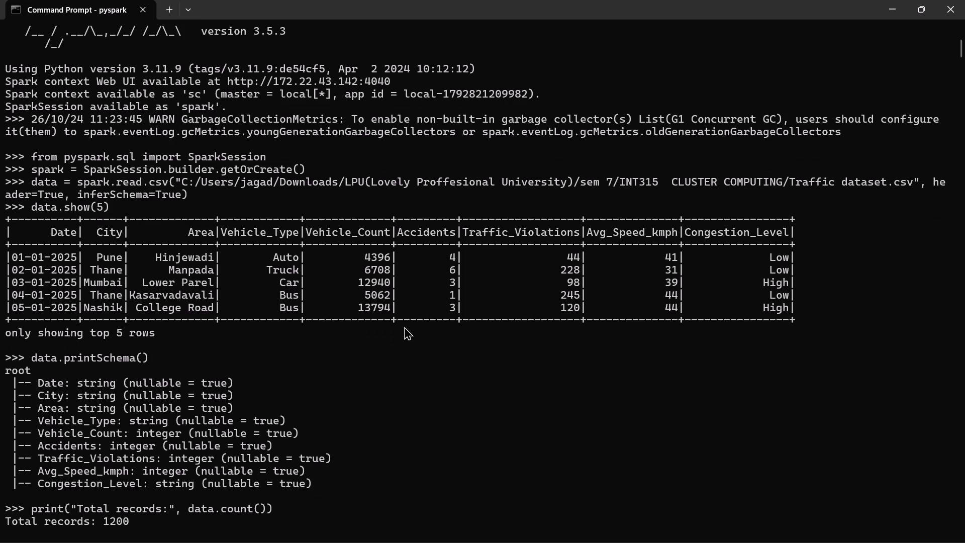
scroll(406, 331, "down", 2)
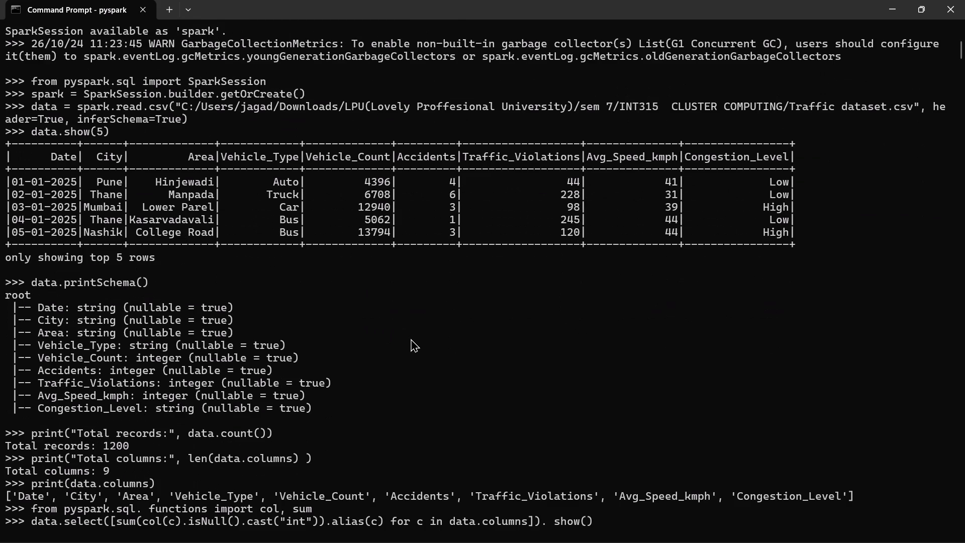
scroll(412, 341, "down", 2)
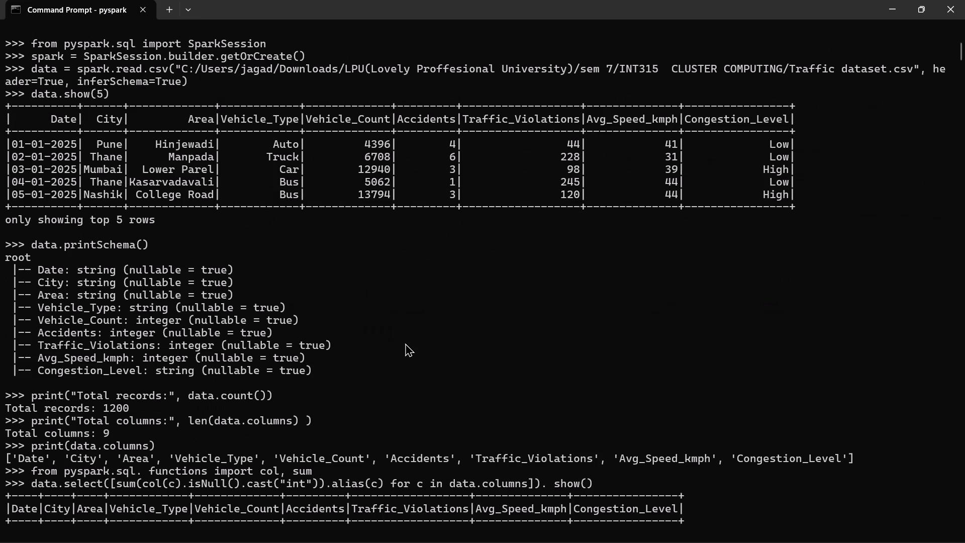
scroll(439, 301, "down", 1)
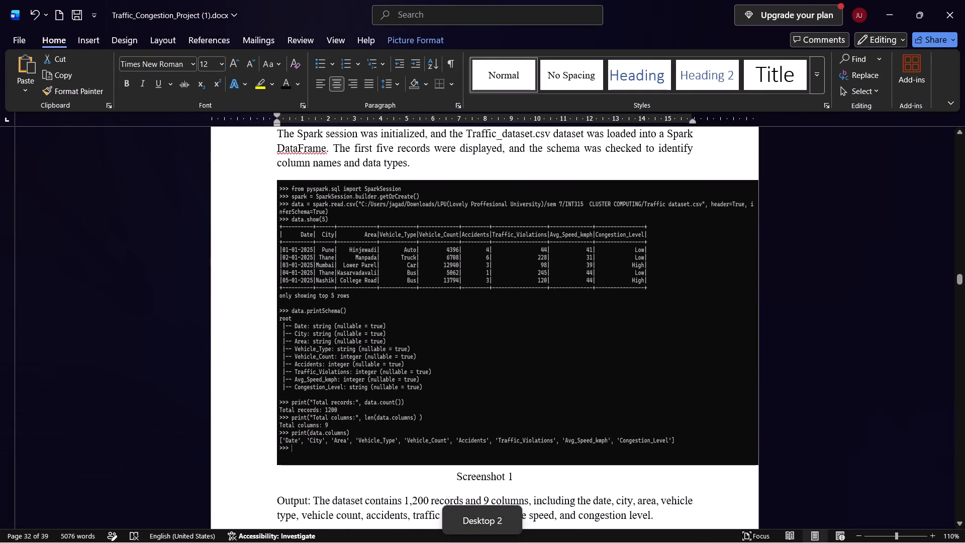
scroll(301, 357, "up", 1)
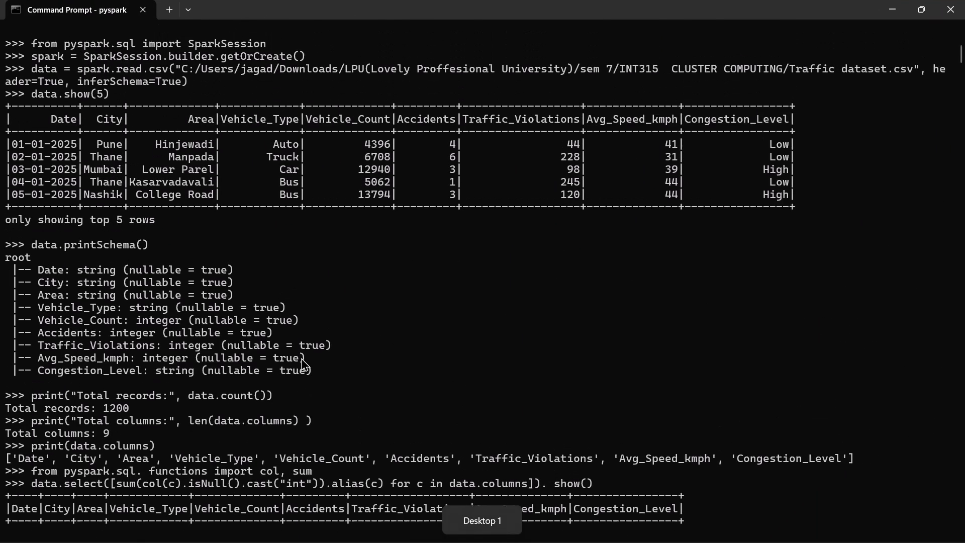
scroll(301, 357, "up", 1)
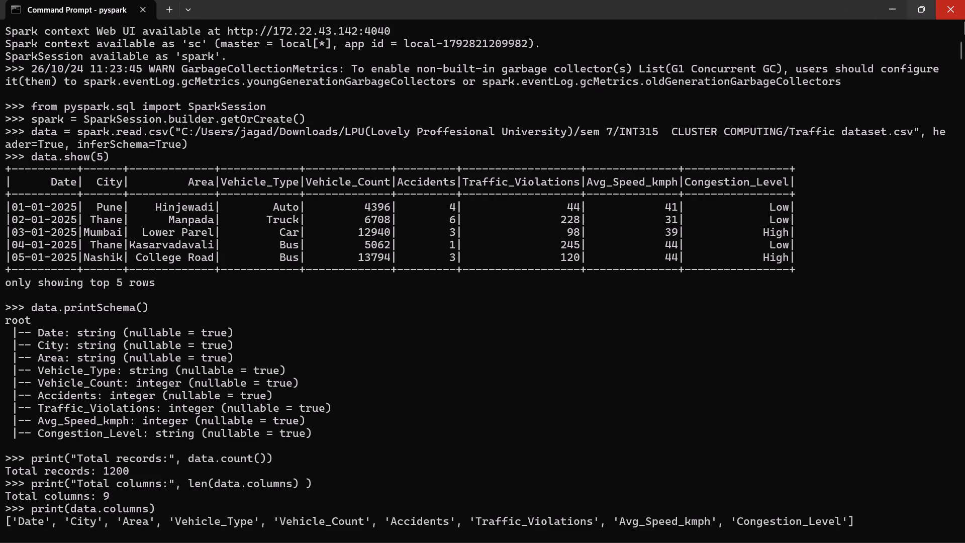
key("shift+super+s")
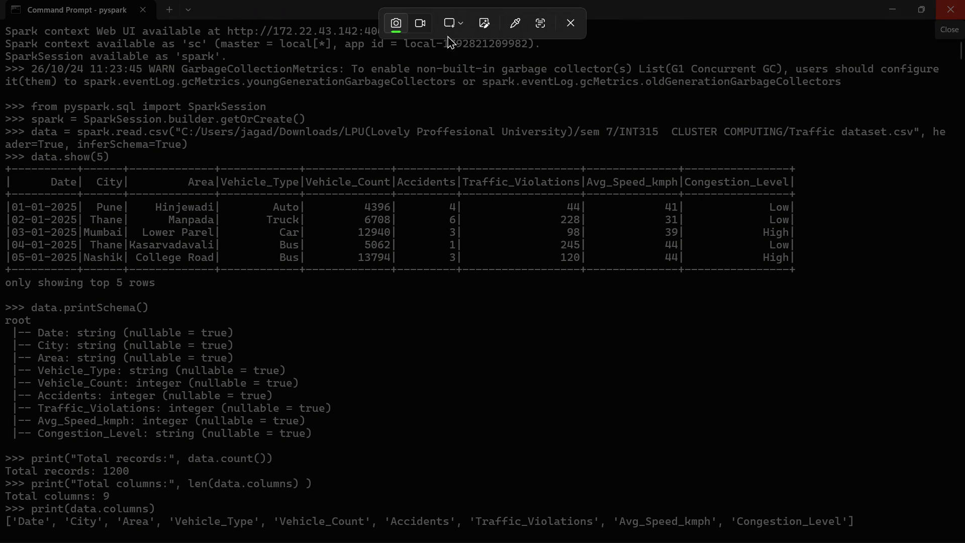
left_click(459, 21)
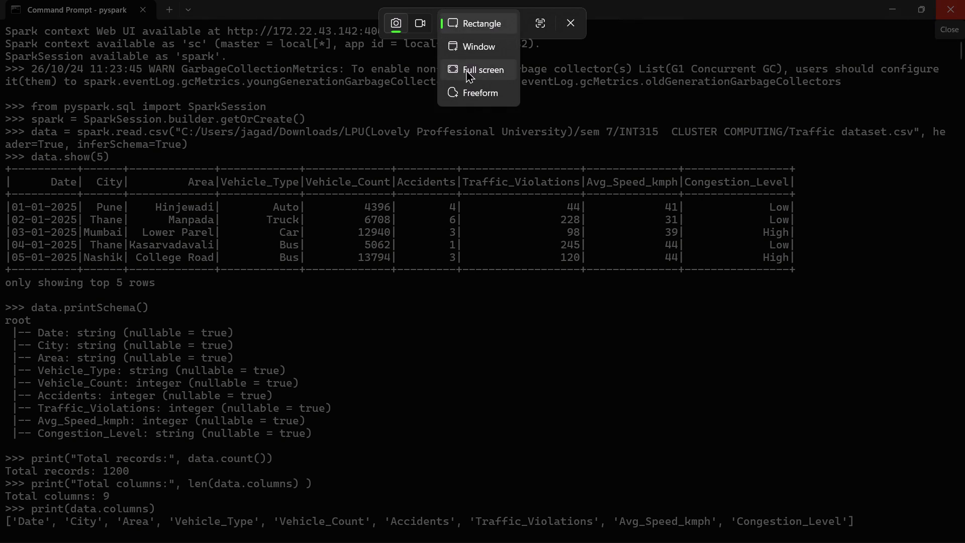
left_click(466, 69)
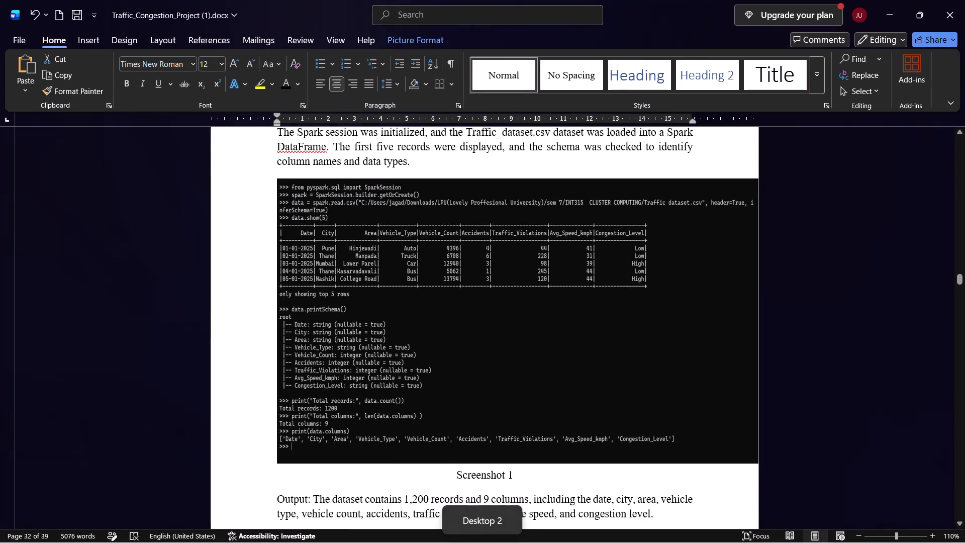
In the Word report, paste the new capture at Screenshot 1 and delete the old code image there.
left_click(408, 279)
key("ctrl+v")
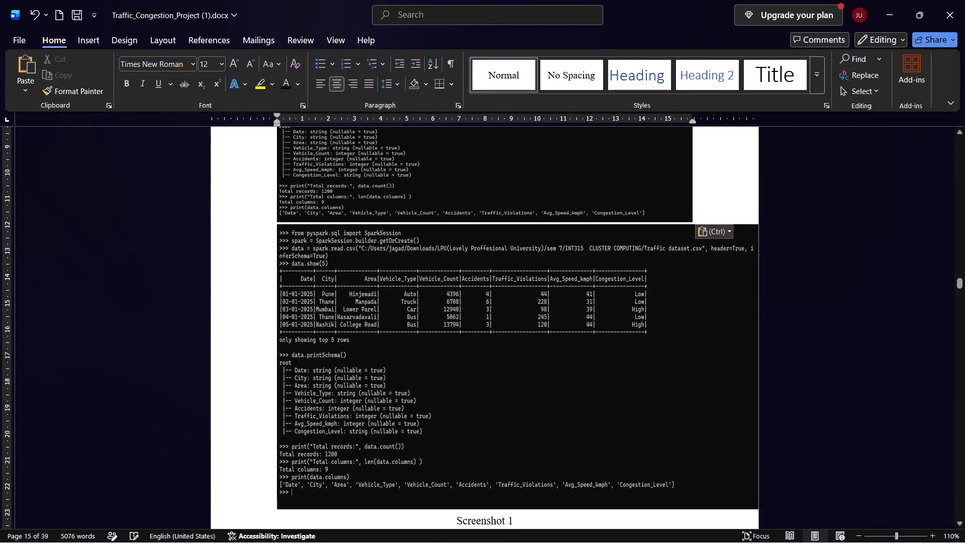
scroll(408, 279, "up", 1)
left_click(382, 391)
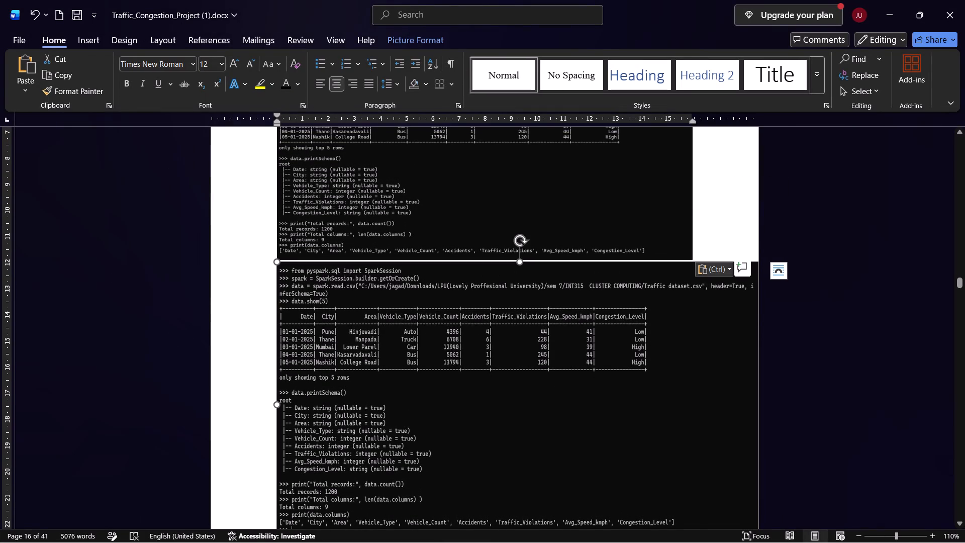
key("Delete")
scroll(382, 391, "up", 2)
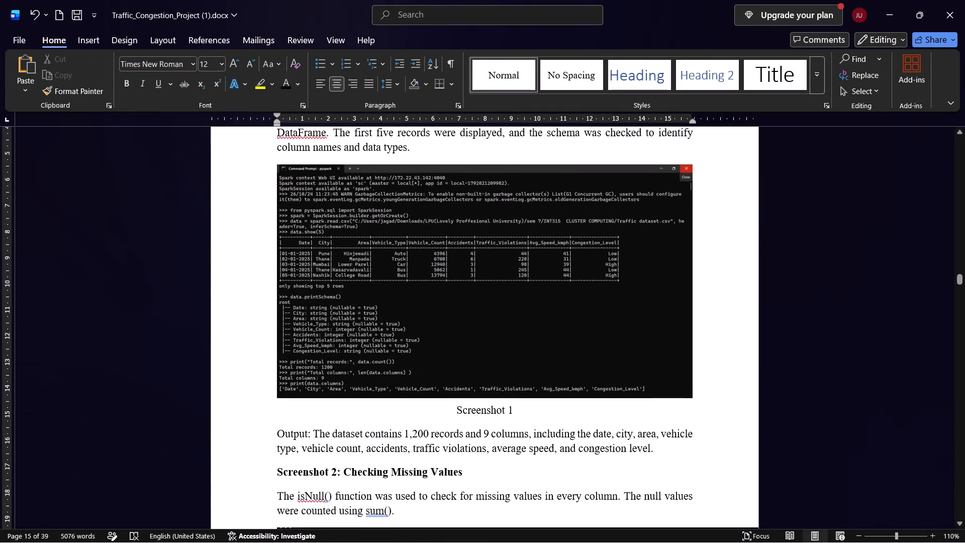
Stretch the new Screenshot 1 image taller from its bottom edge and widen it almost to the page's right edge.
left_click(466, 298)
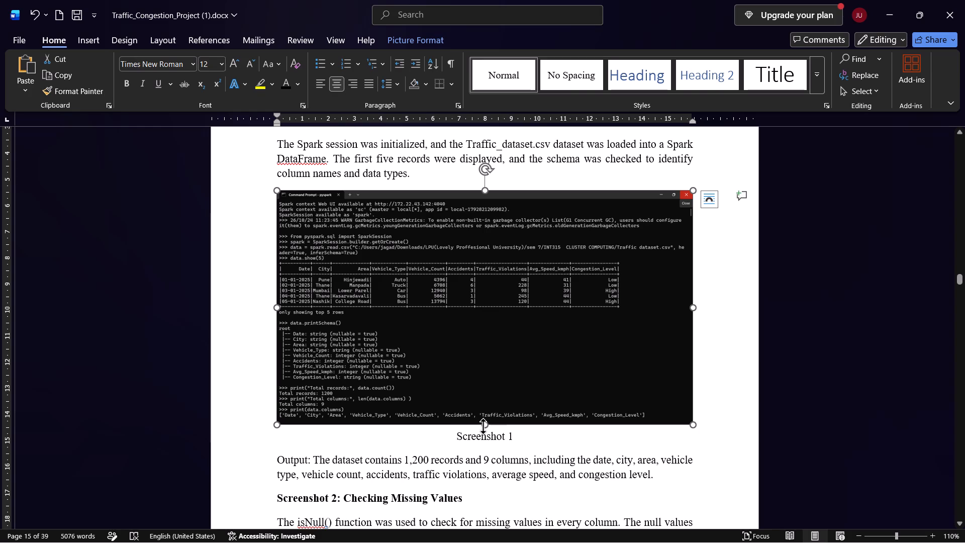
left_click_drag(484, 426, 488, 473)
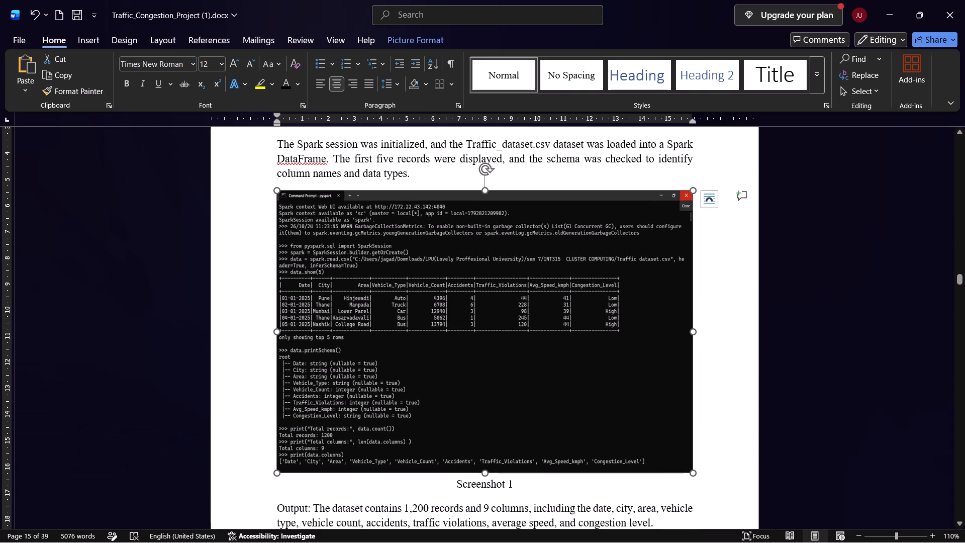
right_click_drag(696, 331, 721, 333)
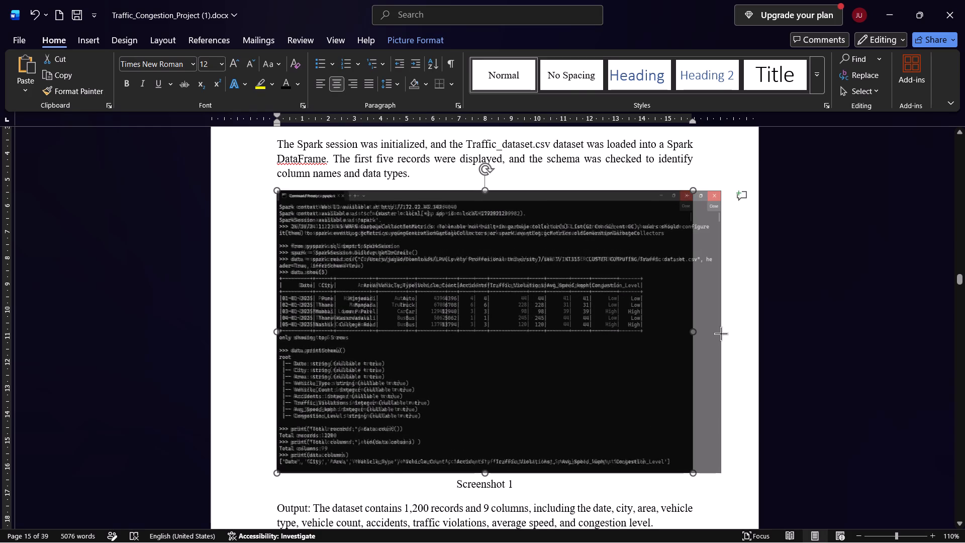
right_click_drag(721, 333, 754, 337)
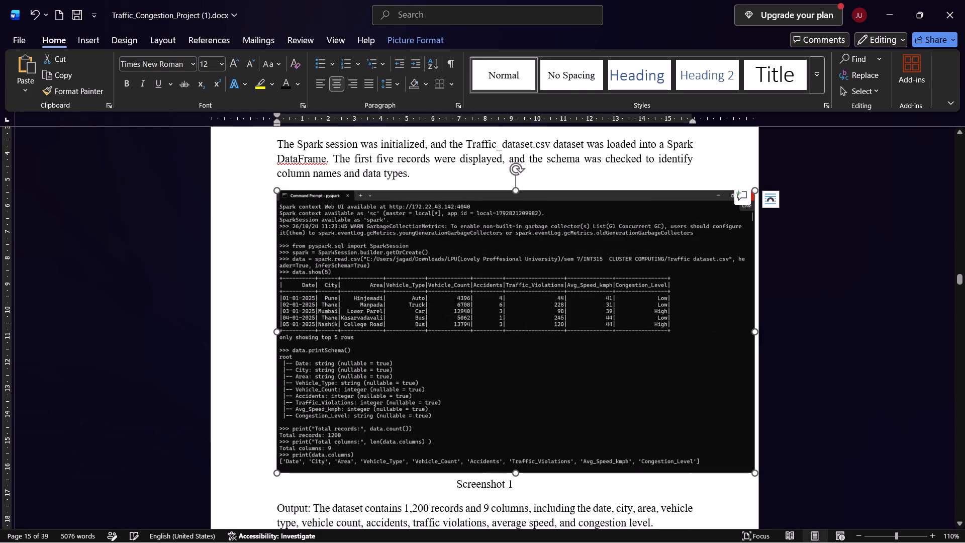
left_click_drag(278, 332, 277, 333)
left_click_drag(277, 333, 273, 334)
left_click(249, 362)
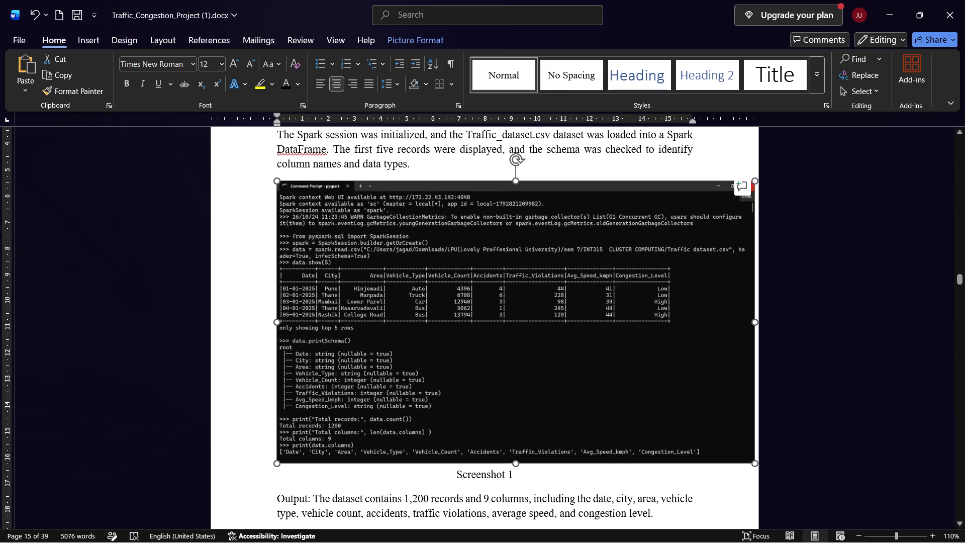
left_click(232, 359)
scroll(250, 346, "down", 4)
scroll(250, 346, "up", 1)
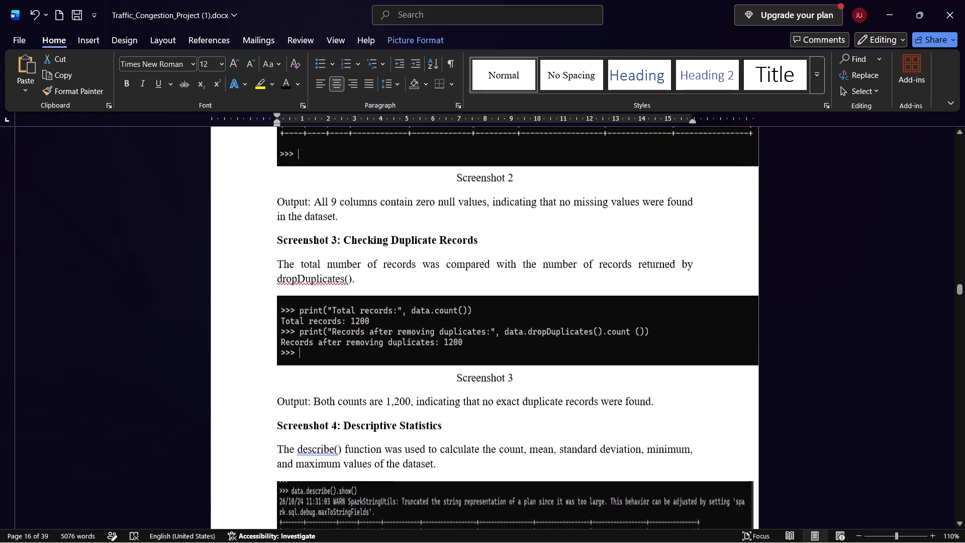
scroll(250, 346, "up", 1)
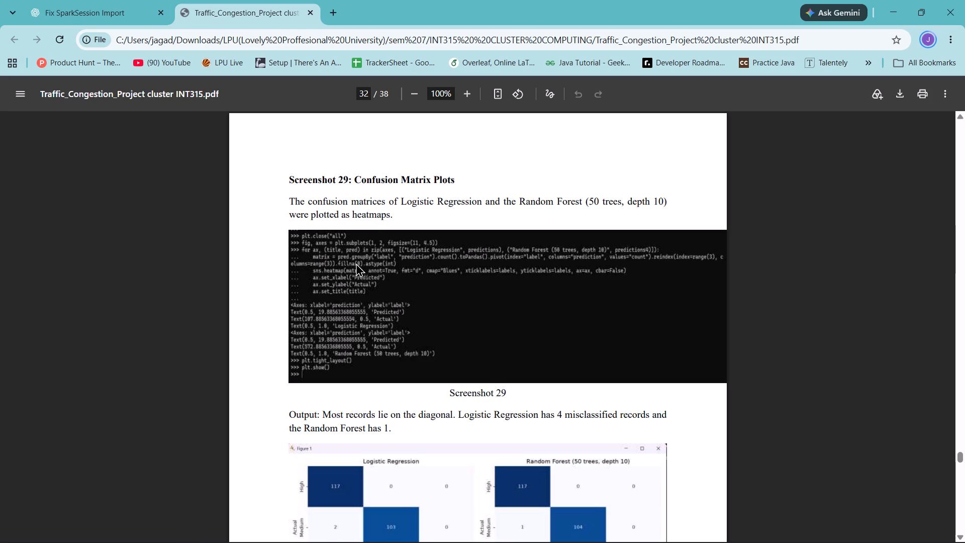
scroll(356, 263, "down", 3)
scroll(356, 263, "up", 7)
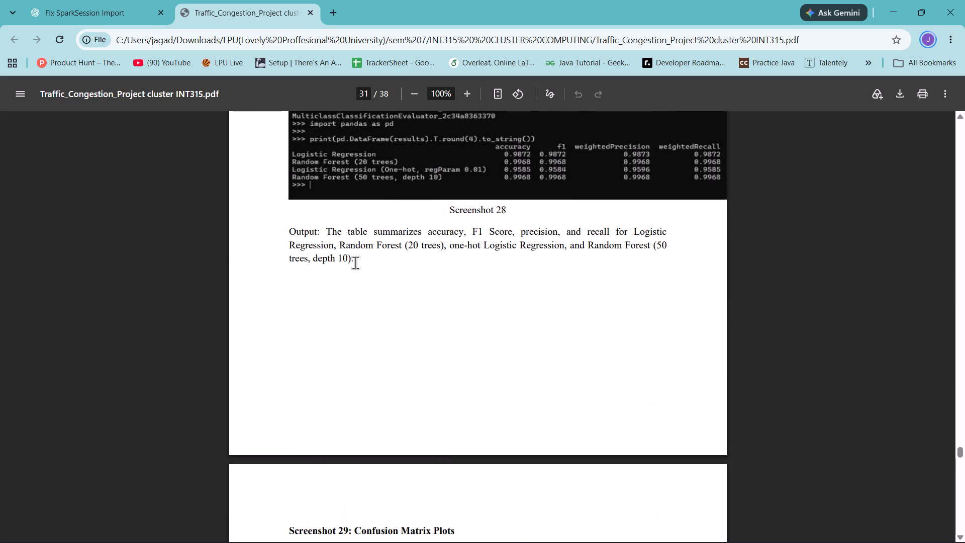
scroll(442, 230, "up", 4)
scroll(505, 260, "up", 20)
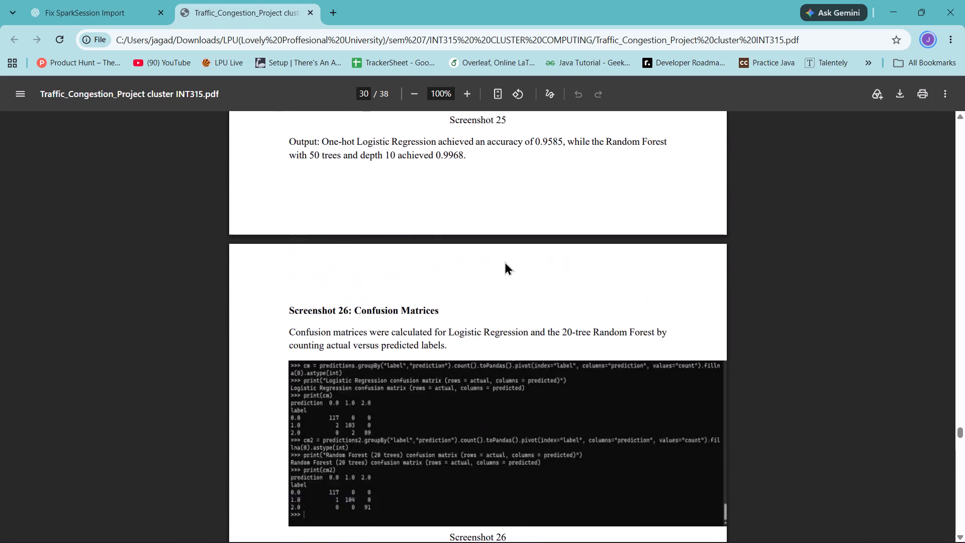
scroll(505, 261, "up", 1)
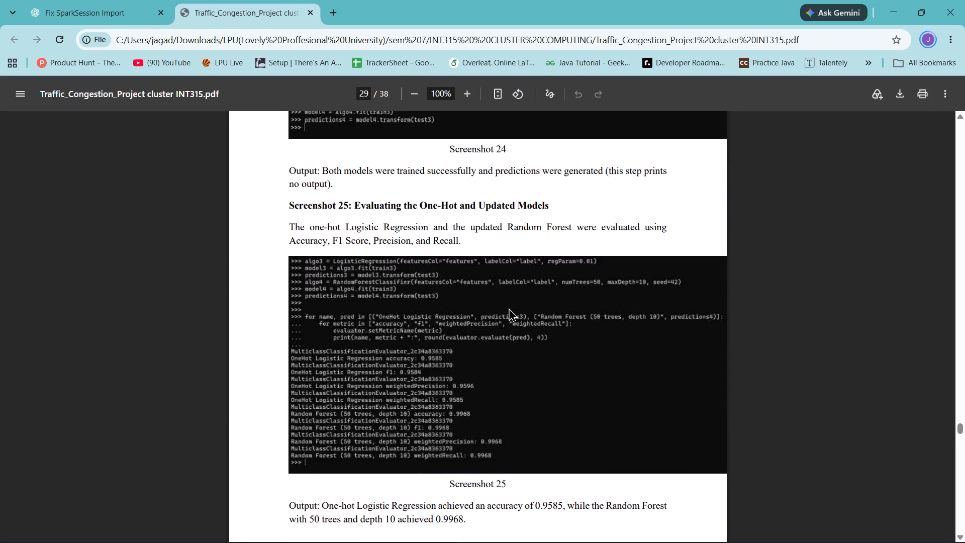
scroll(509, 308, "up", 11)
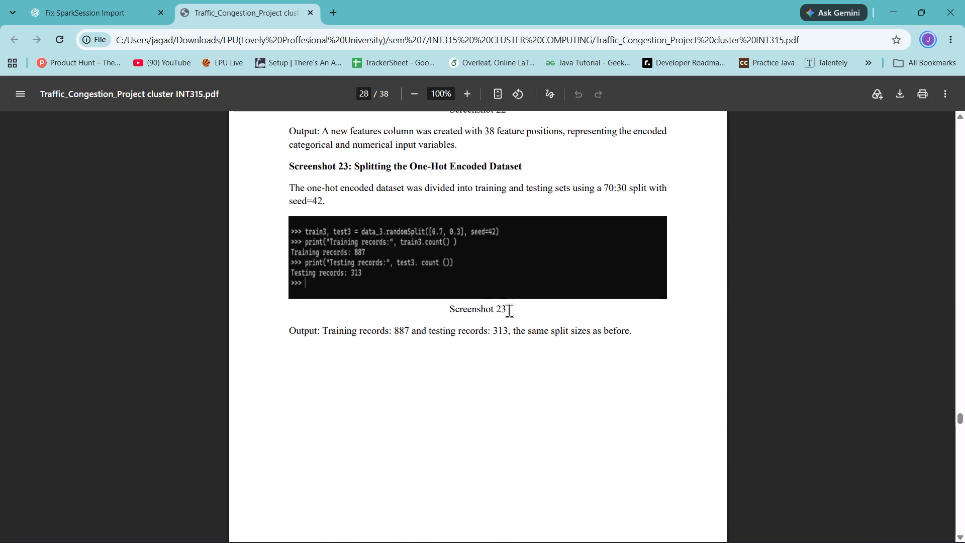
scroll(509, 310, "up", 16)
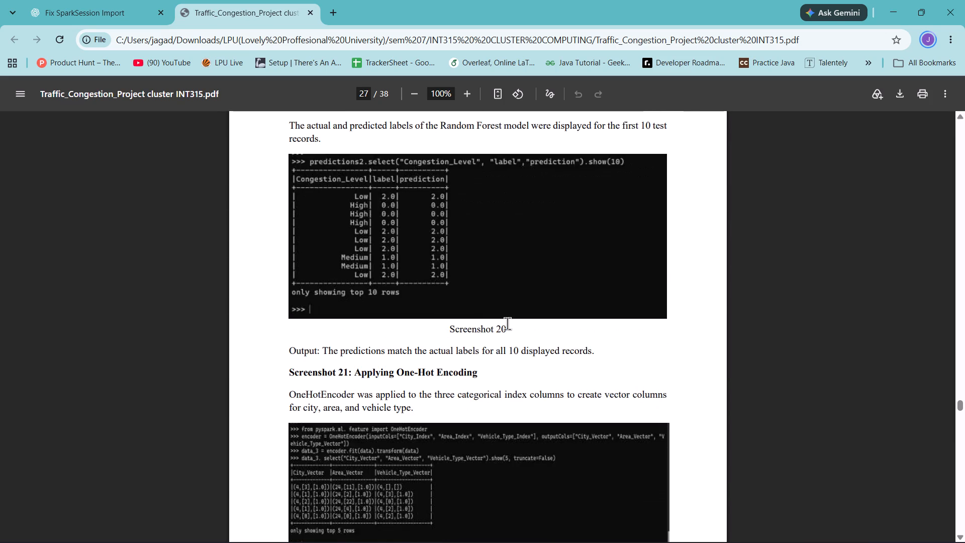
scroll(507, 323, "up", 13)
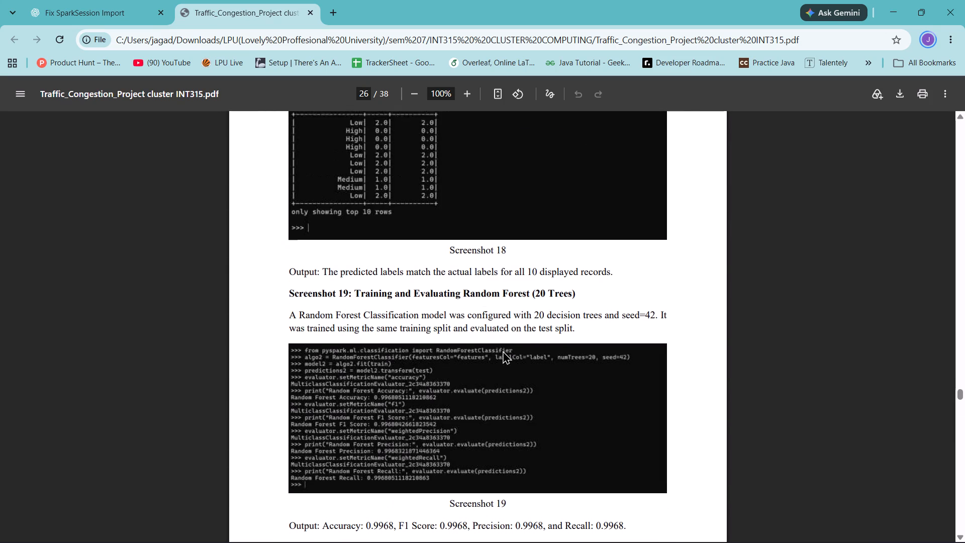
scroll(503, 350, "up", 19)
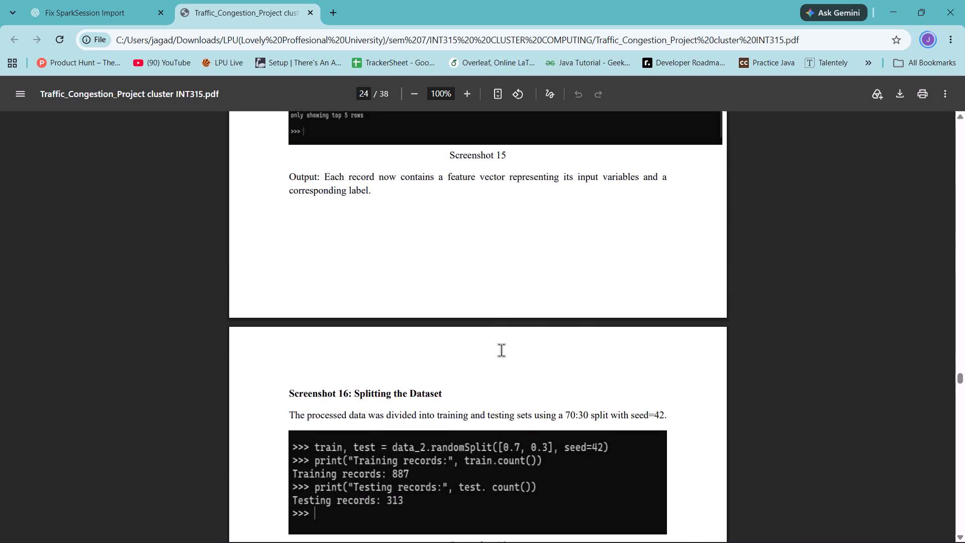
scroll(501, 350, "up", 19)
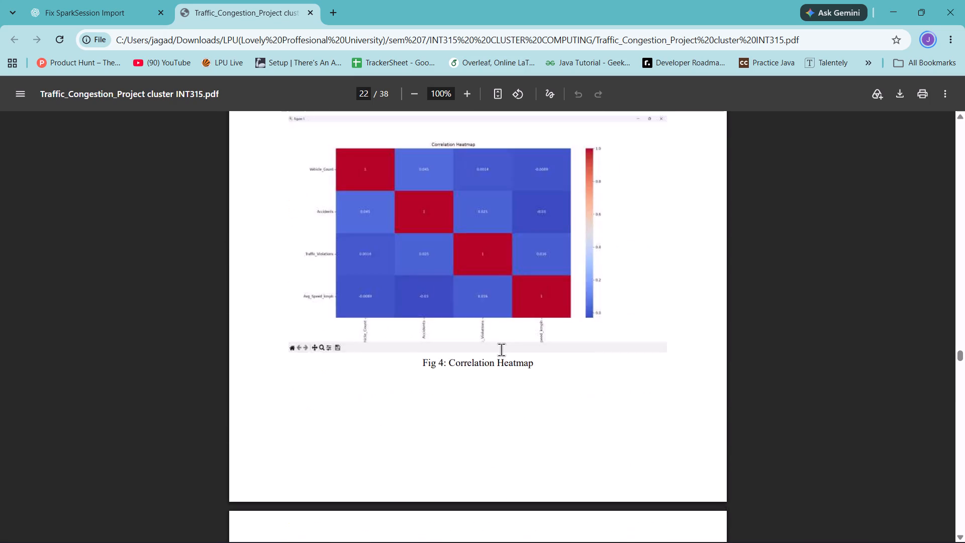
scroll(501, 349, "up", 12)
scroll(501, 349, "up", 15)
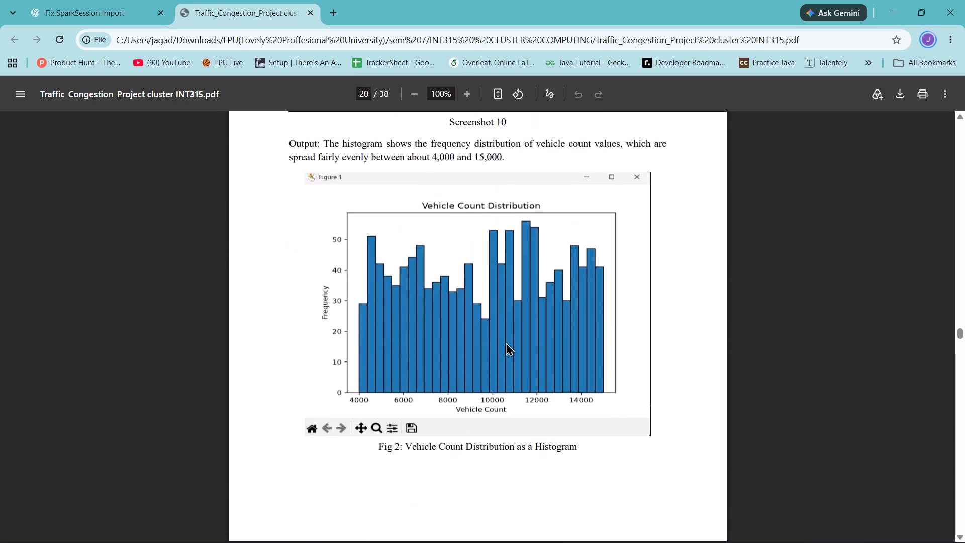
scroll(506, 342, "up", 16)
scroll(506, 342, "up", 6)
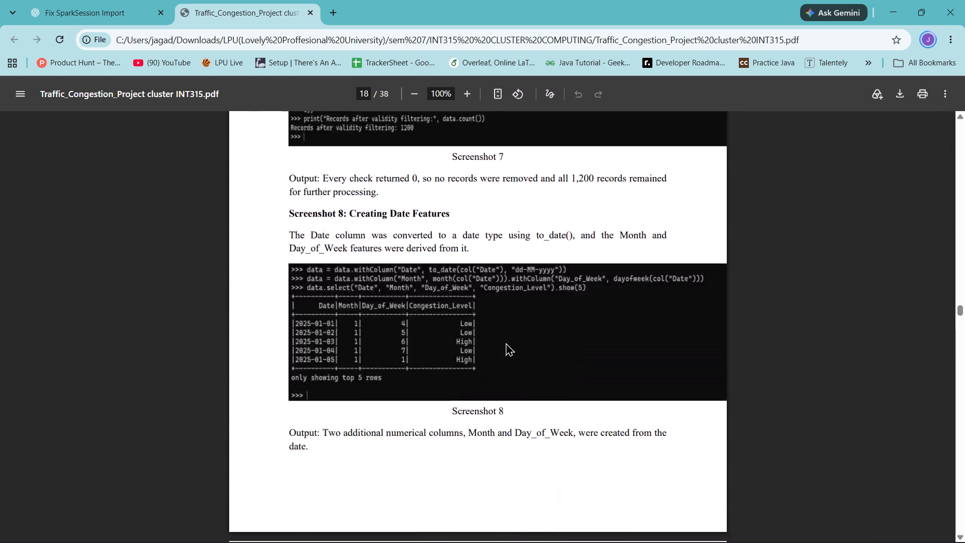
scroll(507, 344, "up", 15)
scroll(507, 349, "up", 7)
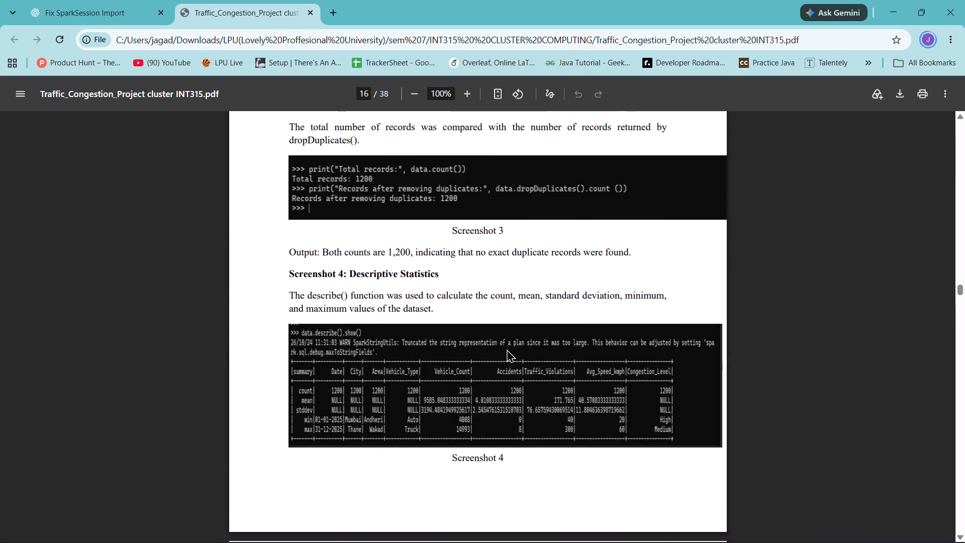
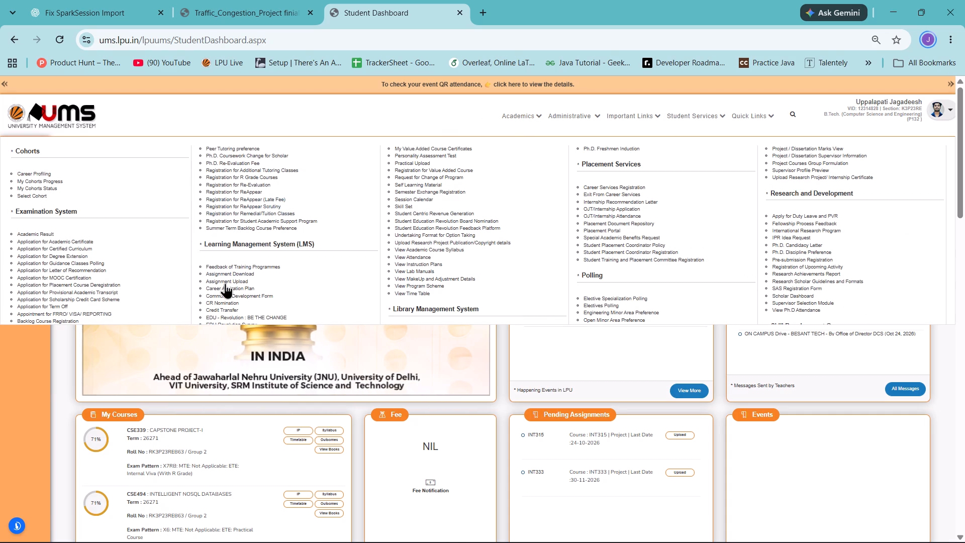
Open the Assignment Upload page listed under Learning Management System (LMS).
scroll(226, 288, "down", 2)
scroll(344, 280, "up", 3)
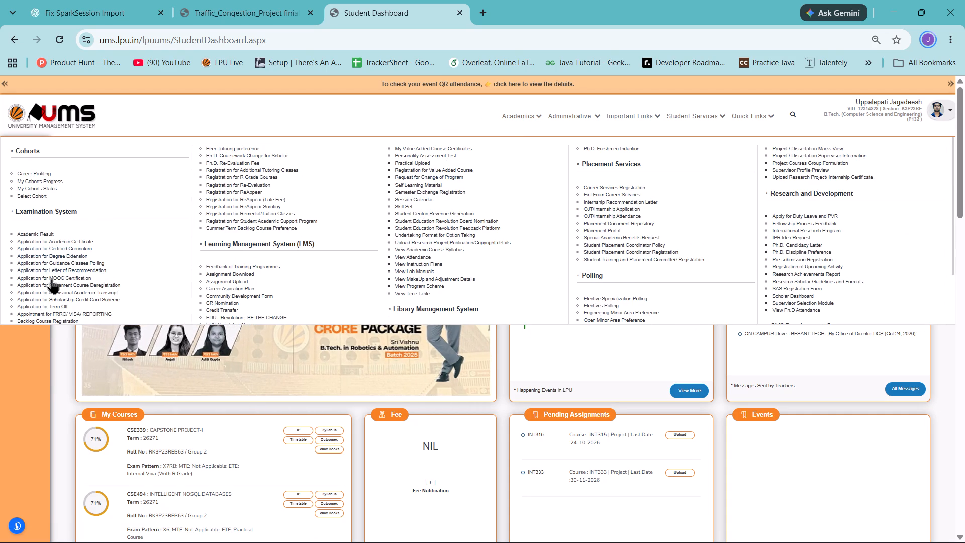
scroll(50, 282, "down", 3)
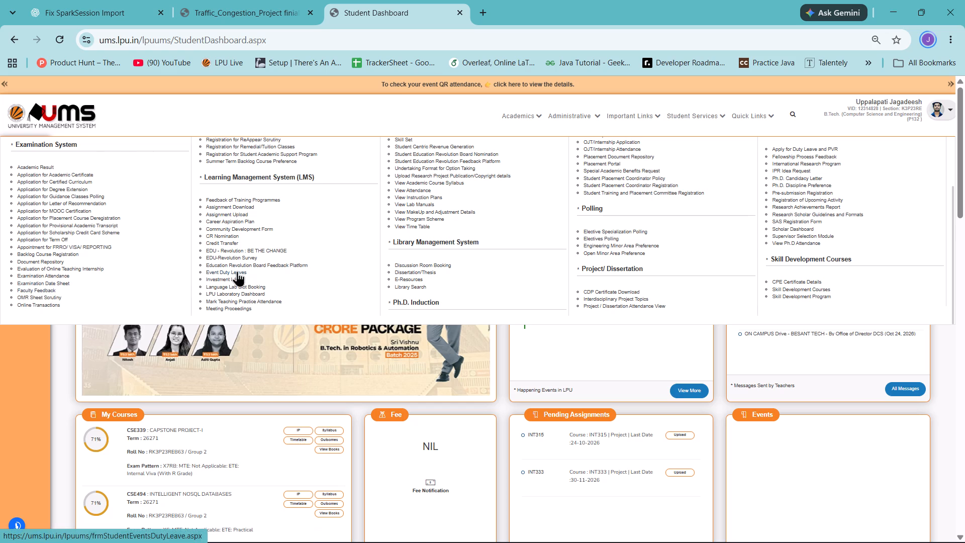
scroll(238, 270, "up", 3)
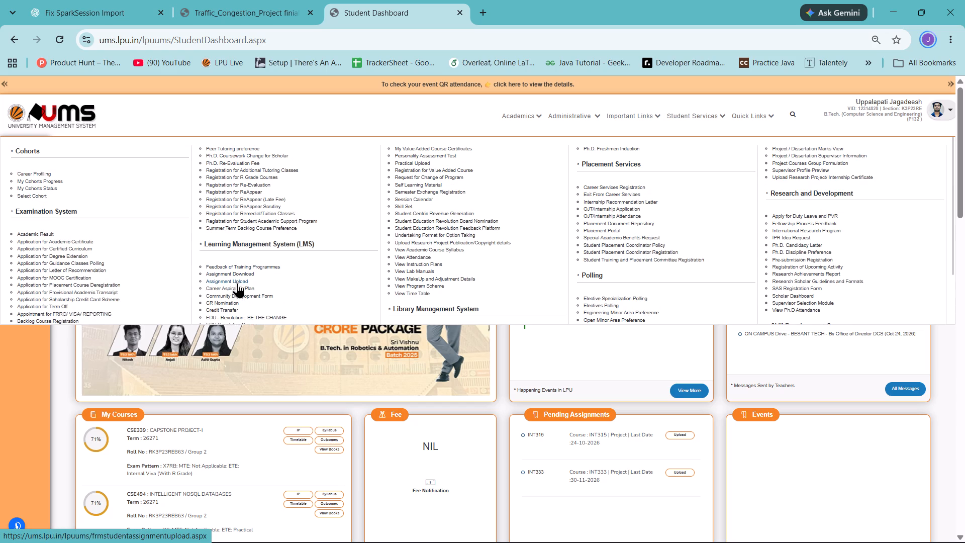
left_click(238, 282)
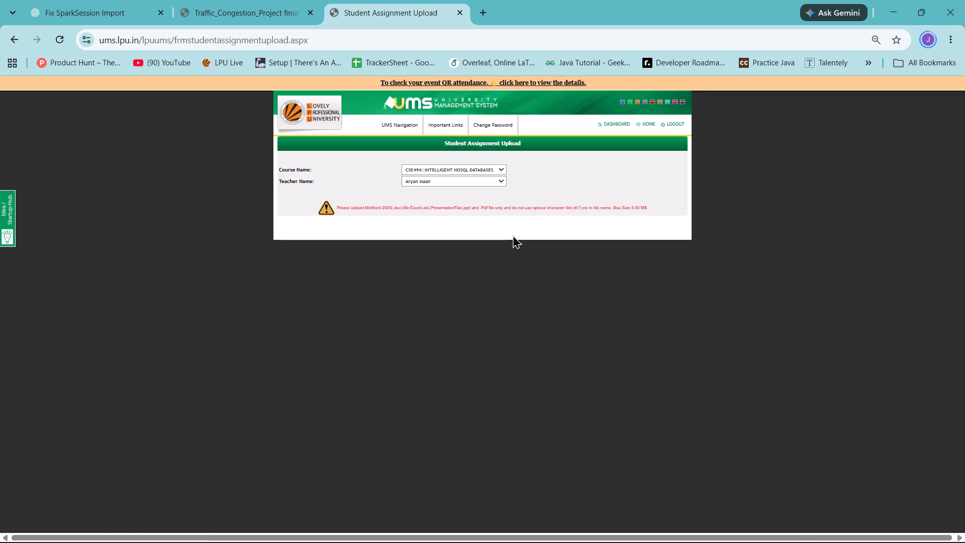
Set the course to INT315 CLUSTER COMPUTING with the last listed teacher, and select its Project assignment for upload.
left_click(489, 168)
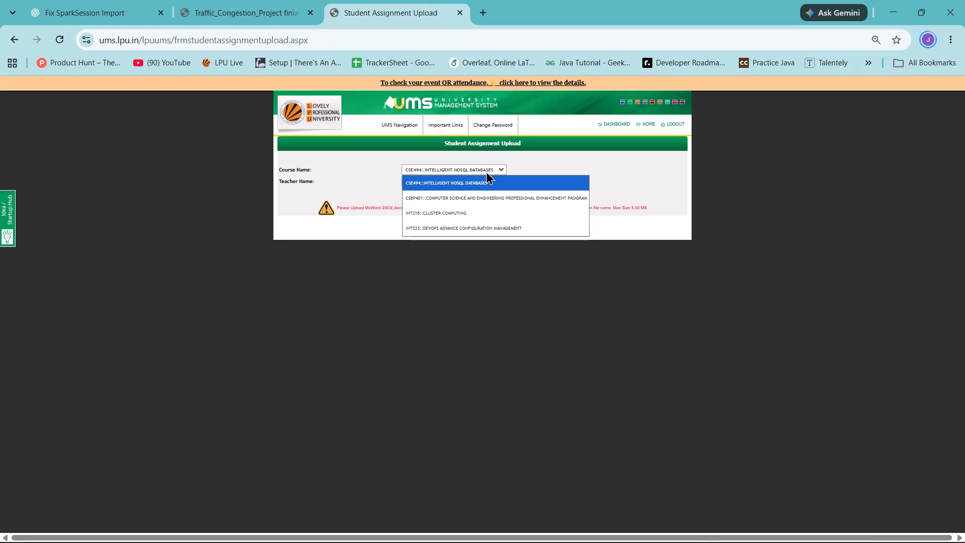
left_click(449, 215)
left_click(463, 179)
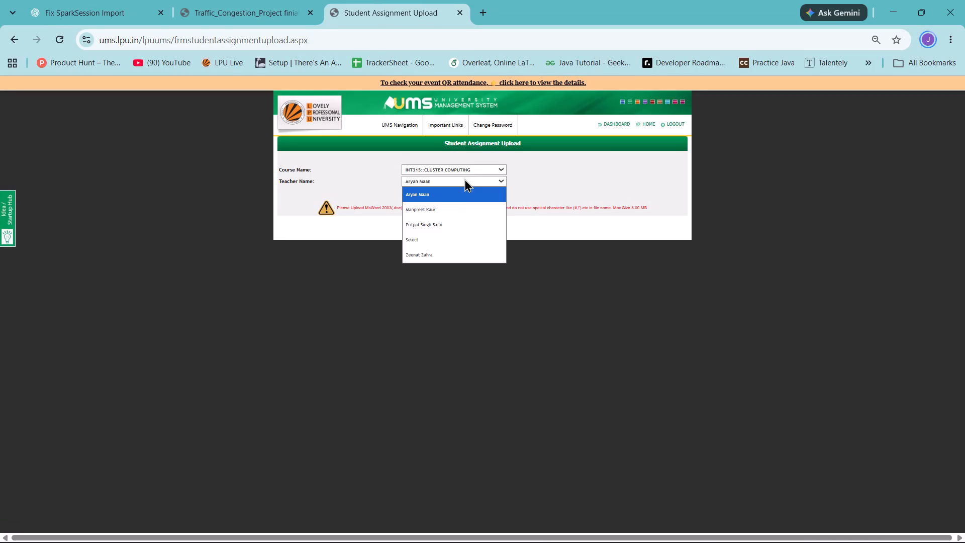
left_click(428, 258)
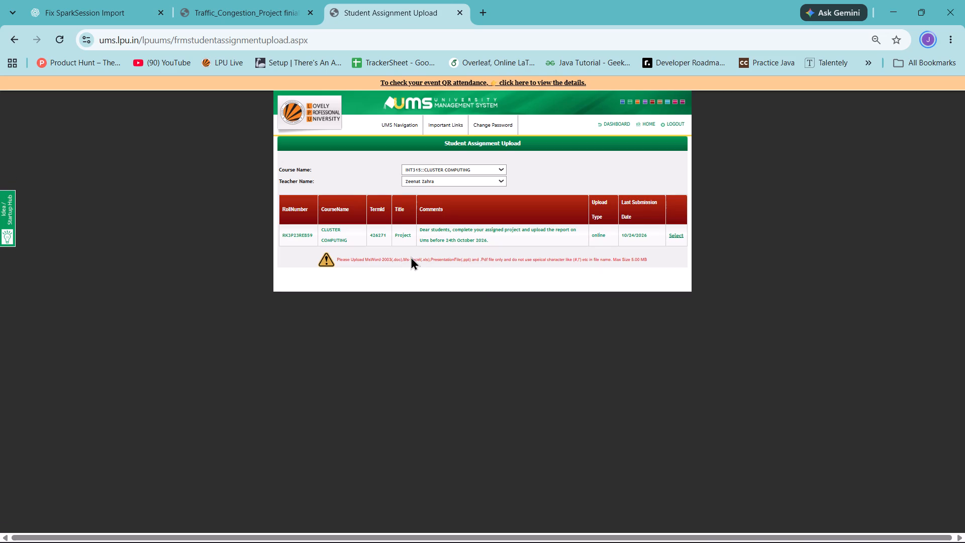
left_click(680, 236)
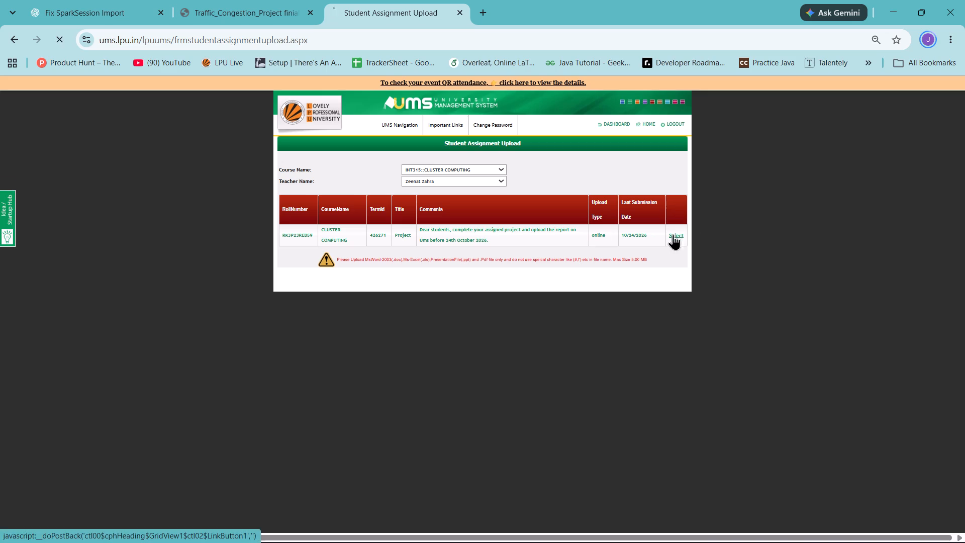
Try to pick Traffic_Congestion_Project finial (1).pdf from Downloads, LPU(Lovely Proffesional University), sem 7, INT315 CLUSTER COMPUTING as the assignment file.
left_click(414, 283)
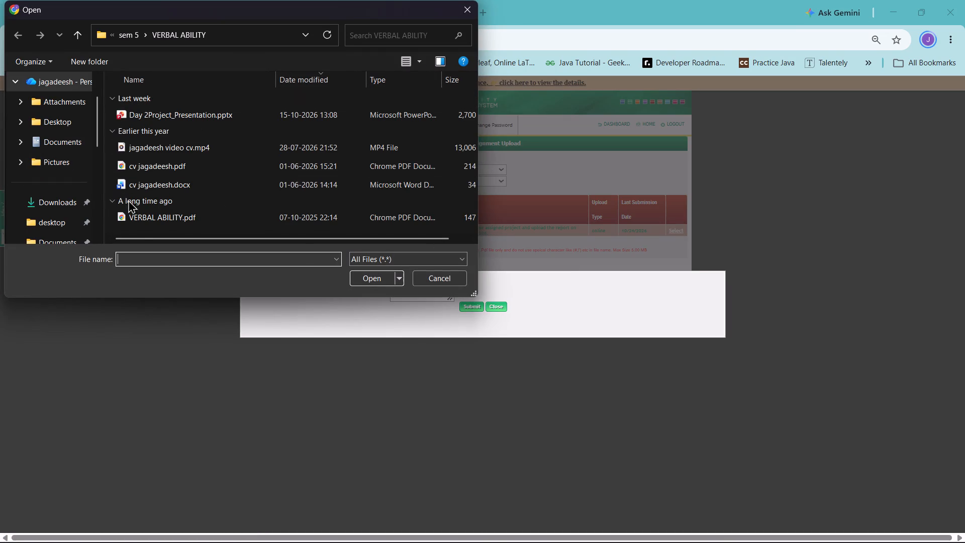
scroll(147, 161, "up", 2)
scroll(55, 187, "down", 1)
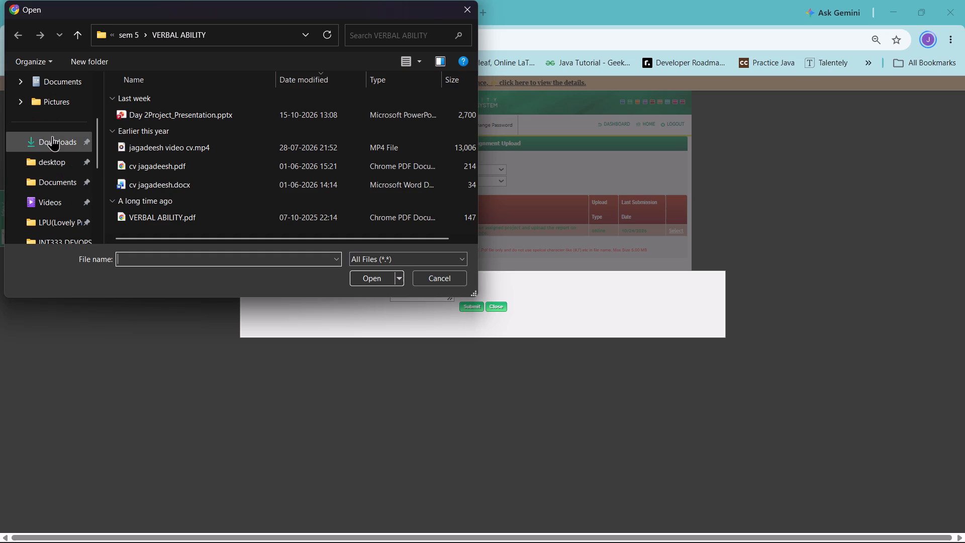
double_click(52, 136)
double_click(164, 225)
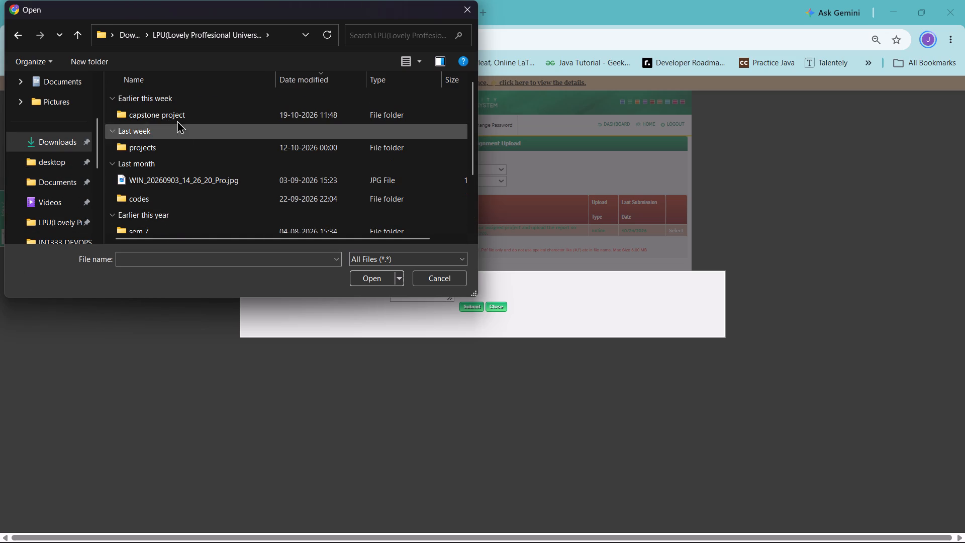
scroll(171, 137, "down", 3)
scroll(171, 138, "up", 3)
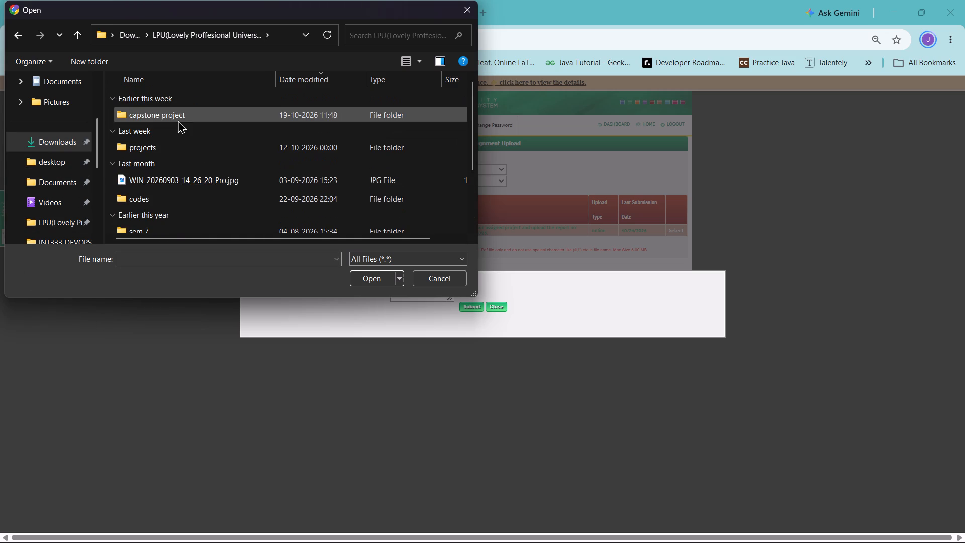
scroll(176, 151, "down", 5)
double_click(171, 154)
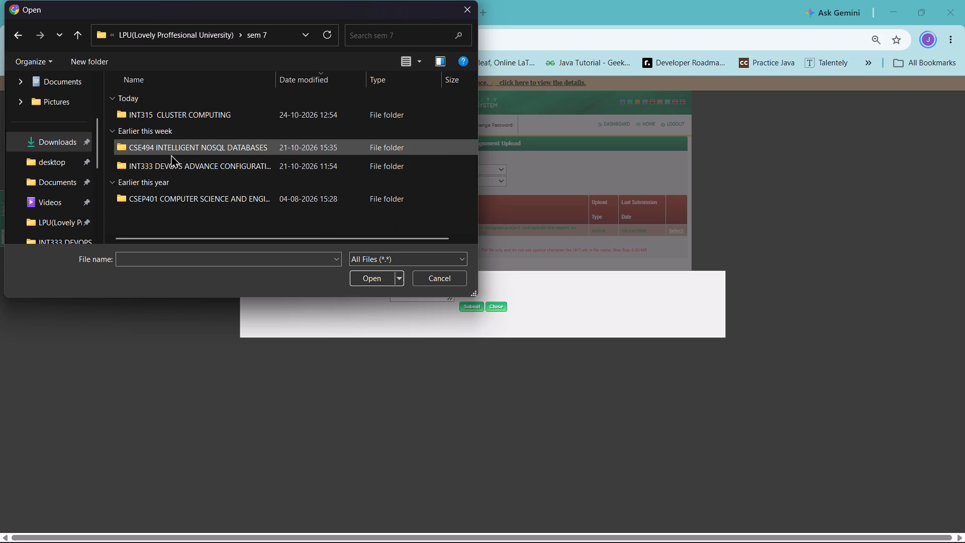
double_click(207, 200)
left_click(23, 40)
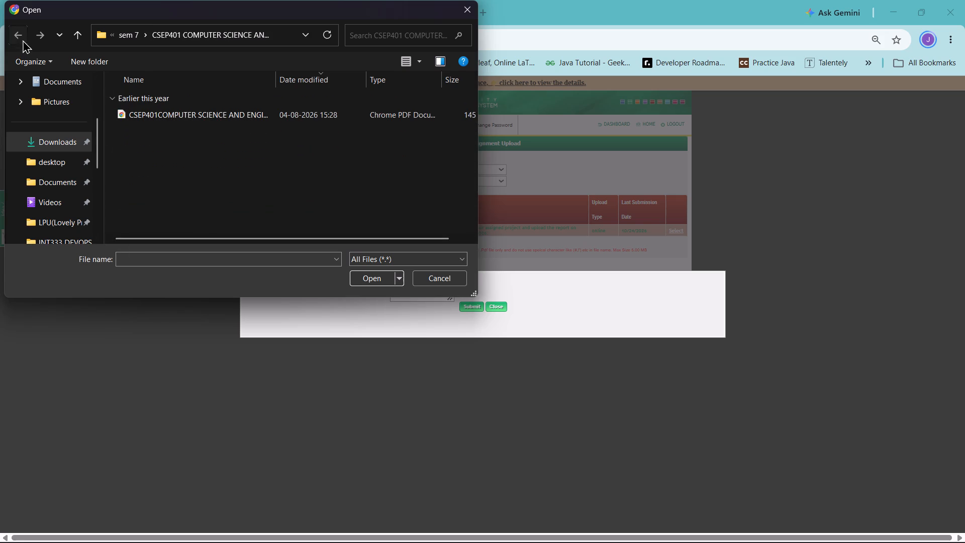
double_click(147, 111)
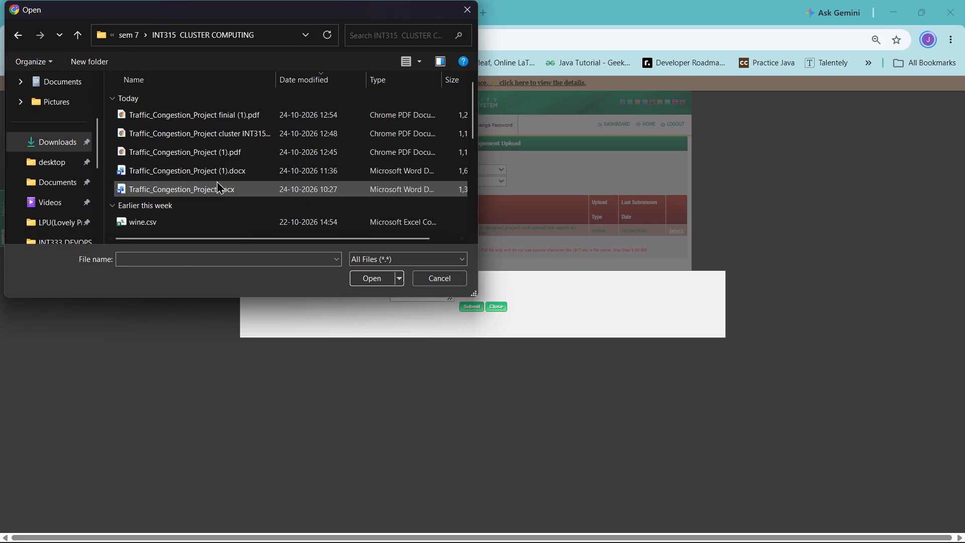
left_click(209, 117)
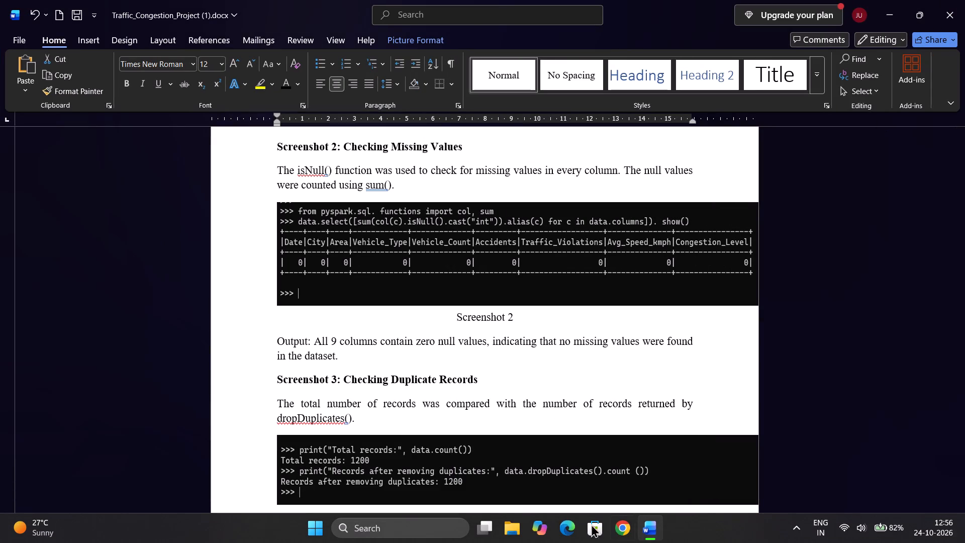
Switch to File Explorer and open Traffic_Congestion_Project finial (1).pdf from the sem 7 INT315 CLUSTER COMPUTING folder.
left_click(518, 532)
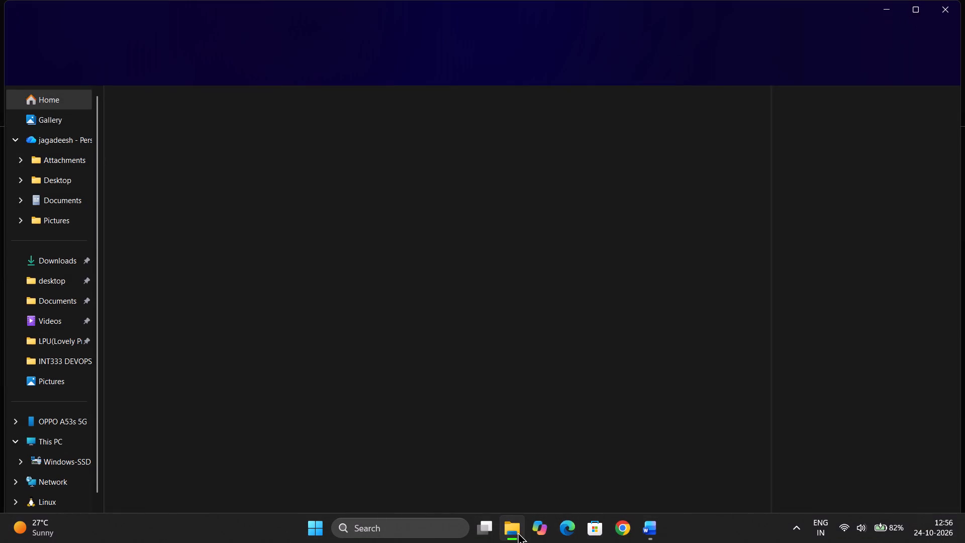
double_click(61, 256)
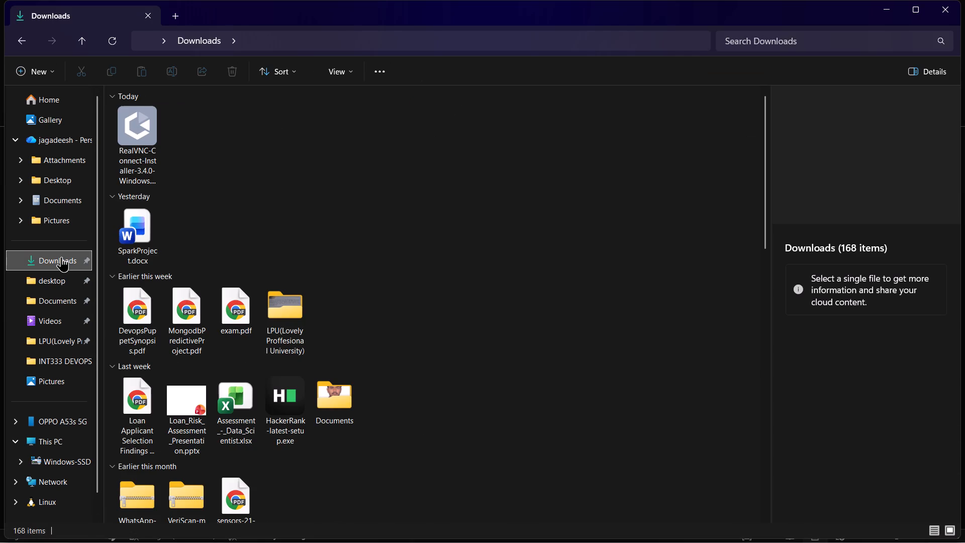
double_click(49, 343)
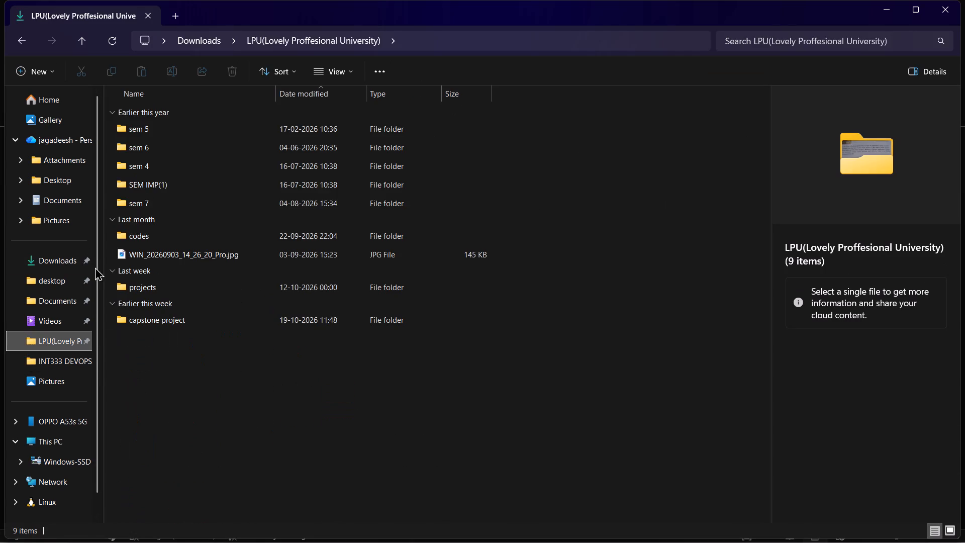
double_click(151, 199)
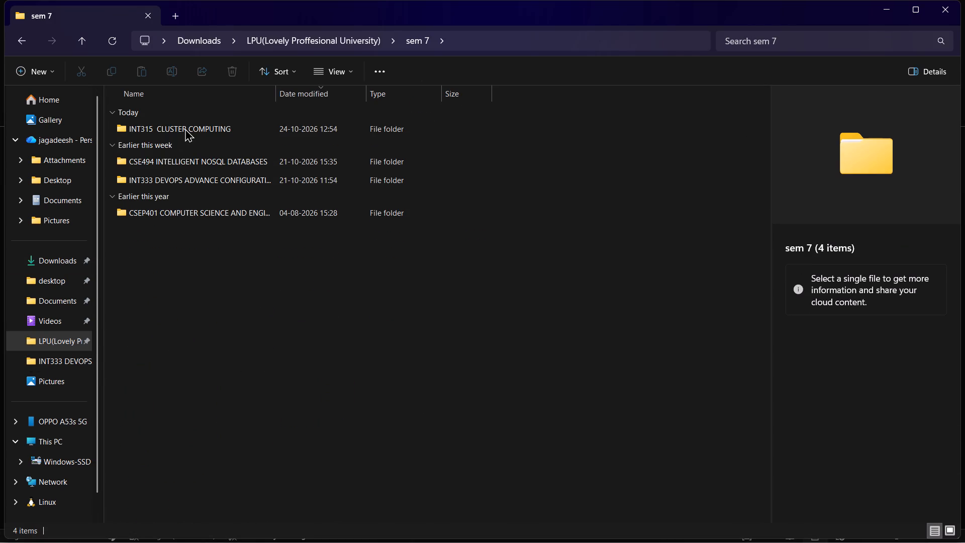
double_click(185, 128)
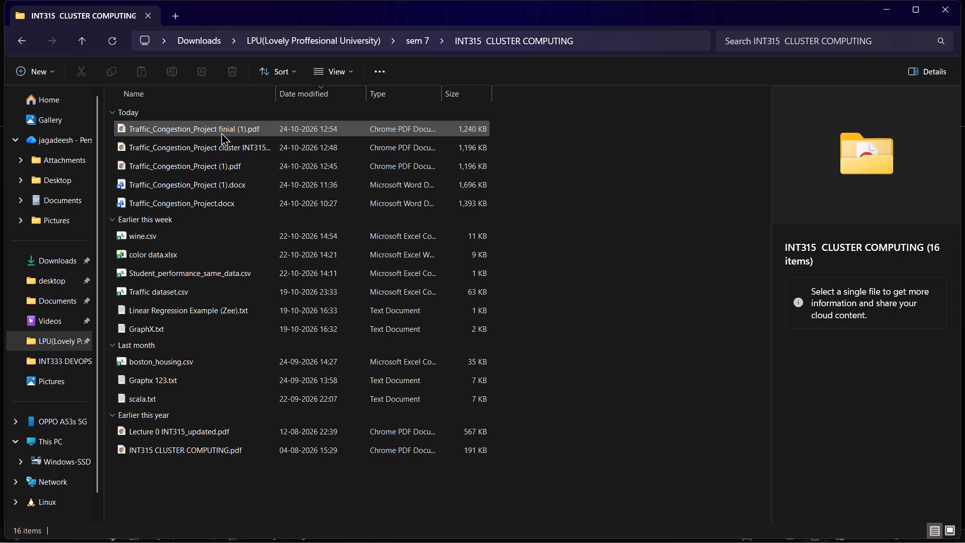
double_click(222, 131)
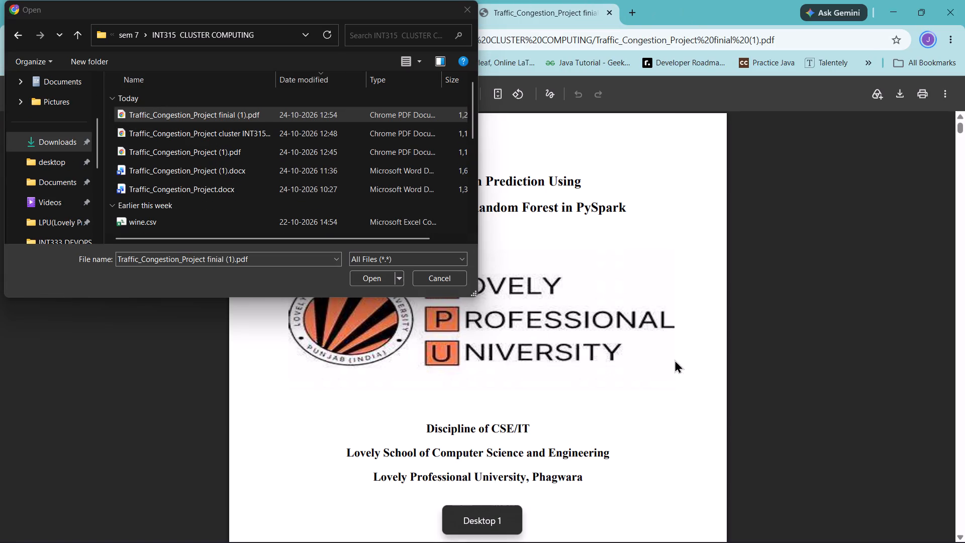
Review the opening pages of the project report PDF, from the cover through the objectives, dataset and tools sections.
scroll(619, 518, "down", 7)
scroll(517, 361, "down", 14)
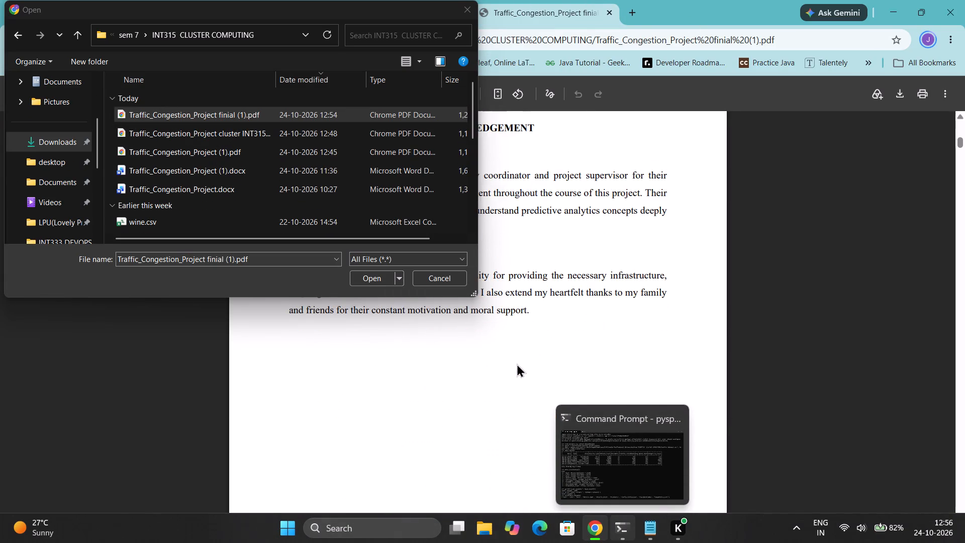
scroll(527, 394, "down", 19)
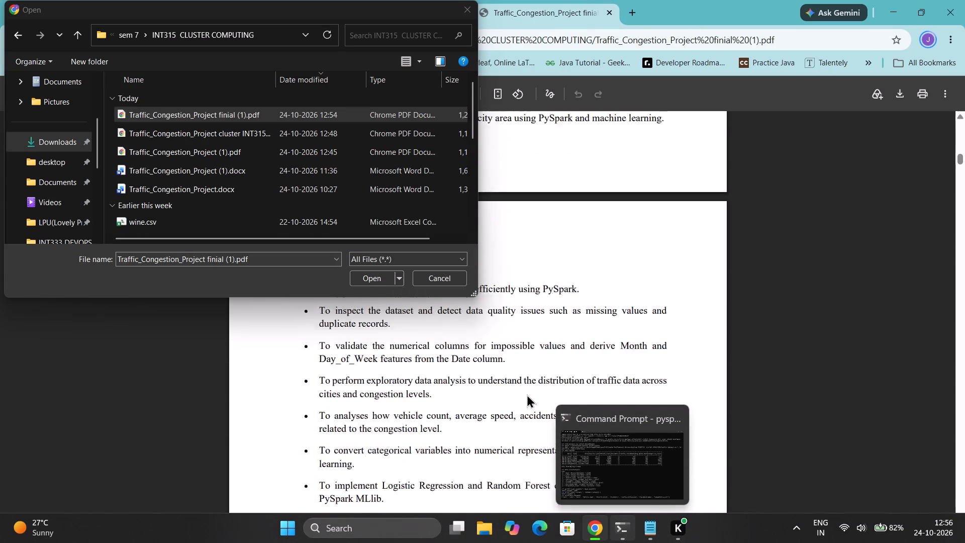
scroll(527, 394, "up", 5)
scroll(527, 394, "down", 20)
scroll(527, 394, "down", 4)
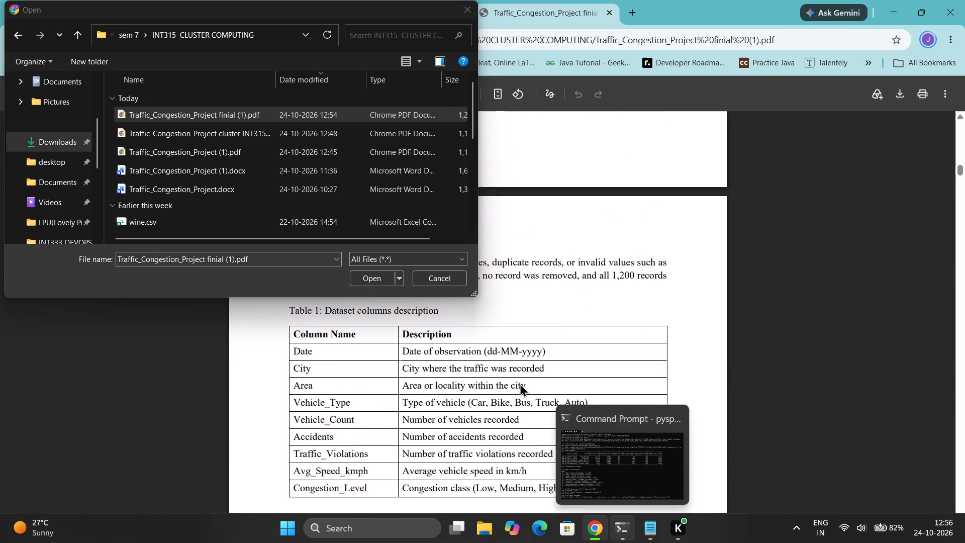
scroll(520, 383, "down", 3)
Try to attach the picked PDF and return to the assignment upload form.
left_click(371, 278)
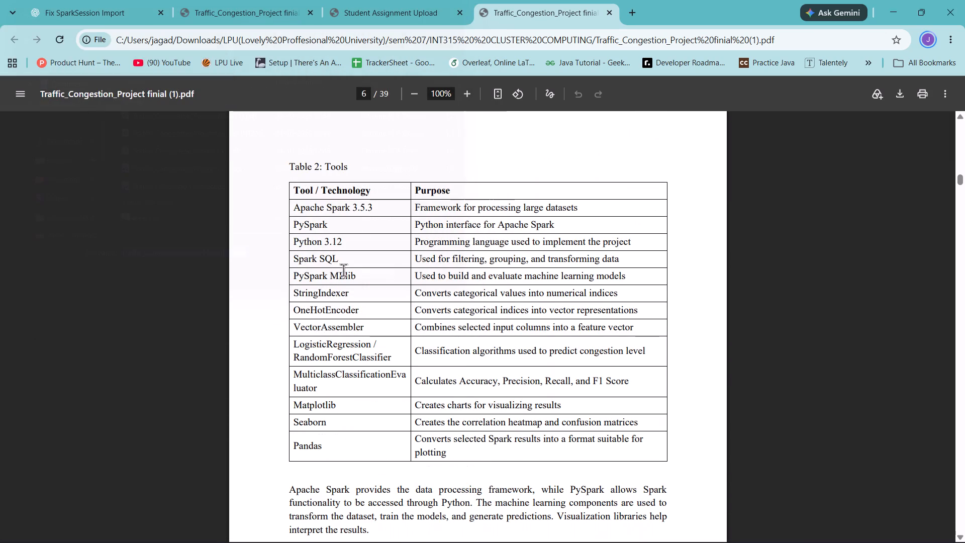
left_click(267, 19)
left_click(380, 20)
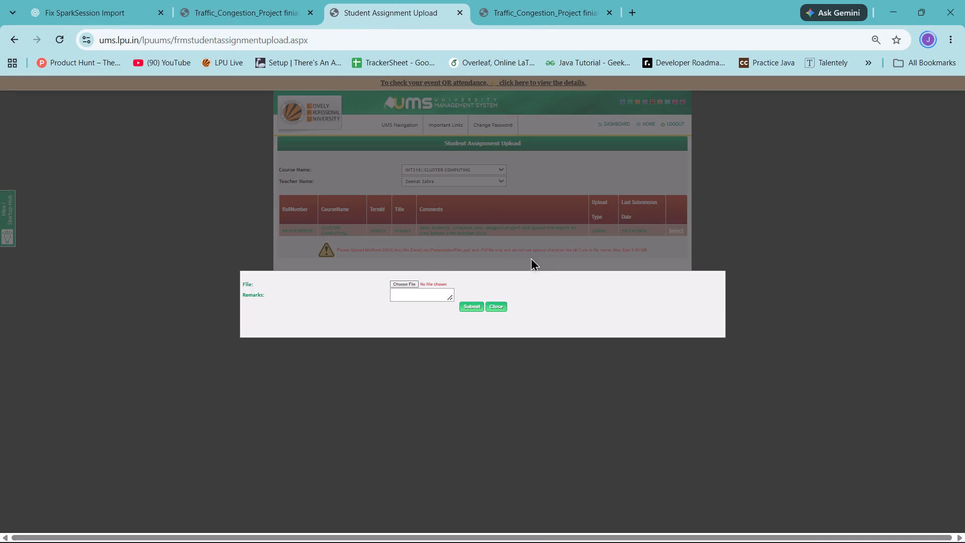
Check the report PDF's methodology and code sections through to Screenshot 1, Loading and Inspecting the Dataset.
left_click(518, 9)
scroll(472, 475, "down", 20)
scroll(472, 475, "down", 13)
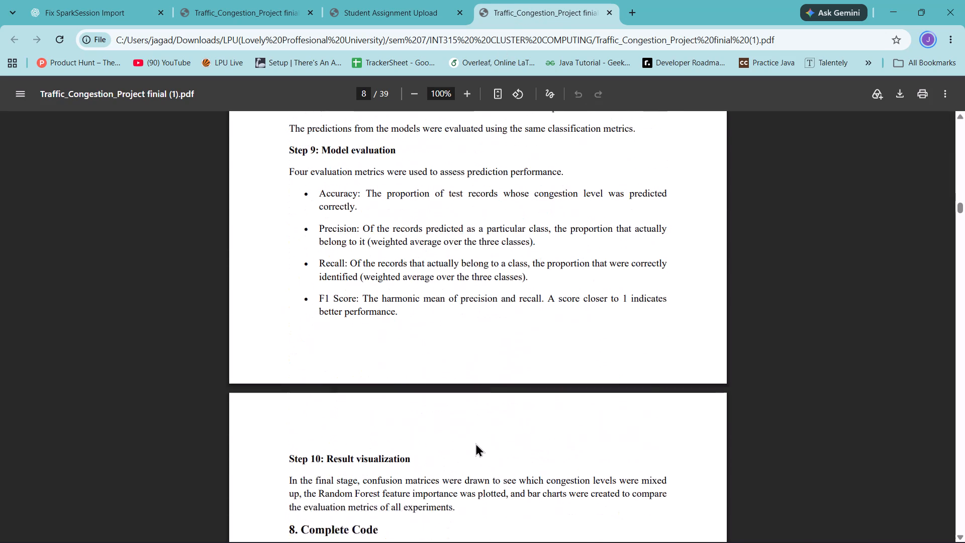
scroll(475, 443, "down", 8)
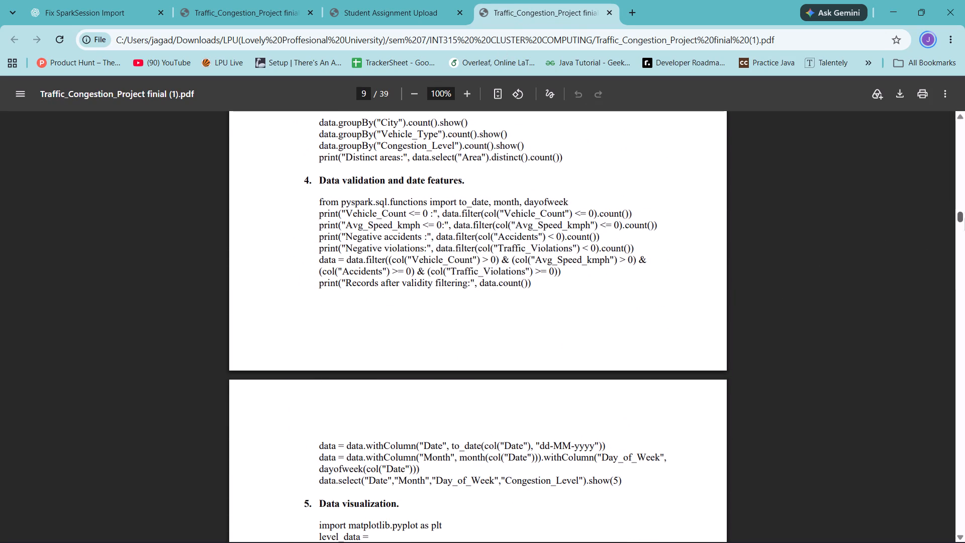
left_click_drag(963, 222, 963, 286)
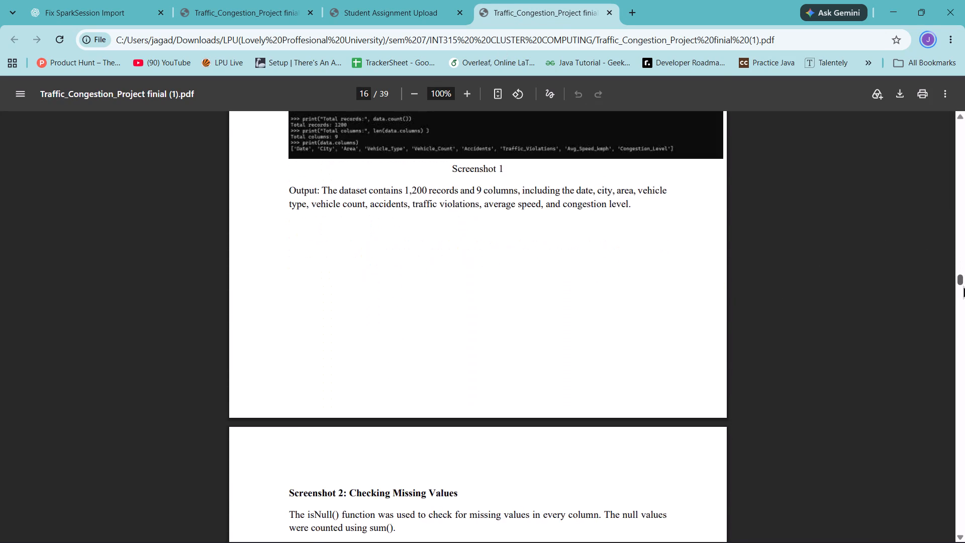
left_click_drag(963, 286, 962, 280)
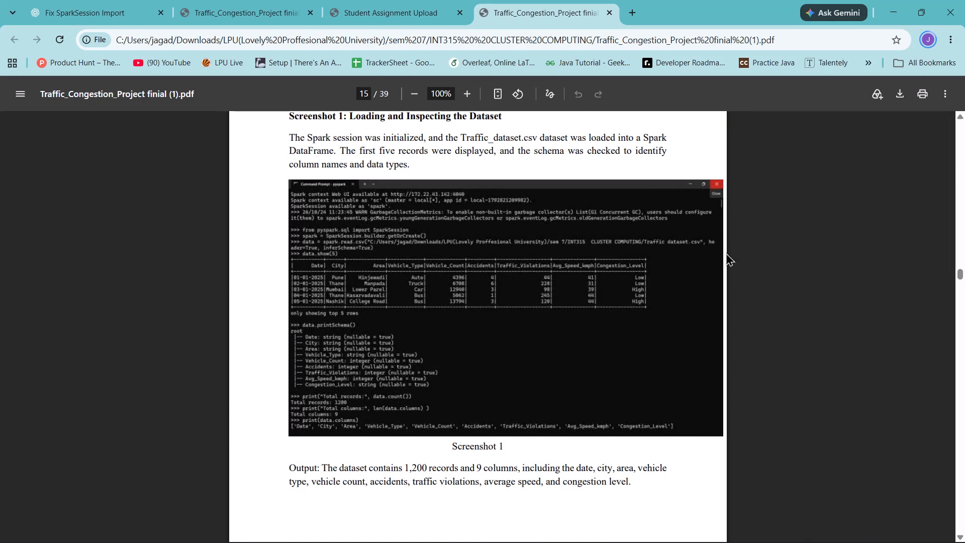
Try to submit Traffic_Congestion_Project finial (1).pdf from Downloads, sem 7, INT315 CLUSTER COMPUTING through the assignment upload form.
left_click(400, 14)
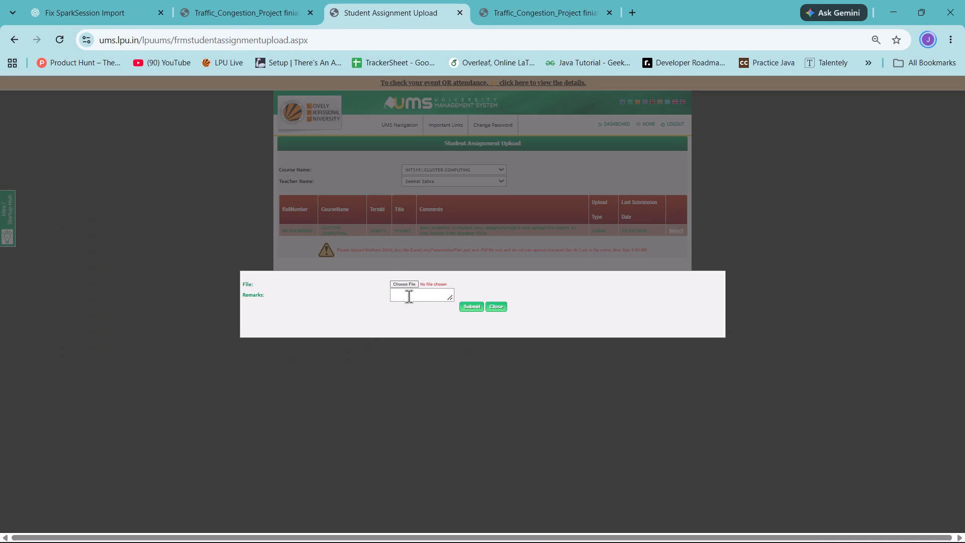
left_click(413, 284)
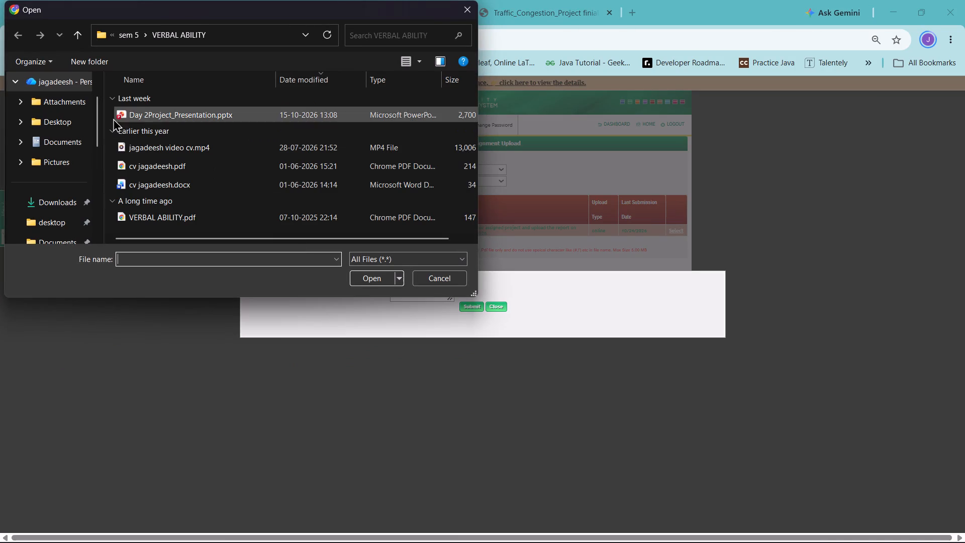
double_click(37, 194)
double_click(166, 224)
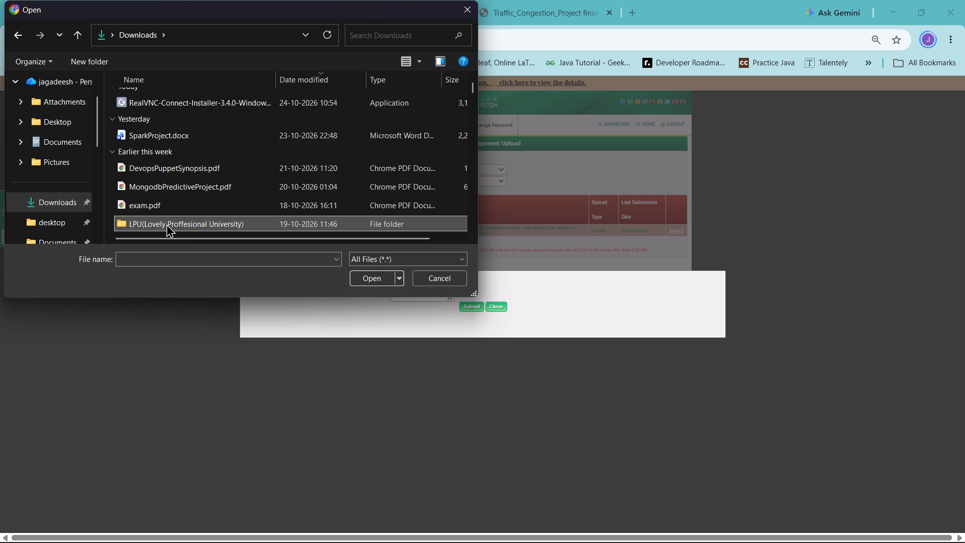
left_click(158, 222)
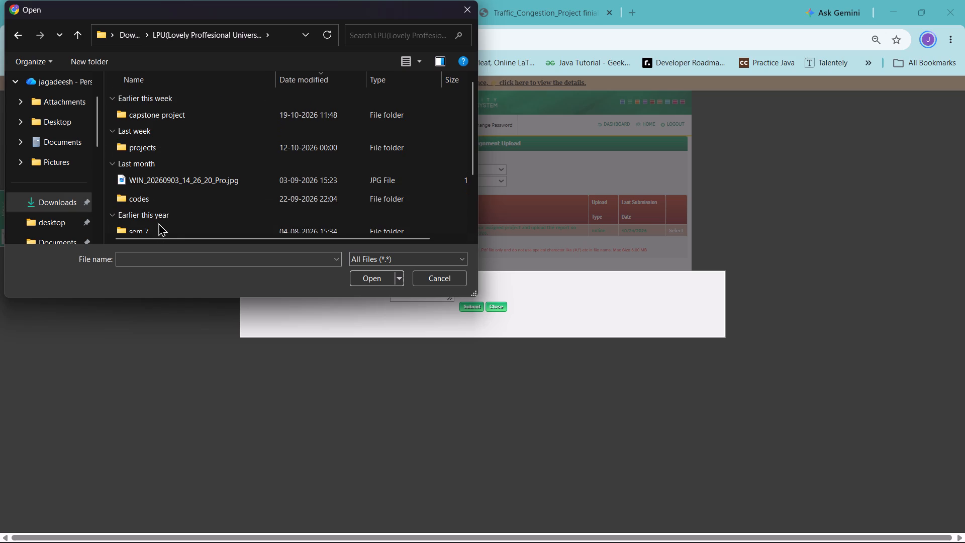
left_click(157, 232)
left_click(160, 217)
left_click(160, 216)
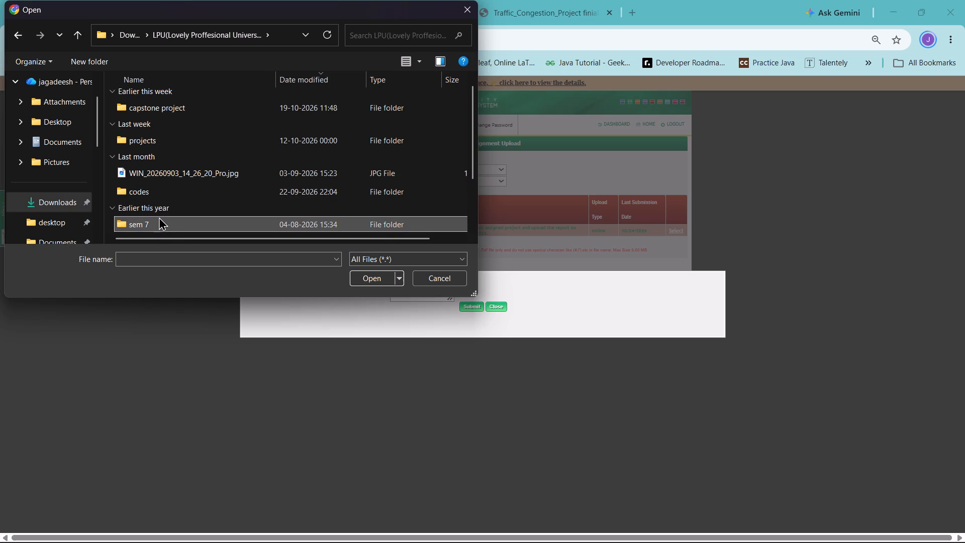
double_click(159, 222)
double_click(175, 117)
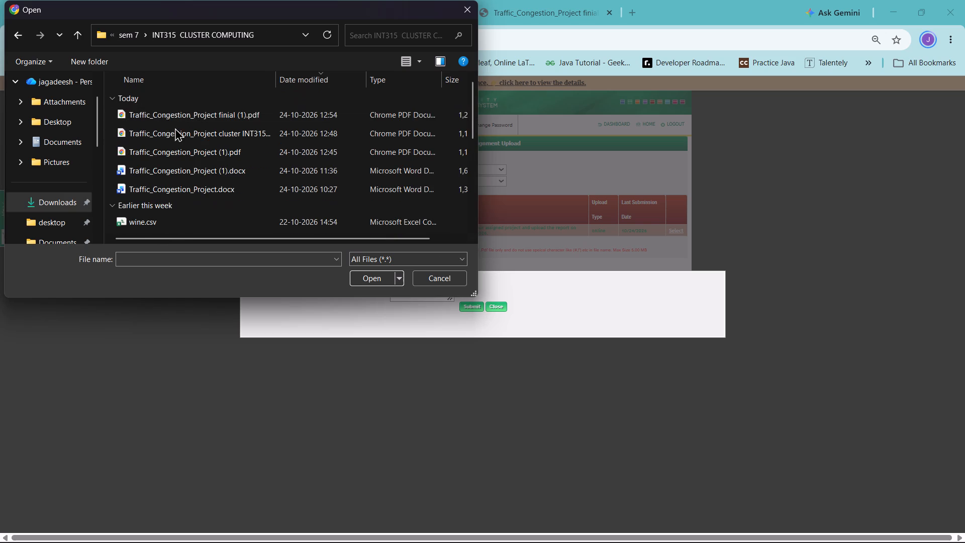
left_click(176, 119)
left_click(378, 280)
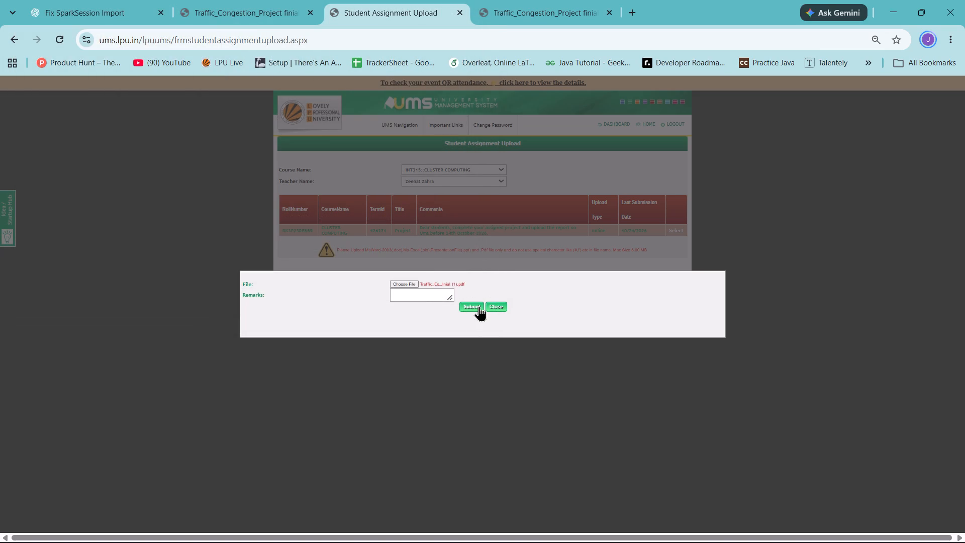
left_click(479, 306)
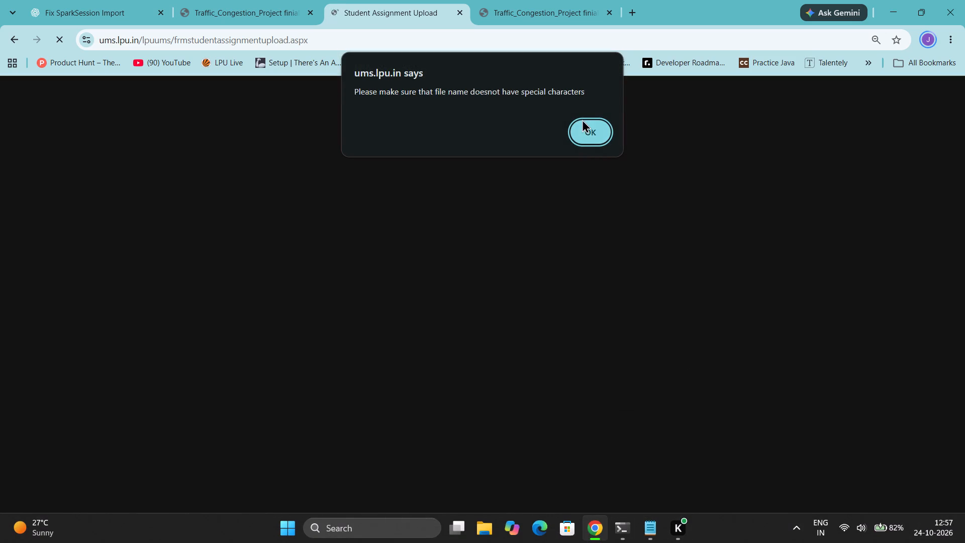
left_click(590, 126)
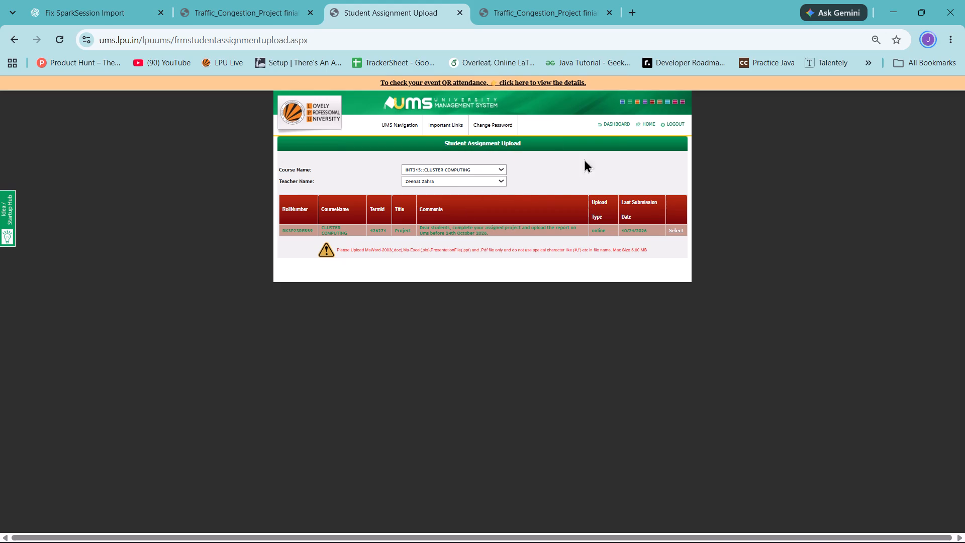
Switch to File Explorer and delete Traffic_Congestion_Project cluster INT315.pdf and Traffic_Congestion_Project (1).pdf from the INT315 CLUSTER COMPUTING folder.
left_click(595, 528)
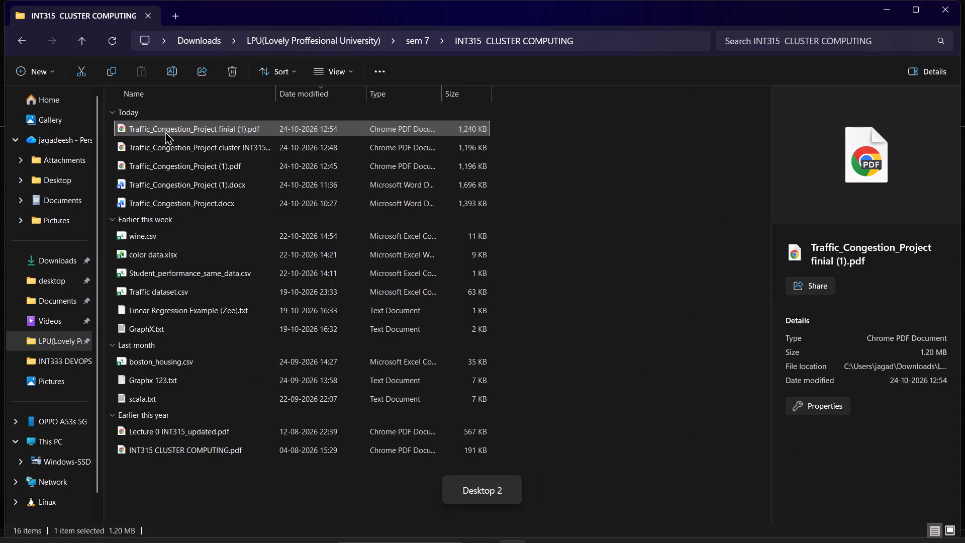
left_click(176, 127)
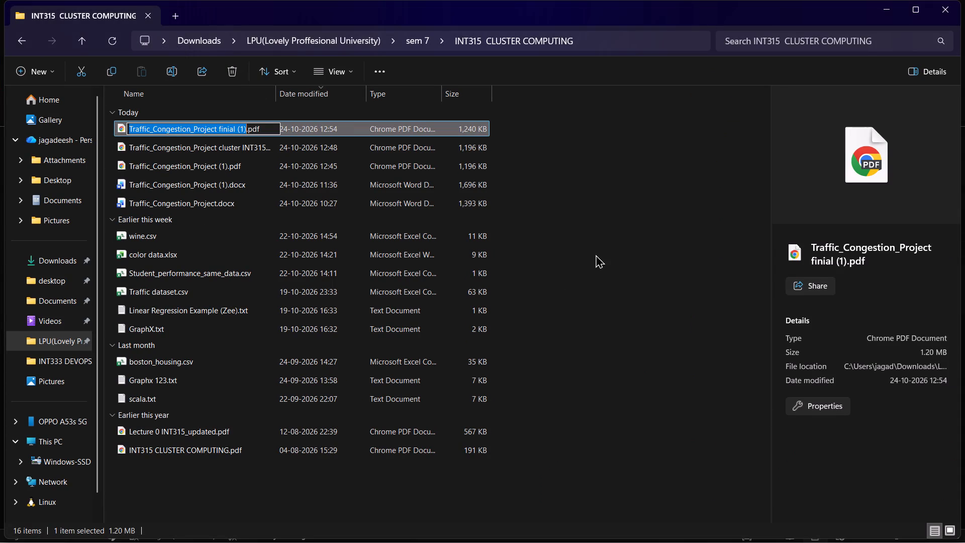
left_click(661, 251)
left_click(243, 148)
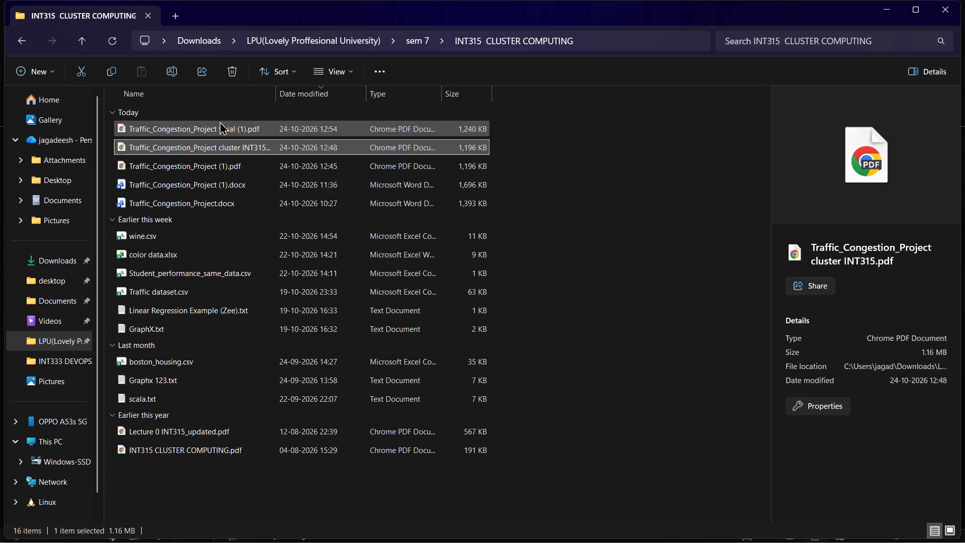
left_click(222, 74)
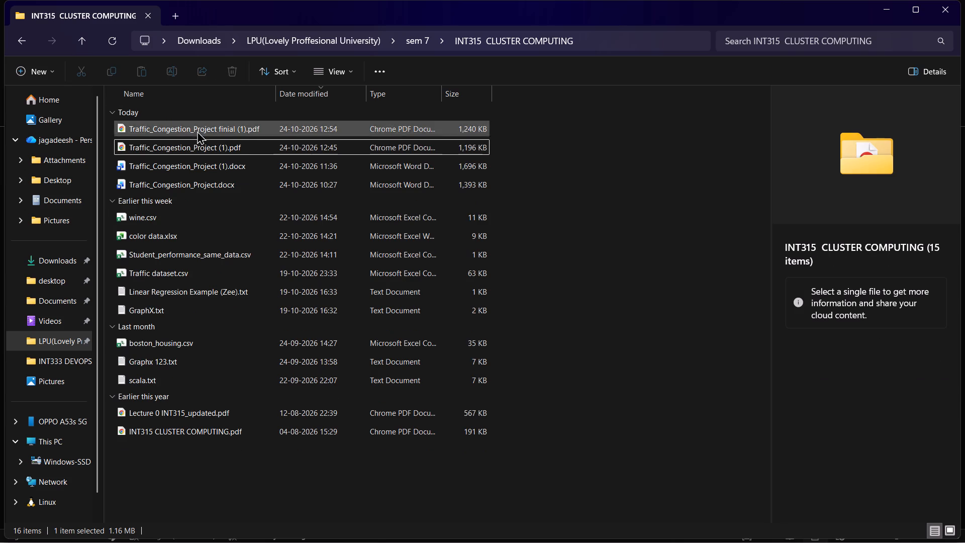
left_click(192, 151)
left_click(235, 70)
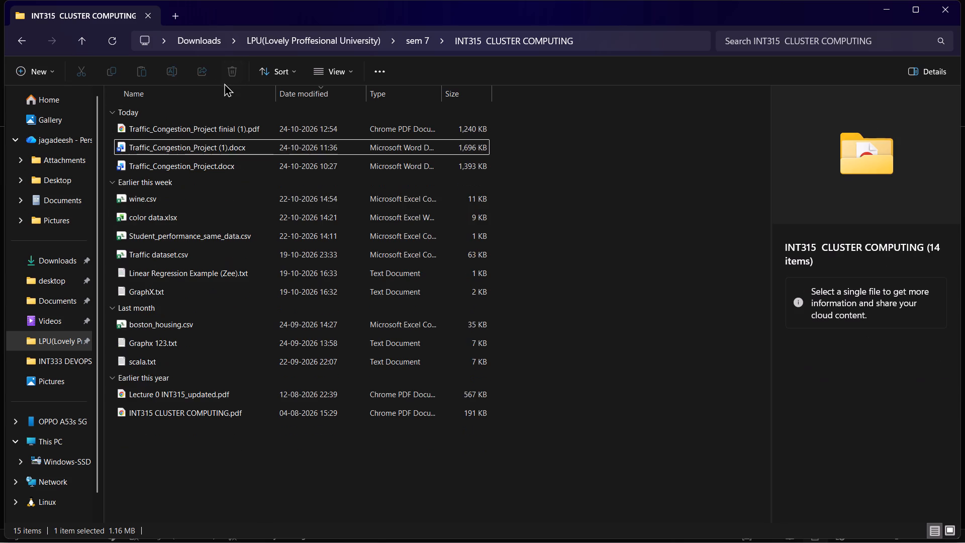
Rename Traffic_Congestion_Project finial (1).pdf as "Traffic_Congestion_Project finial pdf", accepting the changed extension.
left_click(207, 132)
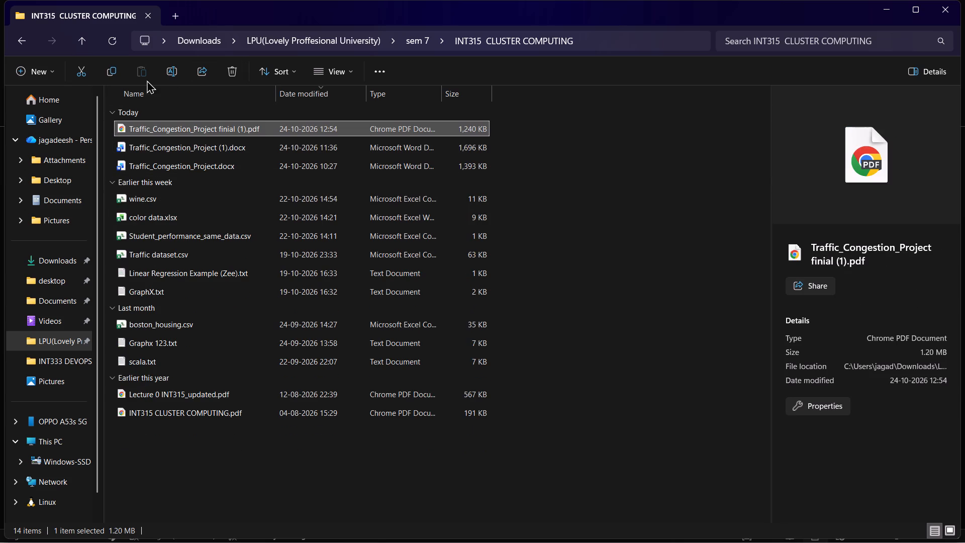
left_click(176, 78)
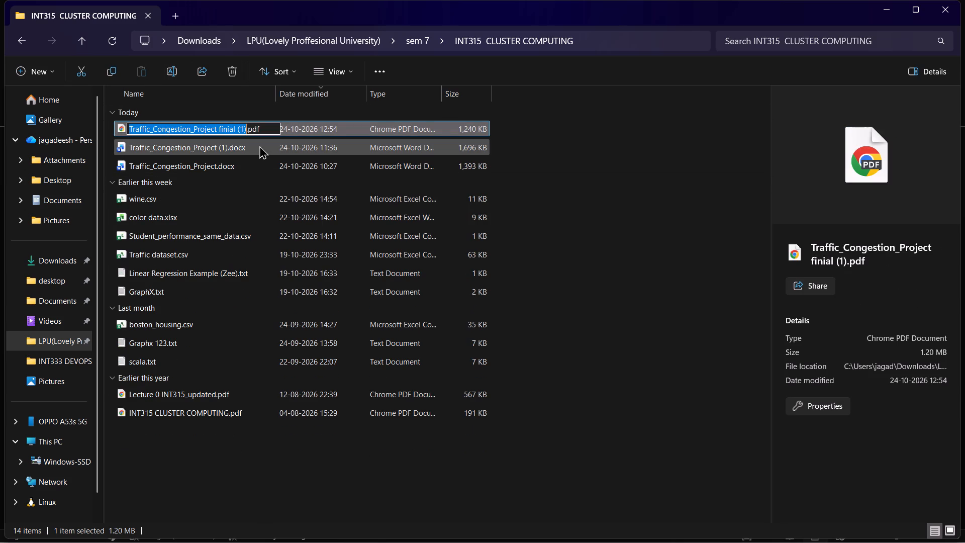
left_click(251, 129)
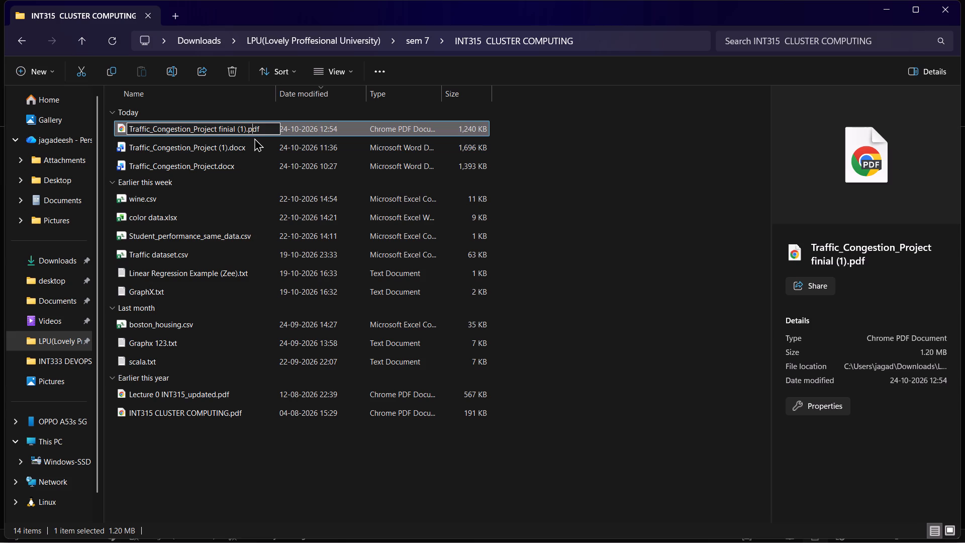
key("Left")
key("BackSpace")
key("BackSpace")
key("BackSpace")
key("BackSpace")
key("BackSpace")
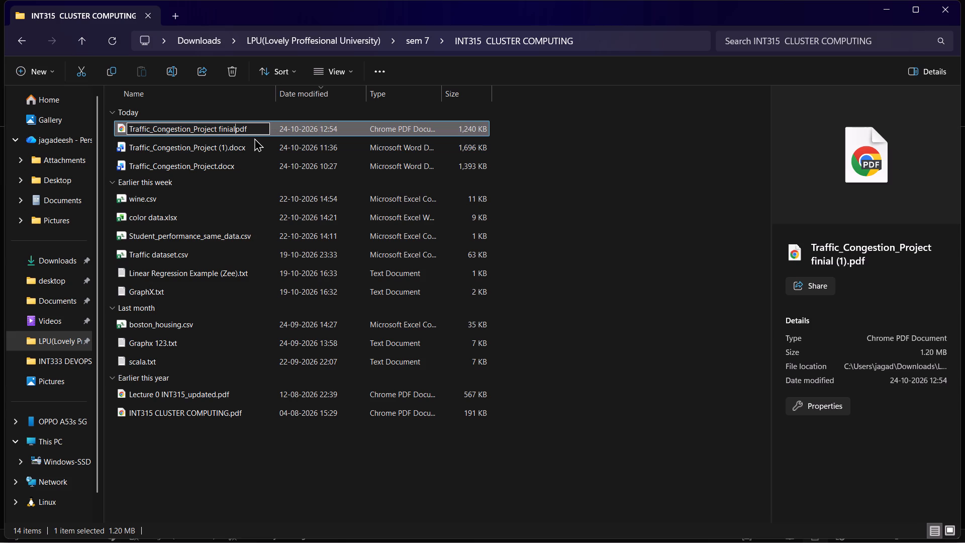
key("space")
key("Return")
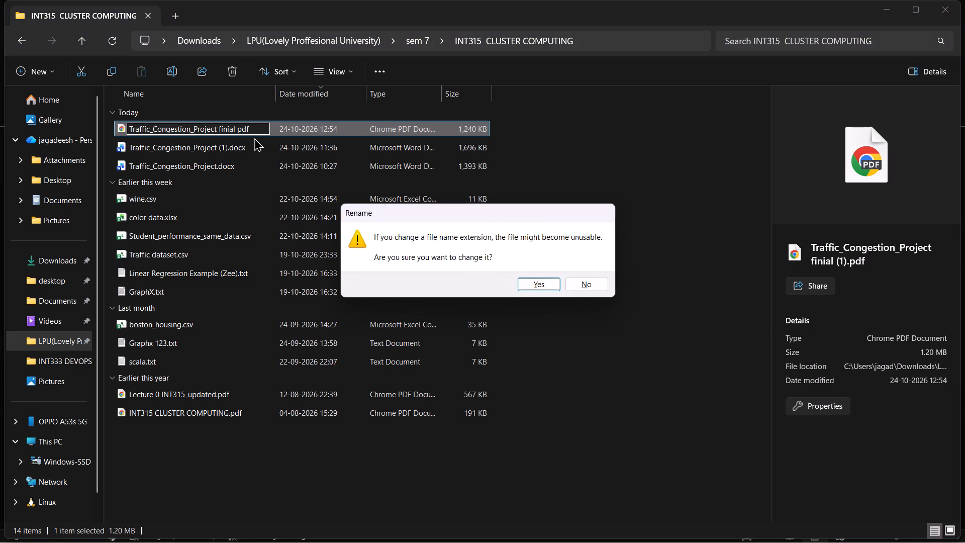
left_click(535, 284)
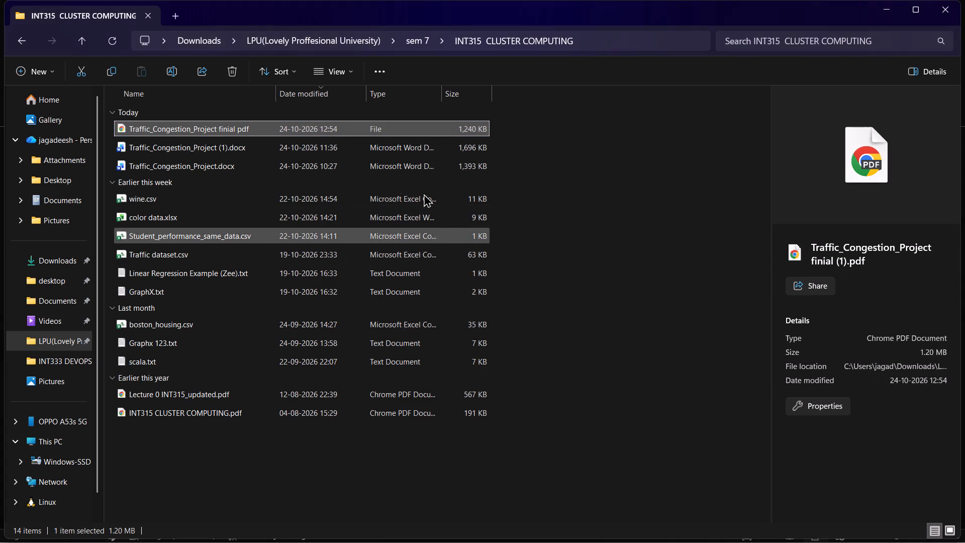
Put the extension dot back by renaming the report file as "Traffic_Congestion_Project finial .pdf".
left_click(227, 128)
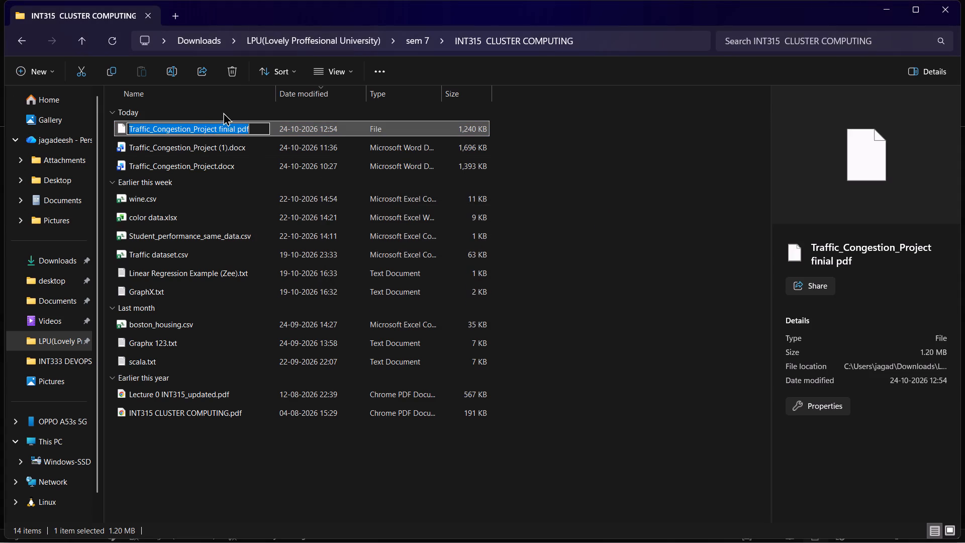
left_click(172, 73)
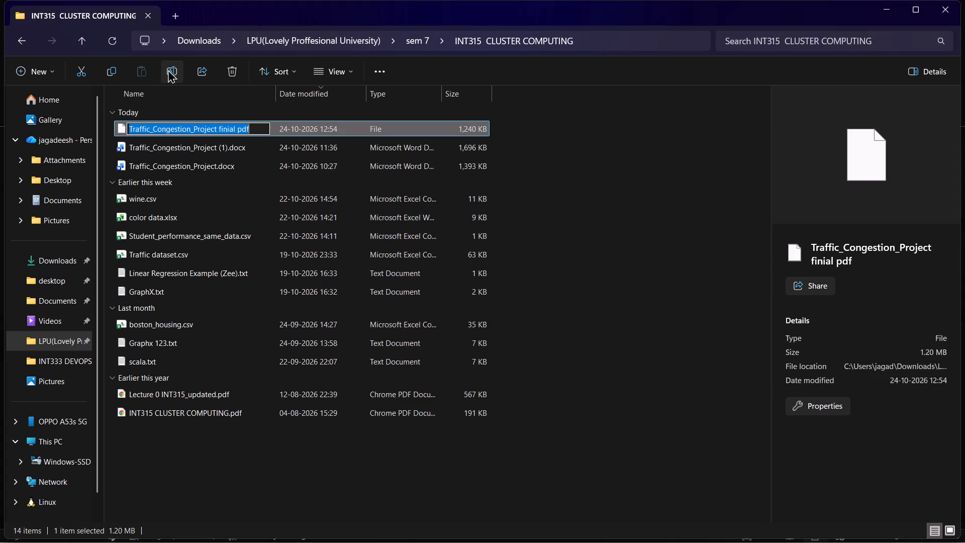
key("Right")
key("Left")
key("Left")
key("Left")
key("Left")
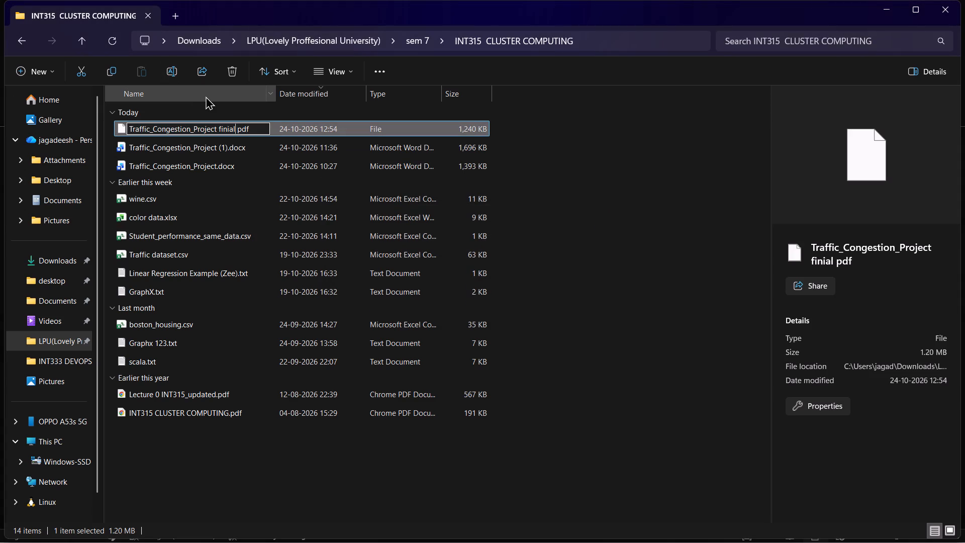
key("Right")
key("period")
key("Return")
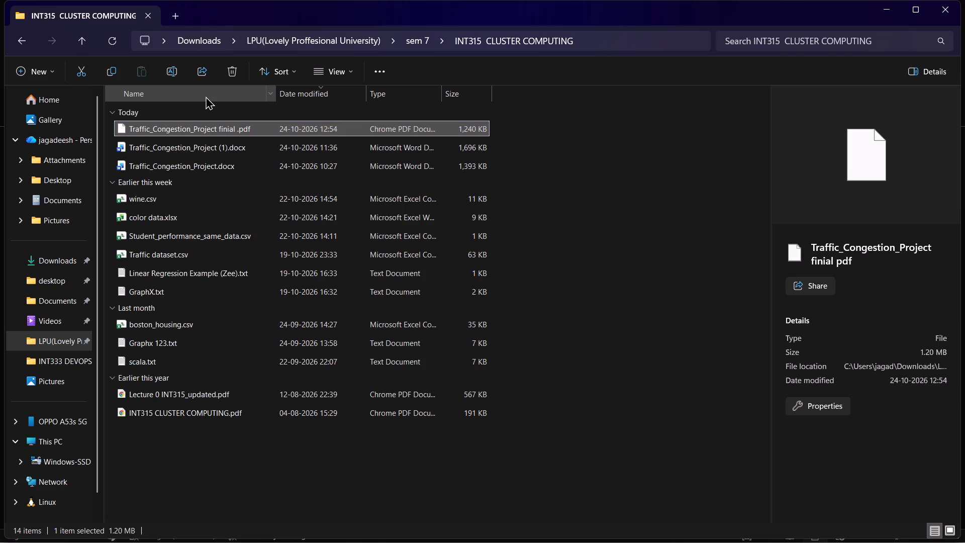
Open the renamed report PDF and check its opening pages.
double_click(210, 128)
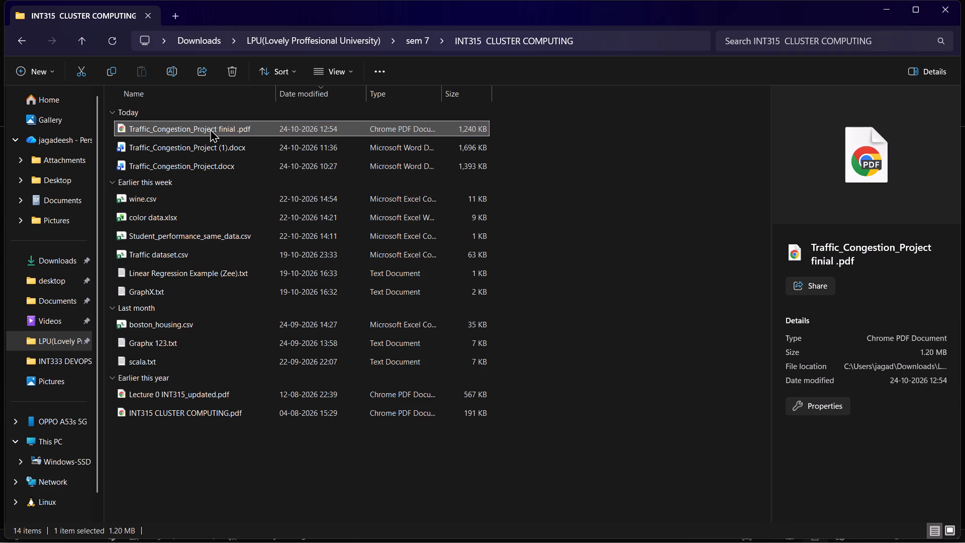
scroll(527, 291, "down", 15)
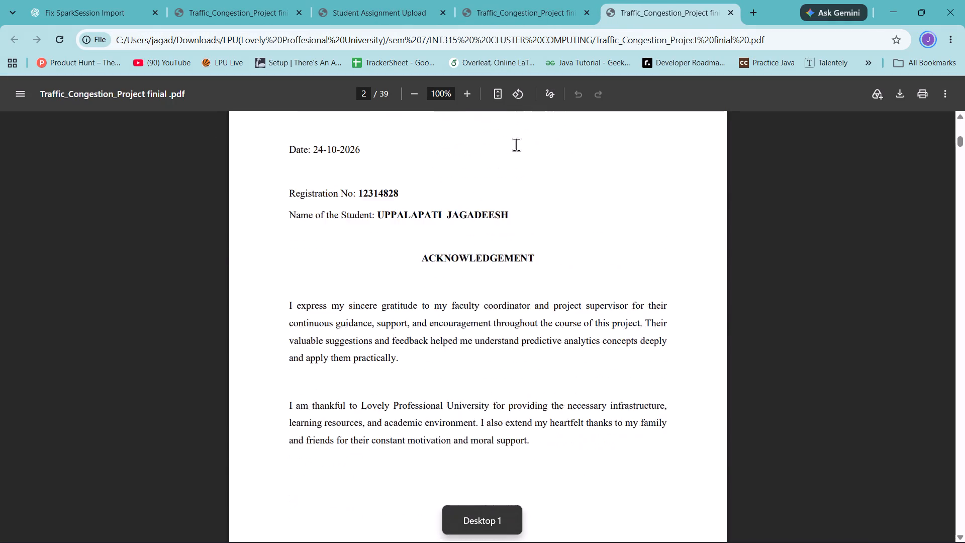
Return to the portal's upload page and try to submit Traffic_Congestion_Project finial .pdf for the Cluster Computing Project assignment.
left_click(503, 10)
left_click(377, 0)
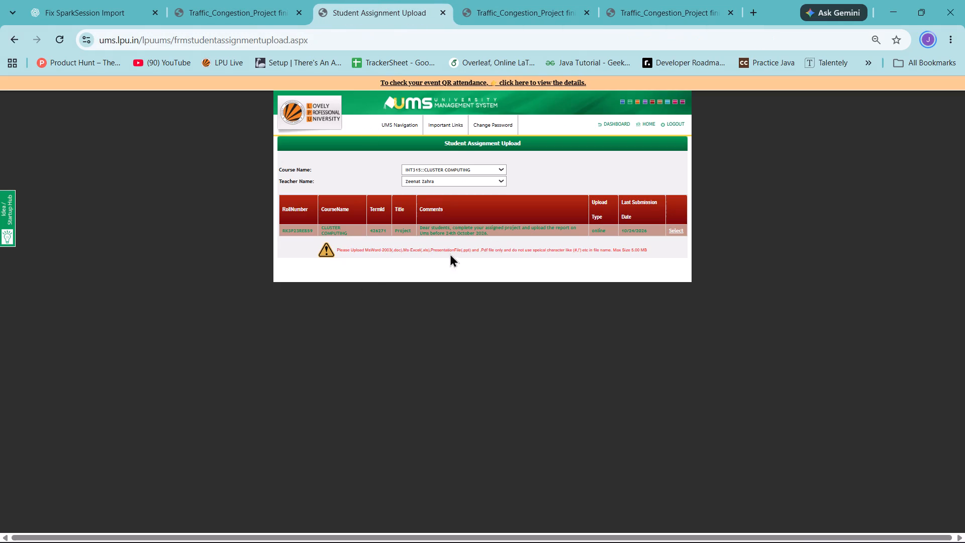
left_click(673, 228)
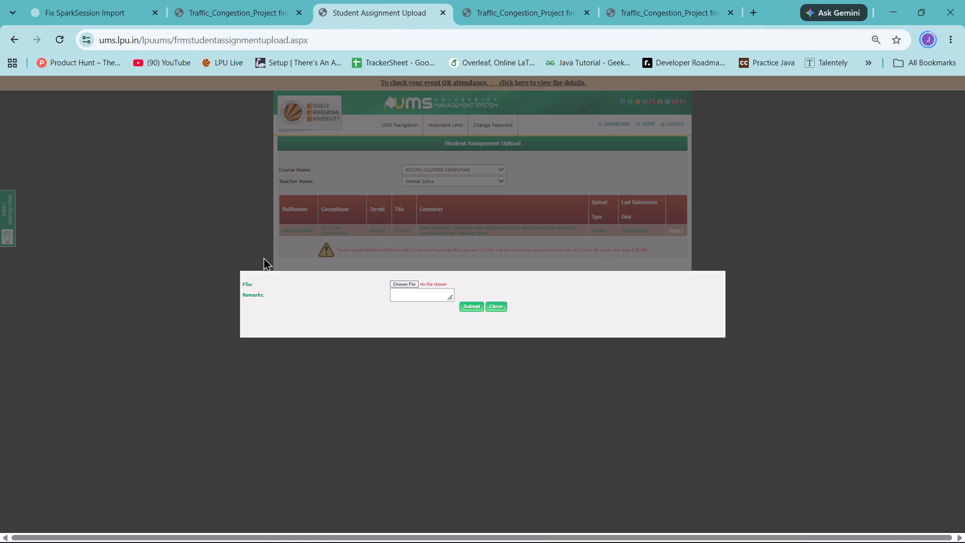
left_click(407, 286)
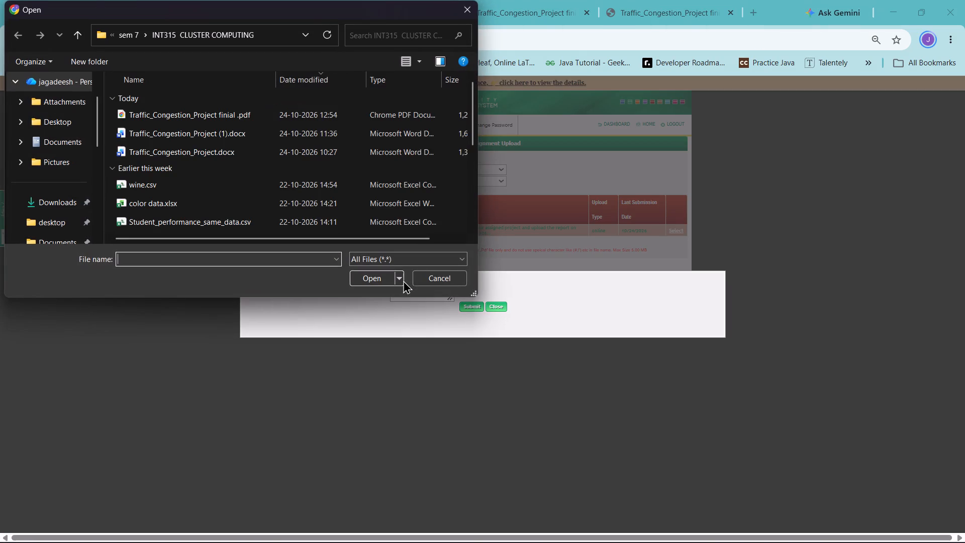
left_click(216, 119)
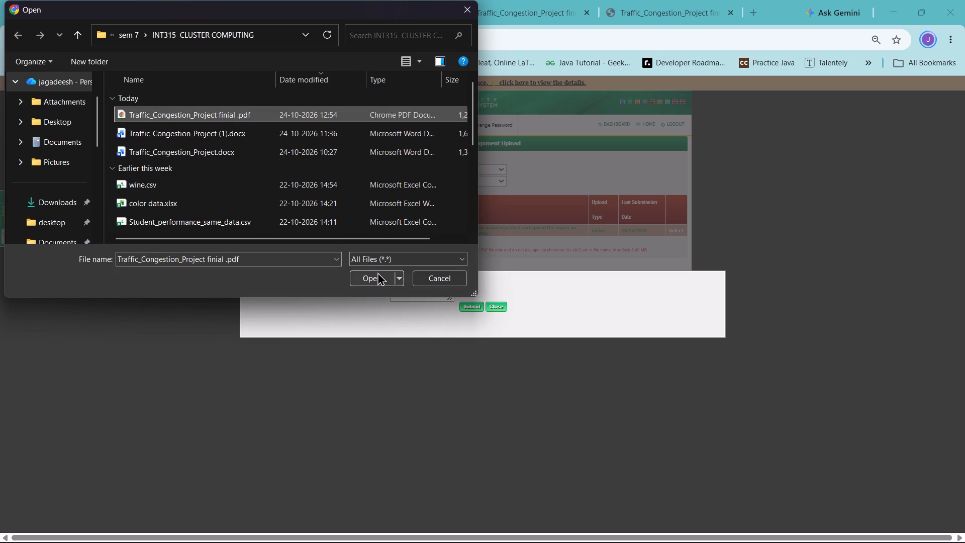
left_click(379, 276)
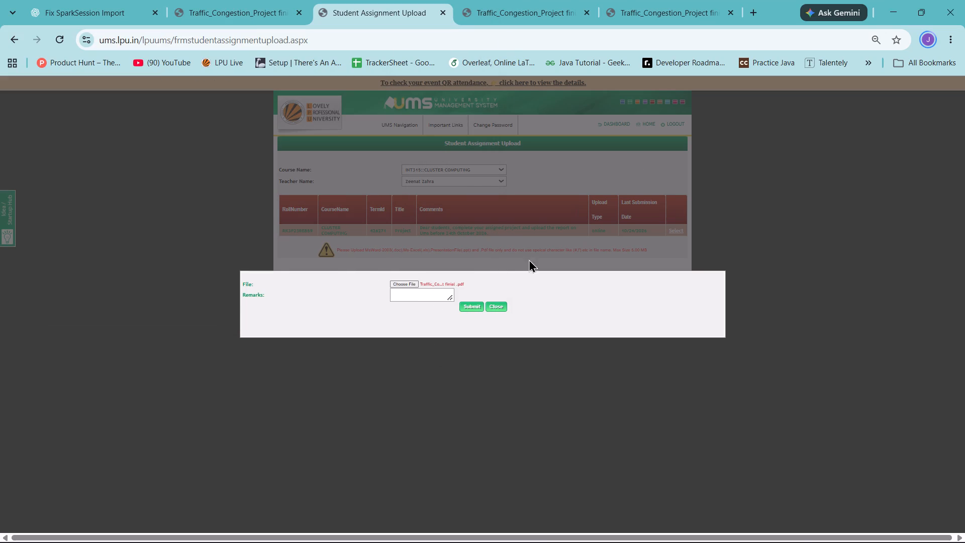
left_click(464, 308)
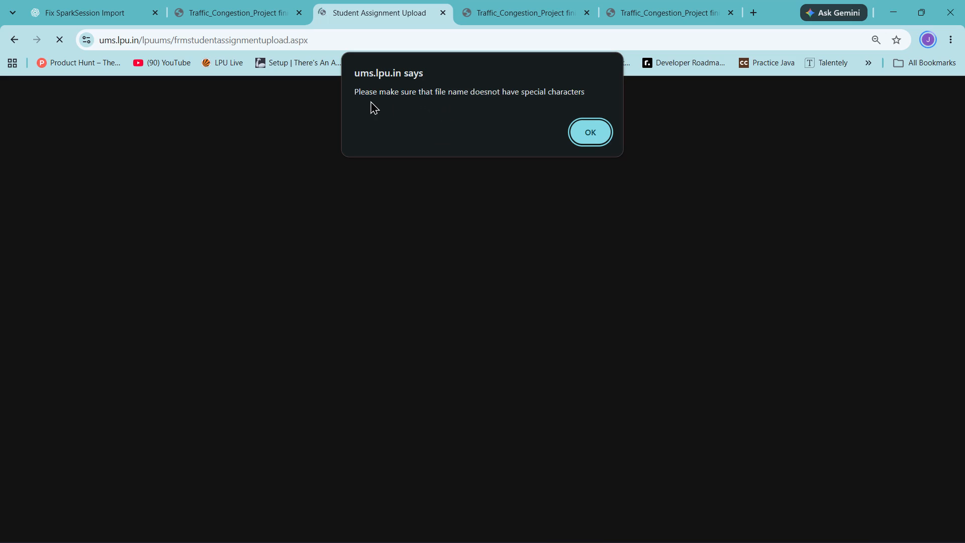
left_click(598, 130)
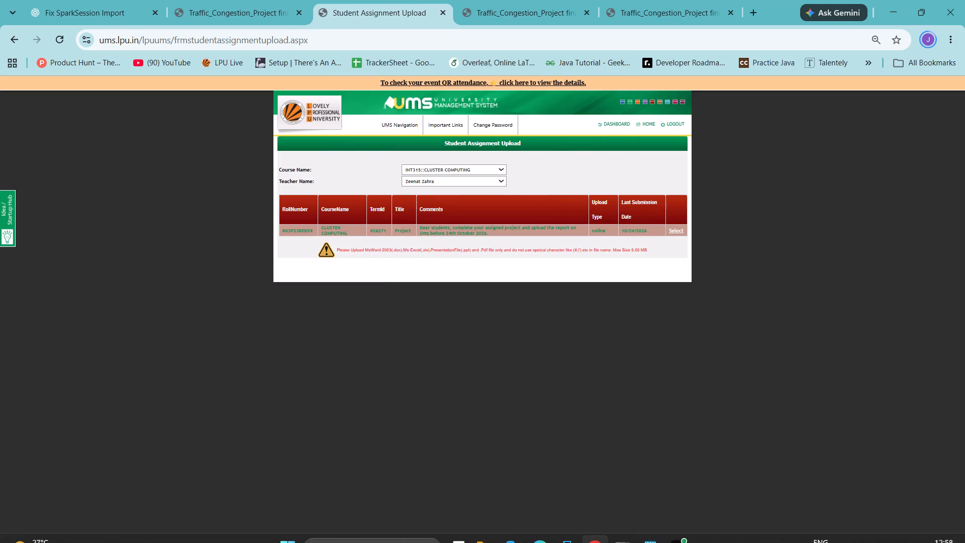
Rename the Traffic_Congestion_Project finial .pdf report as "Traffic Congestion Project finial .pdf", replacing both underscores with spaces.
left_click(605, 533)
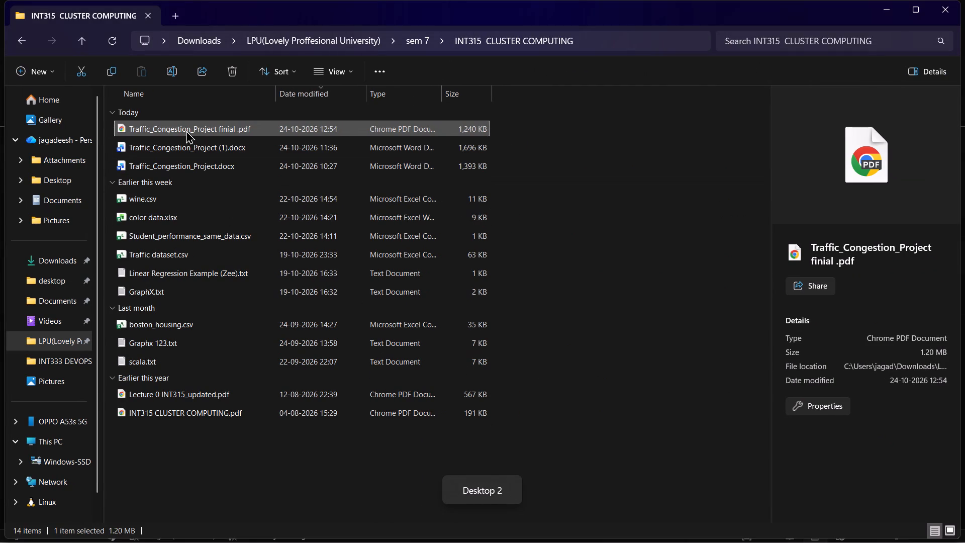
left_click(186, 130)
left_click(171, 70)
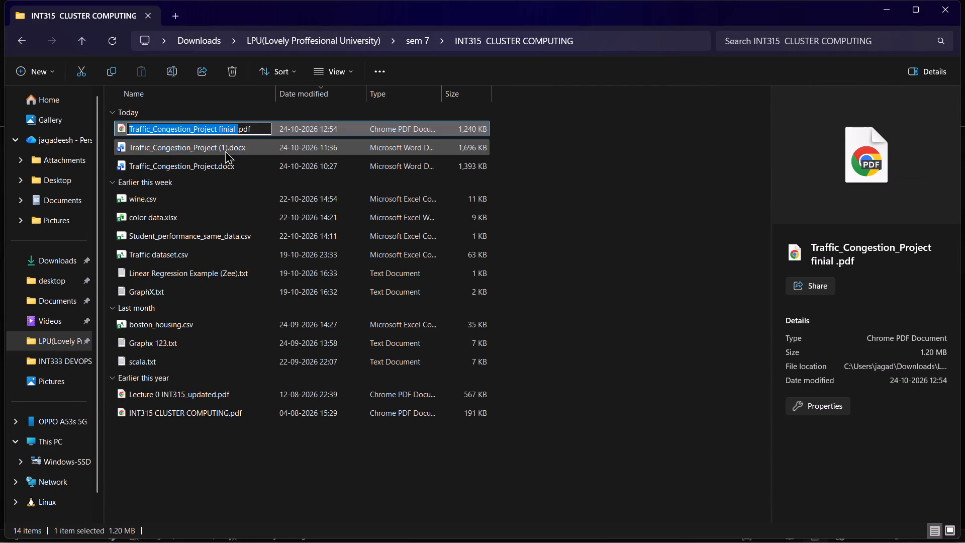
left_click(197, 129)
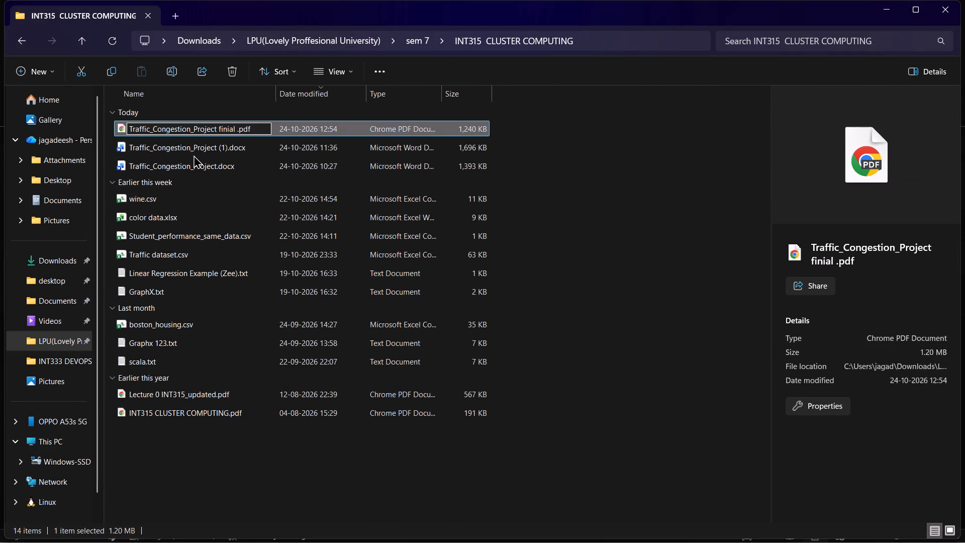
key("Left")
key("BackSpace")
key("space")
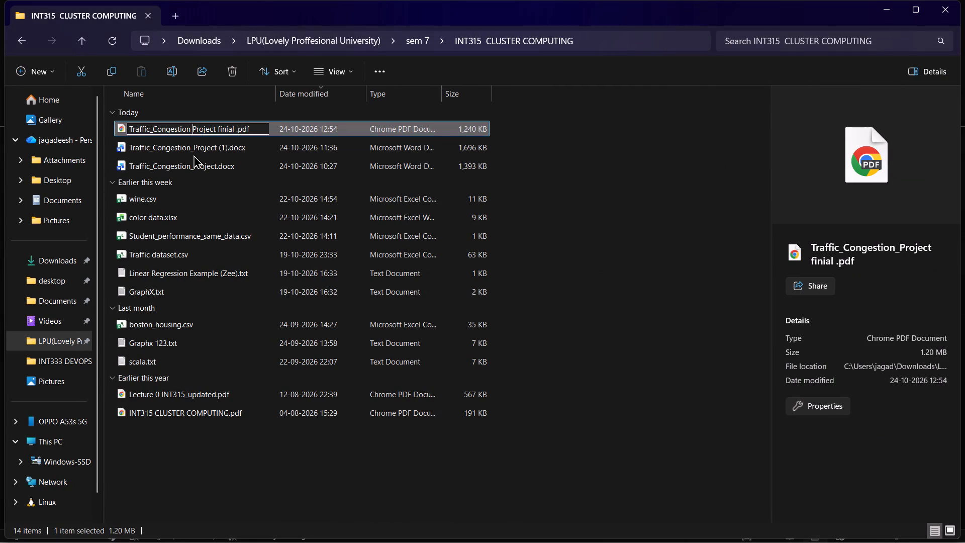
key("Left")
key("Left")
key("Left")
key("Left")
key("Left")
key("Left")
key("Left")
key("Left")
key("Left")
key("Left")
key("Left")
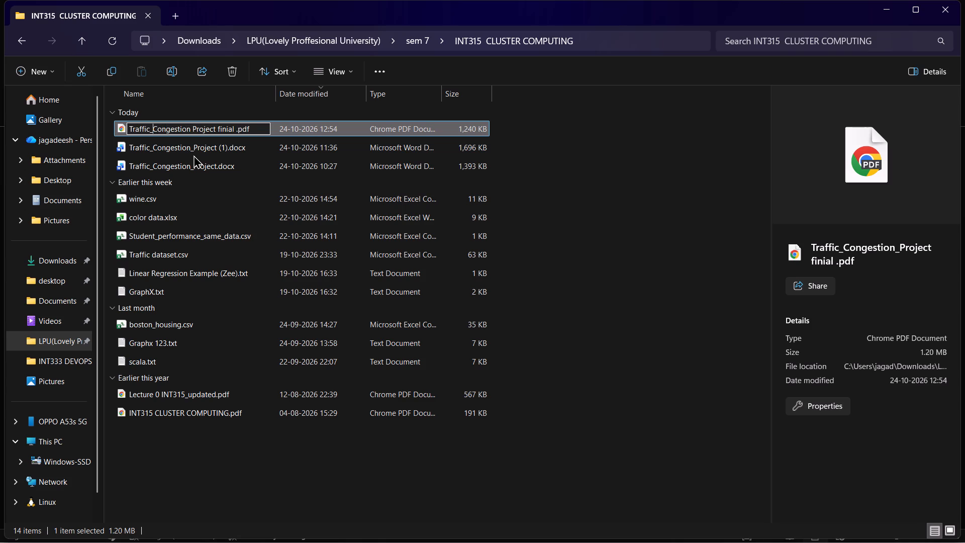
key("BackSpace")
key("space")
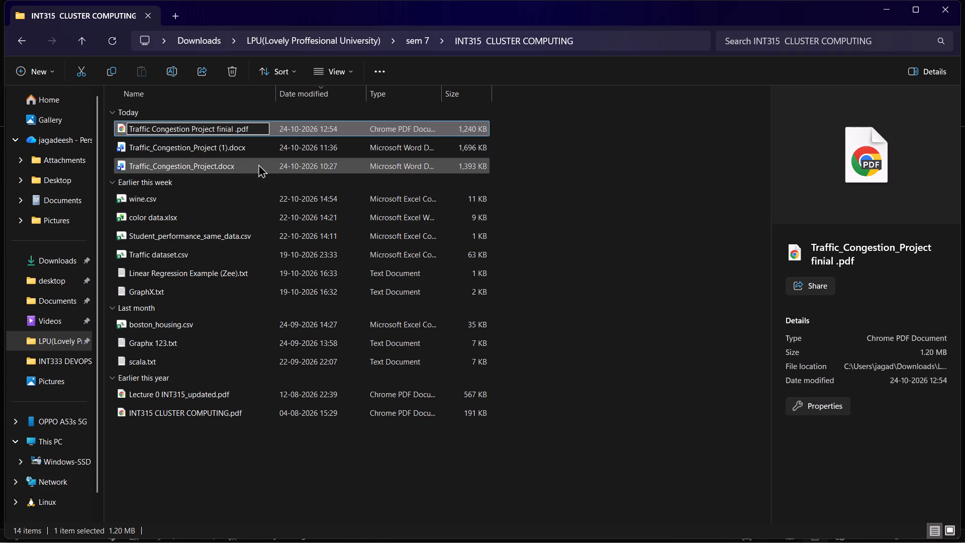
left_click(706, 249)
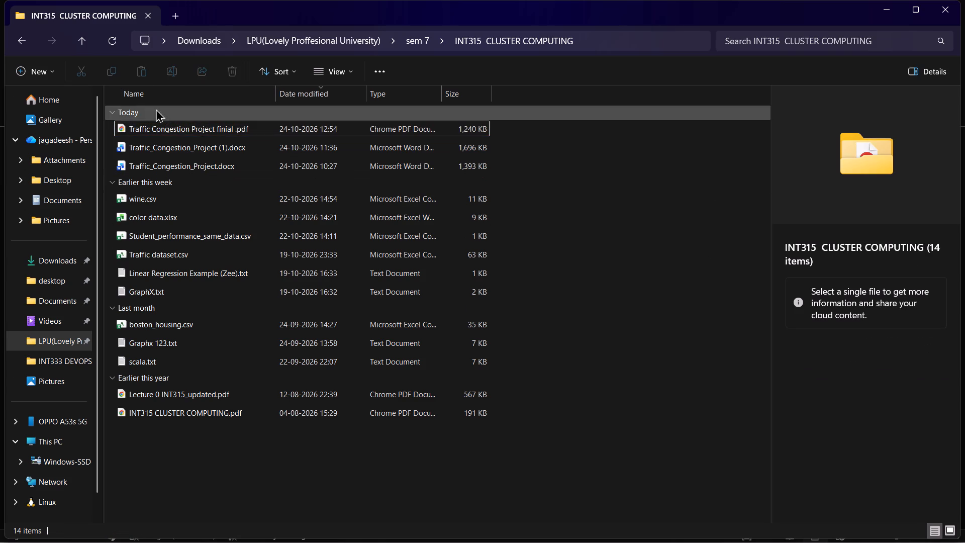
Upload Traffic Congestion Project finial .pdf as the Cluster Computing Project assignment on the portal, leaving the remarks empty.
left_click(170, 125)
double_click(110, 72)
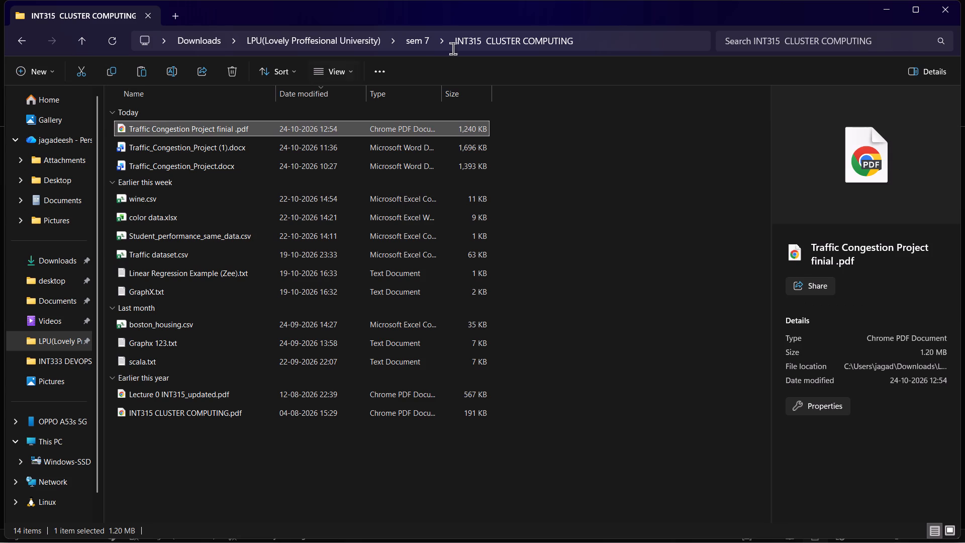
left_click(890, 5)
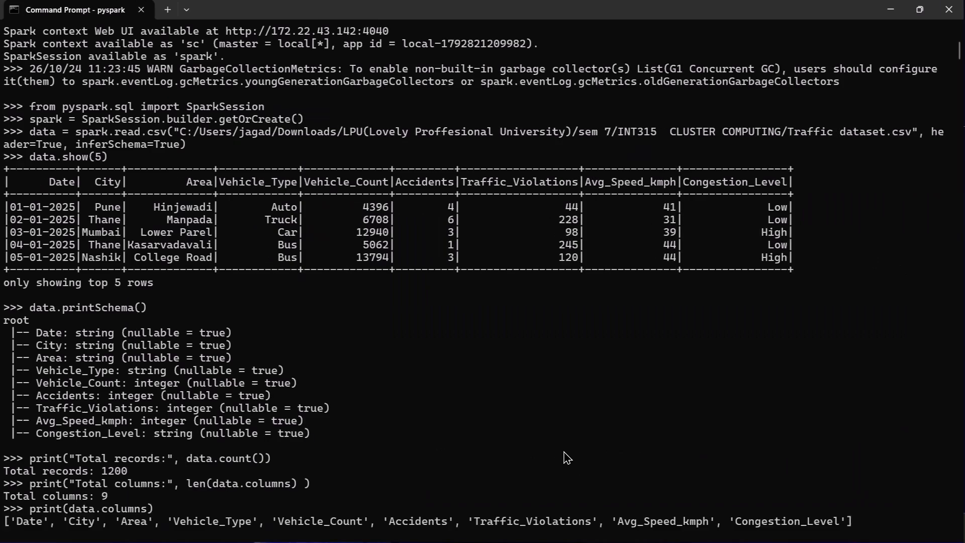
left_click(598, 527)
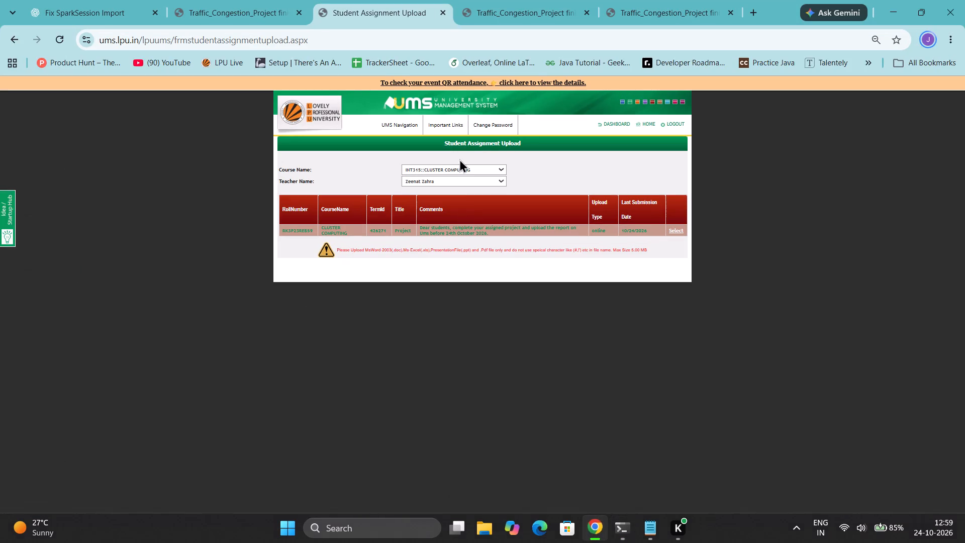
left_click(673, 231)
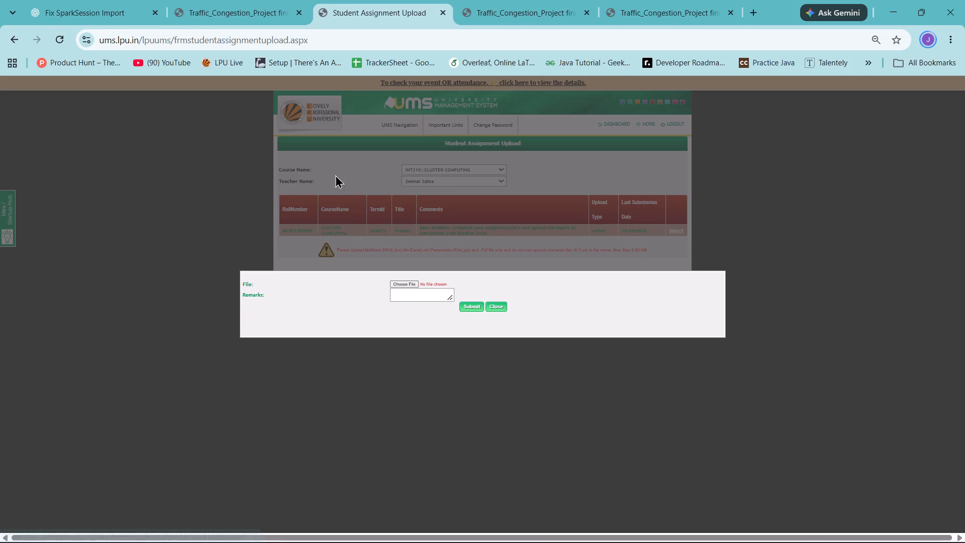
left_click(410, 287)
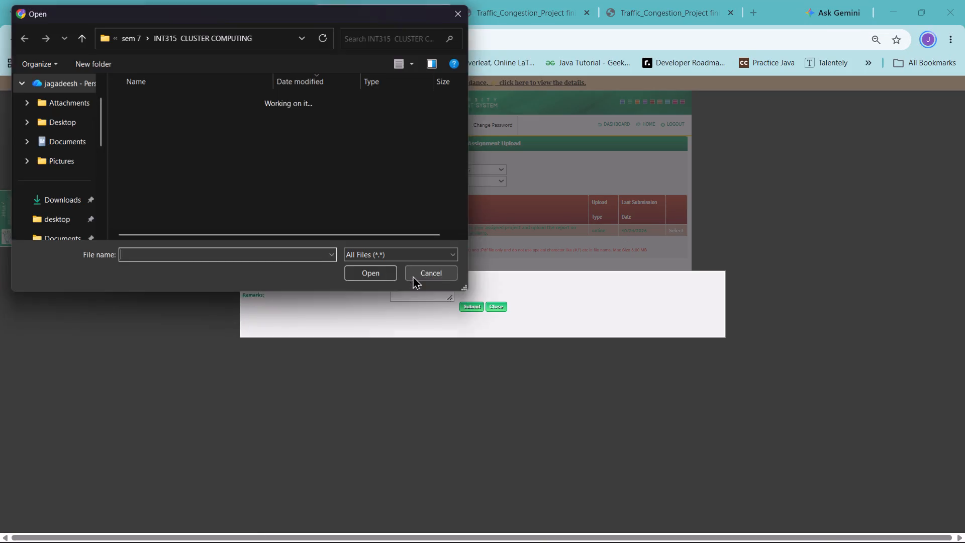
key("ctrl+v")
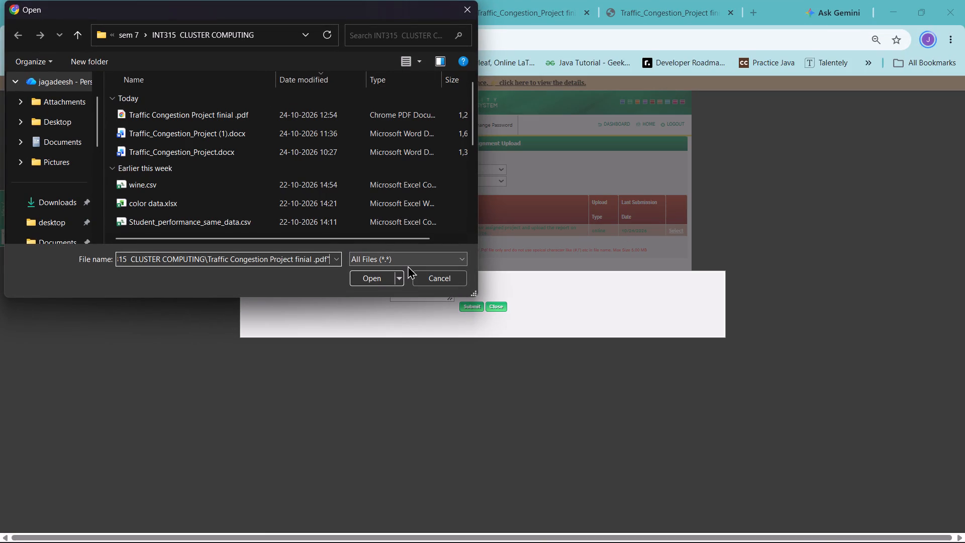
left_click(374, 276)
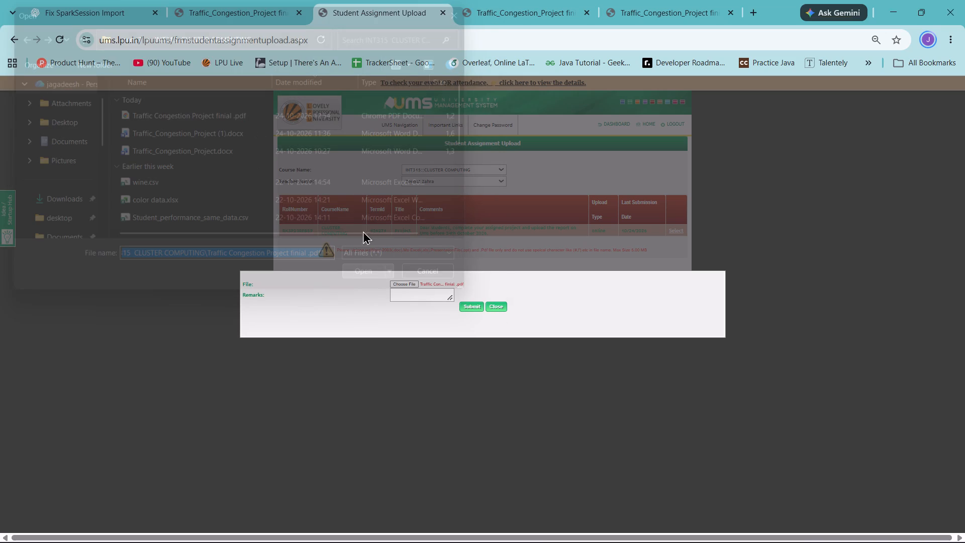
left_click(408, 283)
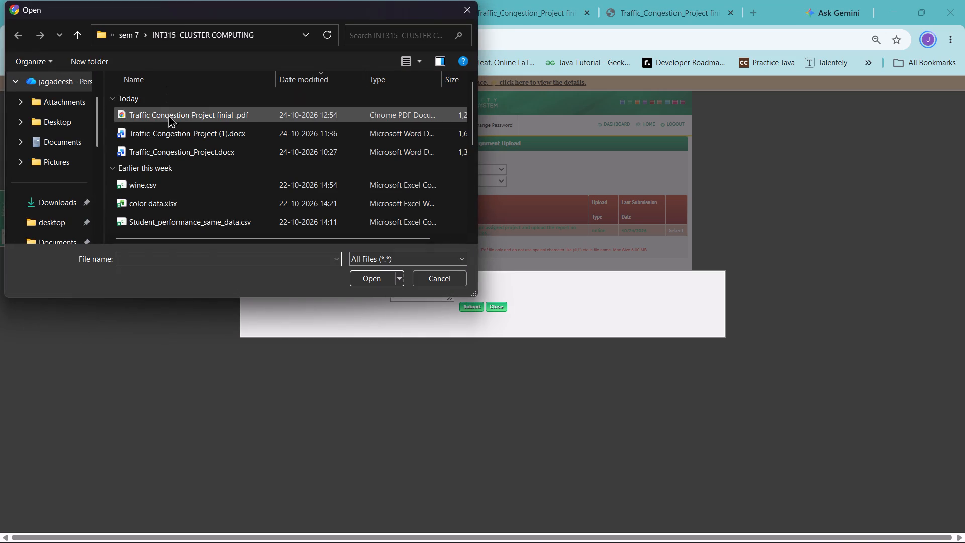
left_click(172, 116)
left_click(378, 274)
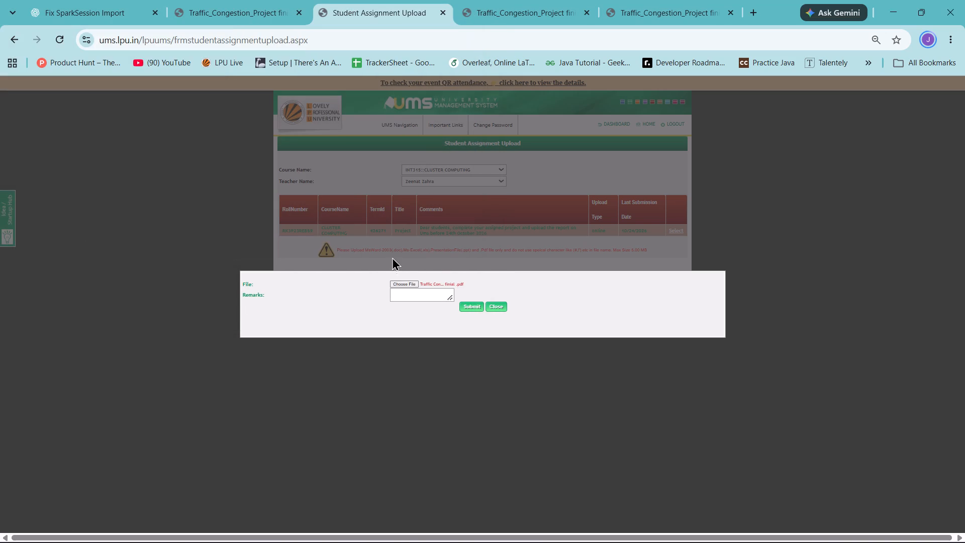
left_click(476, 307)
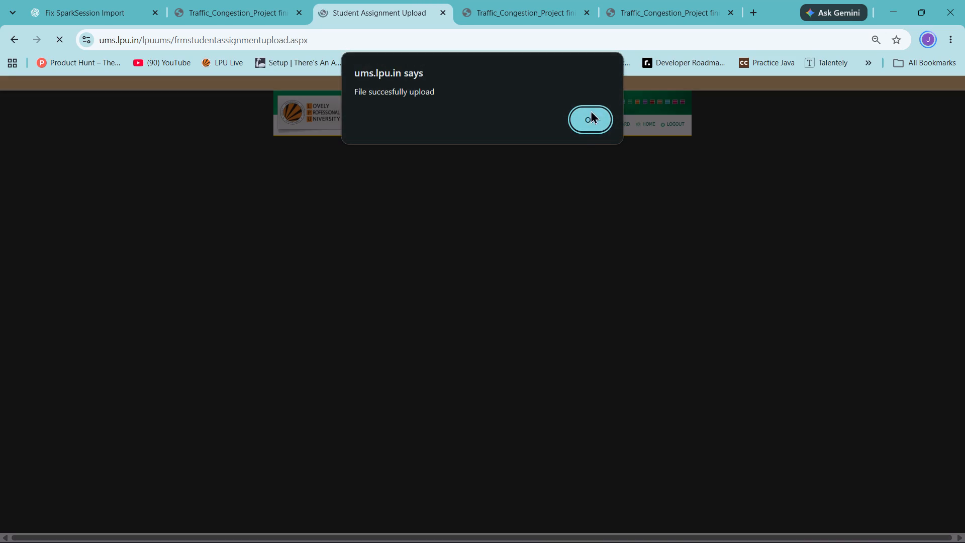
left_click(579, 120)
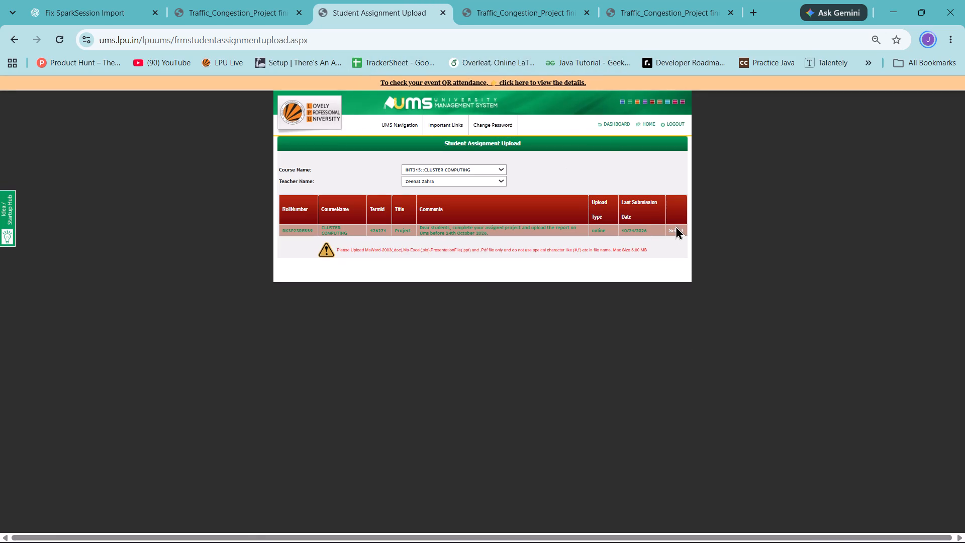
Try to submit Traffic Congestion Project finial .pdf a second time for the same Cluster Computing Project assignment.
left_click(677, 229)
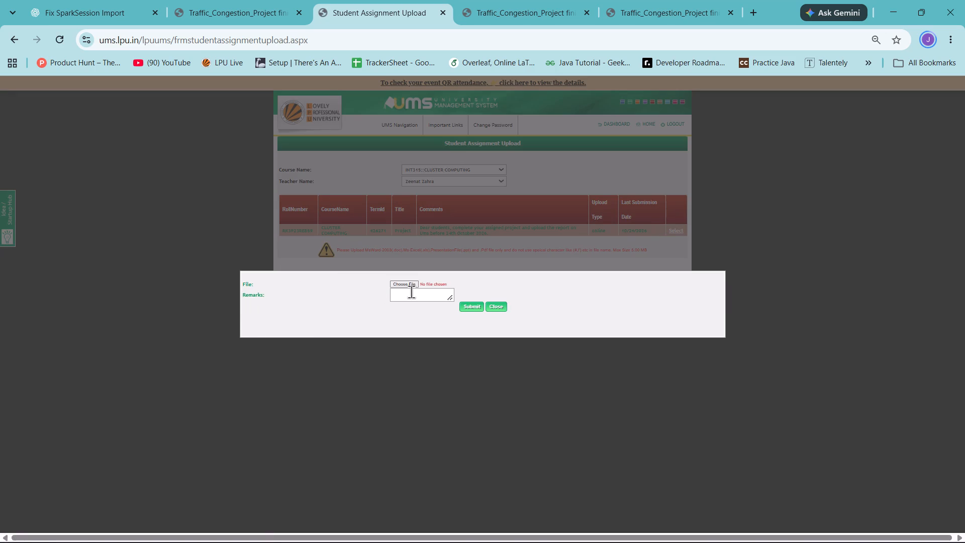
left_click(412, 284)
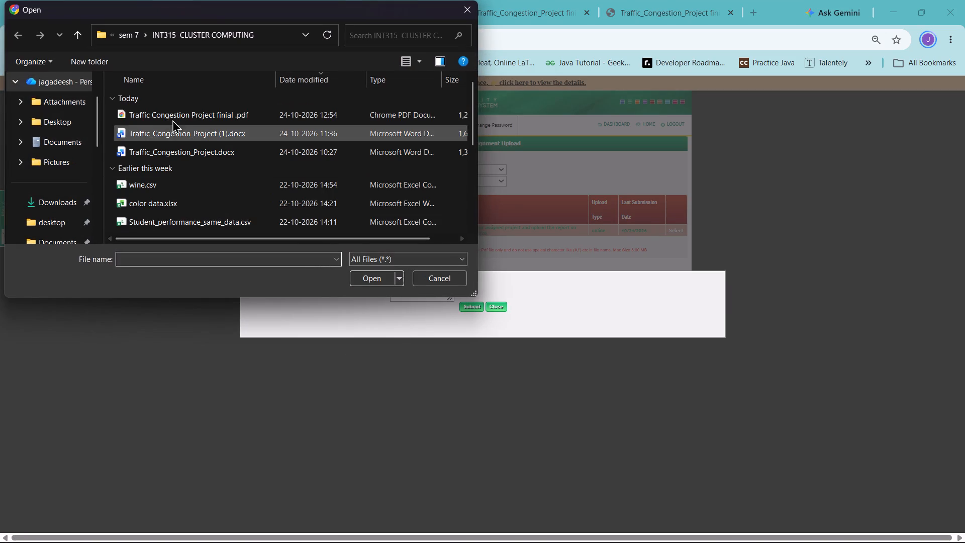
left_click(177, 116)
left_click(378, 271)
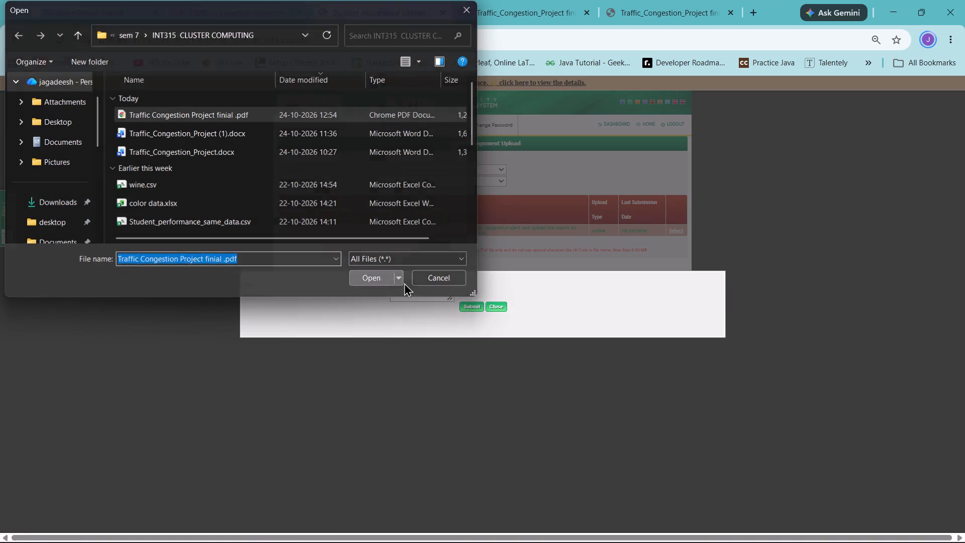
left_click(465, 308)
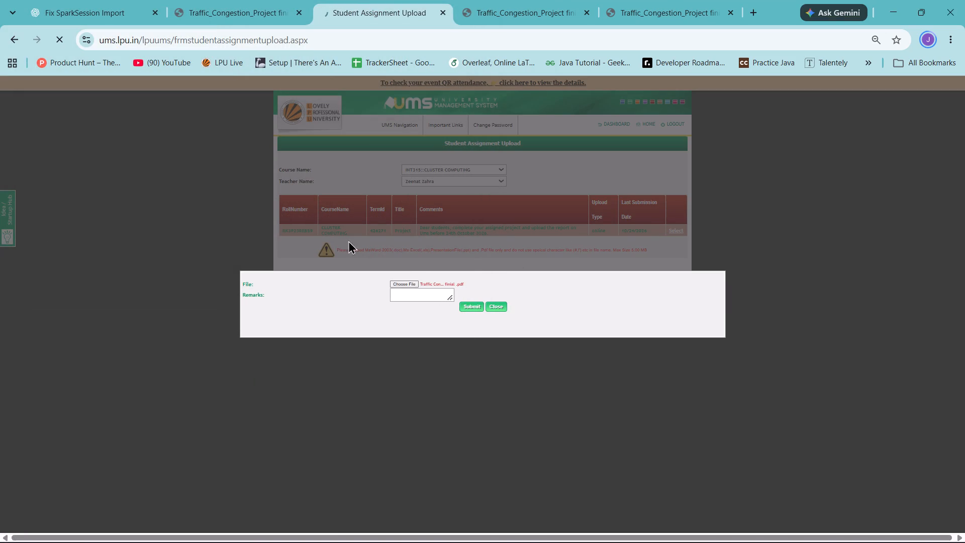
Close the two extra Traffic_Congestion_Project PDF tabs opened after the portal tab, keeping the first report tab.
left_click(547, 7)
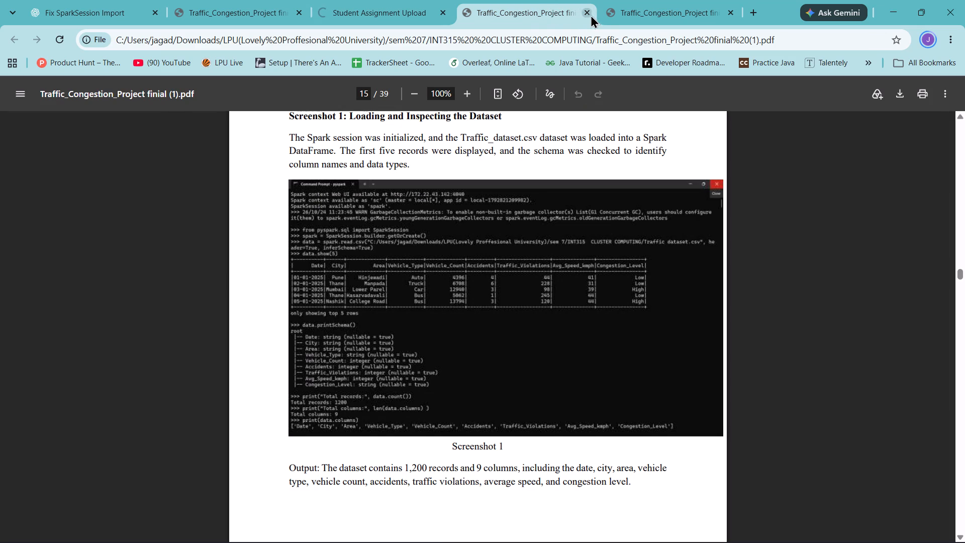
left_click(591, 15)
left_click(591, 15)
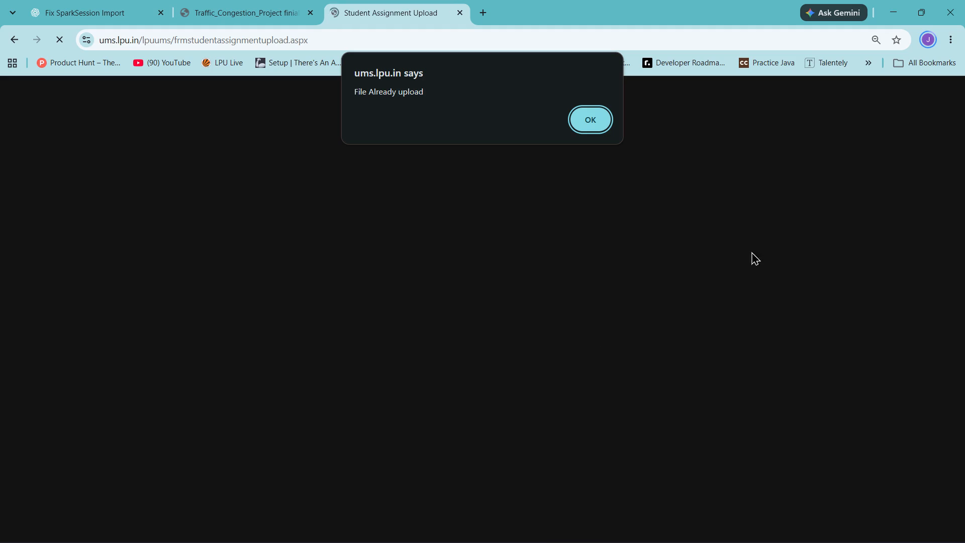
Dismiss the upload message and go back from the assignment upload page to the Student Dashboard.
left_click(594, 122)
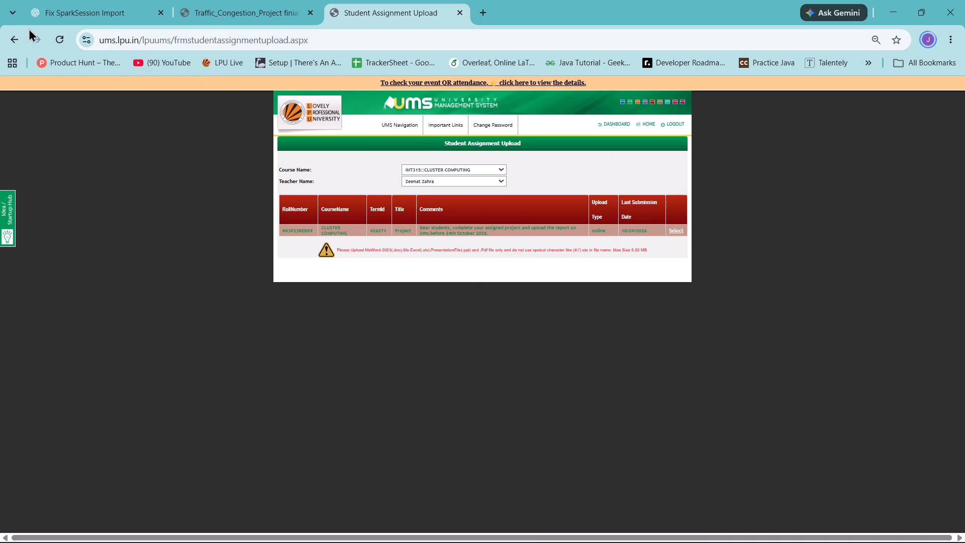
left_click(12, 34)
left_click(12, 34)
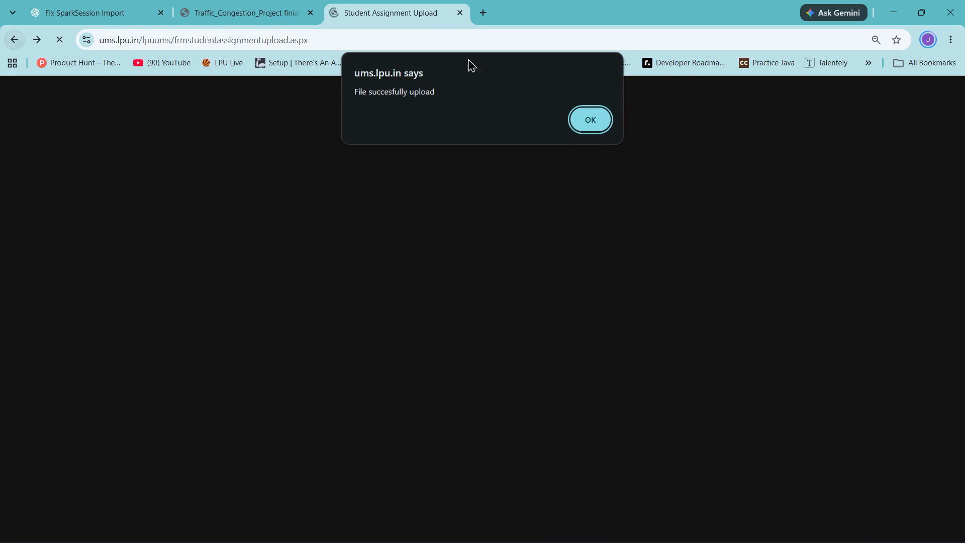
left_click(600, 117)
left_click(10, 36)
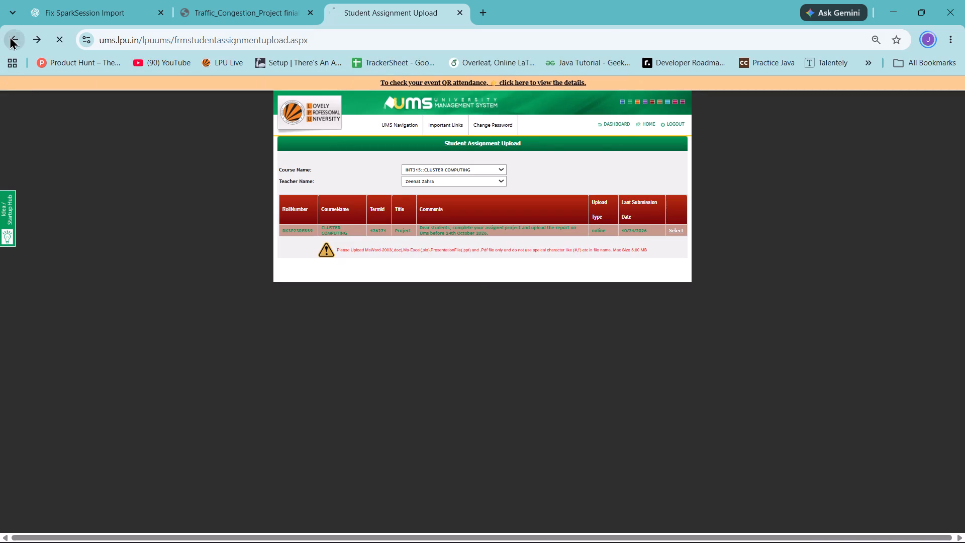
left_click(12, 38)
left_click(12, 38)
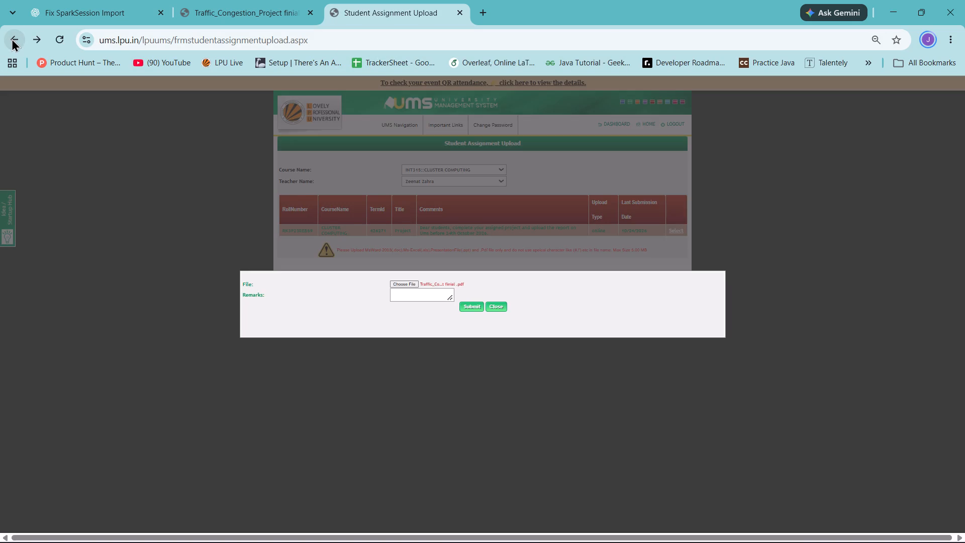
left_click(12, 38)
left_click(12, 38)
double_click(12, 38)
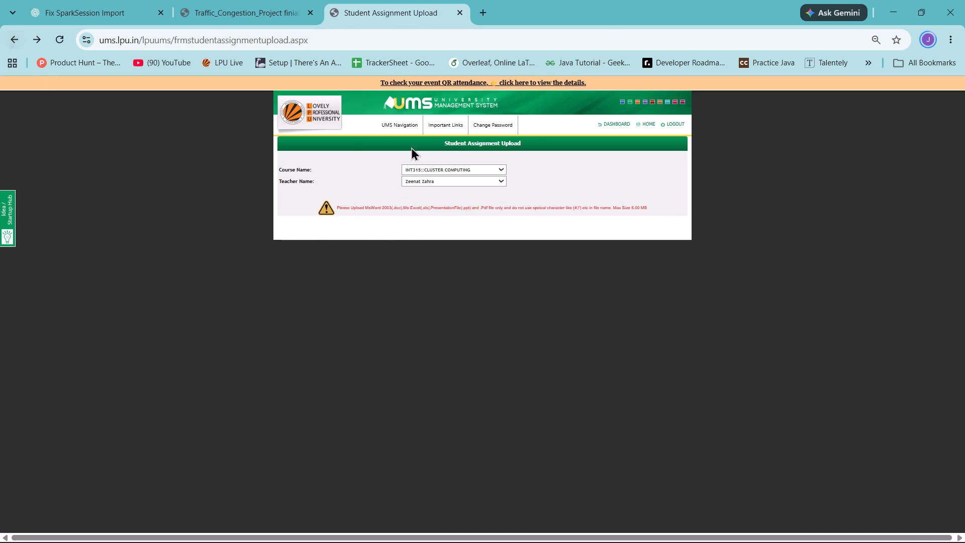
triple_click(8, 46)
left_click(8, 46)
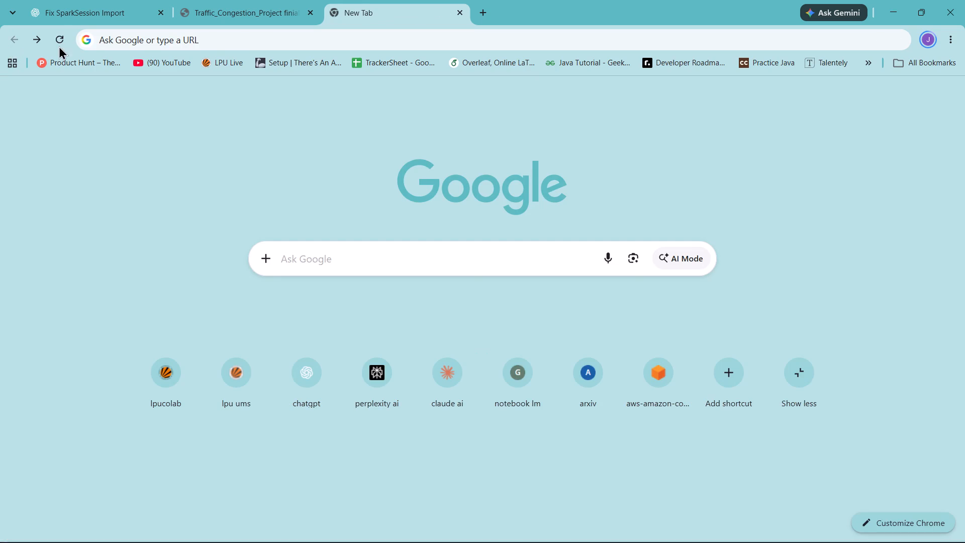
double_click(42, 37)
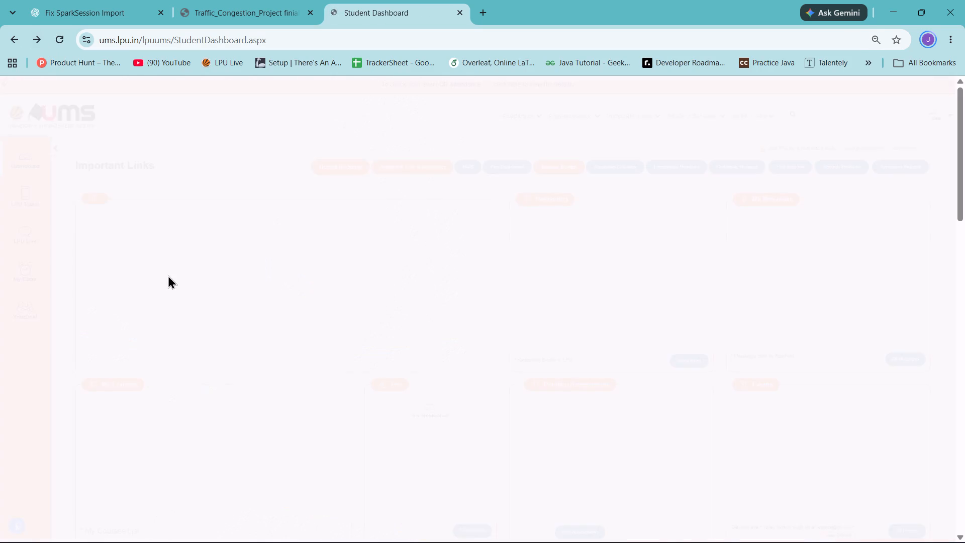
left_click(502, 400)
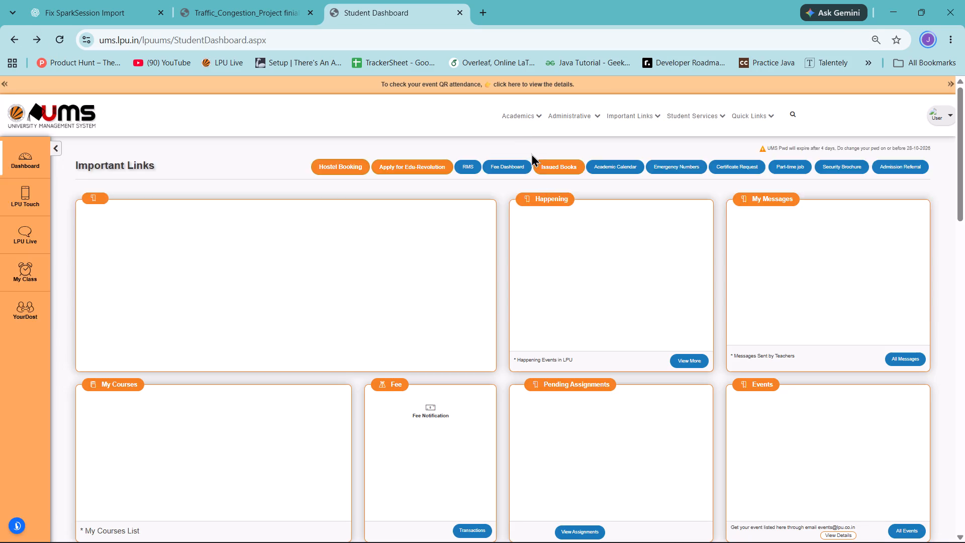
Open the Placement Portal from the Student Dashboard and view its Drive Registration page.
left_click(513, 115)
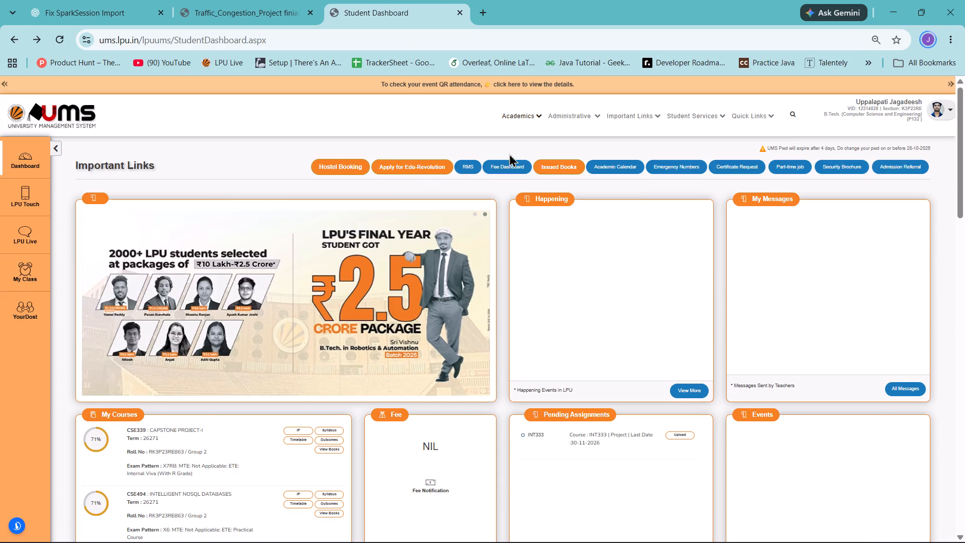
left_click(601, 230)
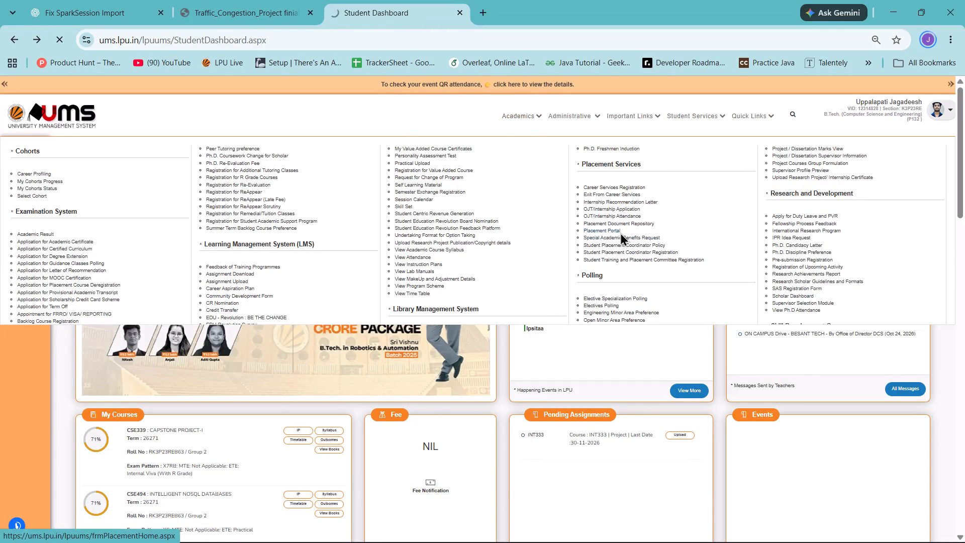
left_click(485, 130)
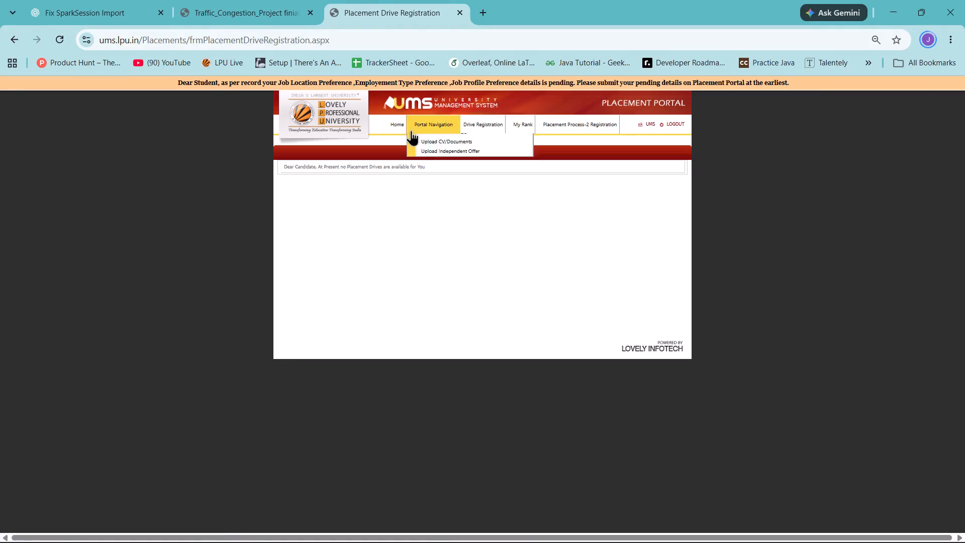
Recheck the Drive Registration list, return to the Placement Portal home page, and dismiss the Pending Details notice.
left_click(404, 124)
left_click(481, 121)
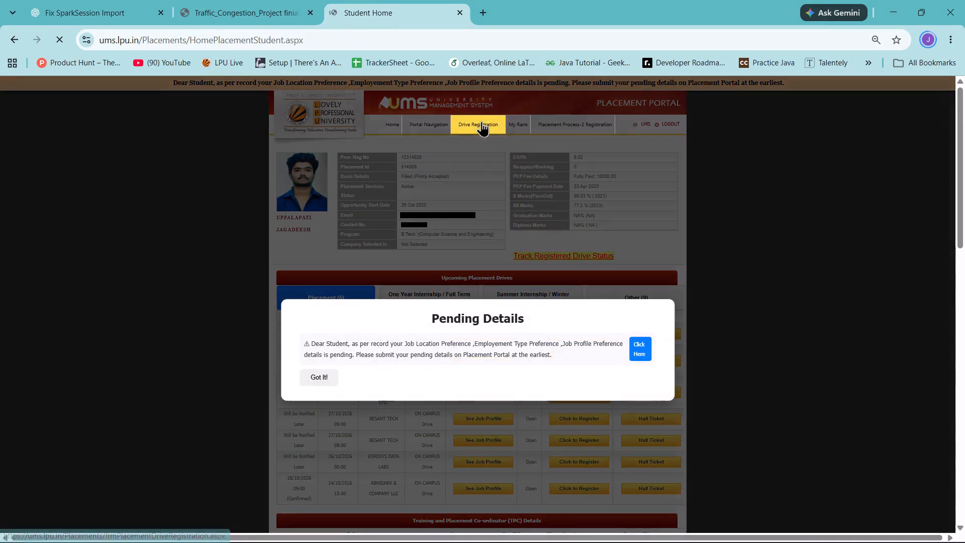
left_click(389, 121)
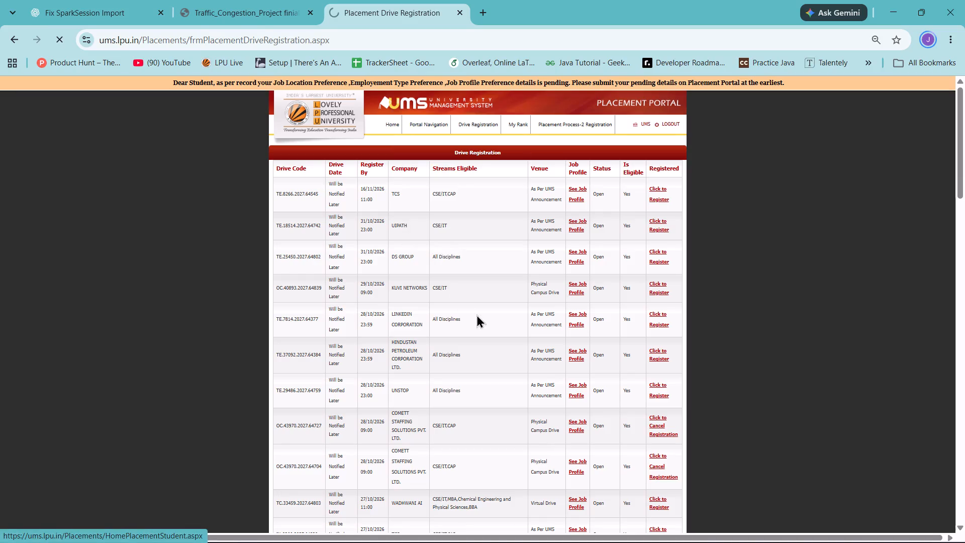
scroll(497, 325, "down", 2)
left_click(323, 383)
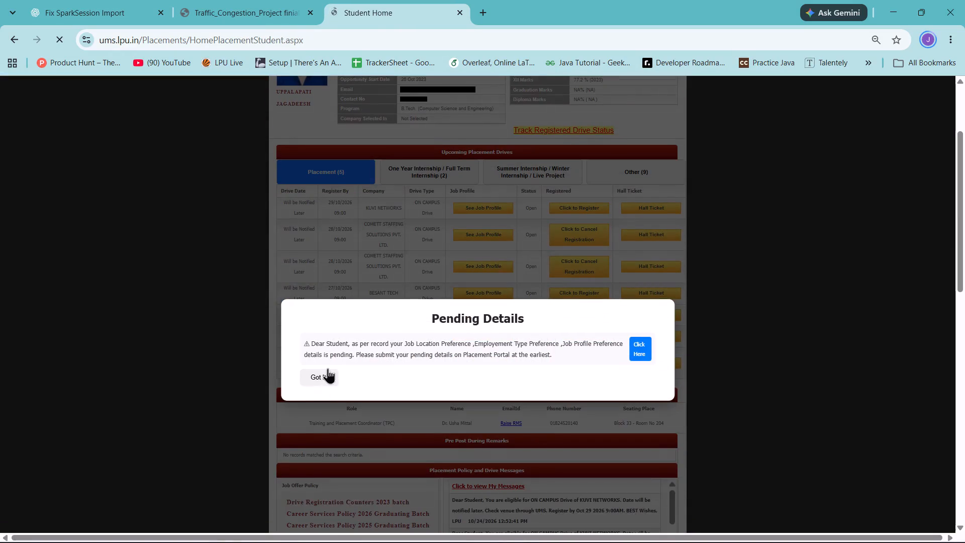
View the WADHWANI AI and PALC NETWORKS job profiles under One Year Internship / Full Term Internship, closing each afterwards opened page.
left_click(420, 179)
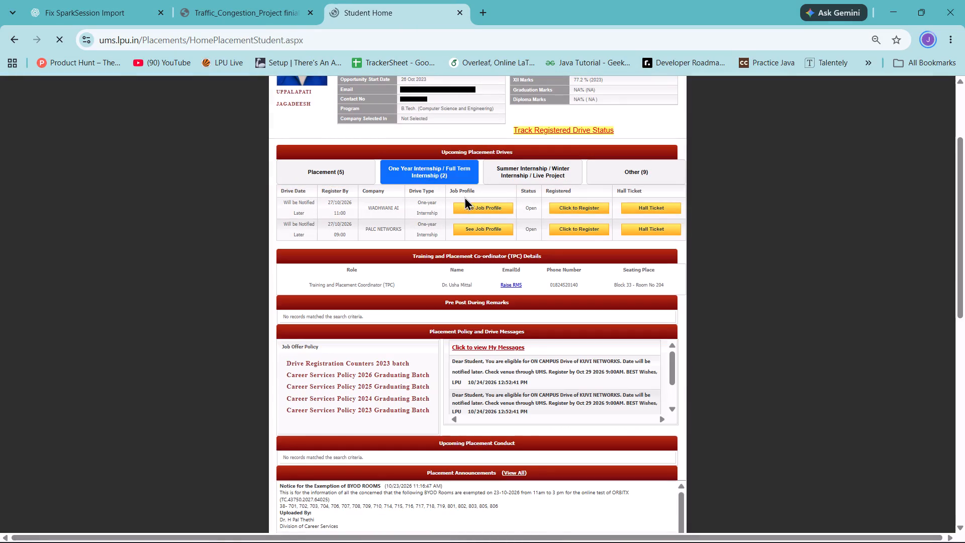
left_click(480, 210)
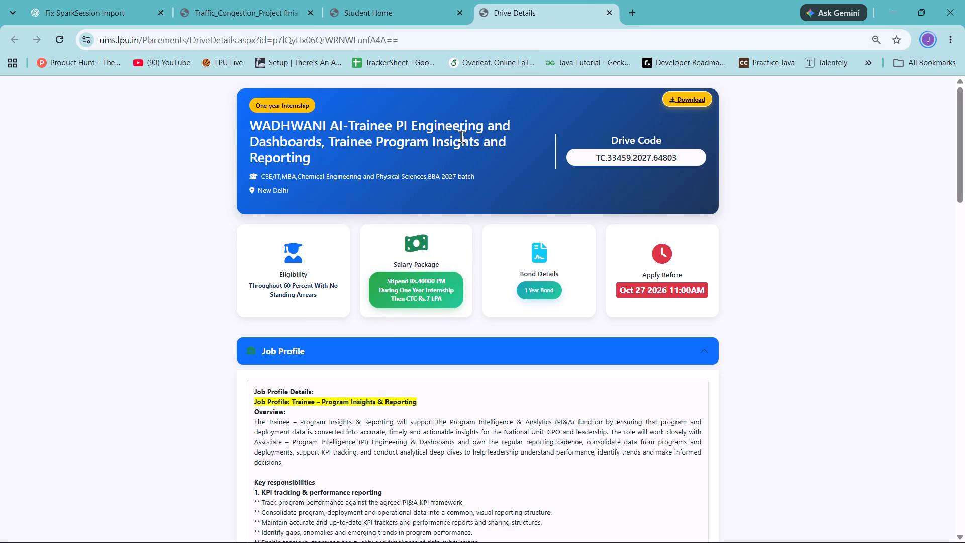
left_click(607, 12)
left_click(479, 227)
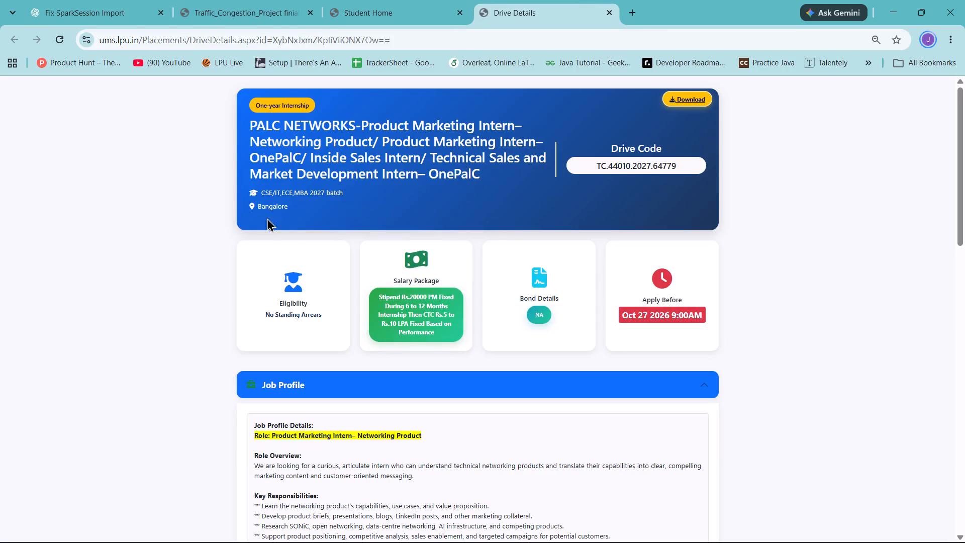
left_click(610, 13)
Open the job profiles of KUVI NETWORKS, the first COMETT STAFFING SOLUTIONS drive and the first BESANT TECH drive among the Placement drives.
left_click(343, 168)
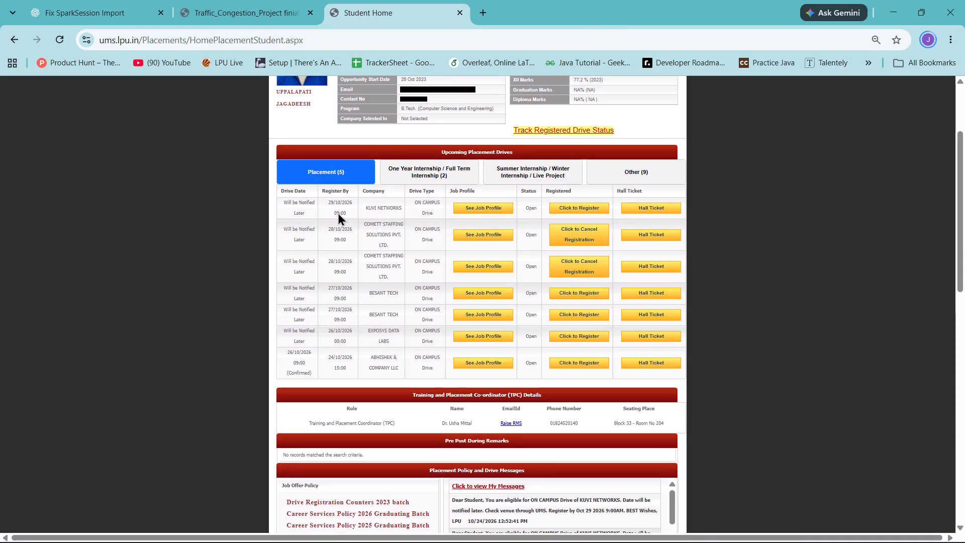
left_click(492, 205)
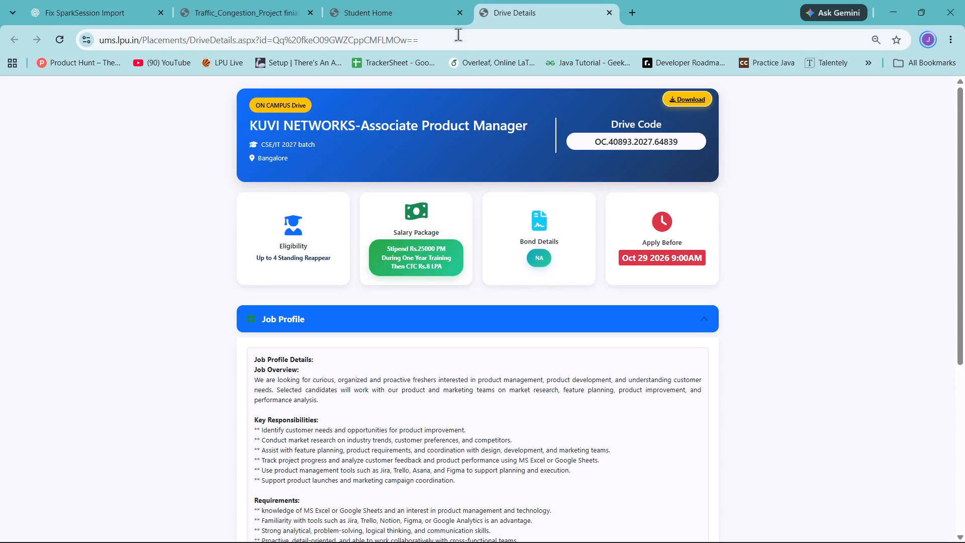
left_click(417, 19)
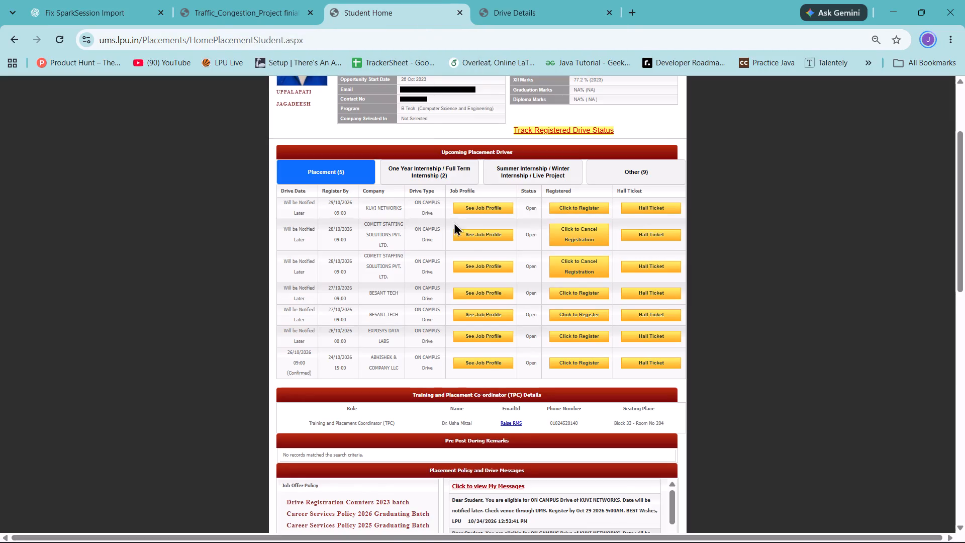
left_click(464, 239)
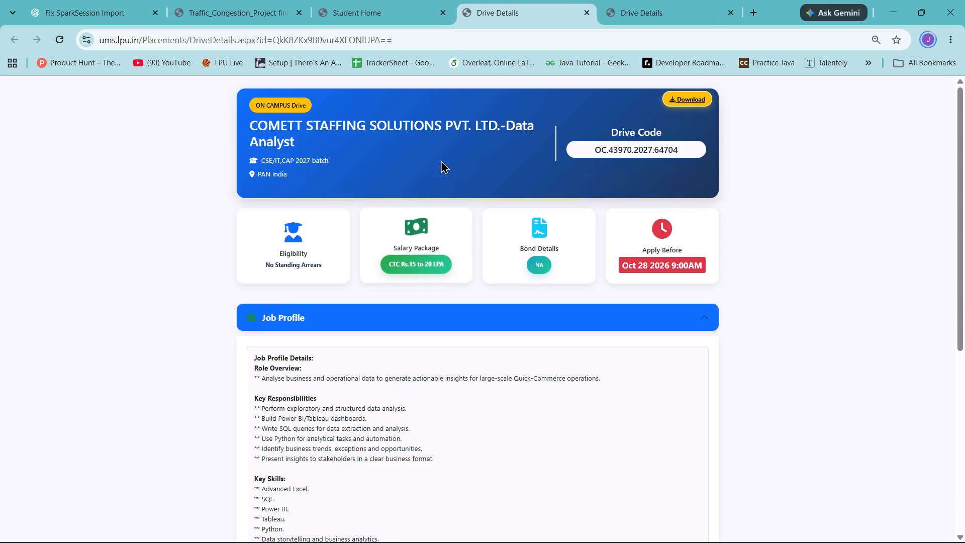
left_click(419, 7)
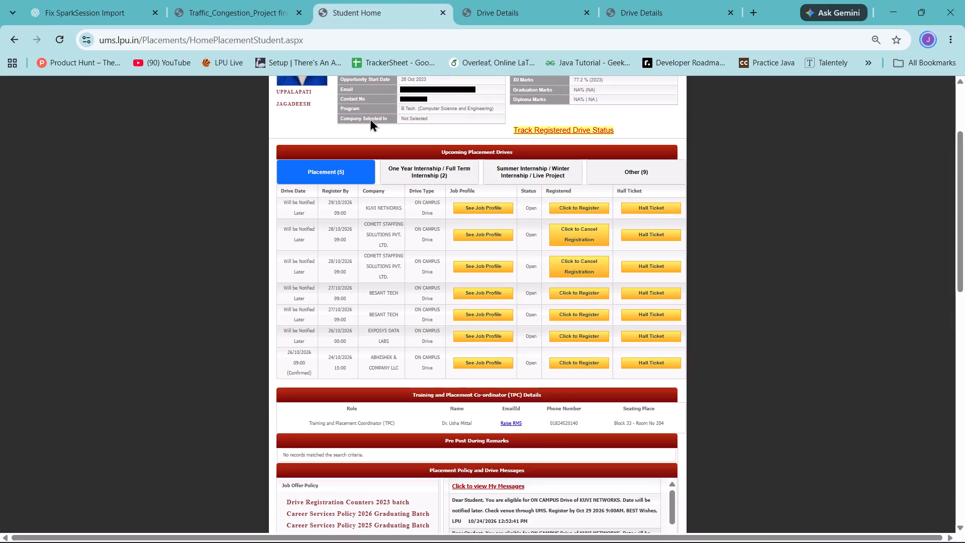
left_click(469, 295)
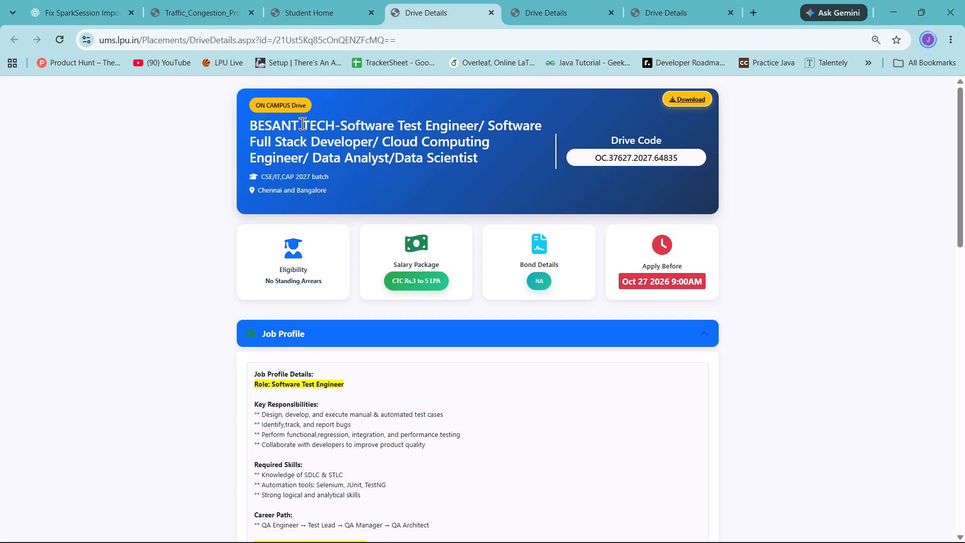
Copy "Data Analyst/Data Scientist" from the BESANT TECH title, search Google for "data analyst data scientist difference" in a new tab, and read the overview.
left_click_drag(310, 157, 456, 165)
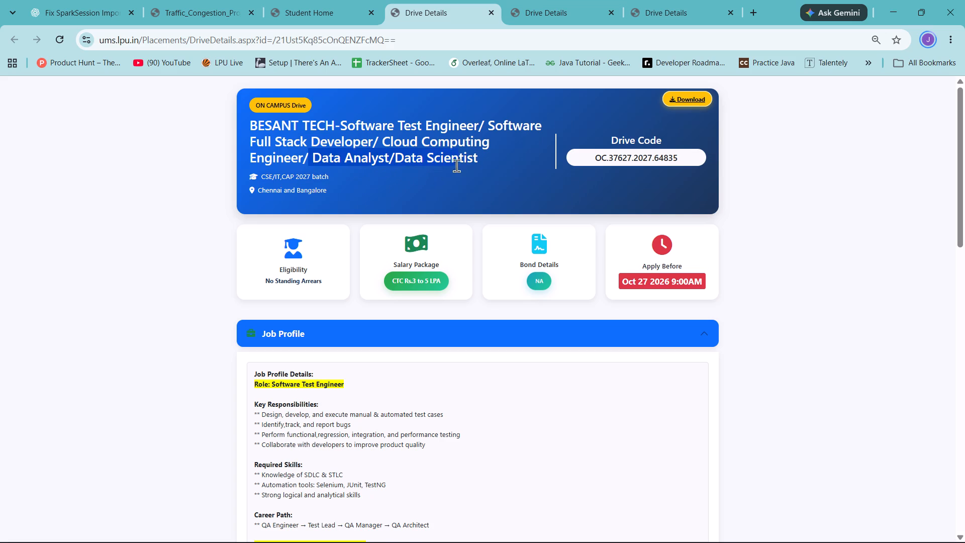
left_click_drag(456, 165, 488, 162)
key("ctrl+c")
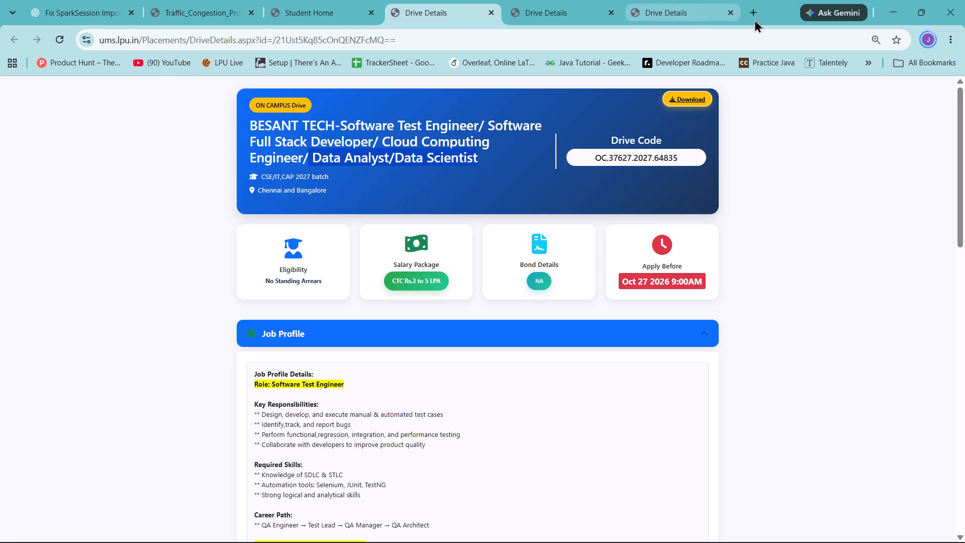
left_click(758, 15)
key("ctrl+v")
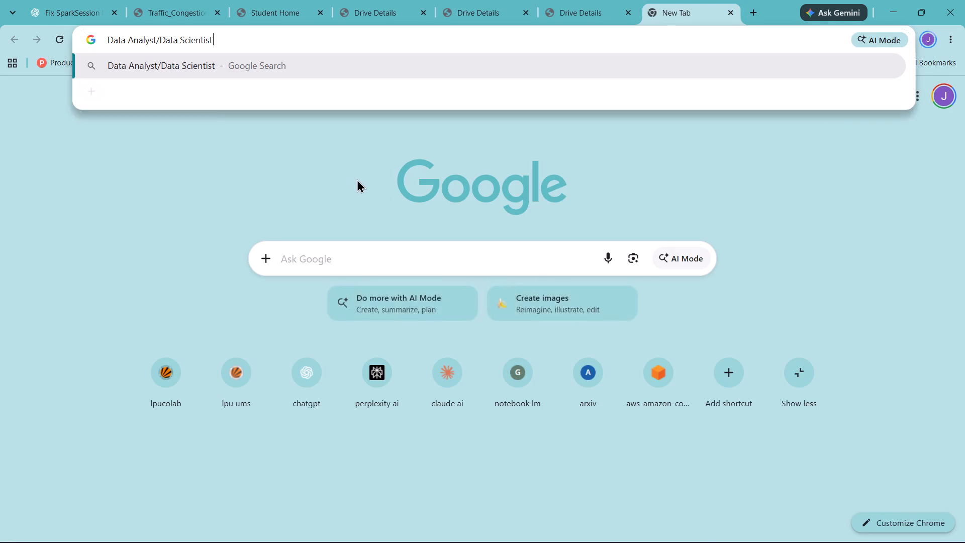
key("space")
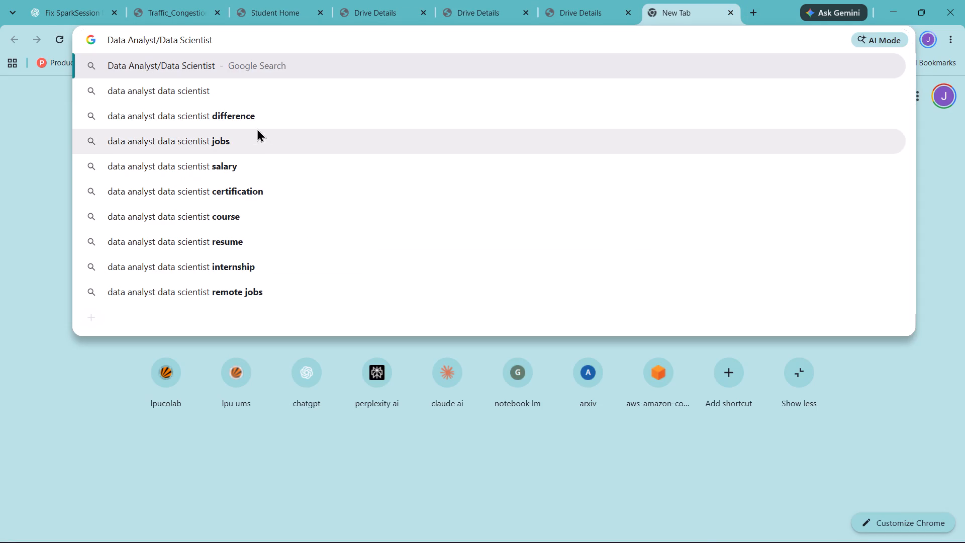
left_click(256, 128)
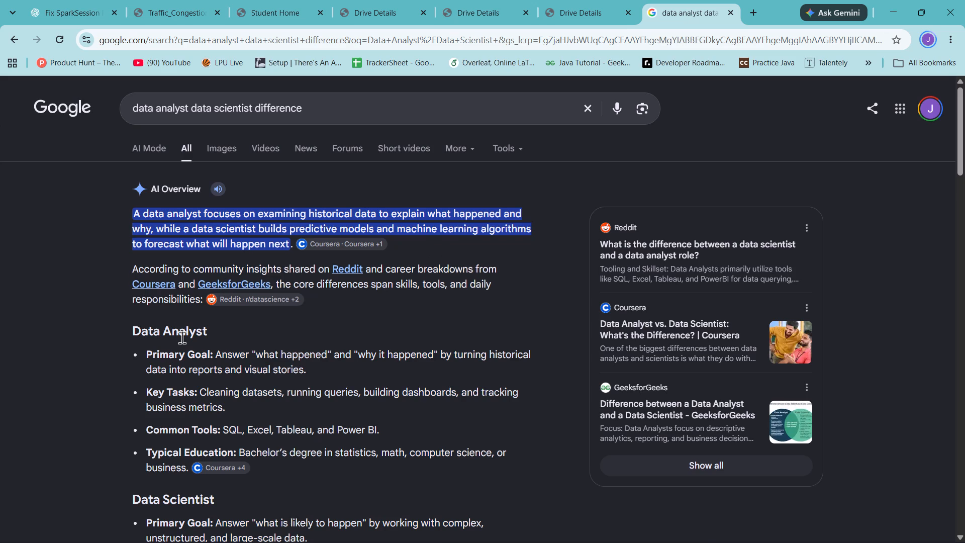
scroll(182, 337, "down", 2)
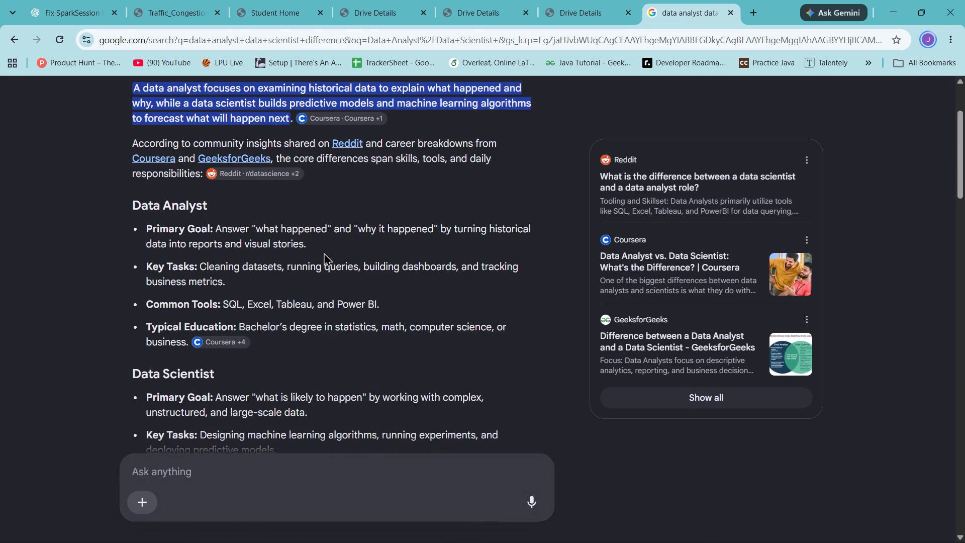
scroll(292, 283, "down", 2)
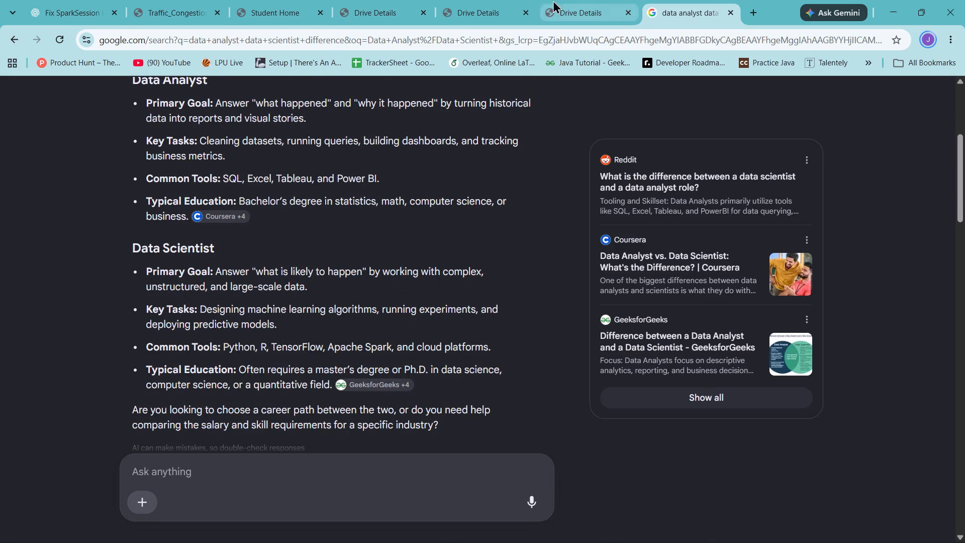
Review the roles, required skills and selection process in the BESANT TECH drive details, and return to the placement drives list.
left_click(267, 0)
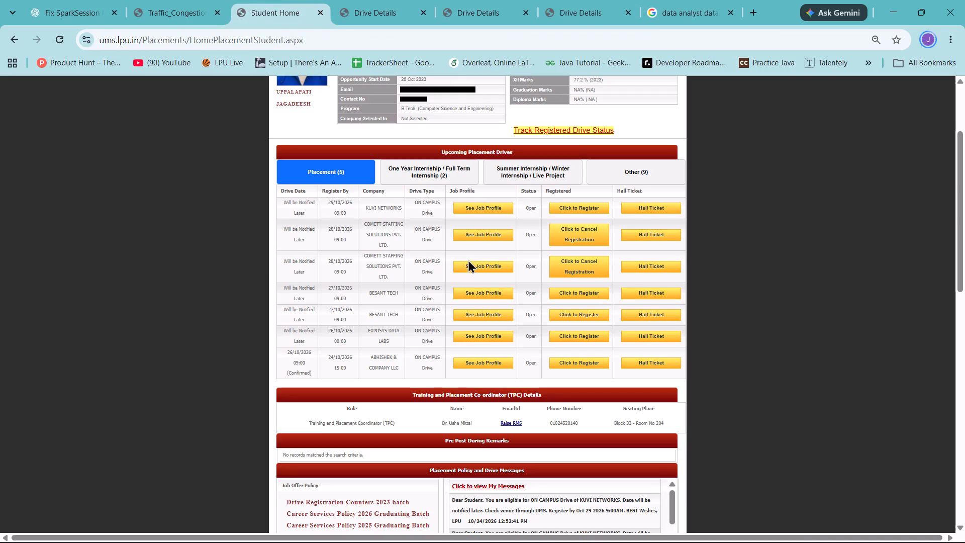
left_click(373, 3)
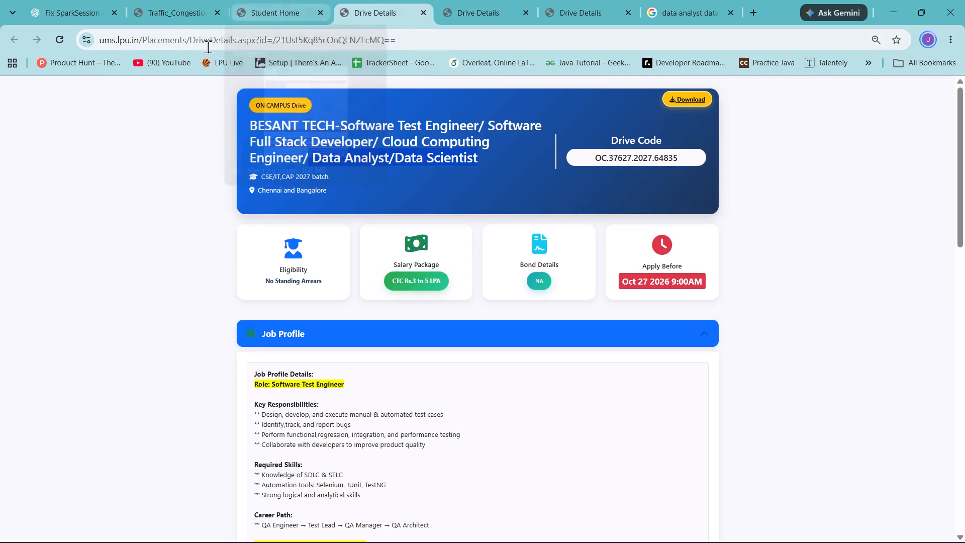
scroll(351, 357, "down", 7)
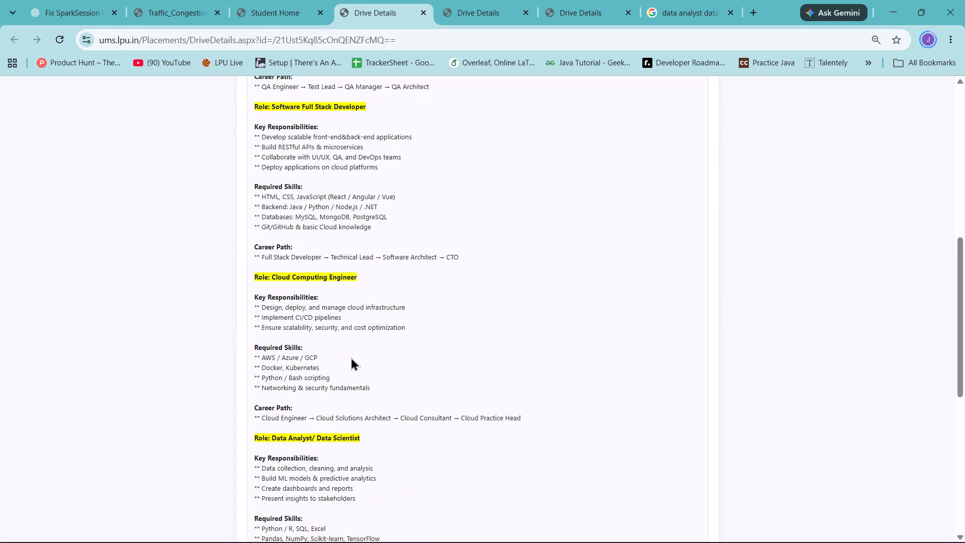
scroll(350, 348, "down", 4)
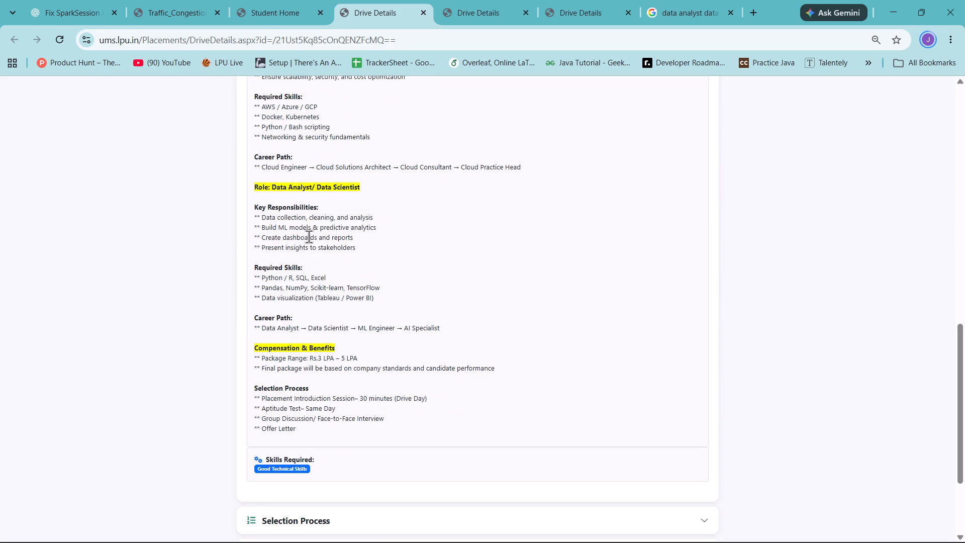
scroll(330, 274, "up", 1)
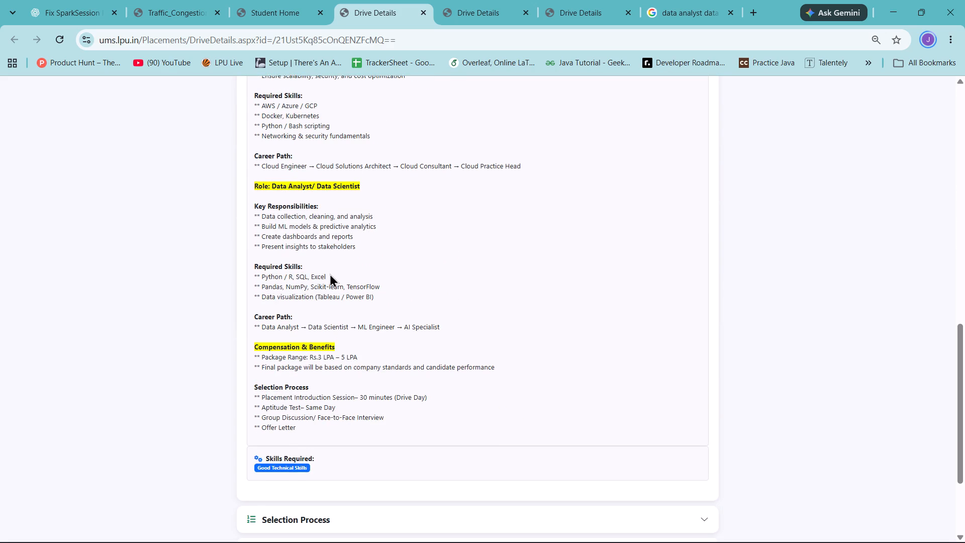
scroll(330, 274, "up", 1)
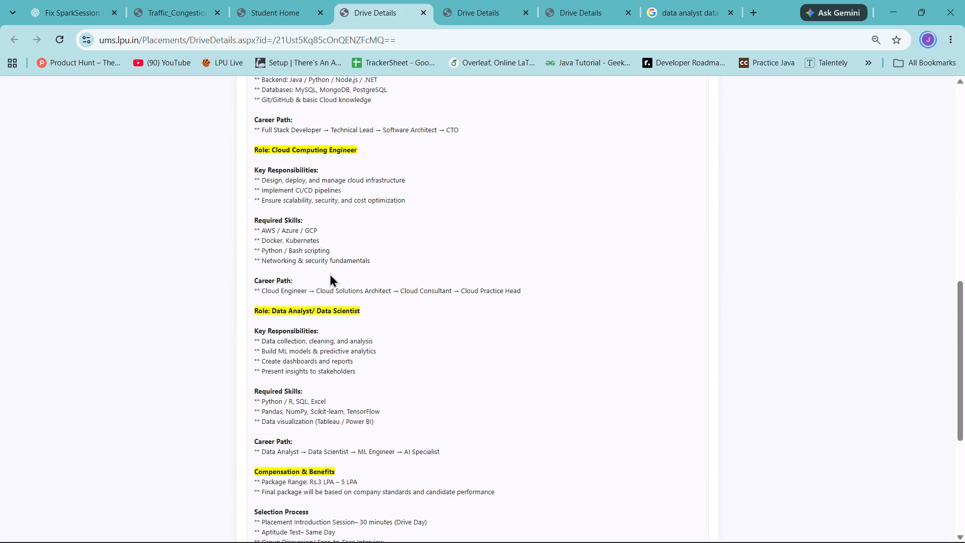
scroll(330, 274, "up", 12)
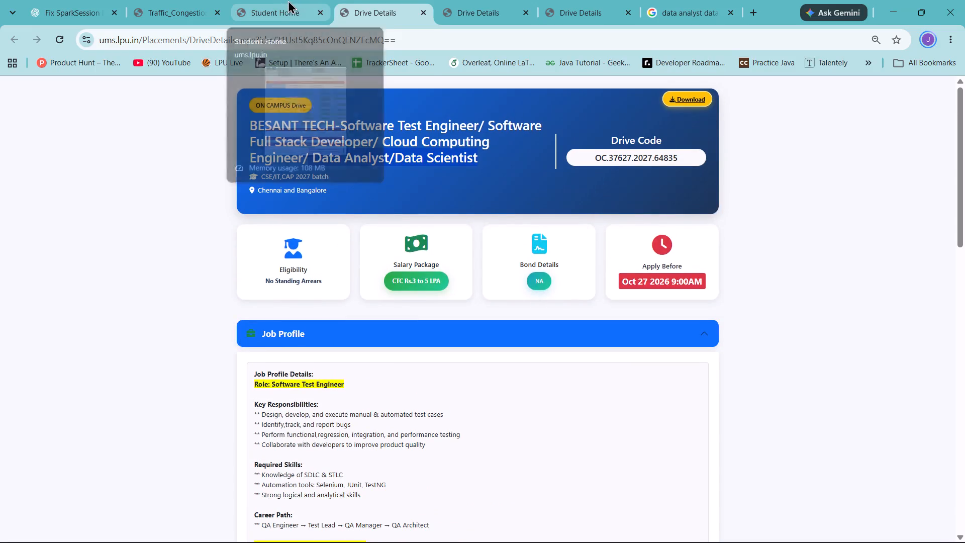
left_click(288, 0)
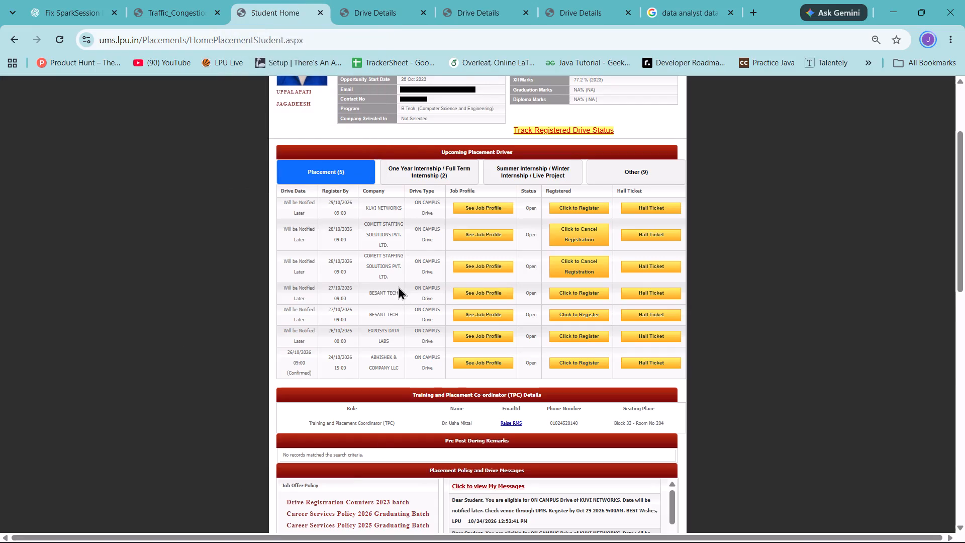
left_click(369, 6)
left_click(280, 12)
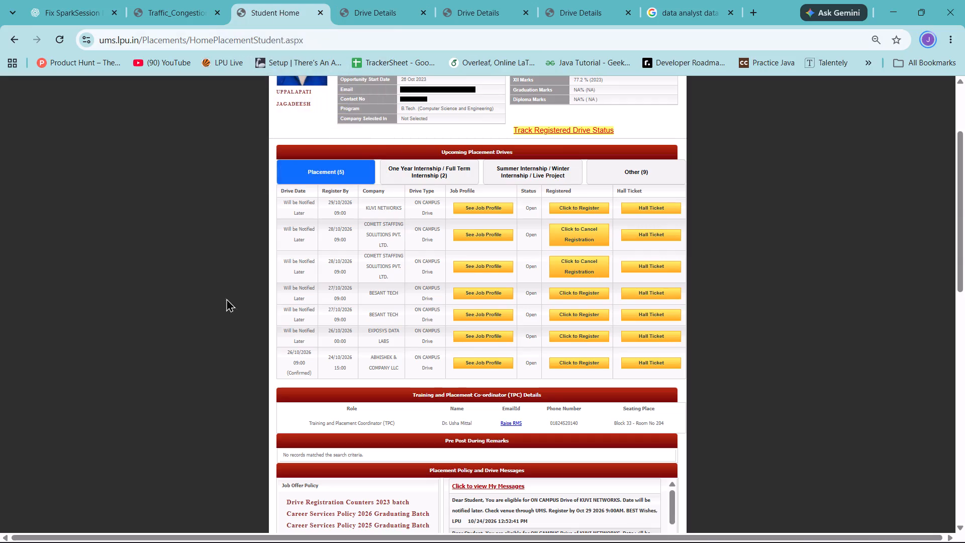
Register for the second listed BESANT TECH on-campus drive, choosing Data Analyst as the profile applied for.
left_click(578, 311)
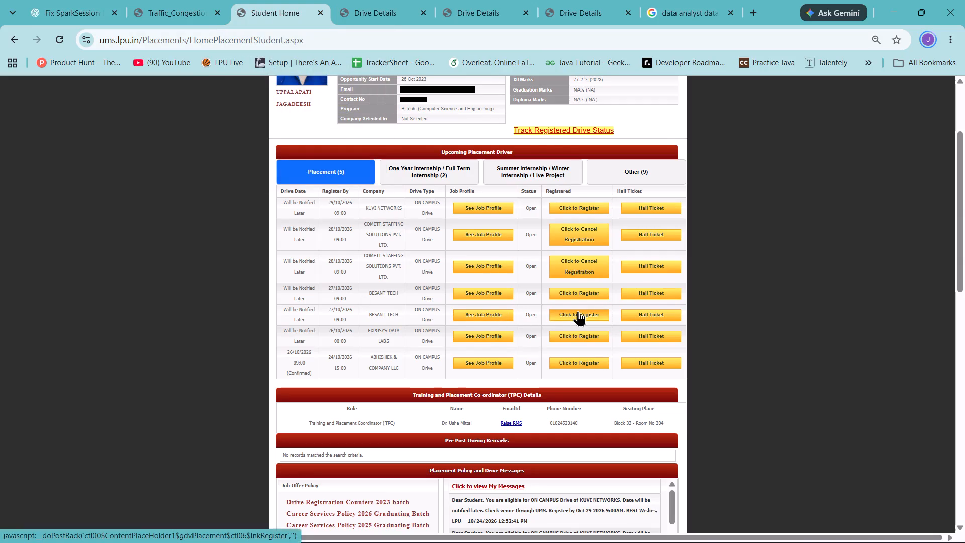
left_click(530, 129)
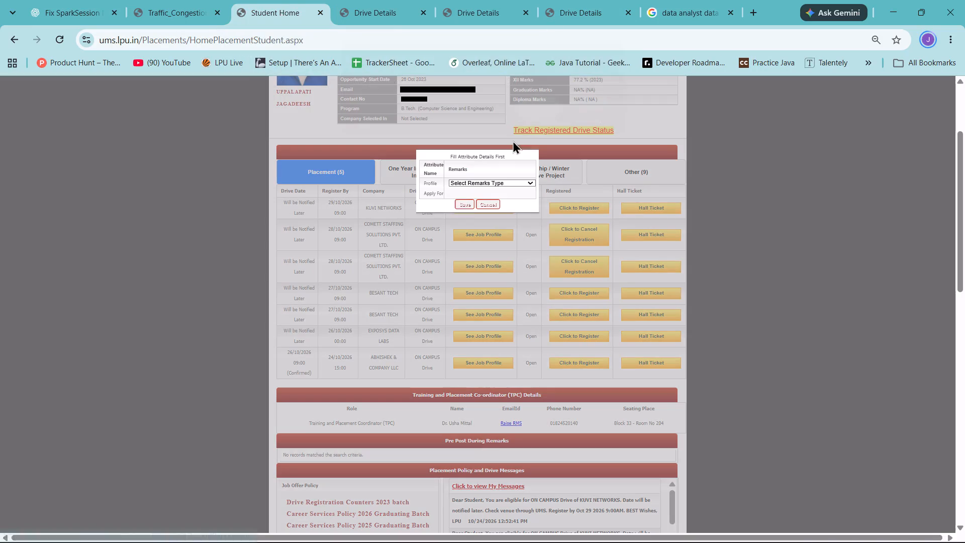
left_click(495, 180)
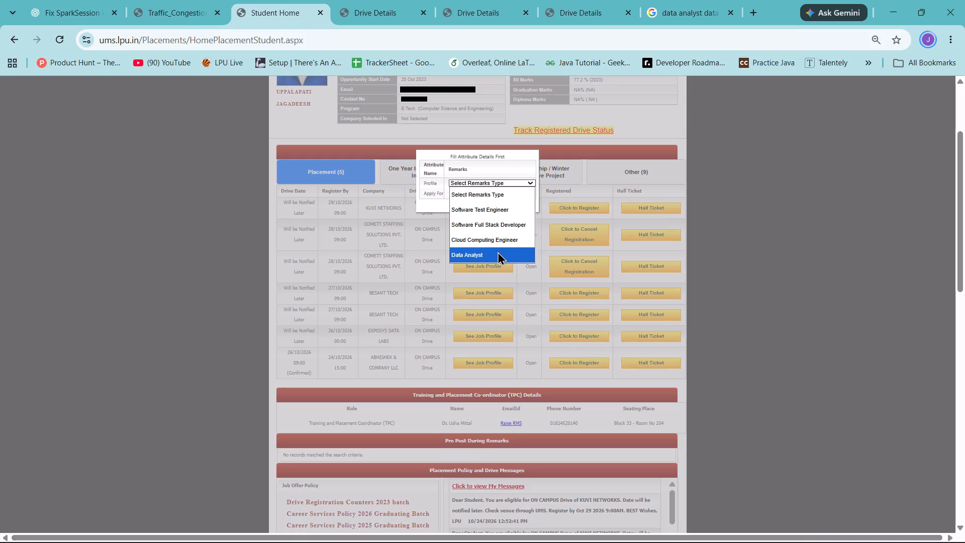
left_click(465, 204)
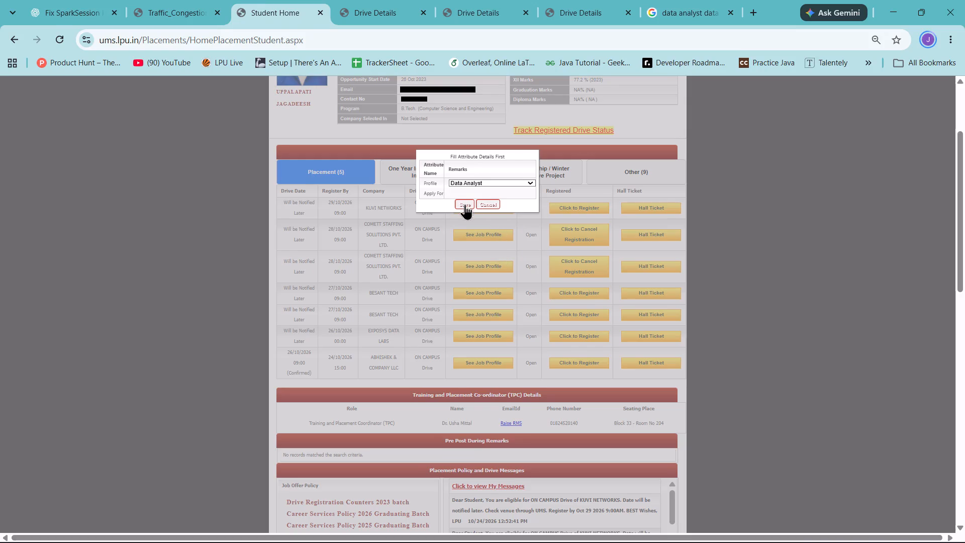
left_click(380, 4)
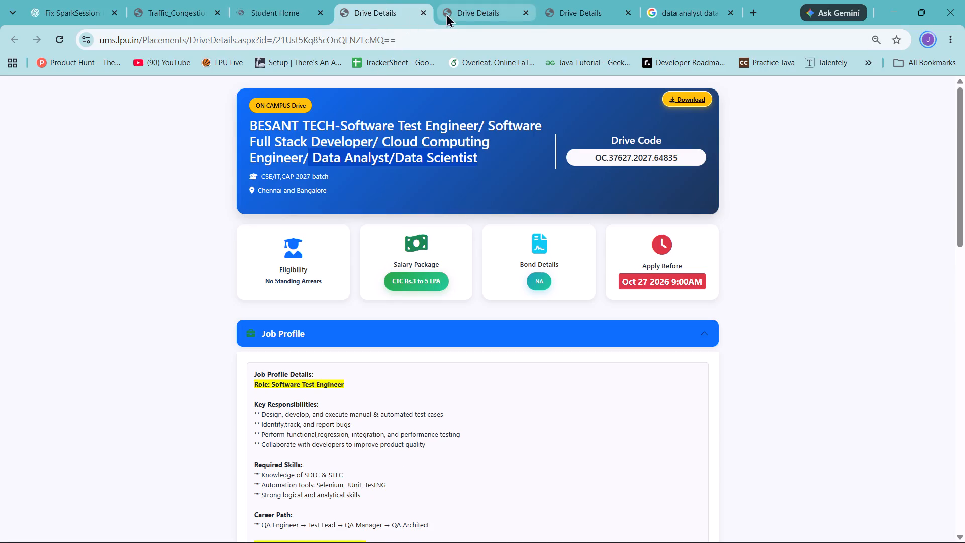
left_click(278, 17)
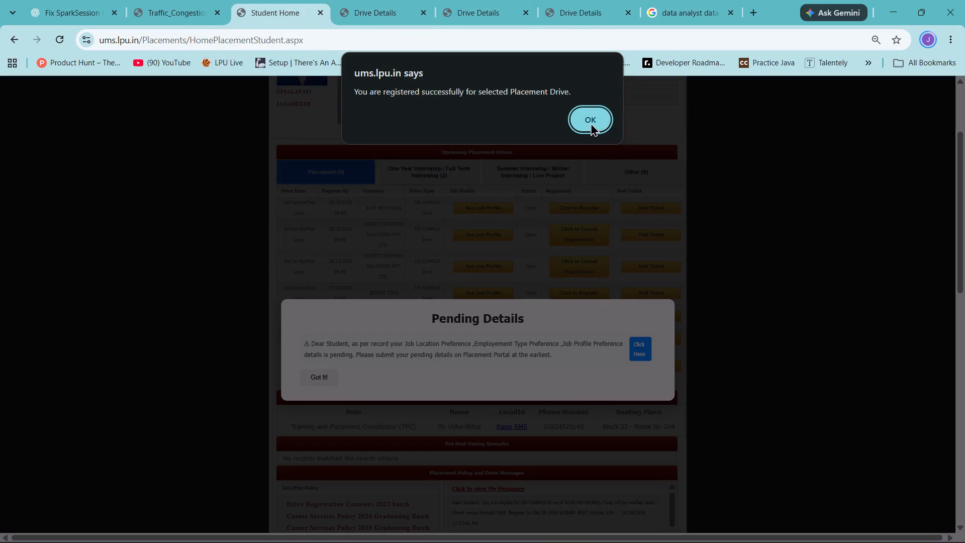
left_click(588, 123)
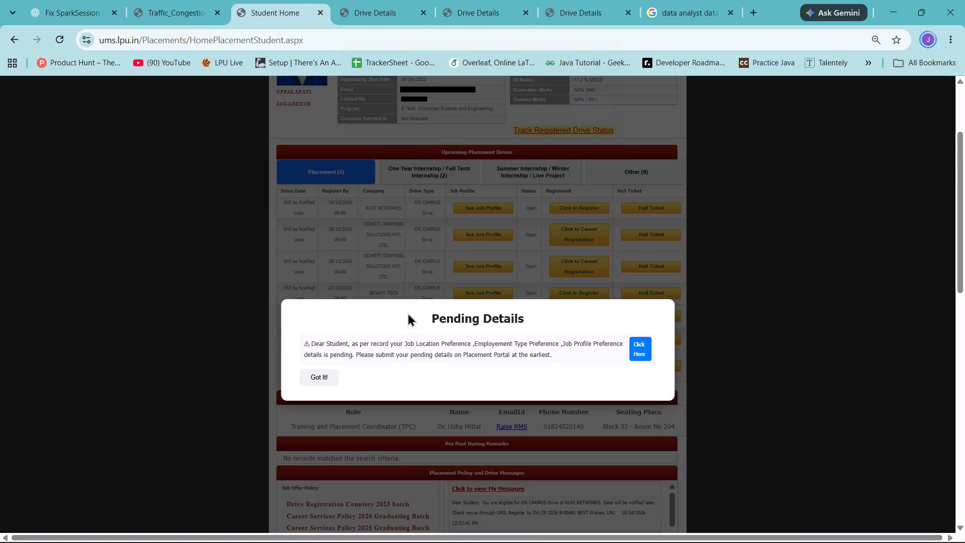
Dismiss the pending details notice, open the EXPOSYS DATA LABS and ABHISHEK & COMPANY LLC job profiles, and check the internship drive categories.
left_click(324, 380)
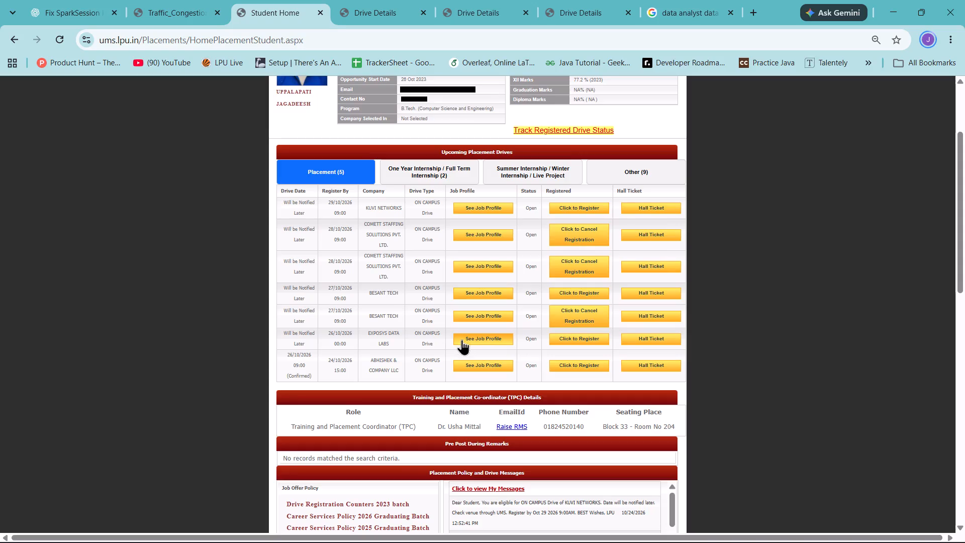
left_click(463, 342)
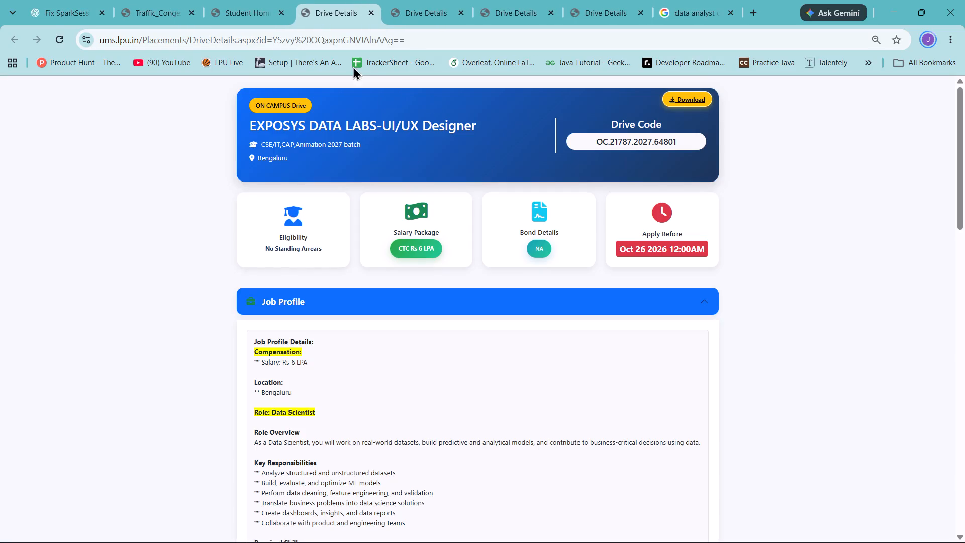
left_click(231, 12)
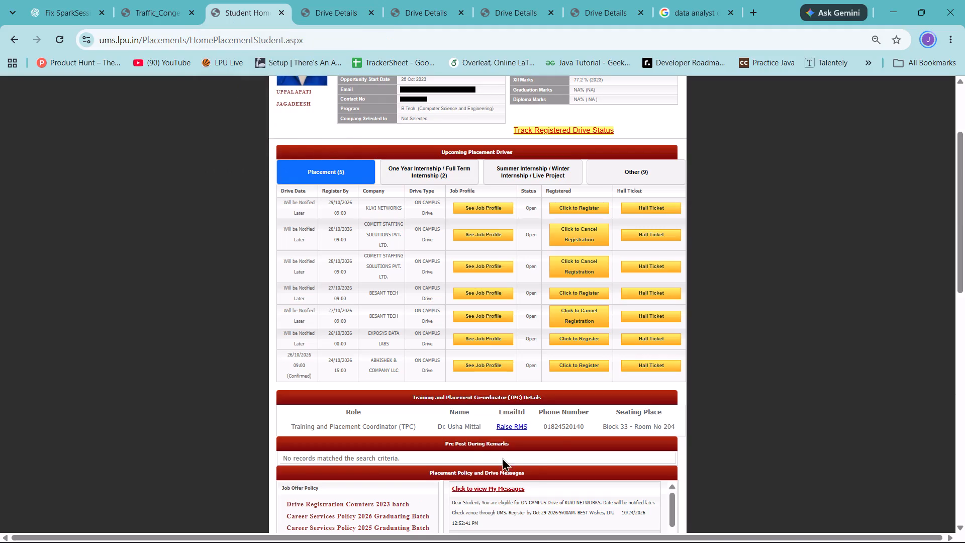
left_click(467, 368)
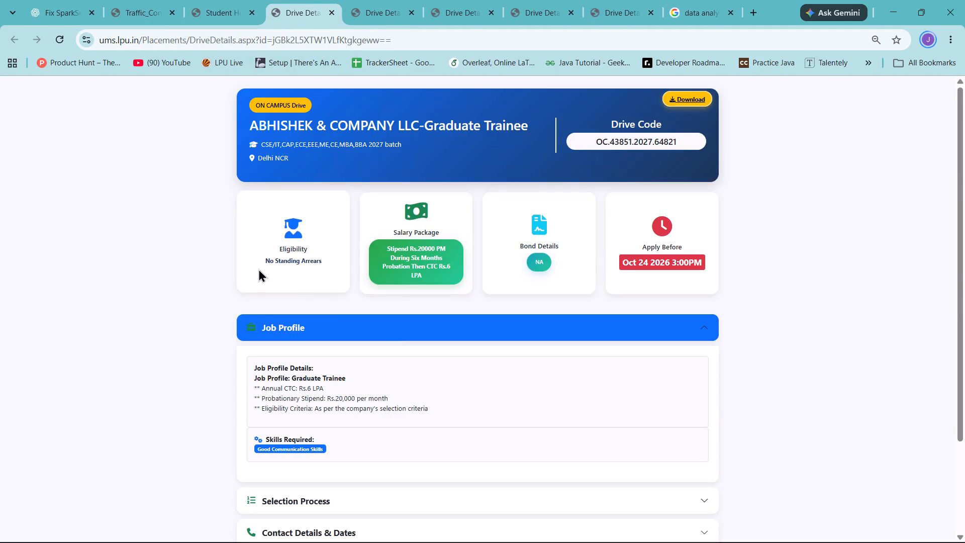
left_click(230, 5)
left_click(528, 177)
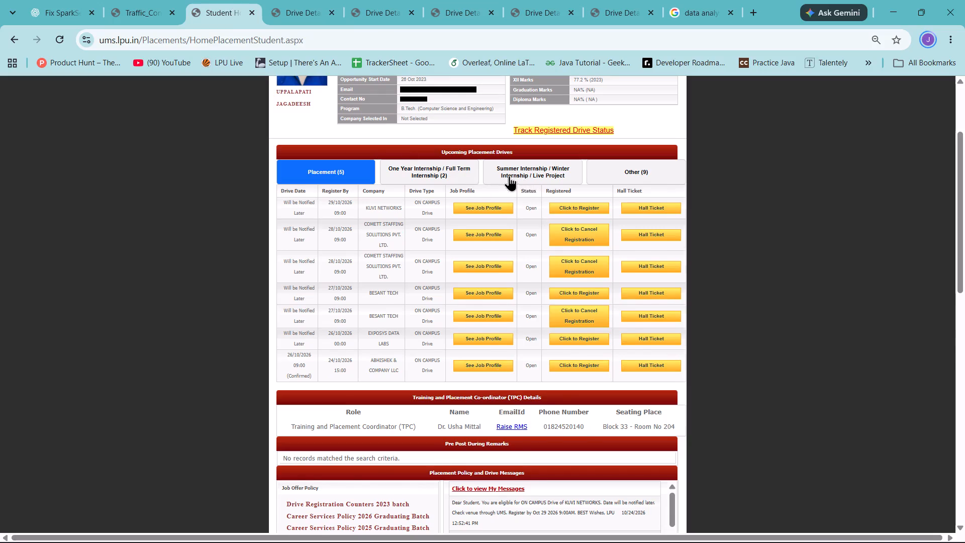
left_click(436, 169)
Close the browser window.
left_click(964, 0)
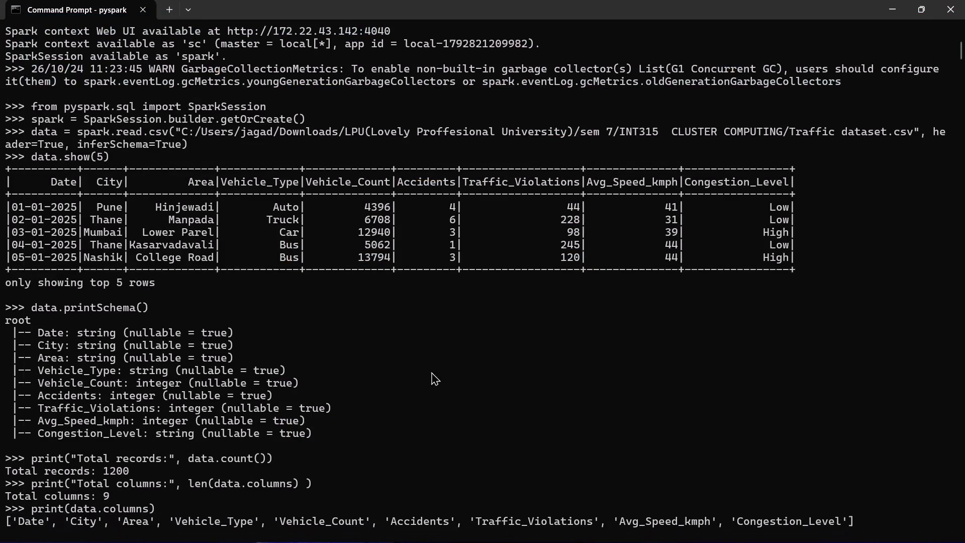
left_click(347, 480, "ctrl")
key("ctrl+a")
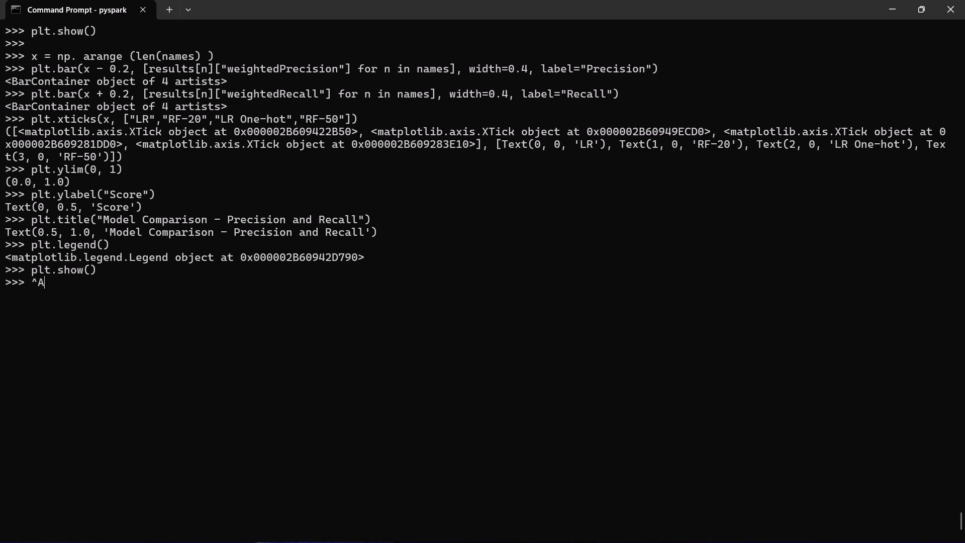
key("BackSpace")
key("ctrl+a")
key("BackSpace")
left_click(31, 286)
Copy the entire pyspark session text, from the last empty prompt back to the Microsoft Windows version line.
scroll(31, 286, "up", 7)
scroll(81, 417, "down", 5)
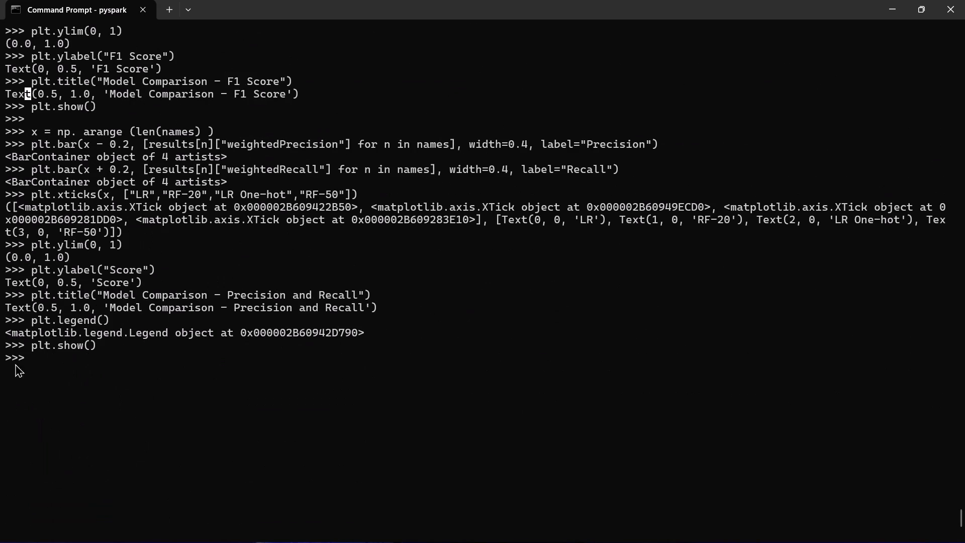
left_click_drag(31, 357, 70, 0)
scroll(74, 0, "up", 5)
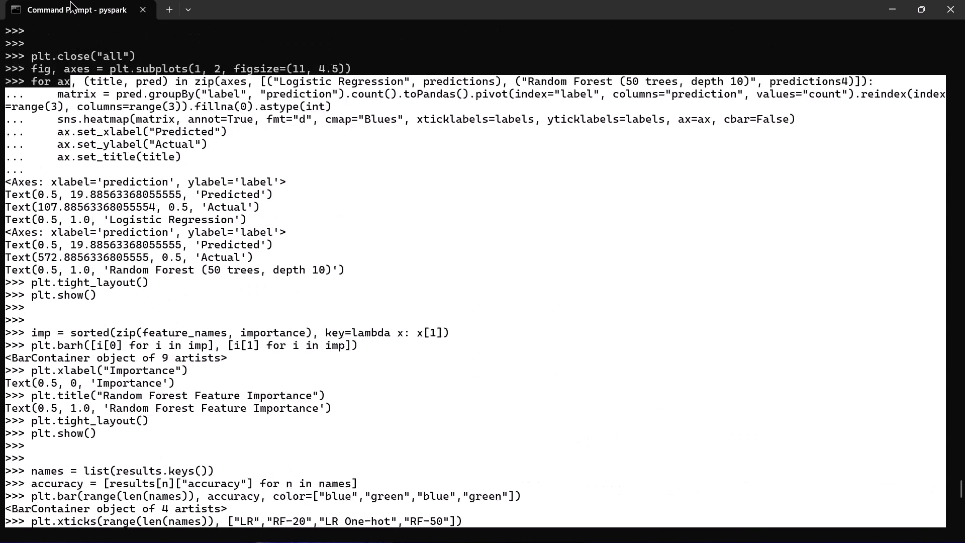
left_click_drag(70, 0, 63, 0)
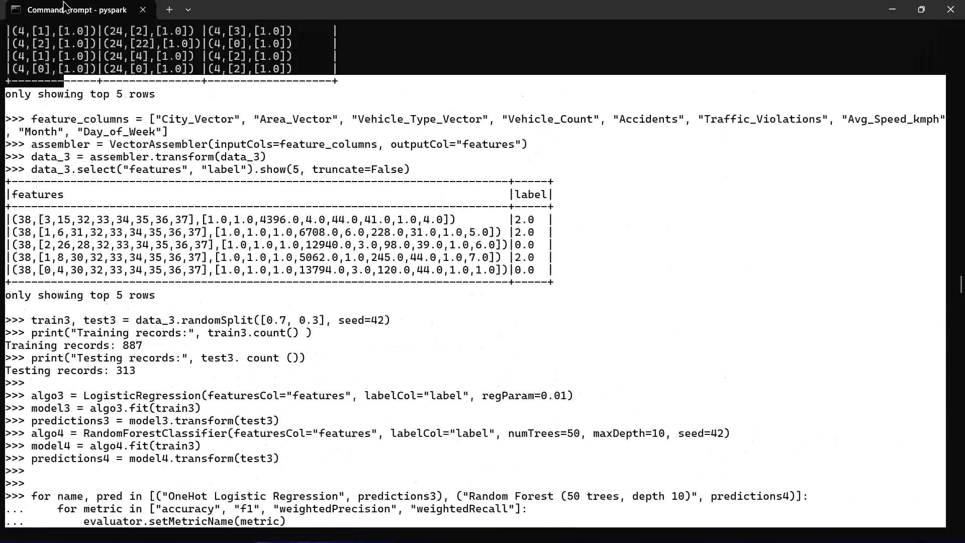
left_click_drag(63, 0, 0, 0)
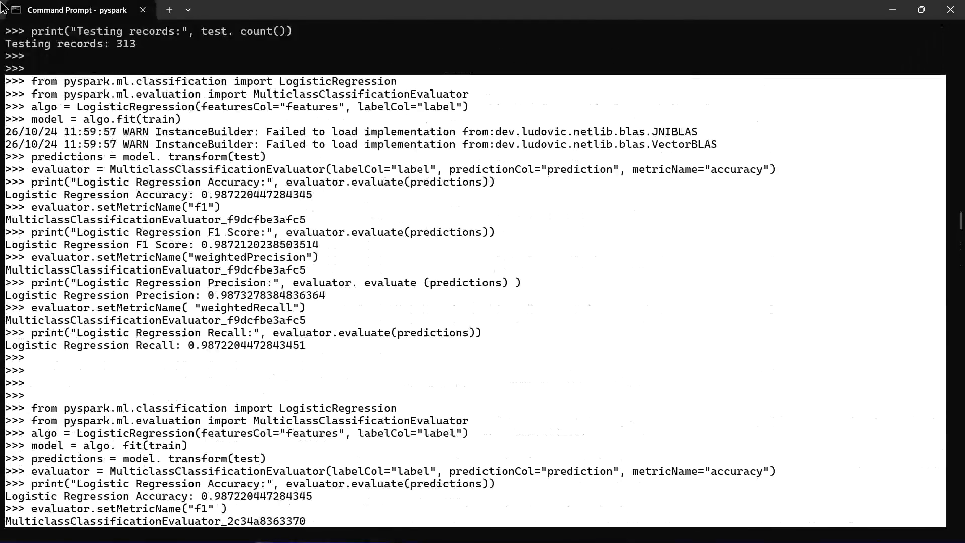
left_click_drag(0, 0, 0, 2)
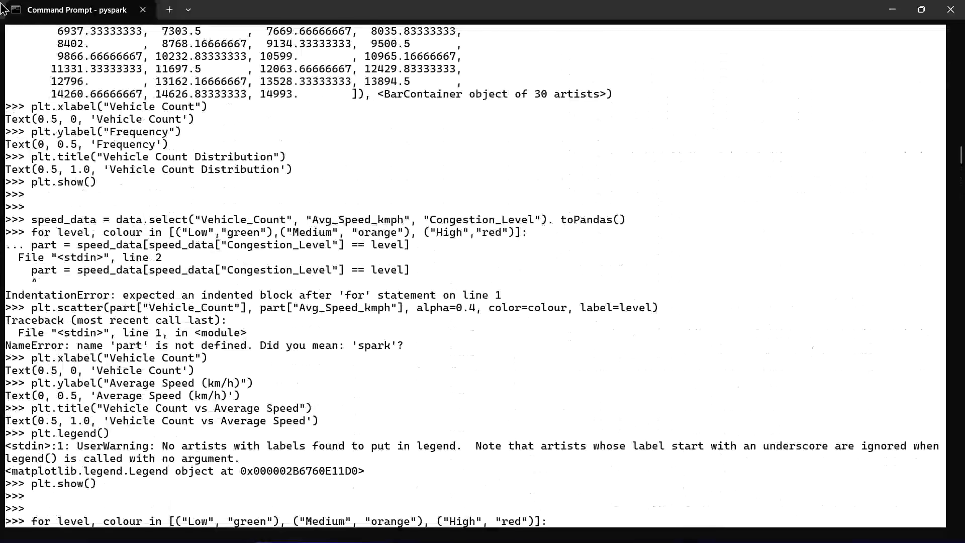
left_click_drag(0, 2, 0, 2)
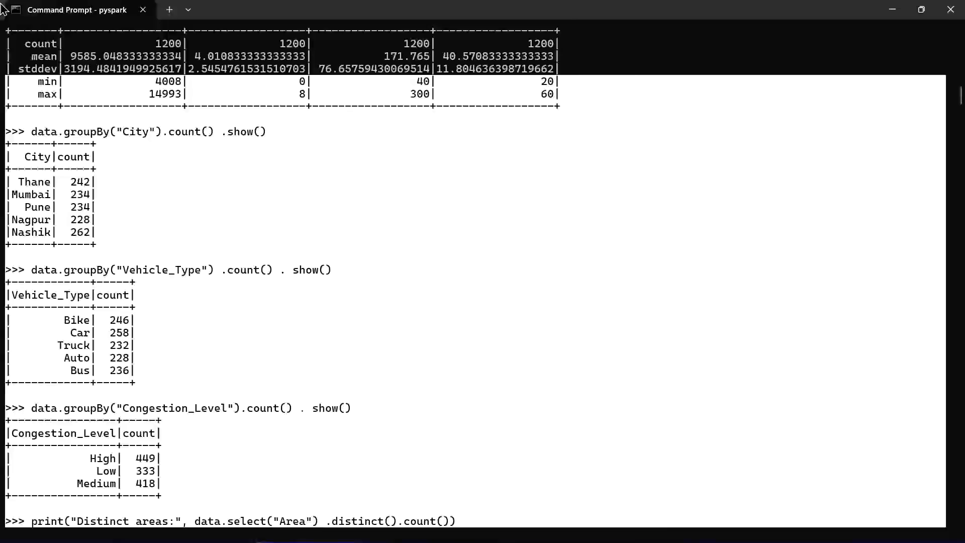
left_click_drag(0, 2, 0, 0)
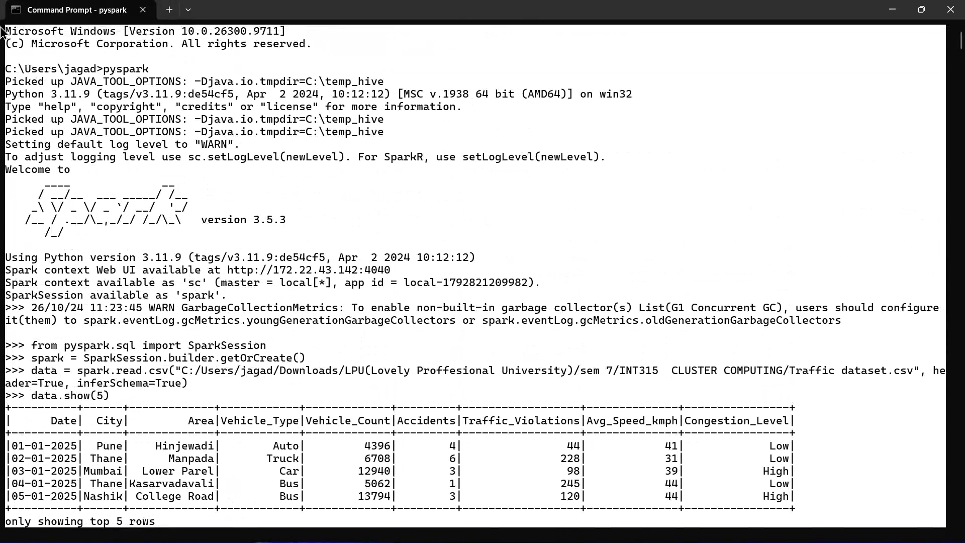
key("ctrl+c")
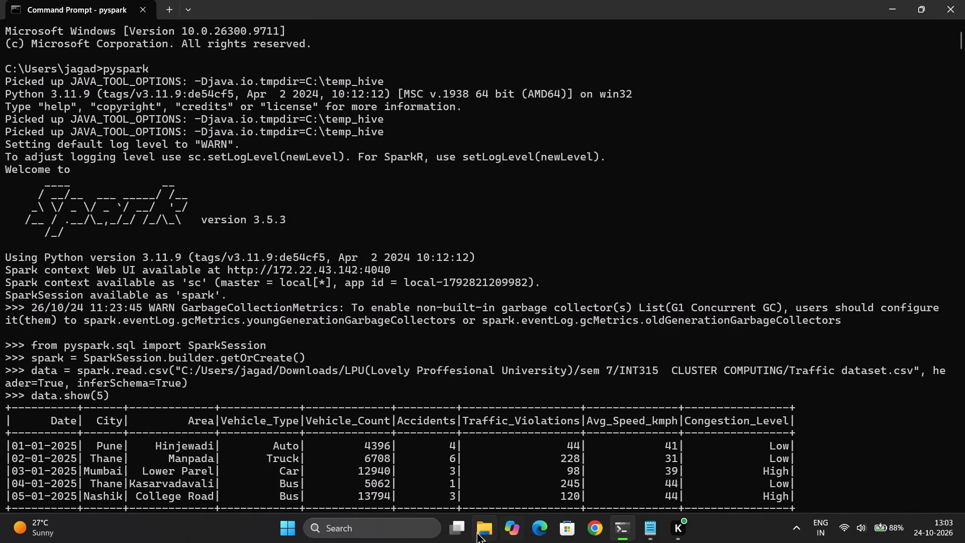
Replace the whole content of the Notepad document starting with "from pyspark.sql import SparkSession" with the copied pyspark session text.
left_click(644, 535)
left_click(685, 351)
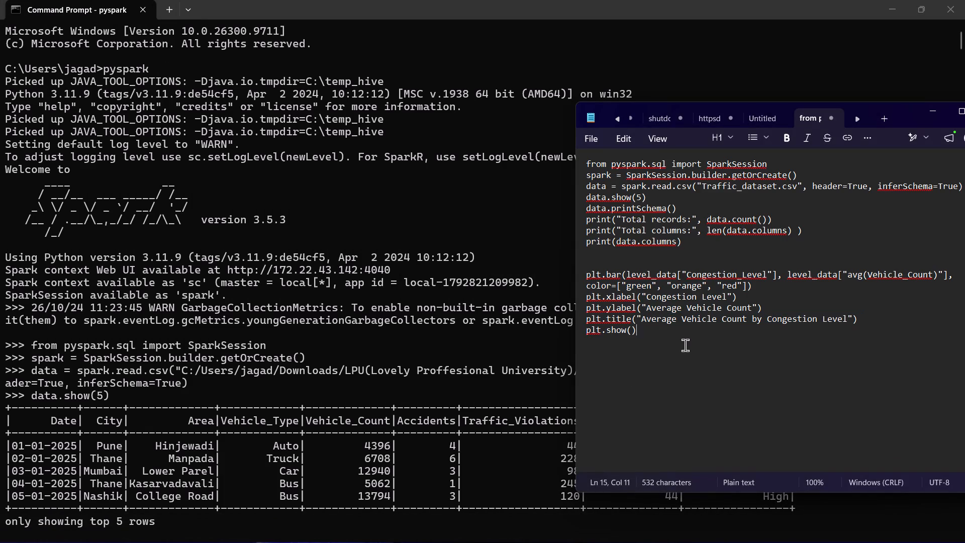
key("ctrl+a")
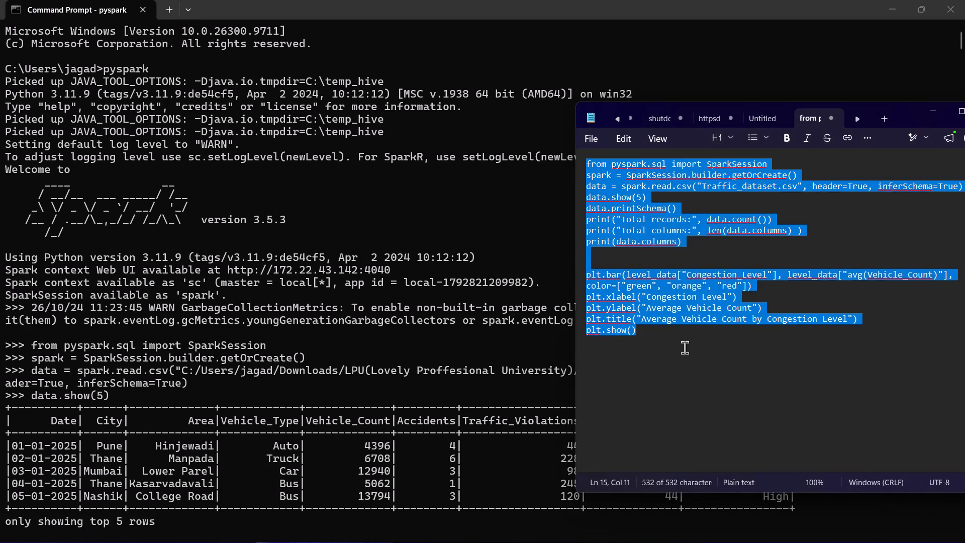
key("BackSpace")
key("ctrl+v")
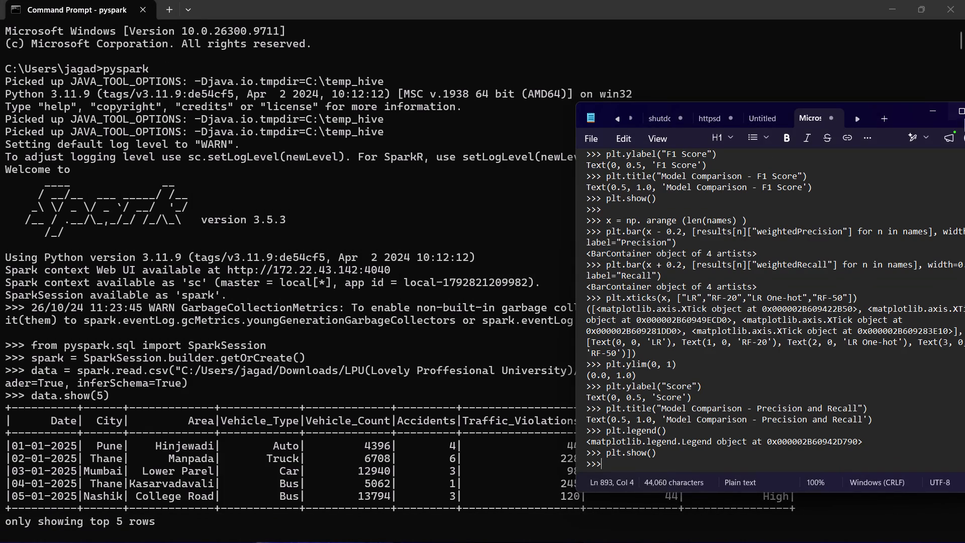
Bring the Notepad window fully into view and close it, and close the pyspark Command Prompt window.
left_click_drag(907, 115, 701, 128)
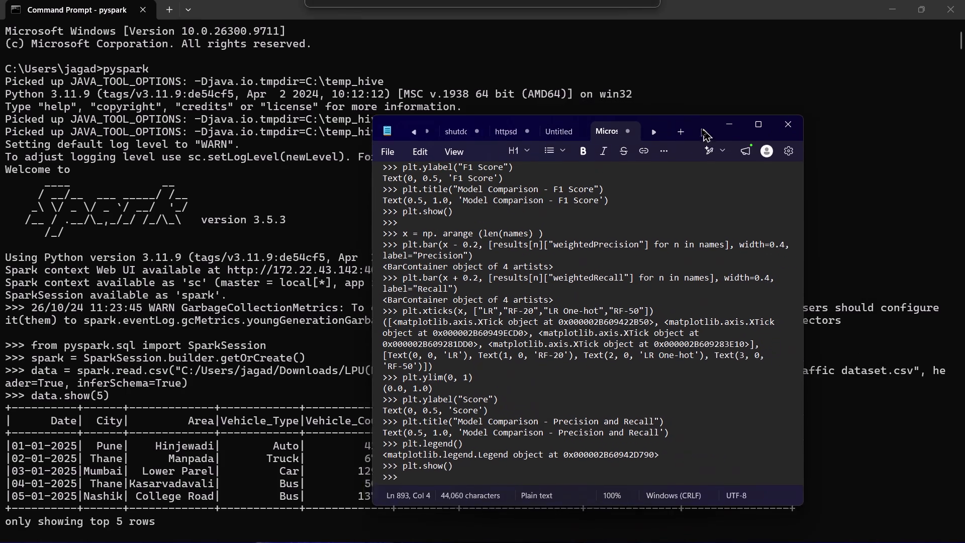
left_click_drag(701, 128, 685, 107)
left_click(774, 103)
left_click(964, 0)
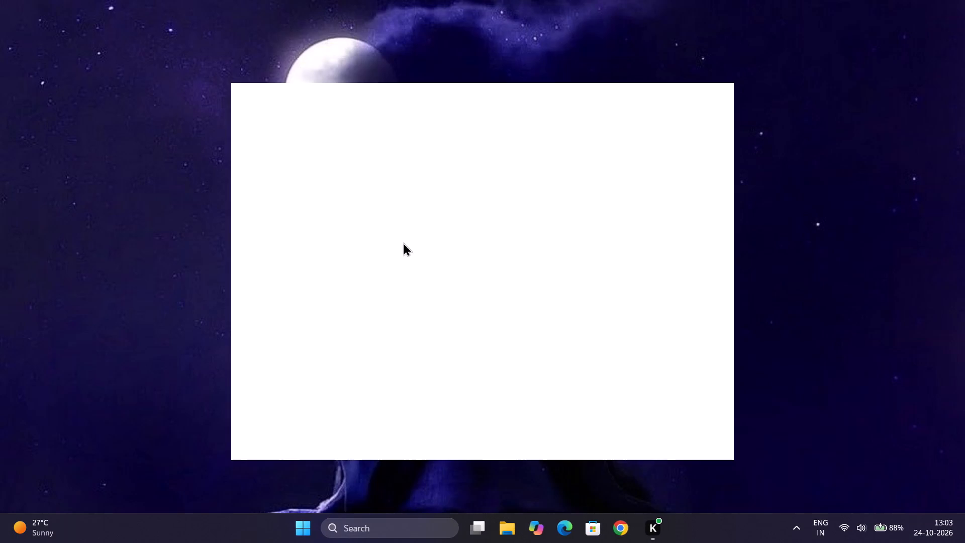